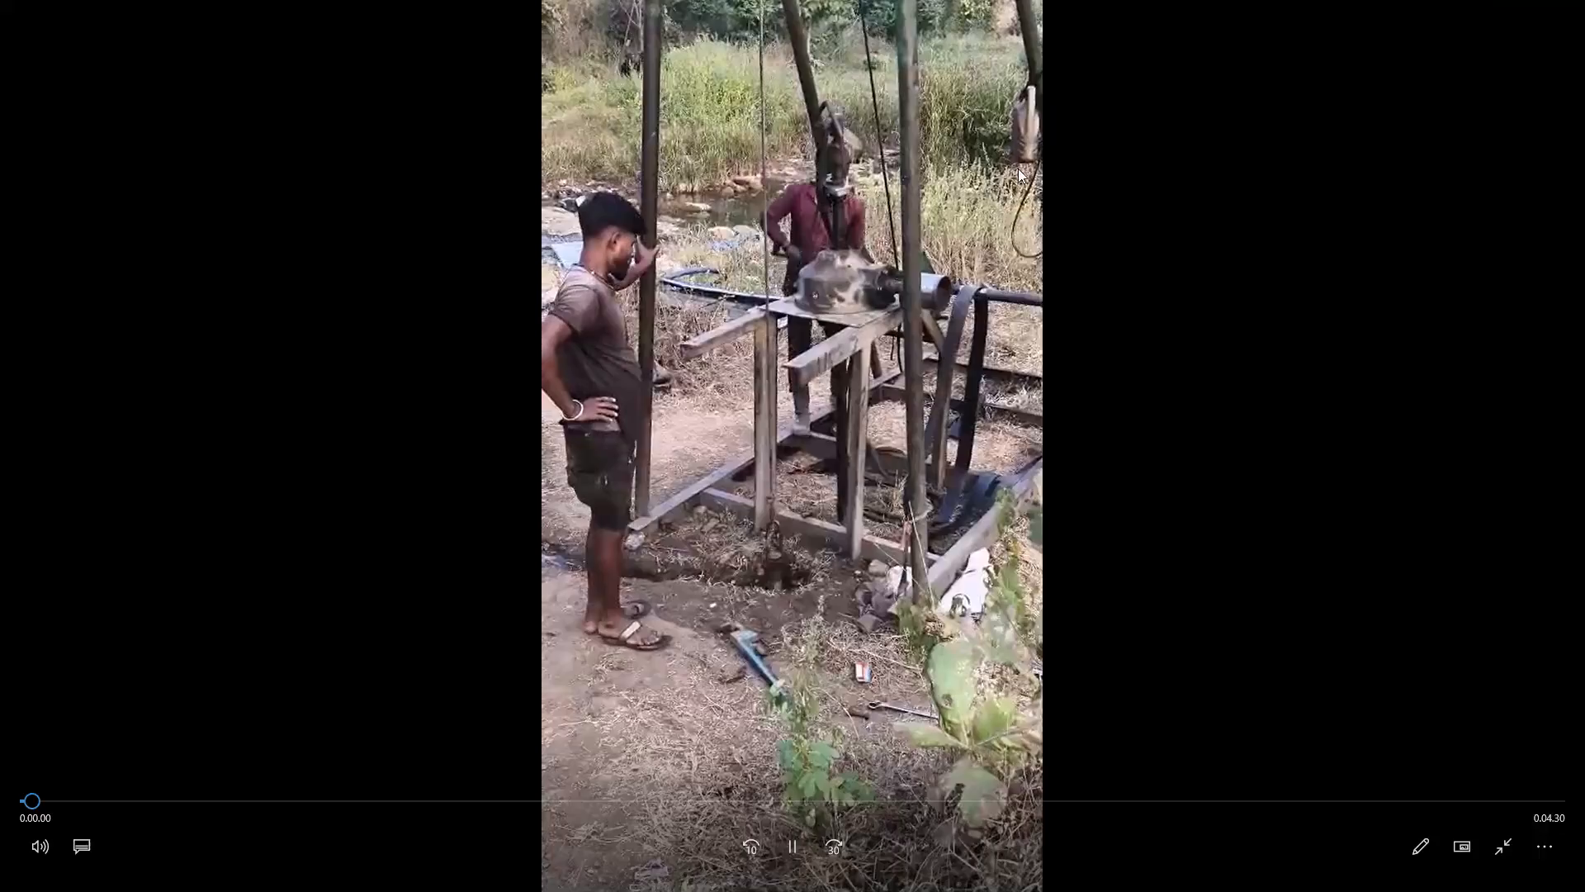
Close the playing video and check the 3+400-BH-P1 and 3+400-BH-A1 photos and the WhatsApp video from yesterday's downloads.
{"action": "left_click", "coordinate": [1575, 20]}
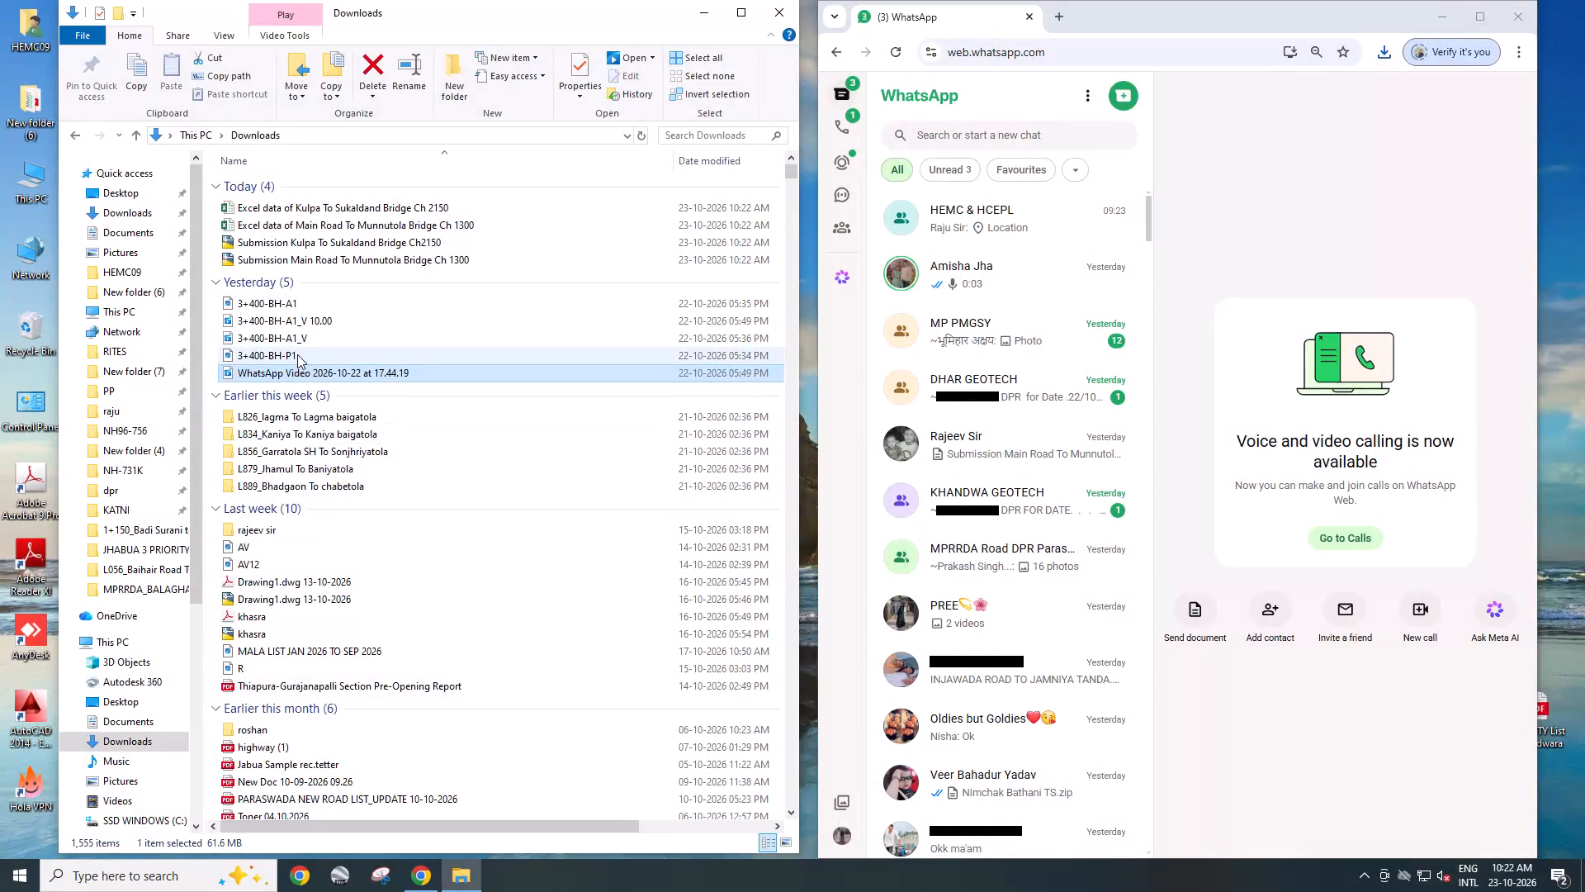
{"action": "double_click", "coordinate": [297, 354]}
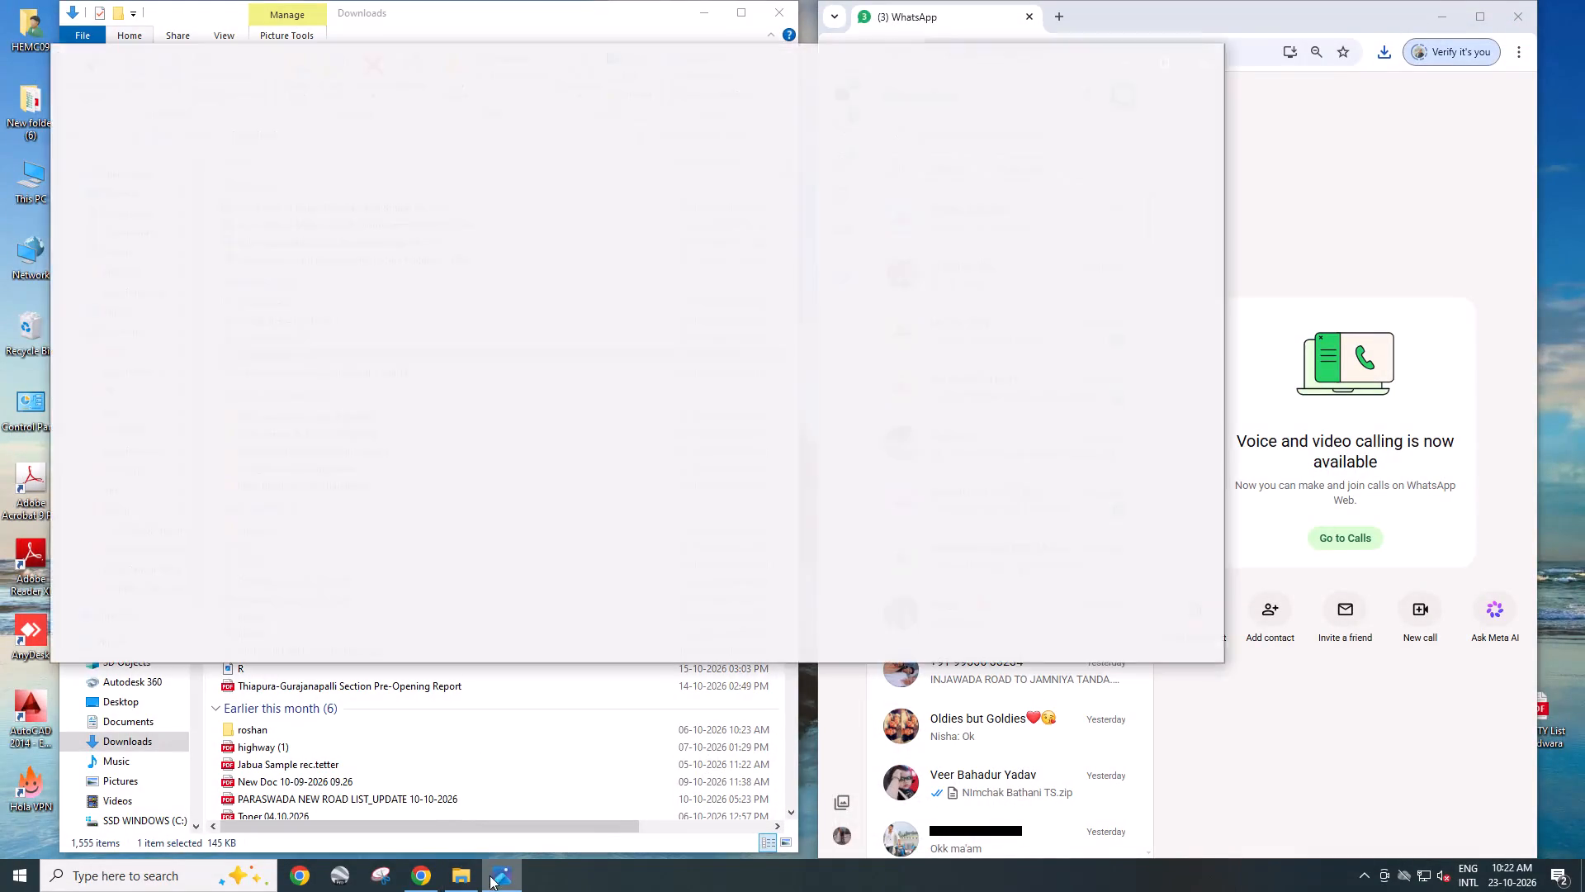
{"action": "left_click", "coordinate": [1196, 67]}
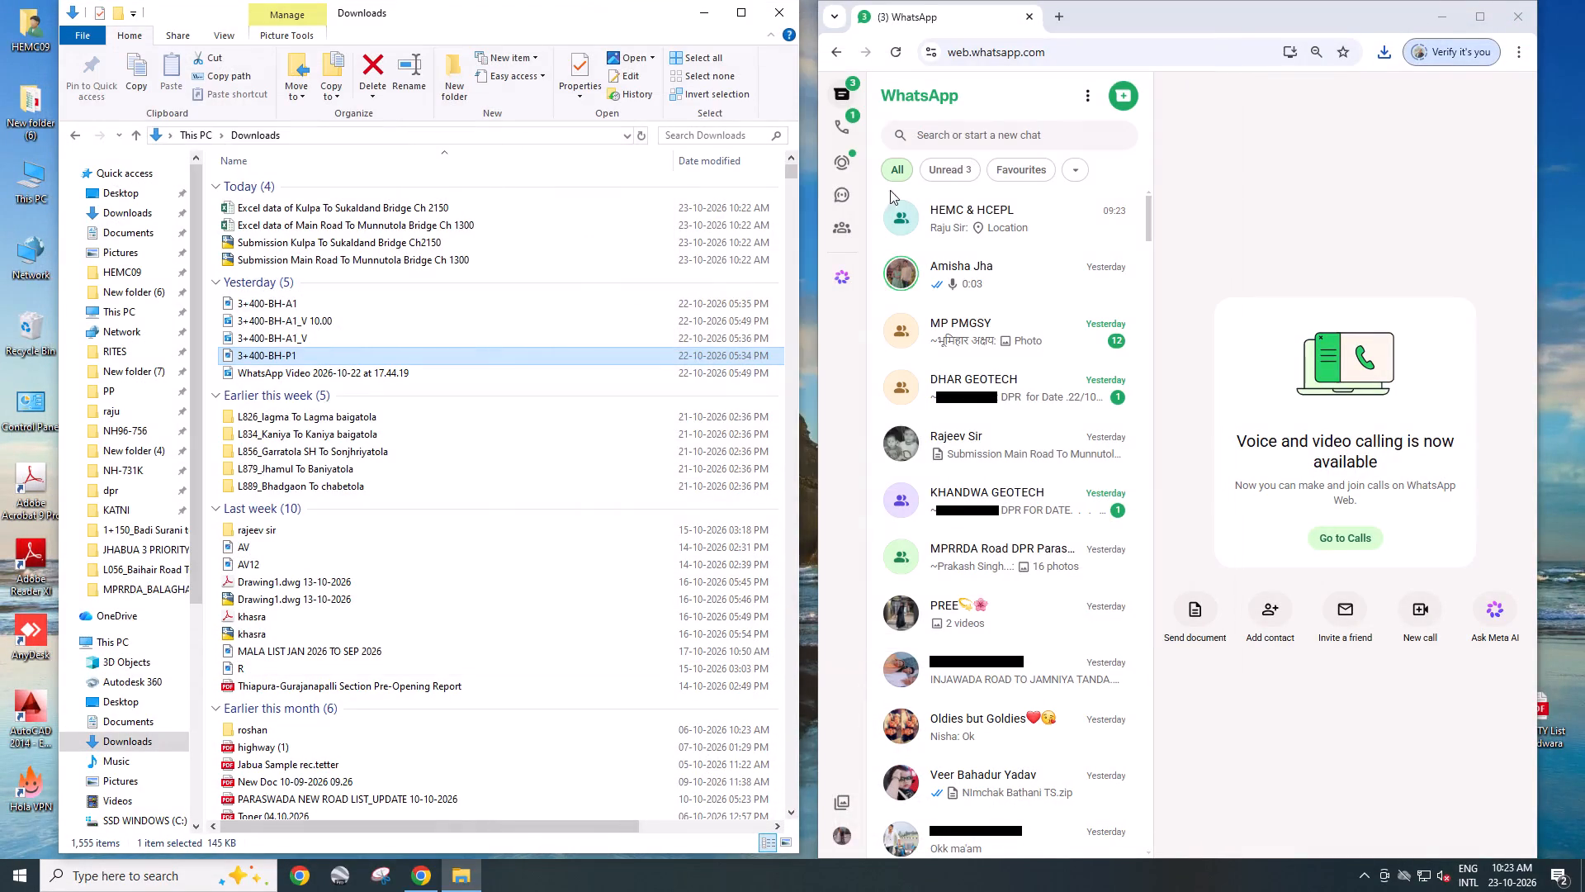
{"action": "left_click", "coordinate": [309, 293]}
{"action": "double_click", "coordinate": [310, 300]}
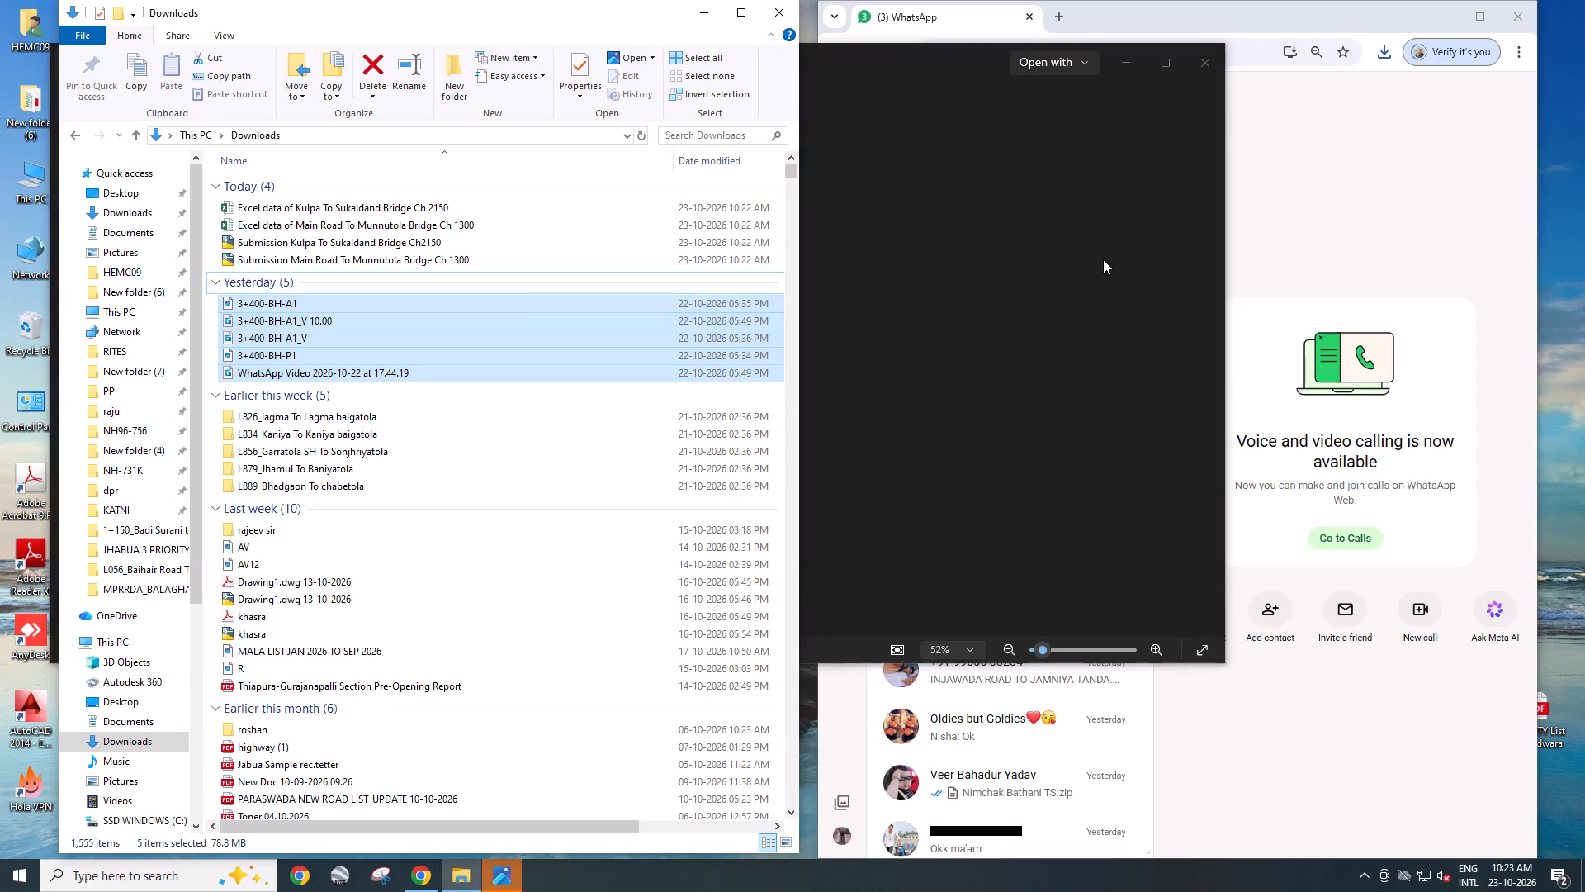
{"action": "left_click", "coordinate": [1103, 259]}
{"action": "left_click", "coordinate": [1203, 69]}
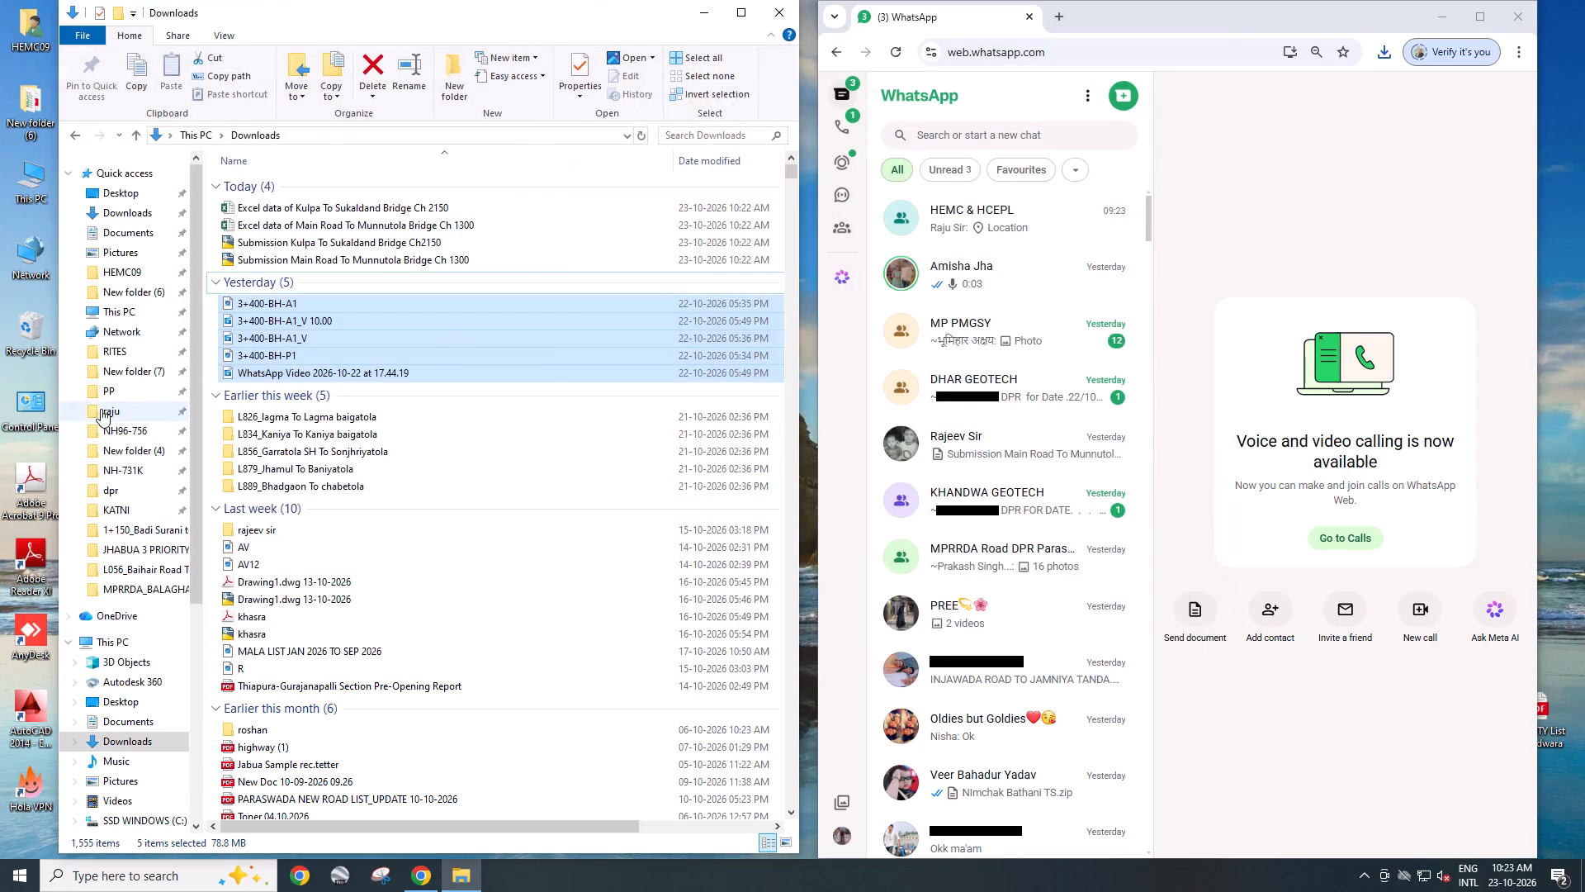
{"action": "left_click", "coordinate": [300, 363]}
{"action": "double_click", "coordinate": [300, 377]}
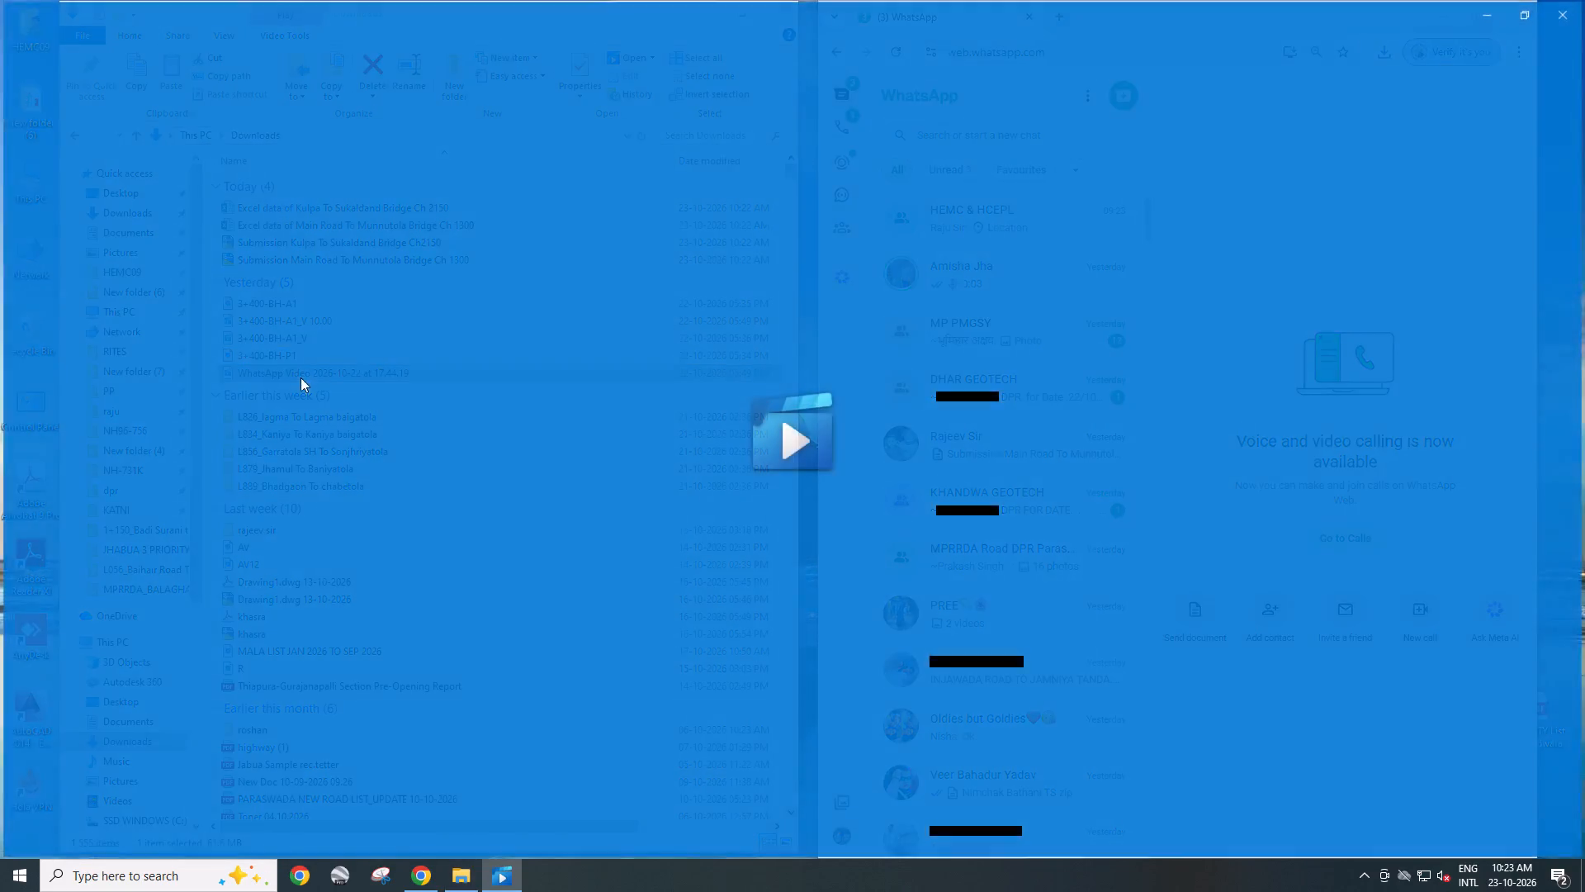
{"action": "left_click", "coordinate": [1568, 0]}
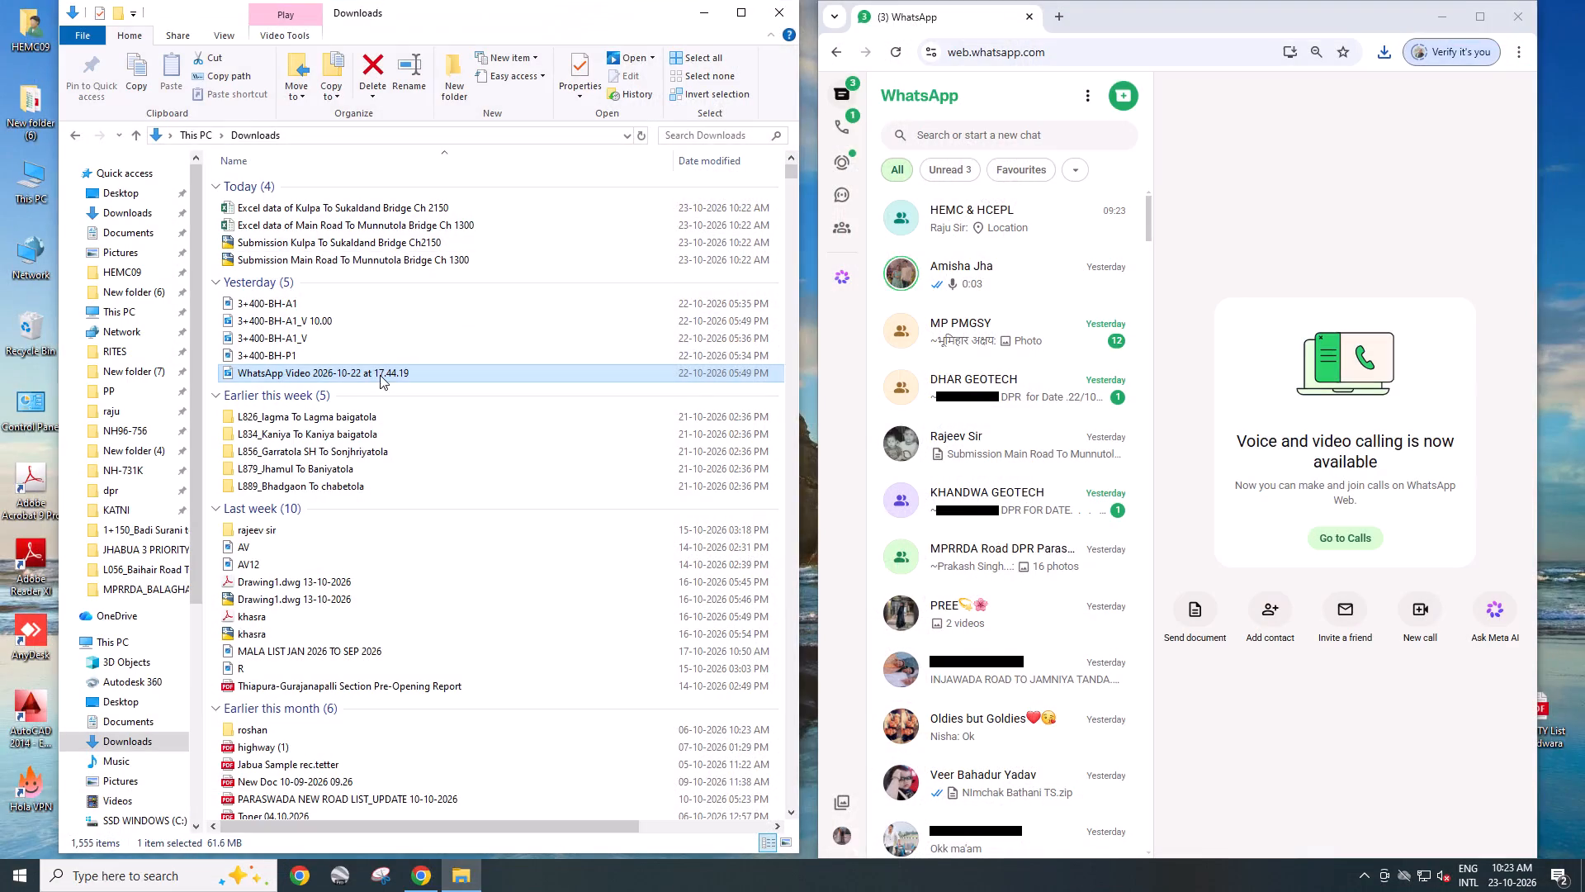
Rename the WhatsApp video file using the copied name 3+400-BH-A1_V 10.00, accepting the (2) suffix for the duplicate.
{"action": "left_click", "coordinate": [317, 318]}
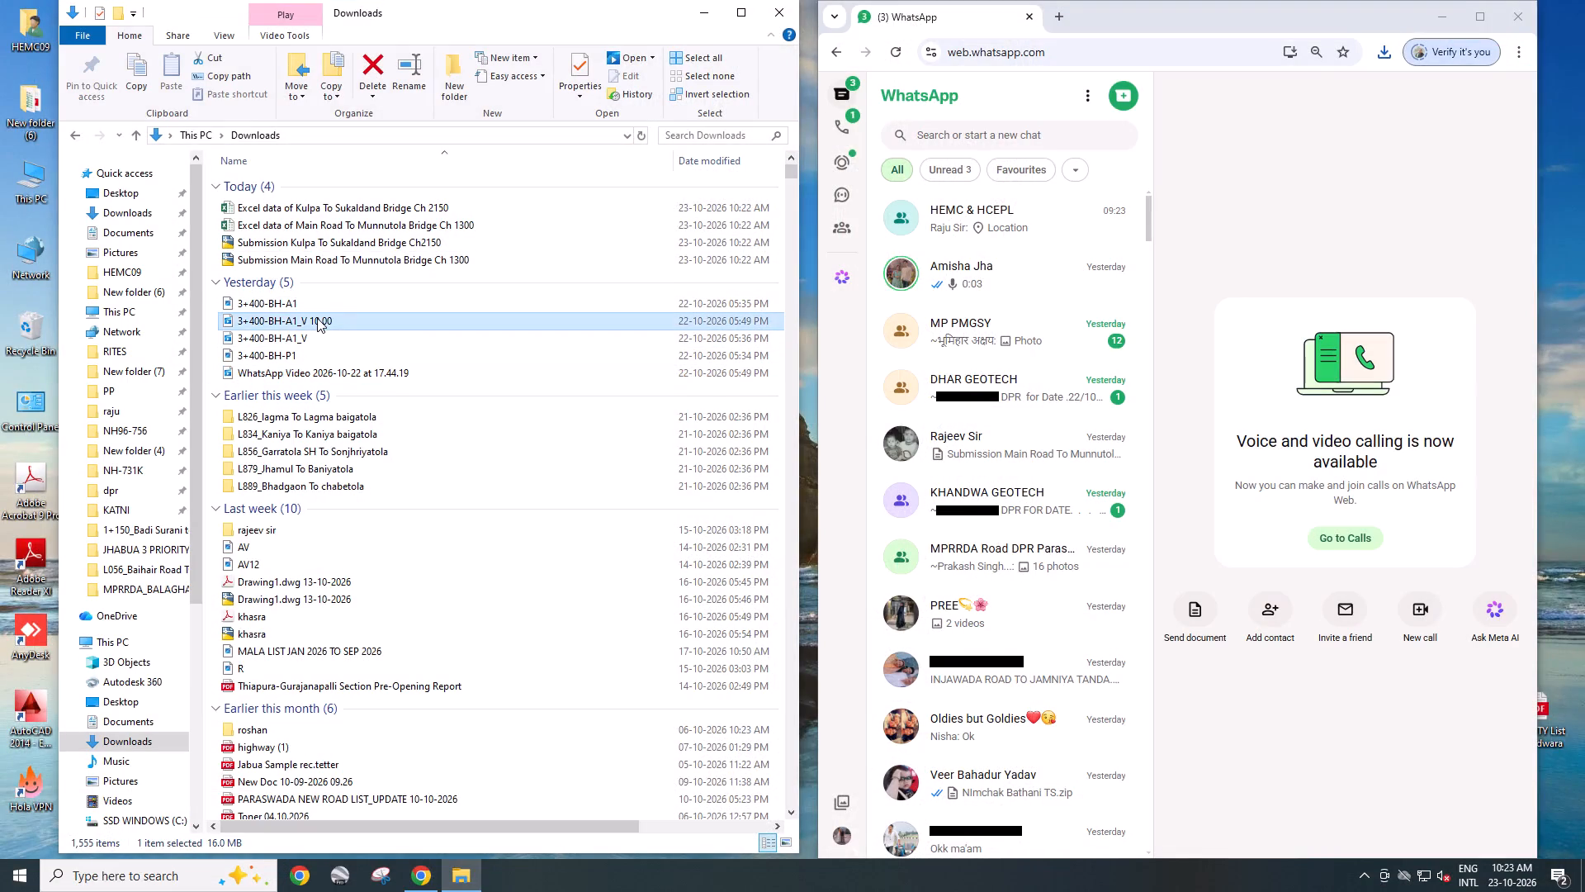
{"action": "key", "text": "F2"}
{"action": "key", "text": "ctrl+c"}
{"action": "left_click", "coordinate": [338, 366]}
{"action": "key", "text": "F2"}
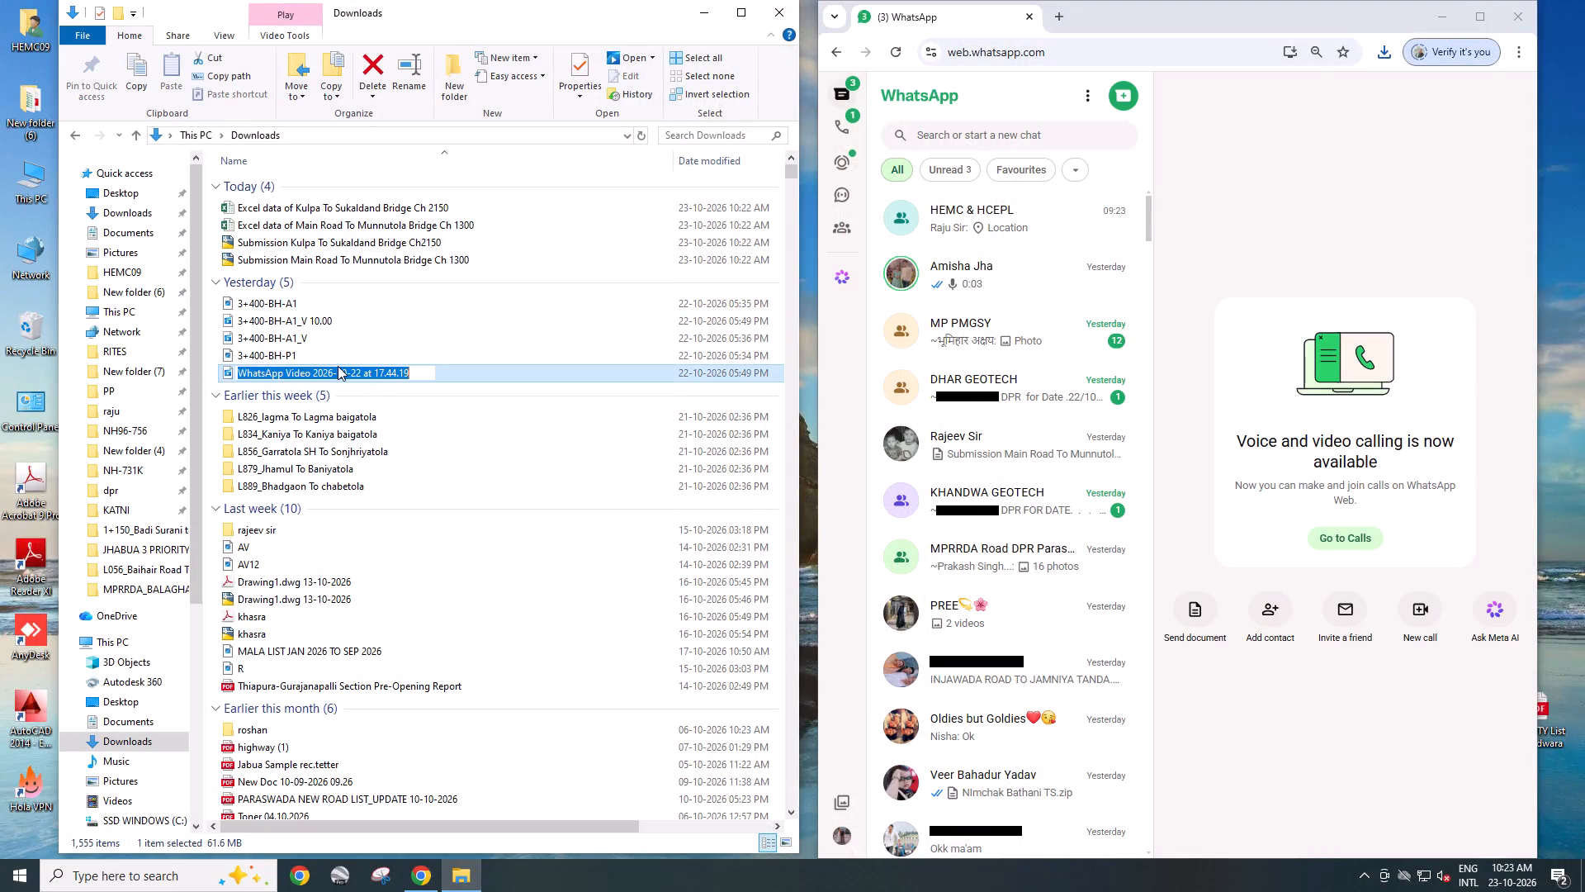
{"action": "key", "text": "ctrl+v"}
{"action": "left_click", "coordinate": [409, 342]}
{"action": "left_click", "coordinate": [485, 533]}
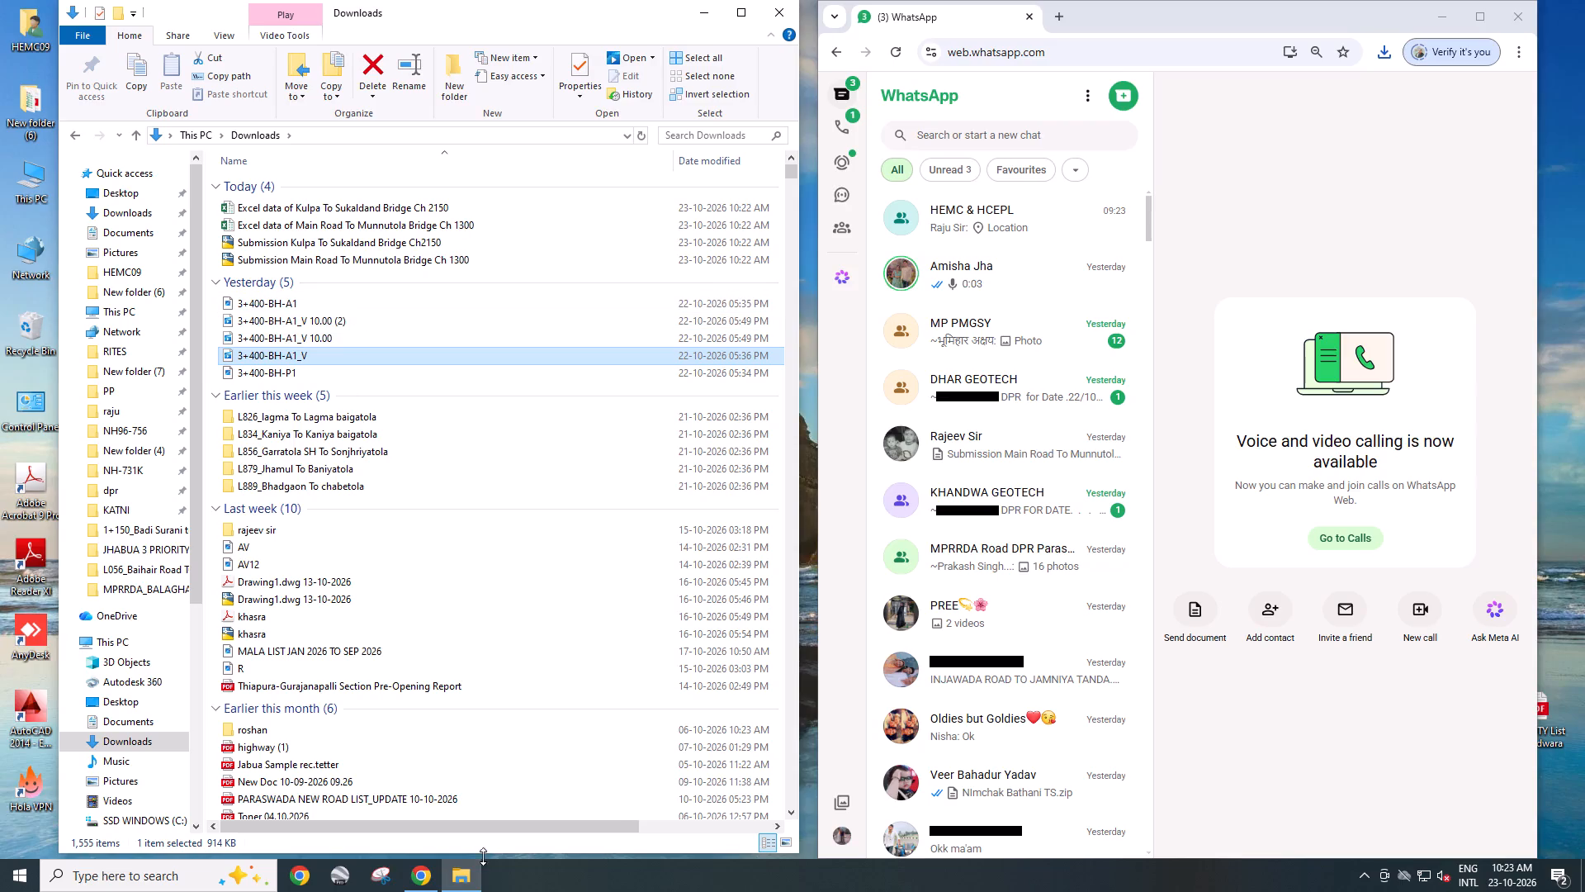
Open This PC in a second, restored window and place it so the Downloads file list stays partly visible.
{"action": "double_click", "coordinate": [26, 198]}
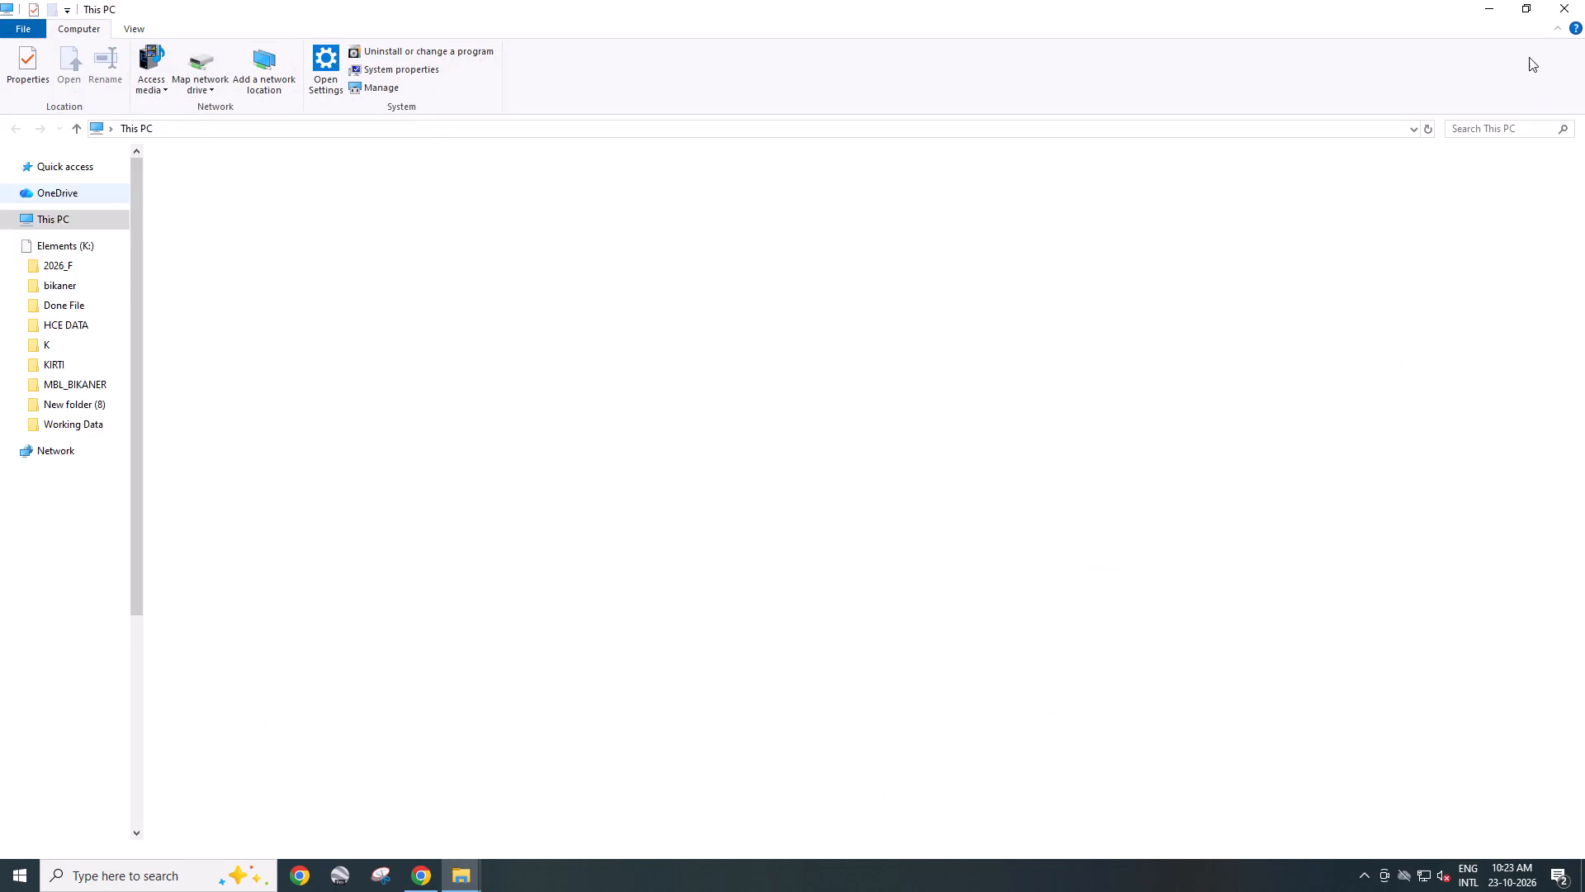
{"action": "left_click", "coordinate": [1519, 9]}
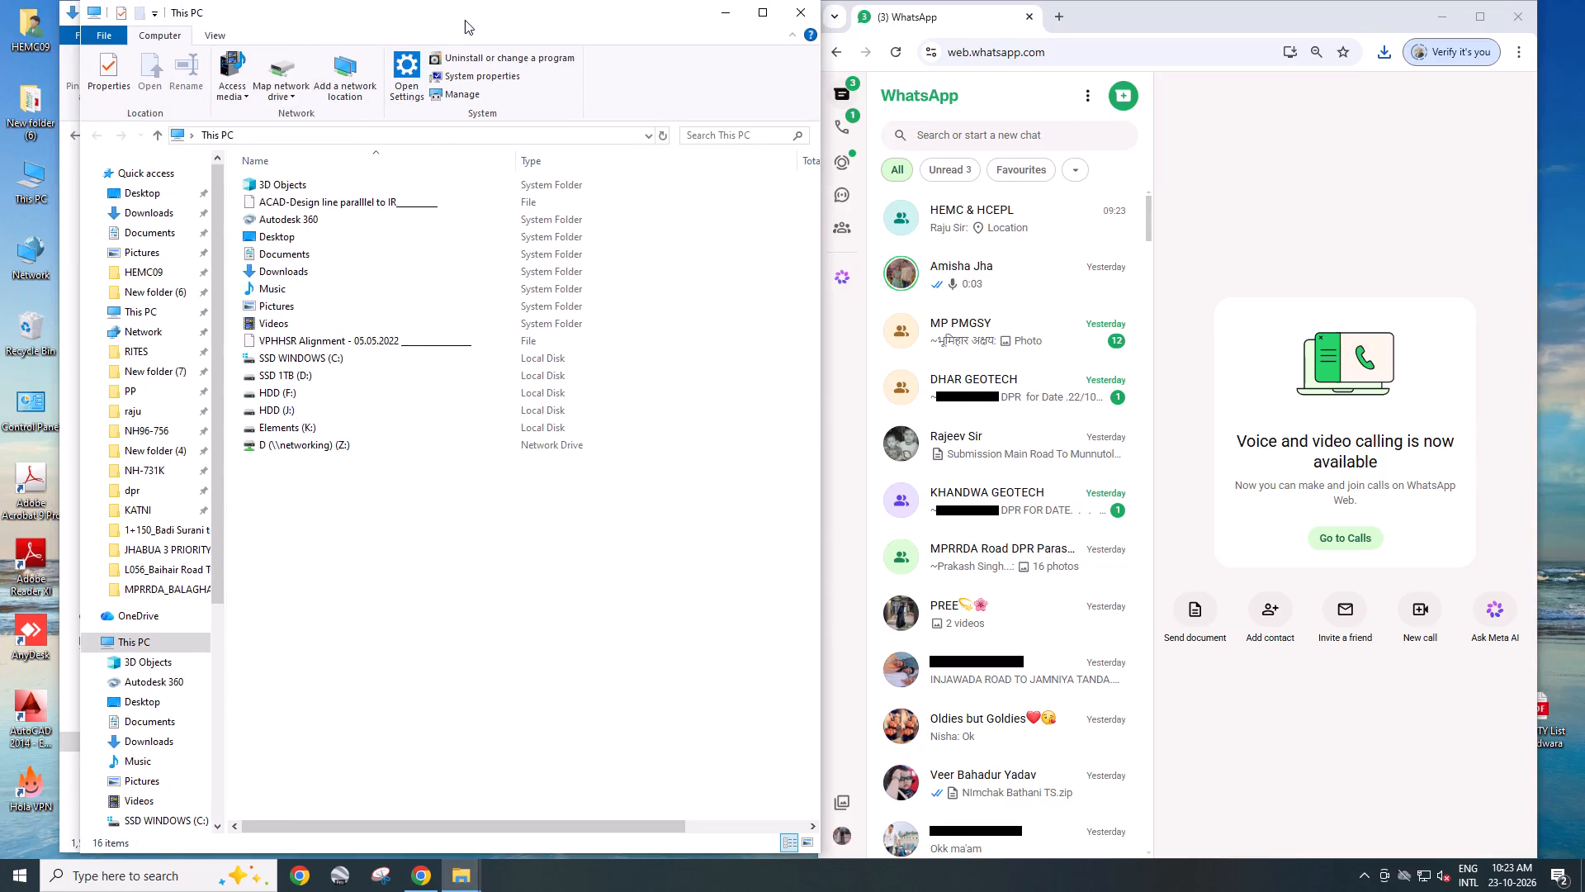
{"action": "left_click_drag", "start_coordinate": [465, 20], "coordinate": [773, 18]}
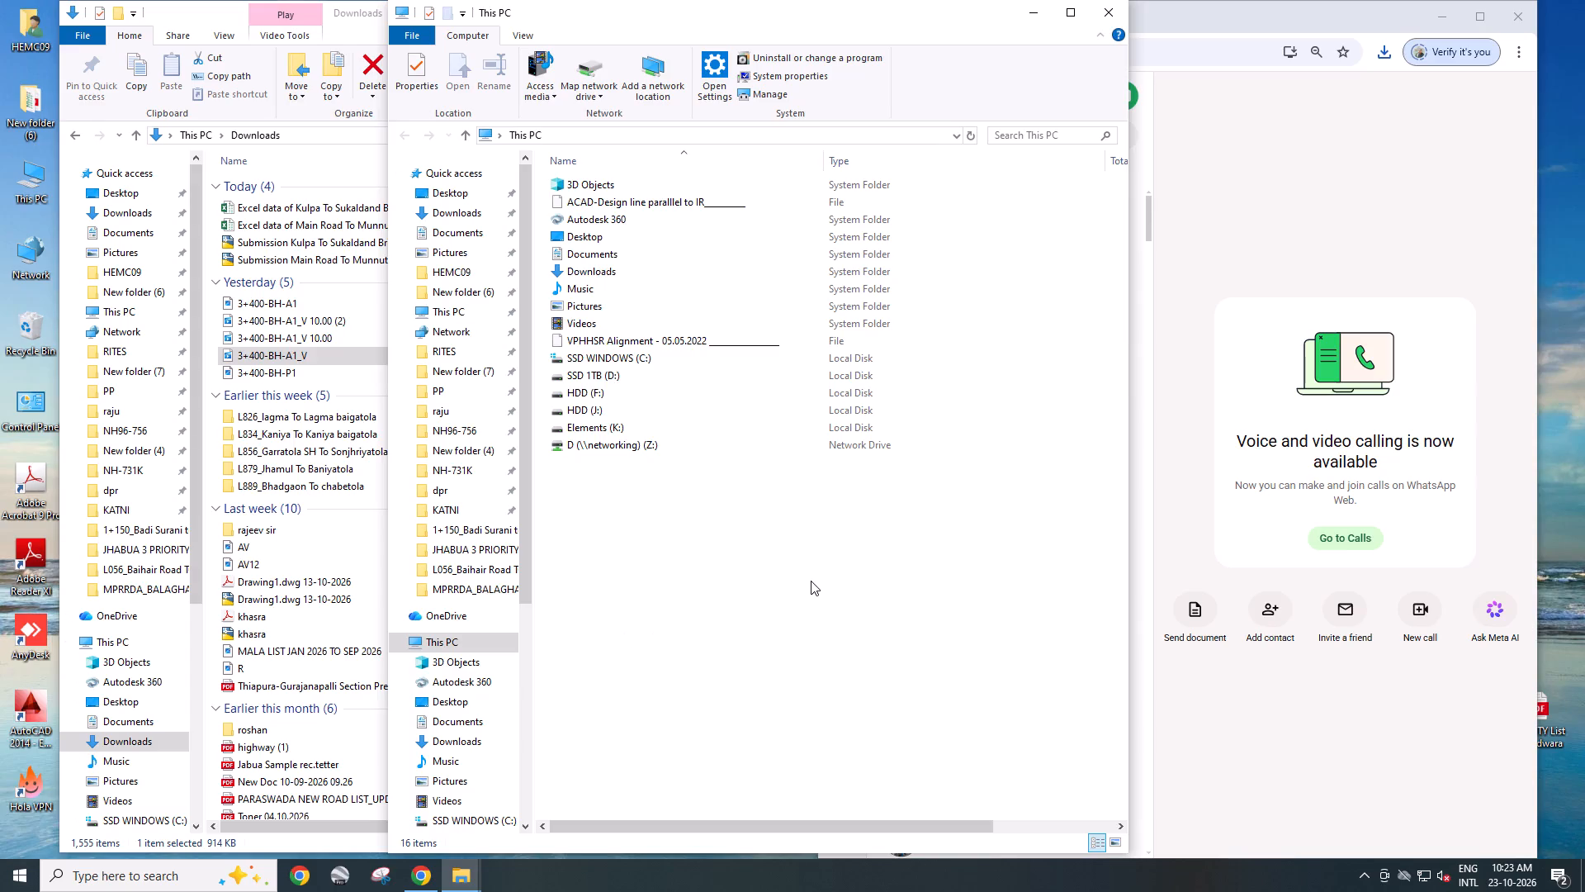
Open the 3+400 folder on drive D: under P2, Root, ALL DATA, 2026, JHABUA_BRIDGE_24-07-2026, JHABUA GEOTECH, JHABUA 3 PRIORITY GEOTECH.
{"action": "double_click", "coordinate": [612, 377]}
{"action": "double_click", "coordinate": [607, 219]}
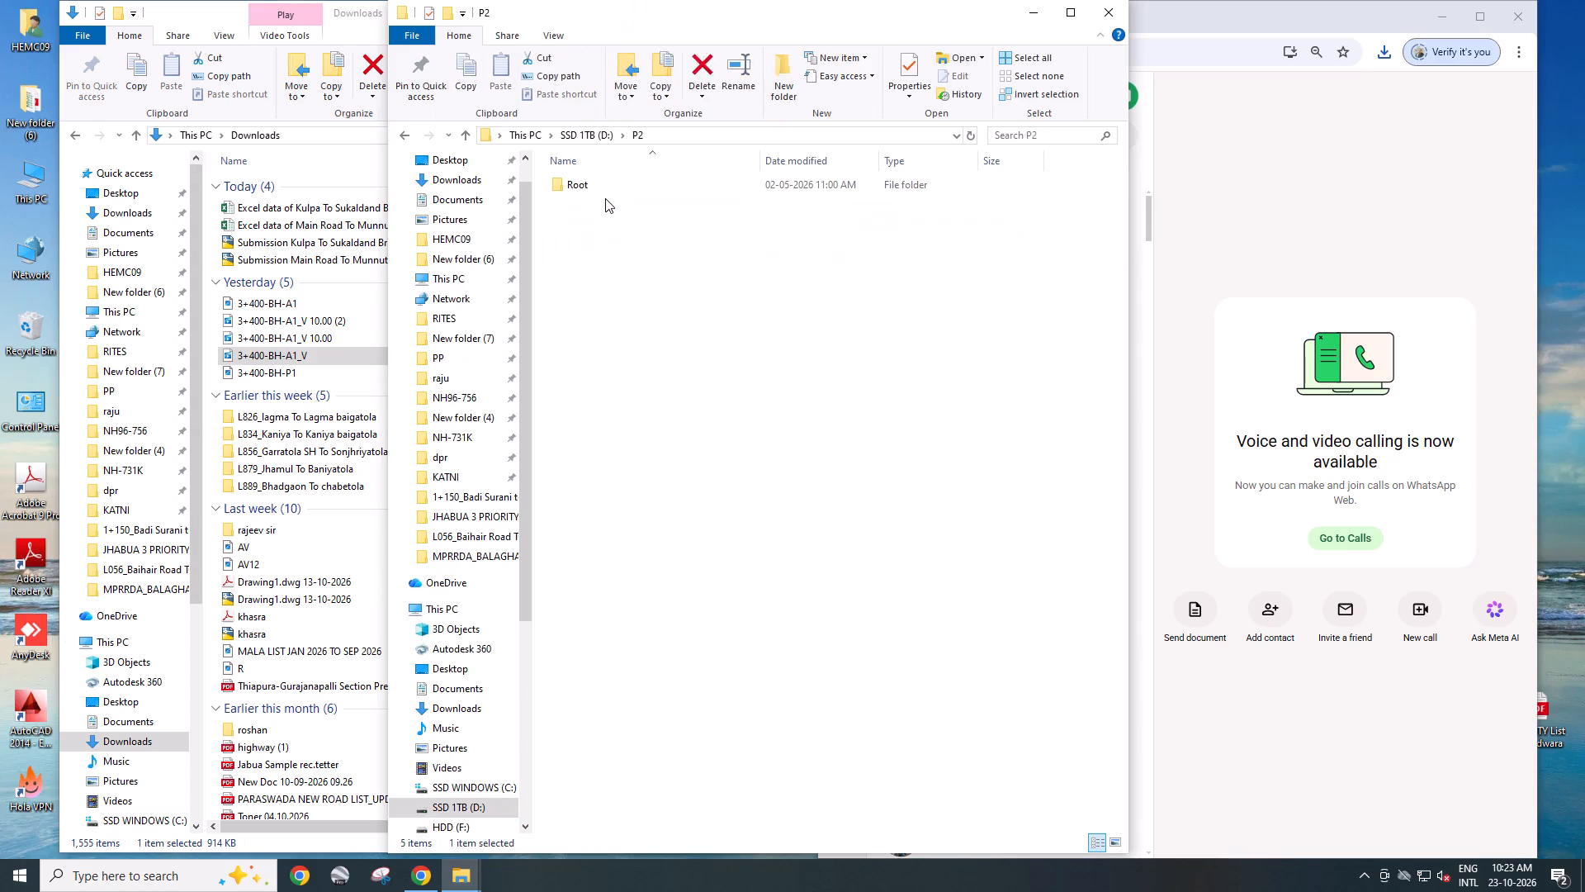
{"action": "triple_click", "coordinate": [605, 190]}
{"action": "left_click", "coordinate": [605, 188]}
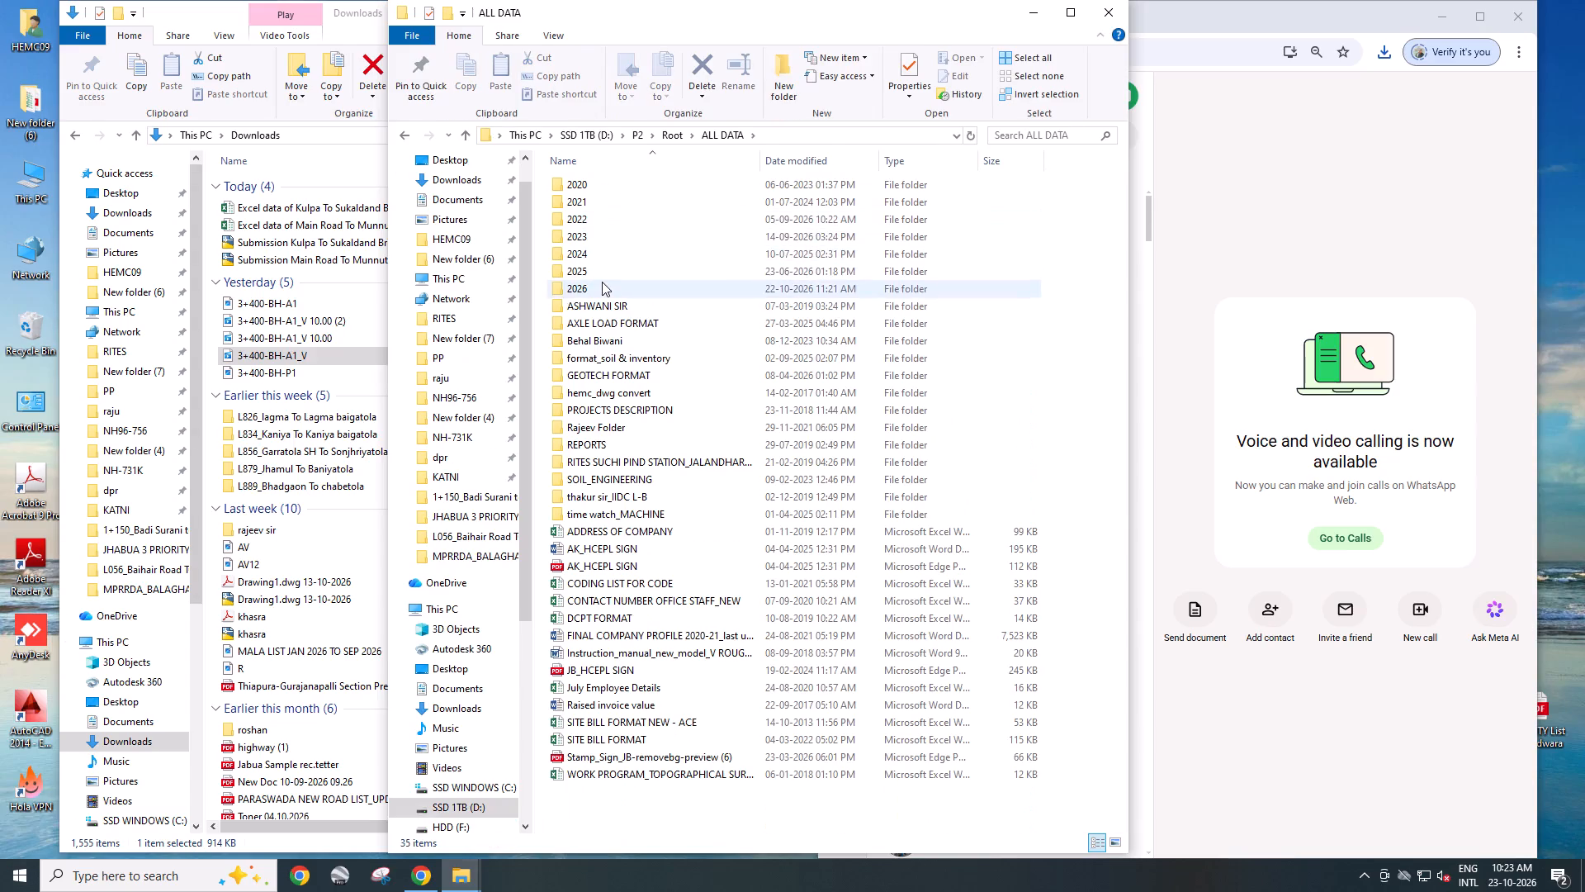
{"action": "double_click", "coordinate": [602, 282]}
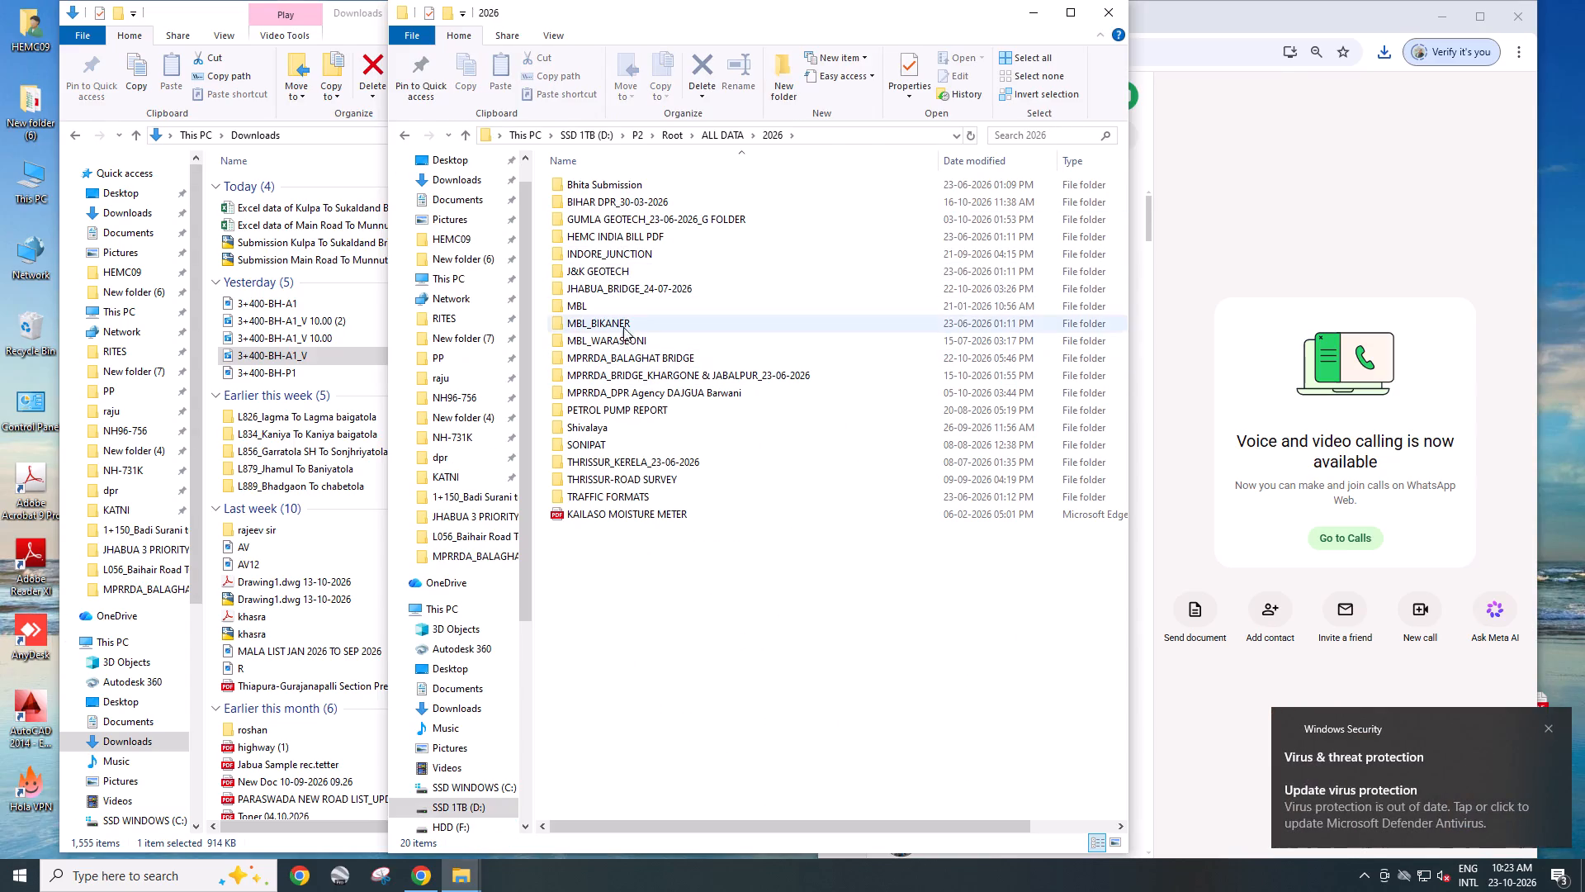
{"action": "double_click", "coordinate": [660, 291]}
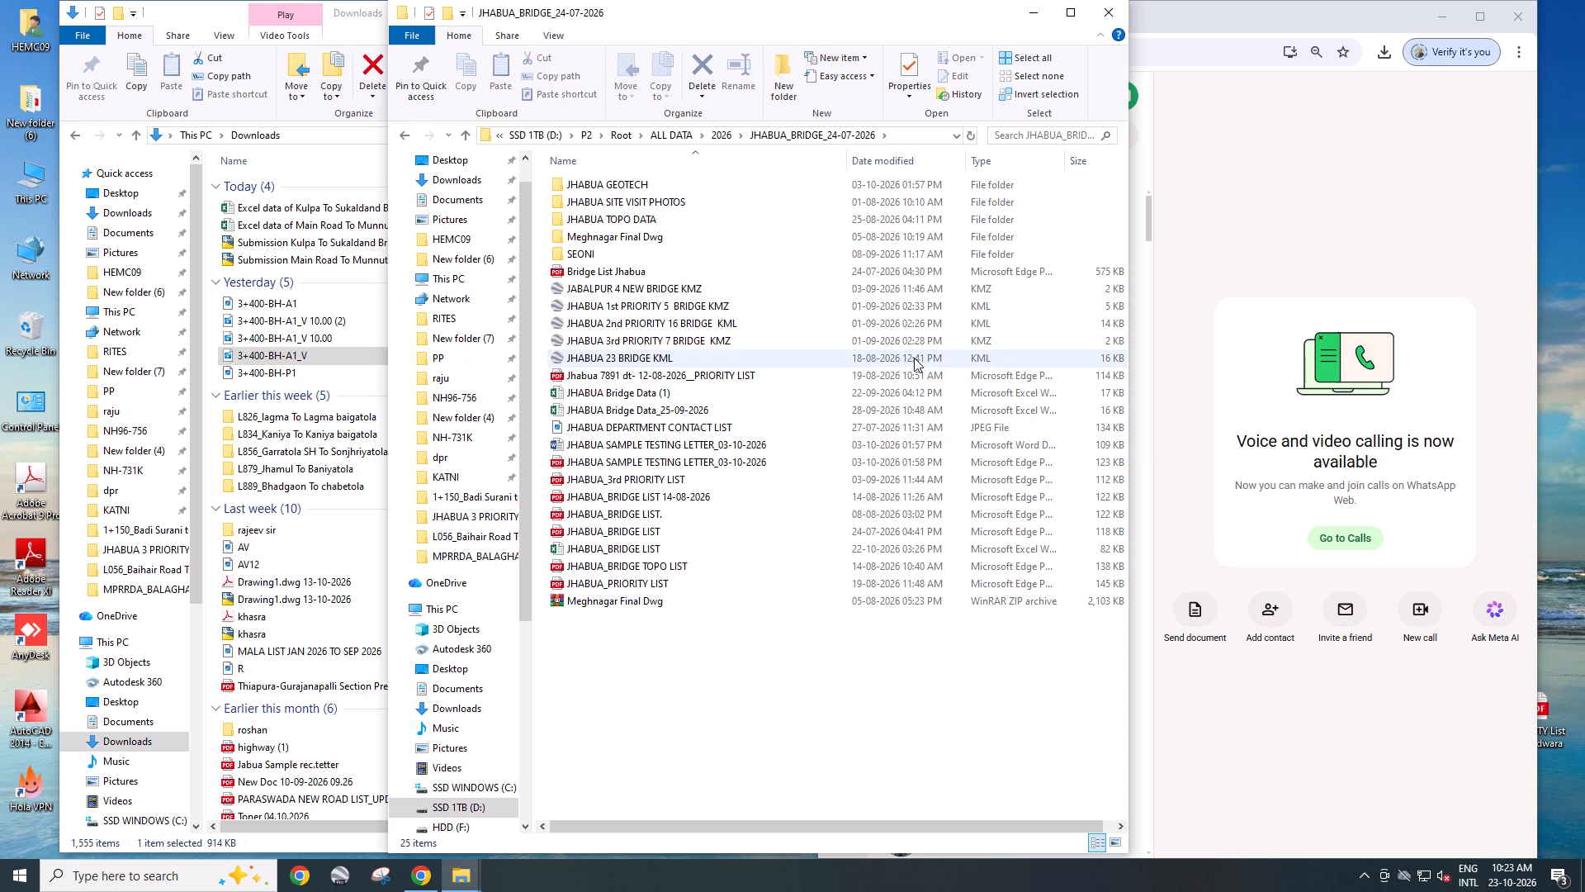
{"action": "double_click", "coordinate": [641, 188]}
{"action": "double_click", "coordinate": [661, 216]}
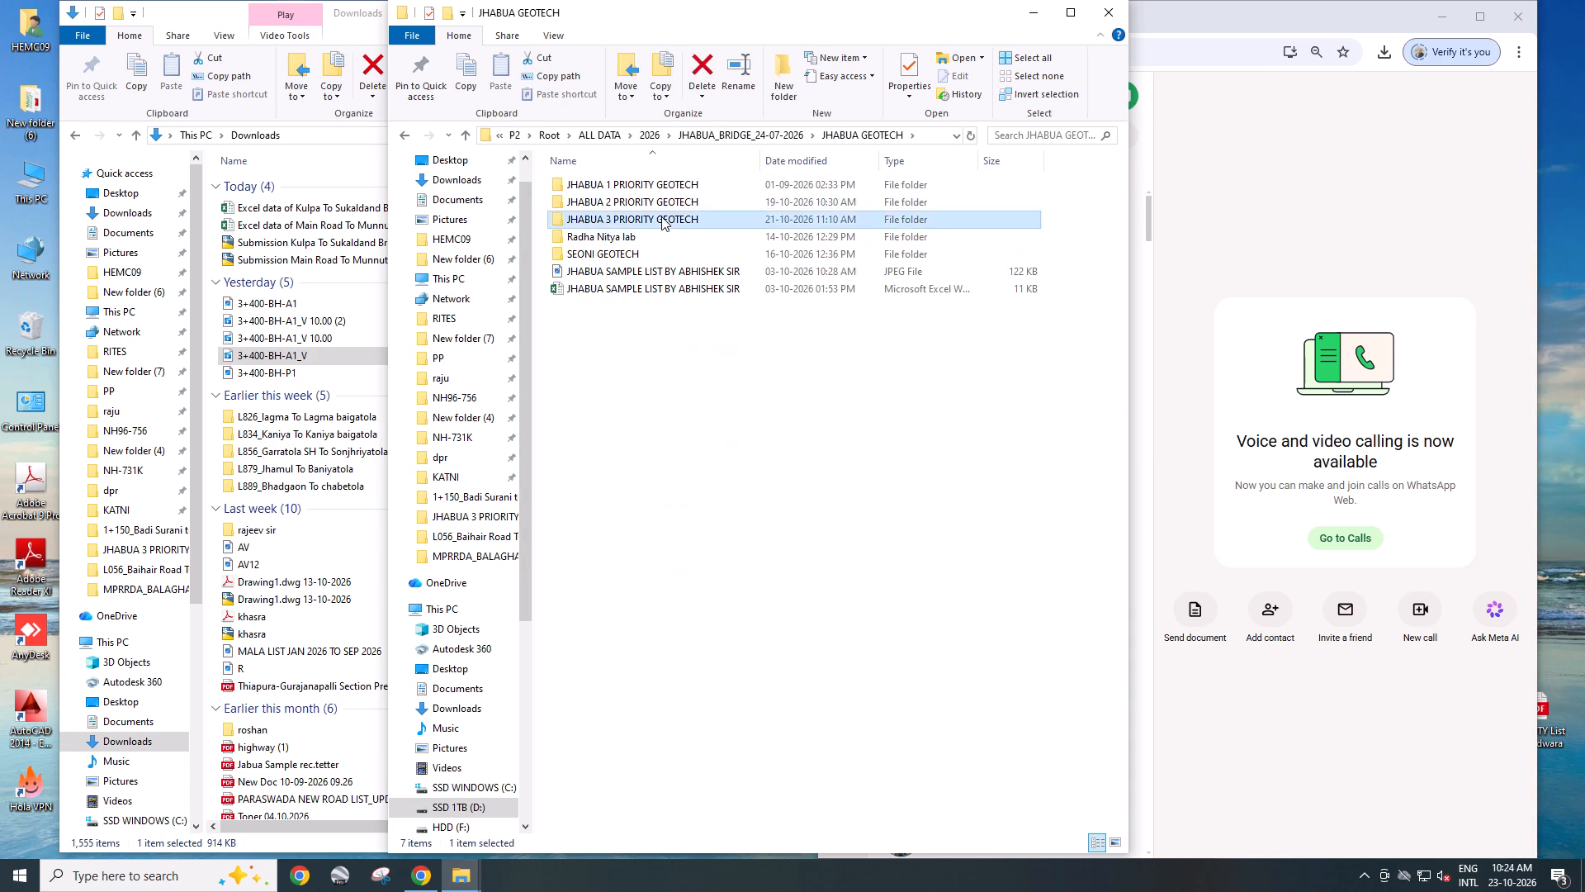
{"action": "double_click", "coordinate": [615, 266]}
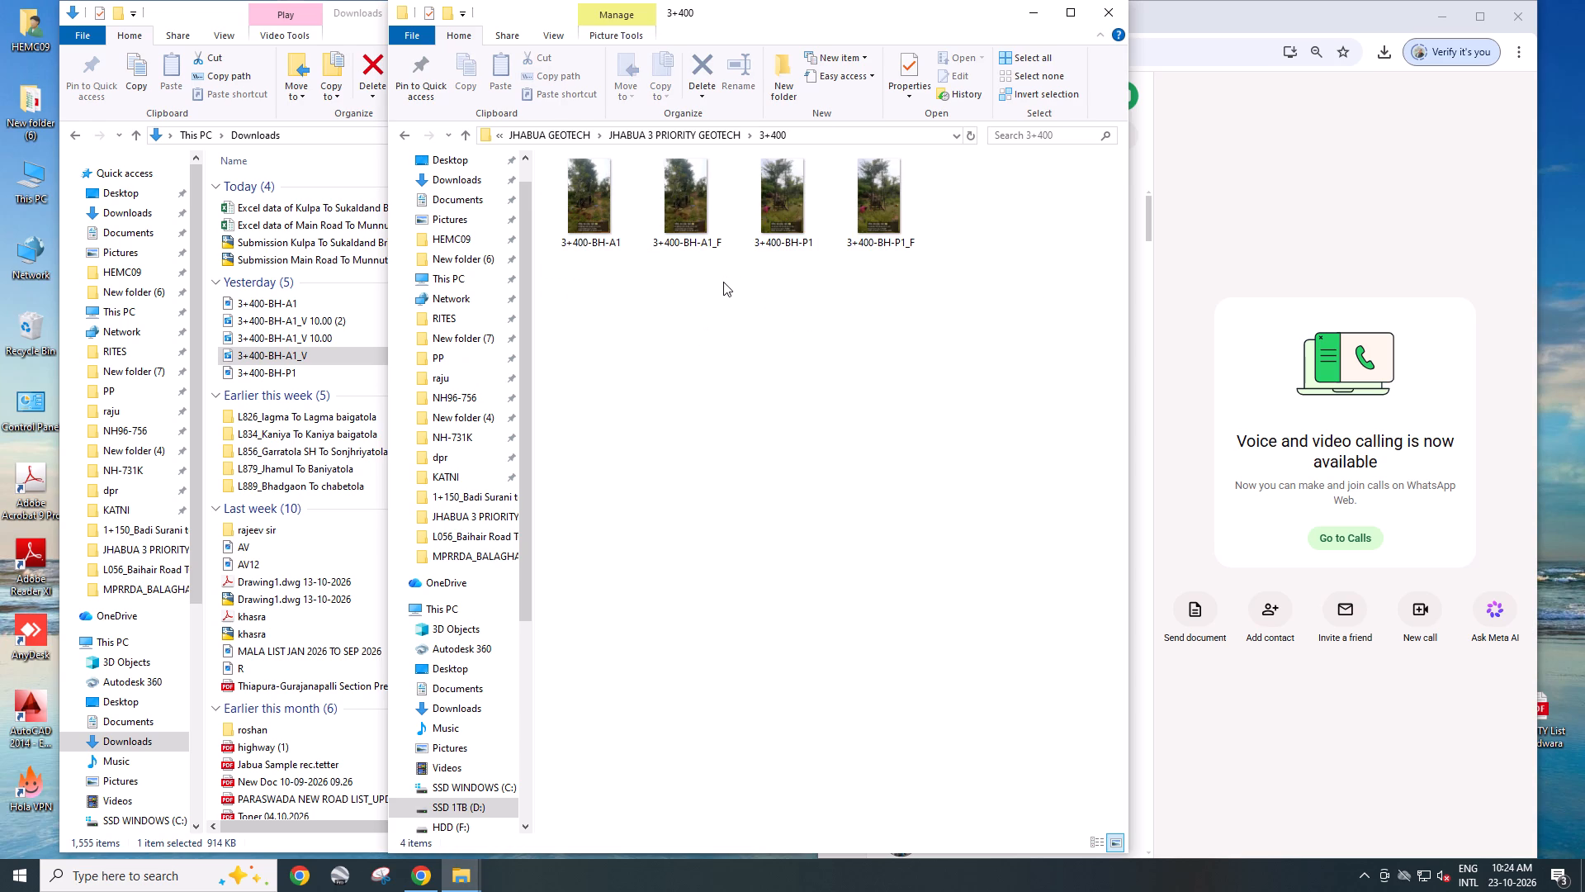
Select the 3+400-BH-A1 photo in the 3+400 folder.
{"action": "left_click", "coordinate": [613, 211]}
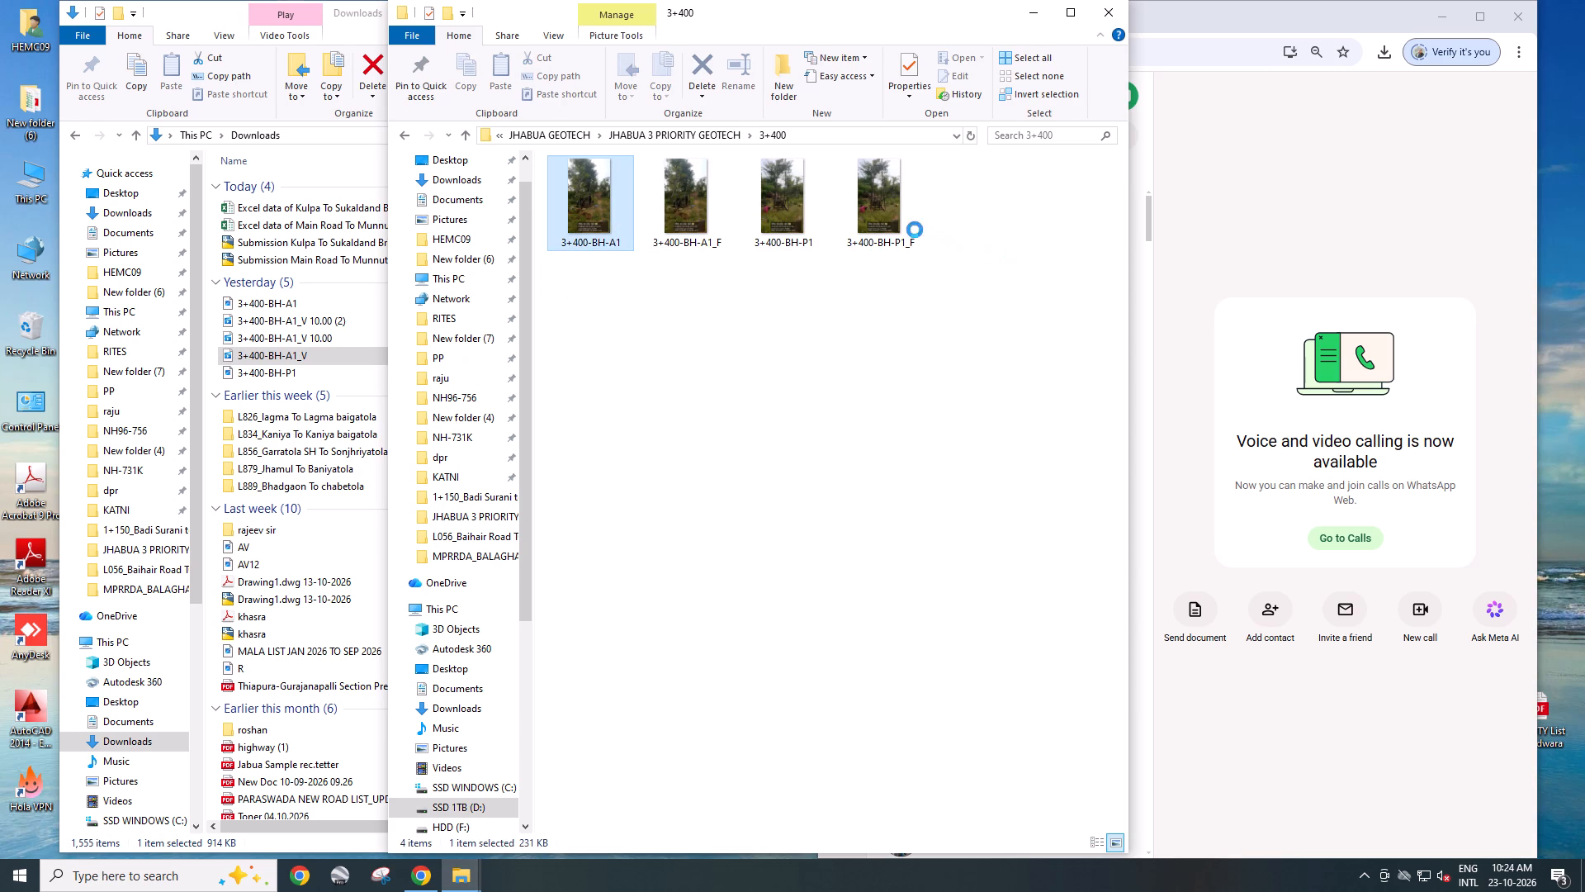
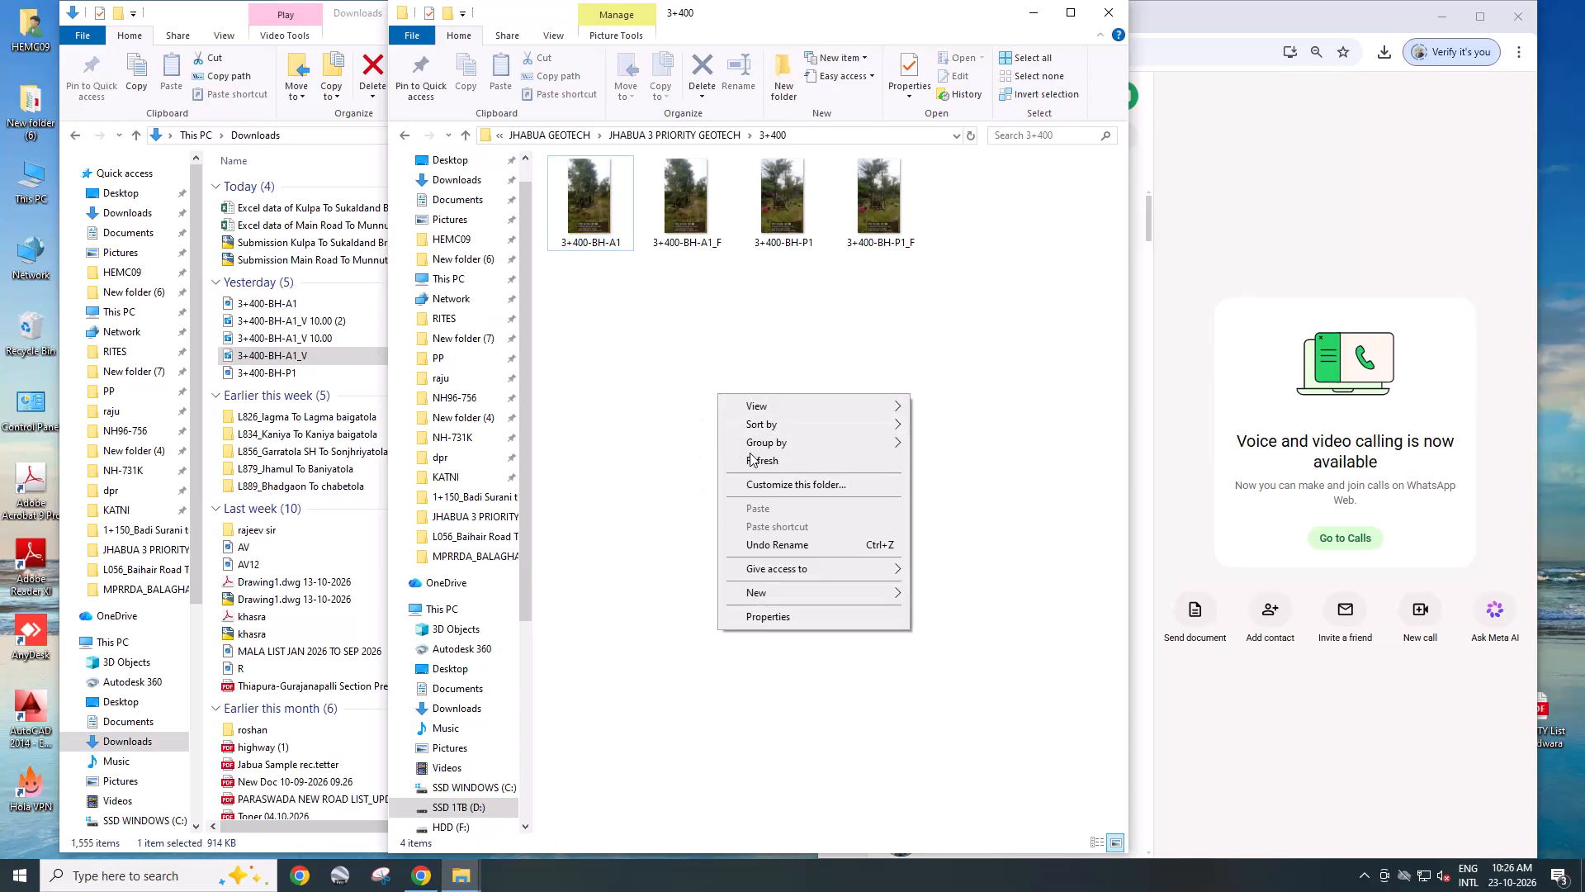
Delete all four existing photos from the 3+400 folder, from 3+400-BH-A1 through 3+400-BH-P1_F.
{"action": "left_click", "coordinate": [750, 453]}
{"action": "left_click", "coordinate": [873, 234], "text": "shift"}
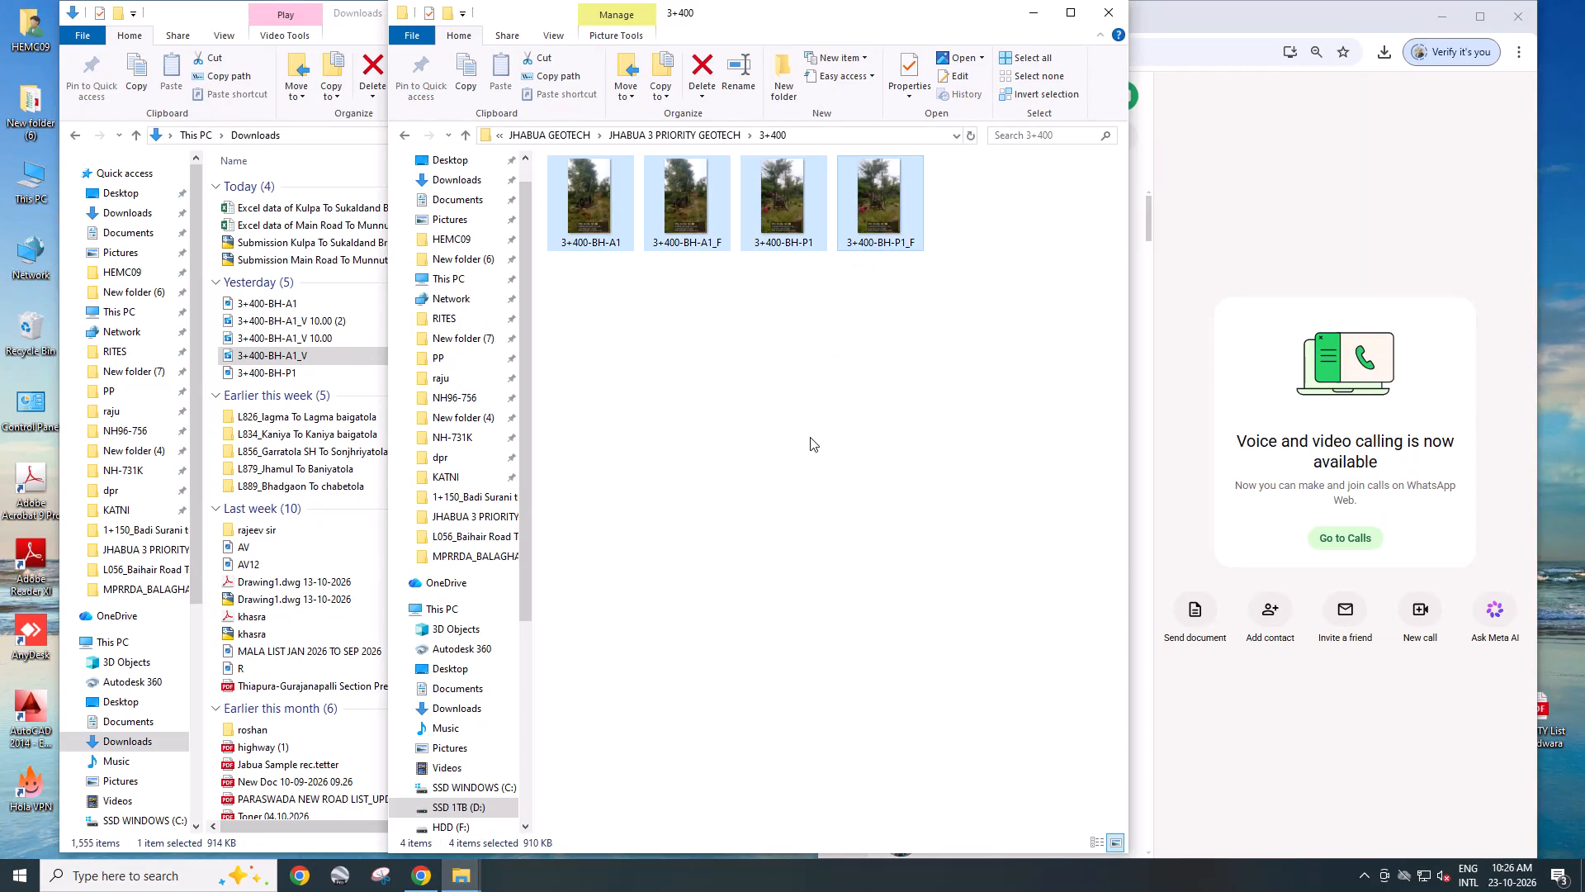
{"action": "key", "text": "Delete"}
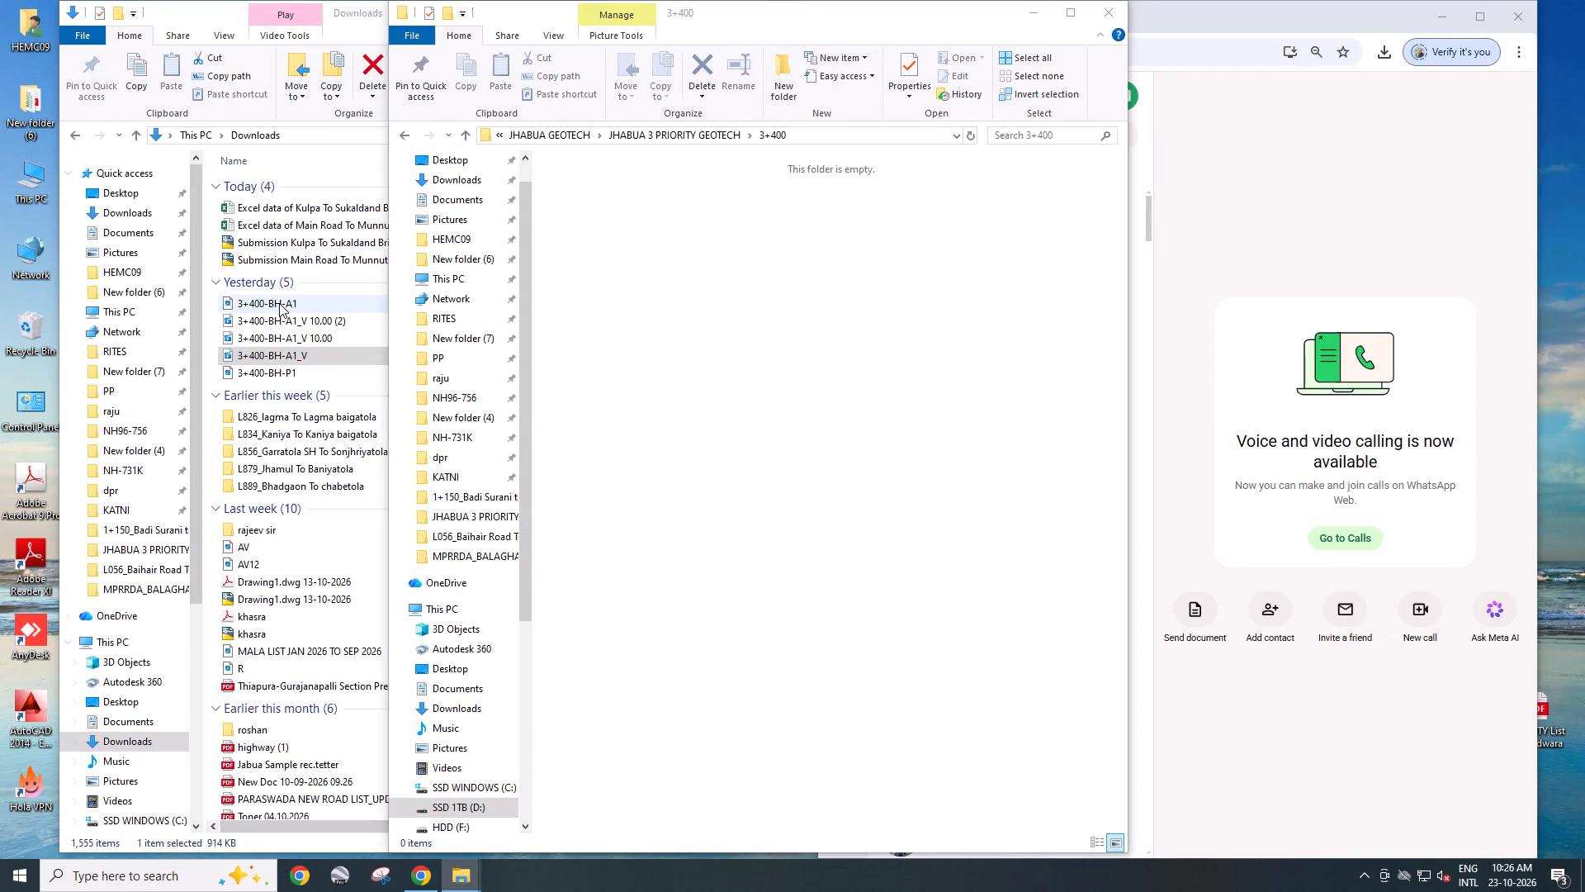
Move yesterday's five 3+400 files, from 3+400-BH-A1 through 3+400-BH-P1, from Downloads into the project's 3+400 folder.
{"action": "left_click", "coordinate": [279, 303]}
{"action": "left_click", "coordinate": [289, 370], "text": "shift"}
{"action": "key", "text": "ctrl+x"}
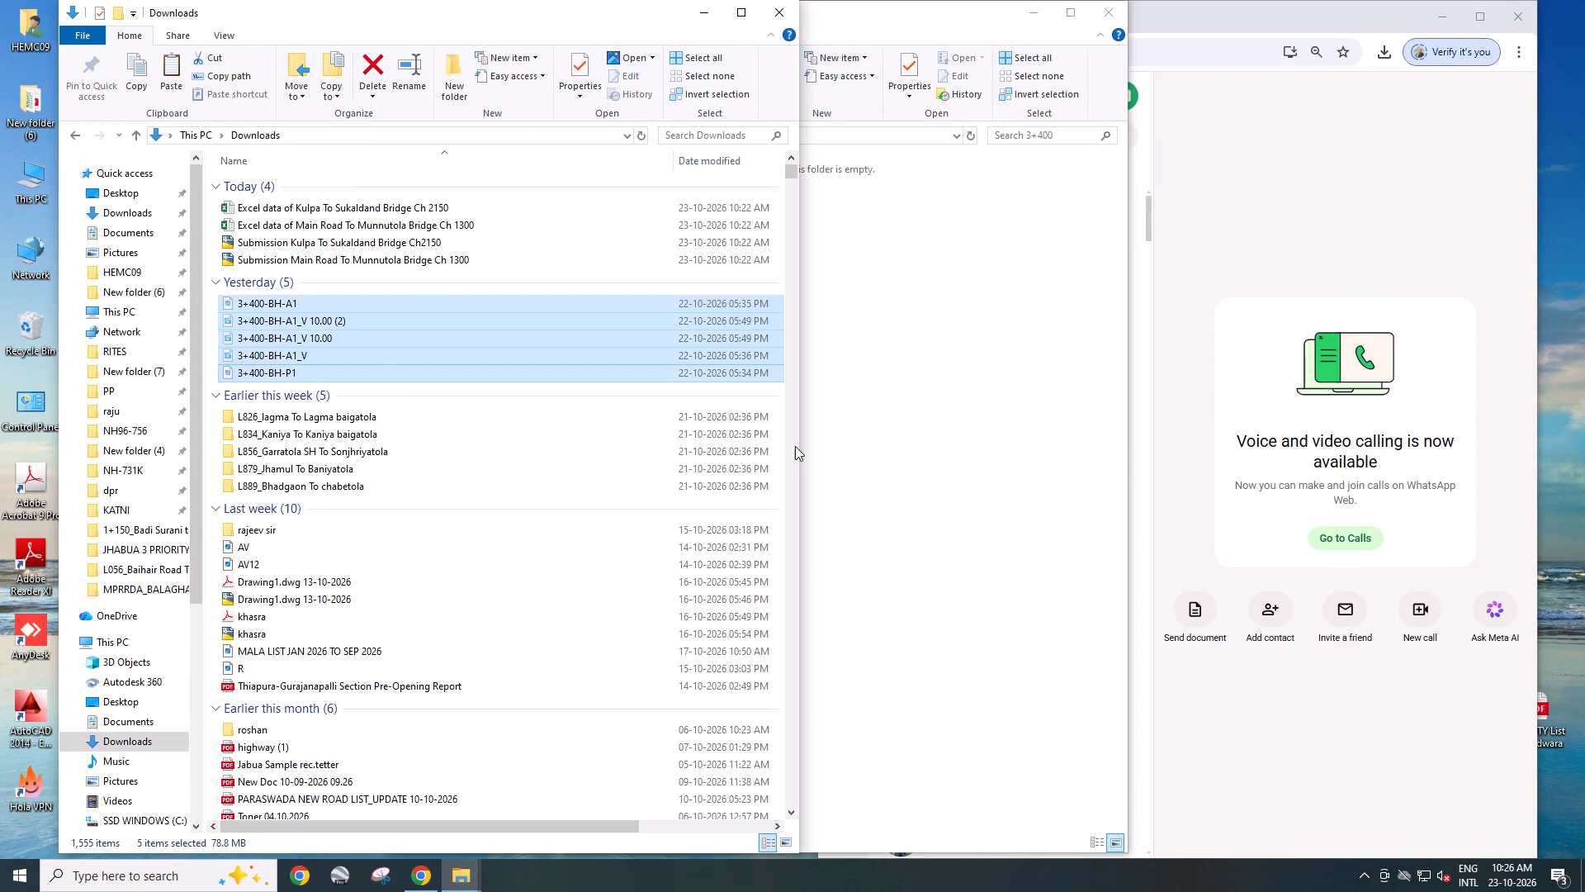
{"action": "left_click", "coordinate": [863, 463]}
{"action": "key", "text": "ctrl+v"}
{"action": "left_click", "coordinate": [810, 409]}
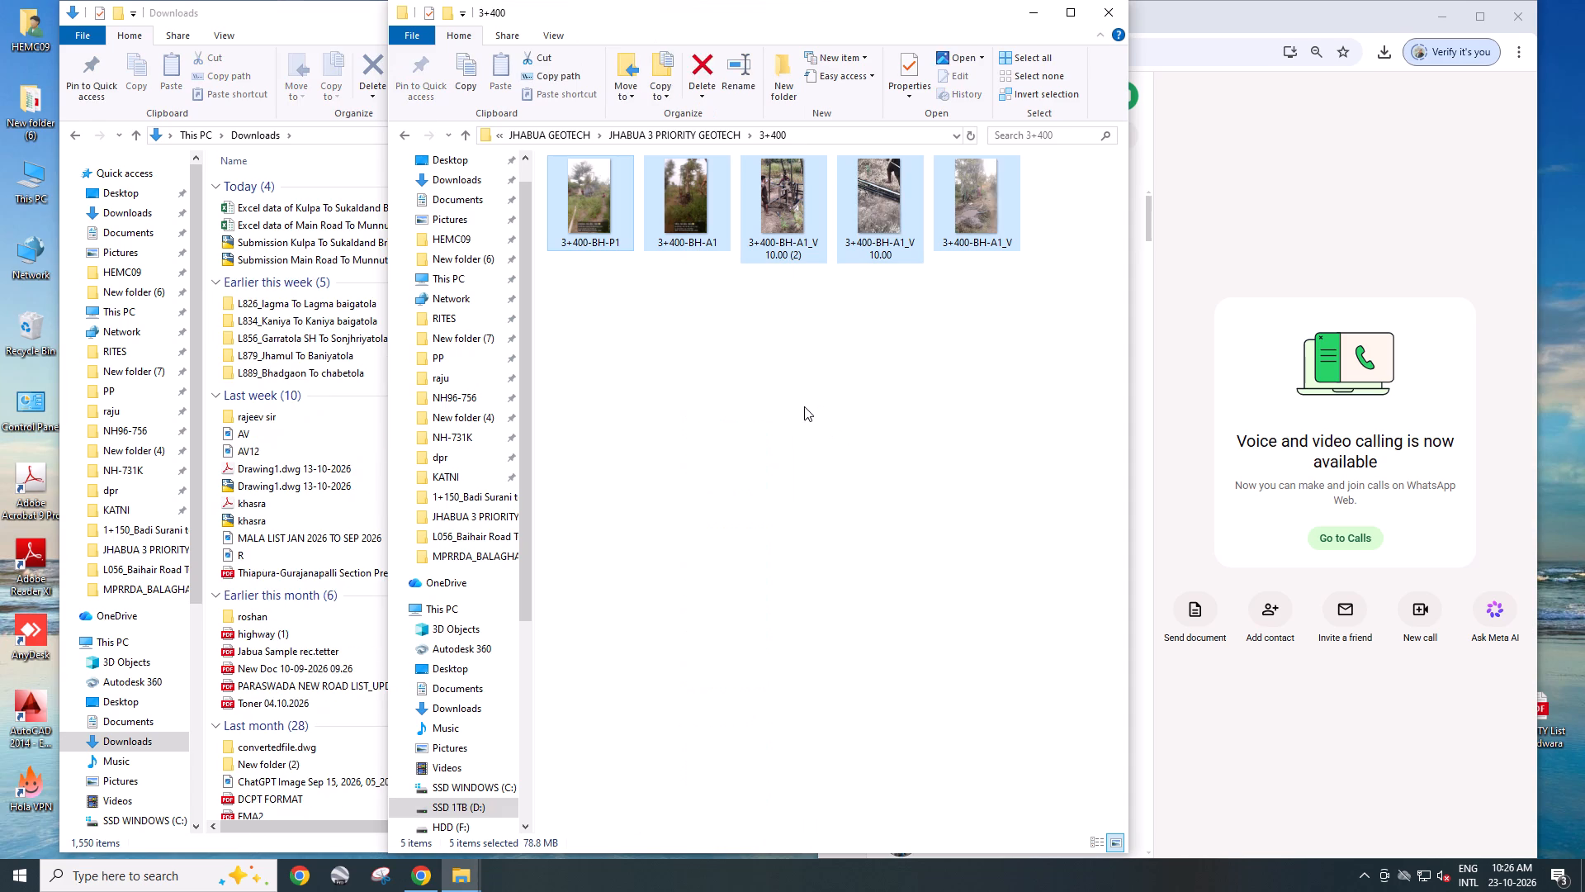
Rename the 3+400-BH-A1 photo in the 3+400 folder as 3+400-BH-A1_F.
{"action": "left_click", "coordinate": [714, 236]}
{"action": "key", "text": "F2"}
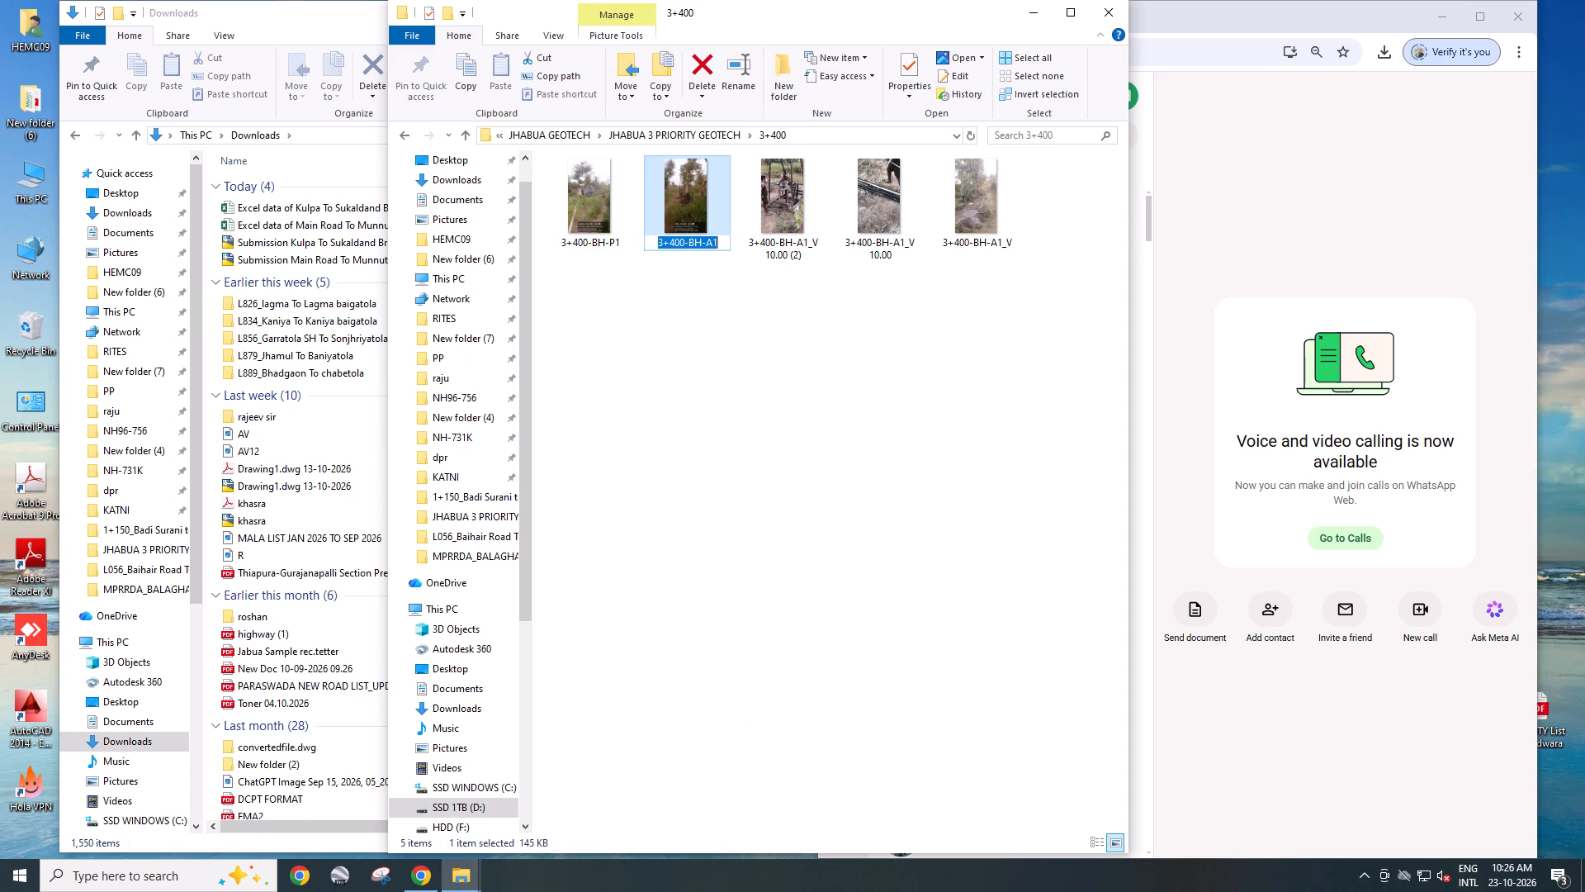
{"action": "left_click", "coordinate": [720, 243]}
{"action": "type", "text": "_f"}
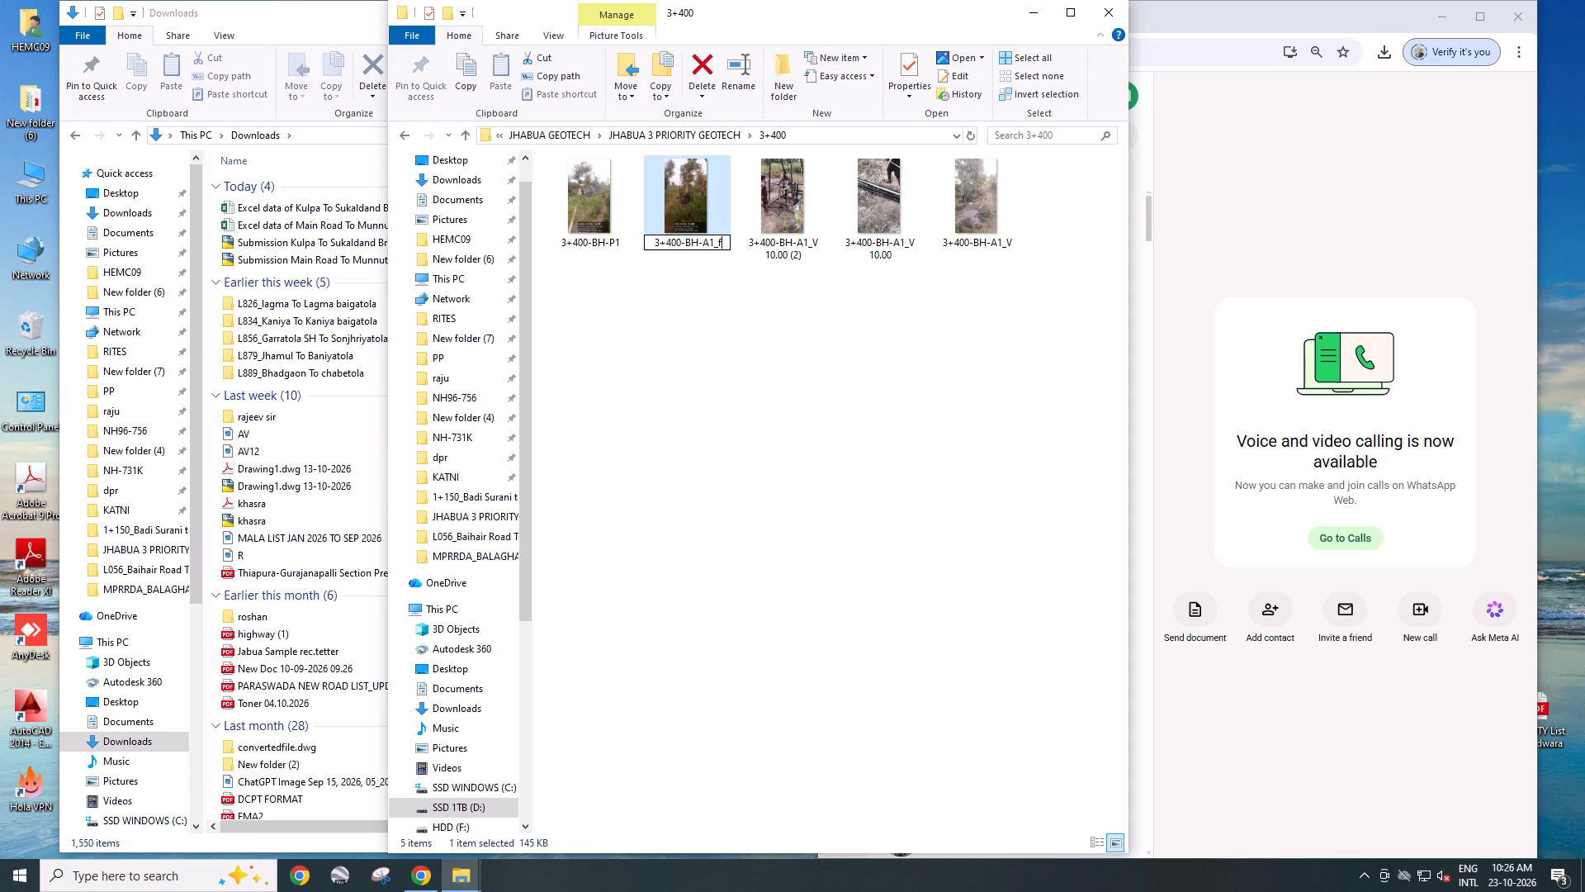
{"action": "key", "text": "f"}
Rename the 3+400-BH-P1 photo in the 3+400 folder as 3+400-BH-P1_F.
{"action": "left_click", "coordinate": [603, 248]}
{"action": "key", "text": "F2"}
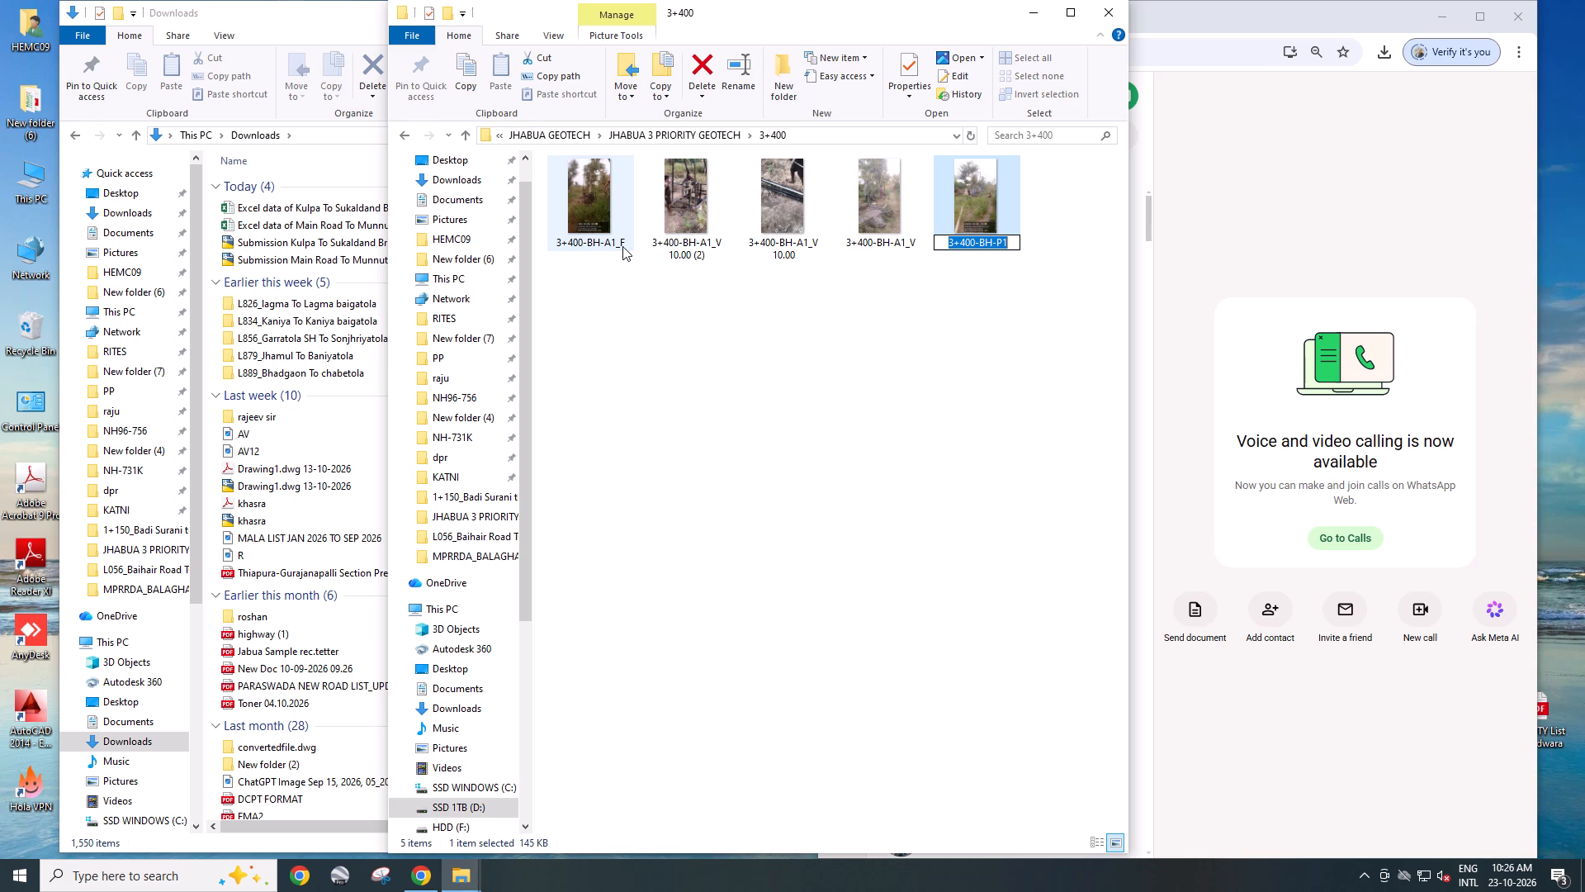
{"action": "left_click", "coordinate": [1017, 242]}
{"action": "key", "text": "shift+underscore"}
{"action": "key", "text": "f"}
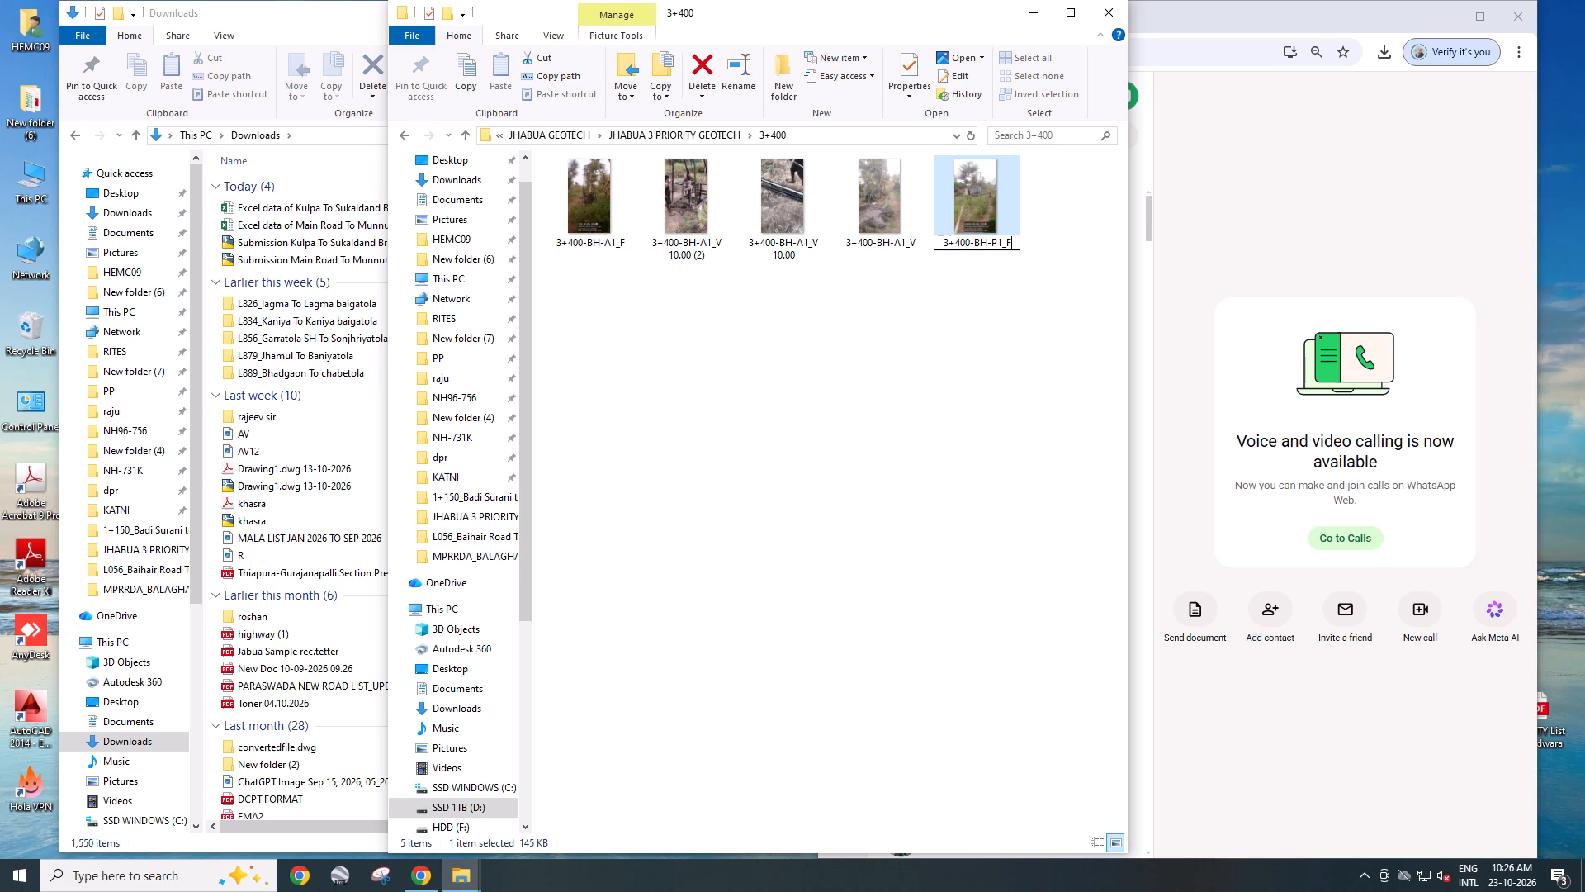
{"action": "left_click", "coordinate": [940, 416]}
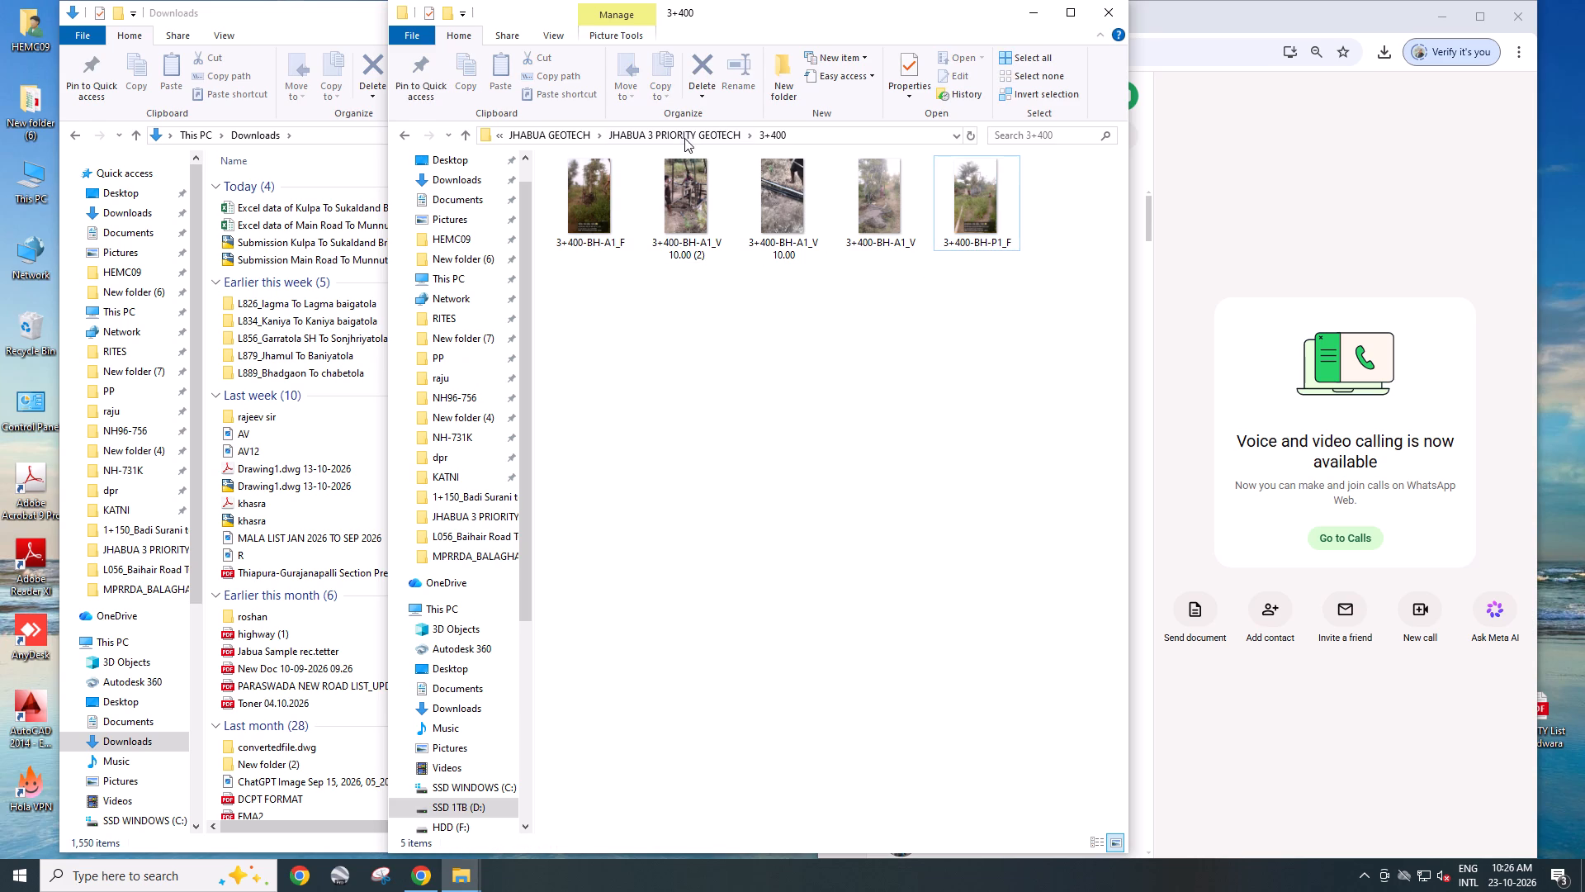
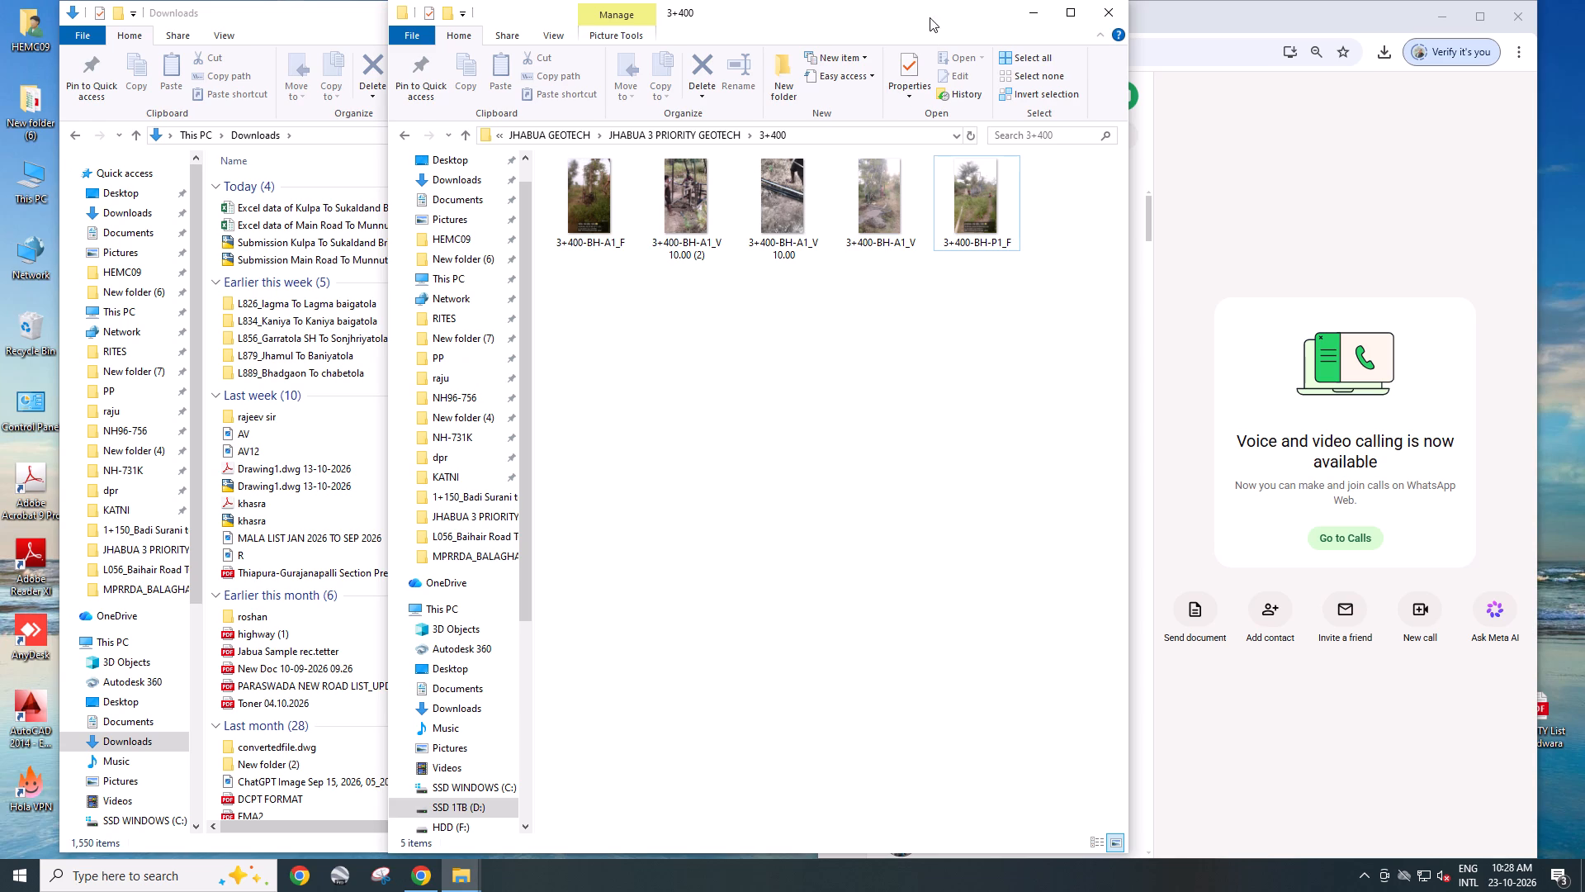
Copy the 3+400-BH-A1_F and 3+400-BH-P1_F photos from the 3+400 folder into the JHABUA 3 PRIORITY SITE PHOTOS folder.
{"action": "left_click", "coordinate": [613, 226]}
{"action": "left_click", "coordinate": [1005, 230], "text": "ctrl"}
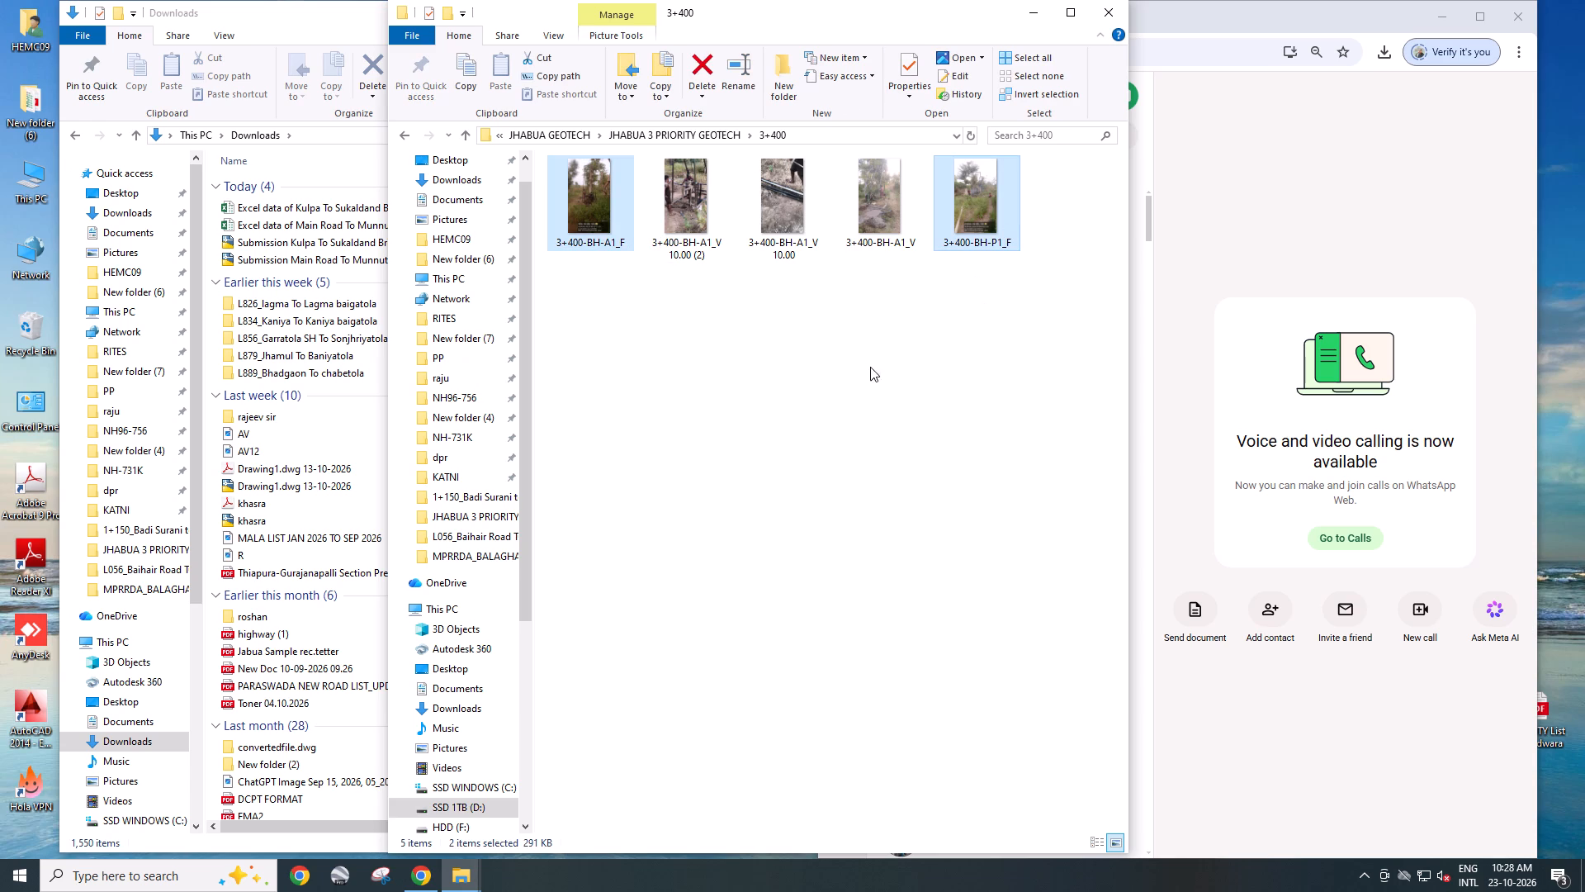
{"action": "key", "text": "ctrl+c"}
{"action": "left_click", "coordinate": [663, 140]}
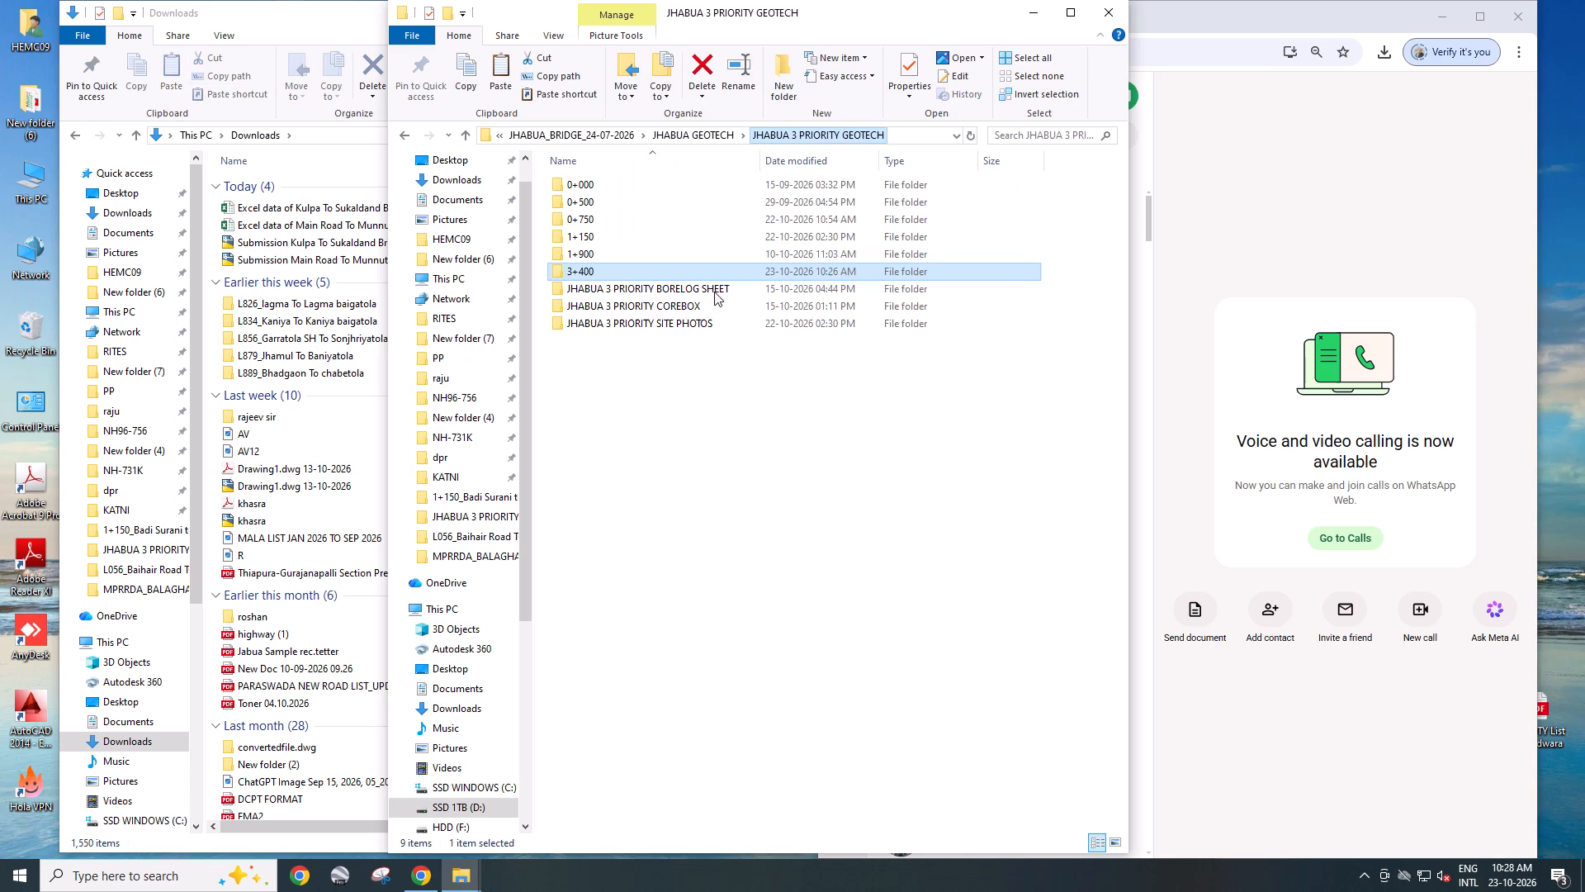
{"action": "double_click", "coordinate": [658, 325]}
{"action": "key", "text": "ctrl+v"}
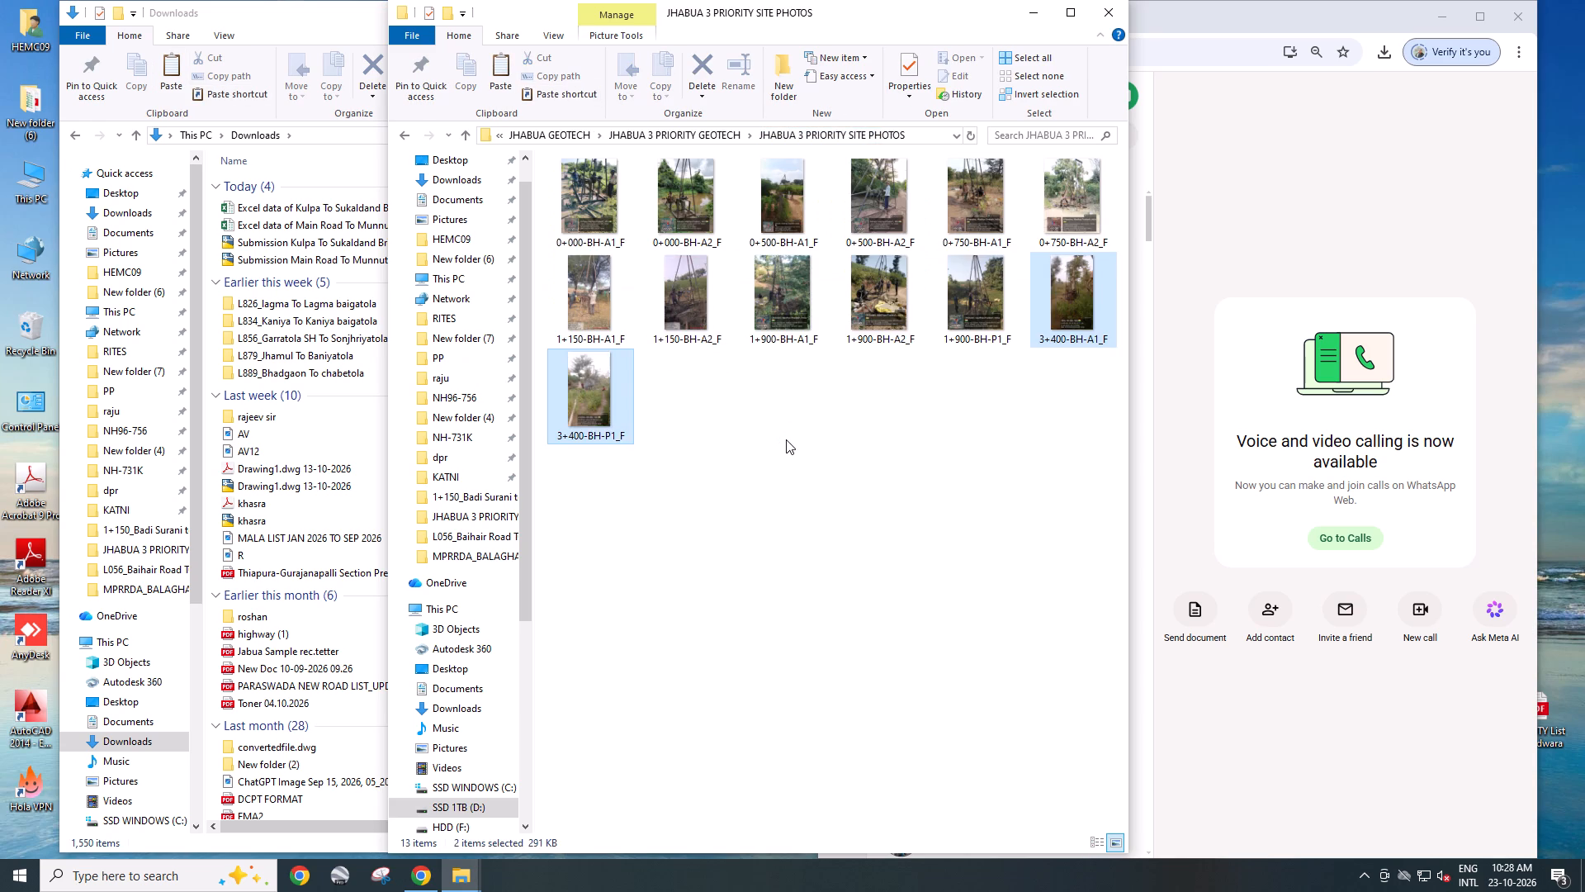
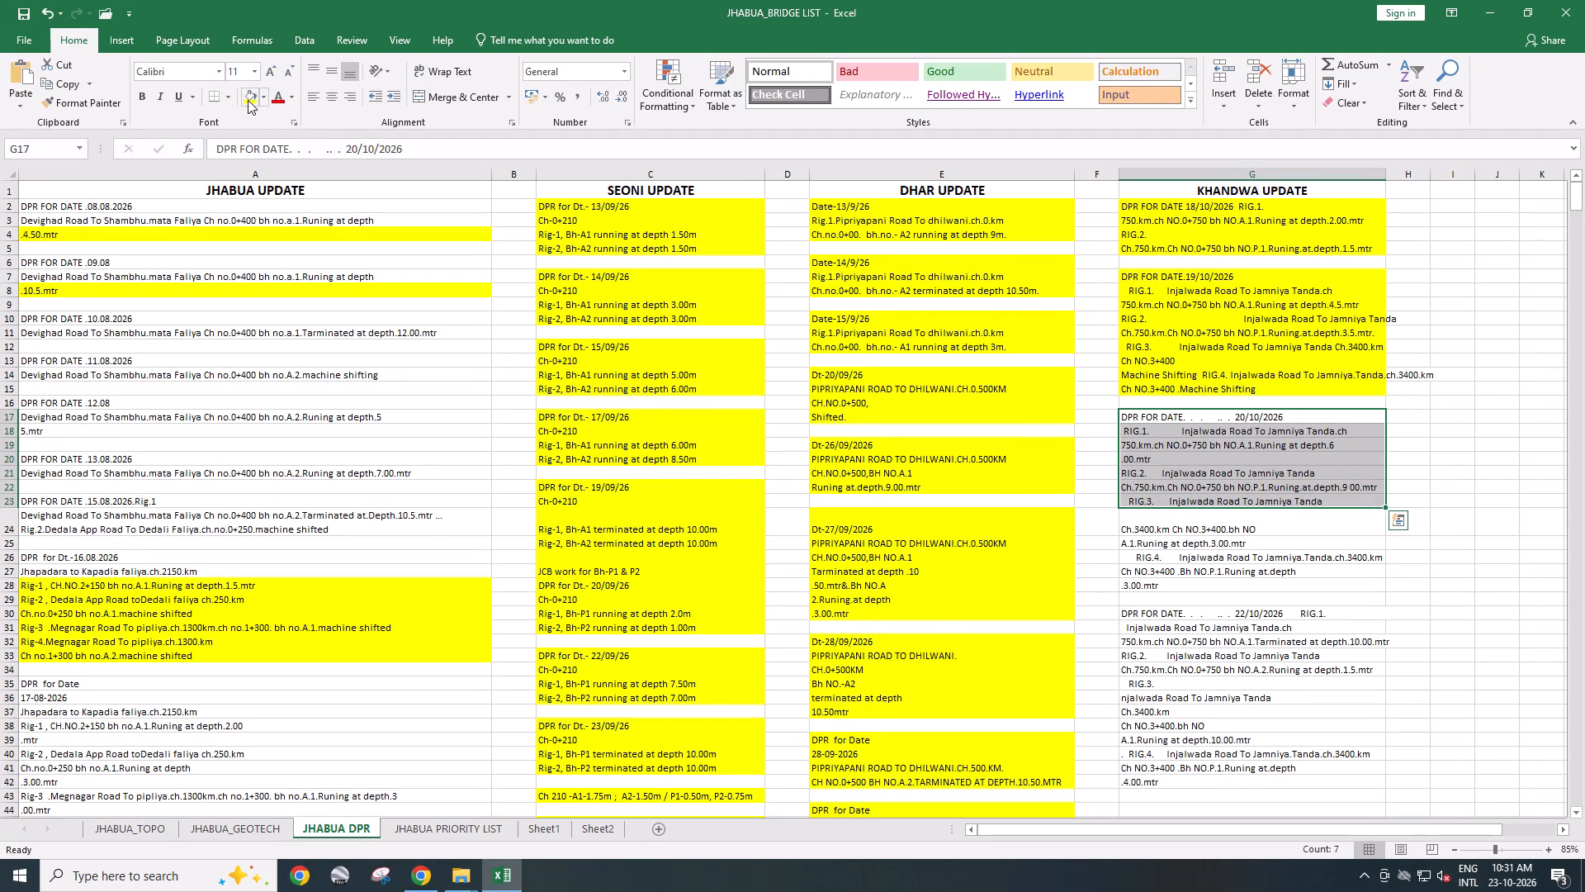
Highlight the selected Khandwa update rows for DPR date 20/10/2026, cells G17 to G23, with yellow fill.
{"action": "left_click", "coordinate": [248, 100]}
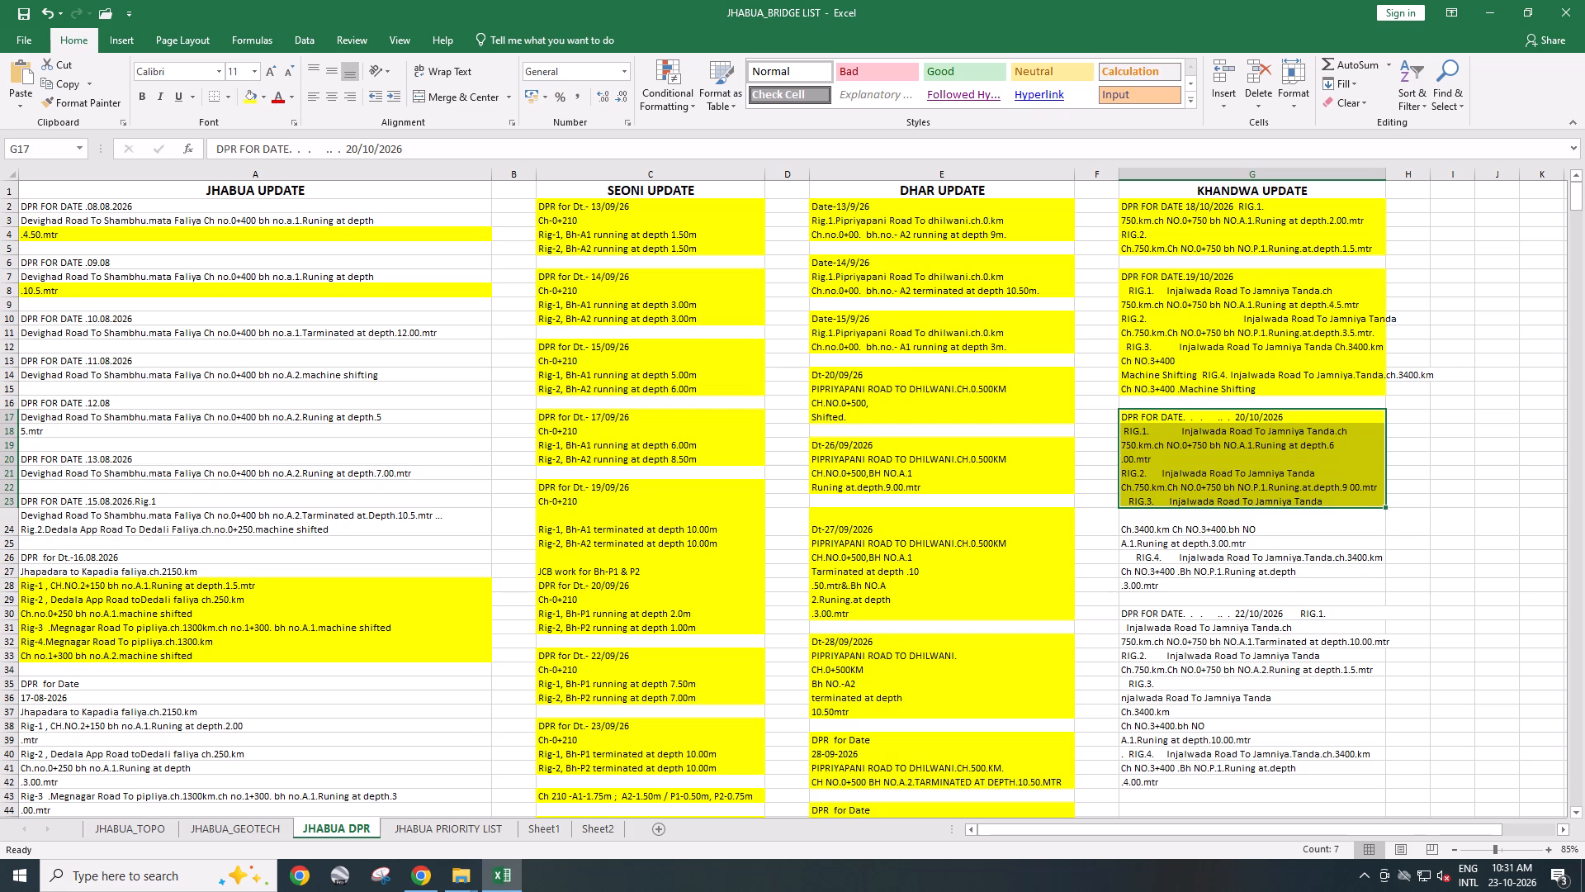
Highlight the remaining rows of the Khandwa 20/10/2026 DPR entry, G24 to G28, in yellow.
{"action": "scroll", "coordinate": [1196, 571], "scroll_direction": "down", "scroll_amount": 1}
{"action": "left_click_drag", "start_coordinate": [1151, 482], "coordinate": [1156, 534]}
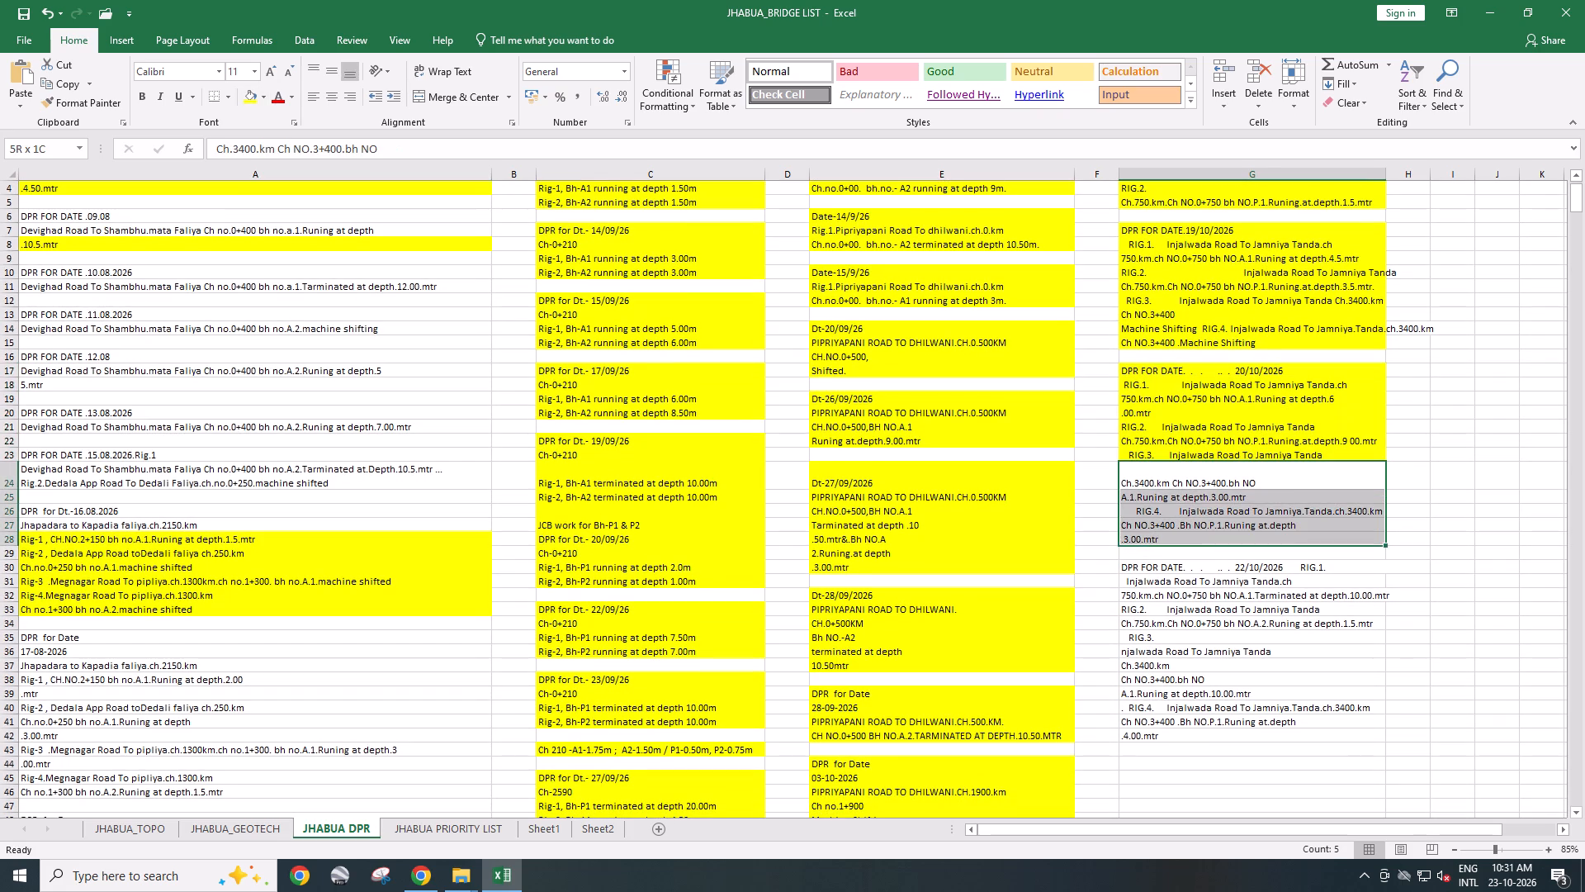
{"action": "left_click_drag", "start_coordinate": [1156, 534], "coordinate": [1160, 543]}
{"action": "left_click", "coordinate": [258, 99]}
Highlight the whole Khandwa 22/10/2026 DPR entry, G30 to G42, in yellow.
{"action": "scroll", "coordinate": [1168, 603], "scroll_direction": "down", "scroll_amount": 1}
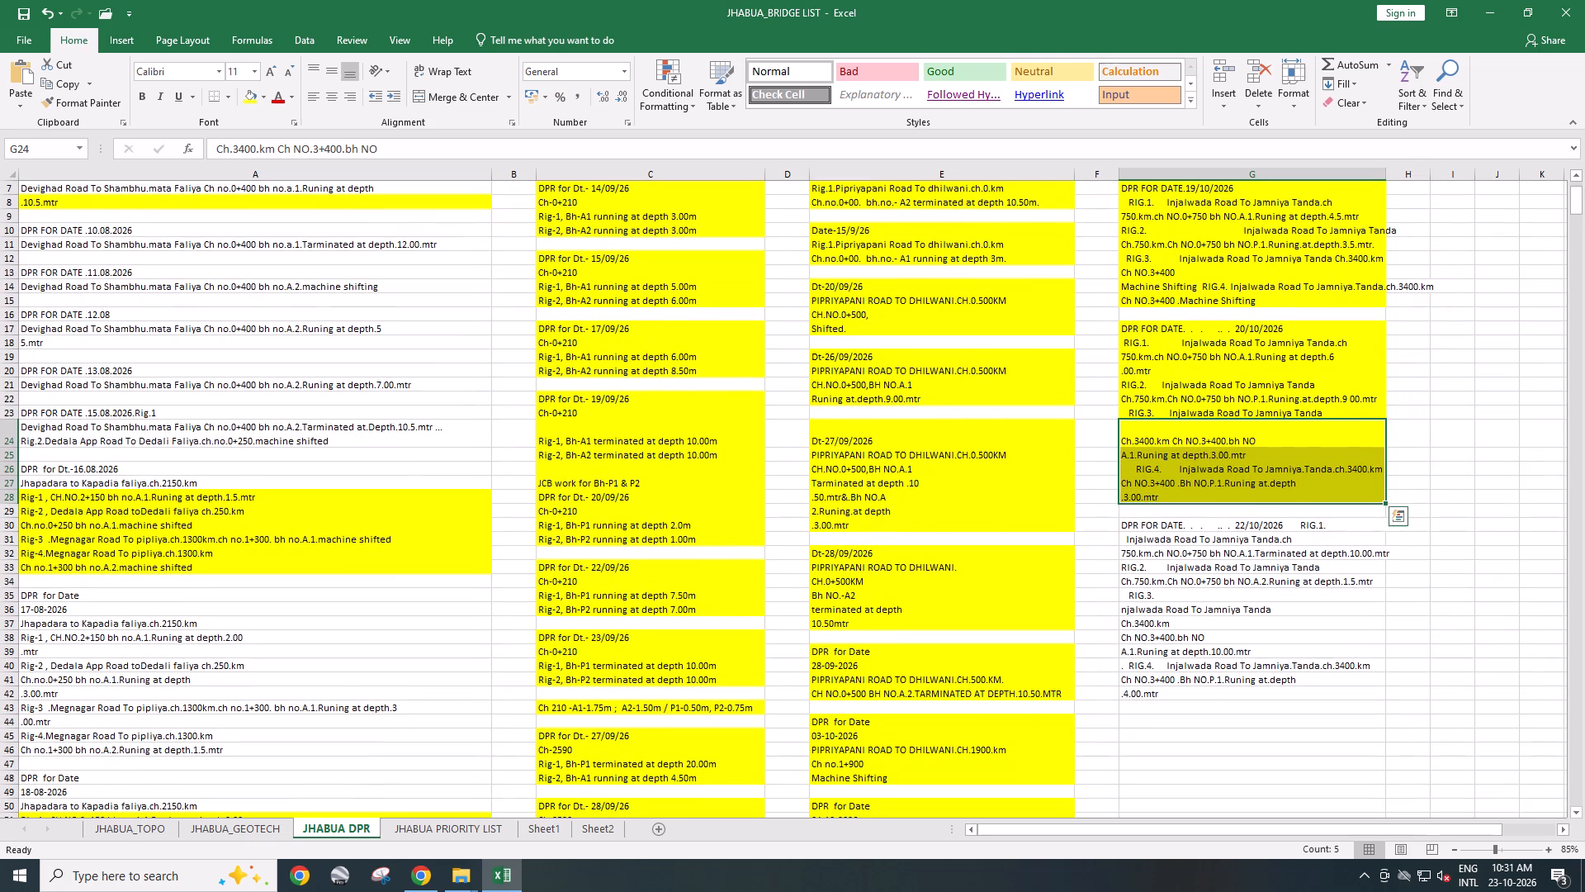
{"action": "left_click_drag", "start_coordinate": [1156, 523], "coordinate": [1175, 686]}
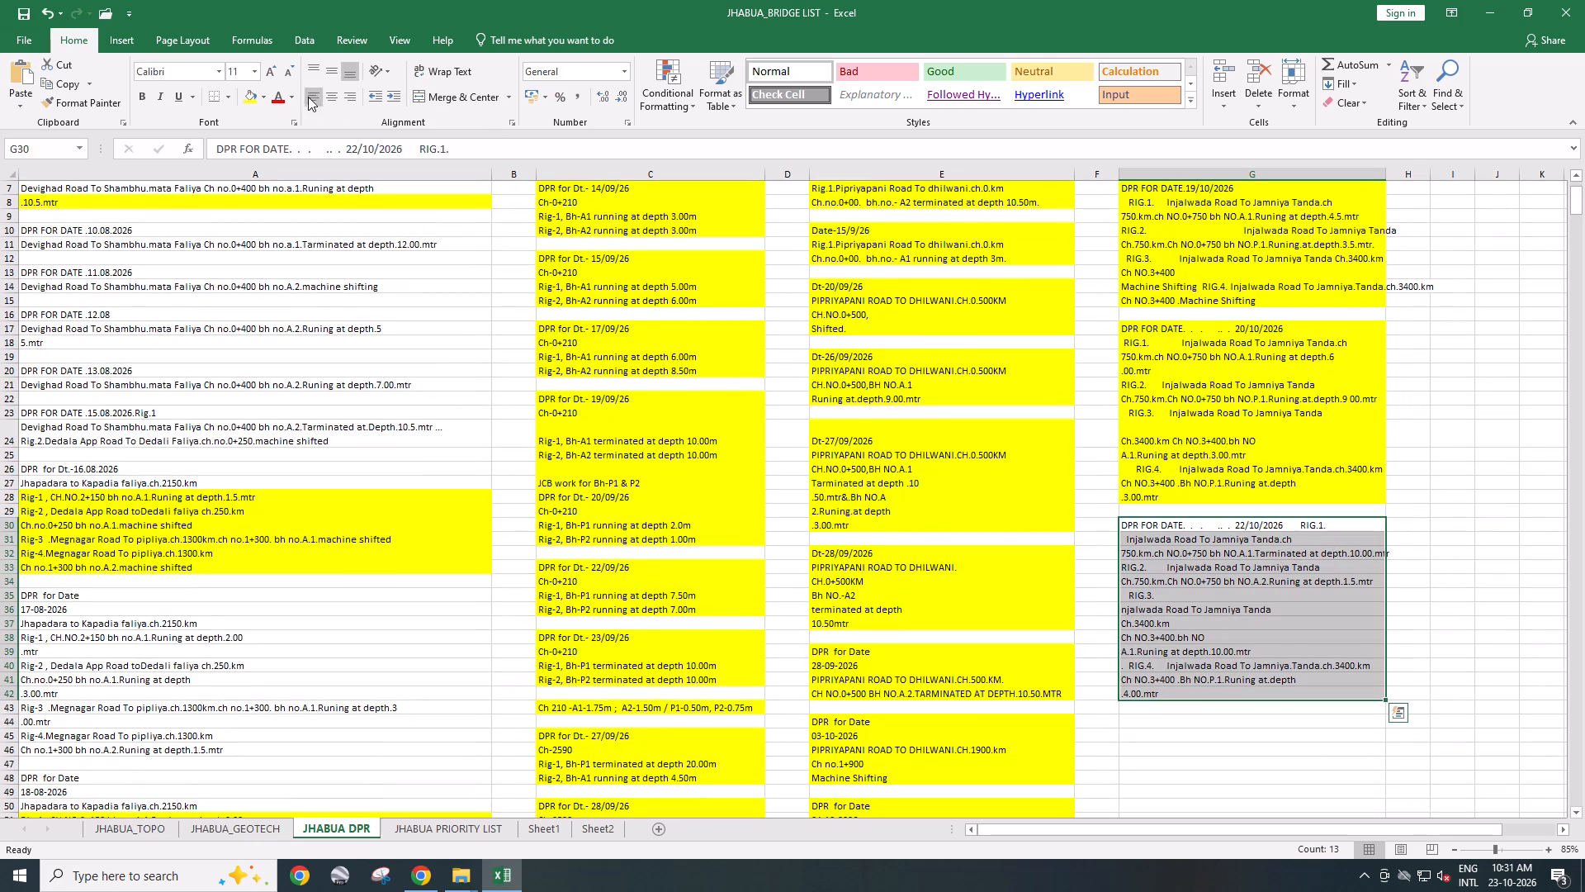
{"action": "left_click", "coordinate": [253, 91]}
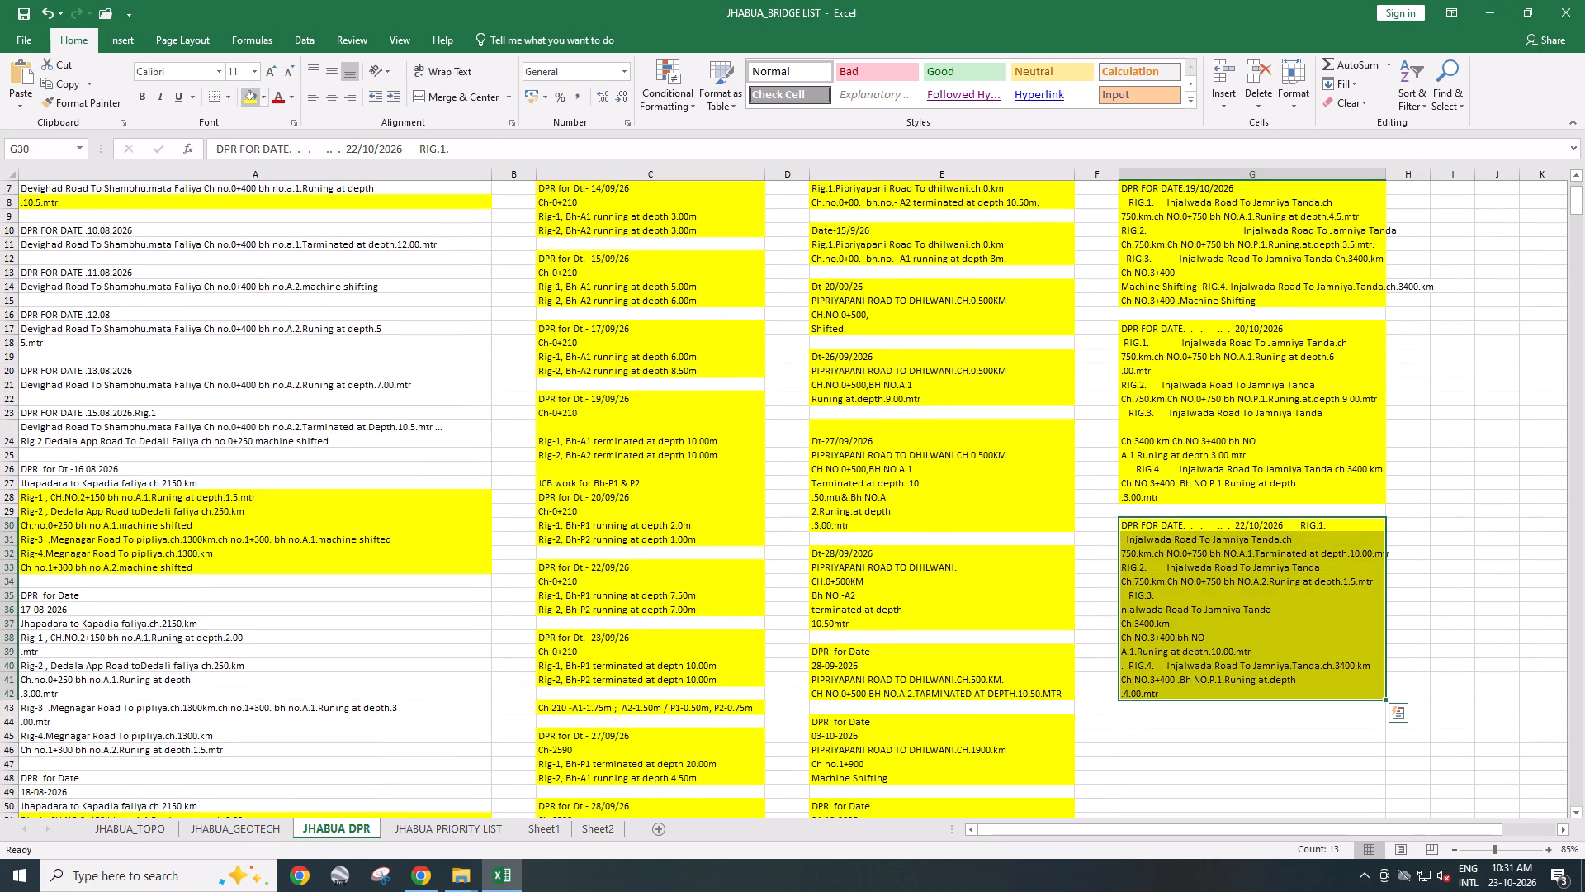
{"action": "key", "text": "ctrl+d"}
{"action": "key", "text": "ctrl+z"}
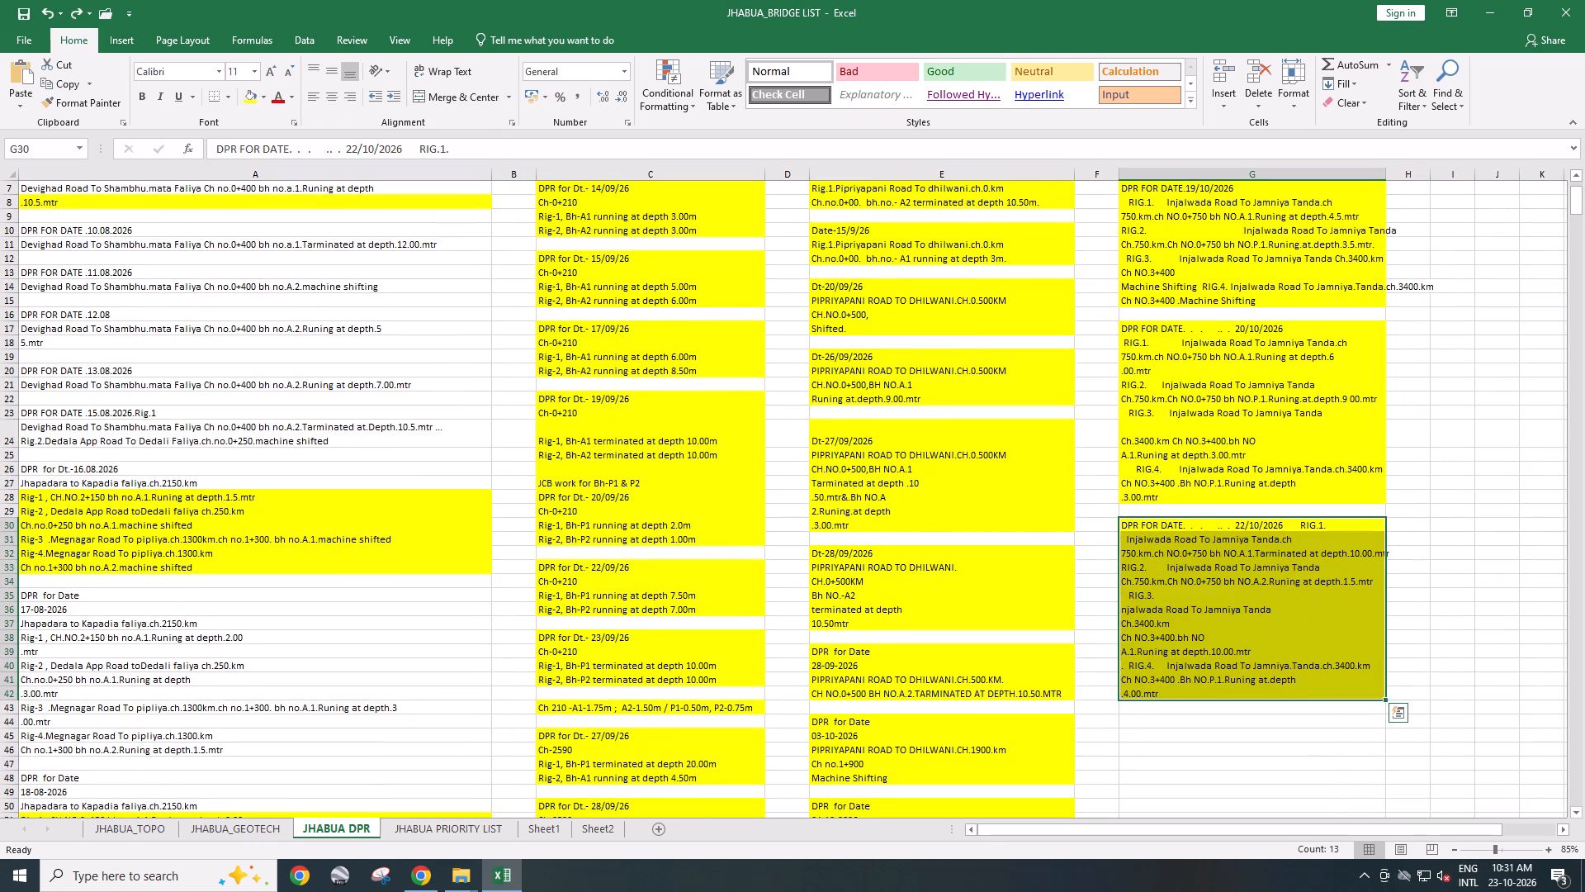
Save the JHABUA_BRIDGE LIST workbook.
{"action": "key", "text": "ctrl+s"}
{"action": "left_click", "coordinate": [1250, 638]}
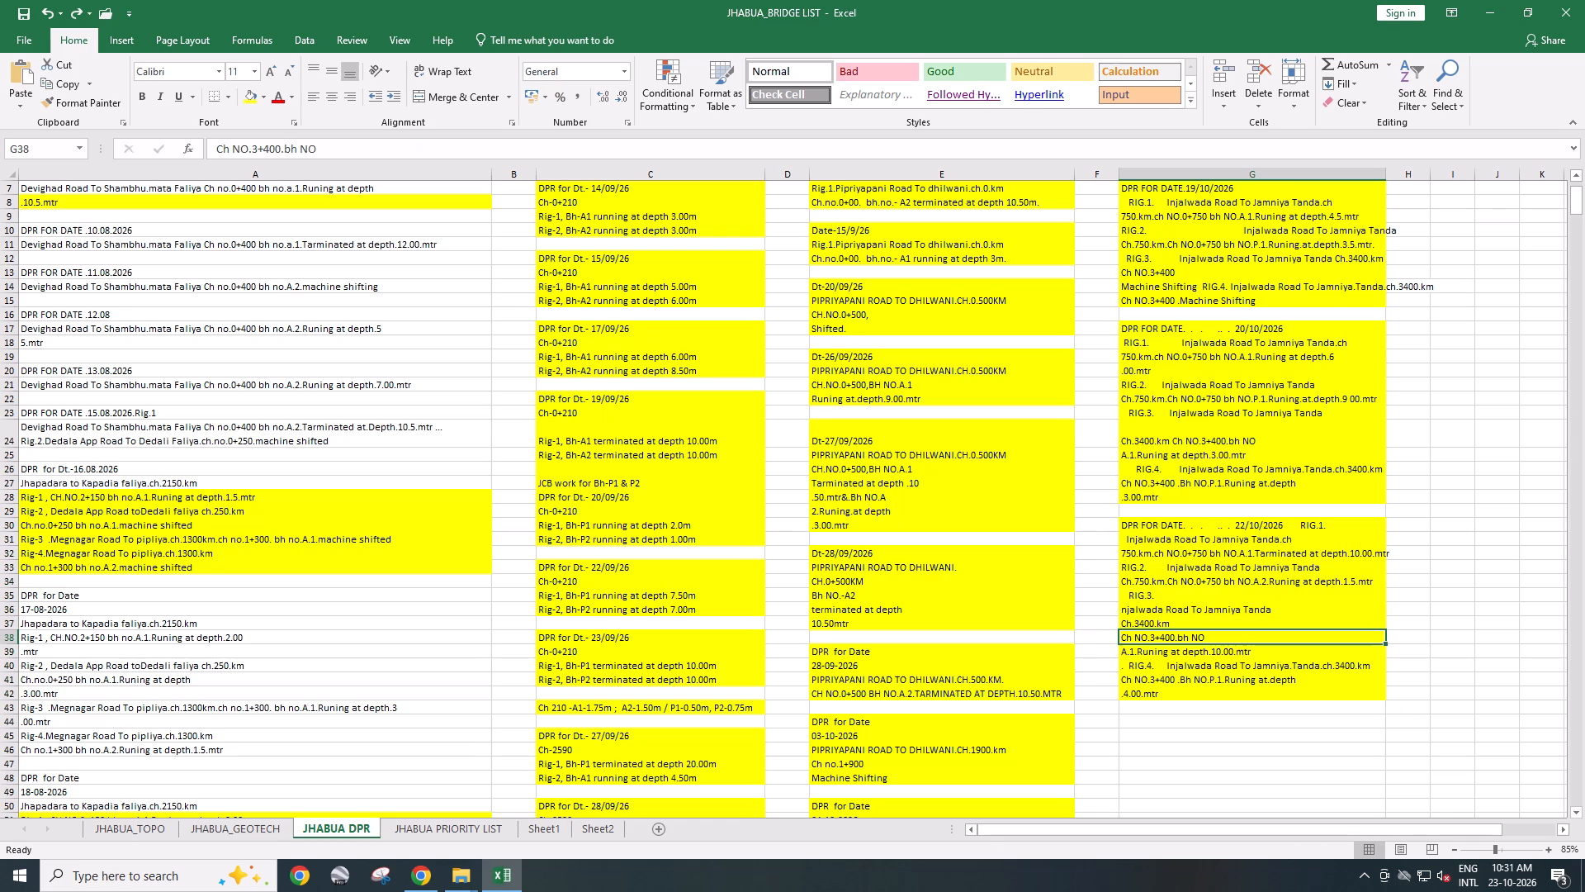
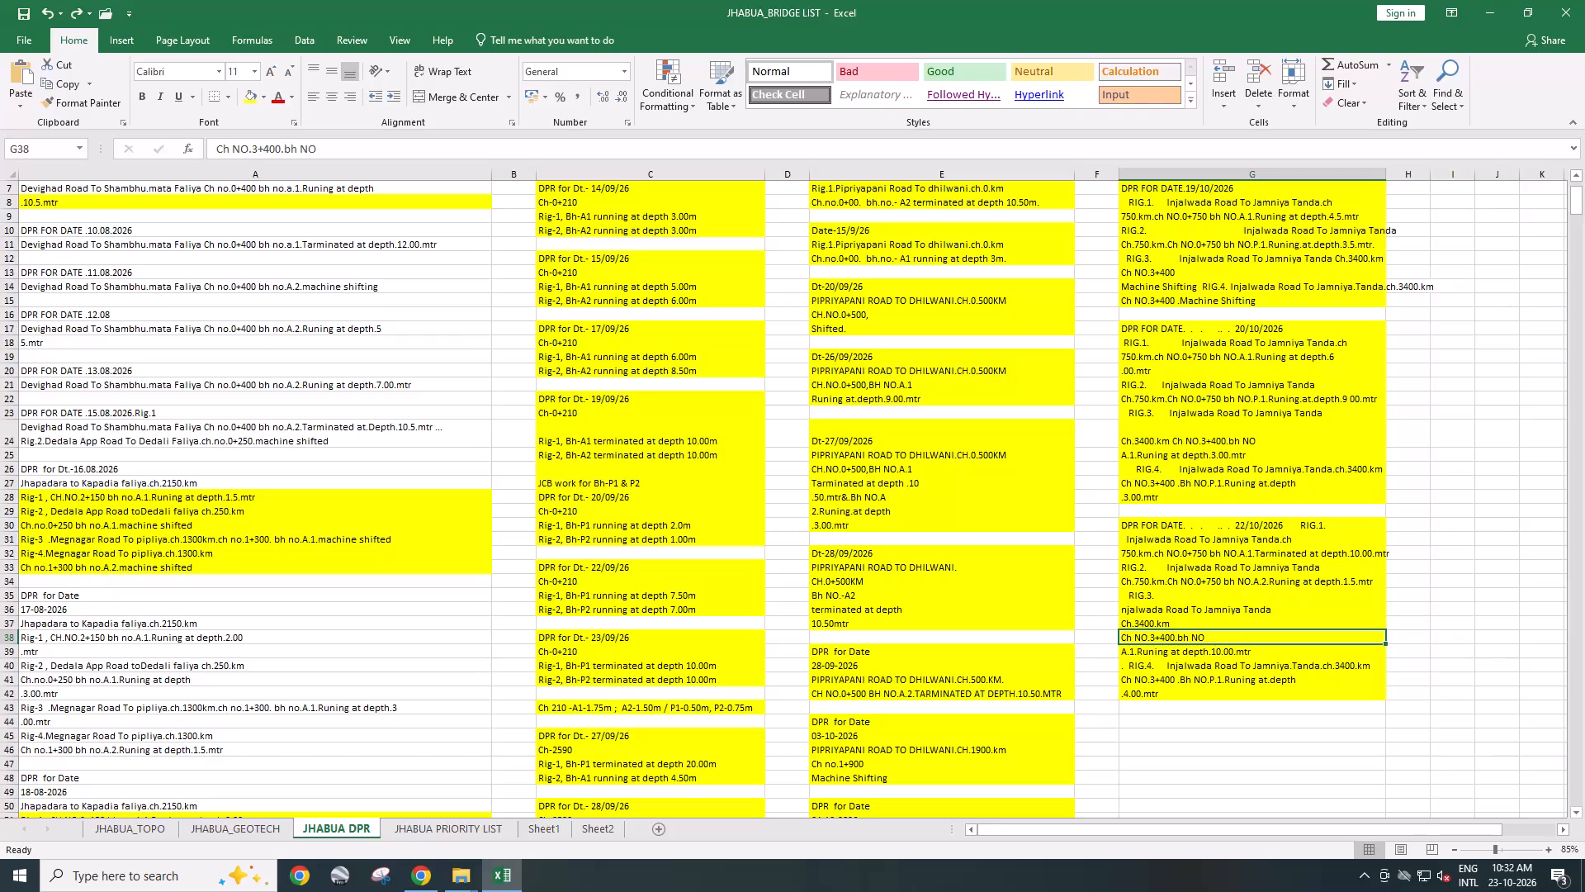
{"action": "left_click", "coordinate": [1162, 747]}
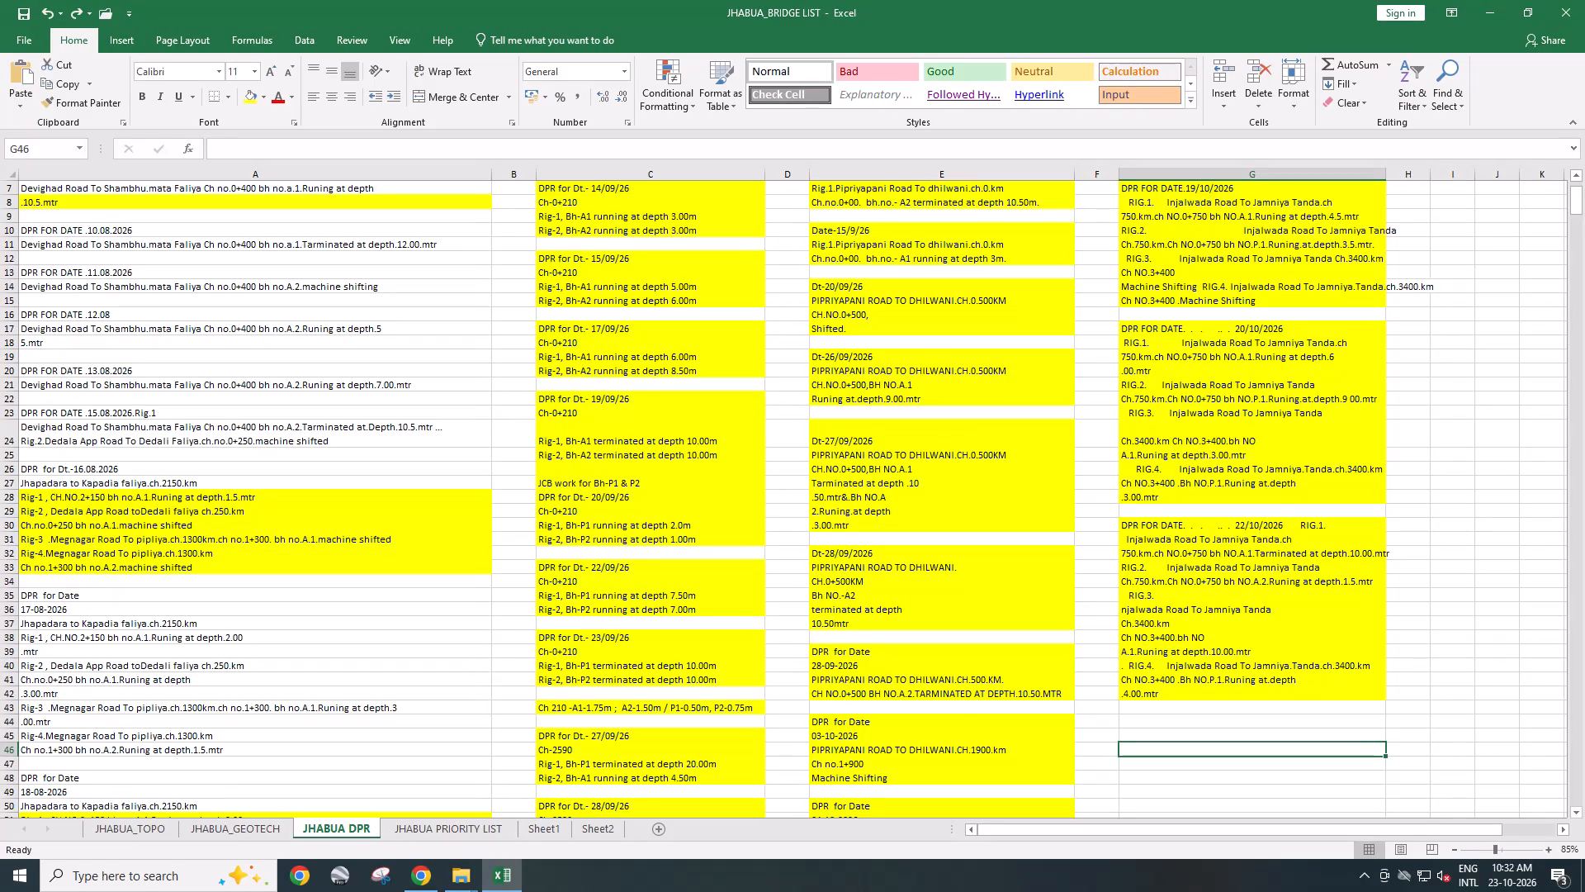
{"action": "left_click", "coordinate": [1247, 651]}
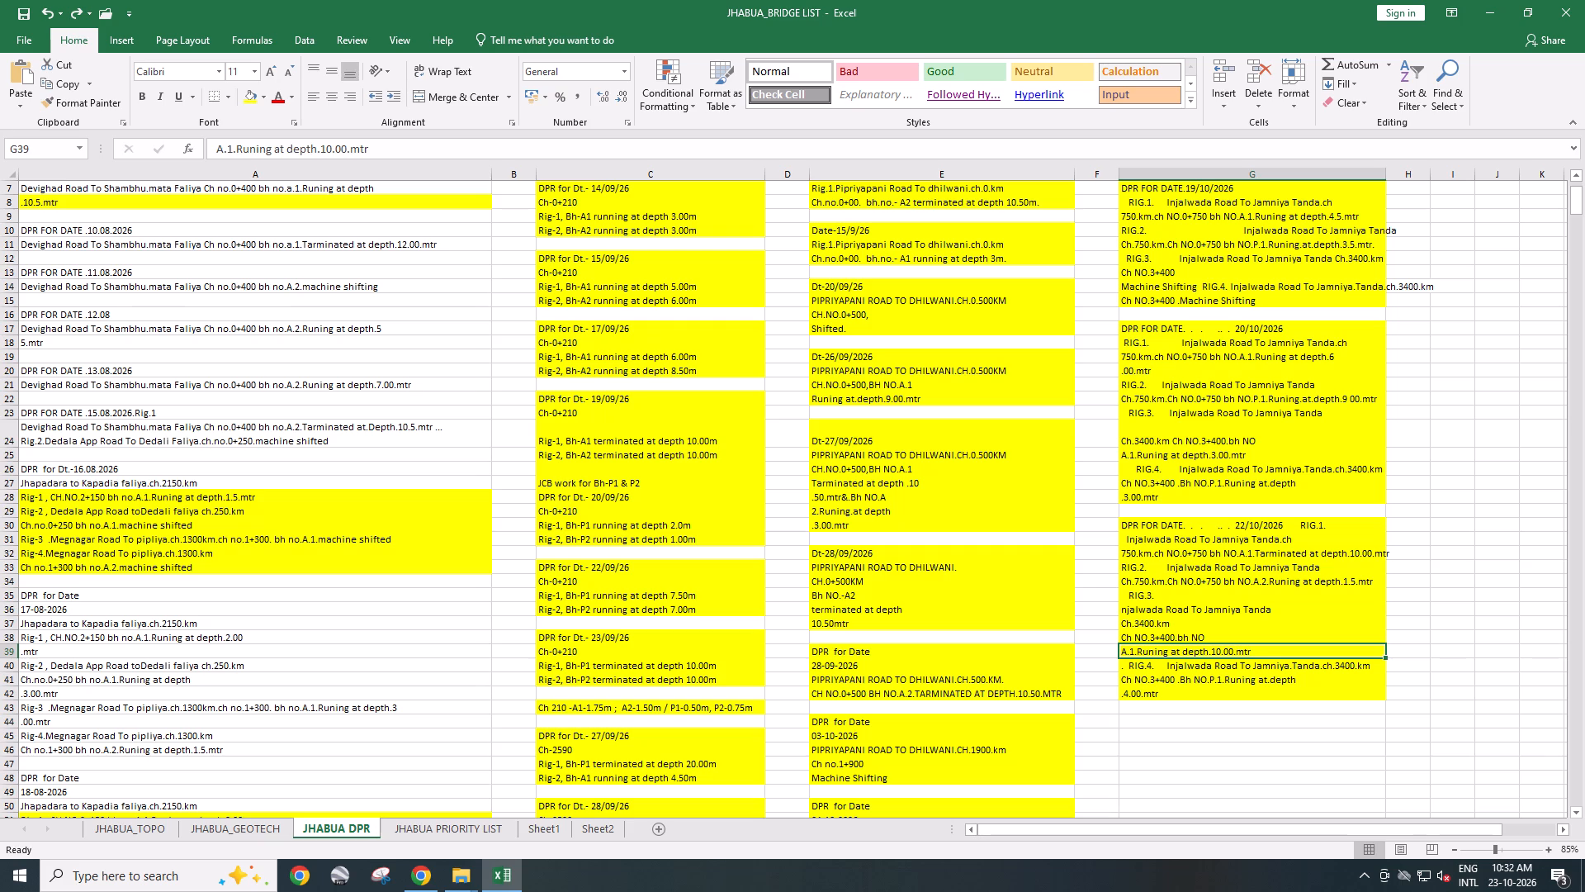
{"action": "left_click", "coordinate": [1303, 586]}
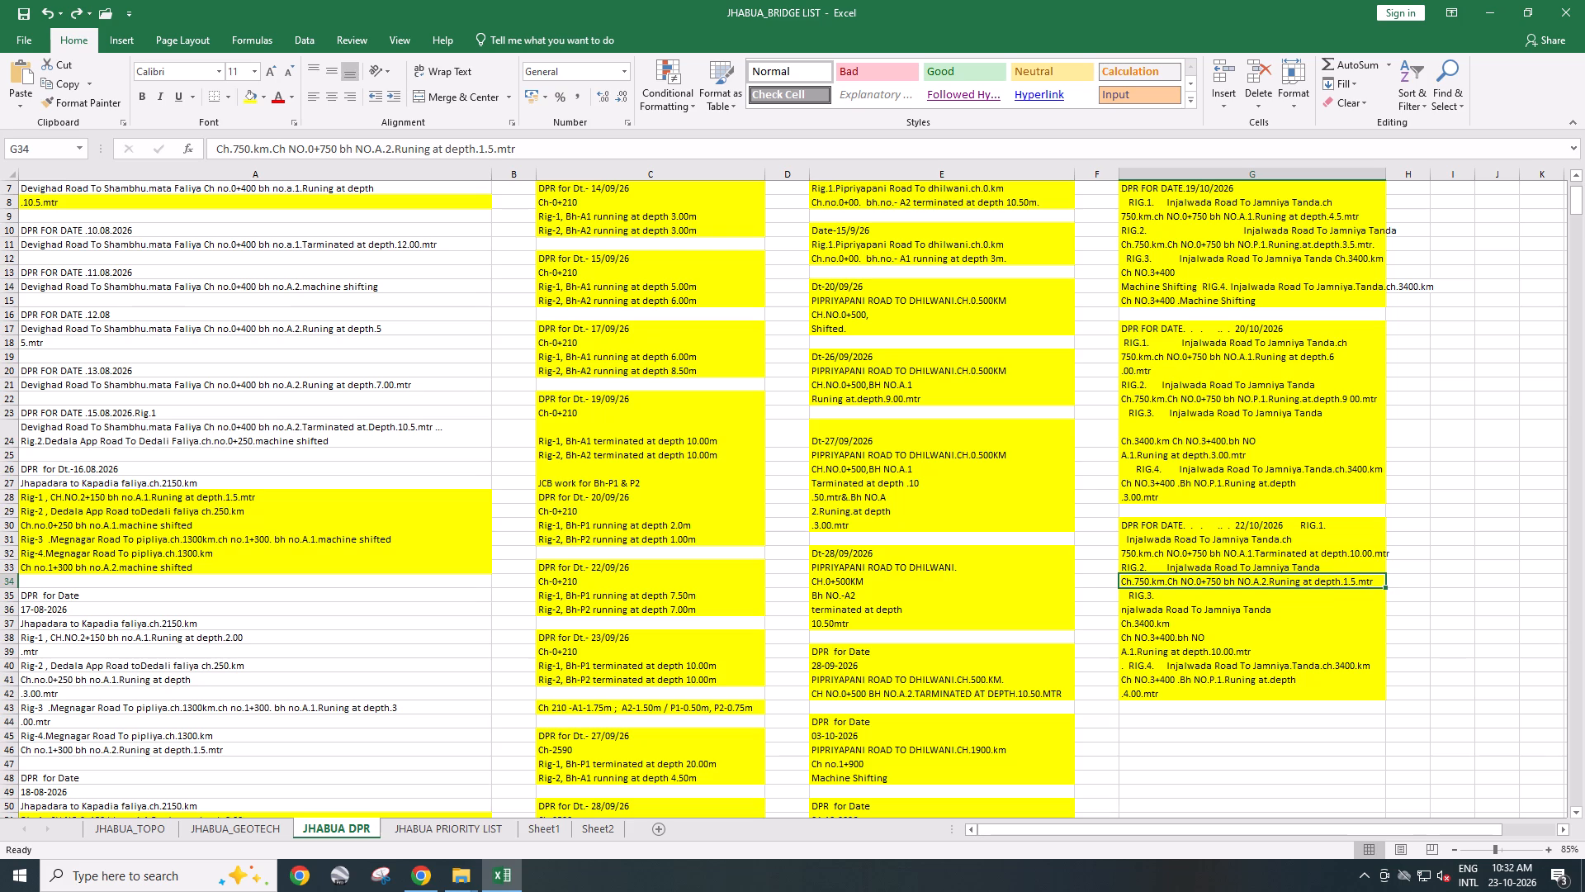
Move the two Badisurani lines under RIG.2 of the 22/10/2026 entry up one row to start at E128, and save.
{"action": "scroll", "coordinate": [1199, 718], "scroll_direction": "down", "scroll_amount": 1}
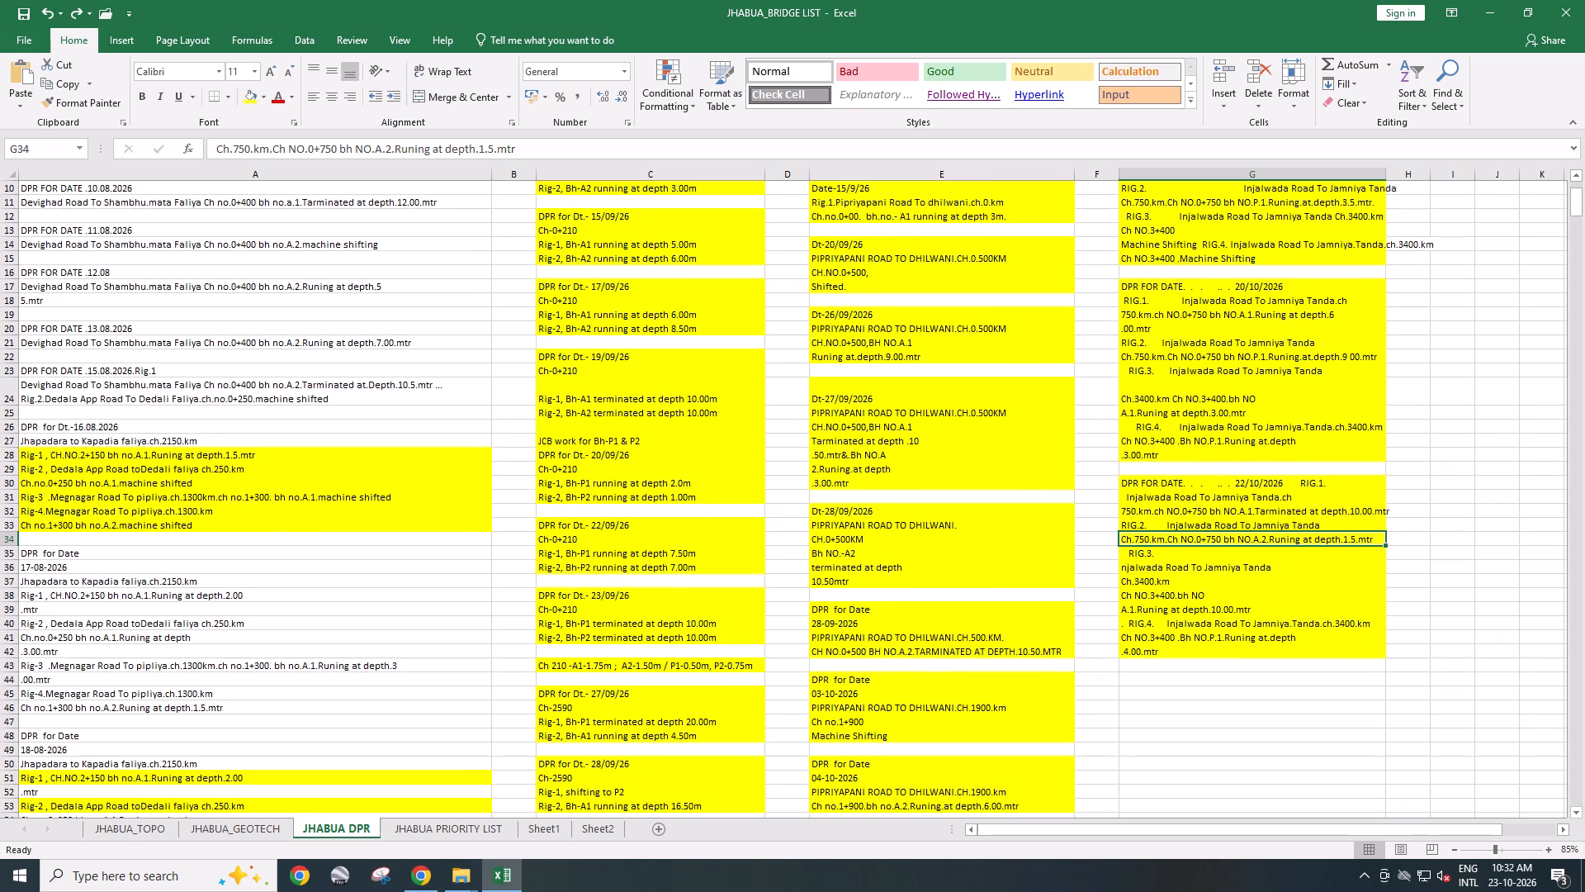
{"action": "scroll", "coordinate": [874, 667], "scroll_direction": "down", "scroll_amount": 3}
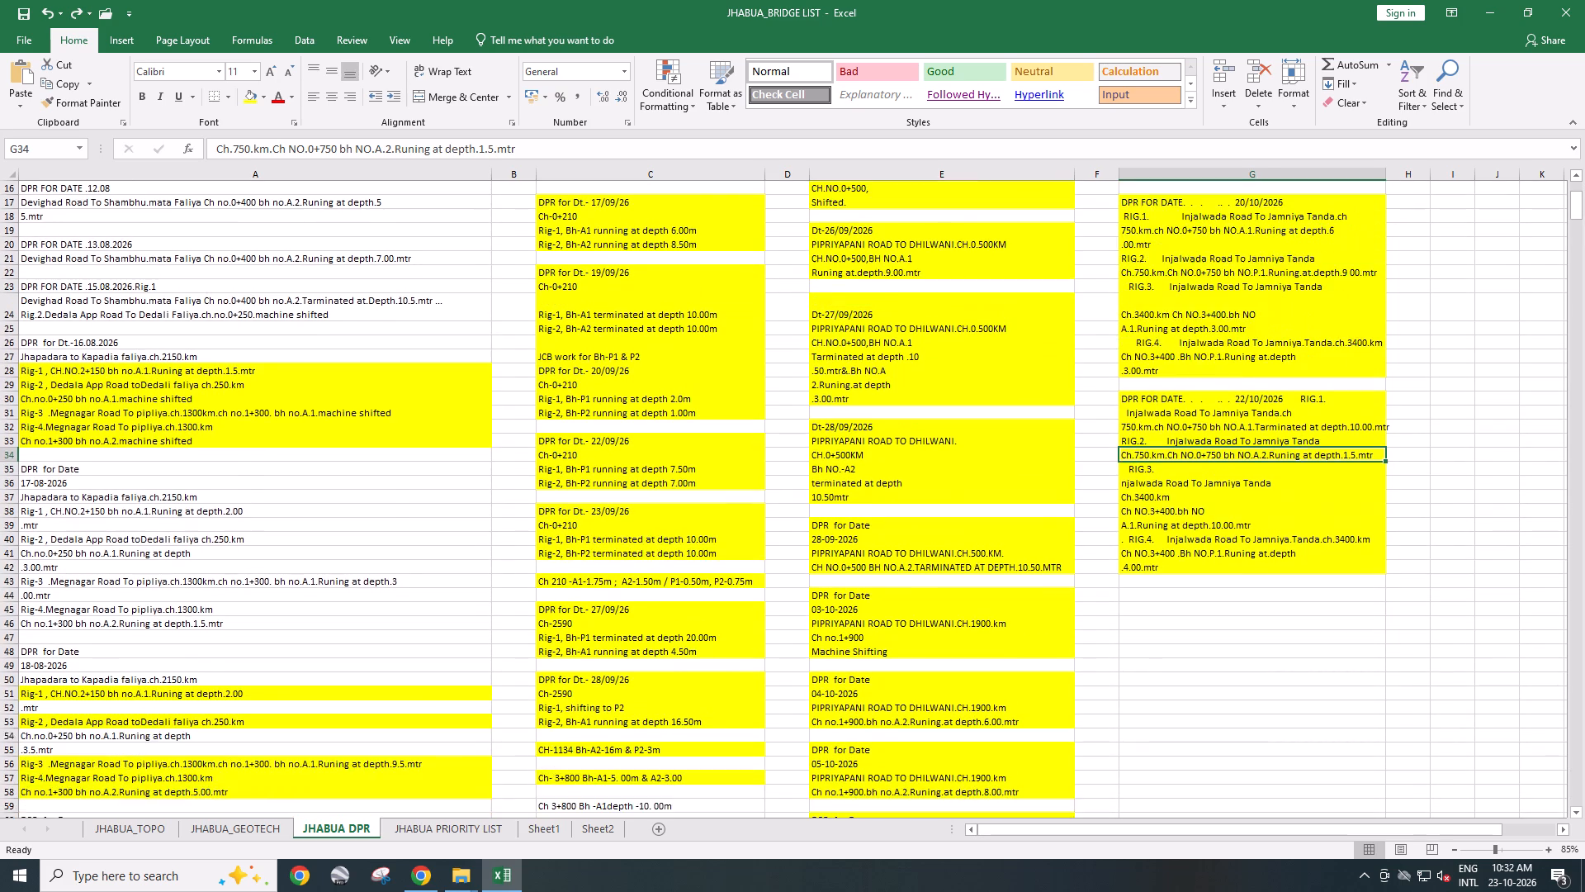
{"action": "scroll", "coordinate": [830, 659], "scroll_direction": "down", "scroll_amount": 13}
{"action": "scroll", "coordinate": [829, 580], "scroll_direction": "up", "scroll_amount": 1}
{"action": "scroll", "coordinate": [829, 567], "scroll_direction": "down", "scroll_amount": 10}
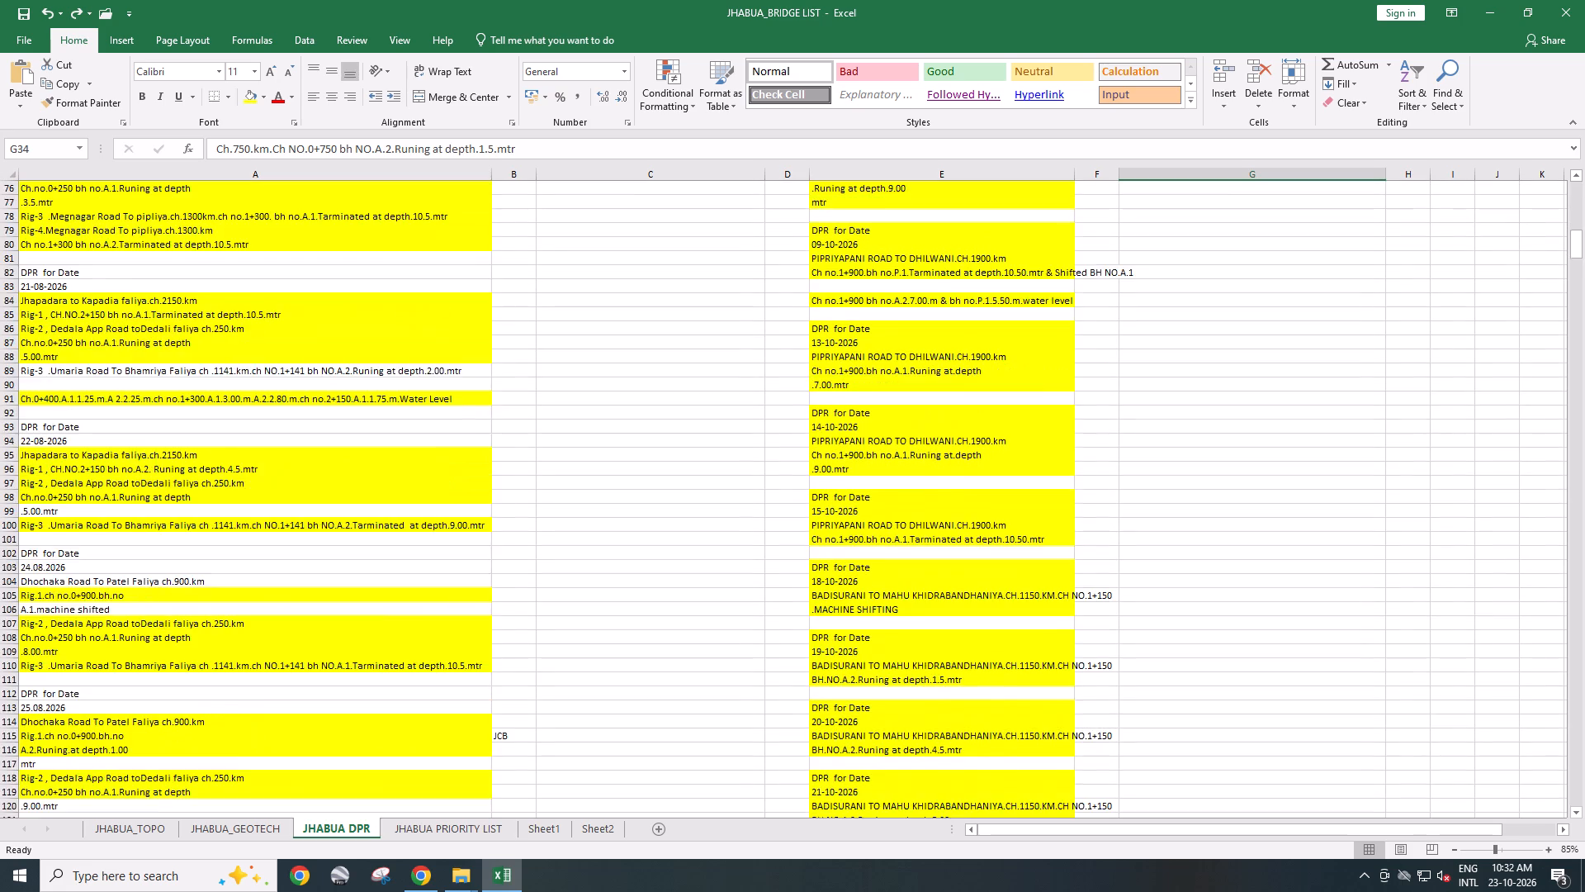
{"action": "scroll", "coordinate": [829, 562], "scroll_direction": "down", "scroll_amount": 5}
{"action": "left_click_drag", "start_coordinate": [843, 595], "coordinate": [843, 602]}
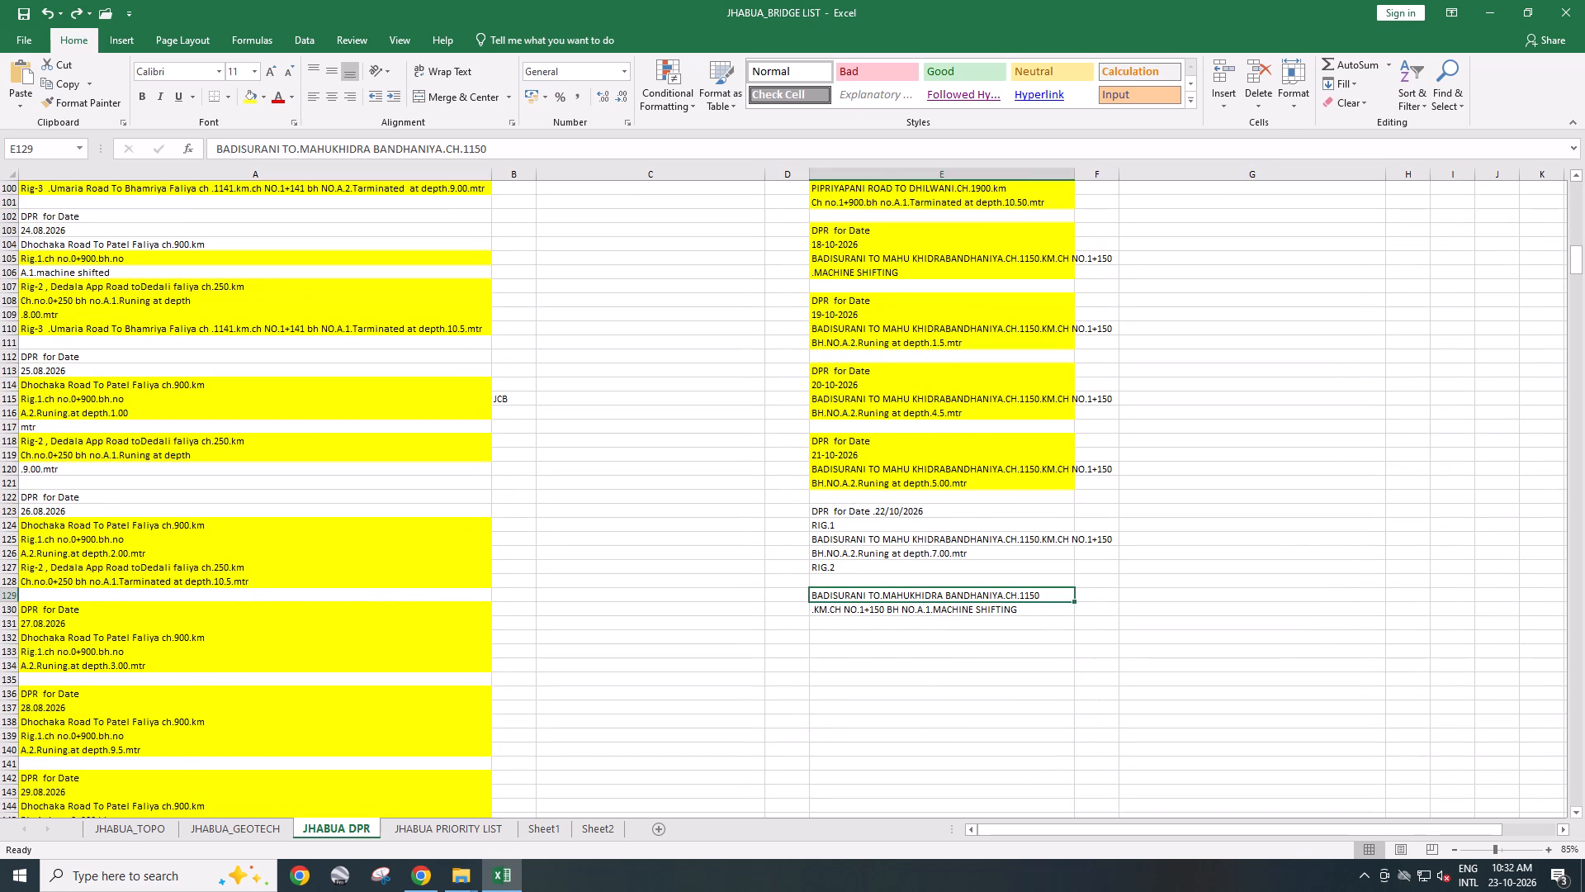
{"action": "left_click_drag", "start_coordinate": [843, 602], "coordinate": [843, 605]}
{"action": "key", "text": "ctrl+x"}
{"action": "left_click", "coordinate": [848, 583]}
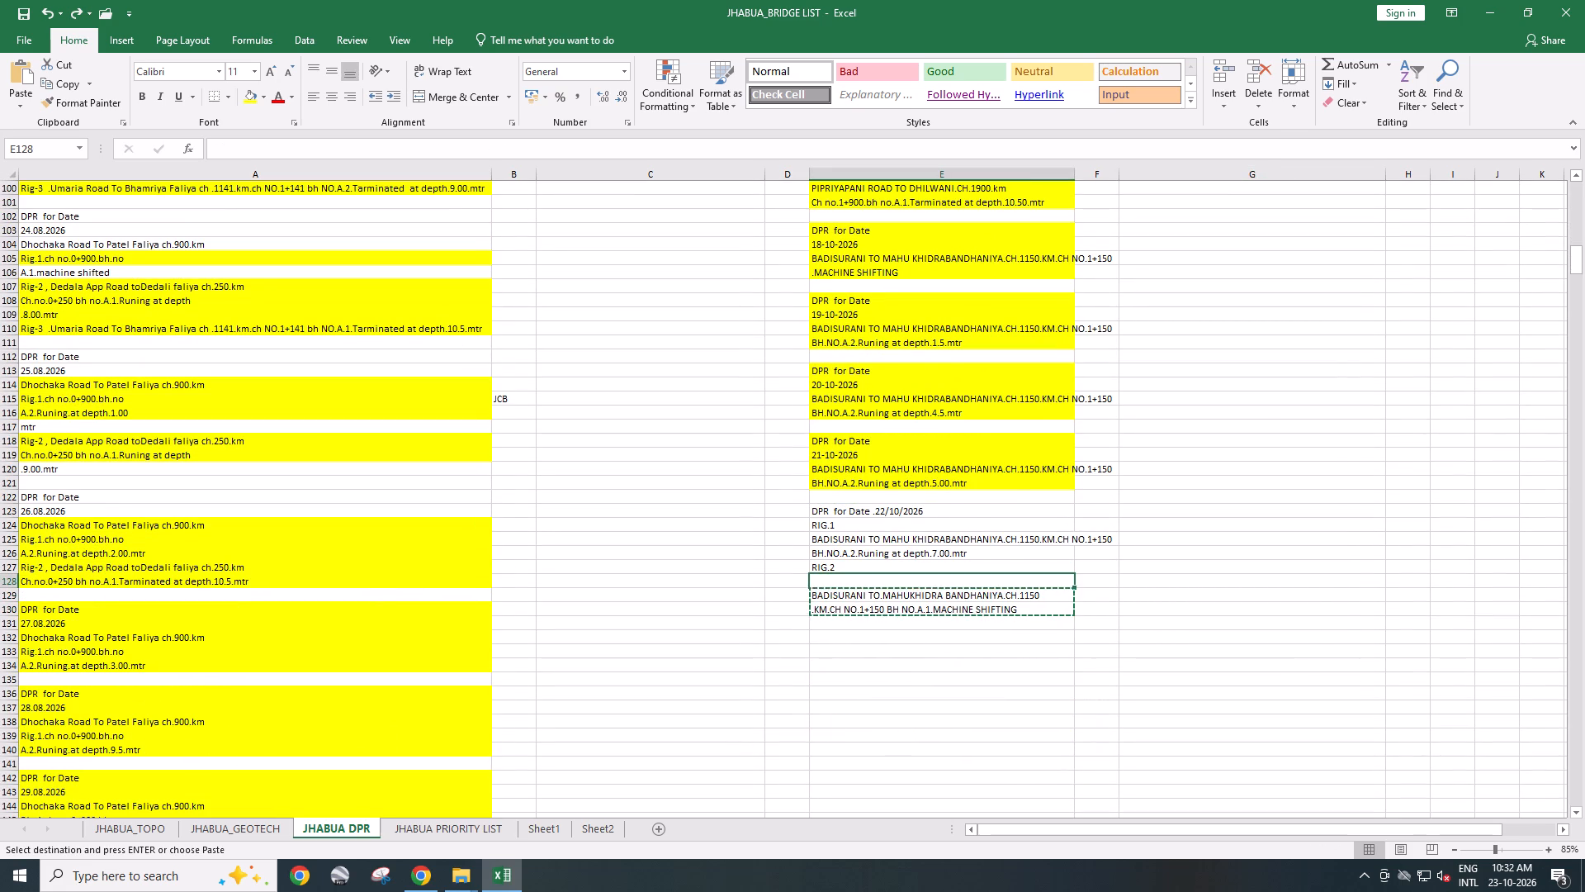
{"action": "key", "text": "ctrl+v"}
{"action": "key", "text": "ctrl+s"}
{"action": "left_click", "coordinate": [887, 638]}
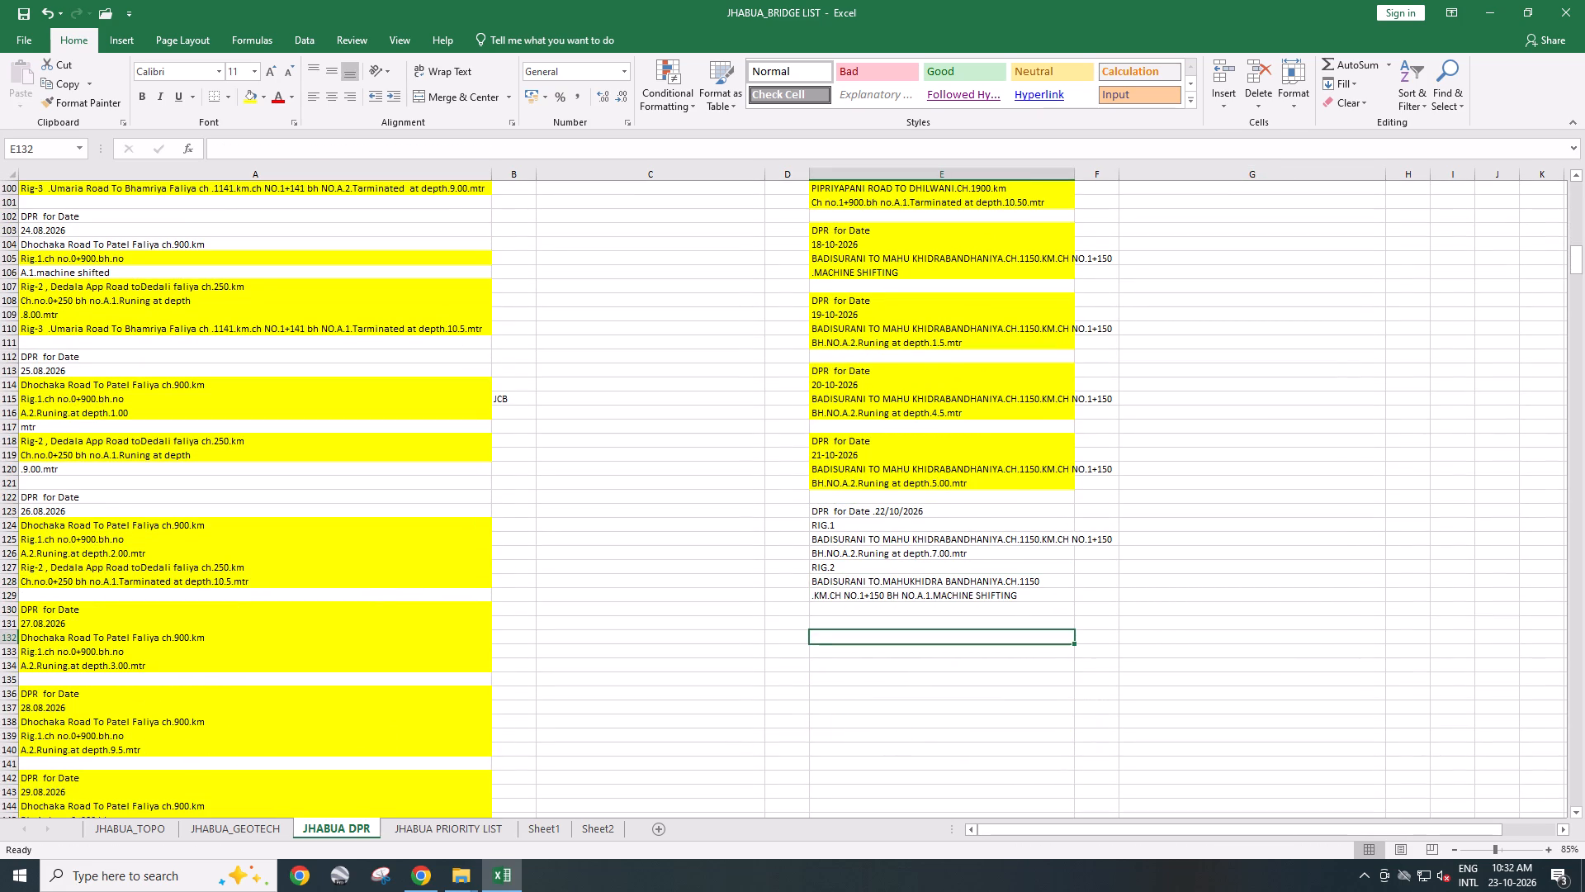
Highlight the whole Badisurani 22/10/2026 DPR entry, E123 to E129, in yellow.
{"action": "left_click_drag", "start_coordinate": [893, 513], "coordinate": [905, 604]}
{"action": "left_click", "coordinate": [850, 522]}
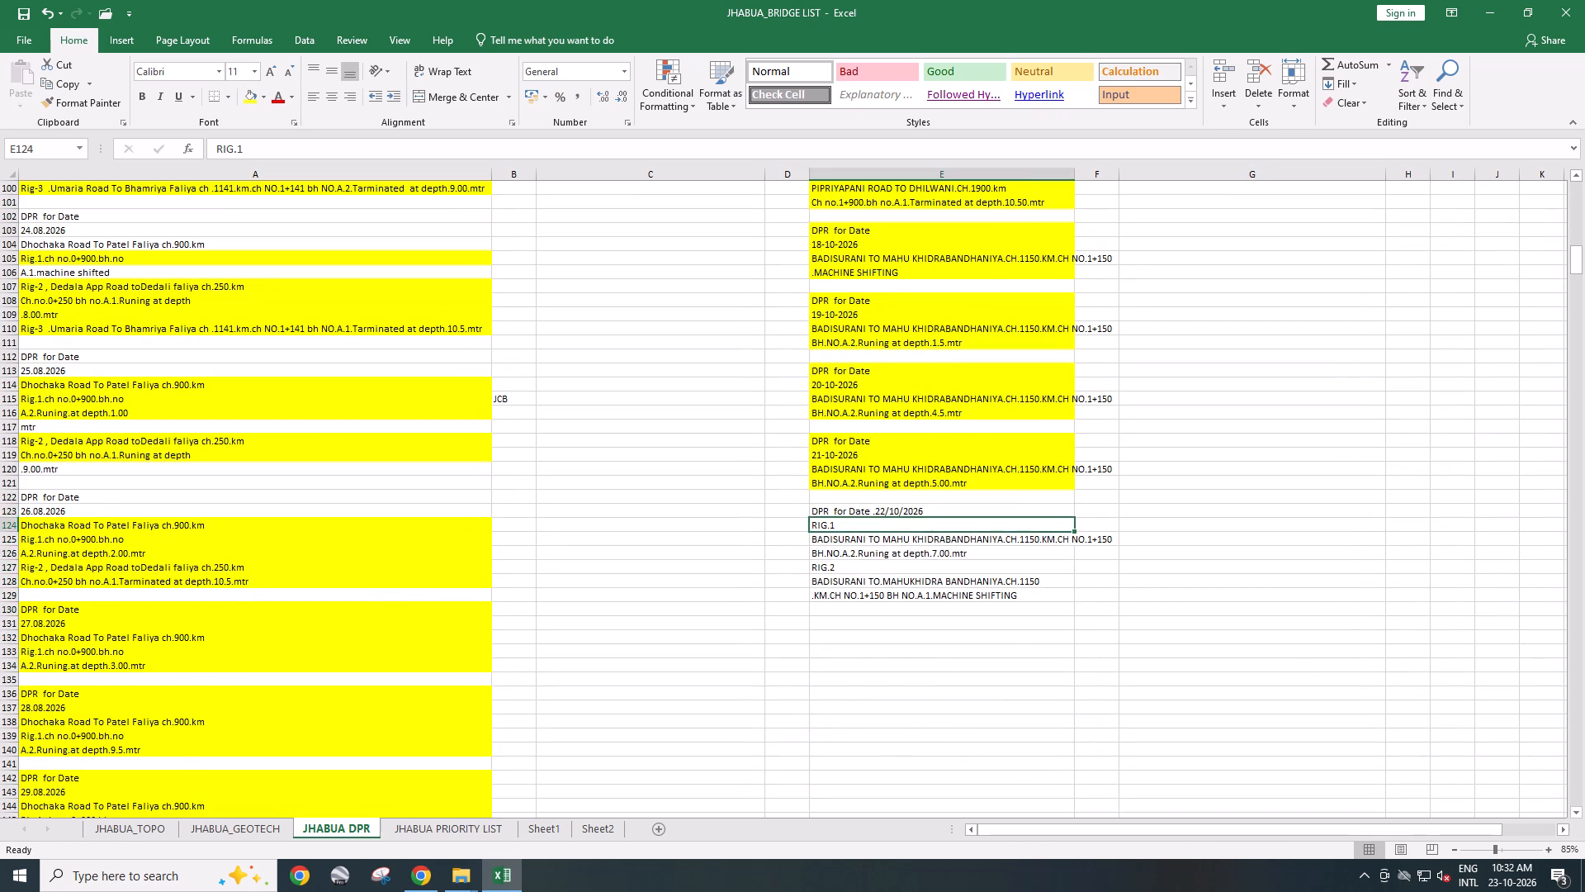
{"action": "left_click_drag", "start_coordinate": [845, 508], "coordinate": [857, 594]}
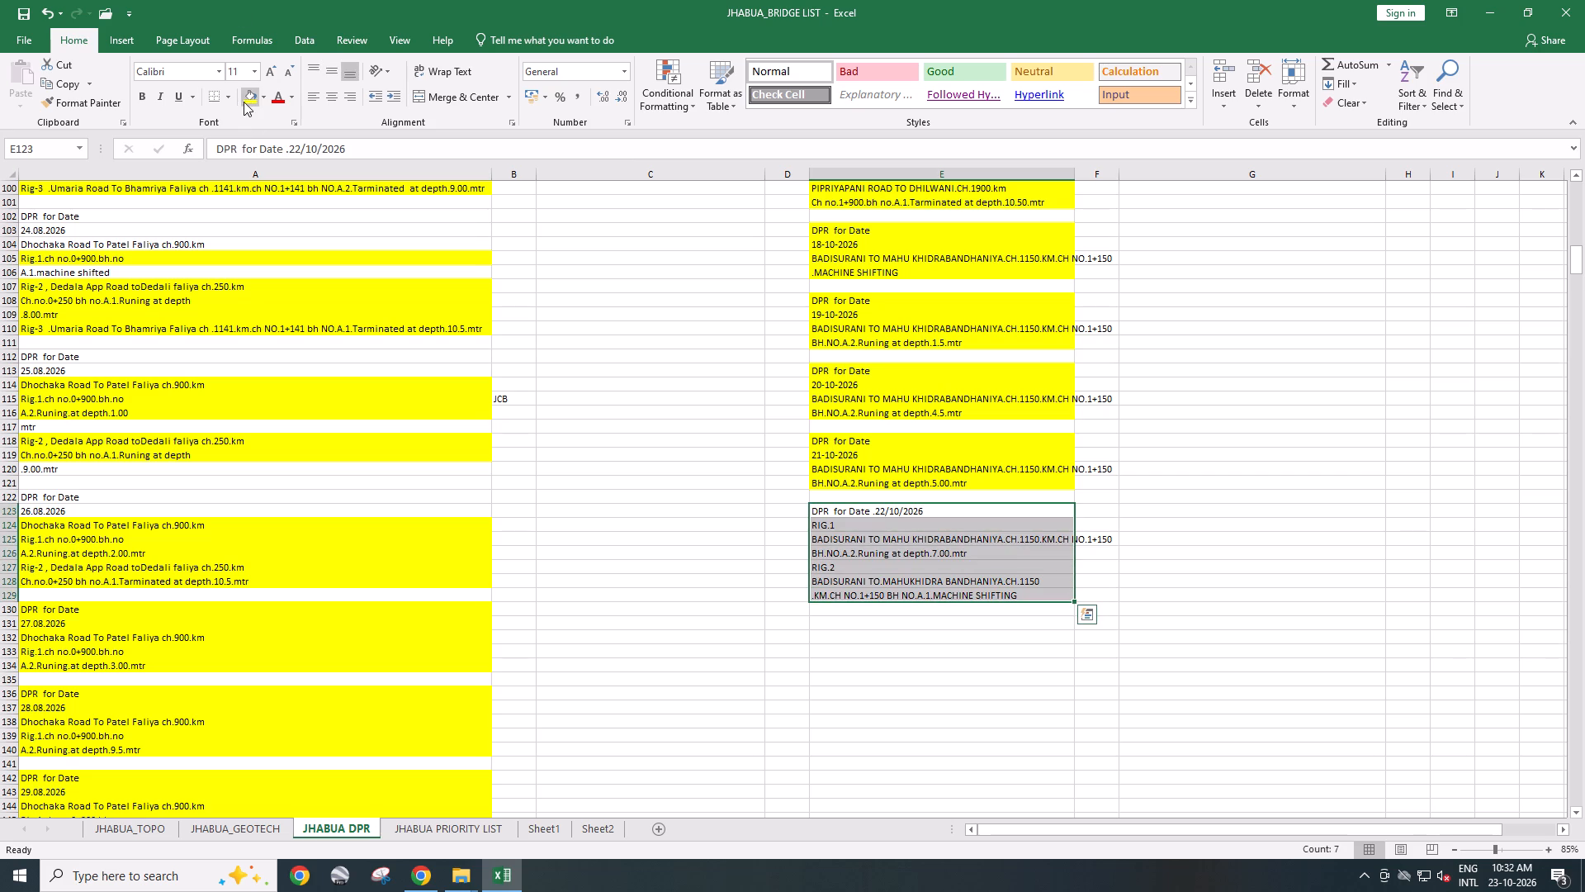
{"action": "left_click", "coordinate": [244, 102]}
{"action": "left_click", "coordinate": [771, 604]}
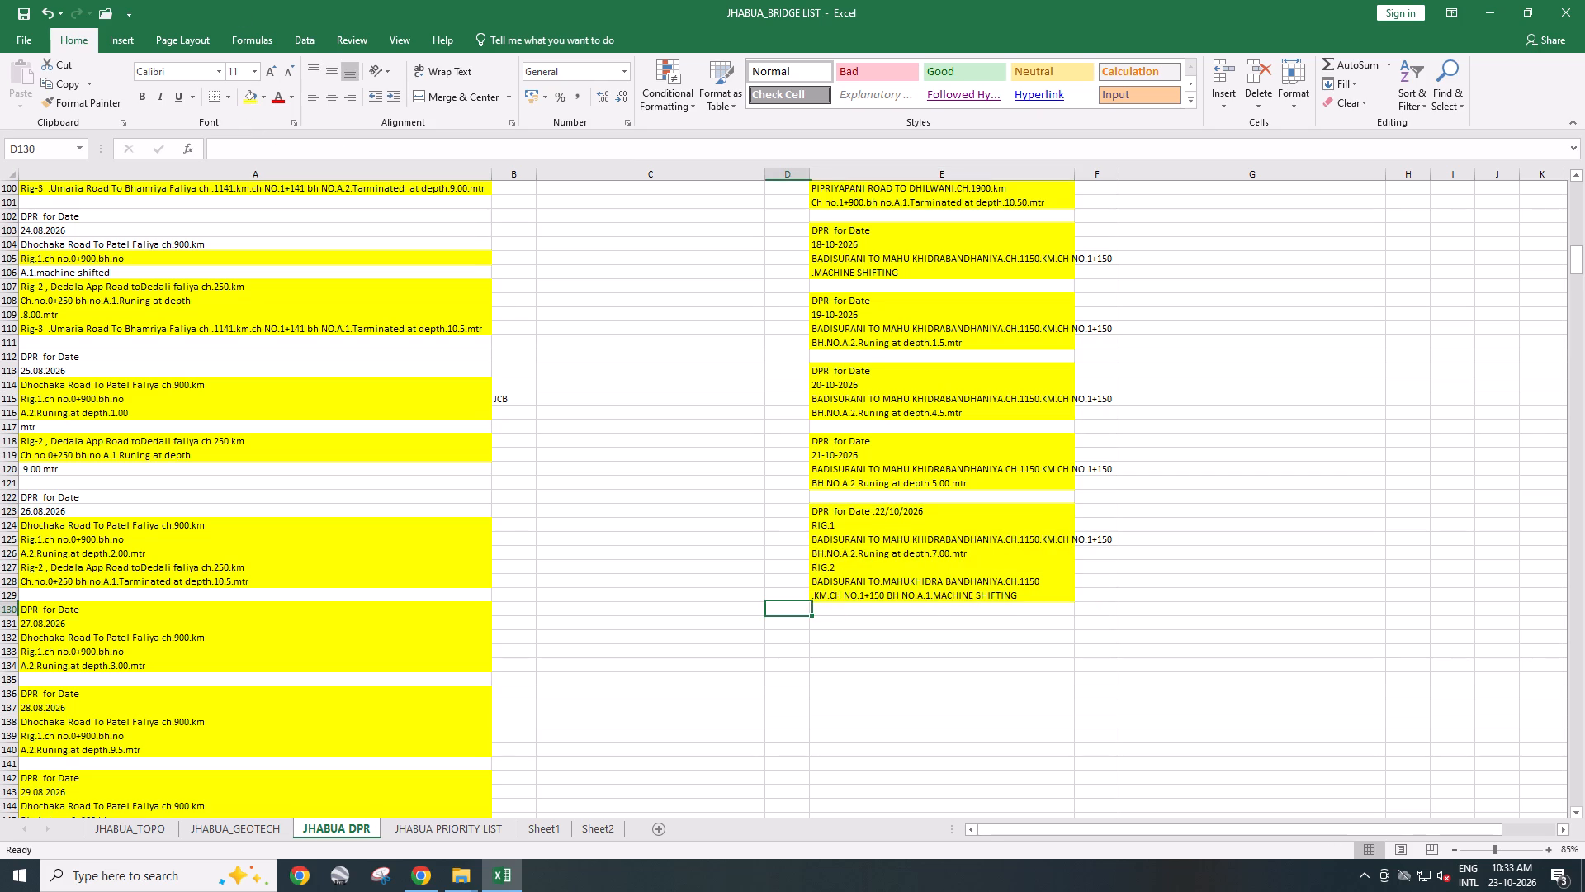
{"action": "left_click", "coordinate": [898, 544]}
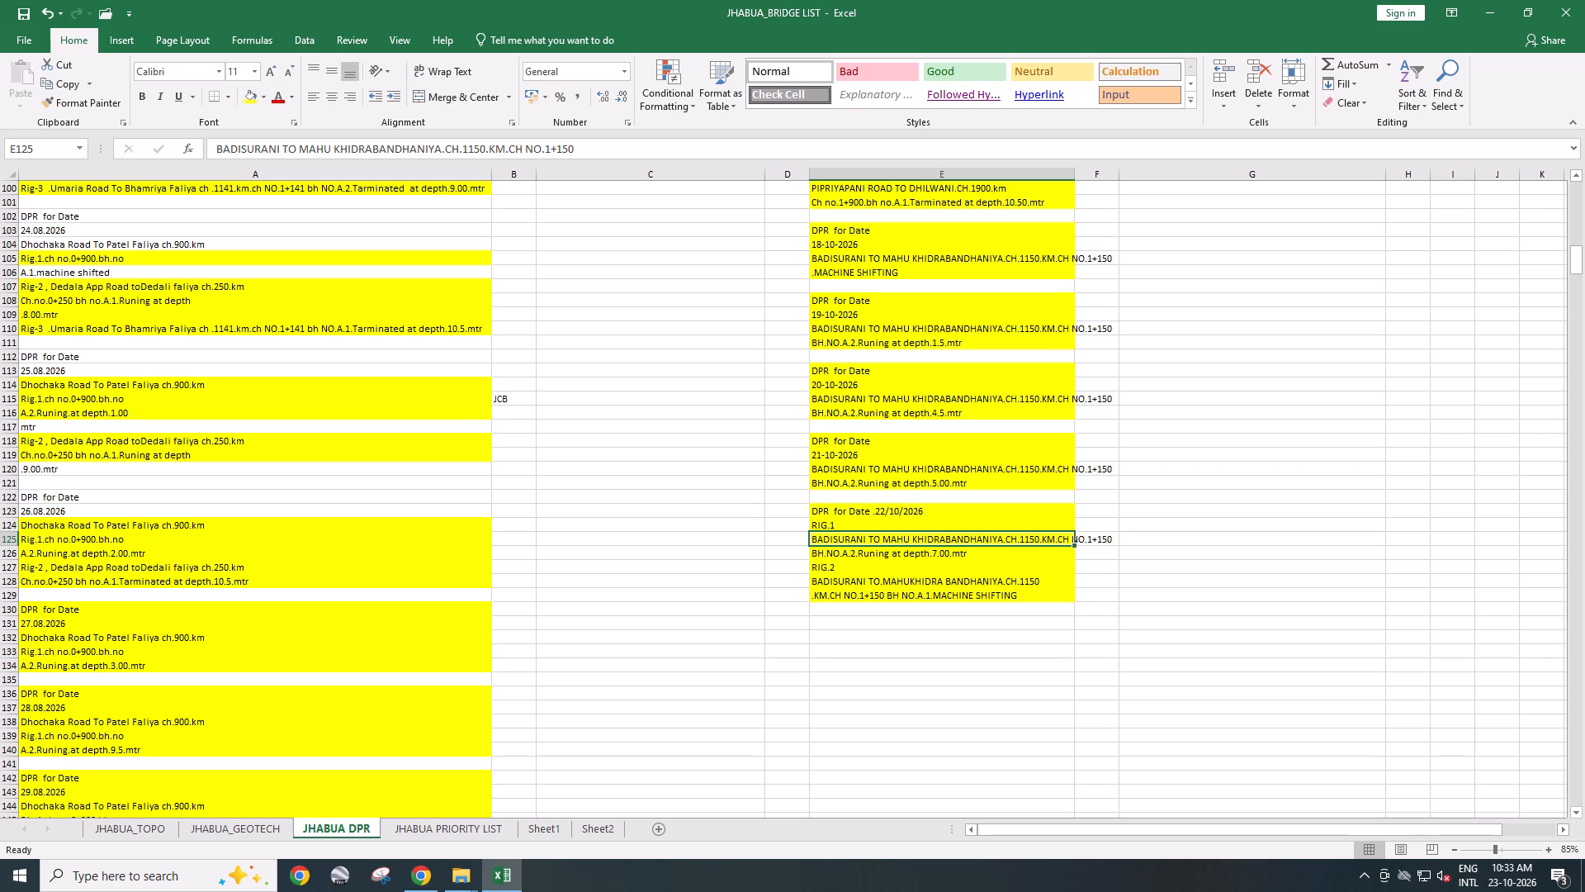
Highlight the Ch 3+800 entries in column C, cells C59, C61 to C65 and C67, in yellow.
{"action": "left_click", "coordinate": [745, 579]}
{"action": "scroll", "coordinate": [749, 583], "scroll_direction": "up", "scroll_amount": 12}
{"action": "scroll", "coordinate": [739, 577], "scroll_direction": "down", "scroll_amount": 1}
{"action": "scroll", "coordinate": [739, 577], "scroll_direction": "up", "scroll_amount": 7}
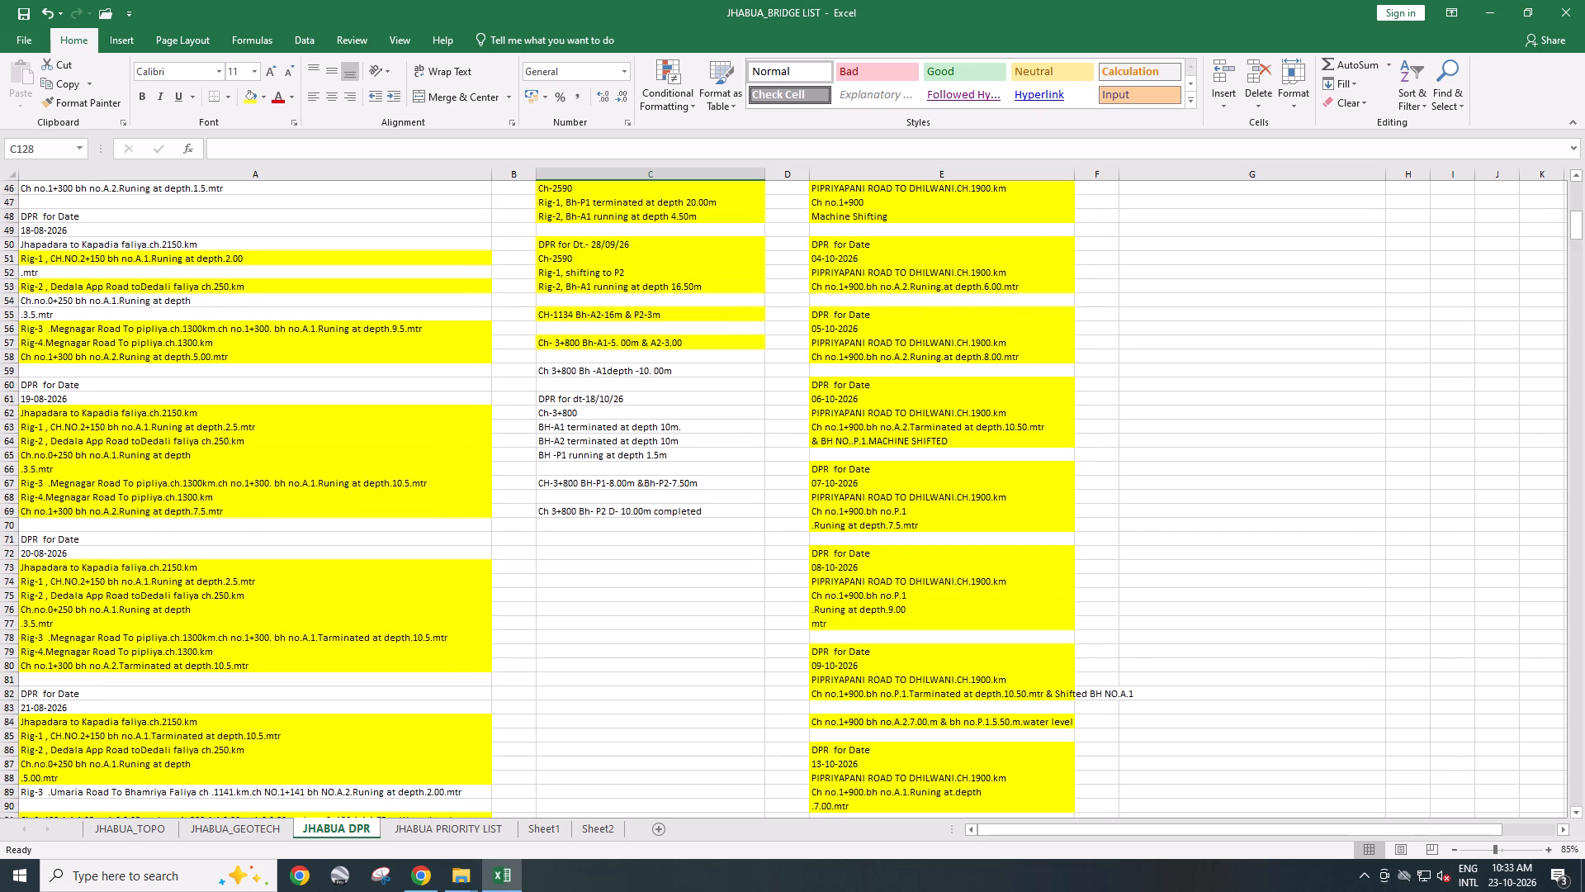
{"action": "left_click", "coordinate": [589, 372]}
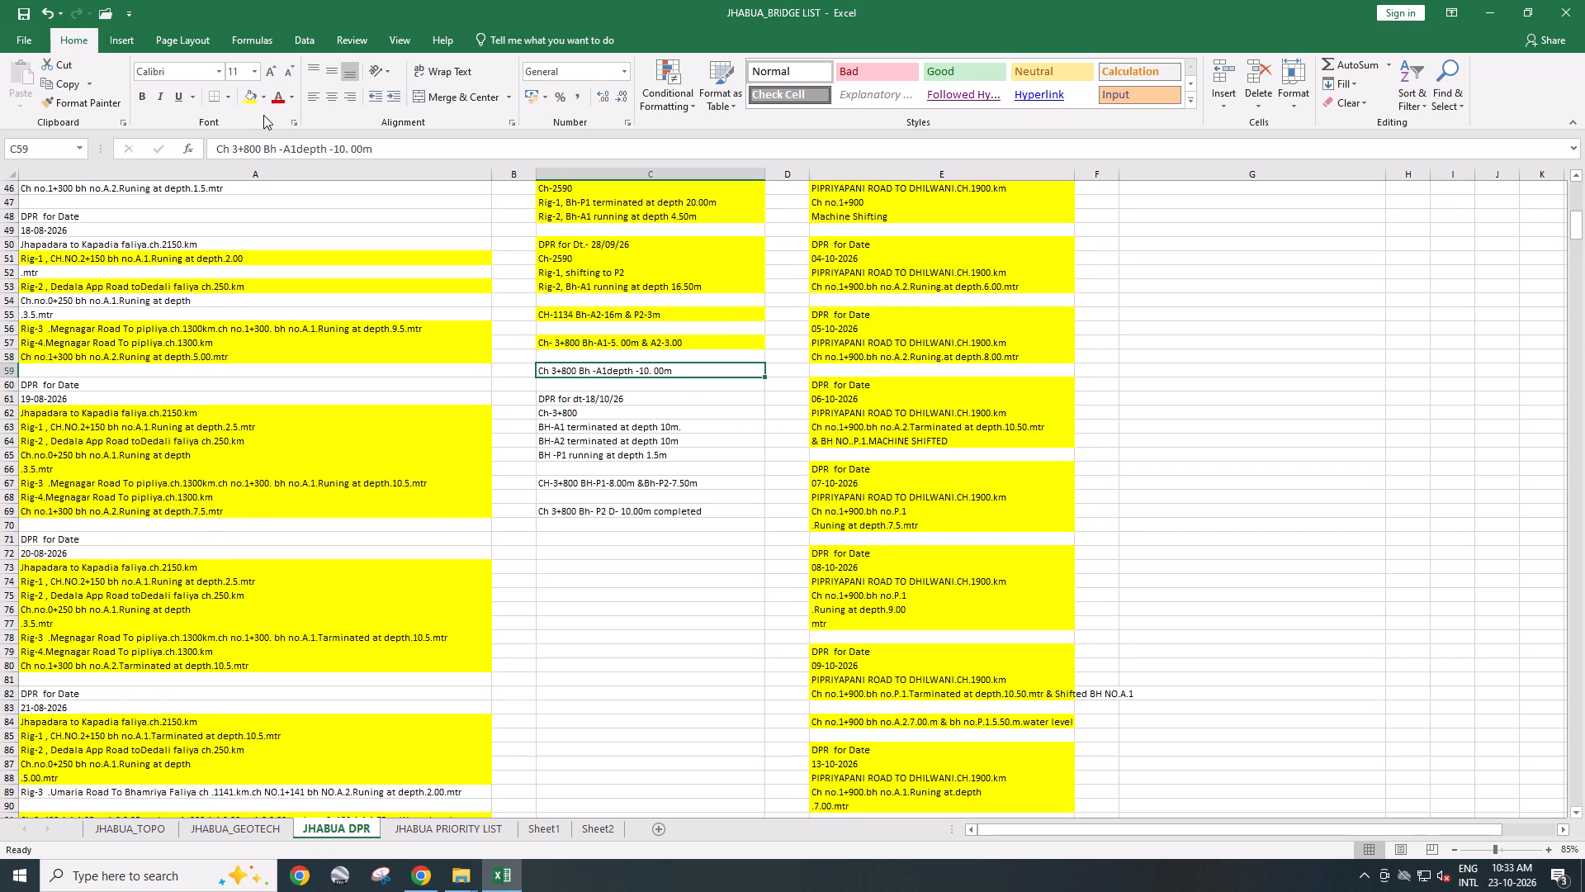
{"action": "left_click", "coordinate": [256, 102]}
{"action": "left_click_drag", "start_coordinate": [615, 401], "coordinate": [621, 453]}
{"action": "key", "text": "F4"}
{"action": "left_click", "coordinate": [622, 478]}
{"action": "key", "text": "F4"}
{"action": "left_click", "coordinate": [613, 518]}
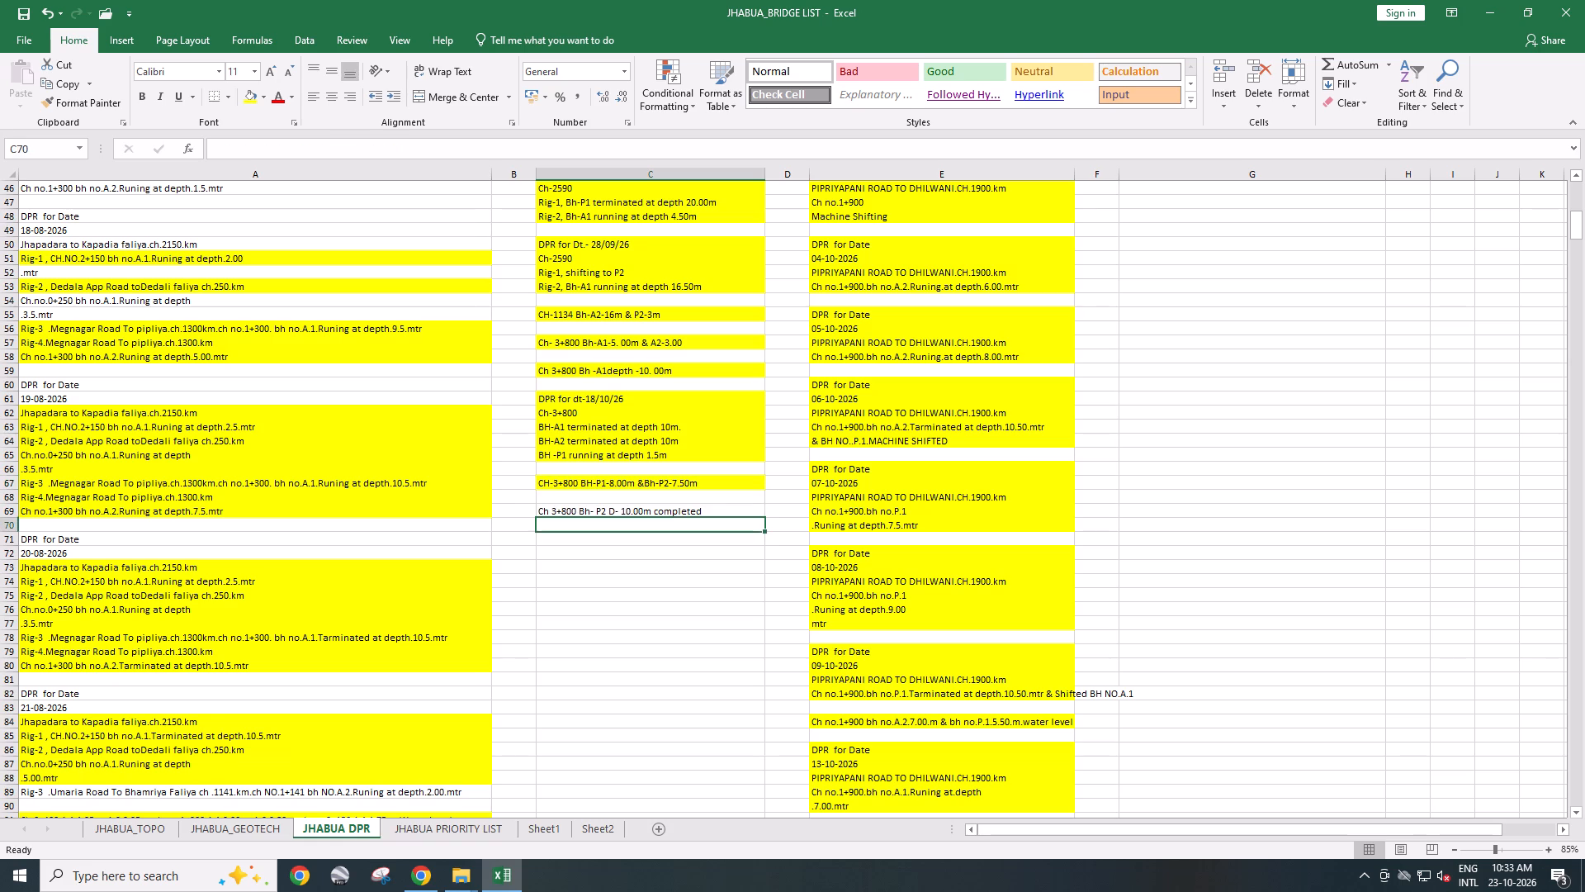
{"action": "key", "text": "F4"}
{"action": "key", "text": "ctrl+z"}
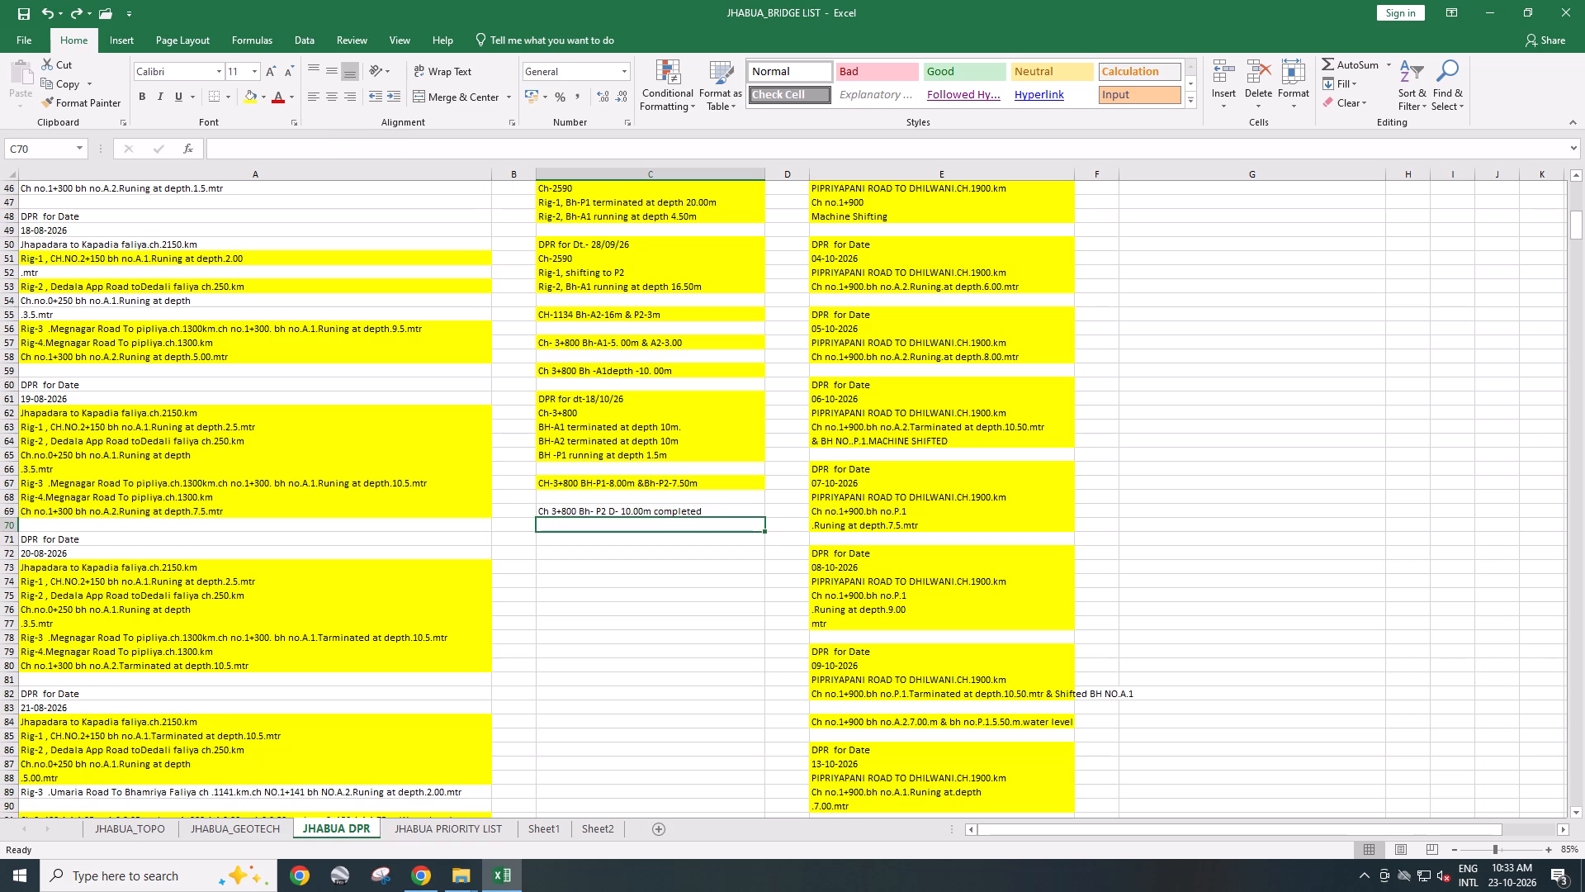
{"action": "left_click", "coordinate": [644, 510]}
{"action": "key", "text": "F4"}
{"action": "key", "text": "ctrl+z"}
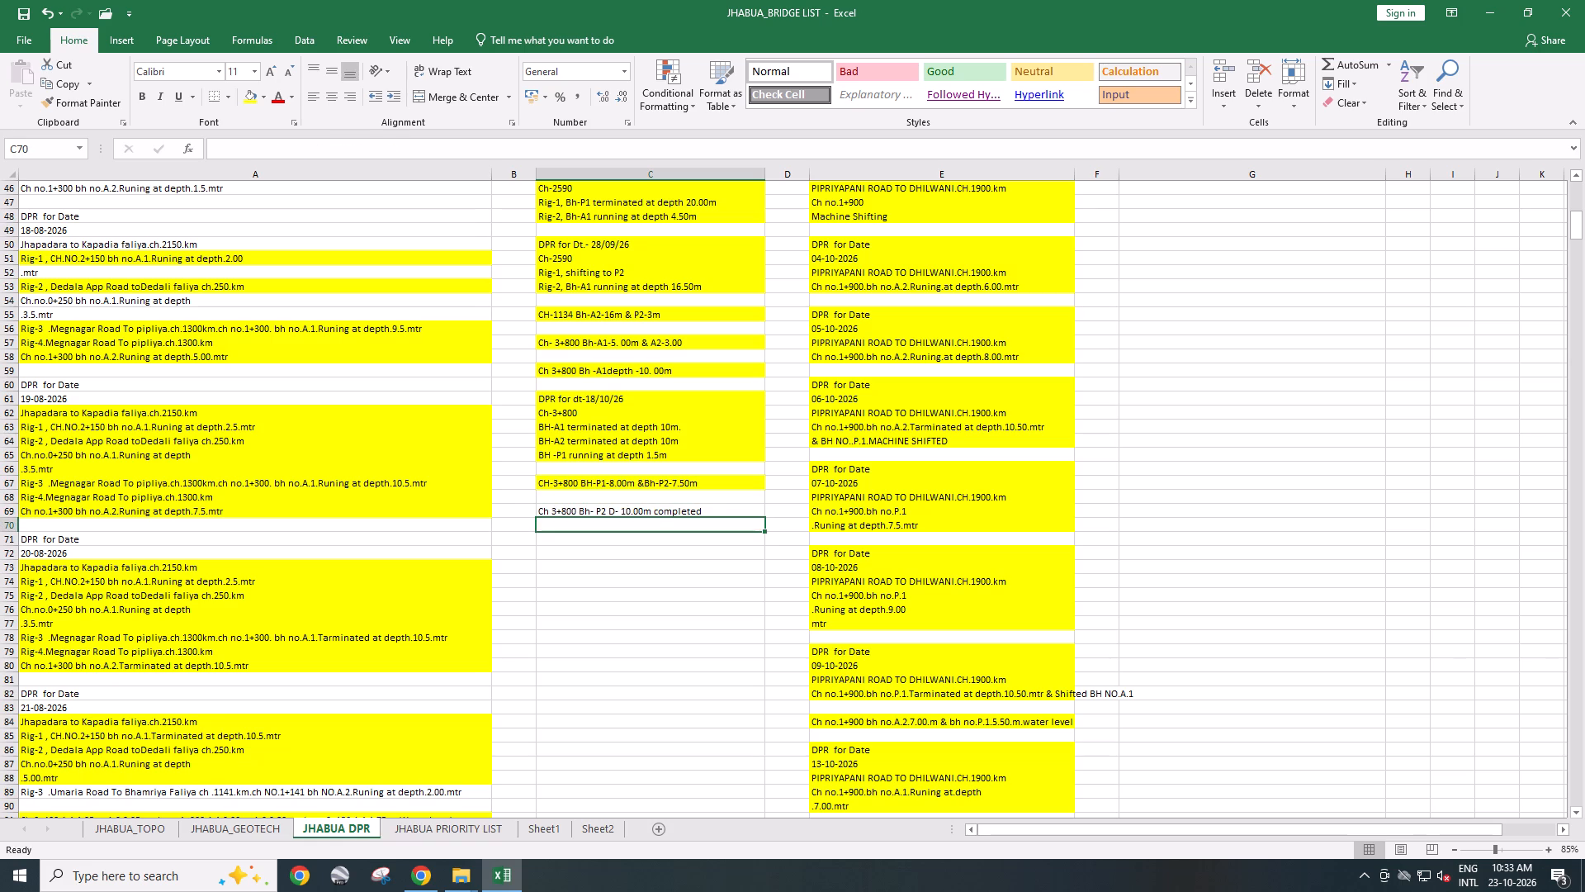
Highlight the Ch 3+800 Bh-P2 completion entry in C69 in yellow and save the workbook.
{"action": "left_click", "coordinate": [648, 513]}
{"action": "left_click", "coordinate": [253, 93]}
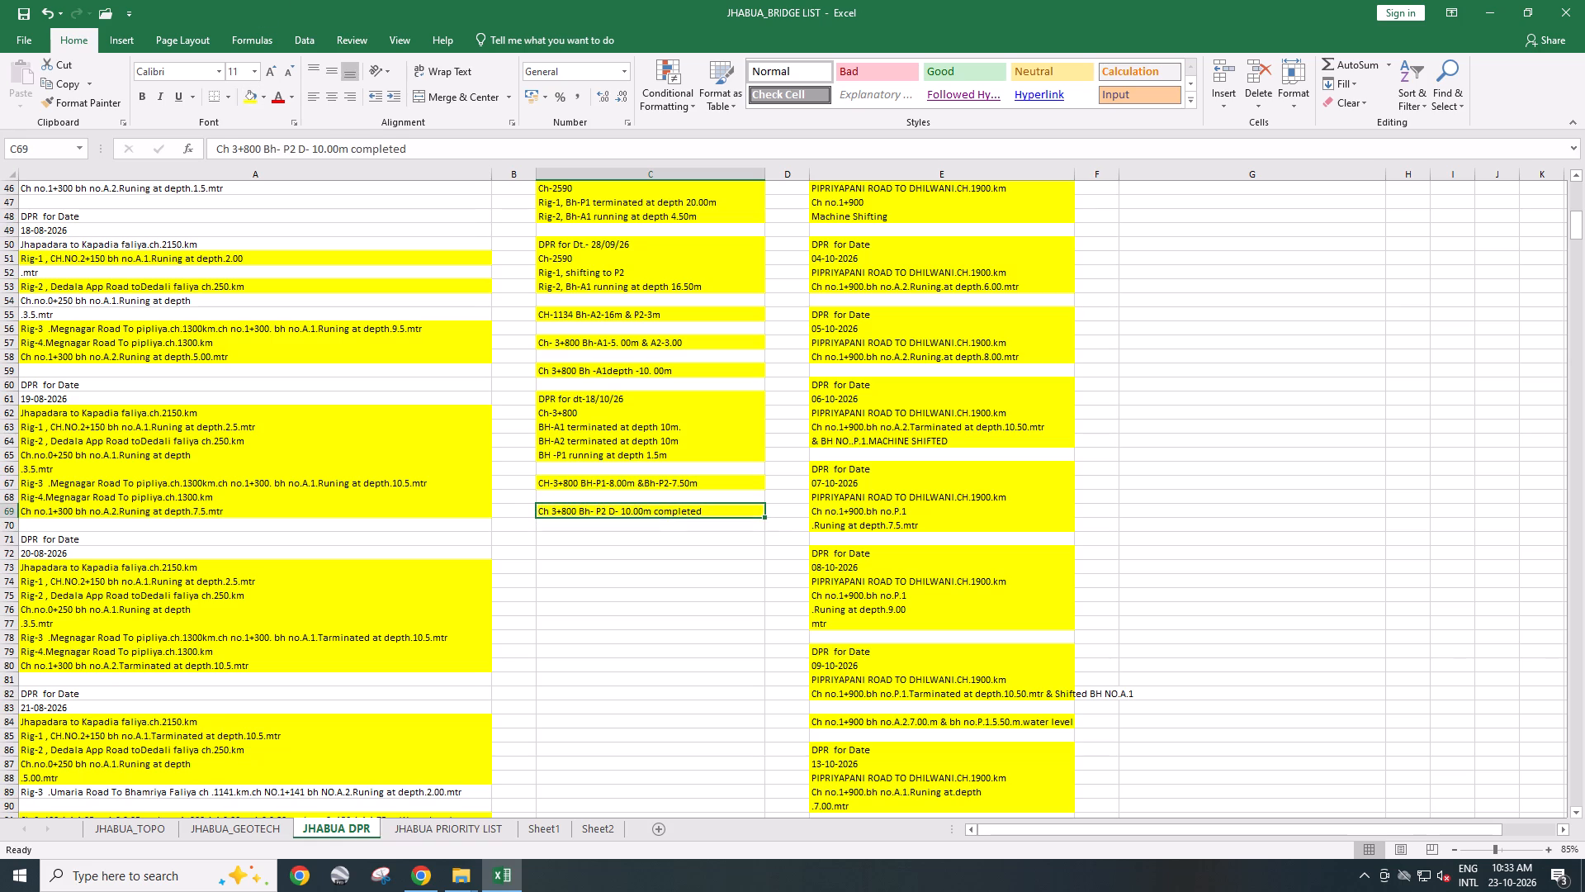
{"action": "key", "text": "ctrl+s"}
On the JHABUA_GEOTECH sheet, enter termination depth 10.00 for BH-P2 of Pondi to Jamunia, chainage 3+800, and save.
{"action": "left_click", "coordinate": [668, 552]}
{"action": "scroll", "coordinate": [637, 529], "scroll_direction": "down", "scroll_amount": 6}
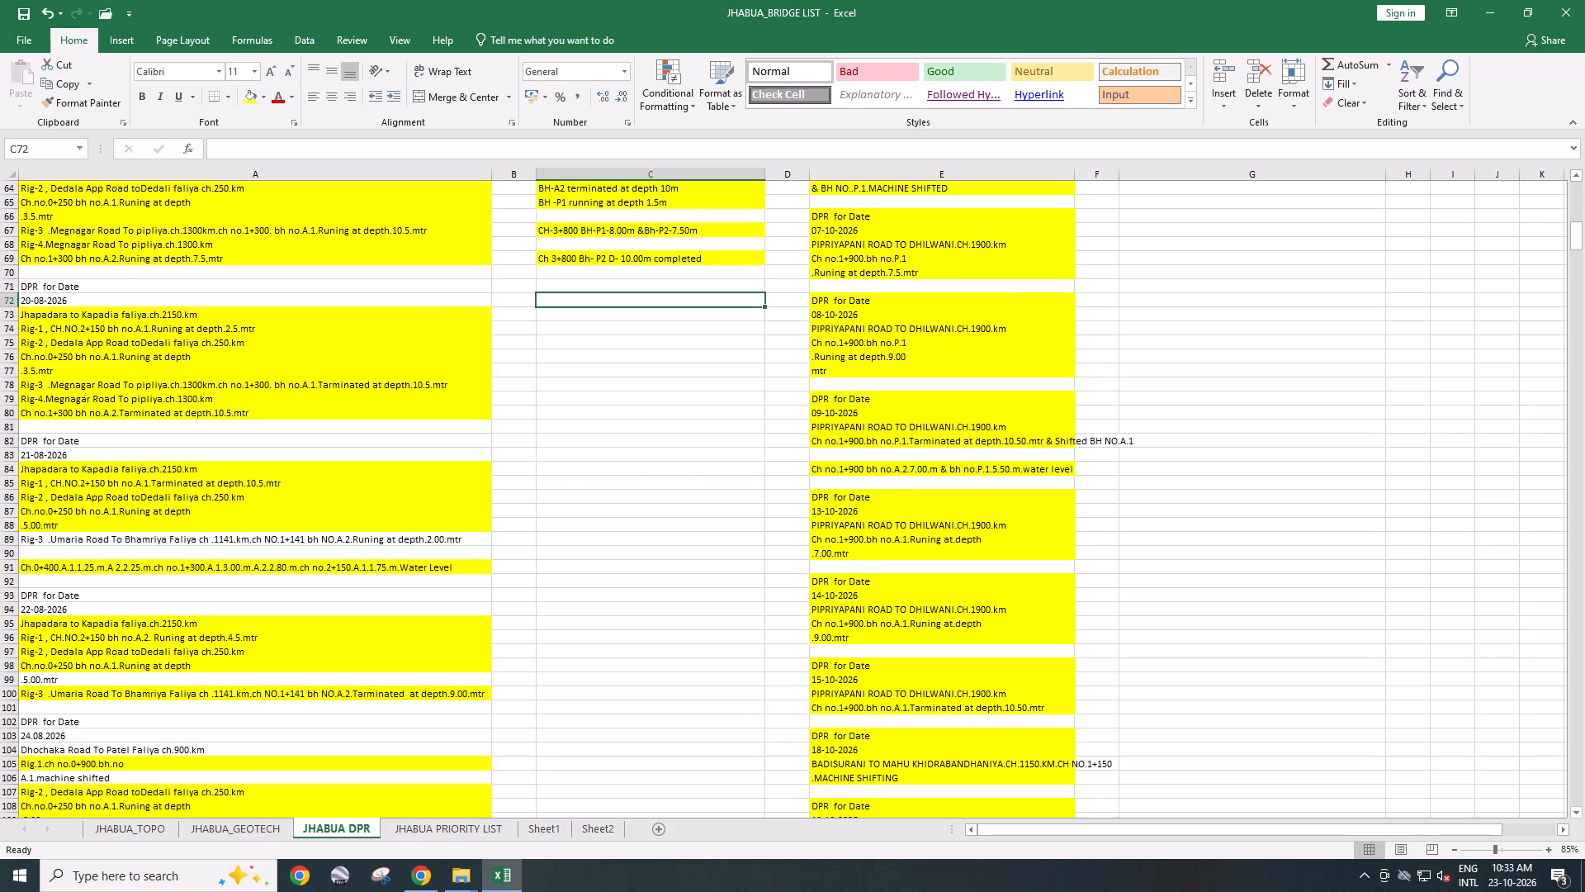
{"action": "left_click", "coordinate": [273, 825]}
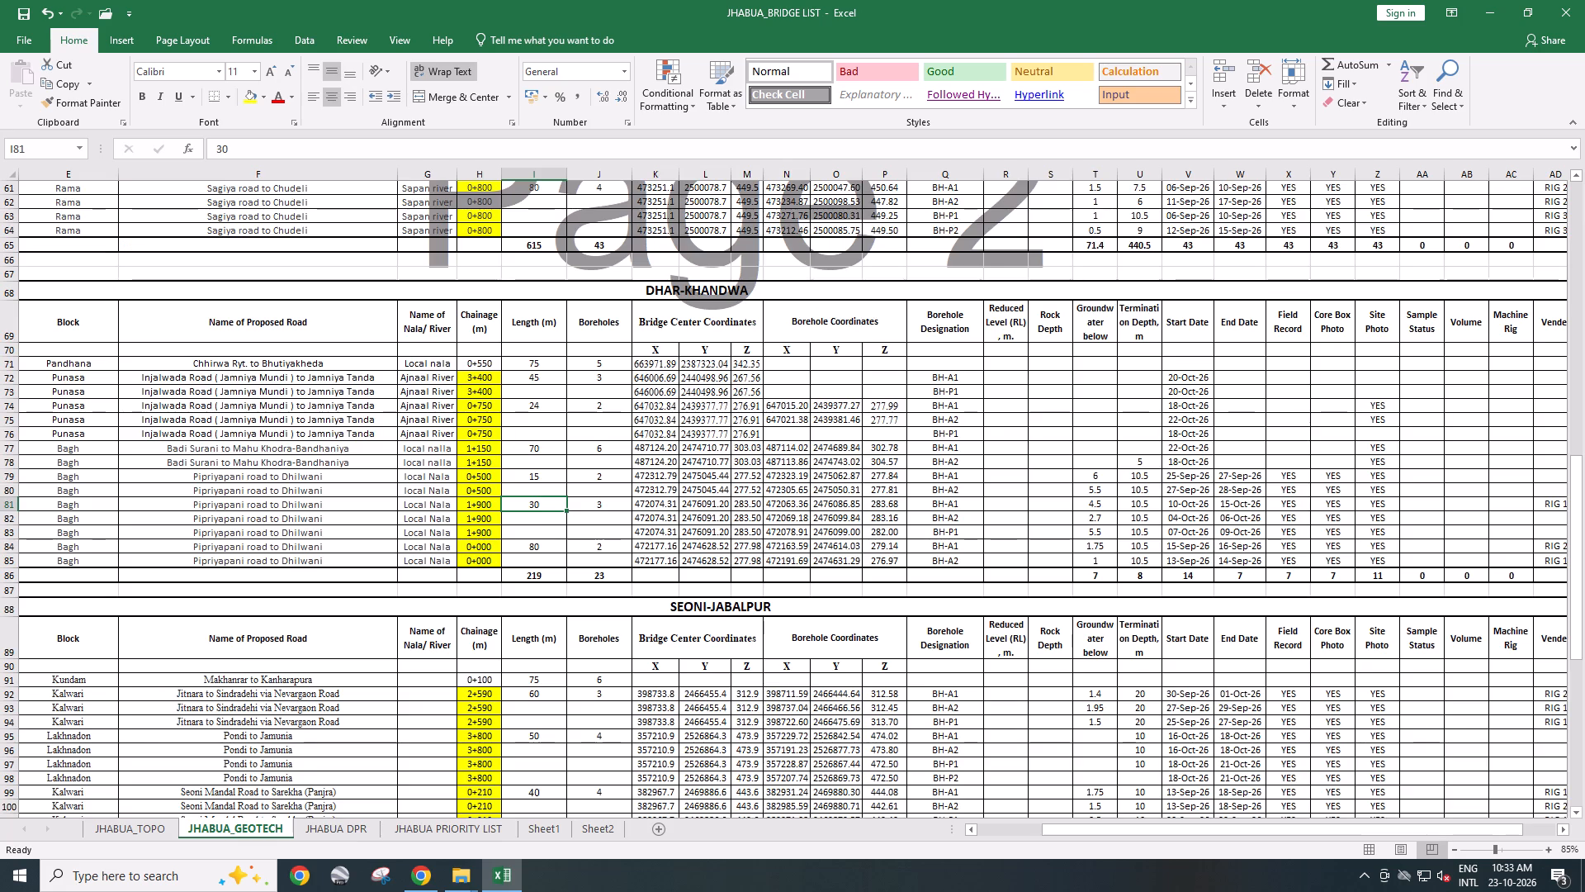
{"action": "scroll", "coordinate": [582, 590], "scroll_direction": "down", "scroll_amount": 5}
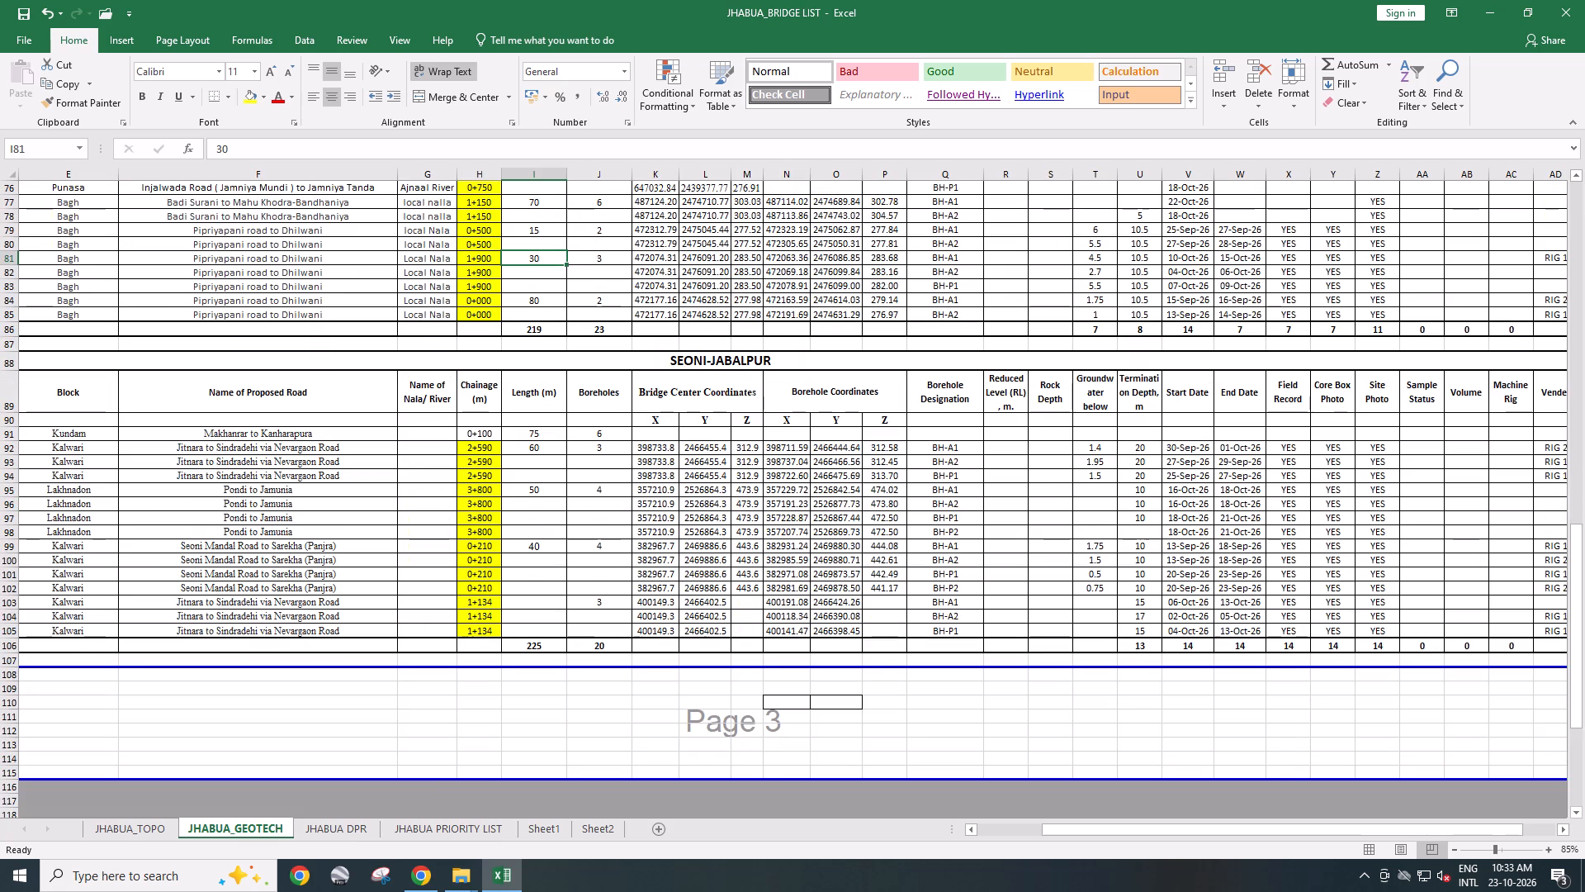
{"action": "left_click", "coordinate": [354, 837]}
{"action": "scroll", "coordinate": [555, 585], "scroll_direction": "up", "scroll_amount": 3}
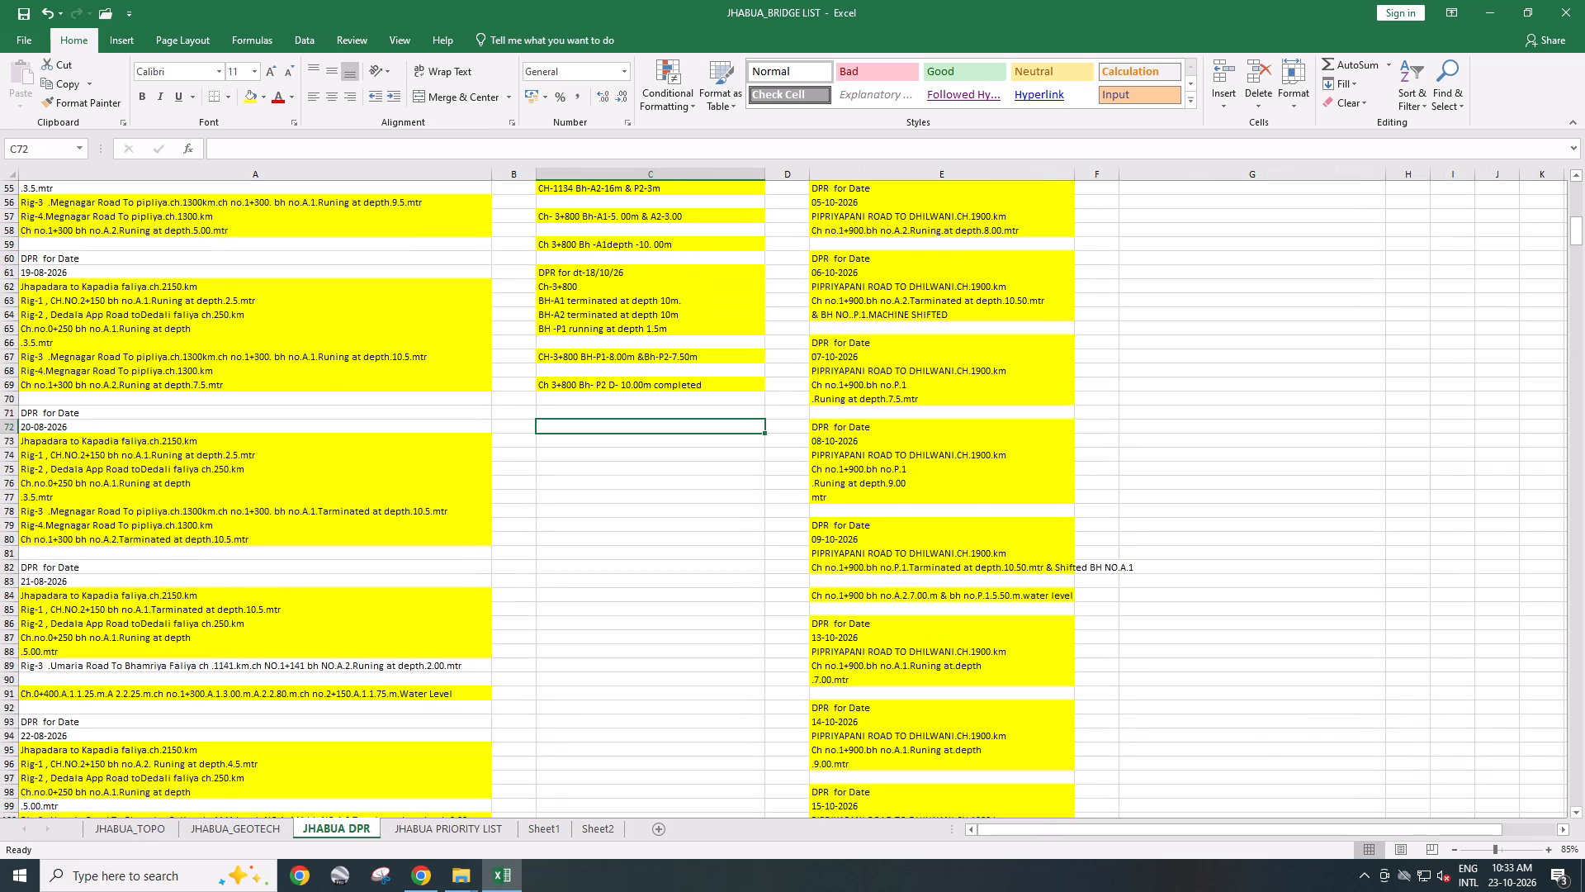
{"action": "left_click", "coordinate": [282, 821]}
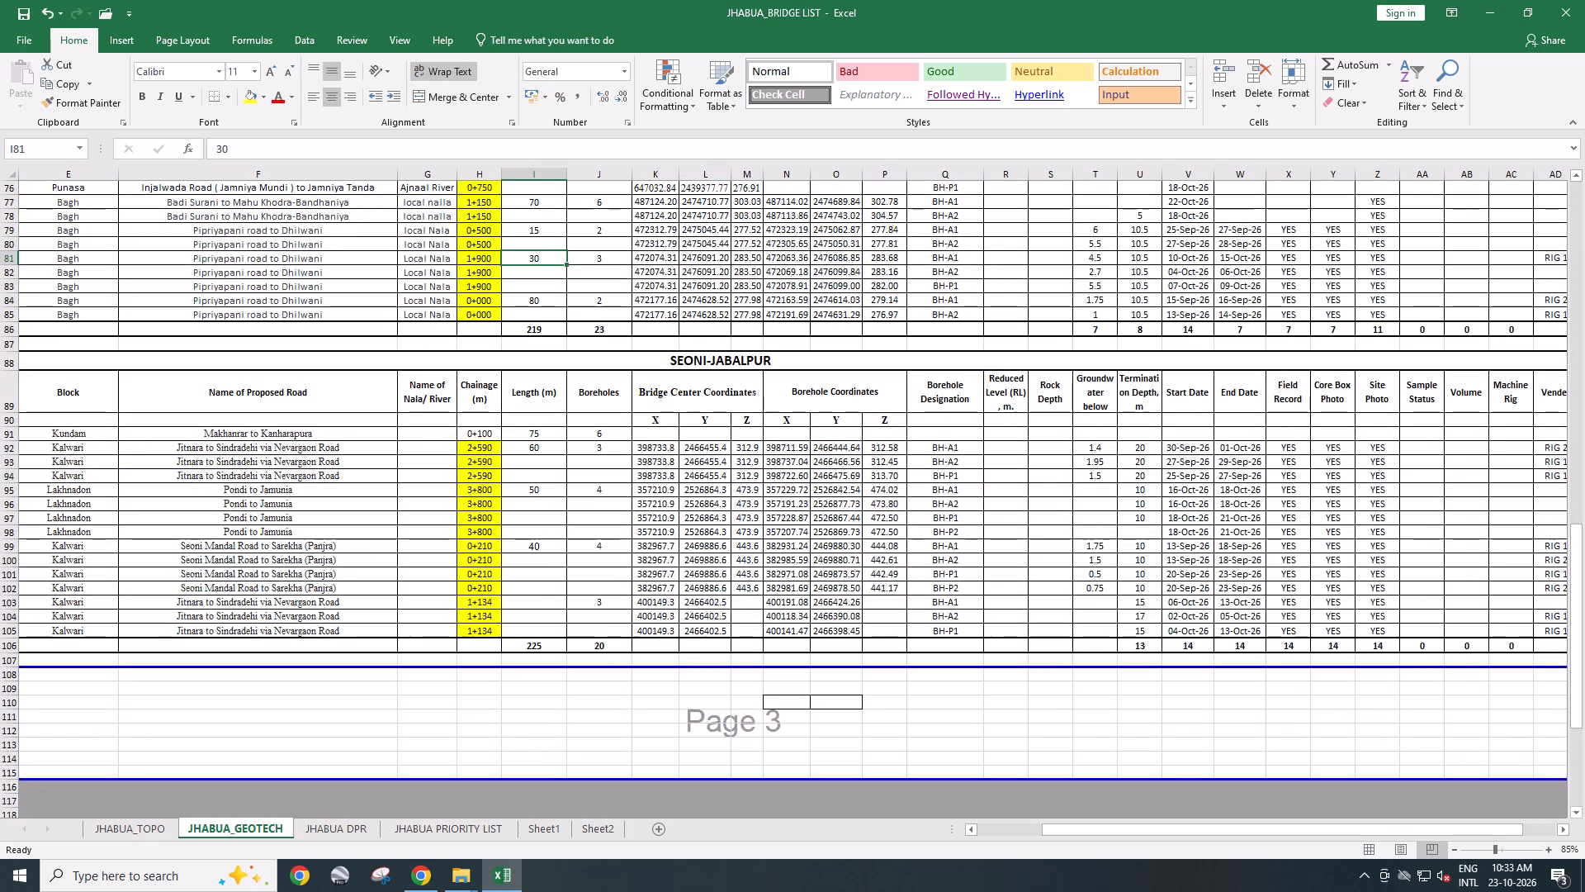
{"action": "left_click", "coordinate": [1133, 535]}
{"action": "type", "text": "10.00"}
{"action": "key", "text": "Return"}
{"action": "key", "text": "ctrl+s"}
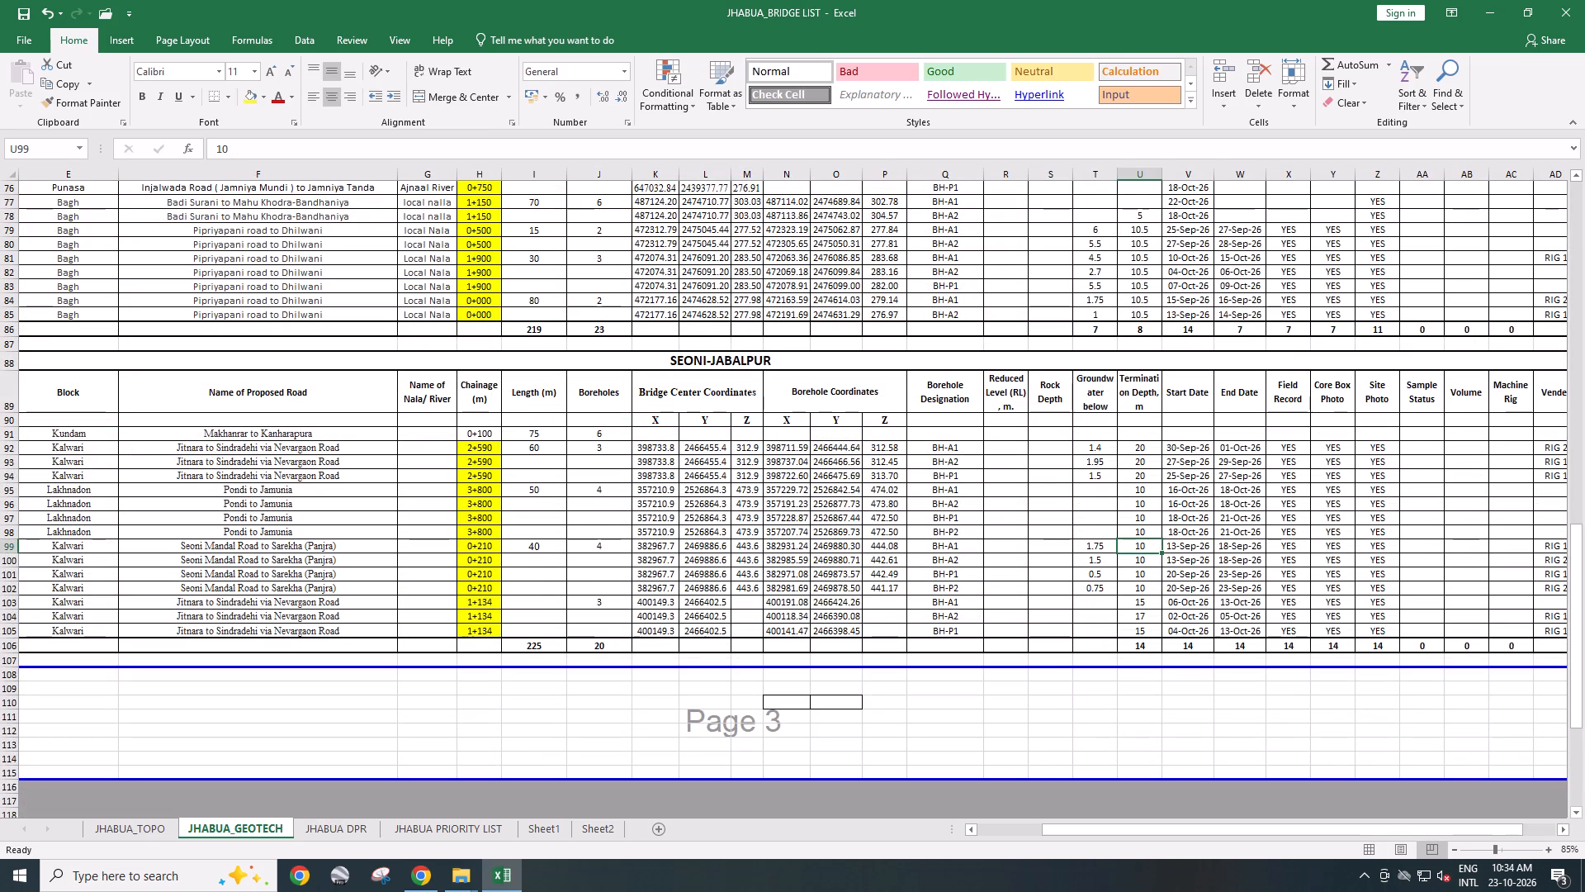
Look through the older DPR entries further down the JHABUA DPR sheet.
{"action": "left_click", "coordinate": [1115, 603]}
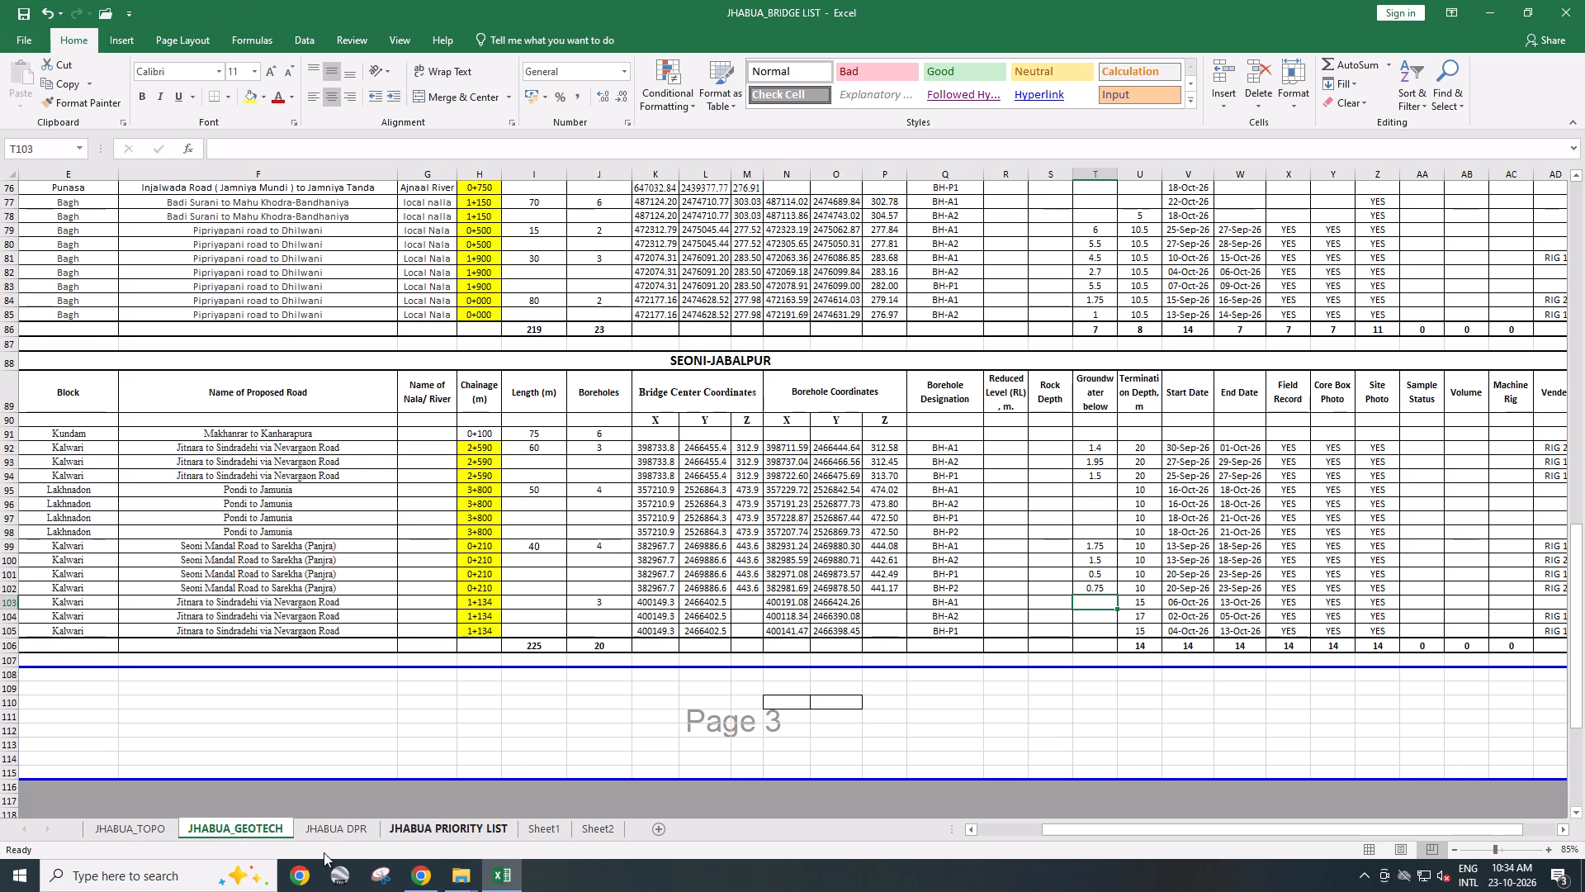
{"action": "left_click", "coordinate": [323, 830]}
{"action": "scroll", "coordinate": [575, 642], "scroll_direction": "down", "scroll_amount": 20}
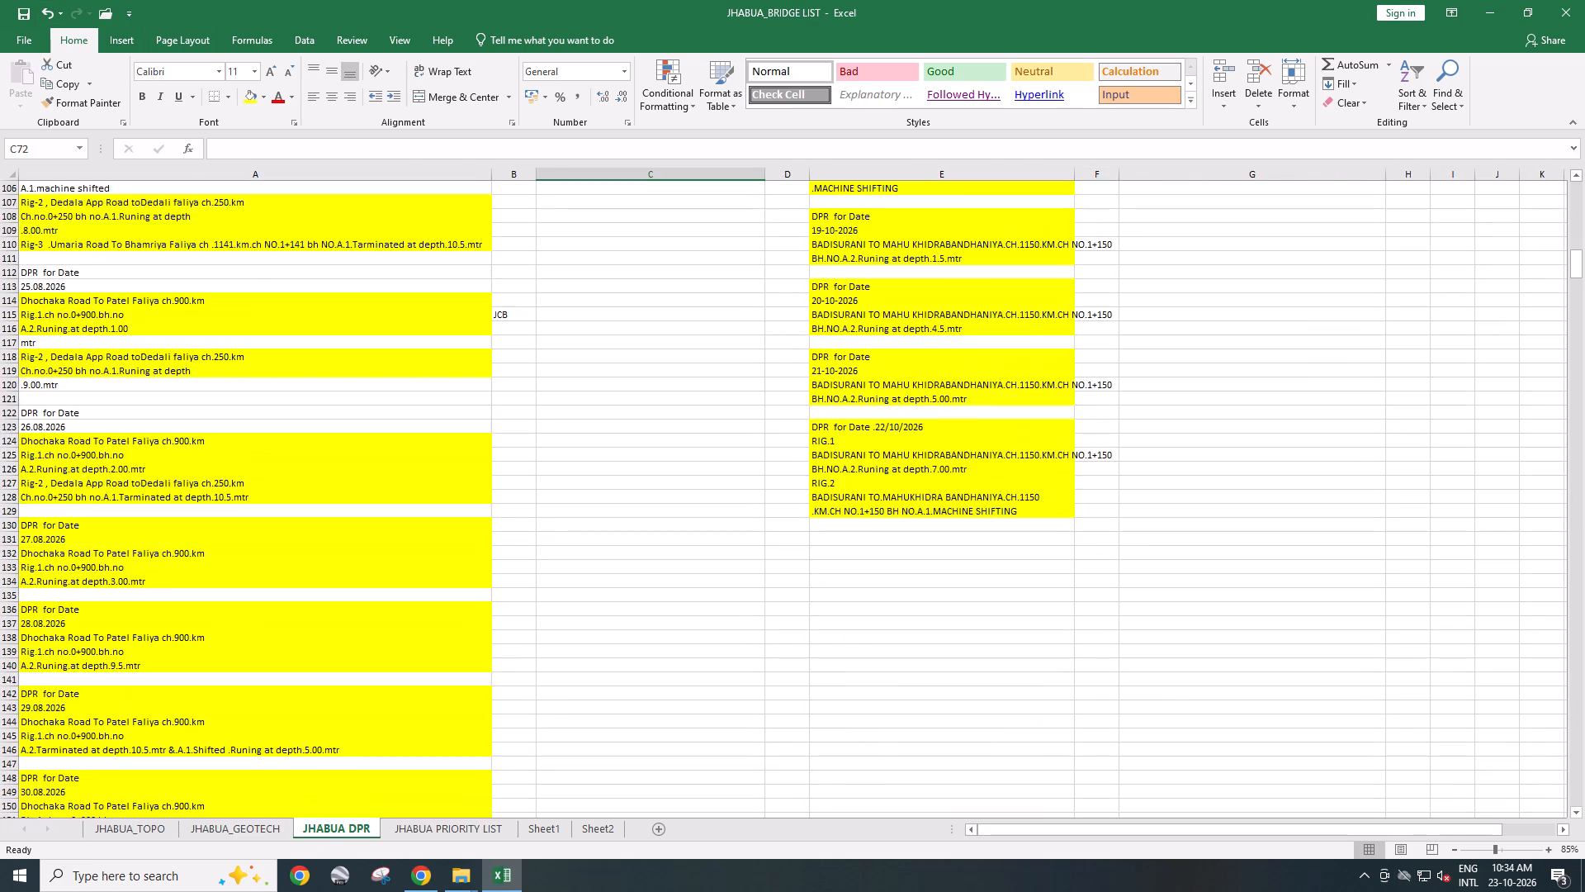
{"action": "scroll", "coordinate": [531, 623], "scroll_direction": "down", "scroll_amount": 2}
{"action": "scroll", "coordinate": [488, 689], "scroll_direction": "down", "scroll_amount": 11}
{"action": "scroll", "coordinate": [486, 592], "scroll_direction": "up", "scroll_amount": 1}
{"action": "scroll", "coordinate": [486, 592], "scroll_direction": "down", "scroll_amount": 12}
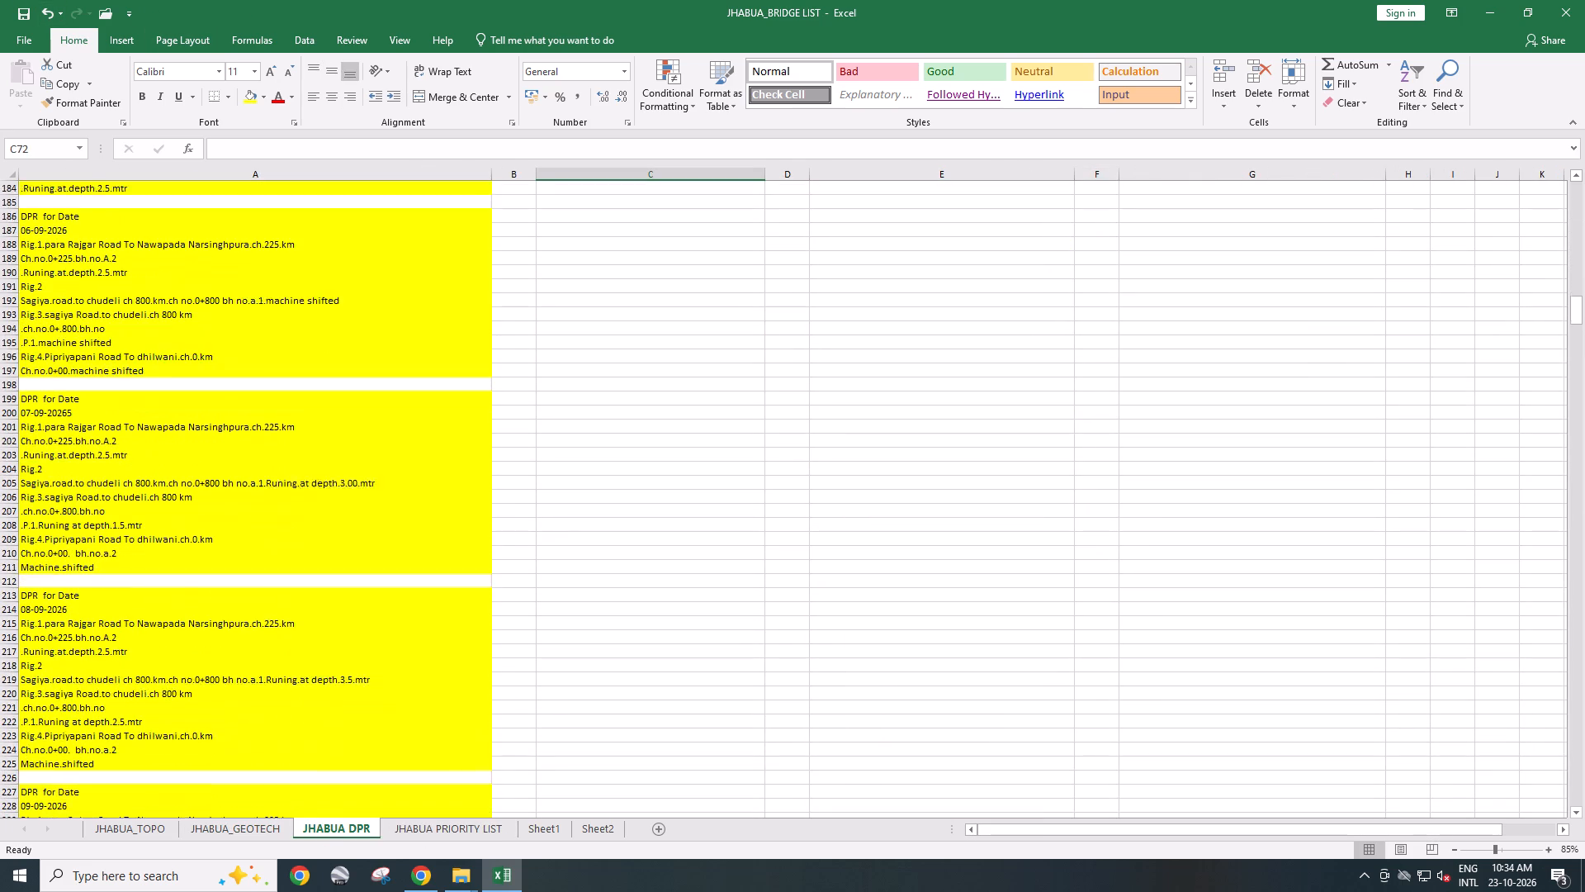
{"action": "scroll", "coordinate": [486, 592], "scroll_direction": "down", "scroll_amount": 6}
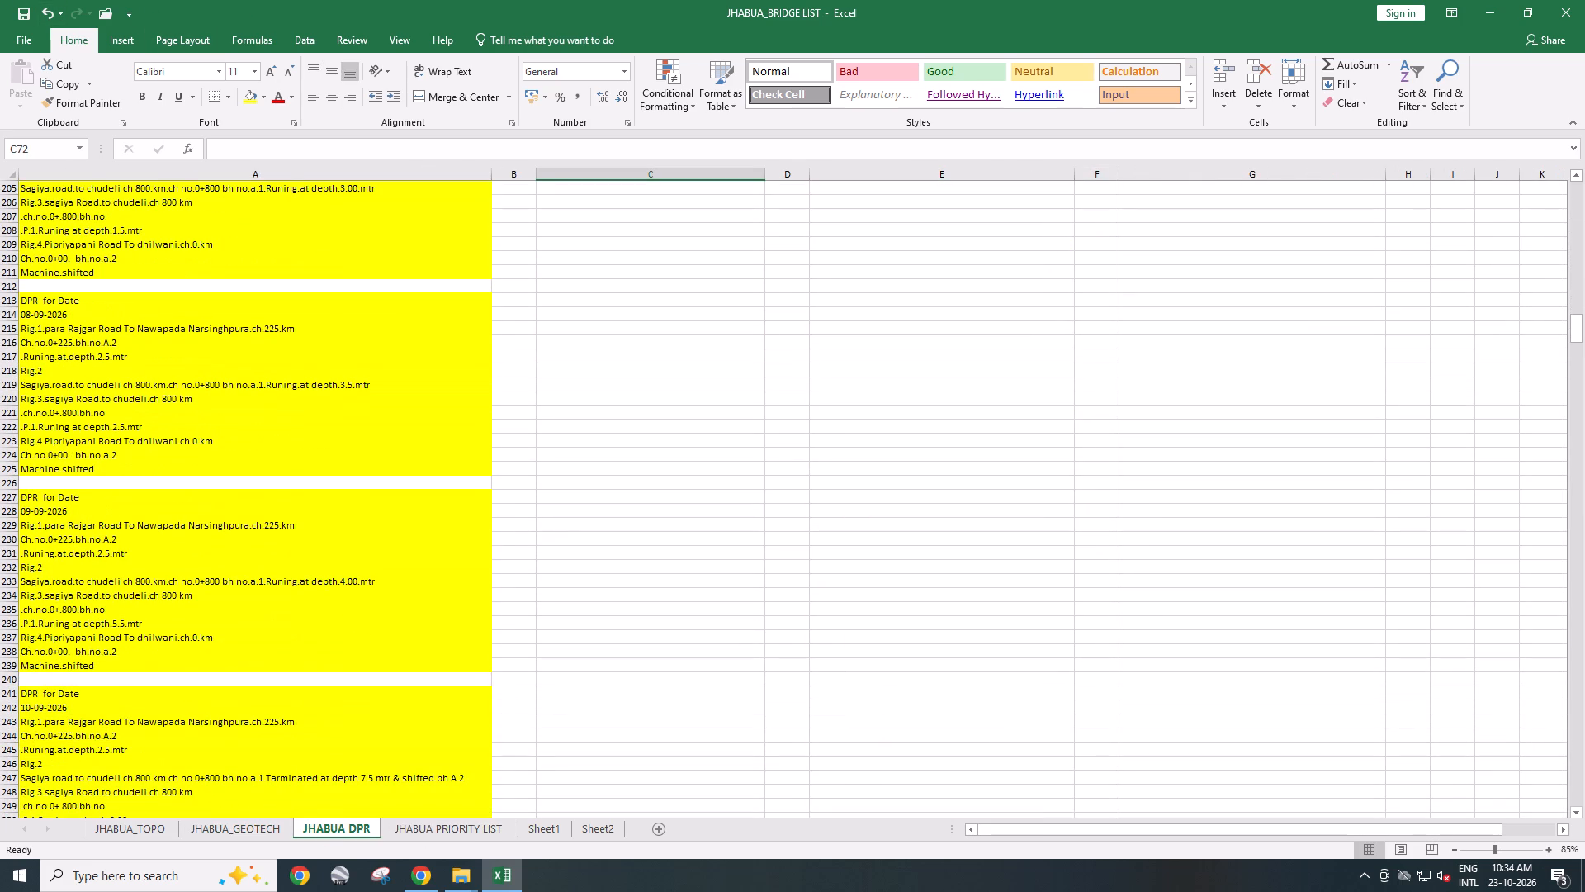
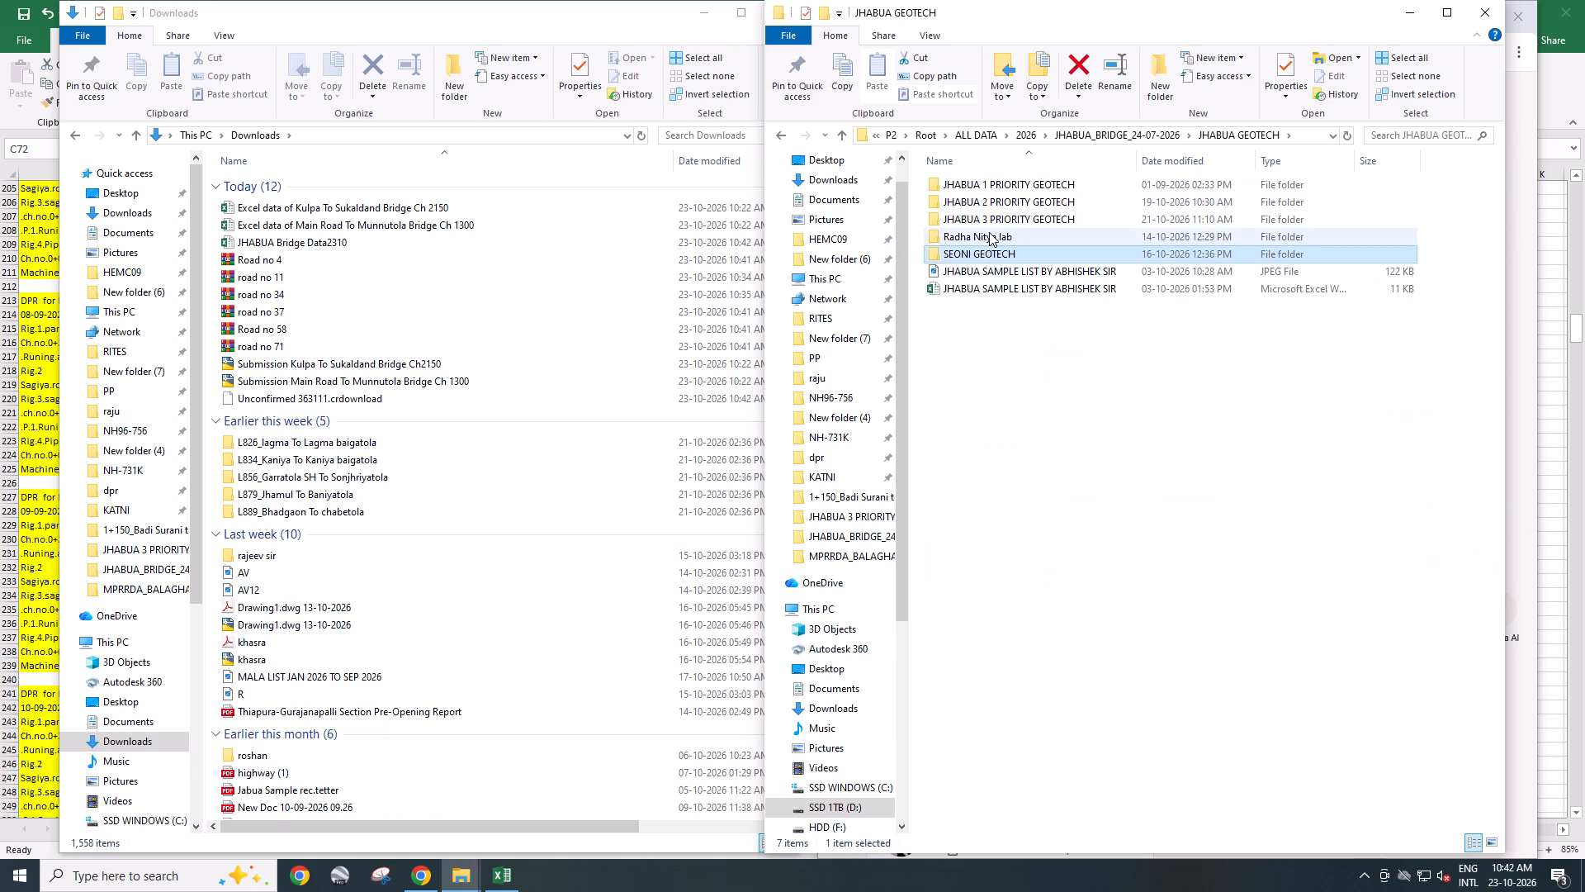
Open the JHABUA_BRIDGE LIST NITYA LAB workbook from the Radha Nitya lab folder.
{"action": "double_click", "coordinate": [989, 232]}
{"action": "double_click", "coordinate": [1015, 252]}
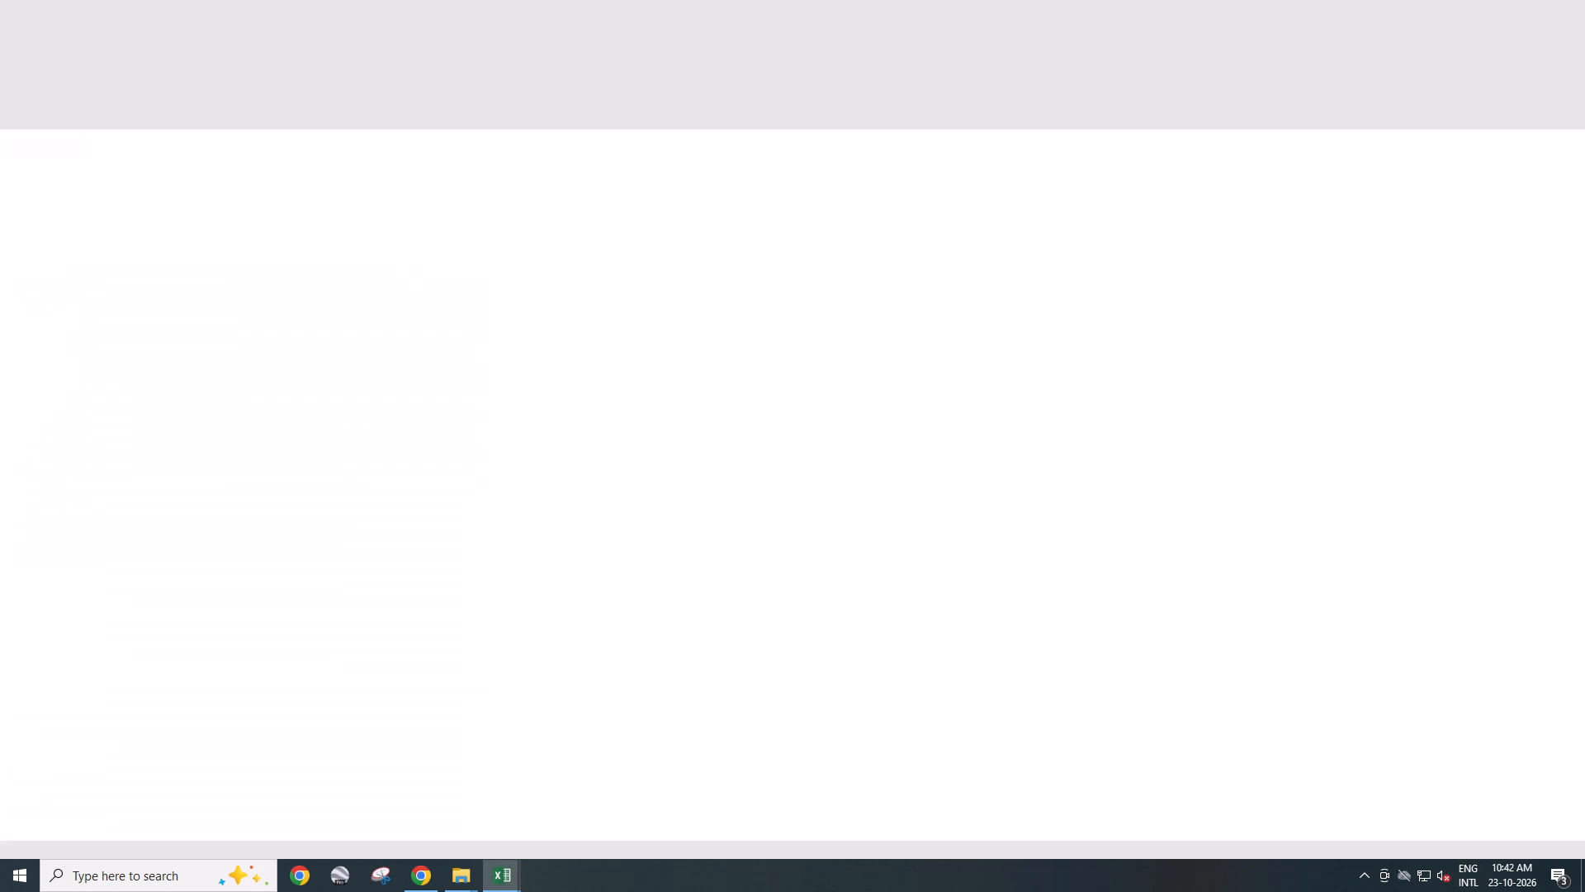
Look through the bridge and borehole rows of the JHABUA_GEOTECH sheet in the NITYA LAB workbook.
{"action": "scroll", "coordinate": [755, 533], "scroll_direction": "down", "scroll_amount": 10}
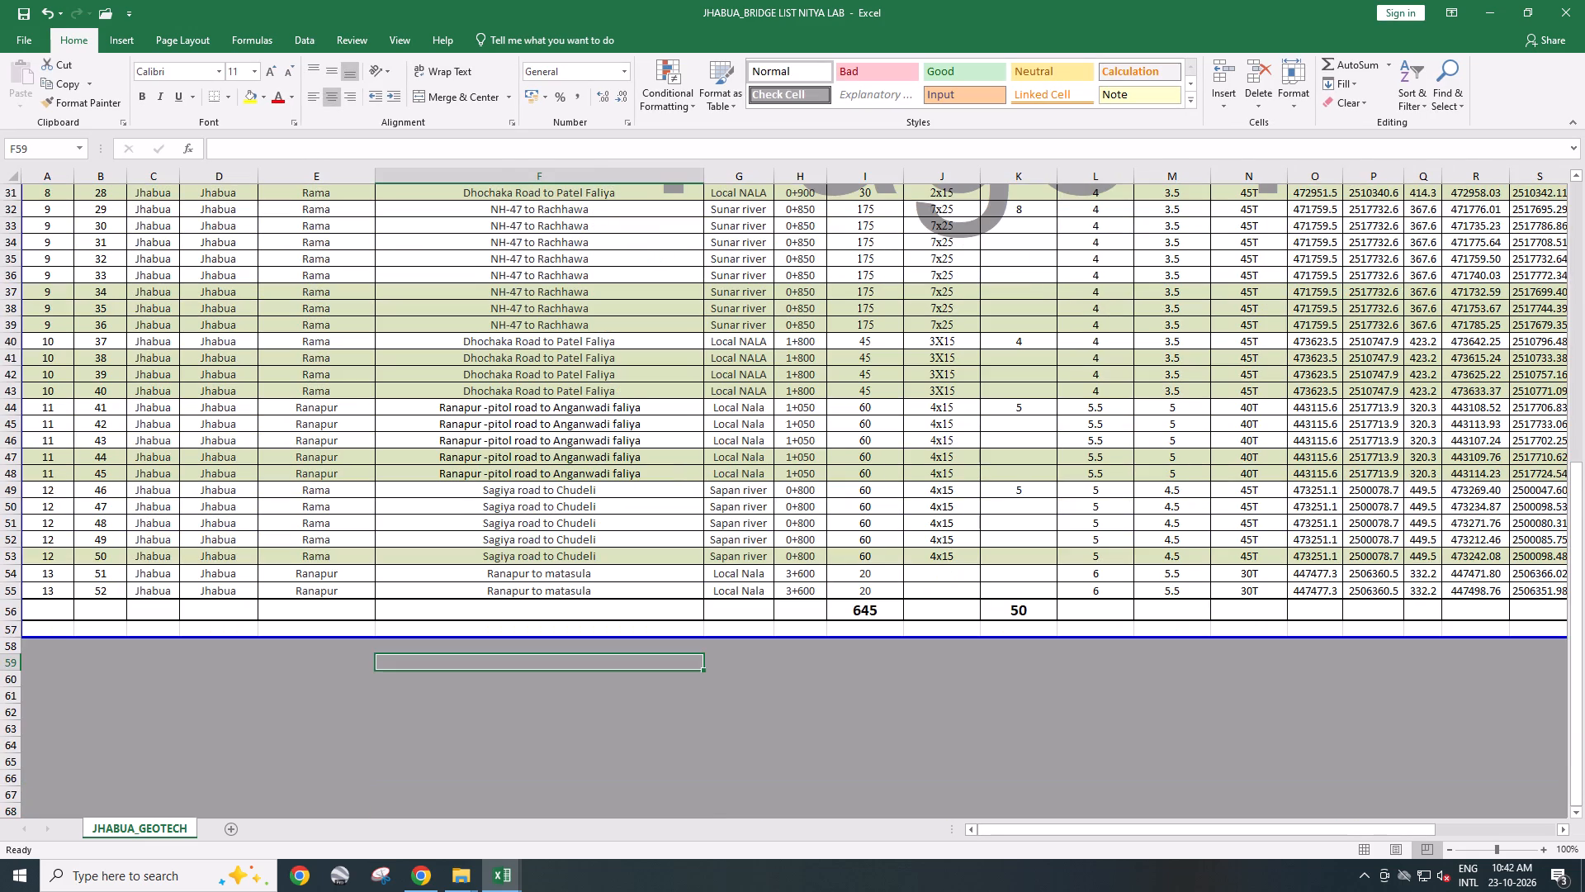
{"action": "scroll", "coordinate": [762, 529], "scroll_direction": "up", "scroll_amount": 14}
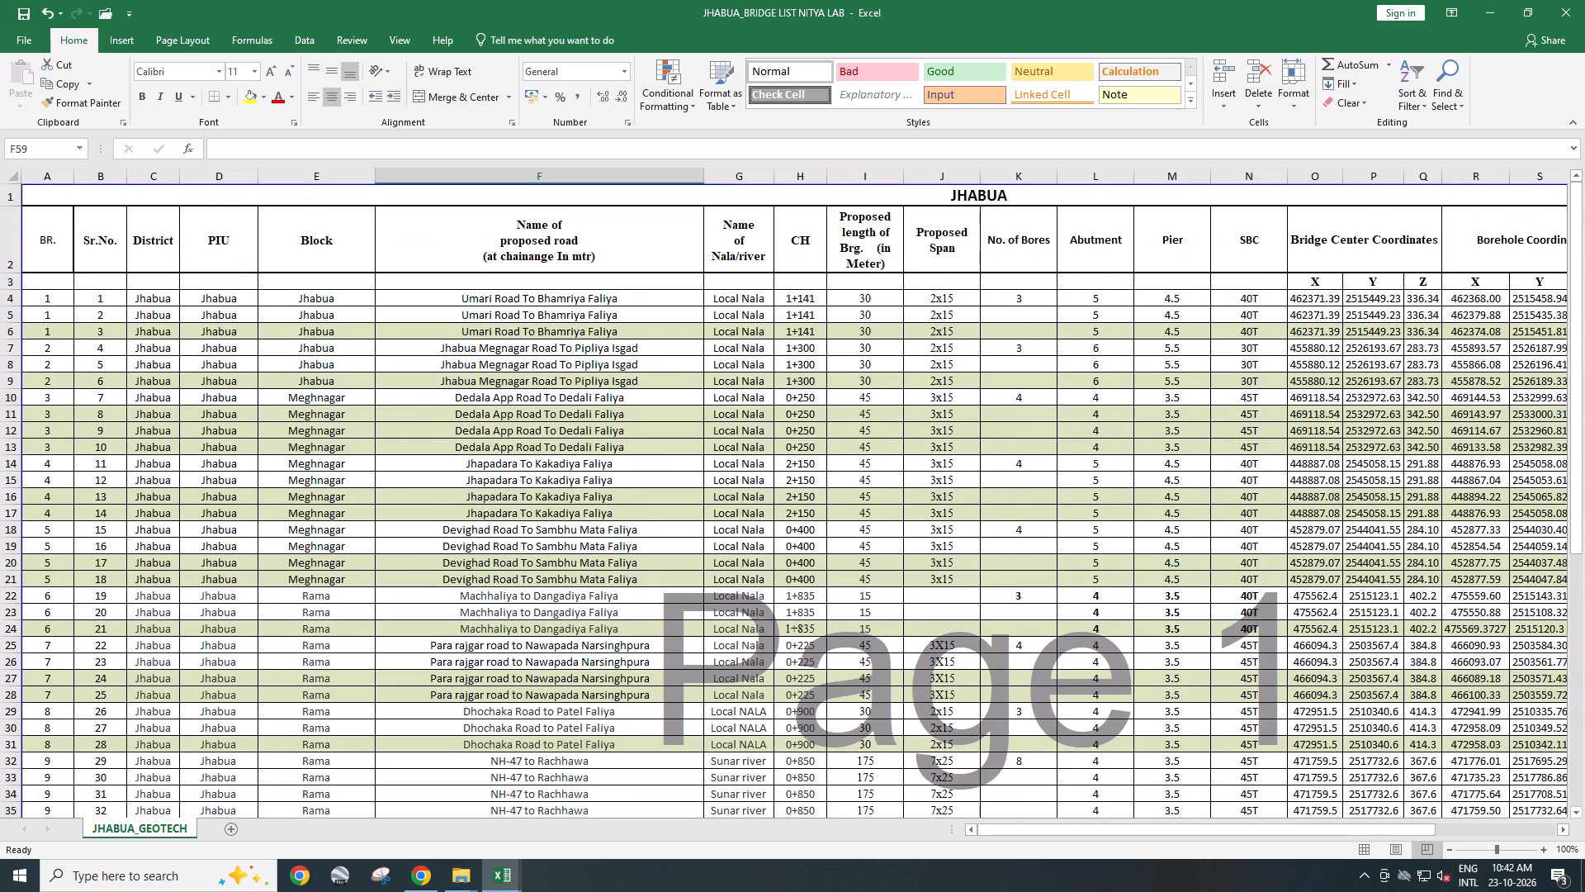
{"action": "scroll", "coordinate": [762, 529], "scroll_direction": "up", "scroll_amount": 4}
{"action": "scroll", "coordinate": [776, 515], "scroll_direction": "down", "scroll_amount": 9}
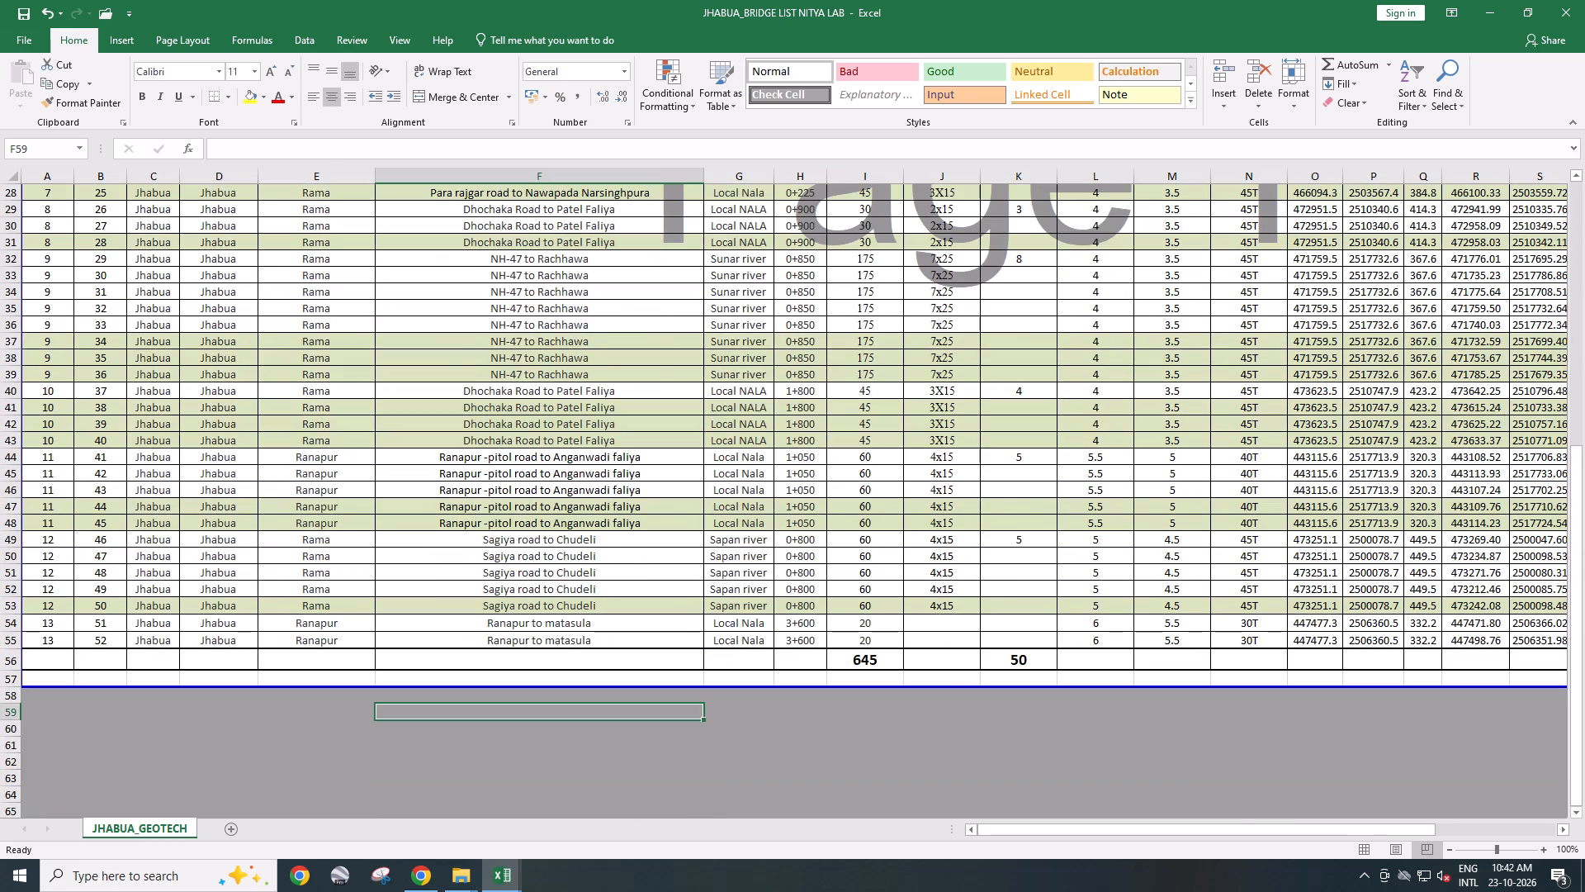
{"action": "key", "text": "alt+Tab"}
{"action": "key", "text": "alt+Tab"}
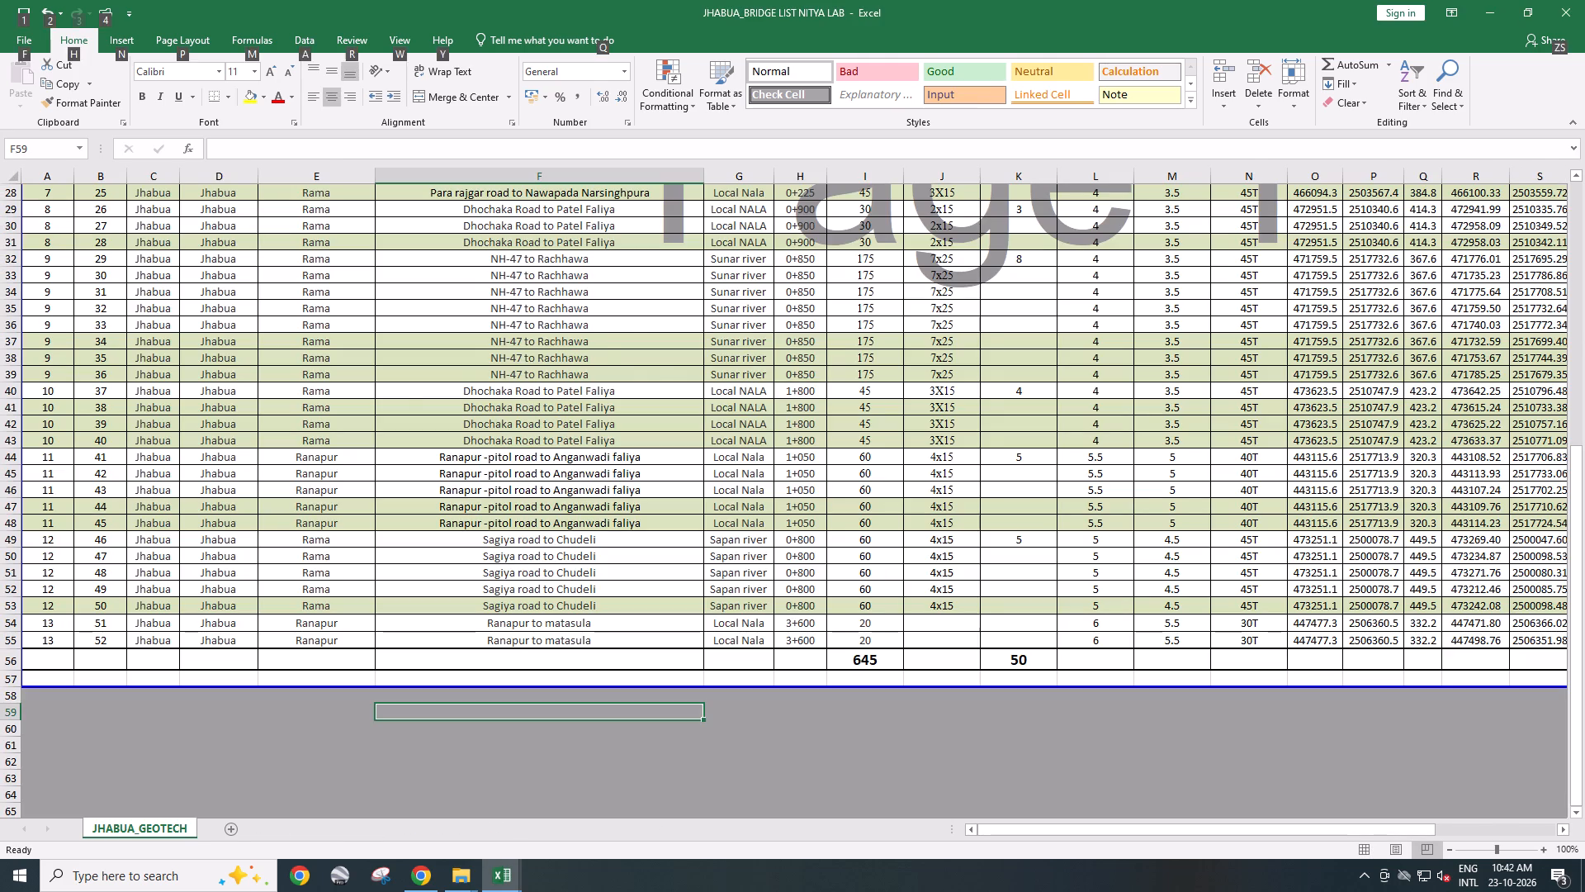
{"action": "key", "text": "alt+Tab"}
{"action": "key", "text": "alt+Tab"}
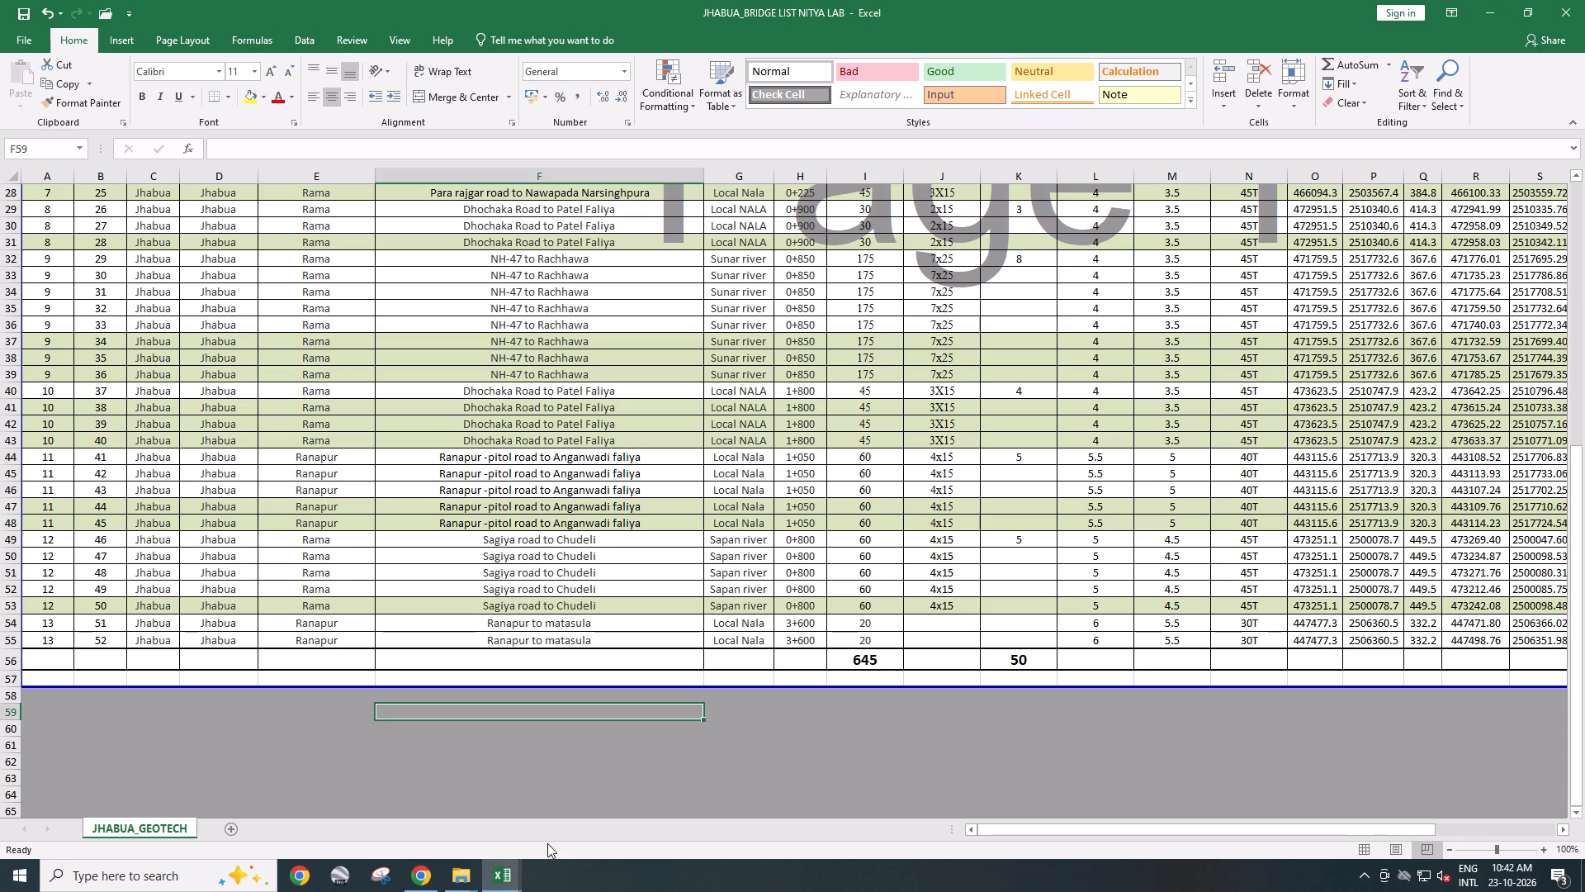
{"action": "left_click", "coordinate": [465, 878]}
{"action": "left_click", "coordinate": [499, 876]}
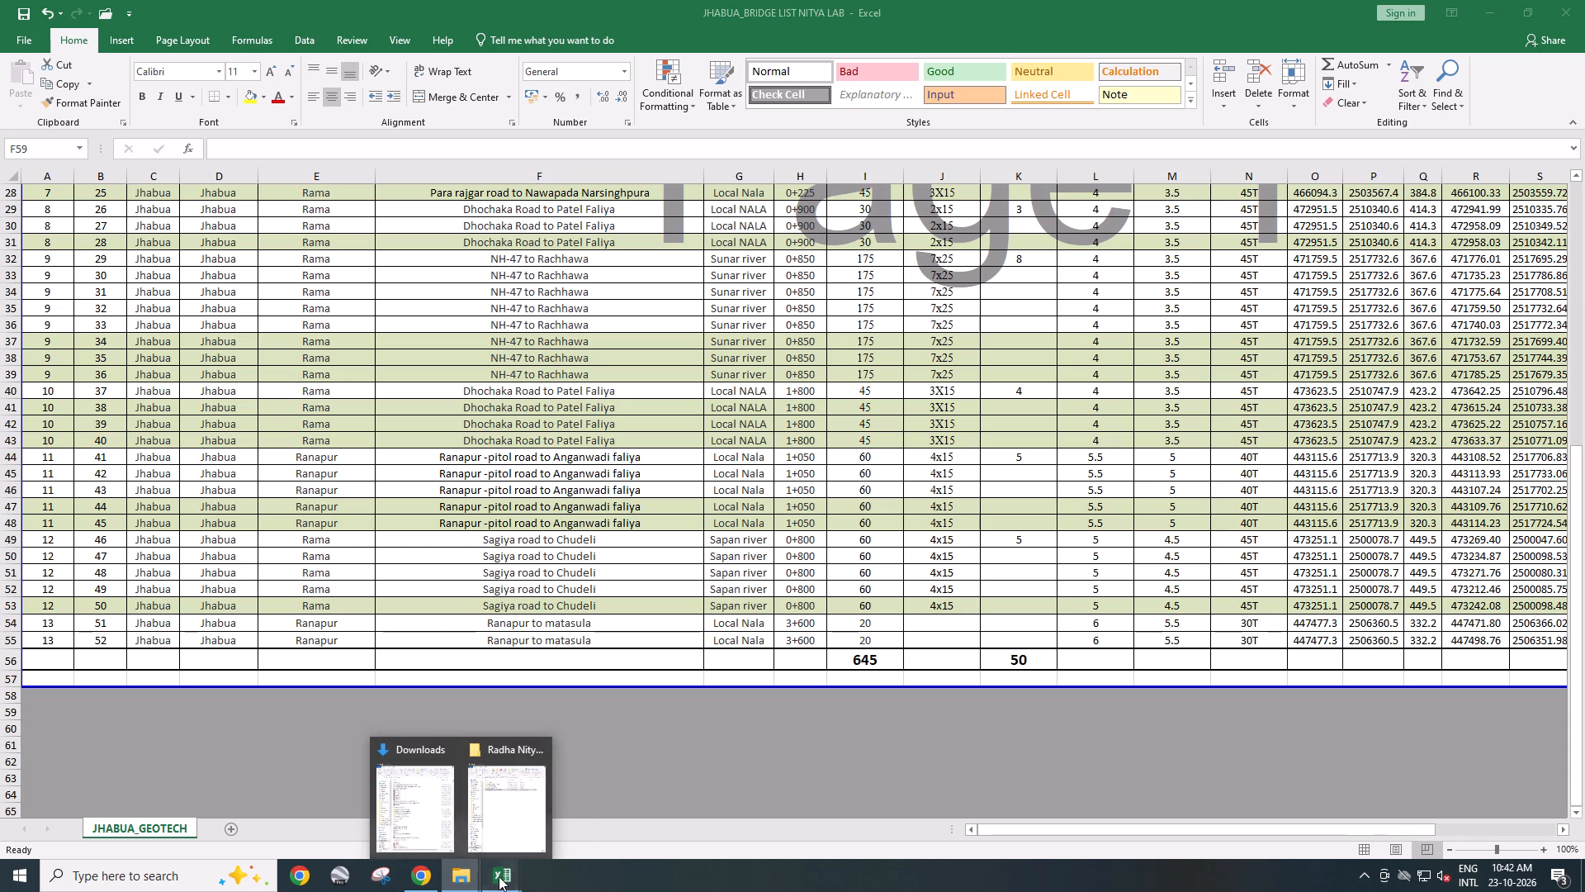
{"action": "left_click", "coordinate": [586, 793]}
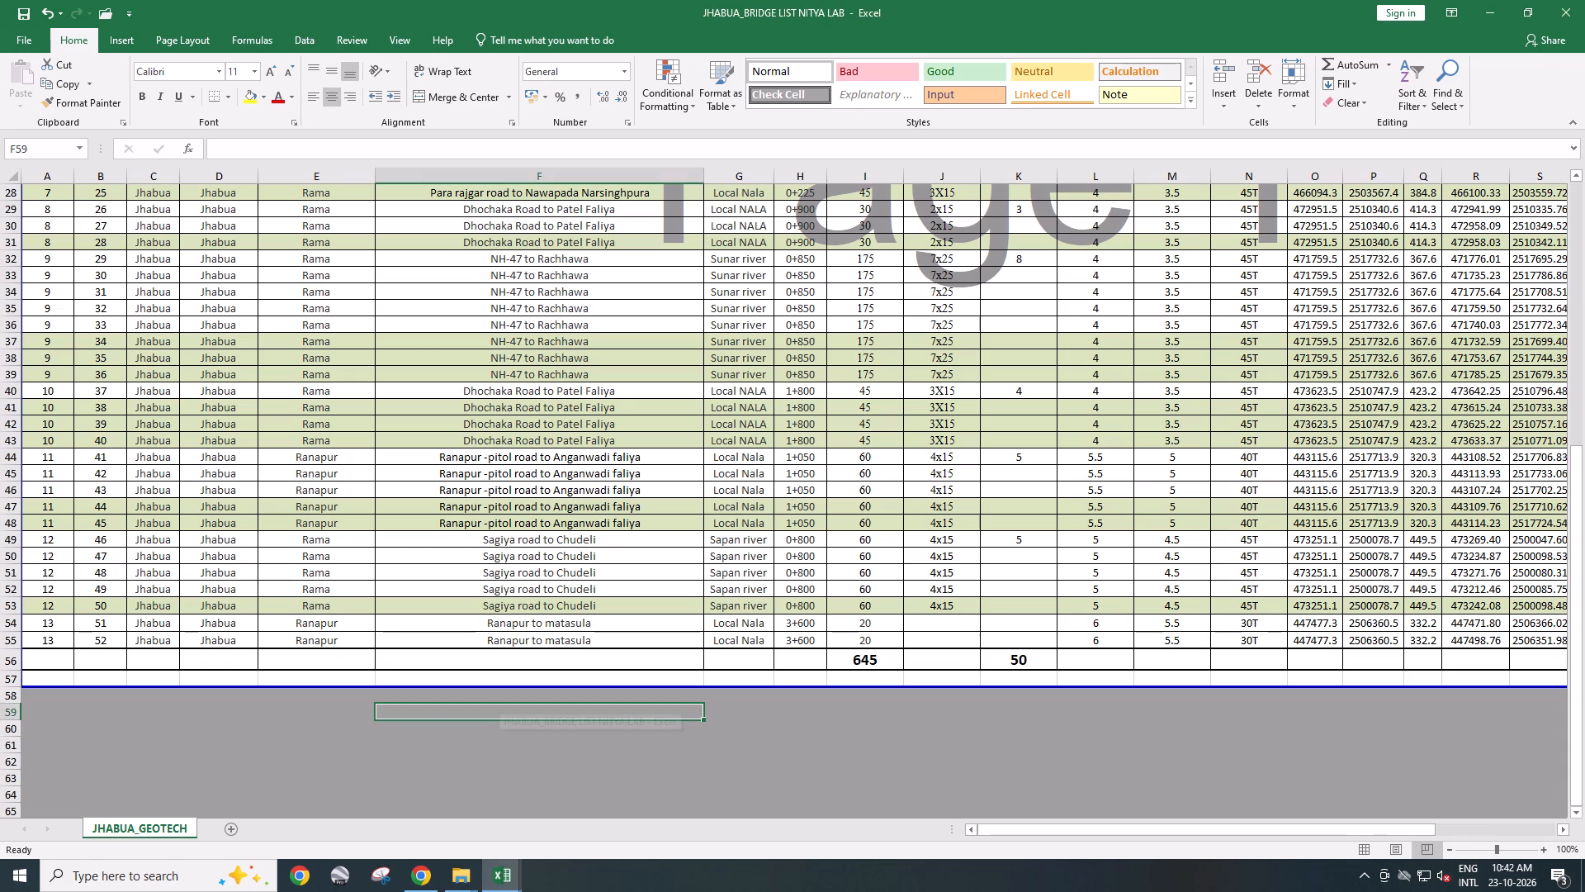
{"action": "scroll", "coordinate": [371, 548], "scroll_direction": "up", "scroll_amount": 12}
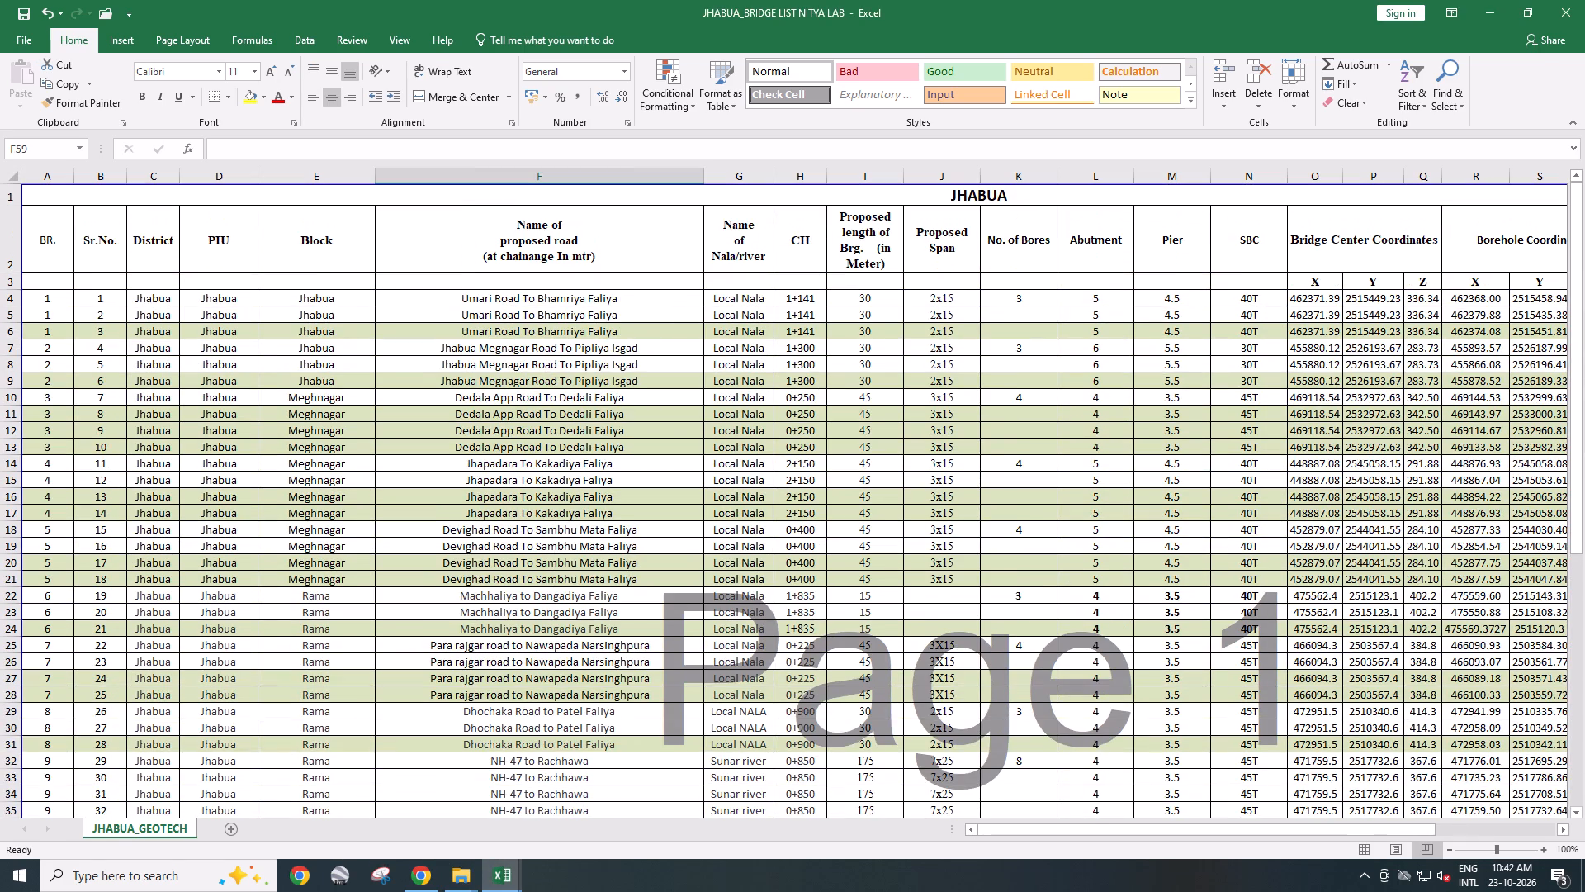
{"action": "scroll", "coordinate": [349, 528], "scroll_direction": "down", "scroll_amount": 8}
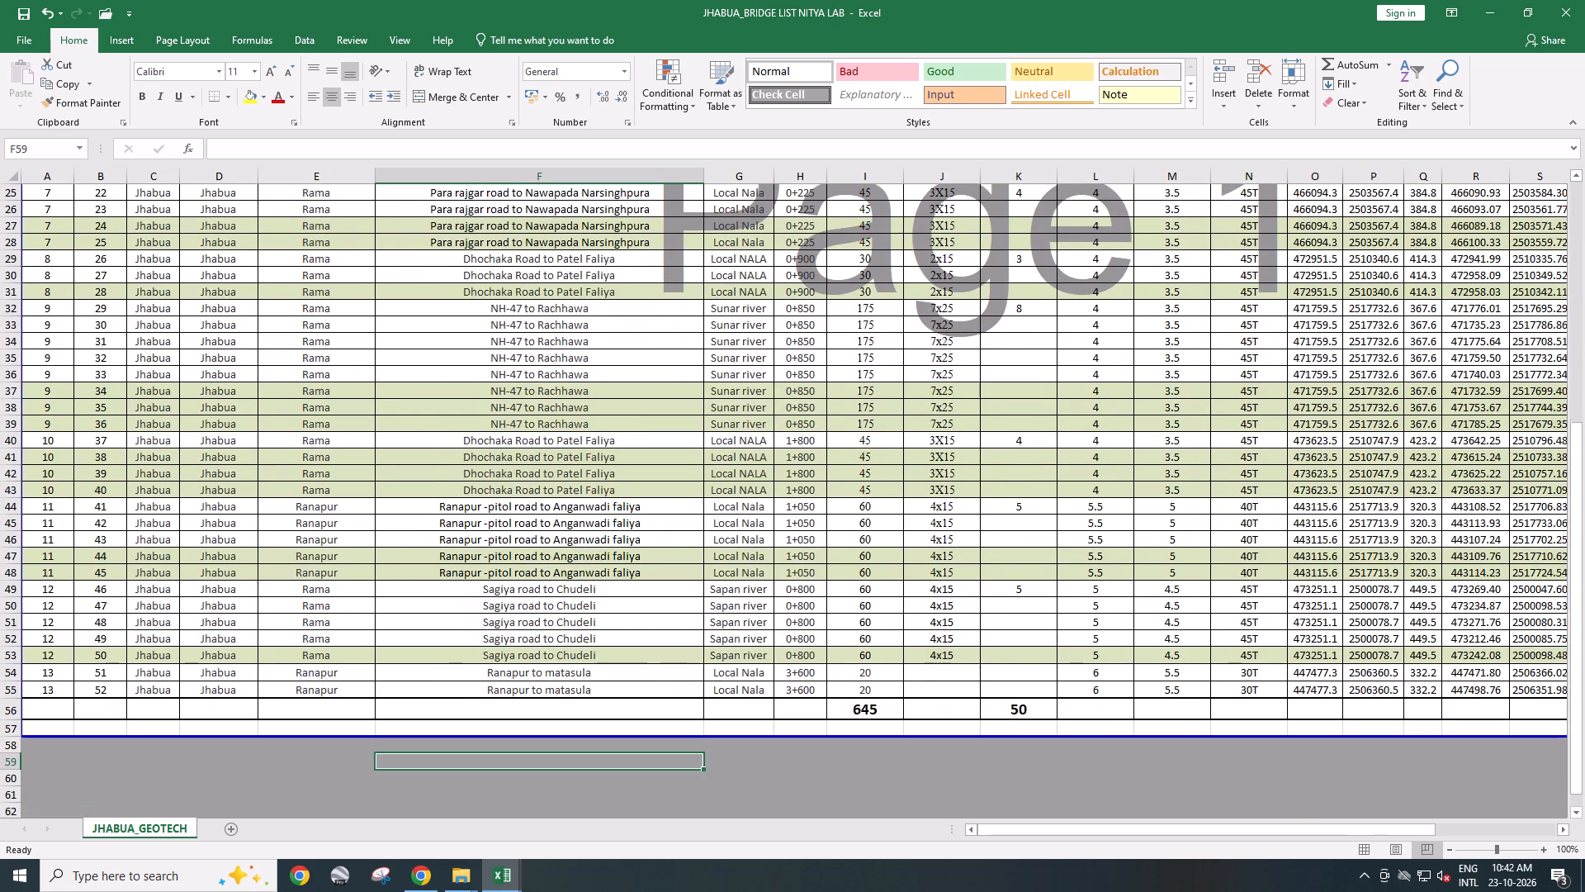
Switch back to the JHABUA_BRIDGE LIST workbook and review the borehole tables on its JHABUA_GEOTECH sheet.
{"action": "key", "text": "alt+Tab"}
{"action": "key", "text": "alt+Tab"}
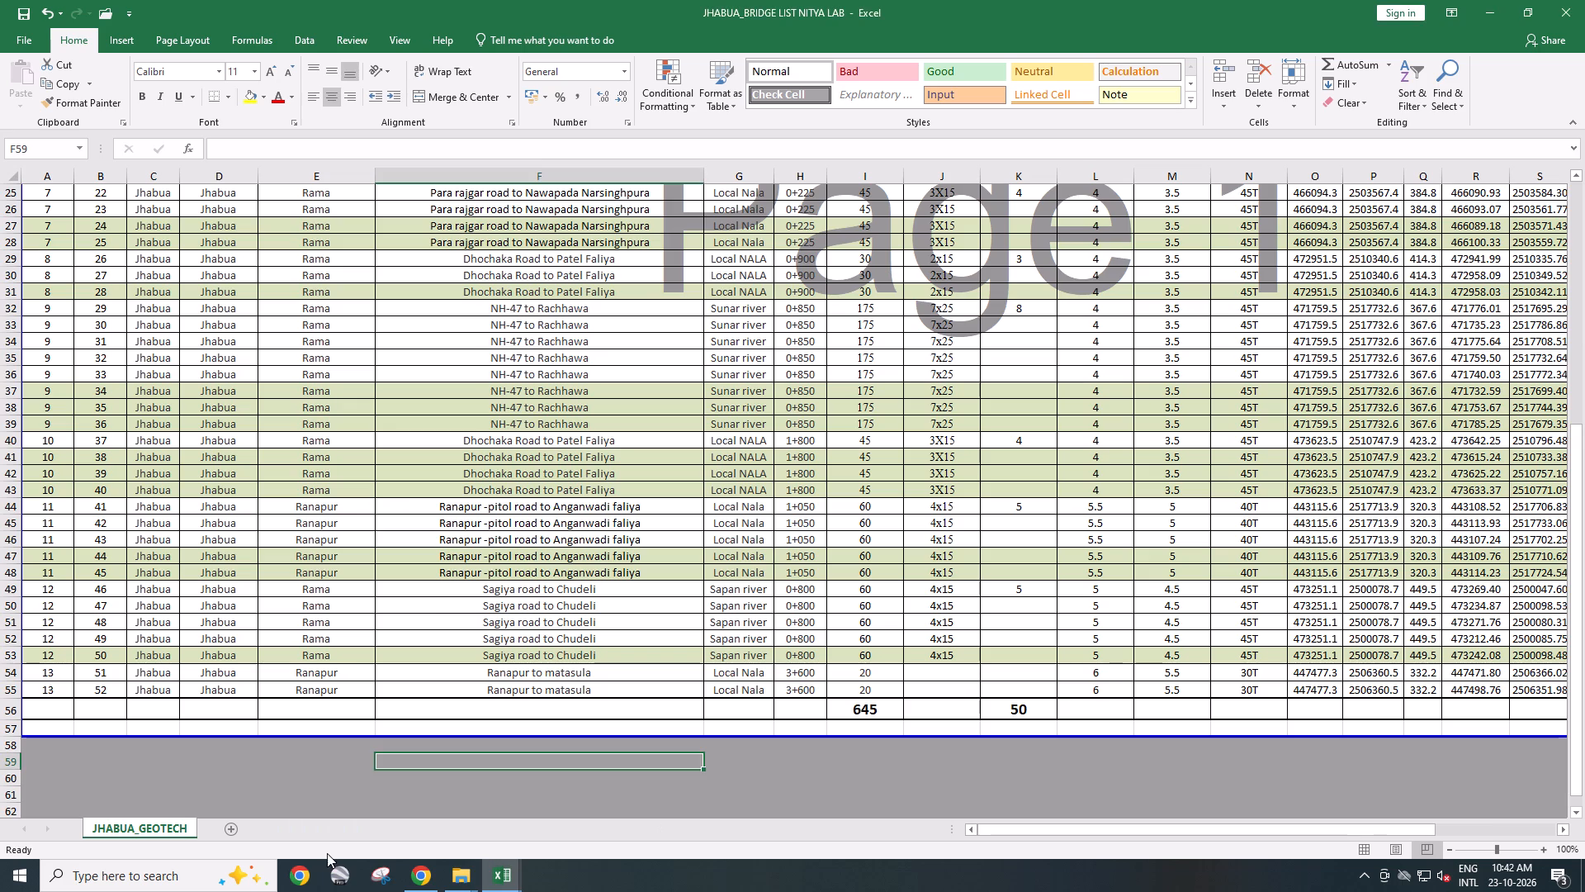
{"action": "key", "text": "alt+Tab"}
{"action": "left_click", "coordinate": [236, 825]}
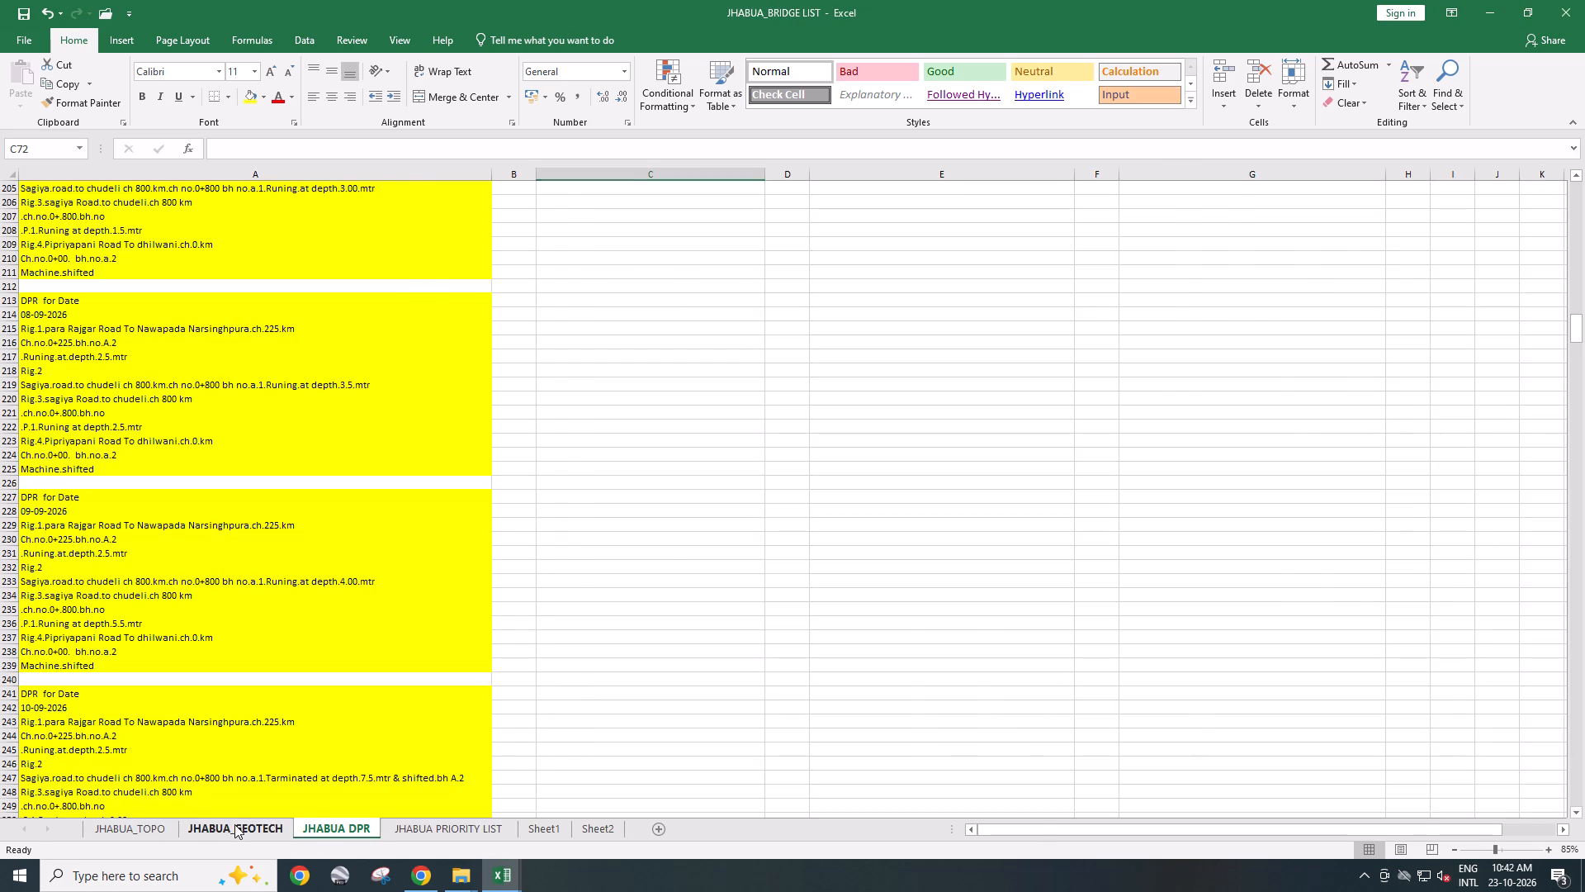
{"action": "scroll", "coordinate": [691, 545], "scroll_direction": "up", "scroll_amount": 14}
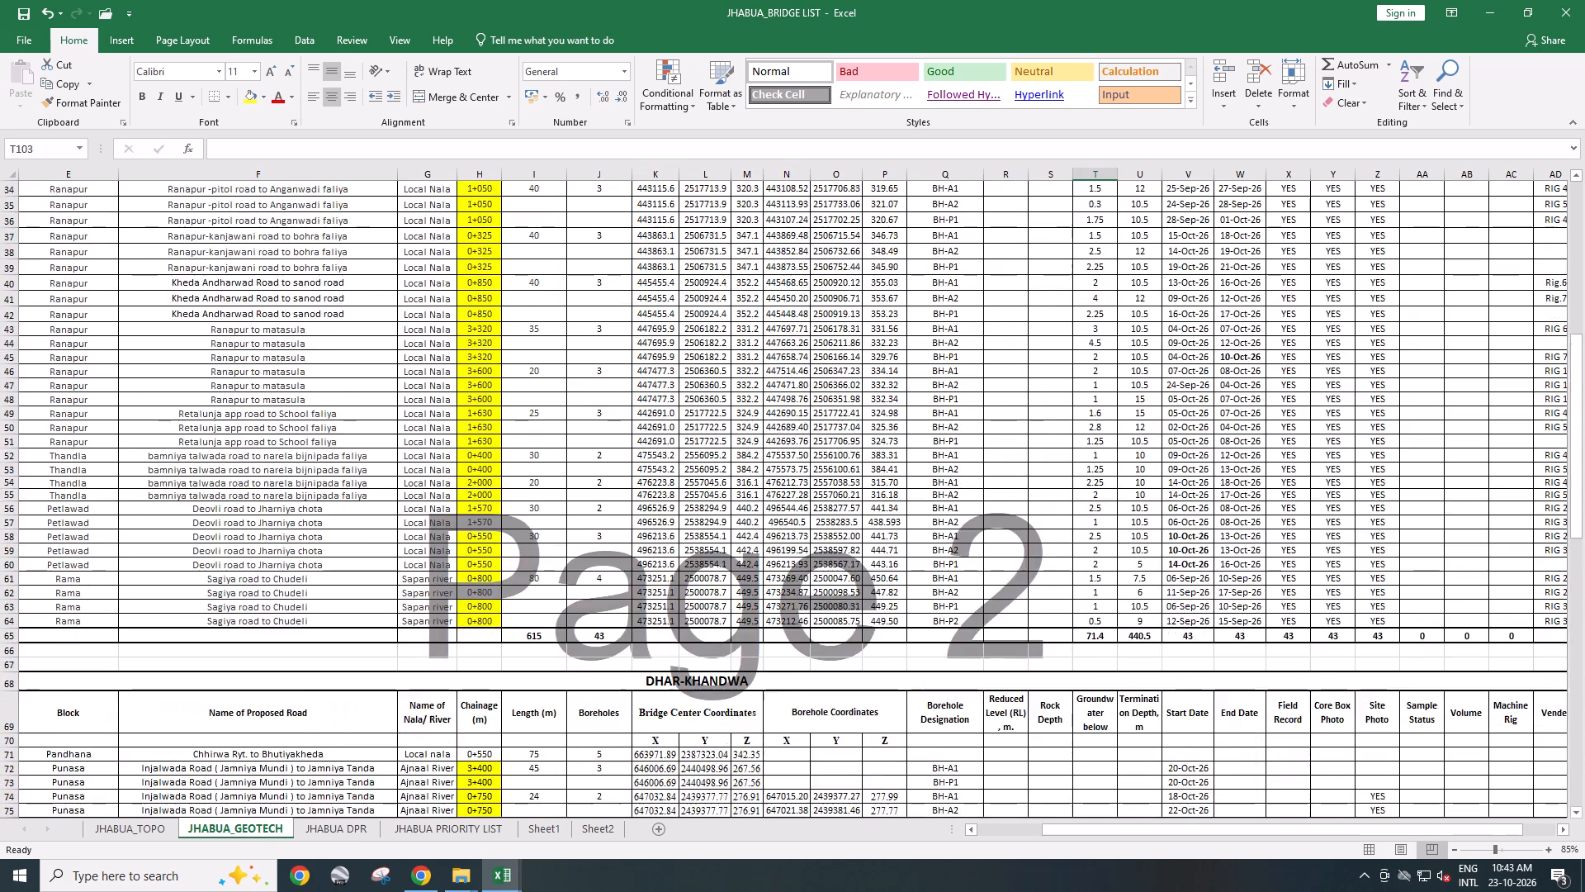
{"action": "scroll", "coordinate": [687, 535], "scroll_direction": "up", "scroll_amount": 14}
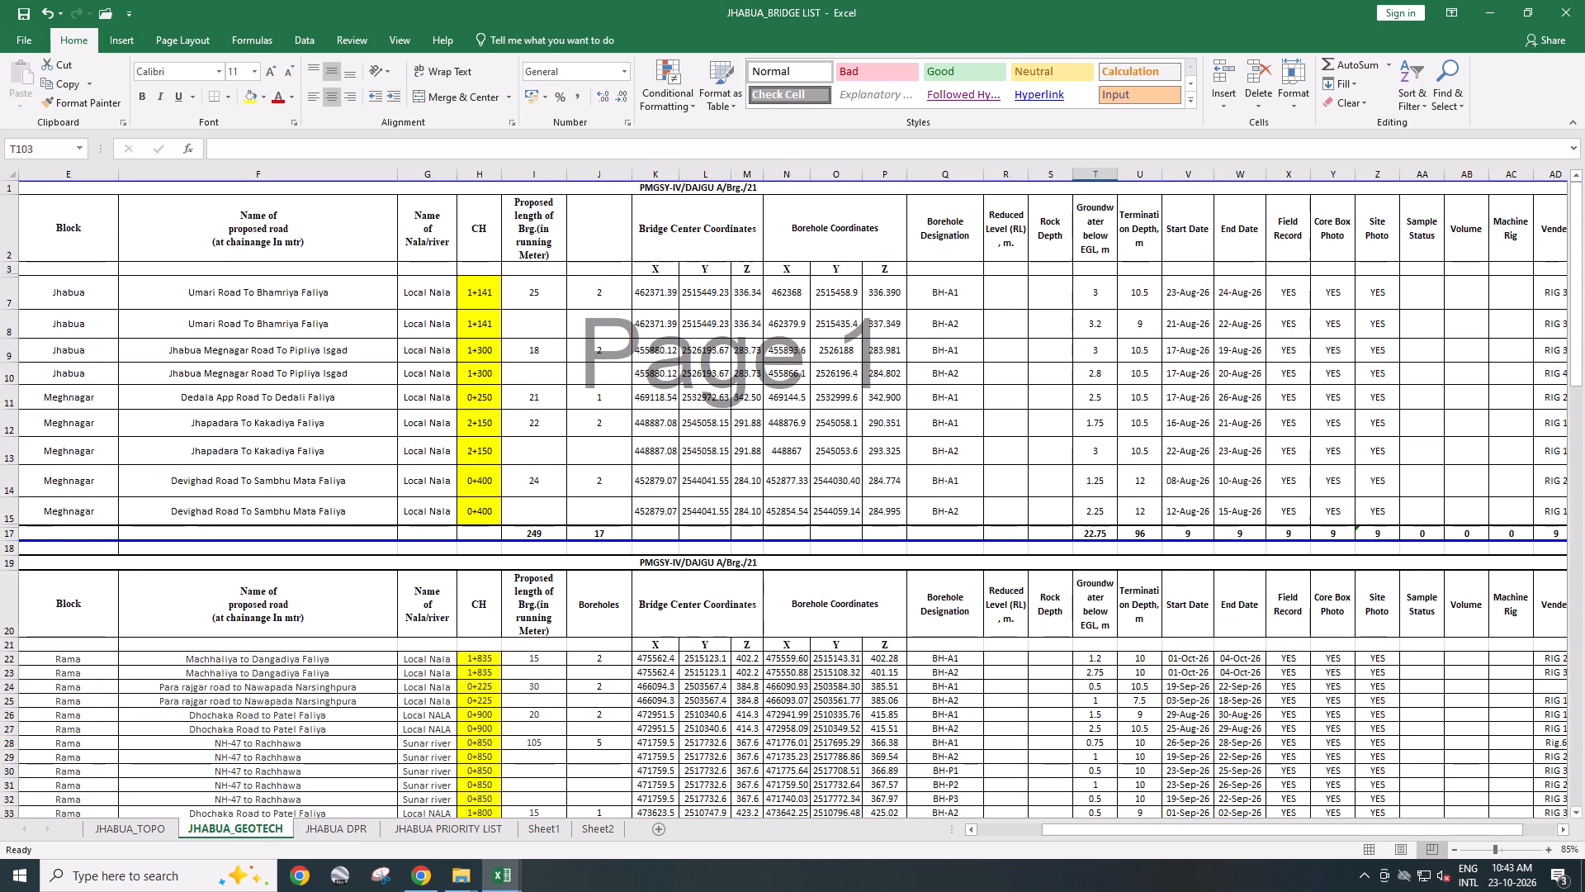
{"action": "scroll", "coordinate": [542, 540], "scroll_direction": "down", "scroll_amount": 3}
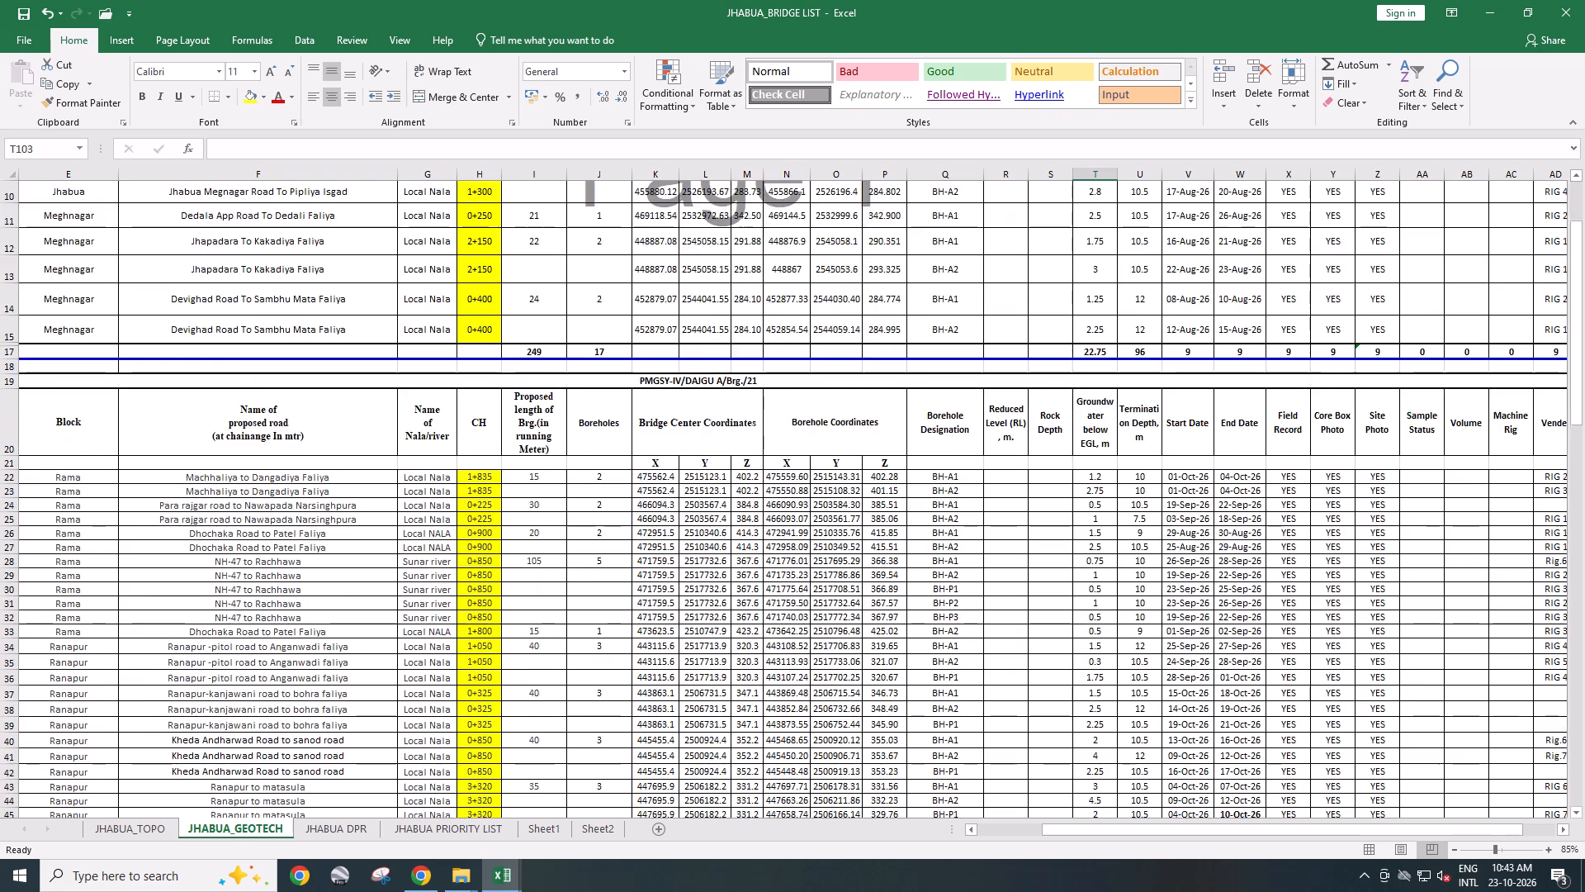
{"action": "scroll", "coordinate": [542, 540], "scroll_direction": "down", "scroll_amount": 3}
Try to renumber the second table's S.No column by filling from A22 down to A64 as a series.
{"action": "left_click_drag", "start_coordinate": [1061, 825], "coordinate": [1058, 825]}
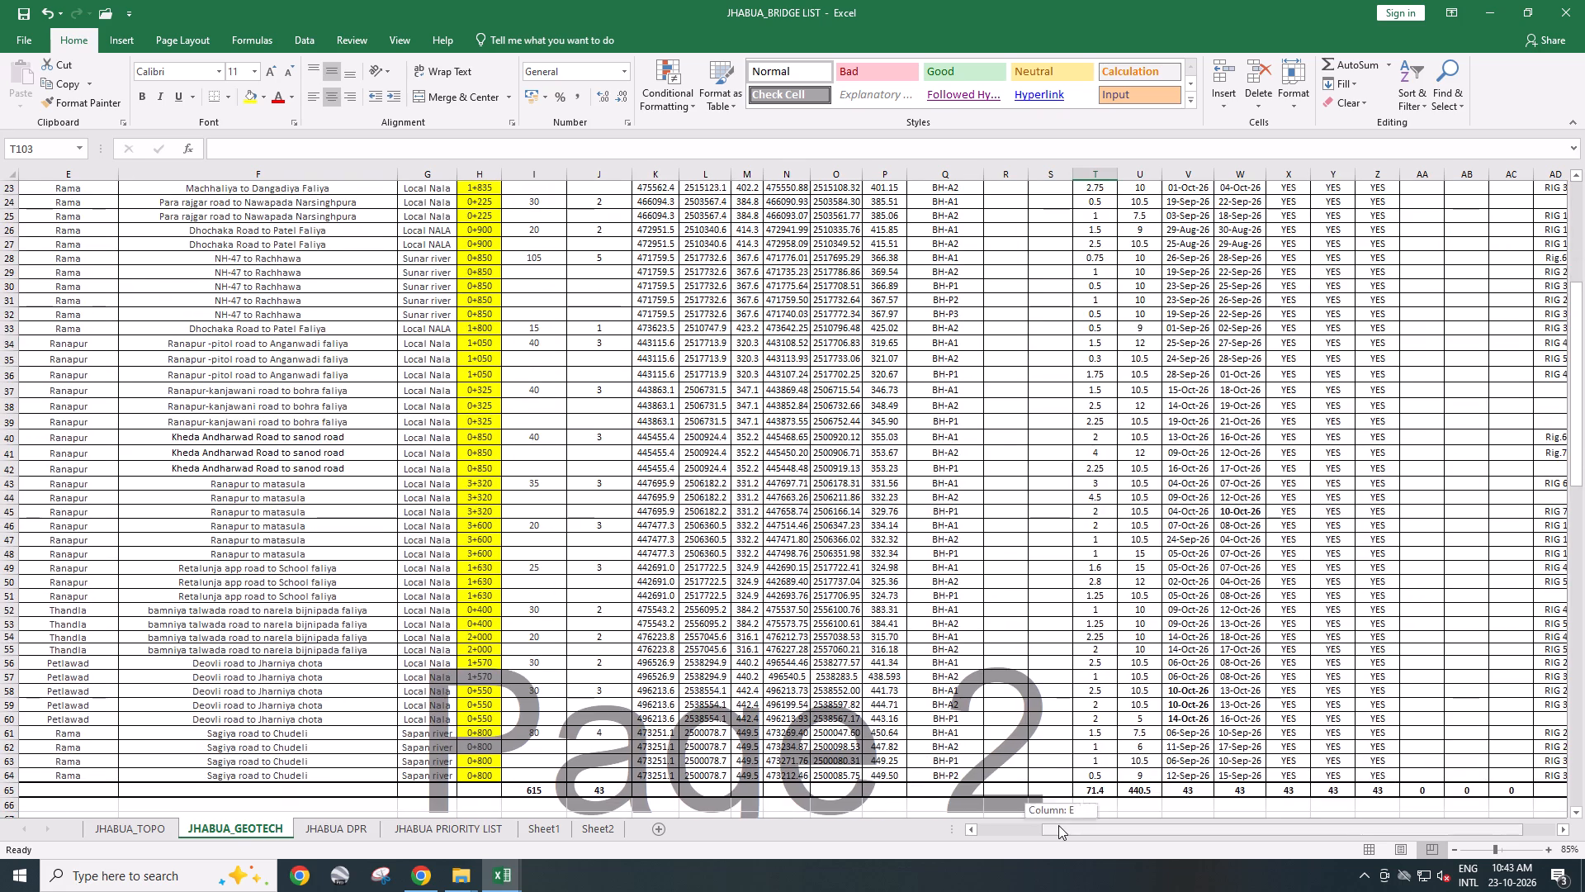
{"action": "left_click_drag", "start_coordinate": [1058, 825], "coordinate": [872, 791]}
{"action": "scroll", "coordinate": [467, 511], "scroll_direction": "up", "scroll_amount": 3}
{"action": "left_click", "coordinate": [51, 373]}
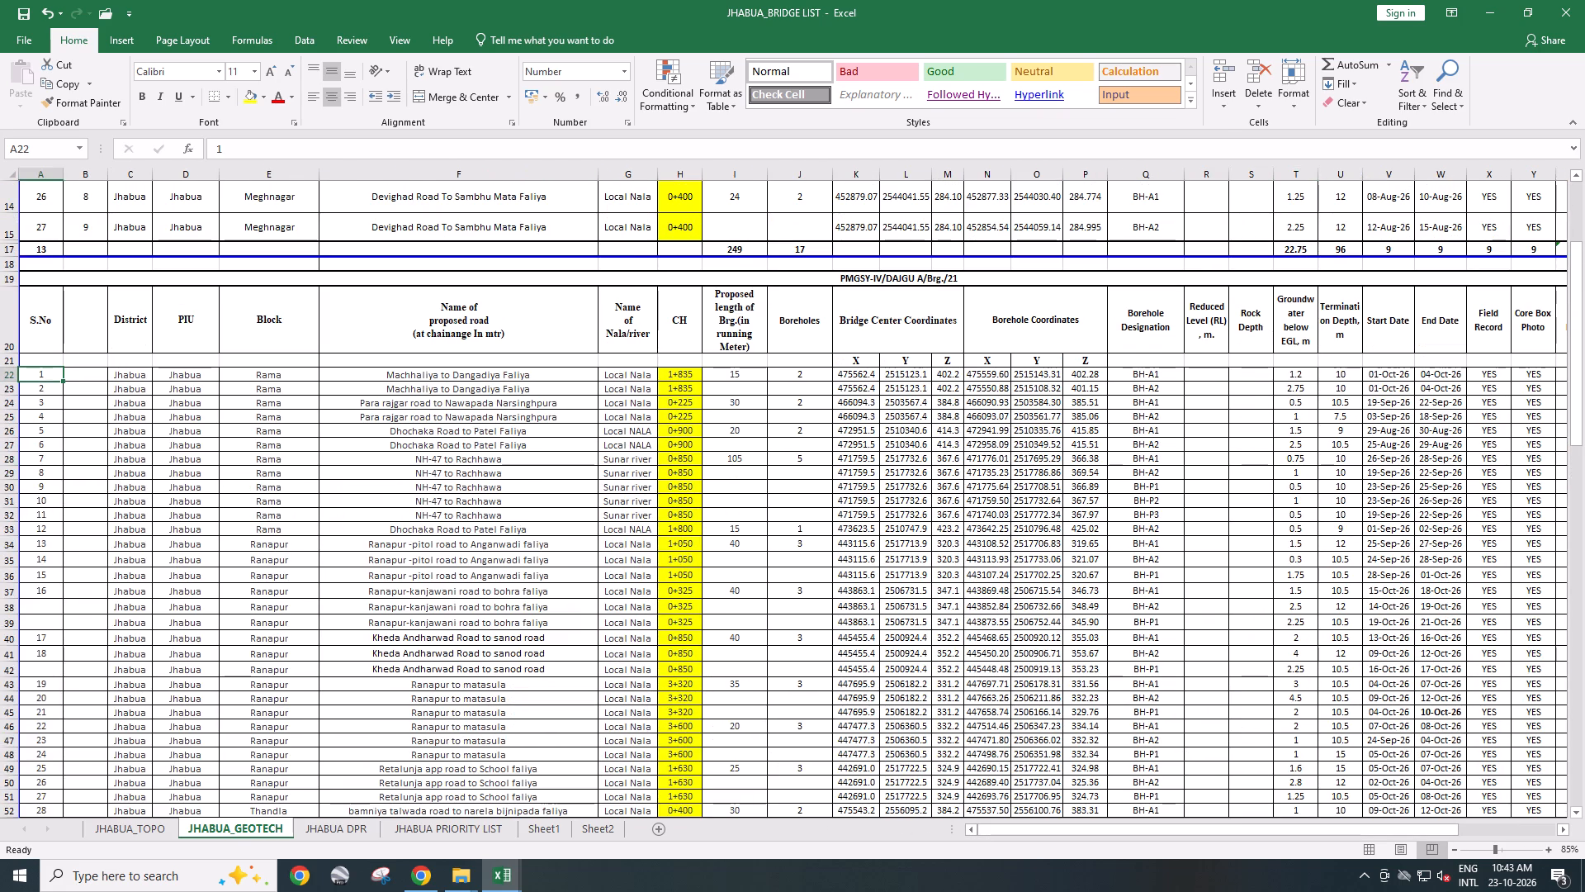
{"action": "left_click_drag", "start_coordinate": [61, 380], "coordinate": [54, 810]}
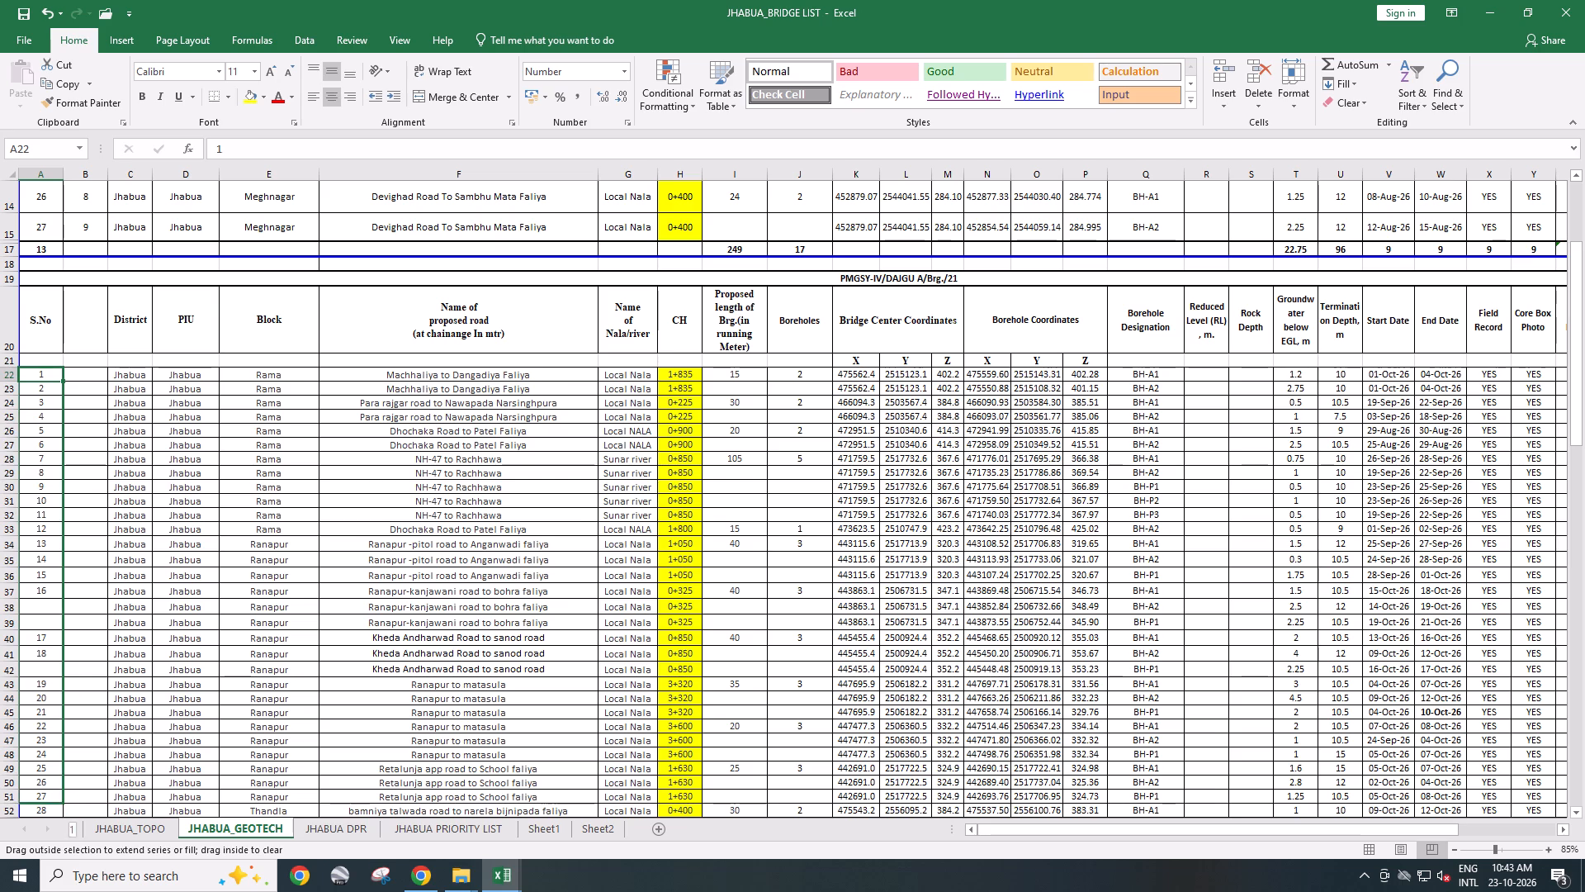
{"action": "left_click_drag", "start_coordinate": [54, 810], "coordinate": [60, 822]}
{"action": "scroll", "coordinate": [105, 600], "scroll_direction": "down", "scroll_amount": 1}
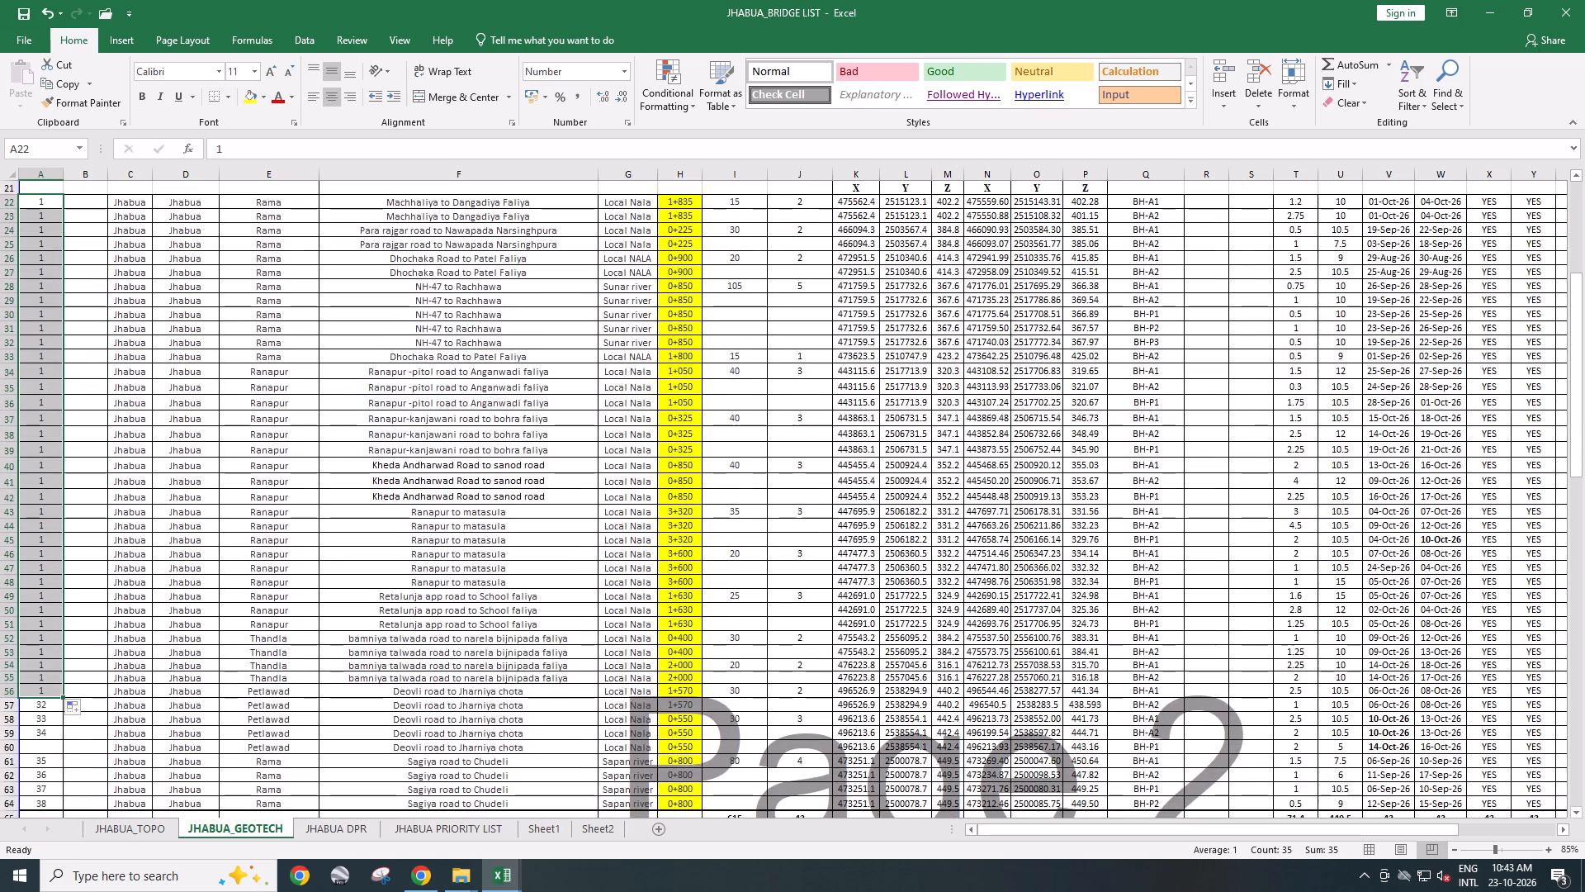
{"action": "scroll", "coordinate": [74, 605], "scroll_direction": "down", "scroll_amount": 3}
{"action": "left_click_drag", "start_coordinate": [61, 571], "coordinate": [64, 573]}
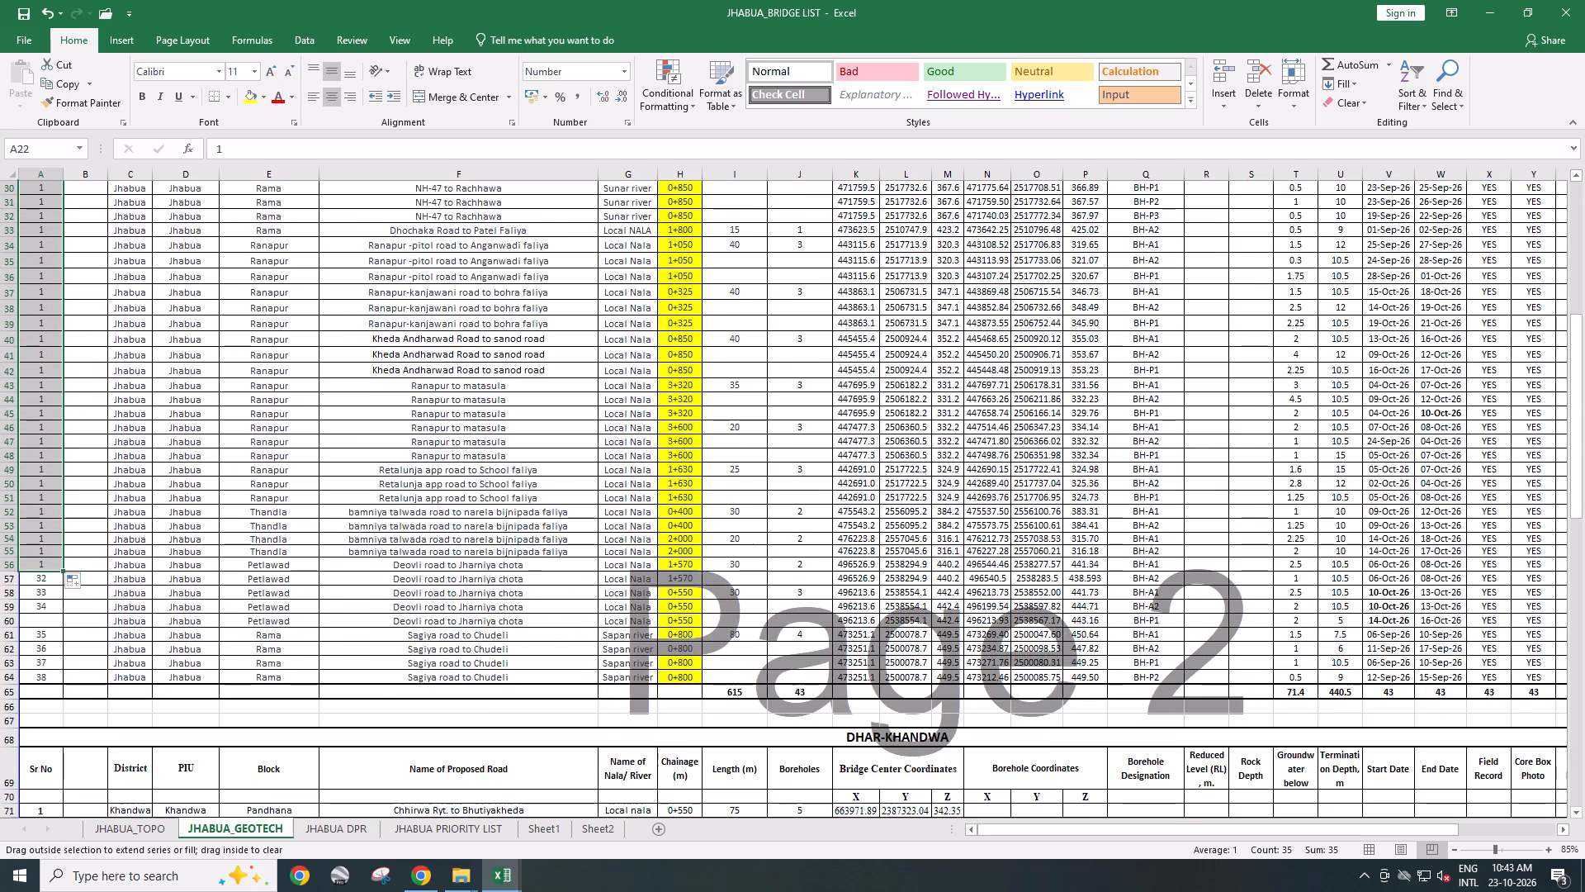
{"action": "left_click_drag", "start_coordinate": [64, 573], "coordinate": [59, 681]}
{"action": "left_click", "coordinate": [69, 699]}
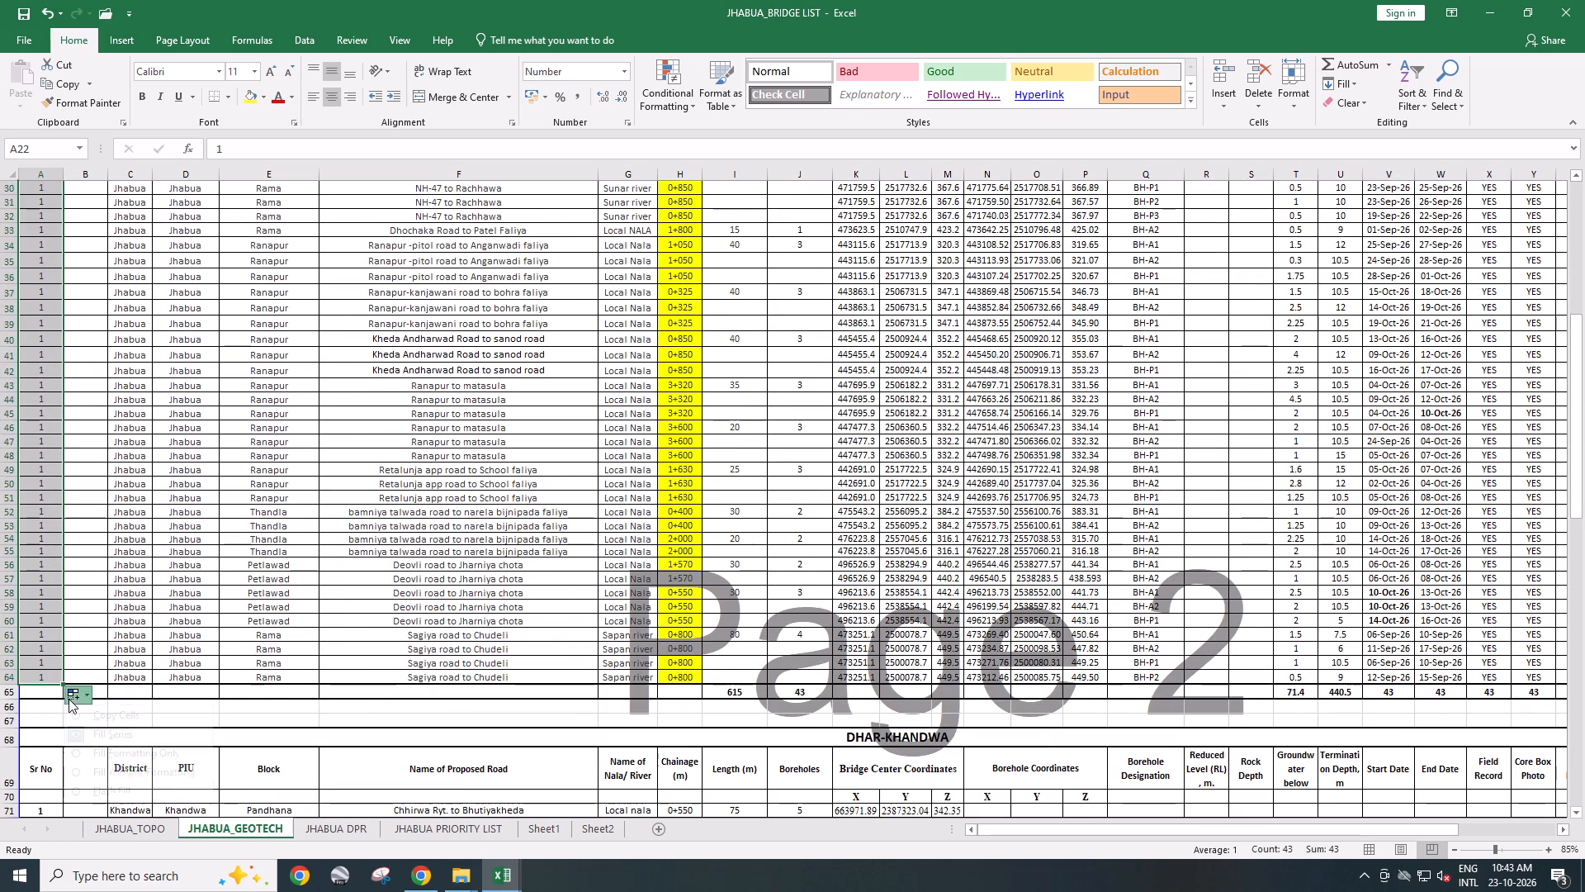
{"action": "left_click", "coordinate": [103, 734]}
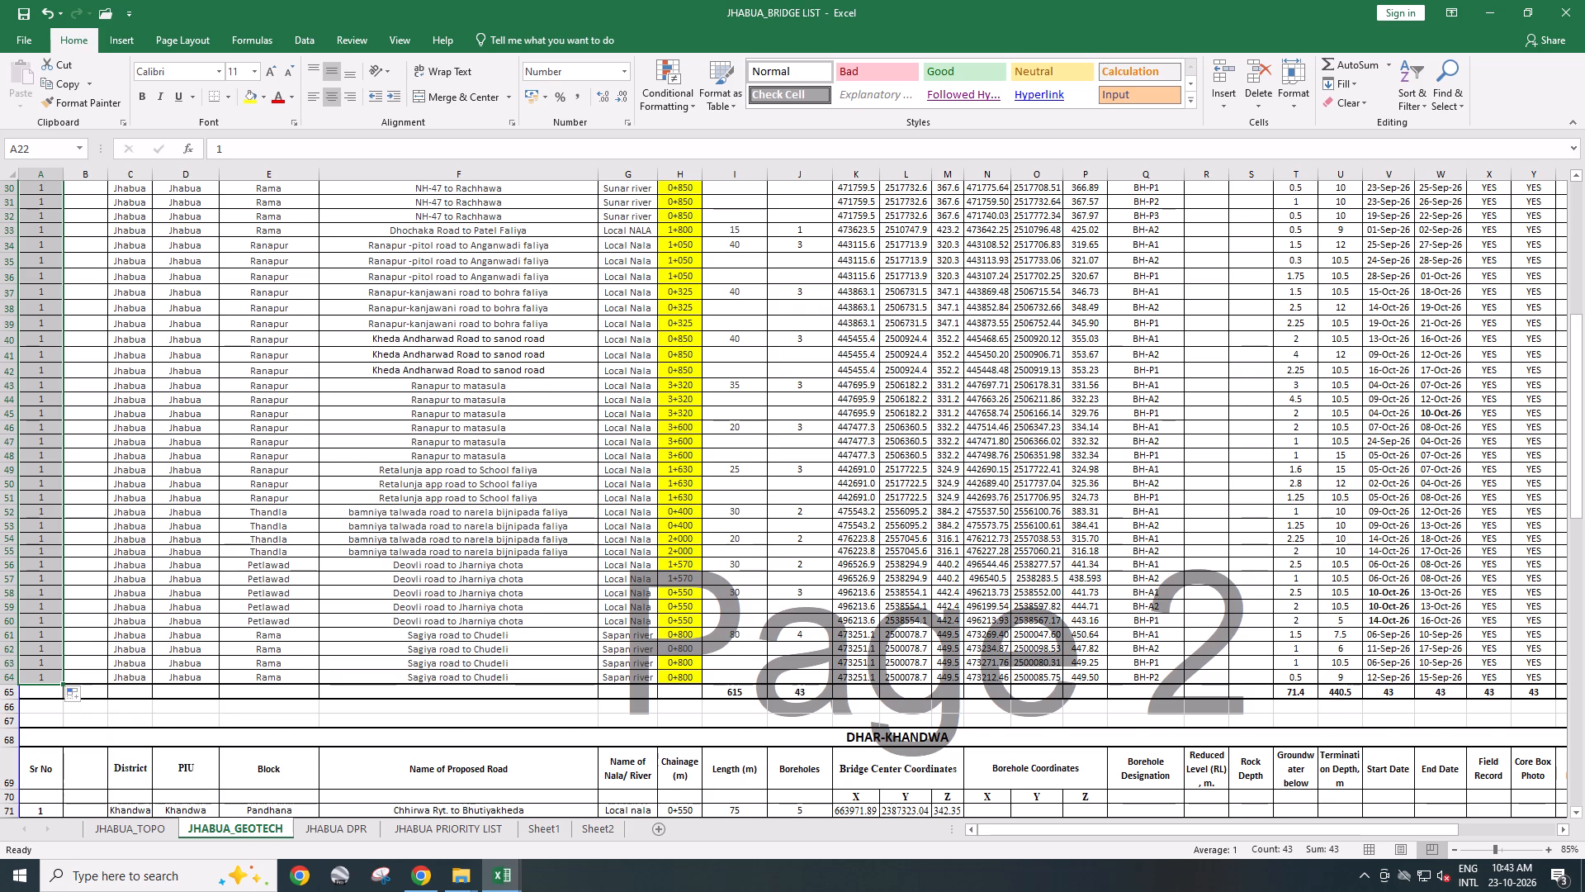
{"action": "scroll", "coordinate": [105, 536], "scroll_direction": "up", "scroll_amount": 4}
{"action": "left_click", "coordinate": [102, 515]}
Number the second table's S.No column consecutively from 1 in A22 to 43 in A64 and save the workbook.
{"action": "left_click", "coordinate": [46, 301]}
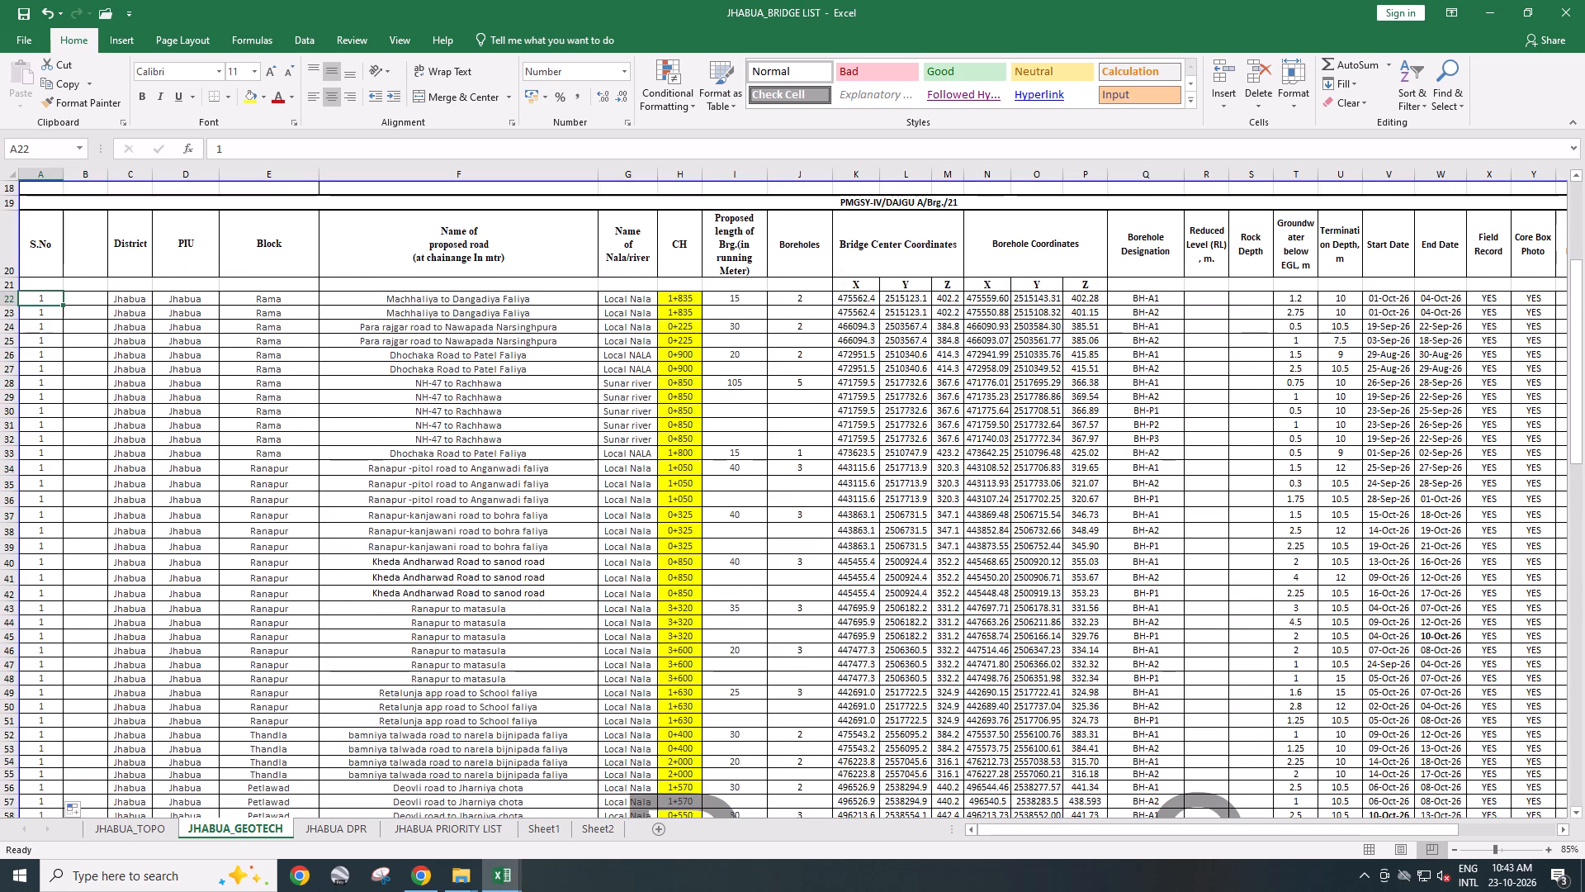
{"action": "key", "text": "1"}
{"action": "key", "text": "Return"}
{"action": "key", "text": "2"}
{"action": "key", "text": "Return"}
{"action": "left_click_drag", "start_coordinate": [55, 302], "coordinate": [54, 311]}
{"action": "double_click", "coordinate": [61, 320]}
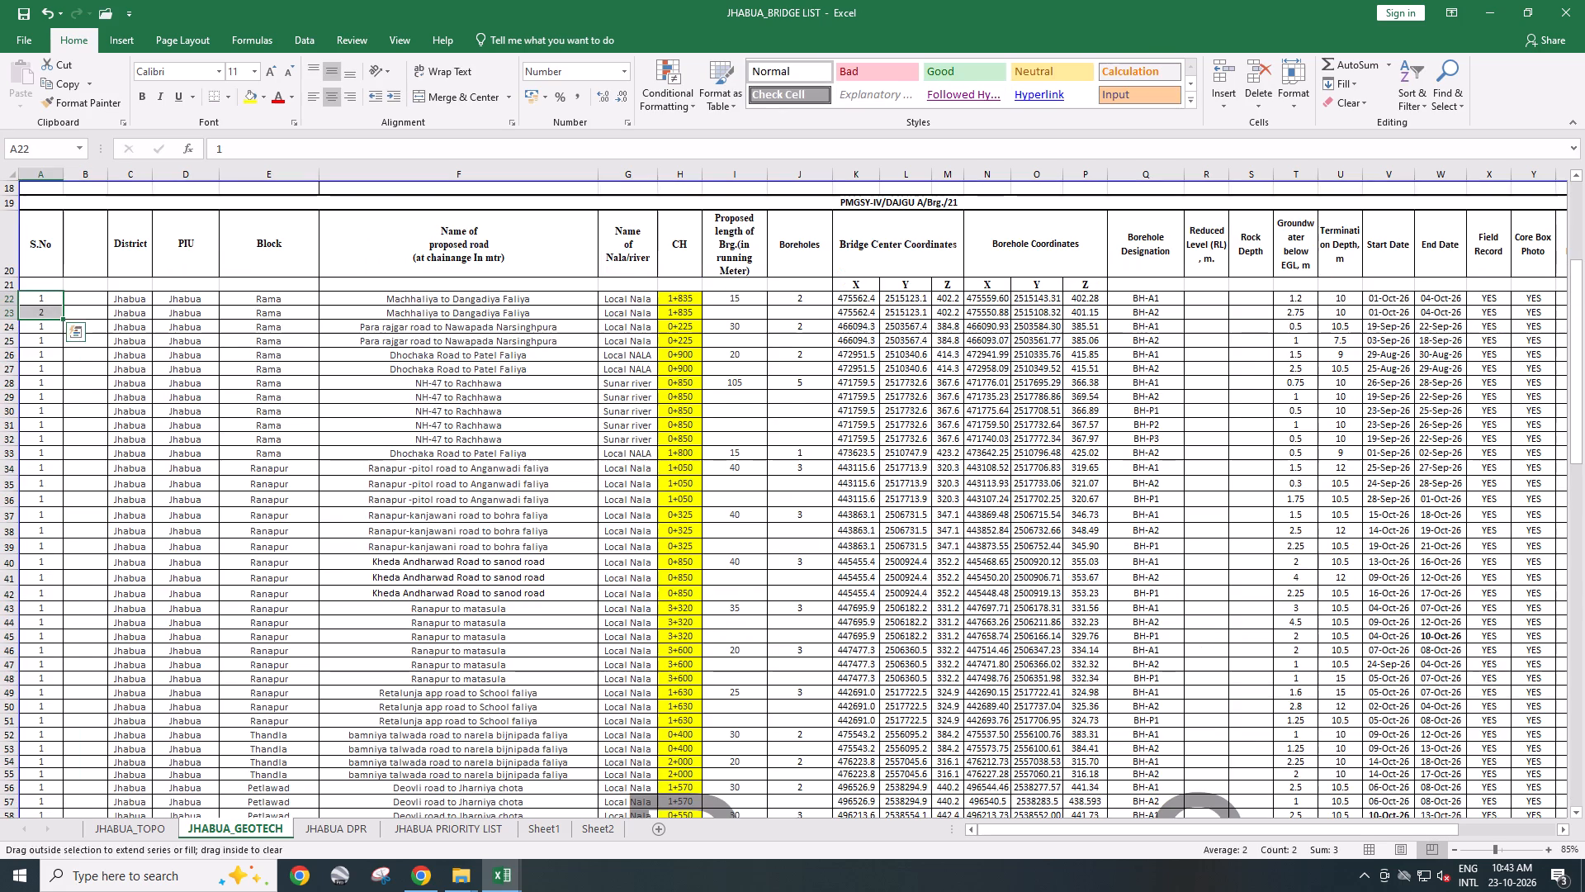
{"action": "scroll", "coordinate": [154, 613], "scroll_direction": "down", "scroll_amount": 5}
{"action": "left_click", "coordinate": [163, 566]}
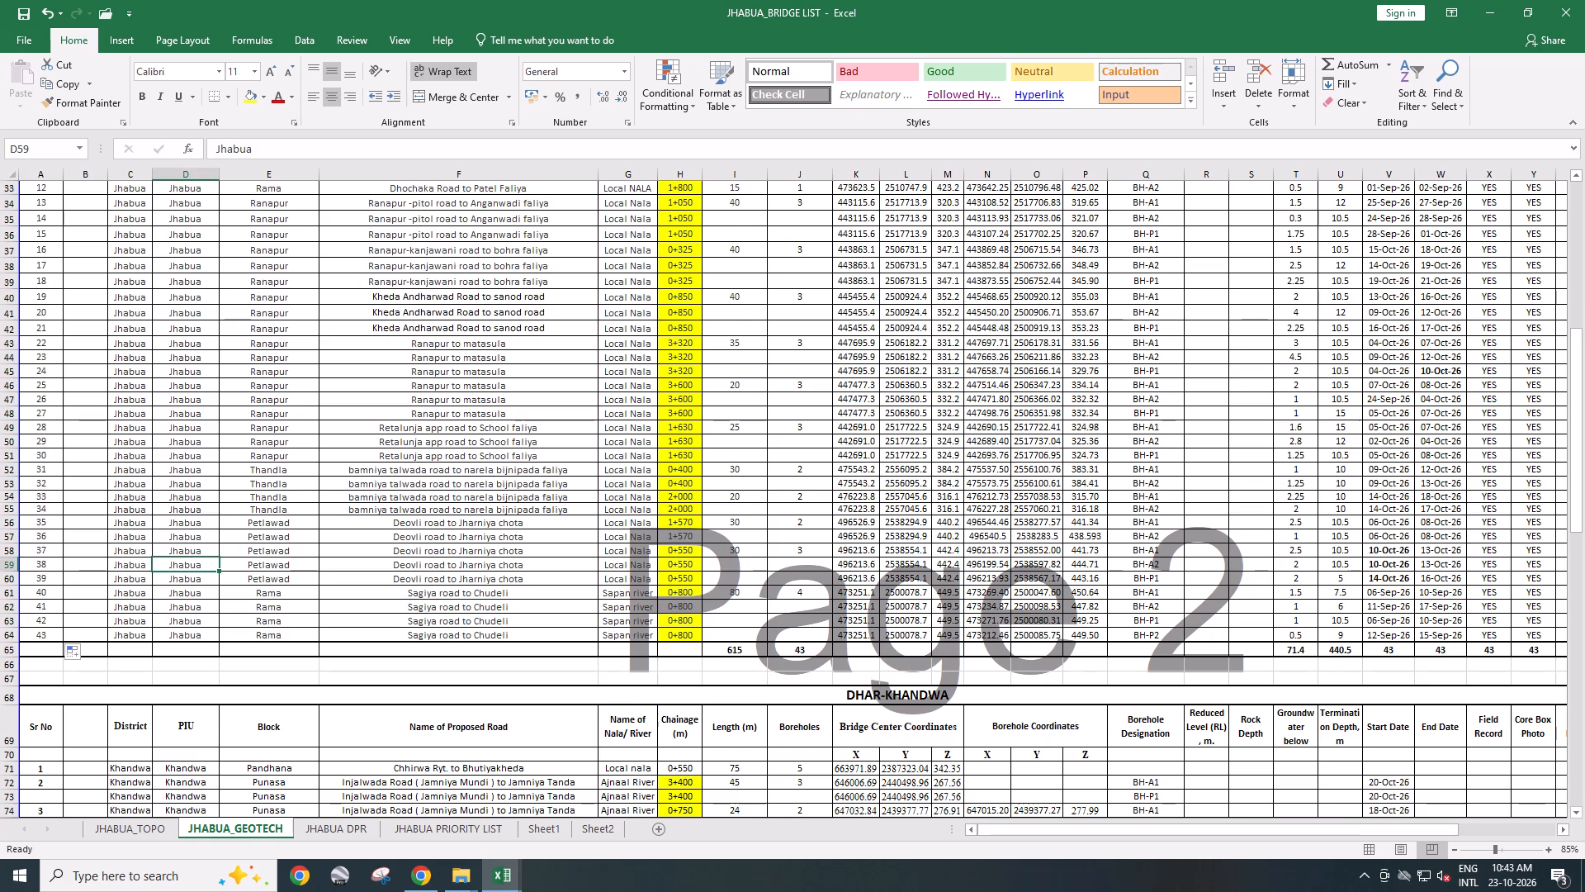
{"action": "scroll", "coordinate": [121, 461], "scroll_direction": "up", "scroll_amount": 8}
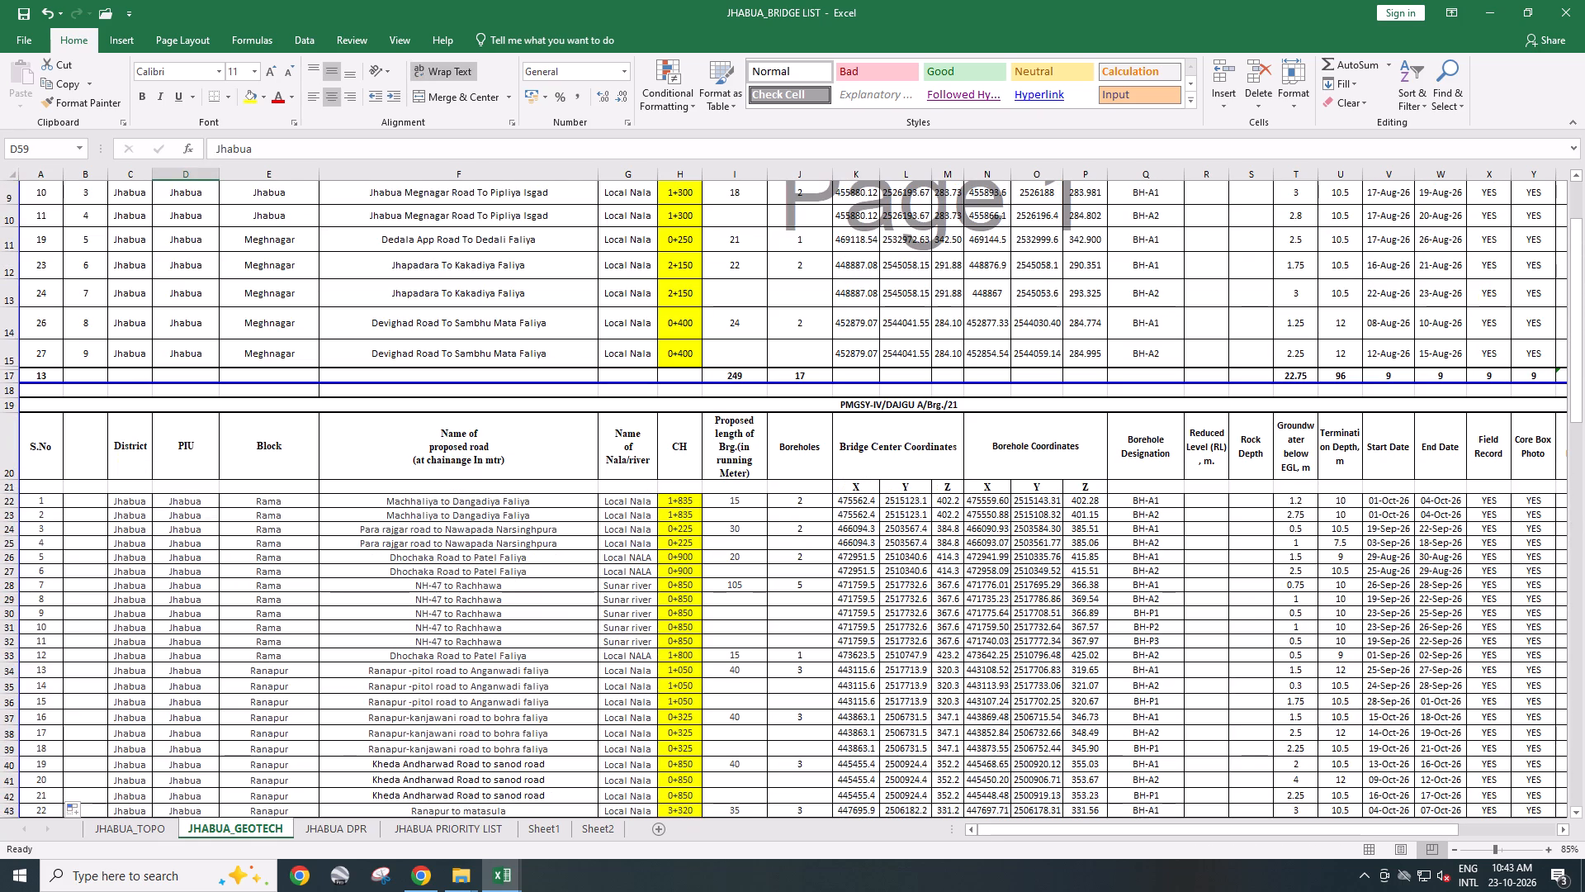
{"action": "left_click", "coordinate": [82, 505]}
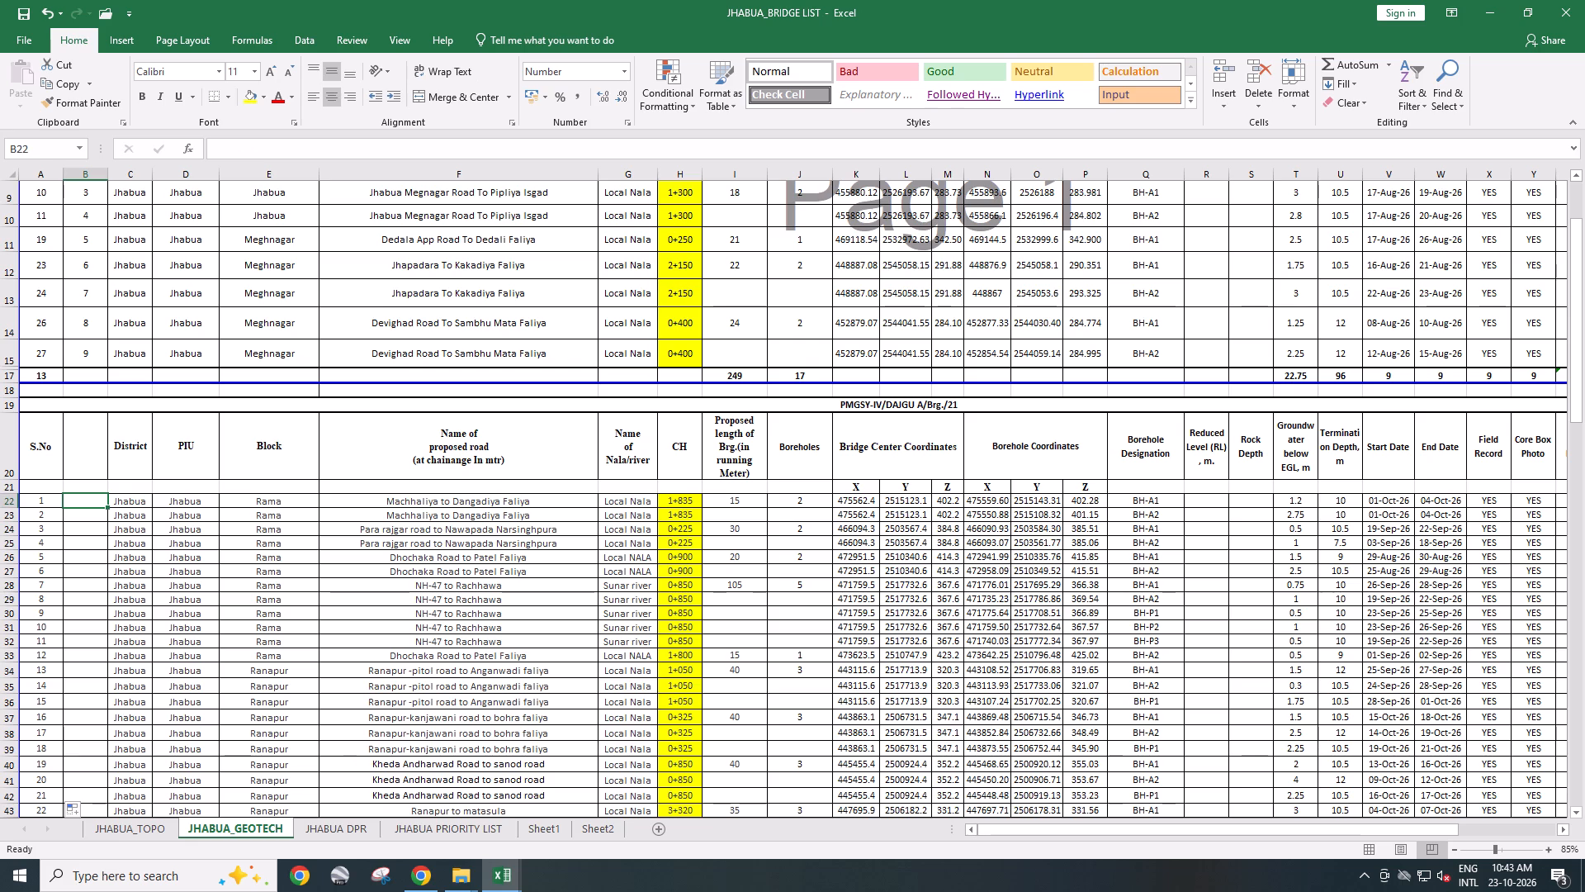
{"action": "scroll", "coordinate": [687, 502], "scroll_direction": "down", "scroll_amount": 2}
{"action": "key", "text": "ctrl+s"}
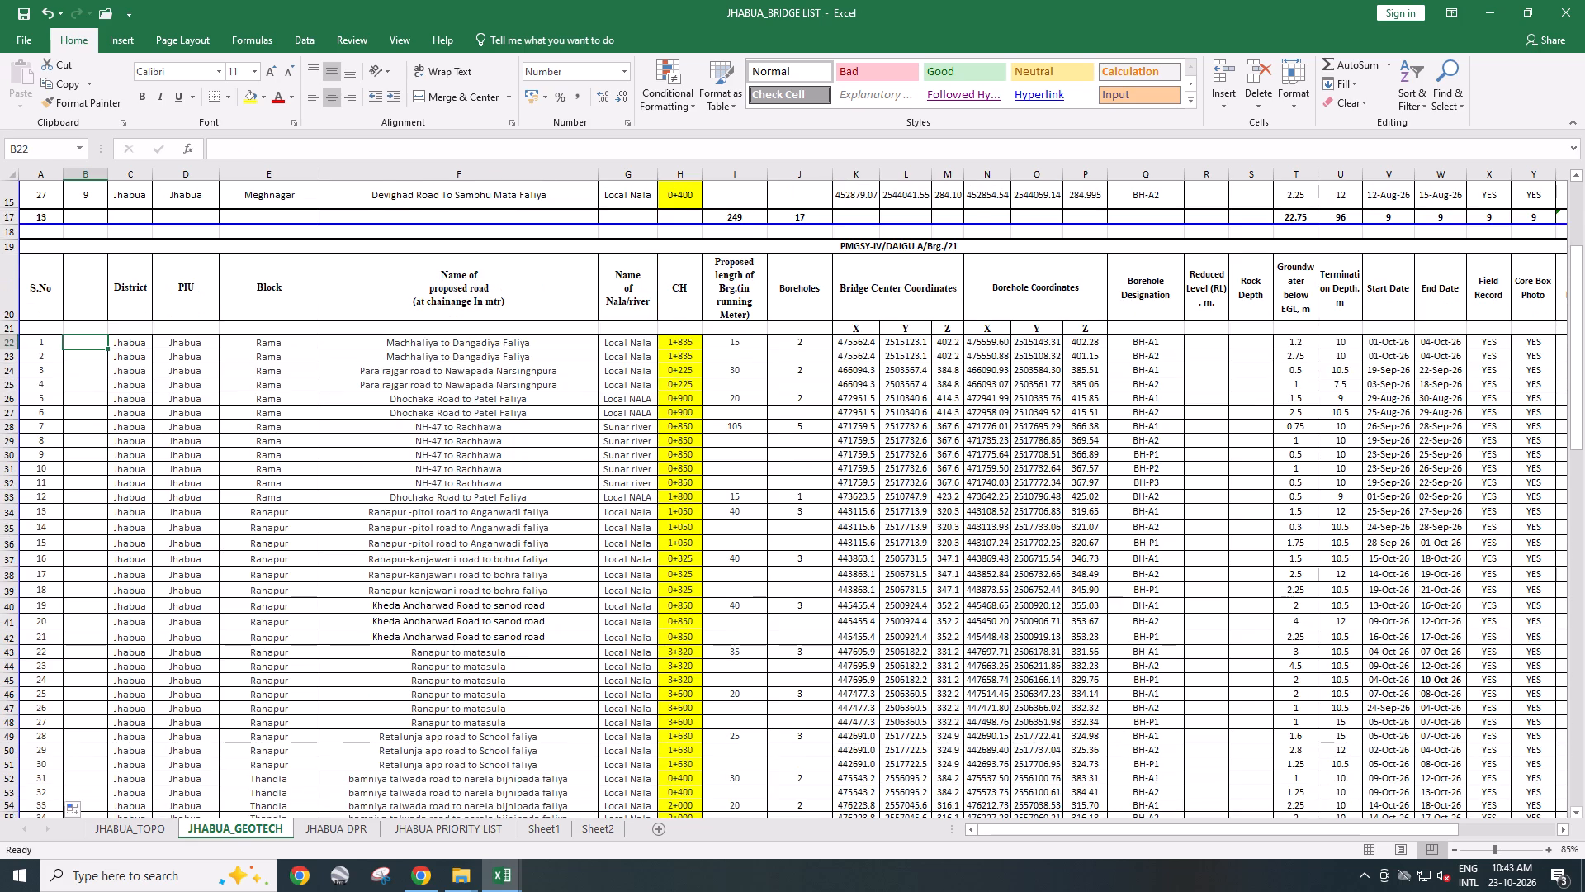
Switch to the JHABUA_BRIDGE LIST NITYA LAB workbook and select its totals row, row 56.
{"action": "scroll", "coordinate": [652, 502], "scroll_direction": "down", "scroll_amount": 2}
{"action": "key", "text": "alt+Tab"}
{"action": "scroll", "coordinate": [239, 446], "scroll_direction": "down", "scroll_amount": 2}
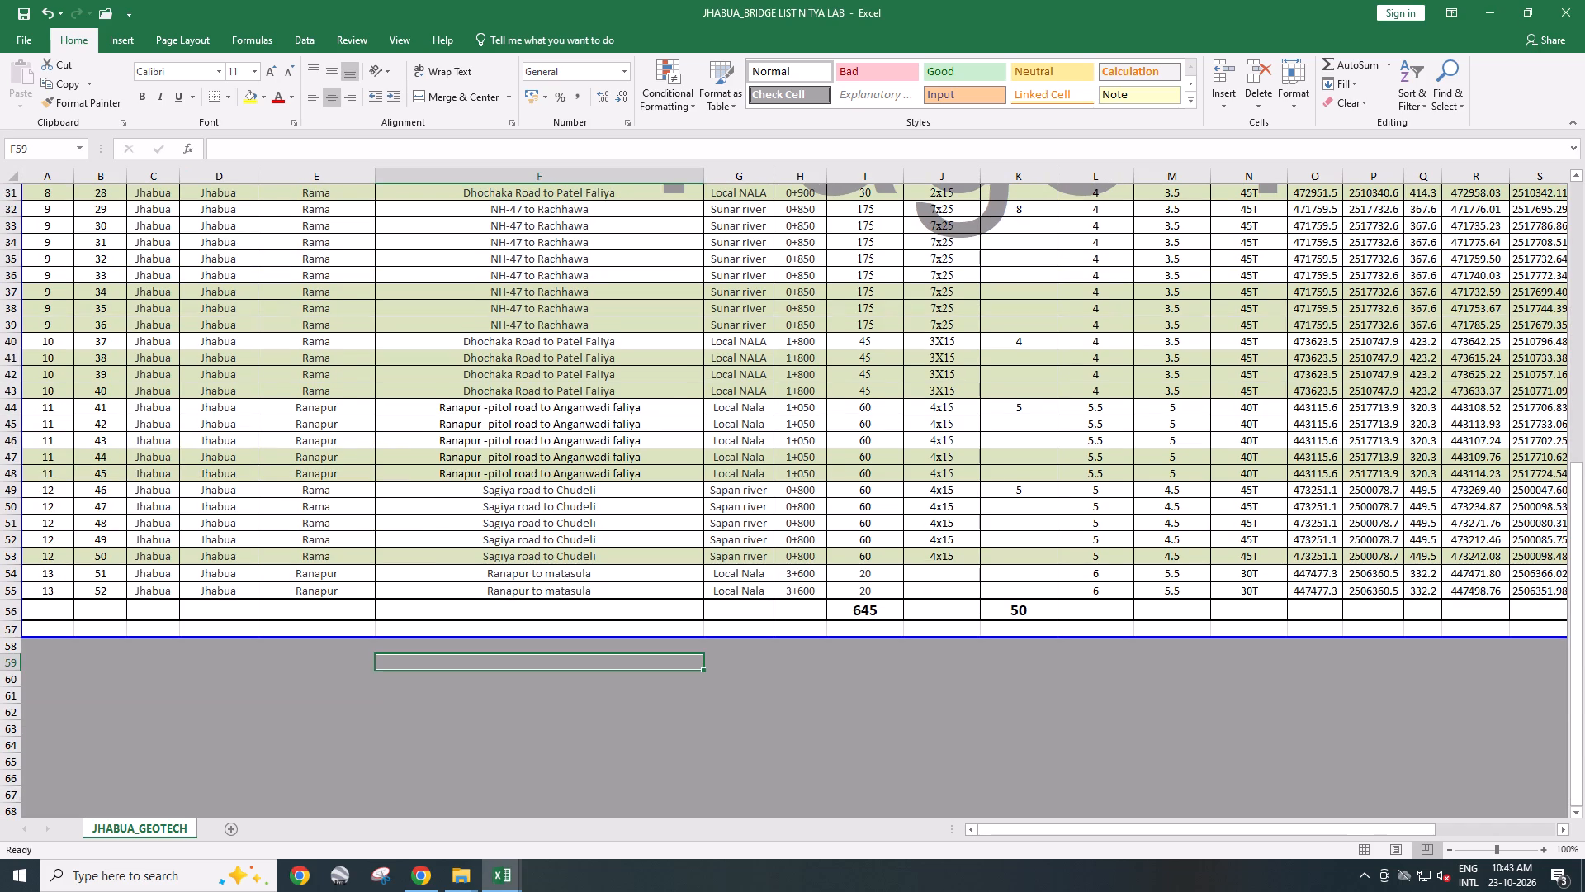
{"action": "left_click", "coordinate": [8, 616]}
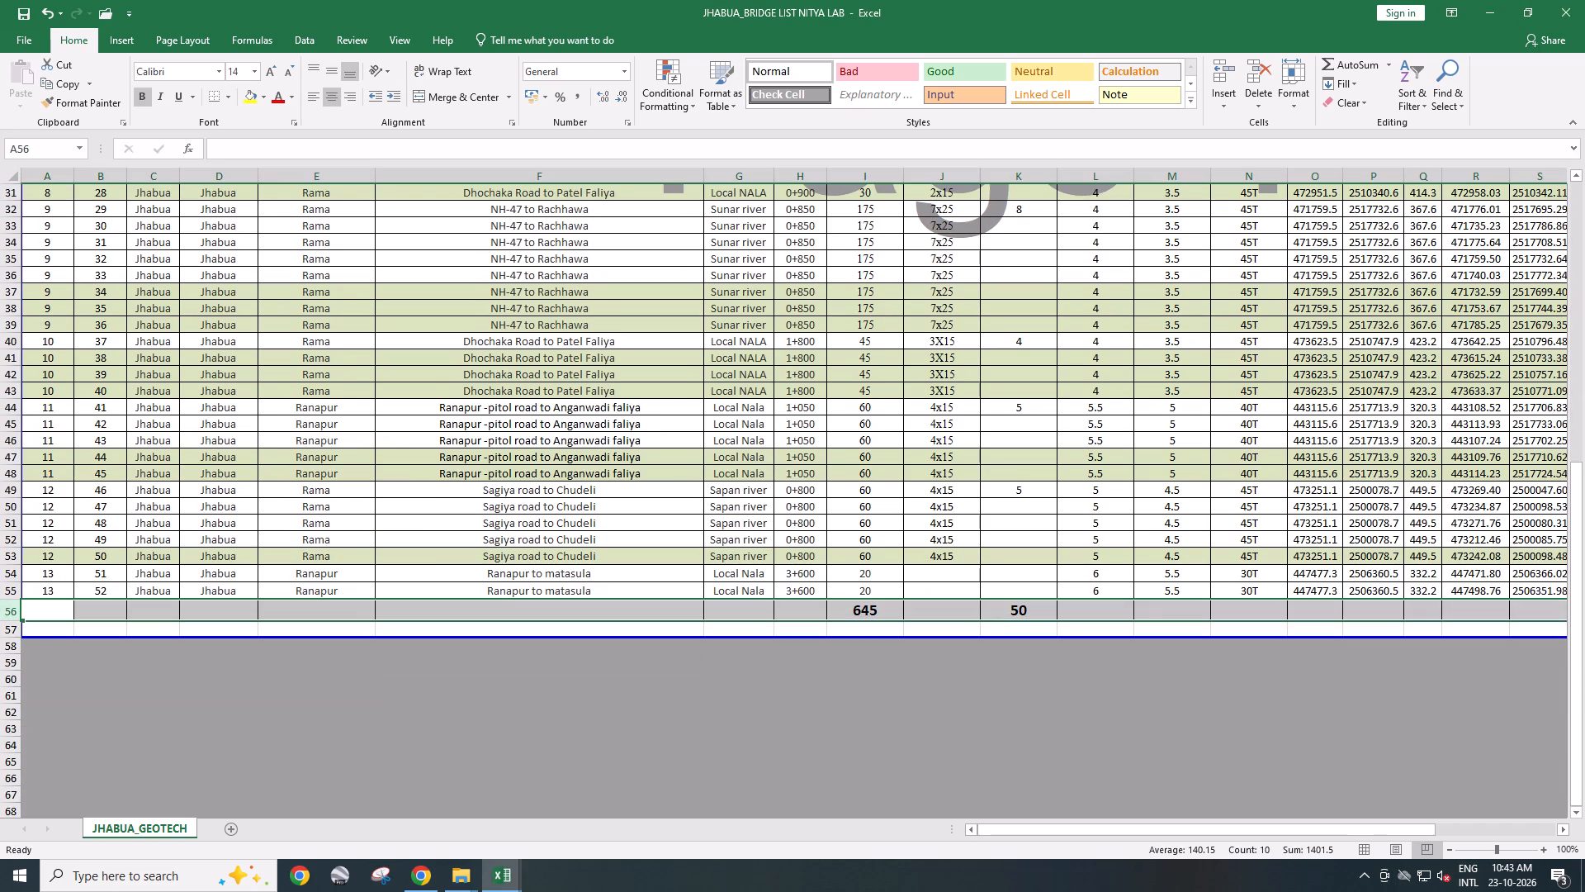
Open the JHABUA Bridge Data2310 workbook from the Downloads folder and enable editing.
{"action": "left_click", "coordinate": [474, 880]}
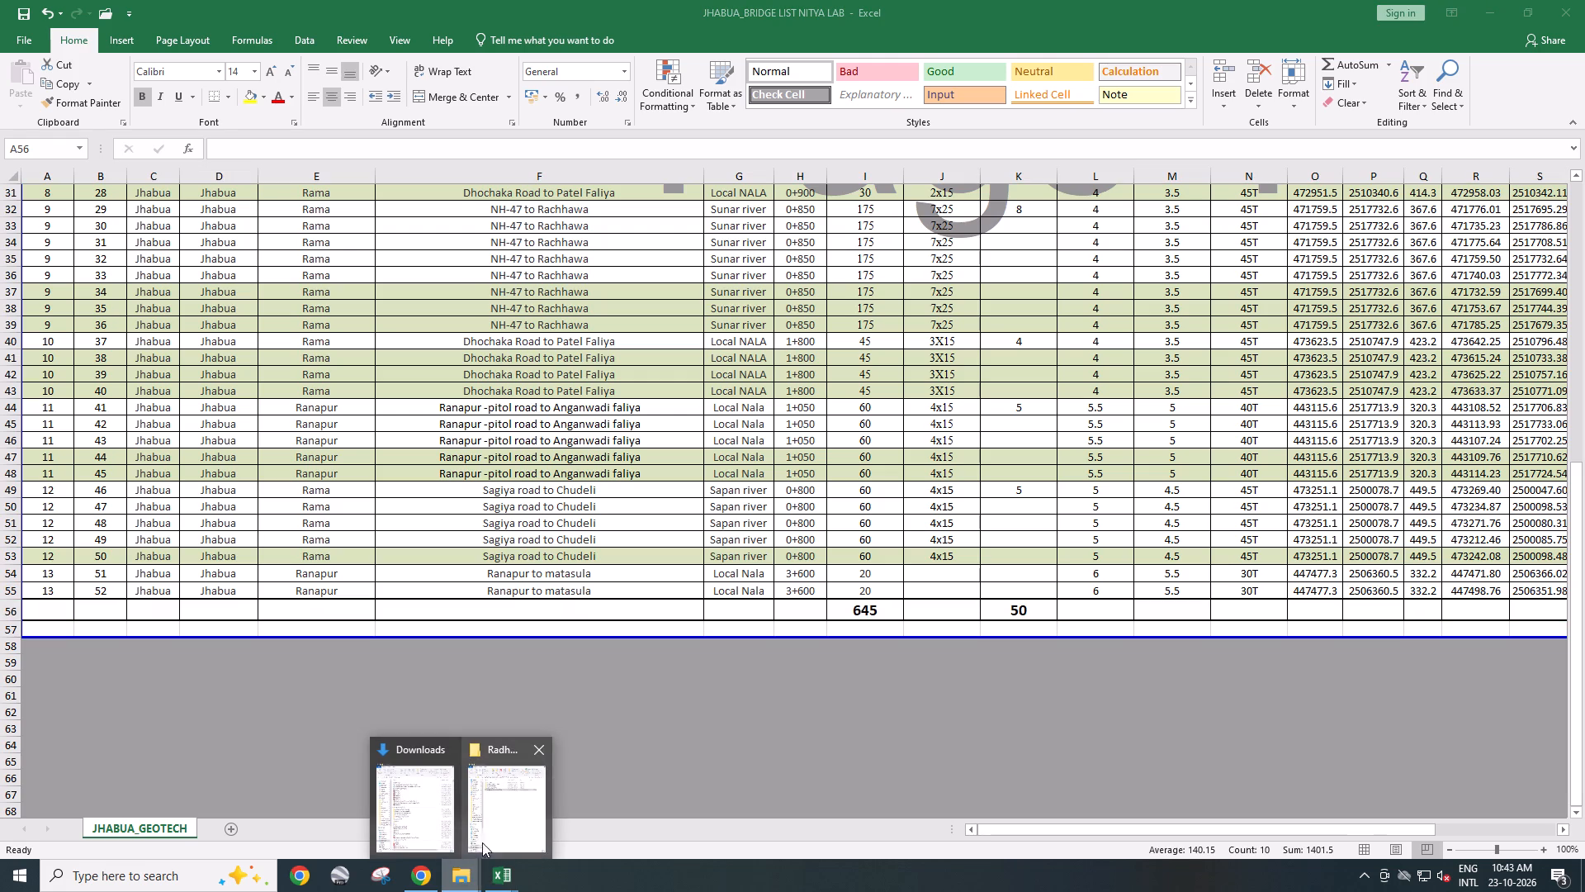
{"action": "left_click", "coordinate": [416, 800]}
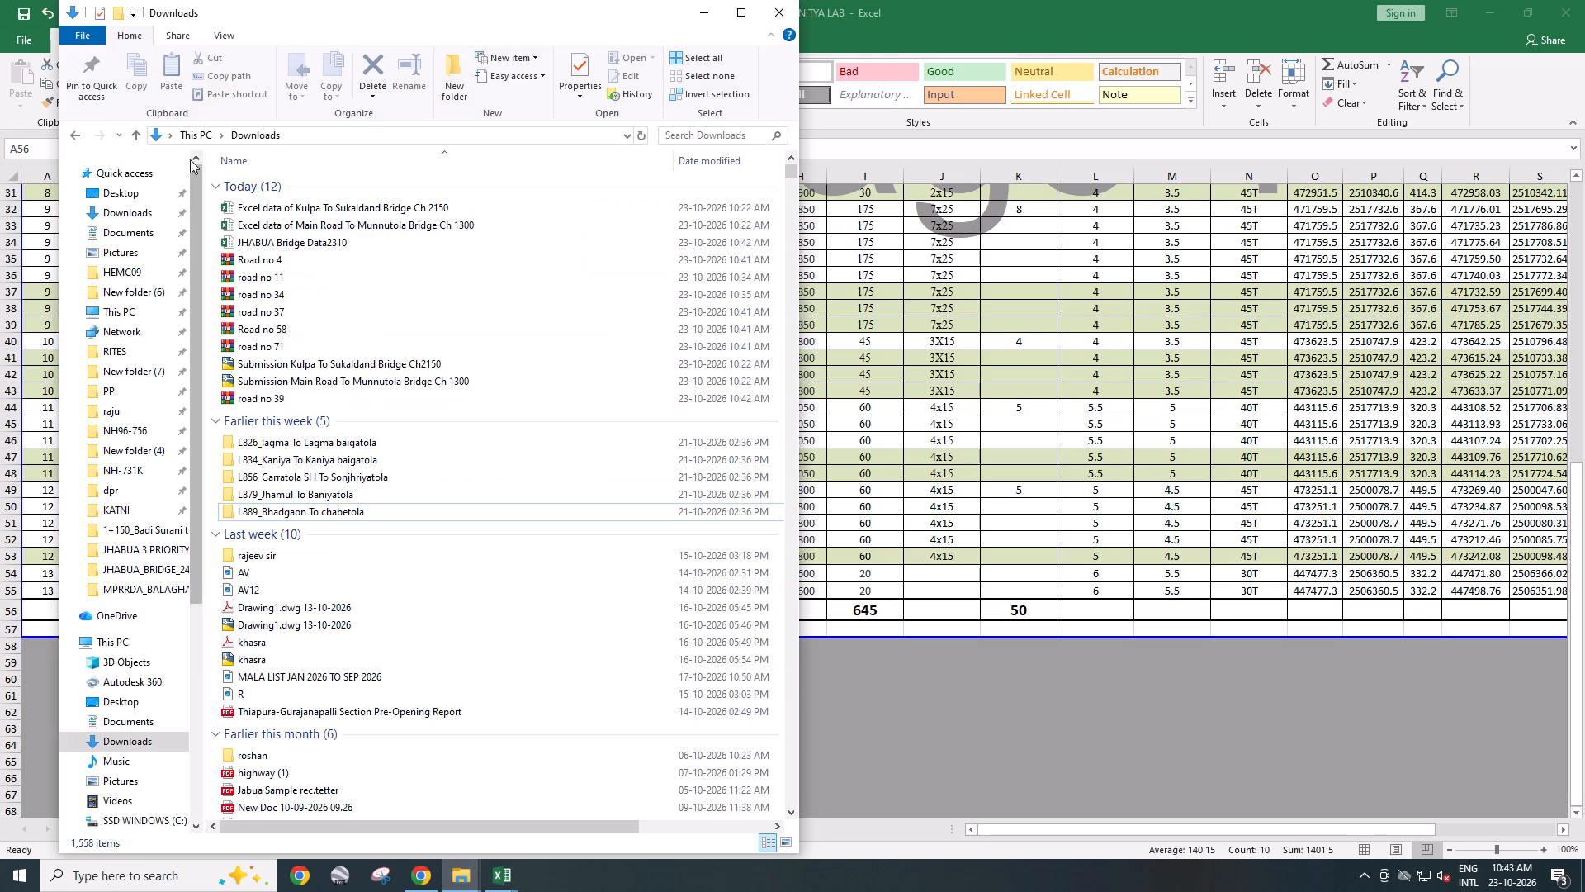
{"action": "double_click", "coordinate": [323, 247]}
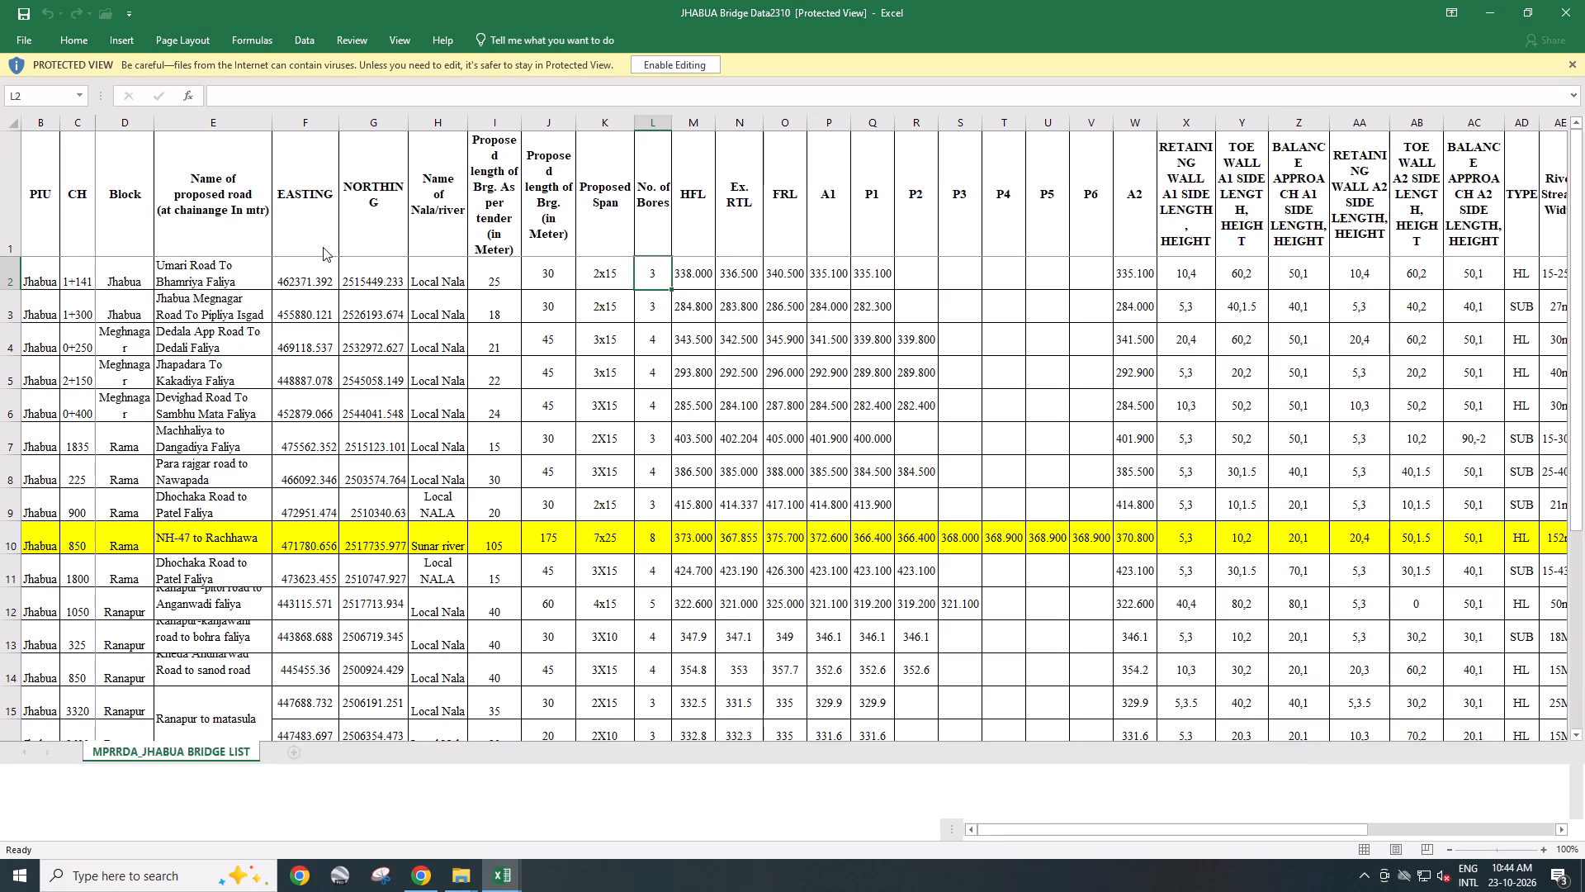
{"action": "left_click", "coordinate": [668, 64]}
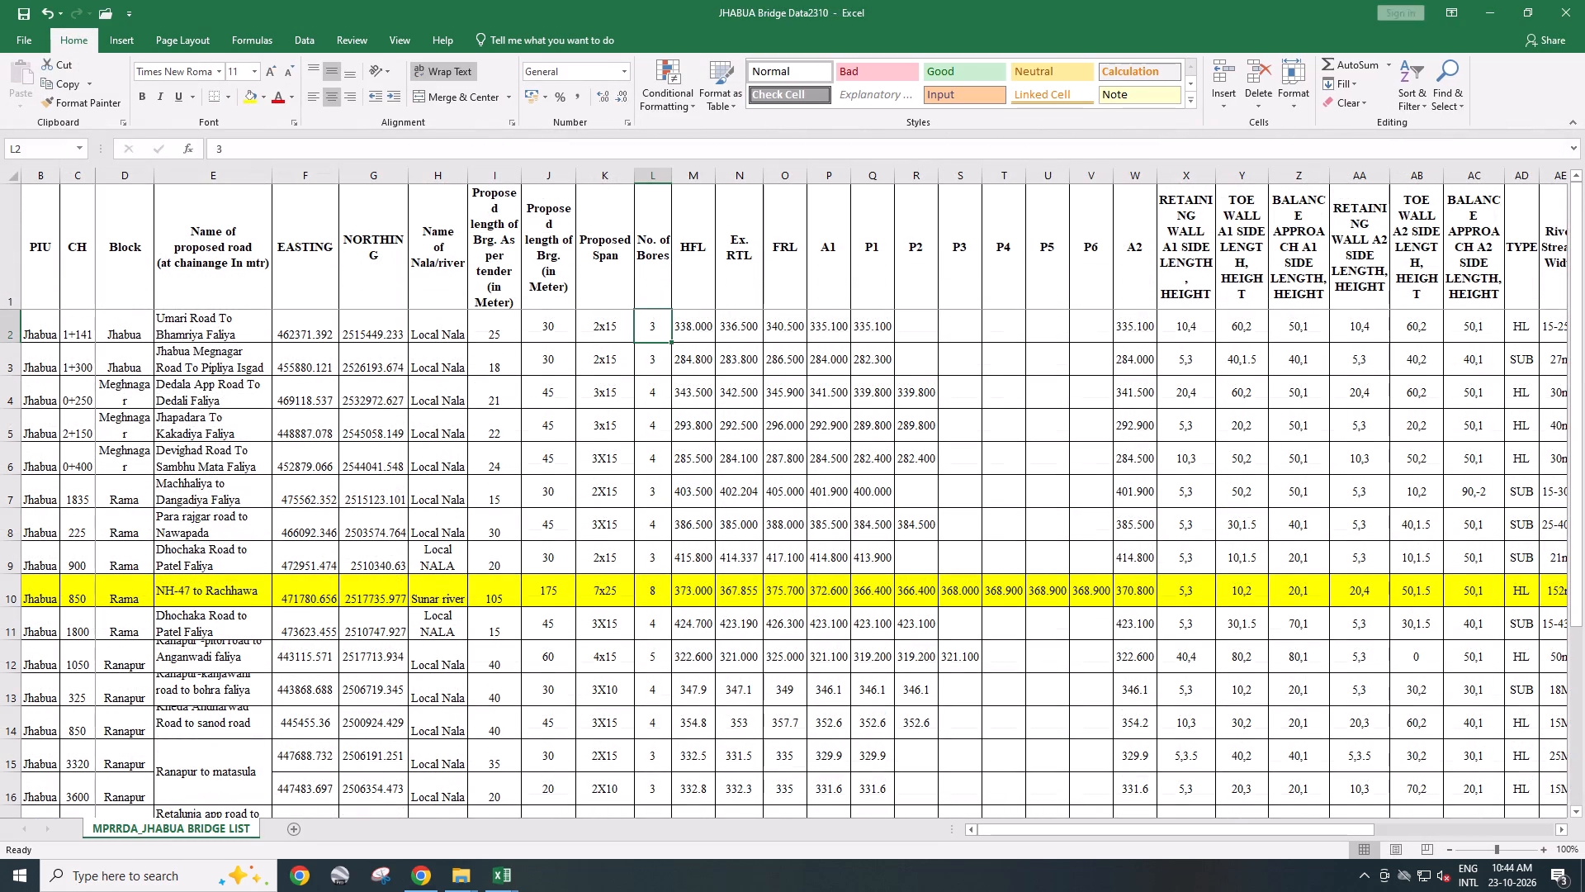
Fill the No. of Bores cells L2 and L3 orange, checking them against the NITYA LAB workbook.
{"action": "scroll", "coordinate": [414, 483], "scroll_direction": "down", "scroll_amount": 4}
{"action": "scroll", "coordinate": [414, 473], "scroll_direction": "up", "scroll_amount": 11}
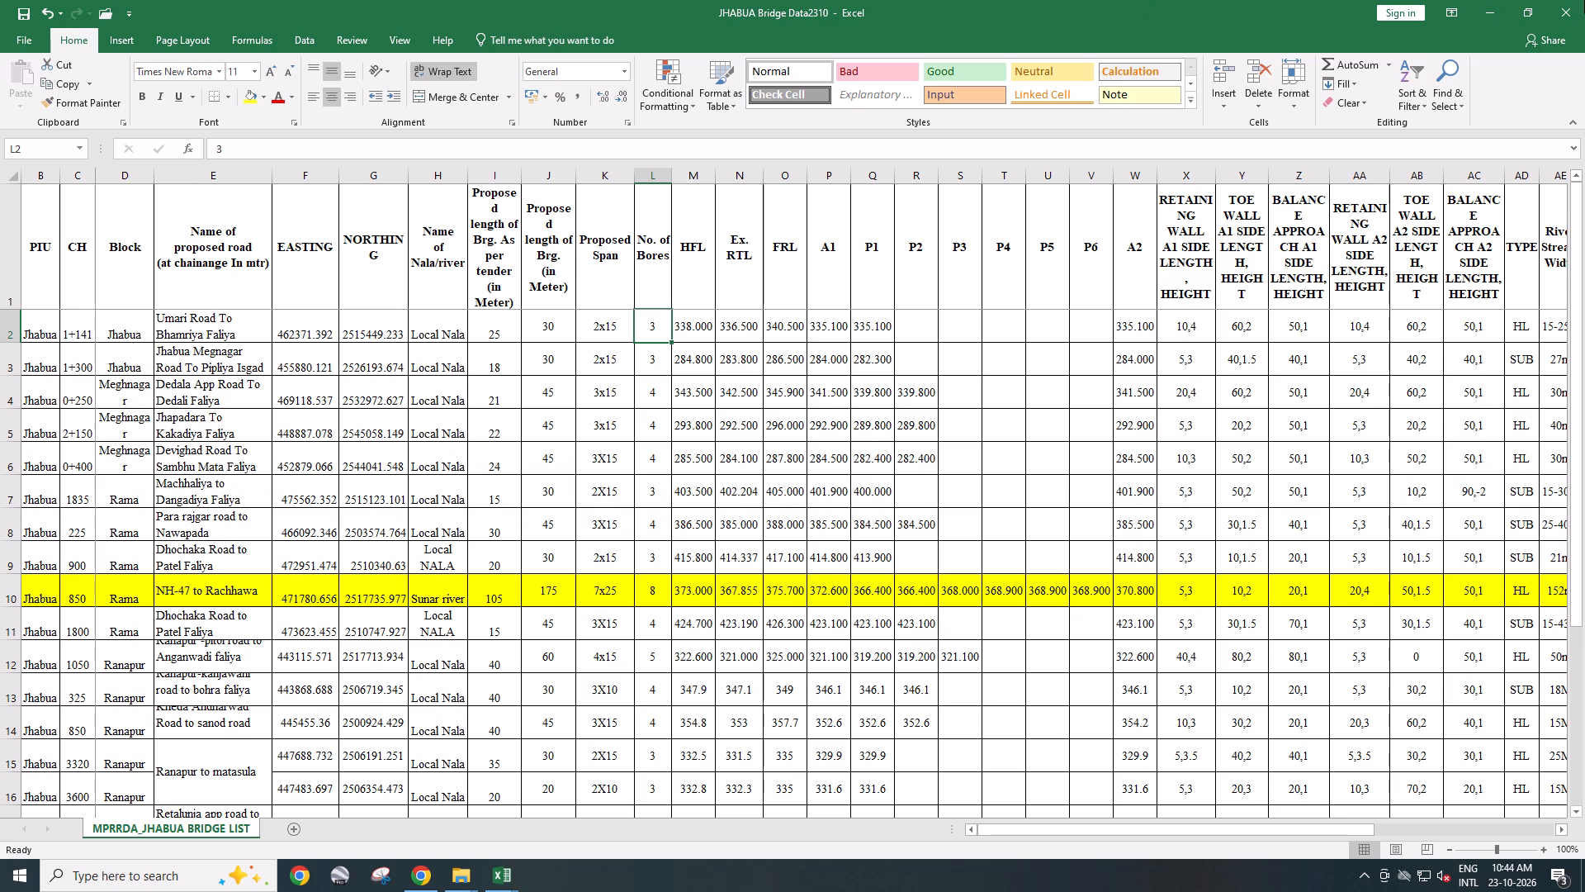
{"action": "scroll", "coordinate": [59, 534], "scroll_direction": "up", "scroll_amount": 2}
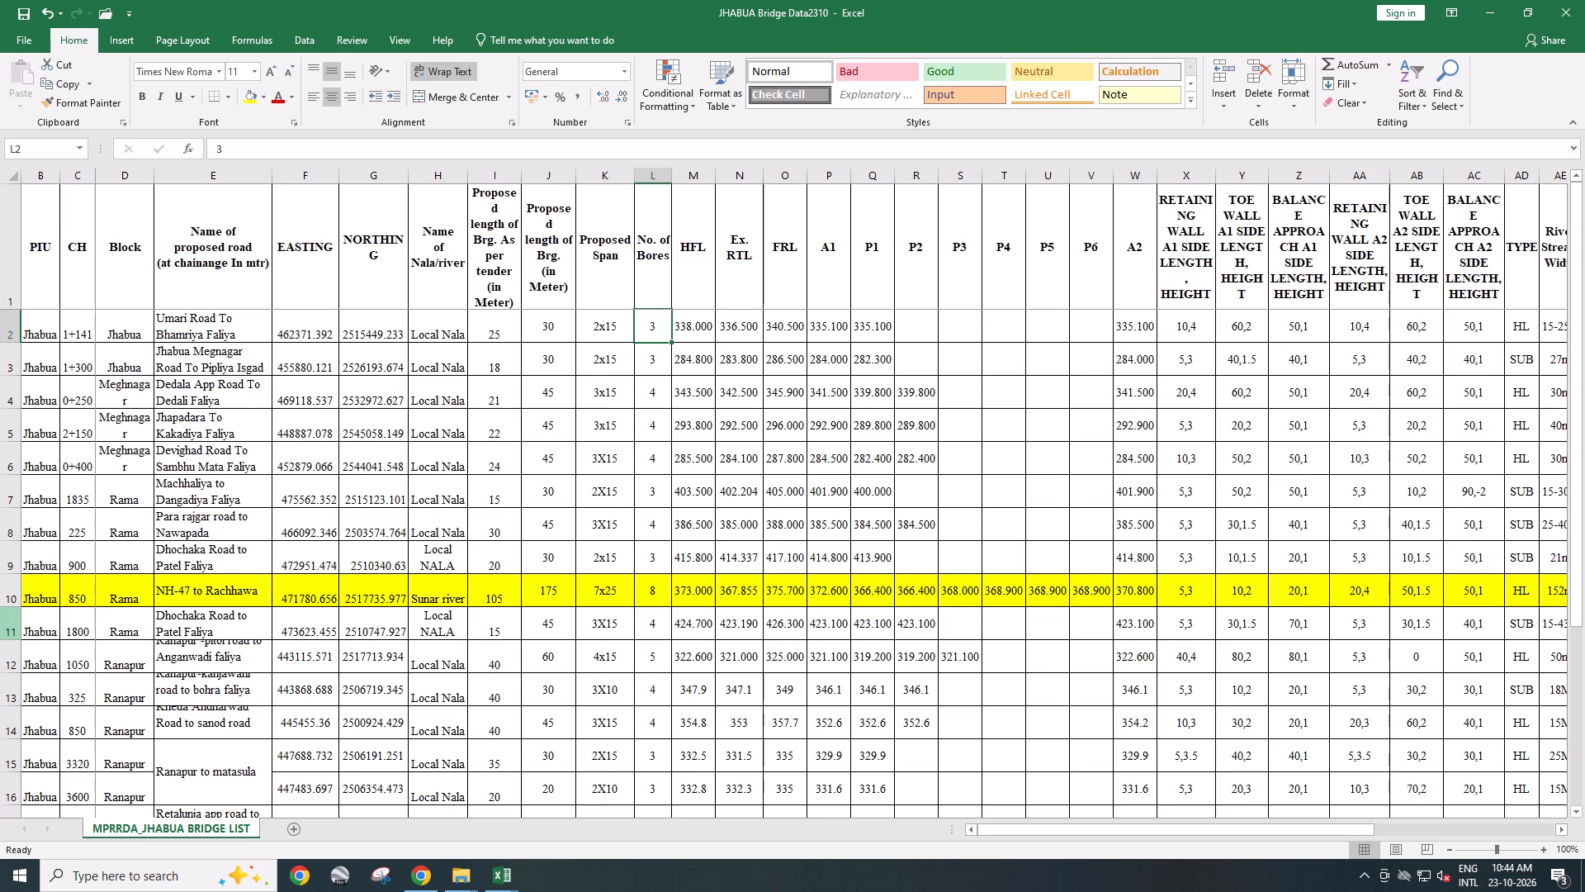
{"action": "left_click", "coordinate": [262, 100]}
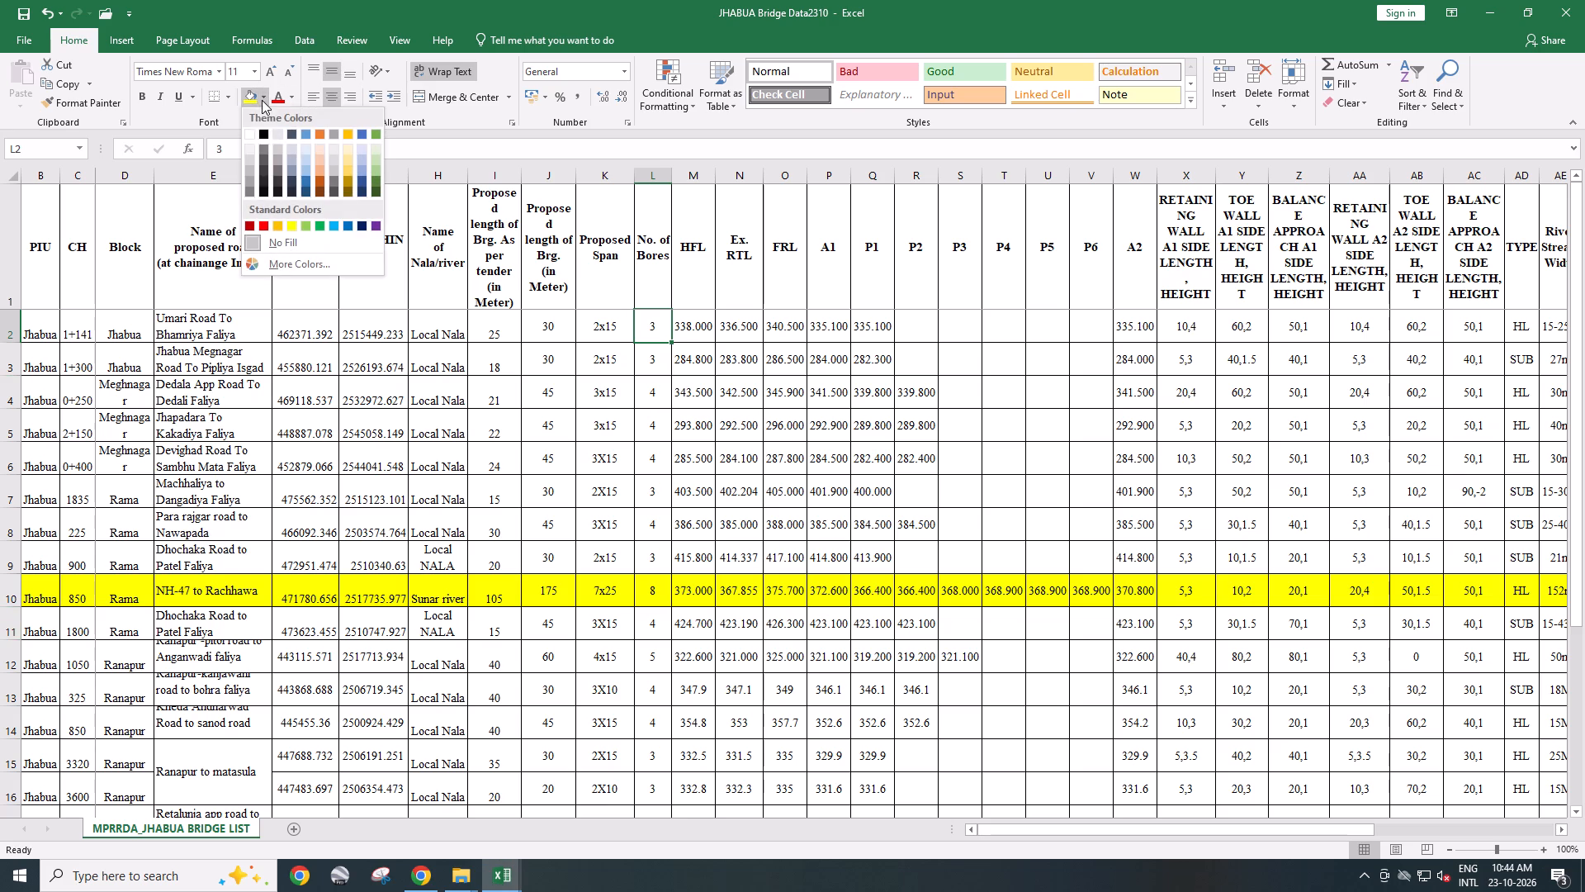
{"action": "left_click", "coordinate": [277, 222]}
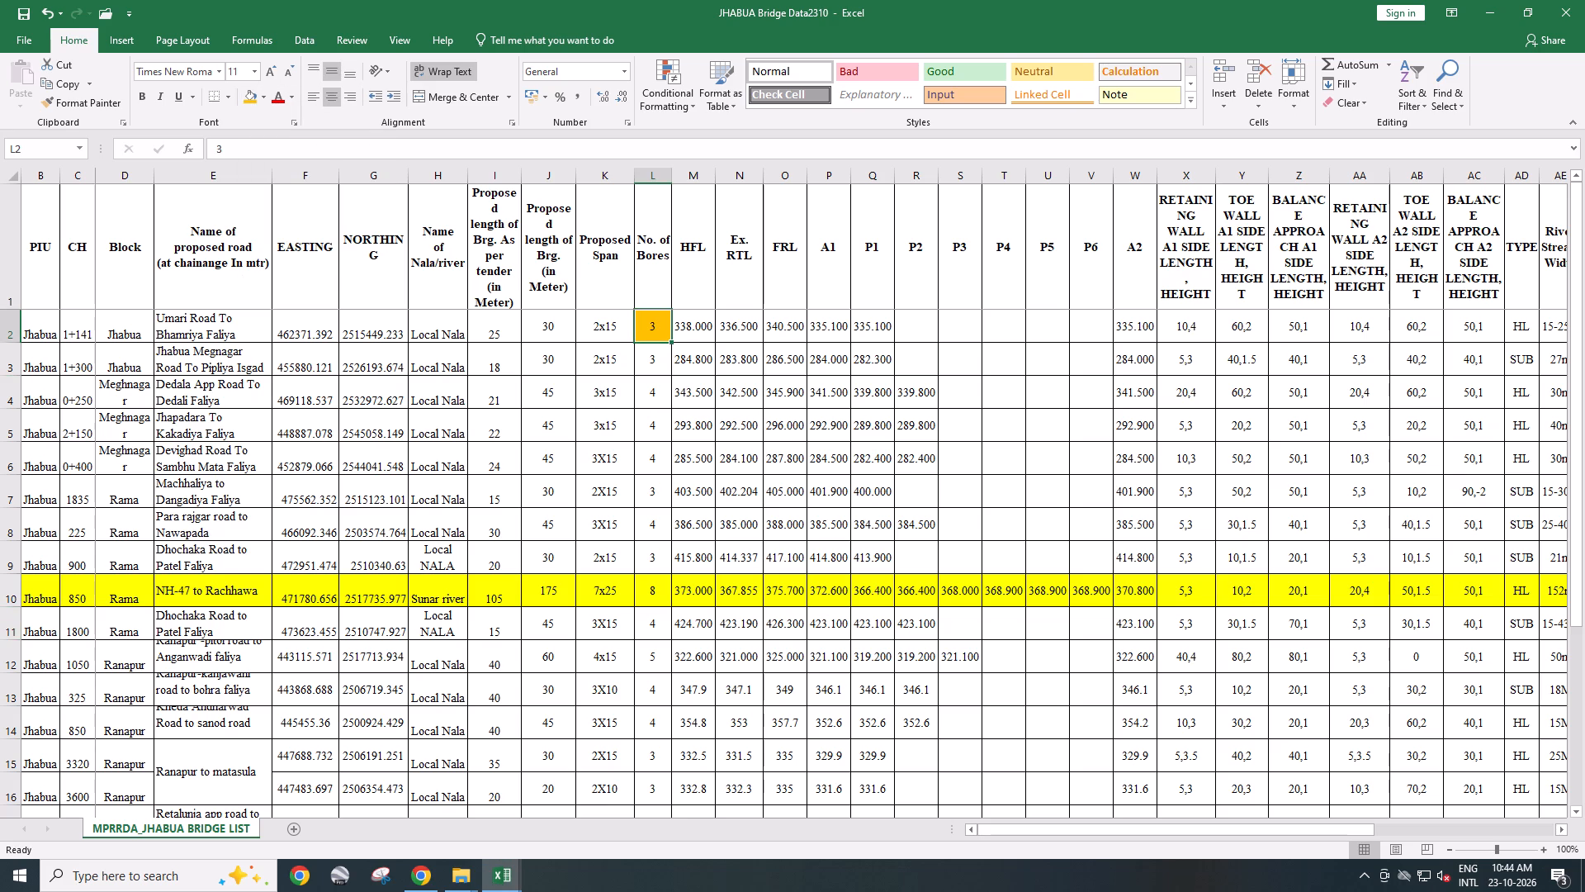
{"action": "key", "text": "alt+Tab"}
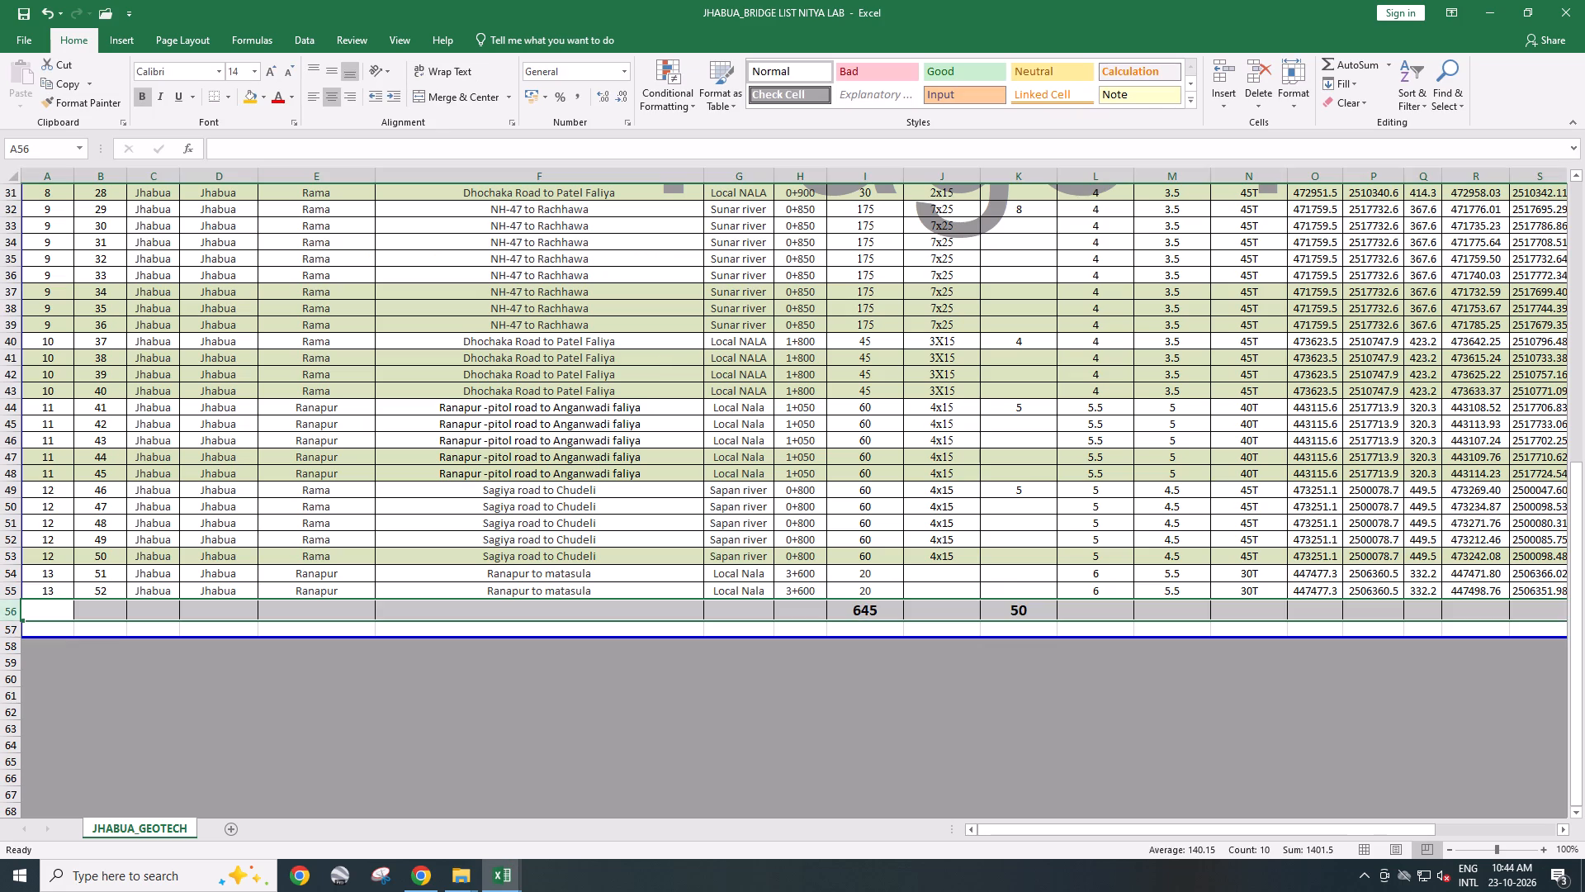
{"action": "scroll", "coordinate": [177, 528], "scroll_direction": "up", "scroll_amount": 17}
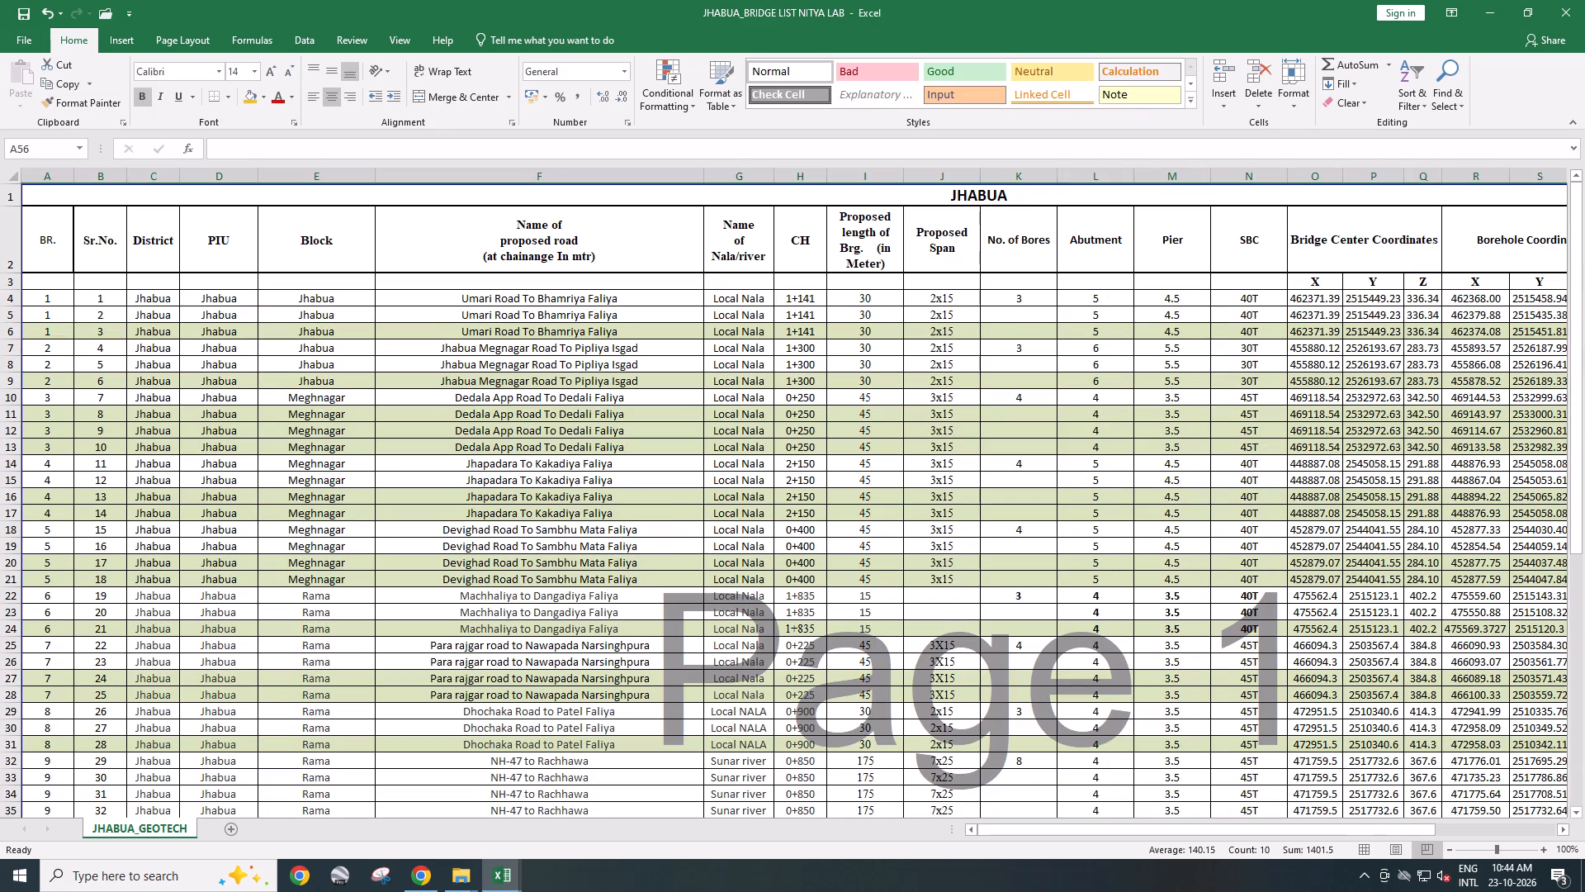
{"action": "key", "text": "alt+Tab"}
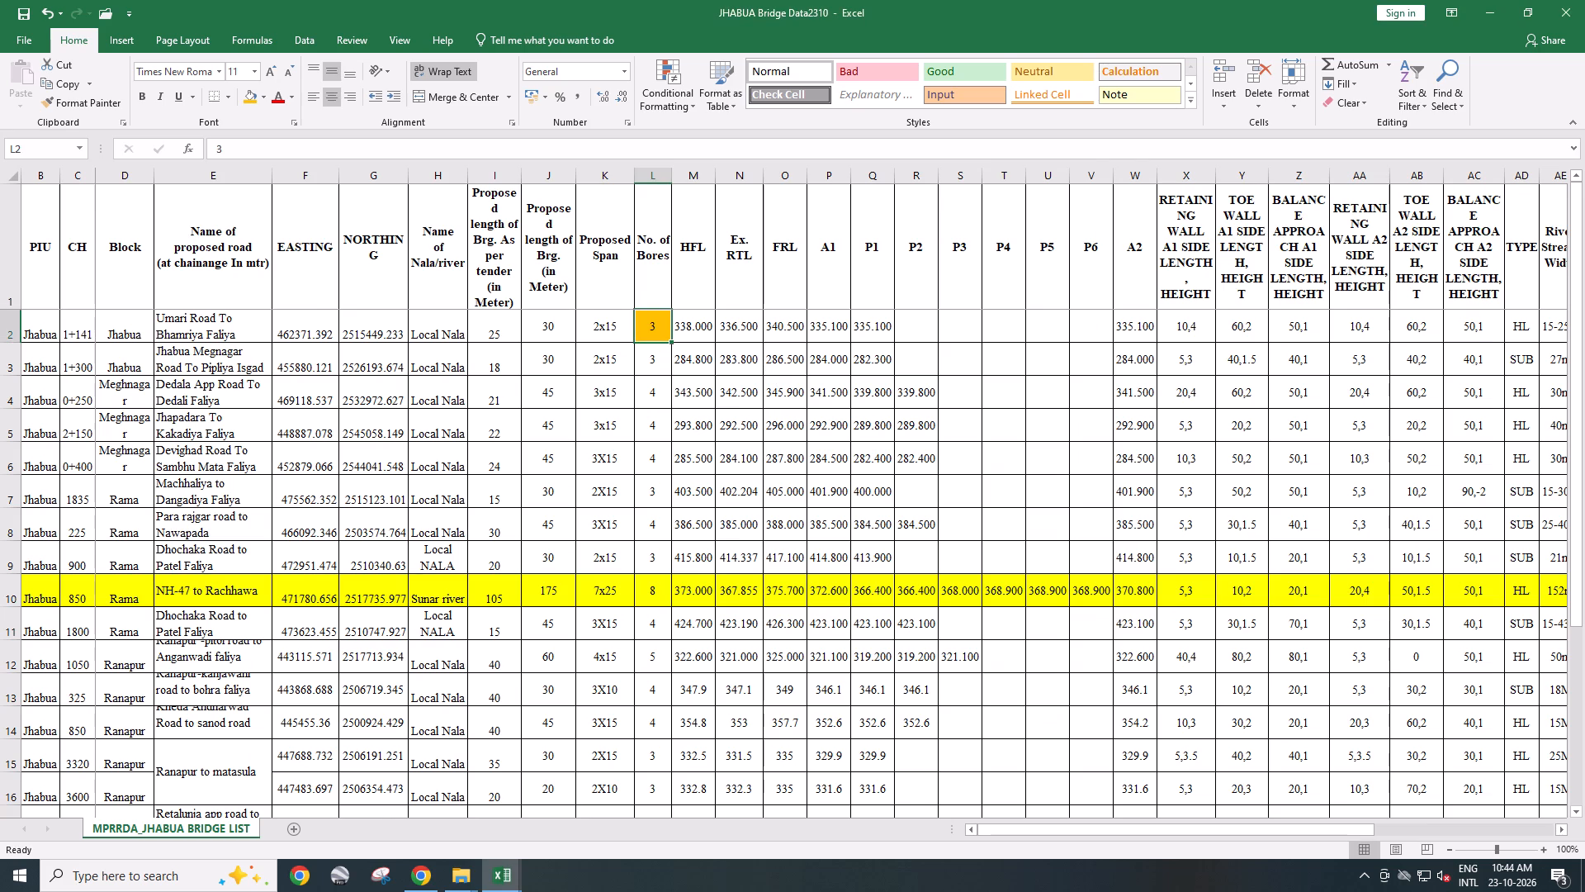
{"action": "left_click", "coordinate": [653, 356]}
{"action": "key", "text": "F4"}
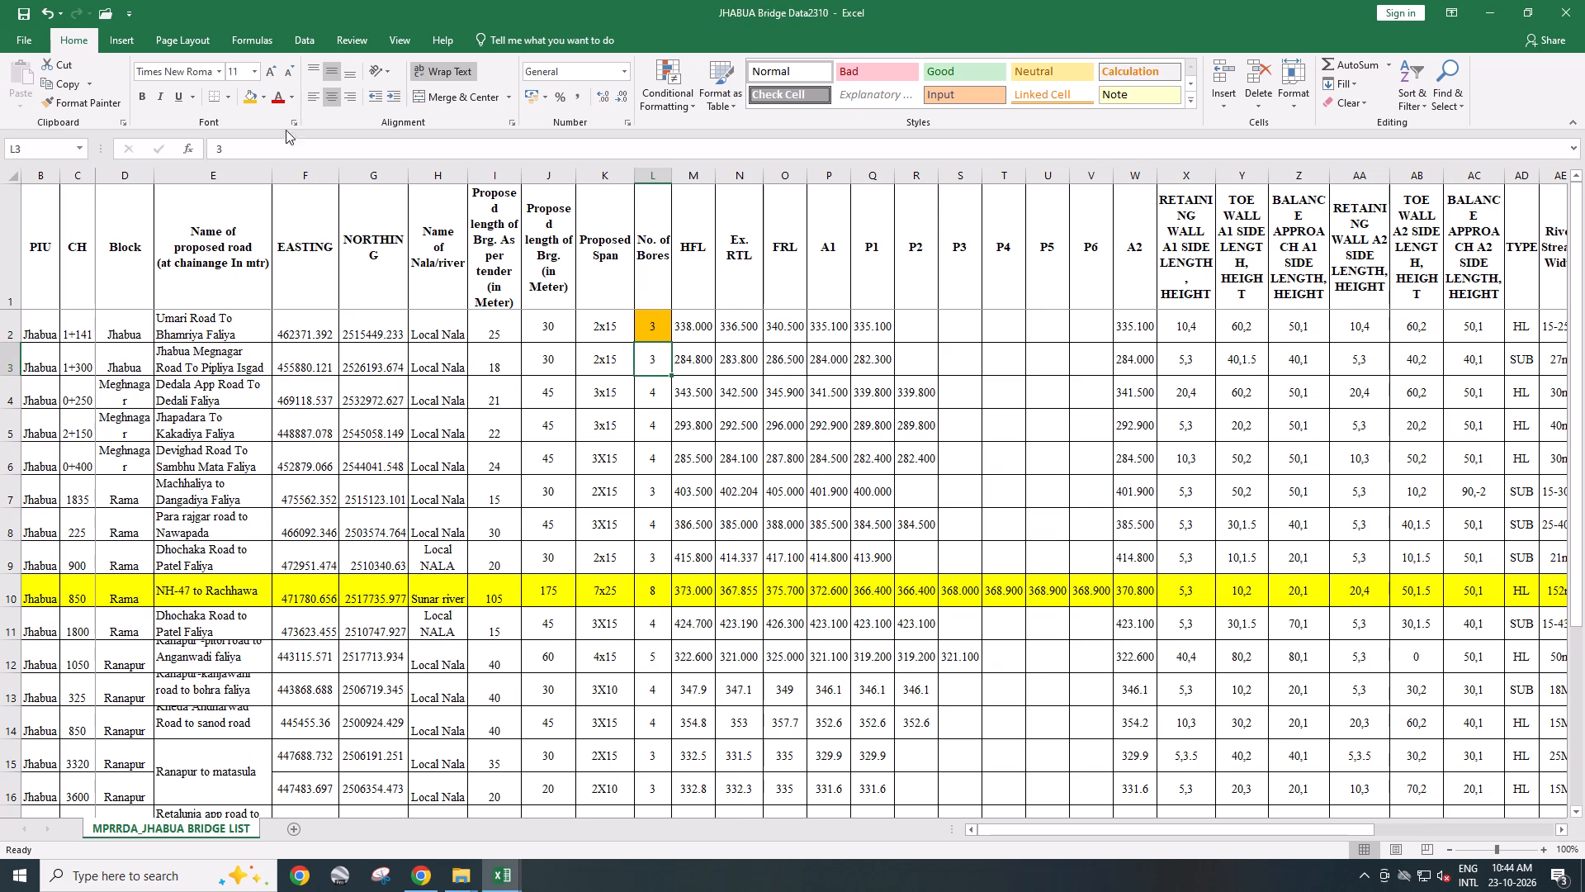
{"action": "left_click", "coordinate": [258, 97]}
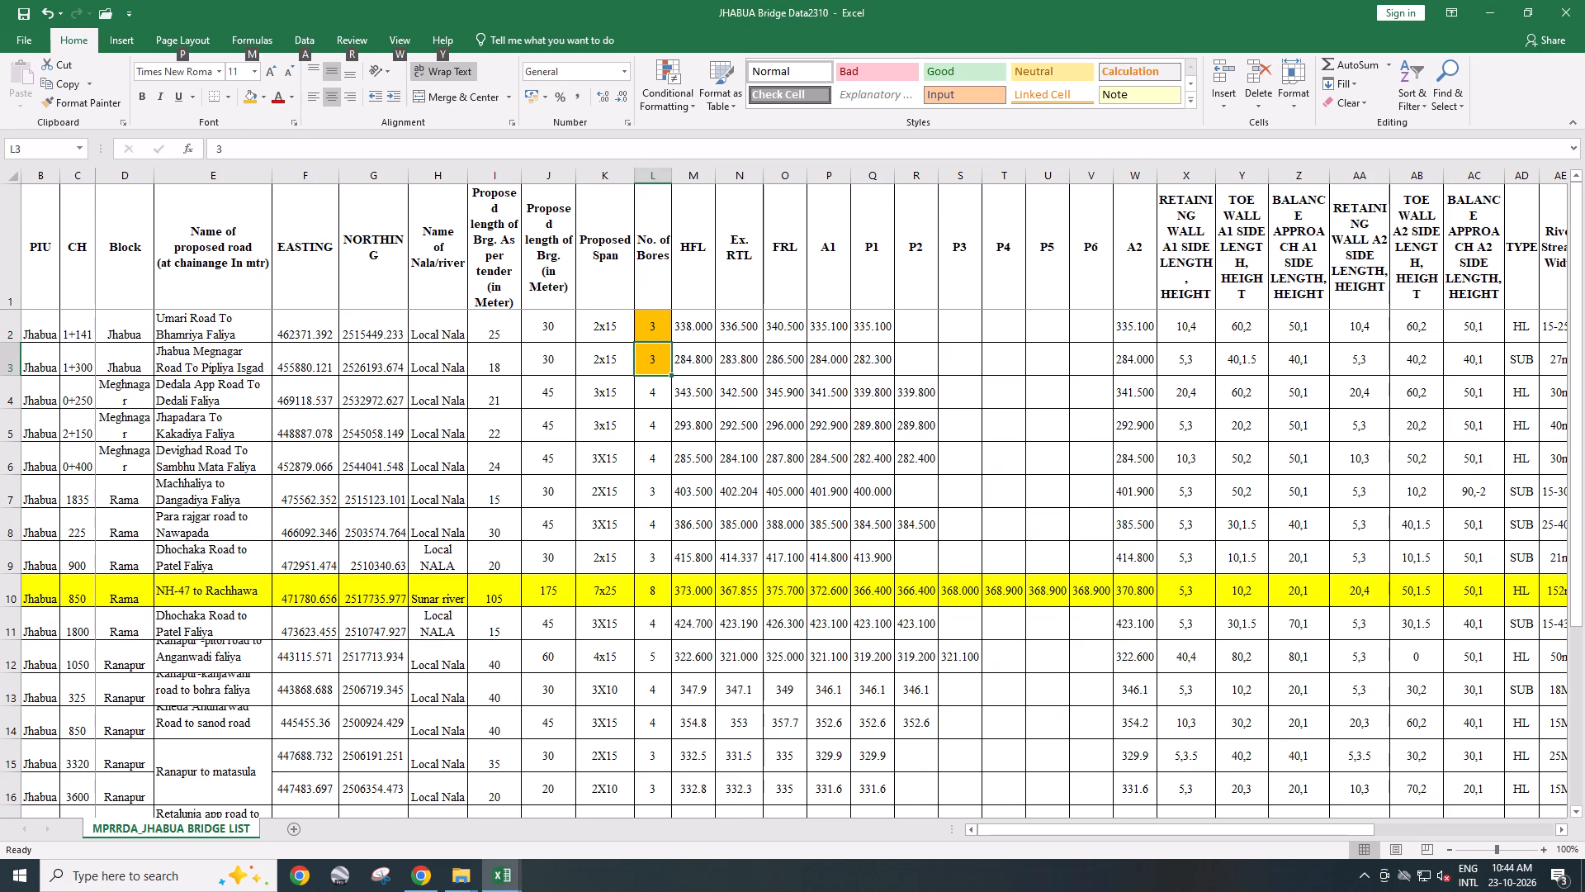
Check the three Meghnagar block bridges against the NITYA LAB list and fill their No. of Bores cells L4, L5 and L6 orange.
{"action": "key", "text": "alt+Tab"}
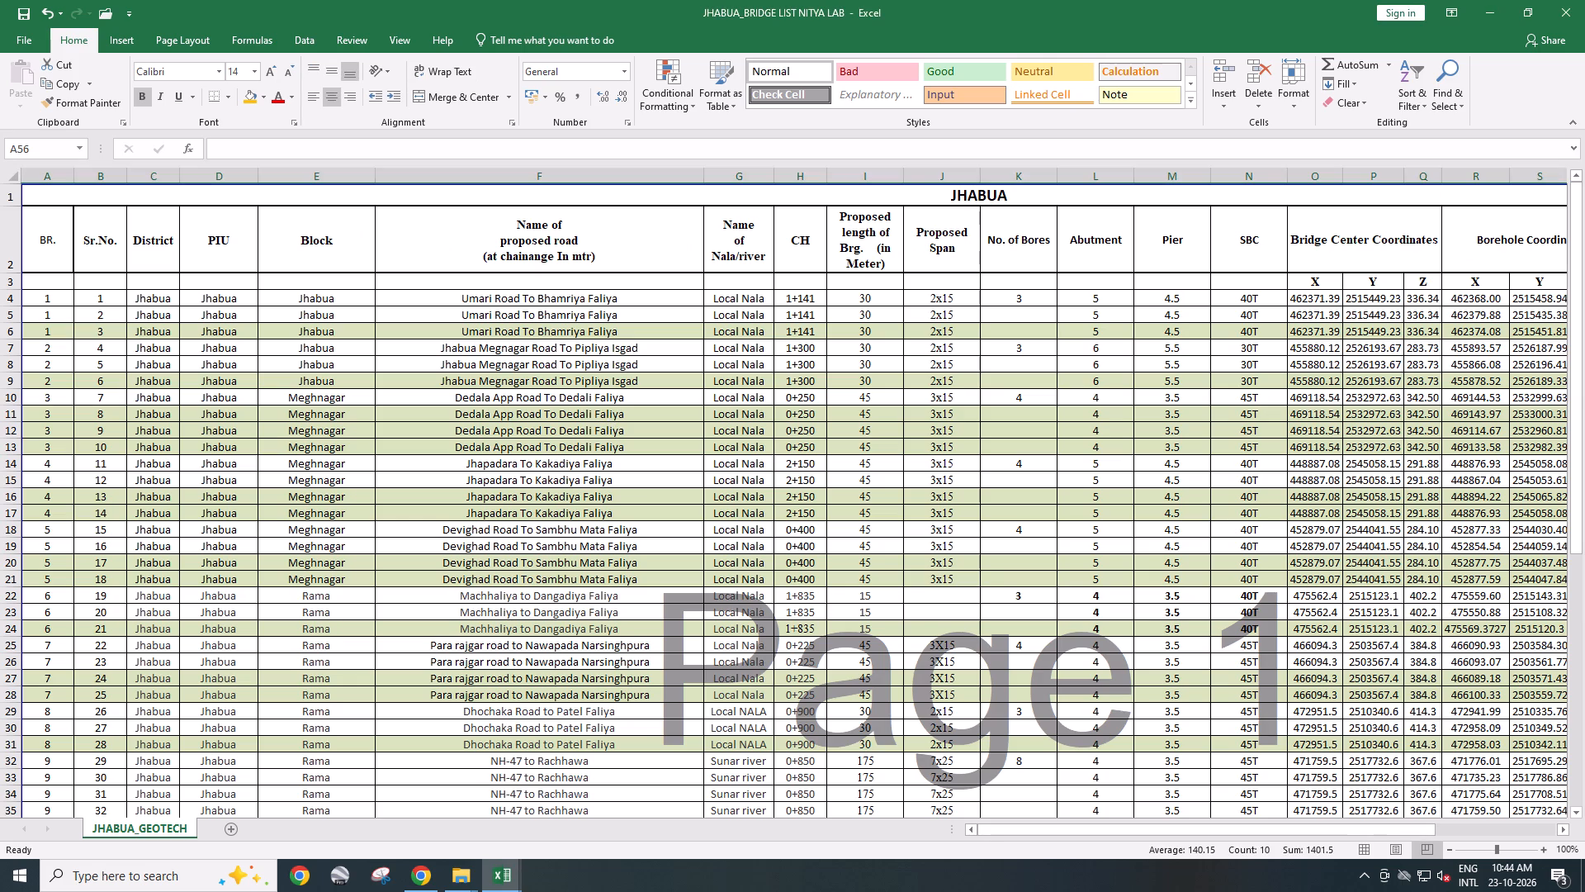
{"action": "key", "text": "alt+Tab"}
{"action": "left_click", "coordinate": [656, 391]}
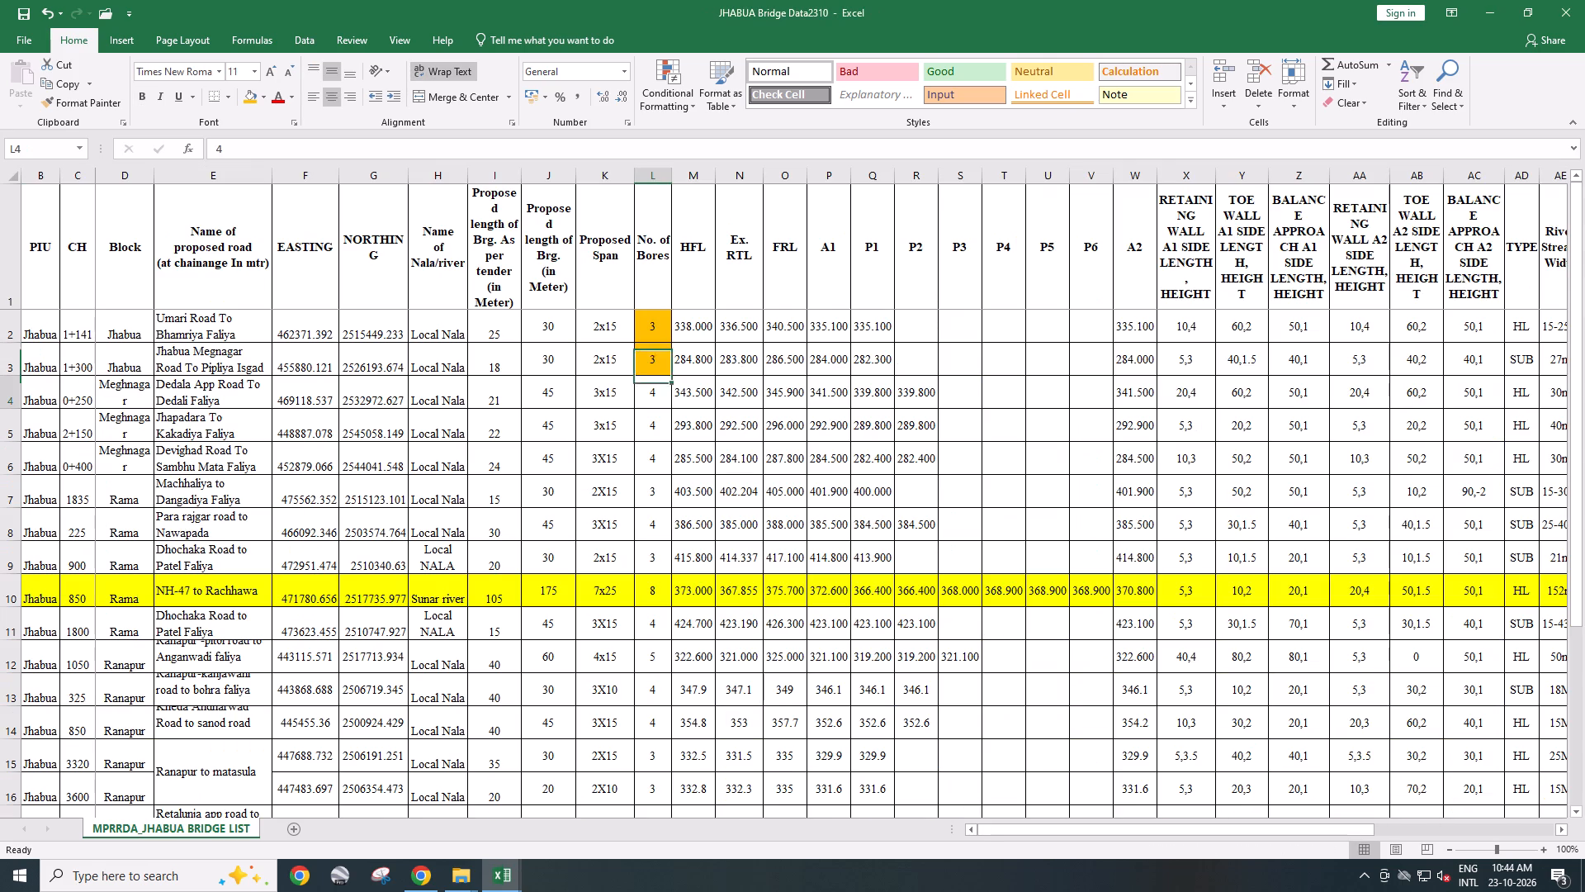
{"action": "left_click", "coordinate": [248, 99]}
{"action": "key", "text": "alt+Tab"}
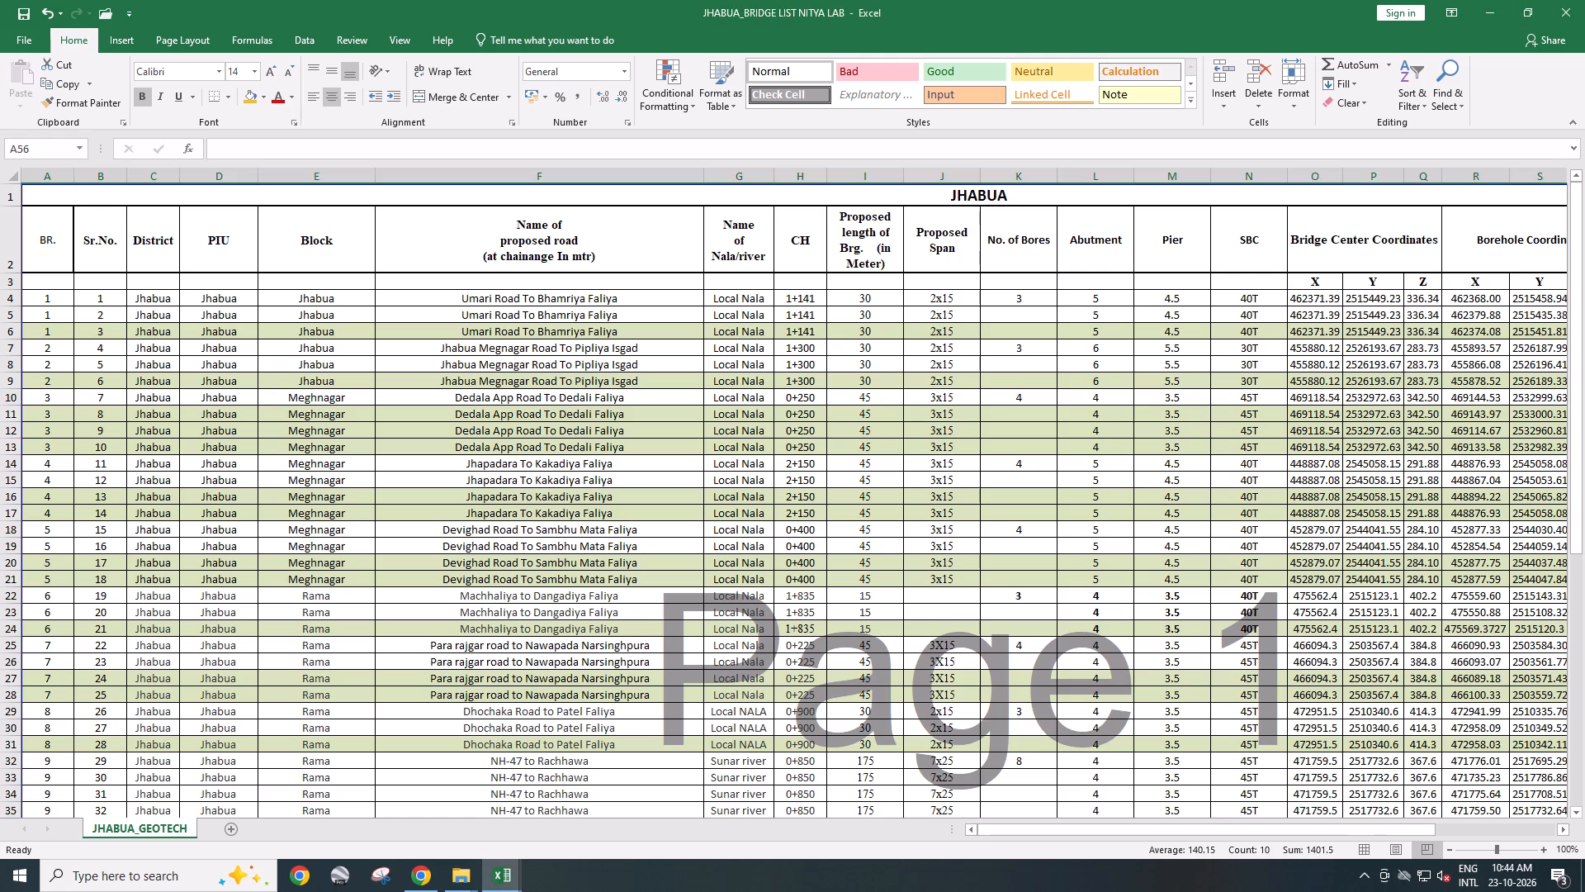
{"action": "key", "text": "alt+Tab"}
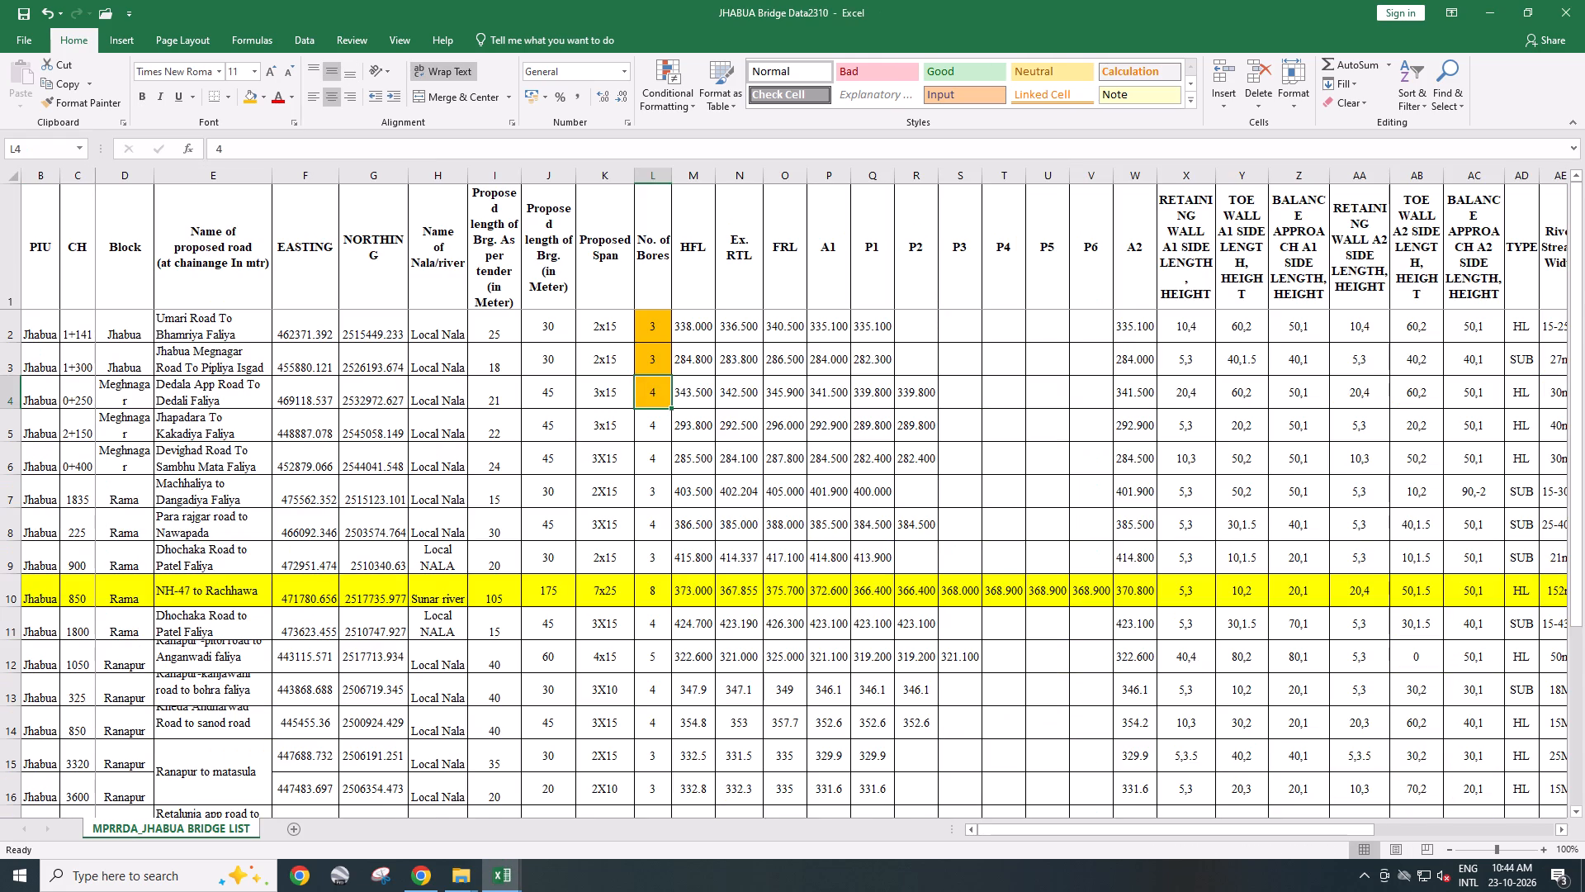
{"action": "left_click", "coordinate": [655, 416]}
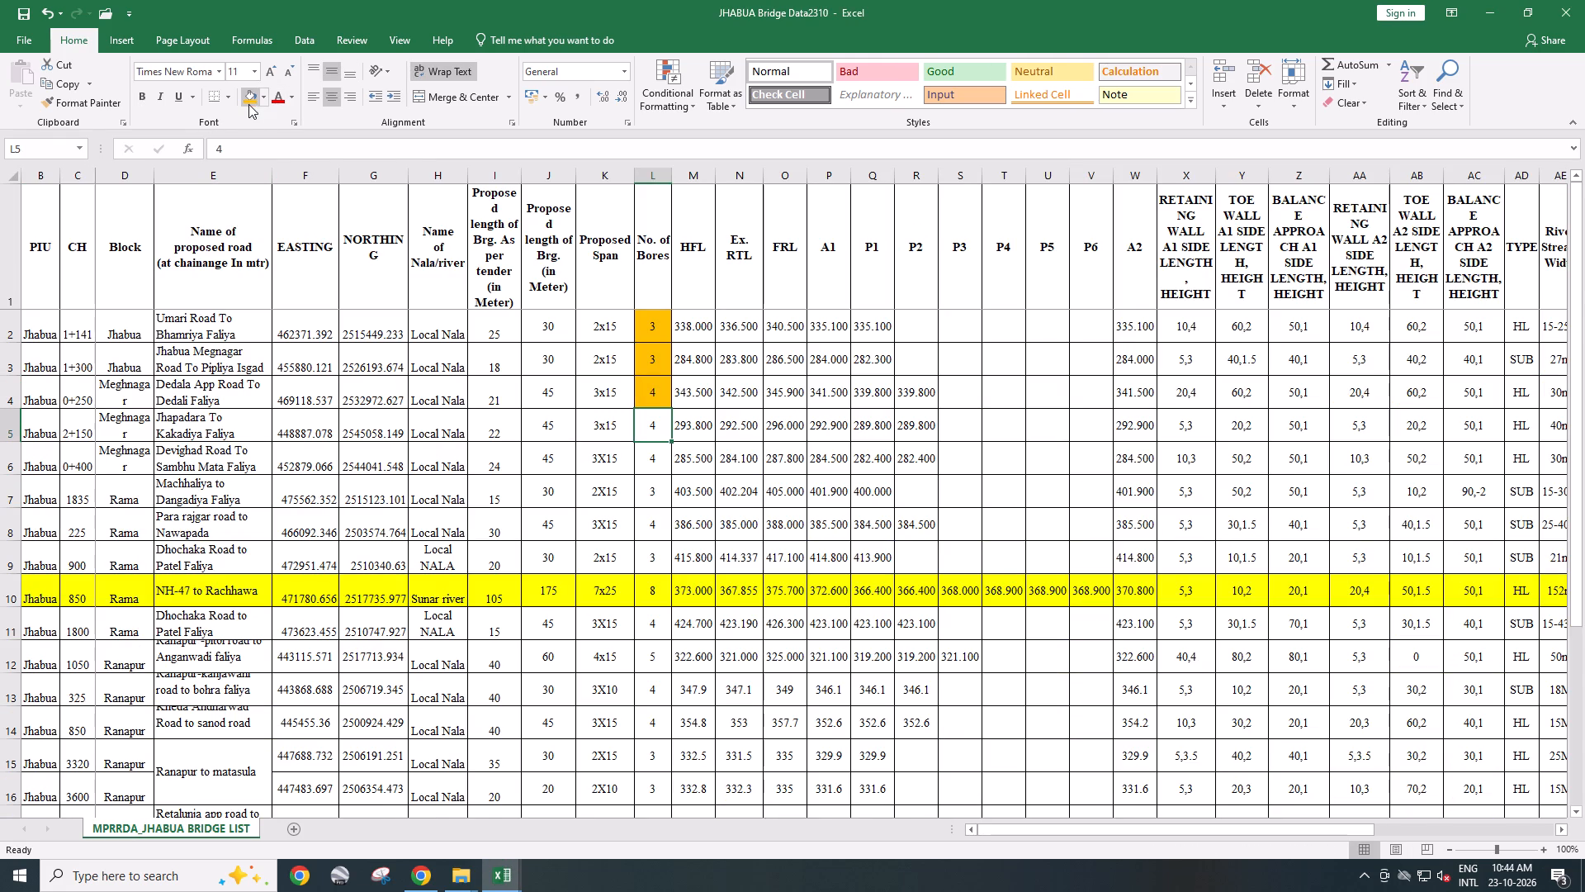
{"action": "left_click", "coordinate": [248, 104]}
{"action": "left_click", "coordinate": [653, 471]}
{"action": "key", "text": "alt+Tab"}
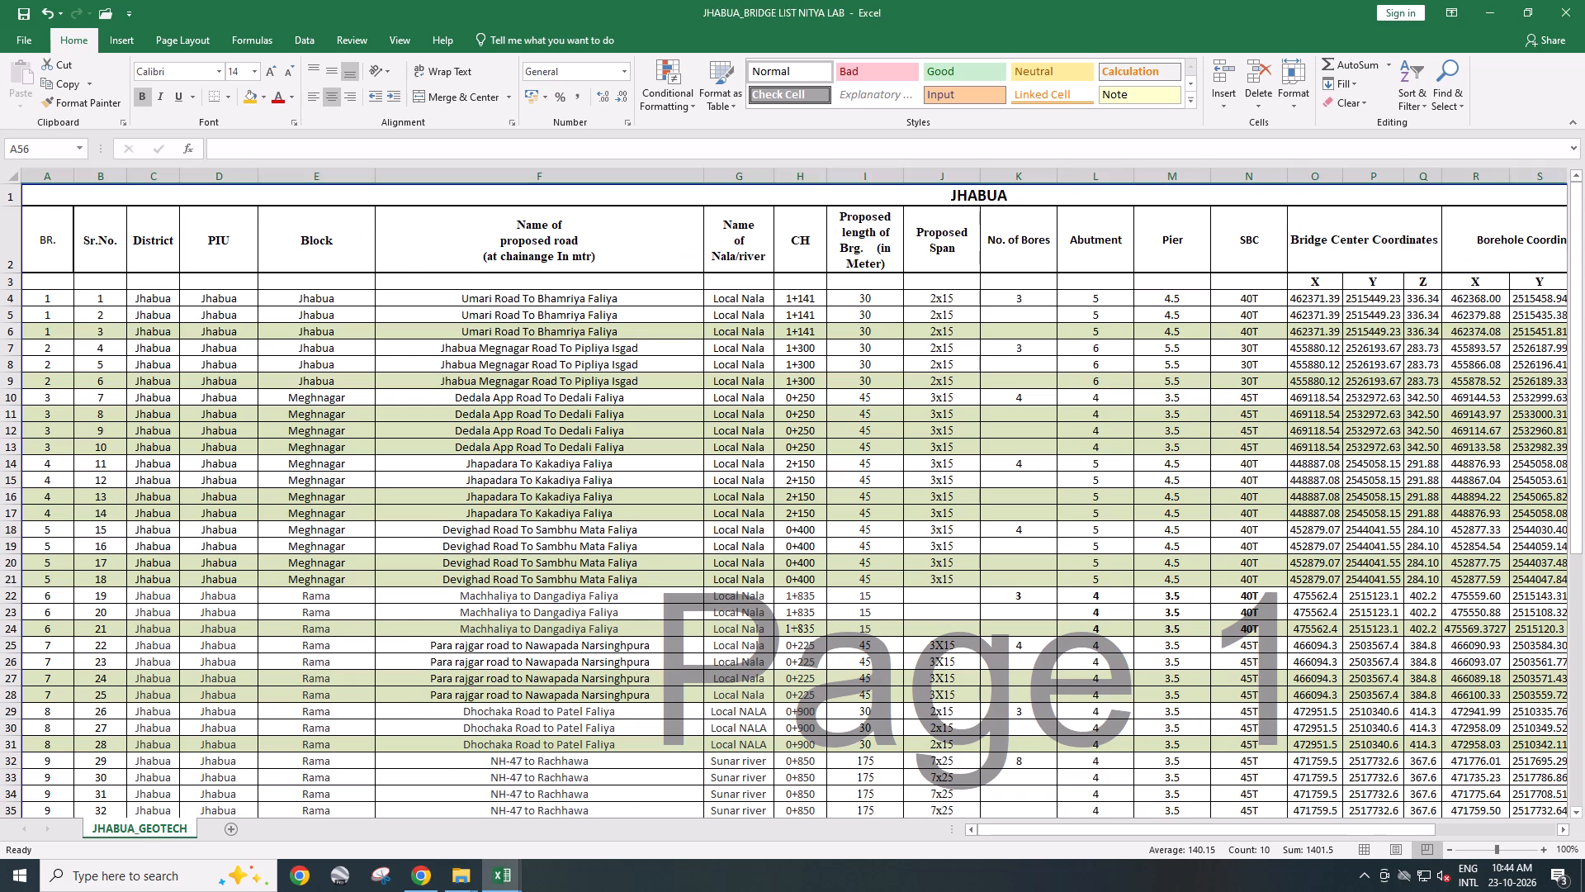
{"action": "key", "text": "alt+Tab"}
{"action": "left_click", "coordinate": [247, 98]}
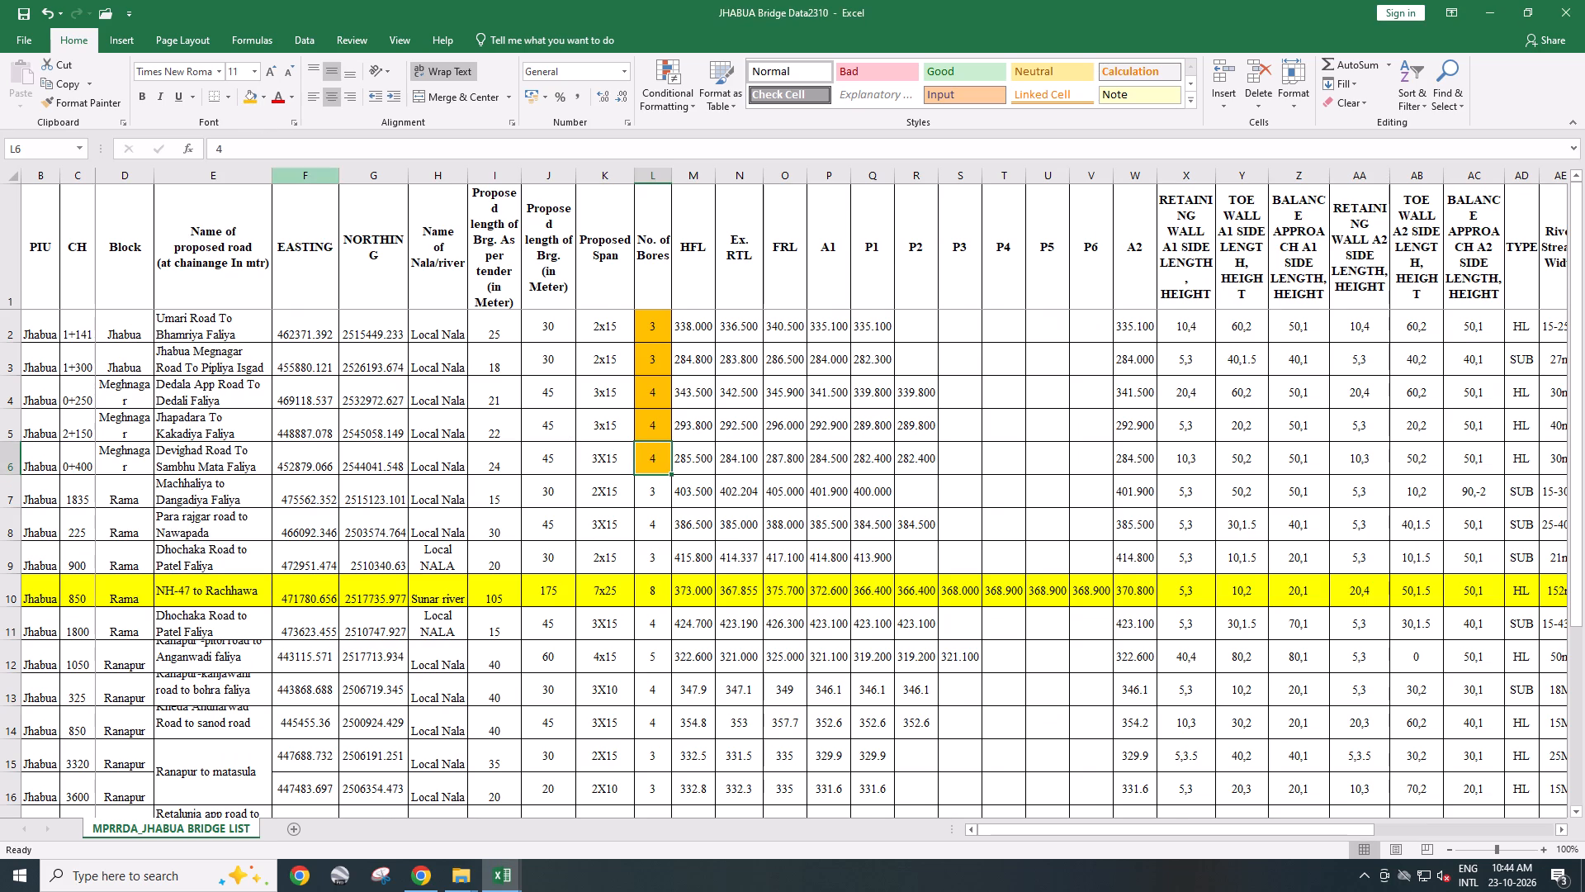
Compare the Machhaliya and Para rajgar road bridges with the NITYA LAB list and fill their No. of Bores cells L7 and L8 orange.
{"action": "key", "text": "alt+Tab"}
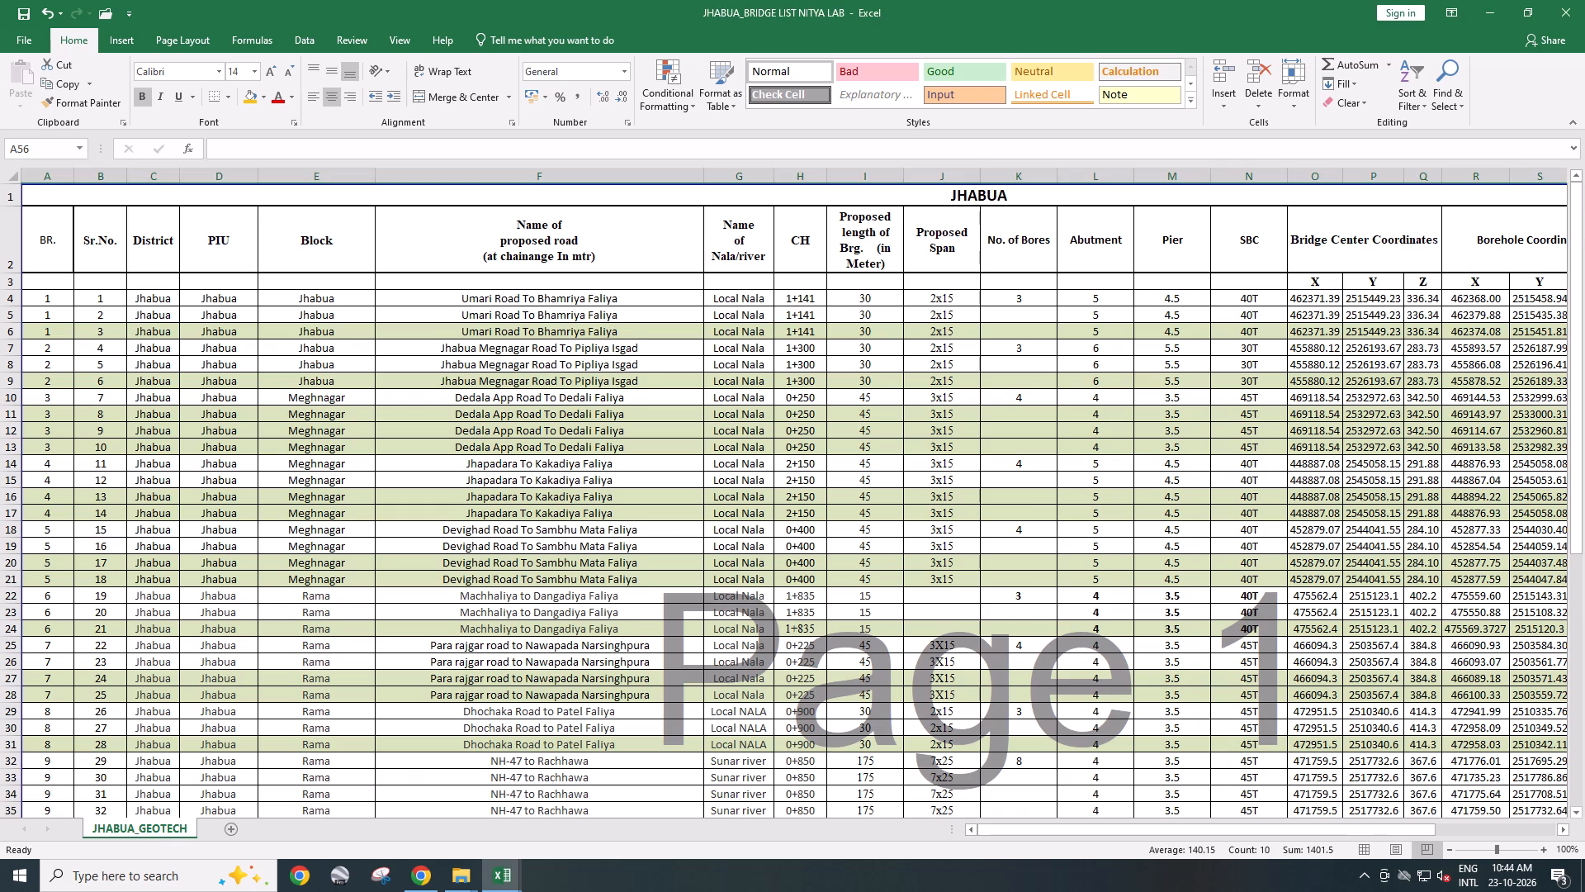
{"action": "scroll", "coordinate": [823, 599], "scroll_direction": "down", "scroll_amount": 2}
{"action": "key", "text": "alt+Tab"}
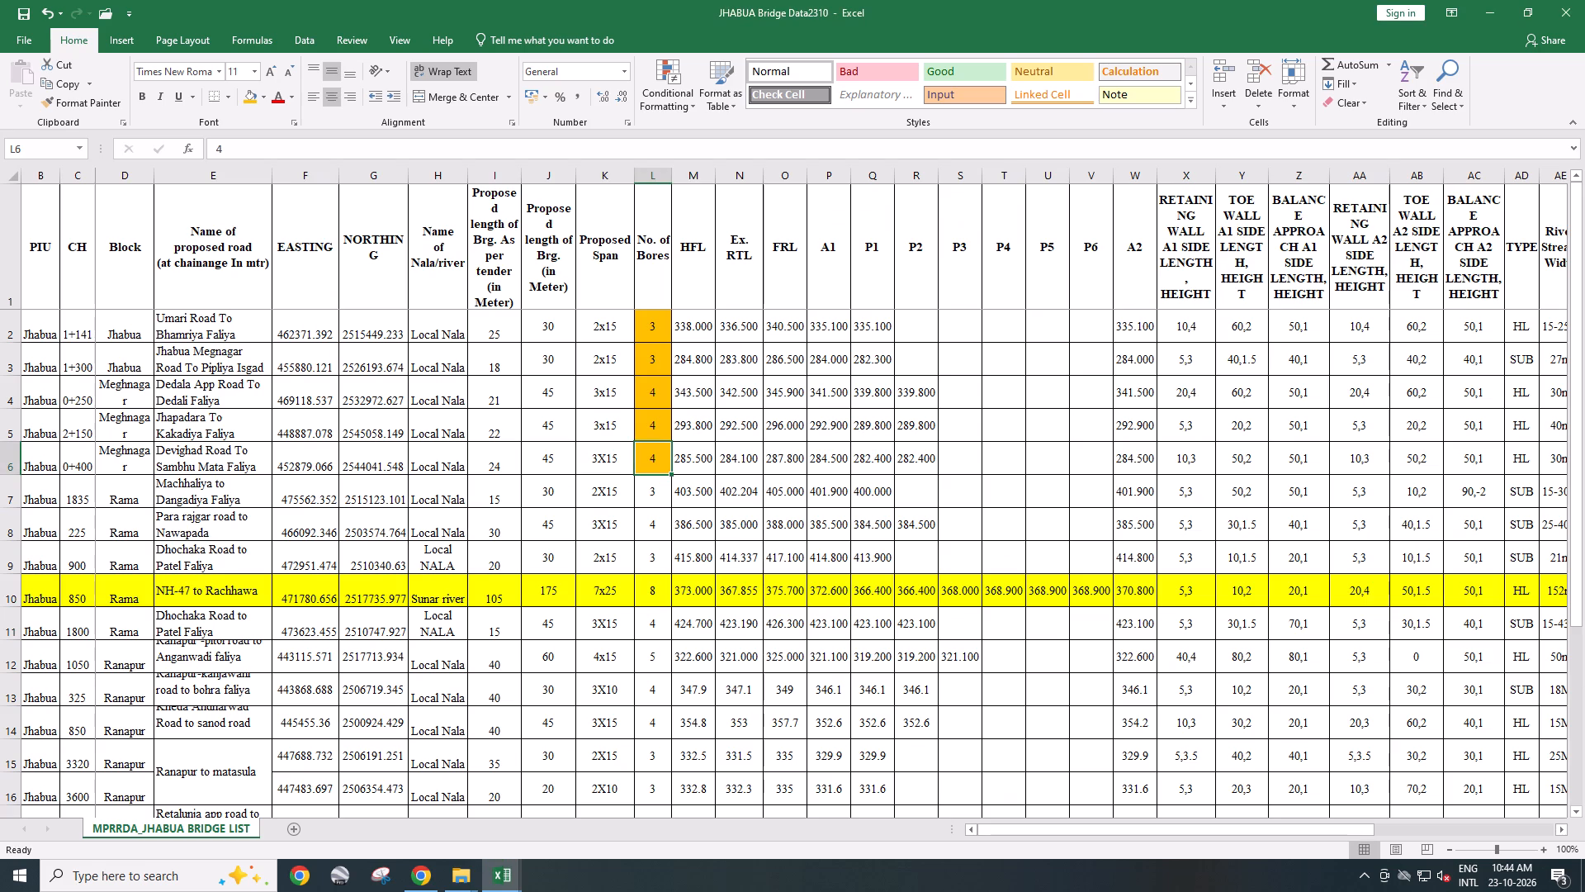
{"action": "left_click", "coordinate": [657, 494]}
{"action": "left_click", "coordinate": [253, 93]}
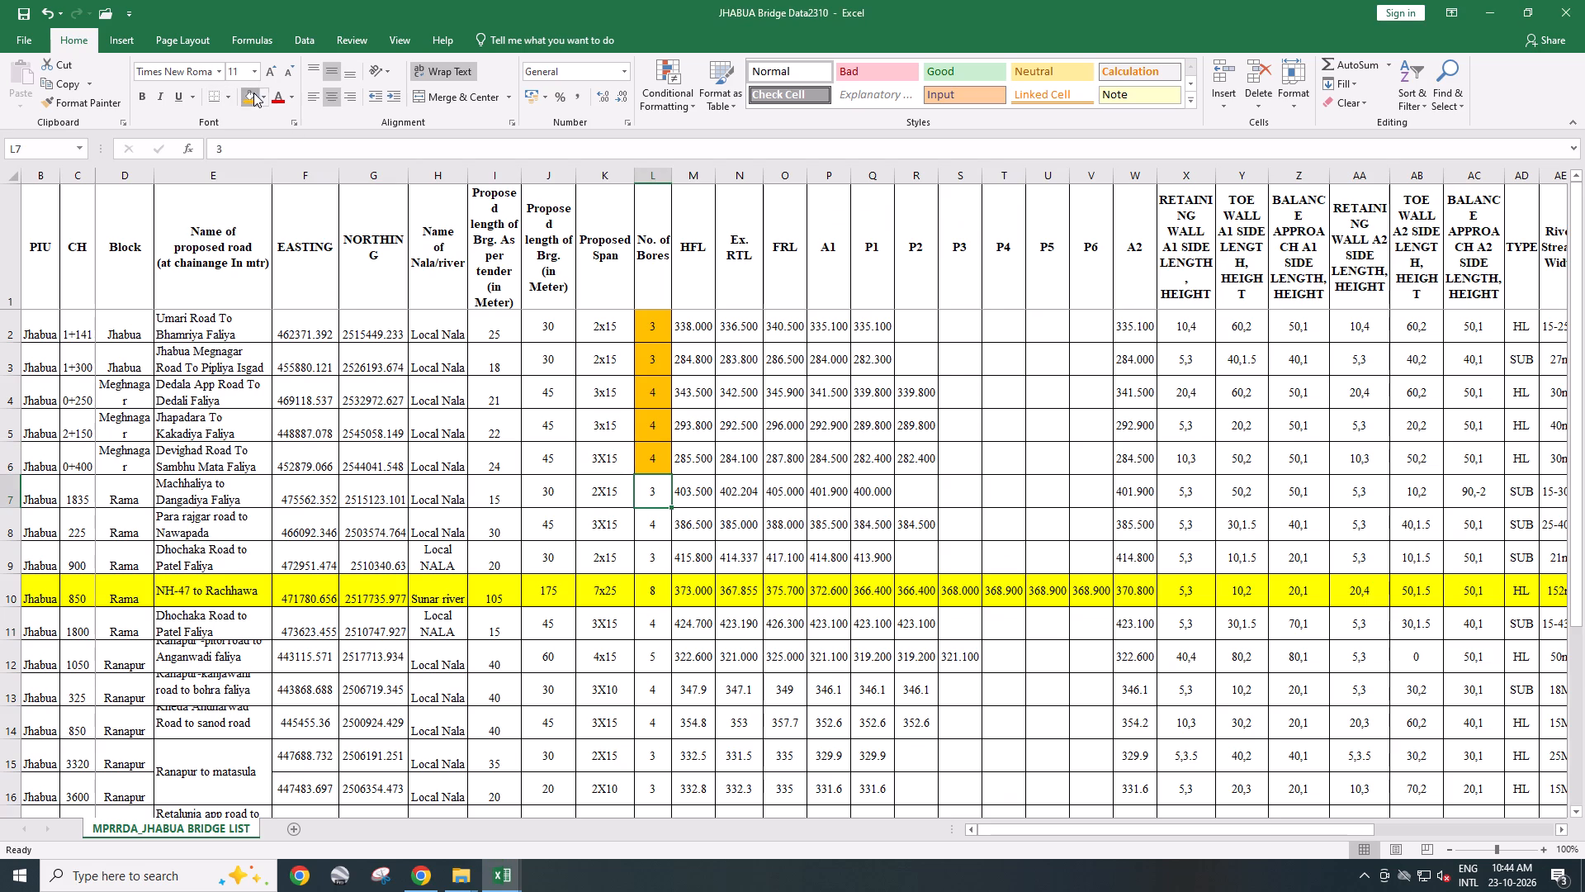
{"action": "key", "text": "alt+Tab"}
{"action": "left_click", "coordinate": [814, 487]}
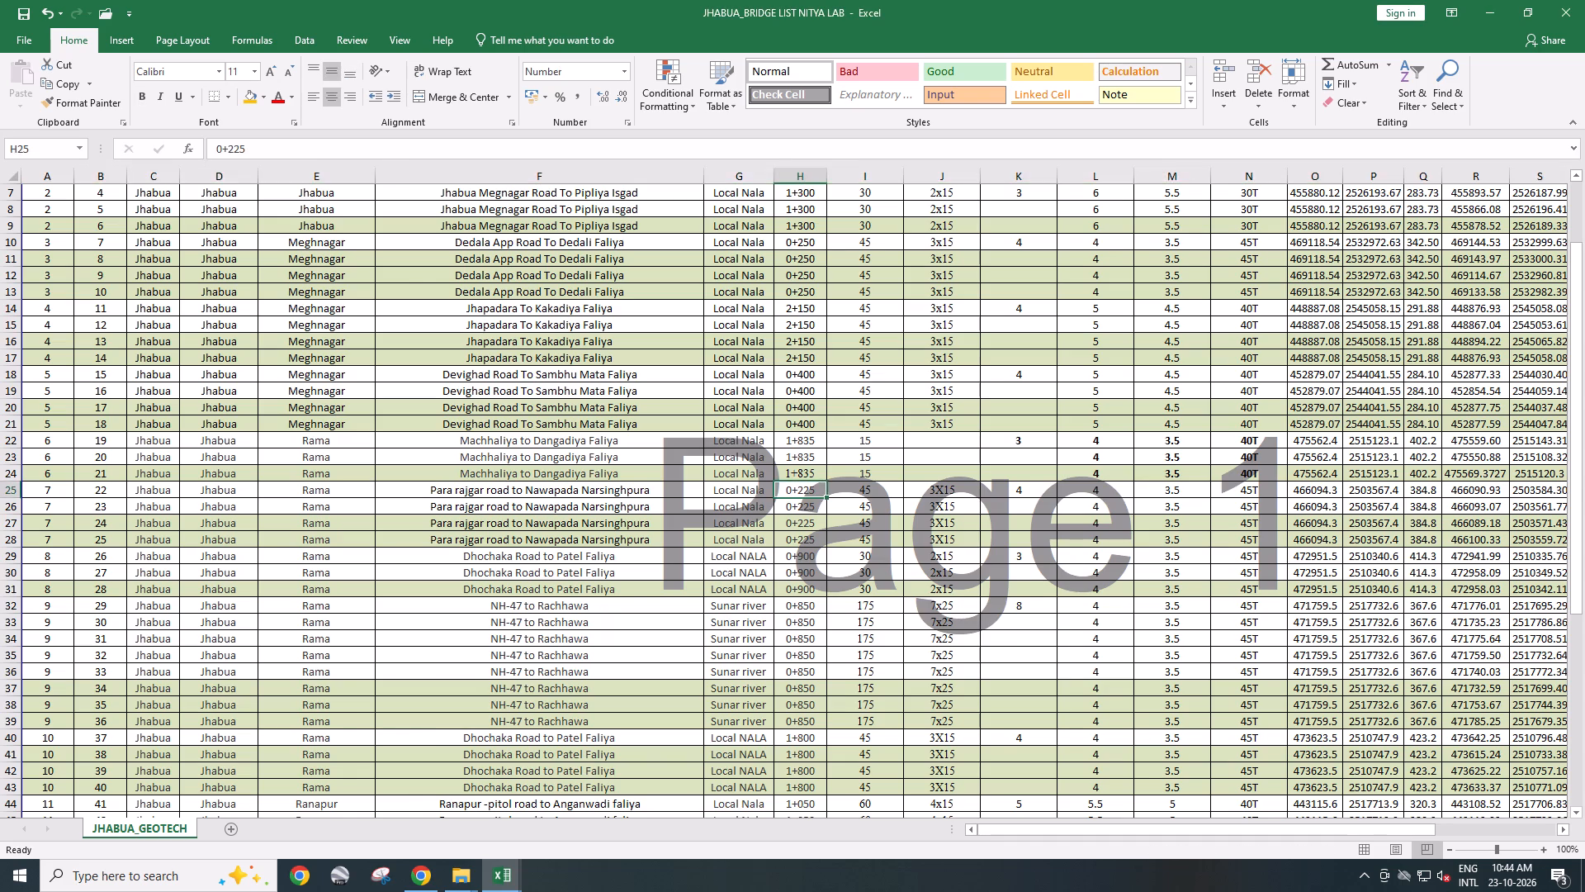
{"action": "key", "text": "alt+Tab"}
{"action": "left_click", "coordinate": [654, 520]}
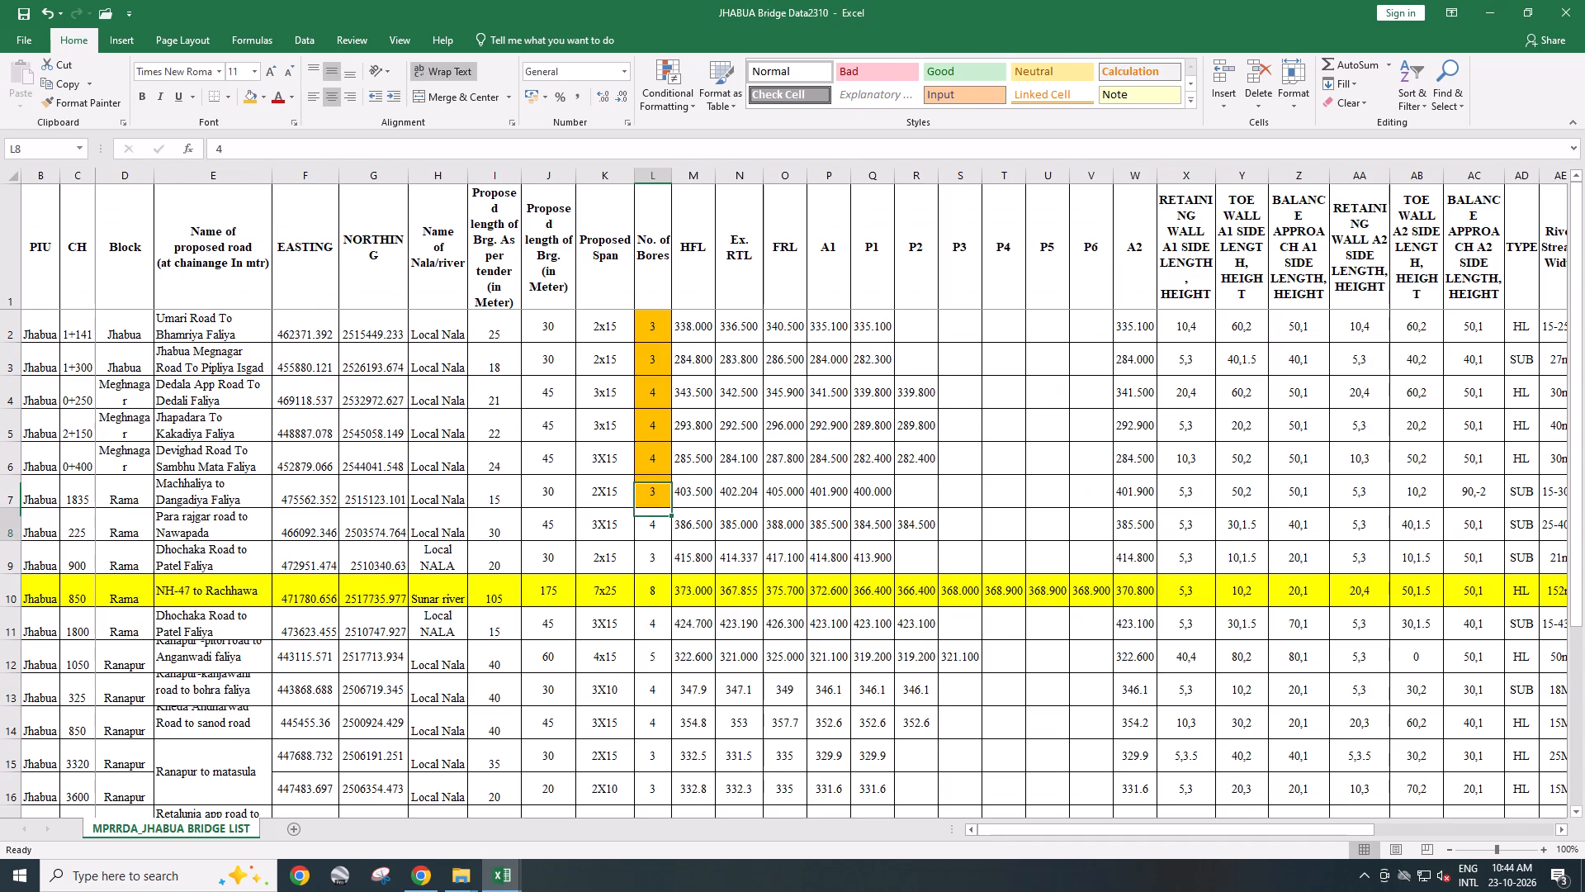
{"action": "left_click", "coordinate": [251, 99]}
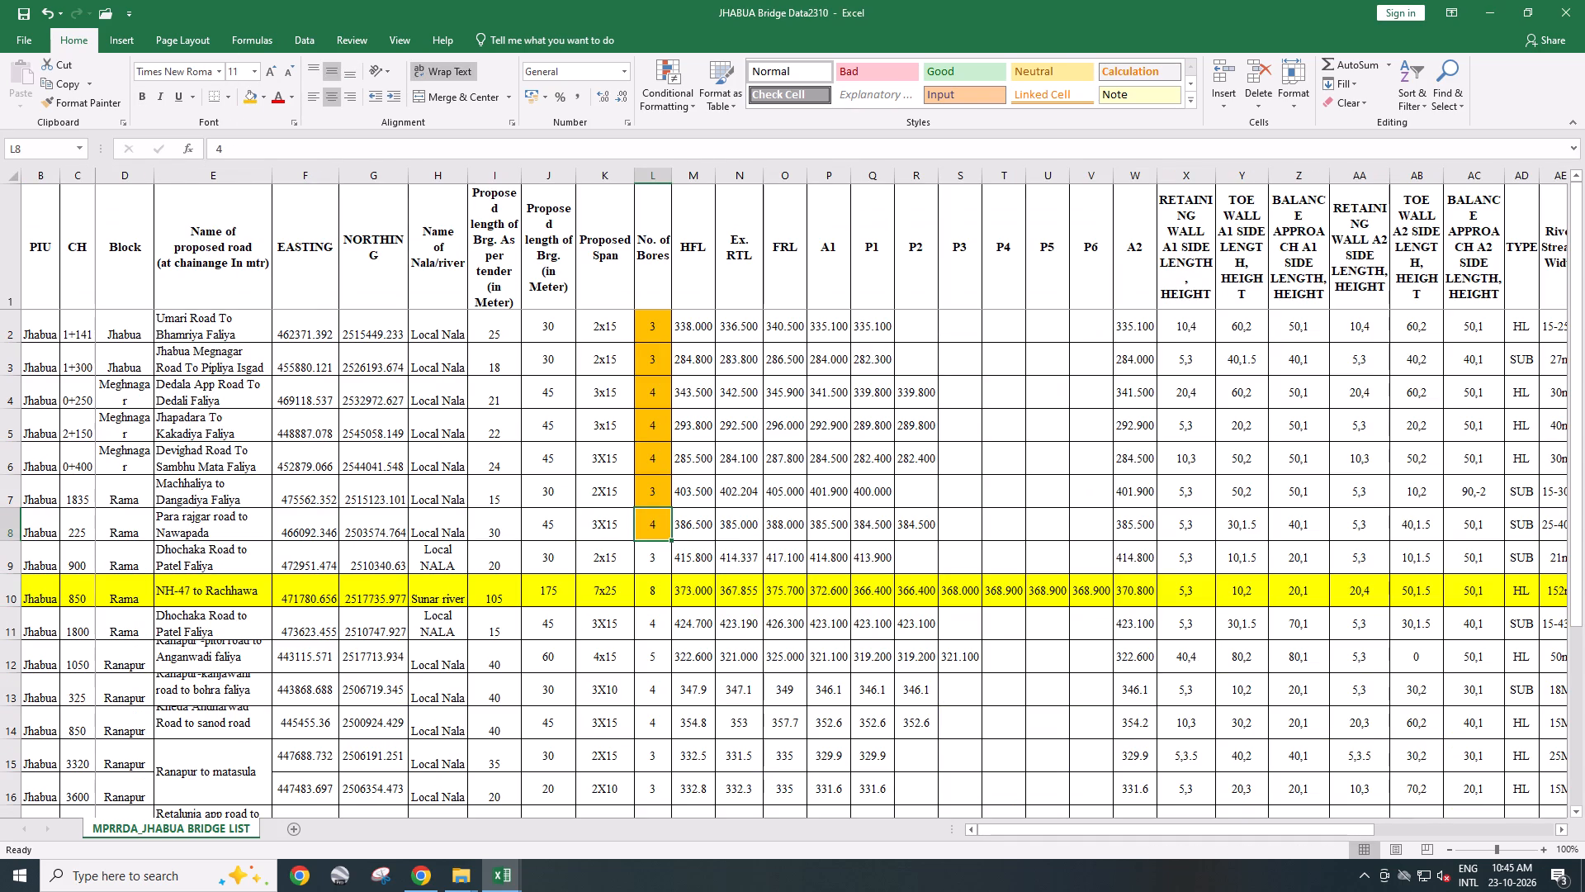
Match the Dhochaka Road bridge at chainage 900 with the NITYA LAB list and fill its No. of Bores cell L9 orange.
{"action": "left_click", "coordinate": [72, 562]}
{"action": "key", "text": "alt+Tab"}
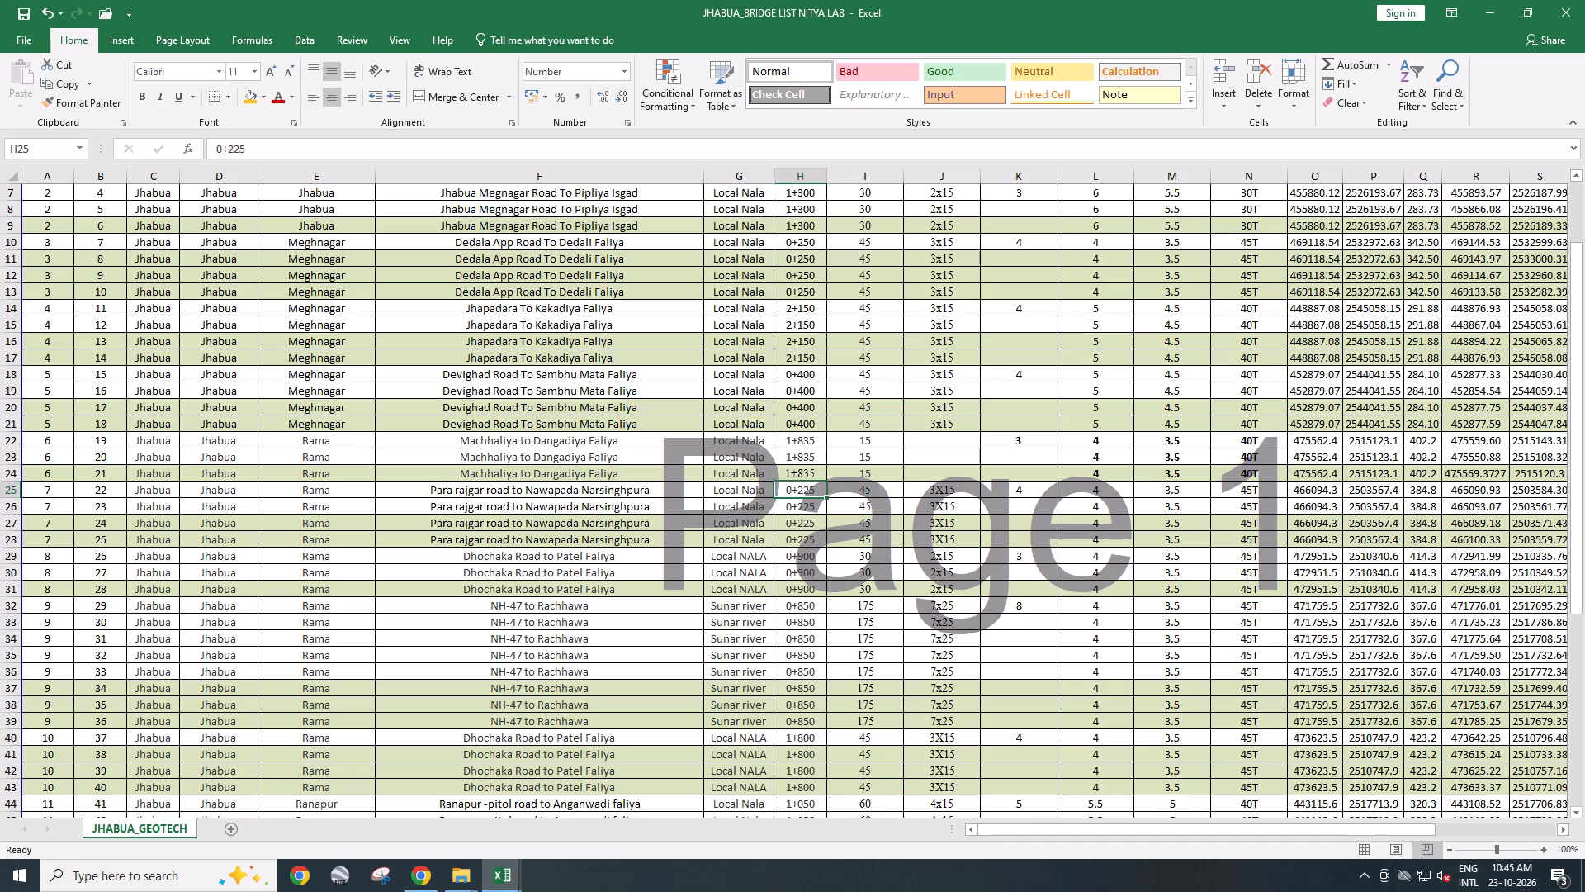
{"action": "left_click", "coordinate": [816, 557]}
{"action": "key", "text": "alt+Tab"}
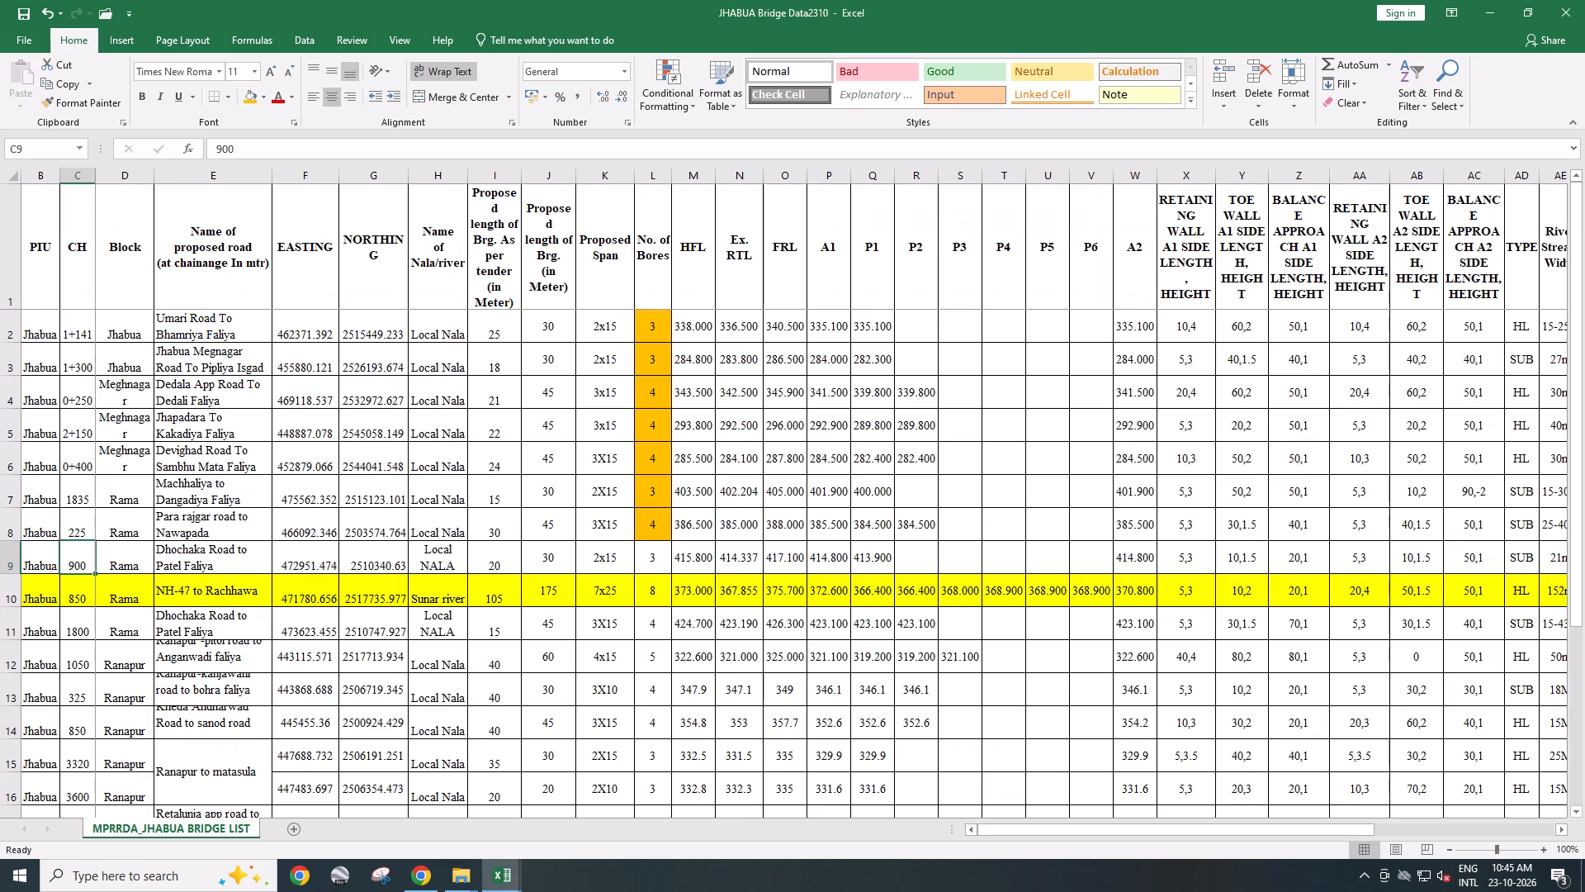
{"action": "left_click", "coordinate": [666, 554]}
{"action": "left_click", "coordinate": [255, 99]}
Check the Dhochaka Road 1+800 bridge in the NITYA LAB list, then fill No. of Bores cells L11 and L10 (NH-47 to Rachhawa) orange.
{"action": "key", "text": "alt+Tab"}
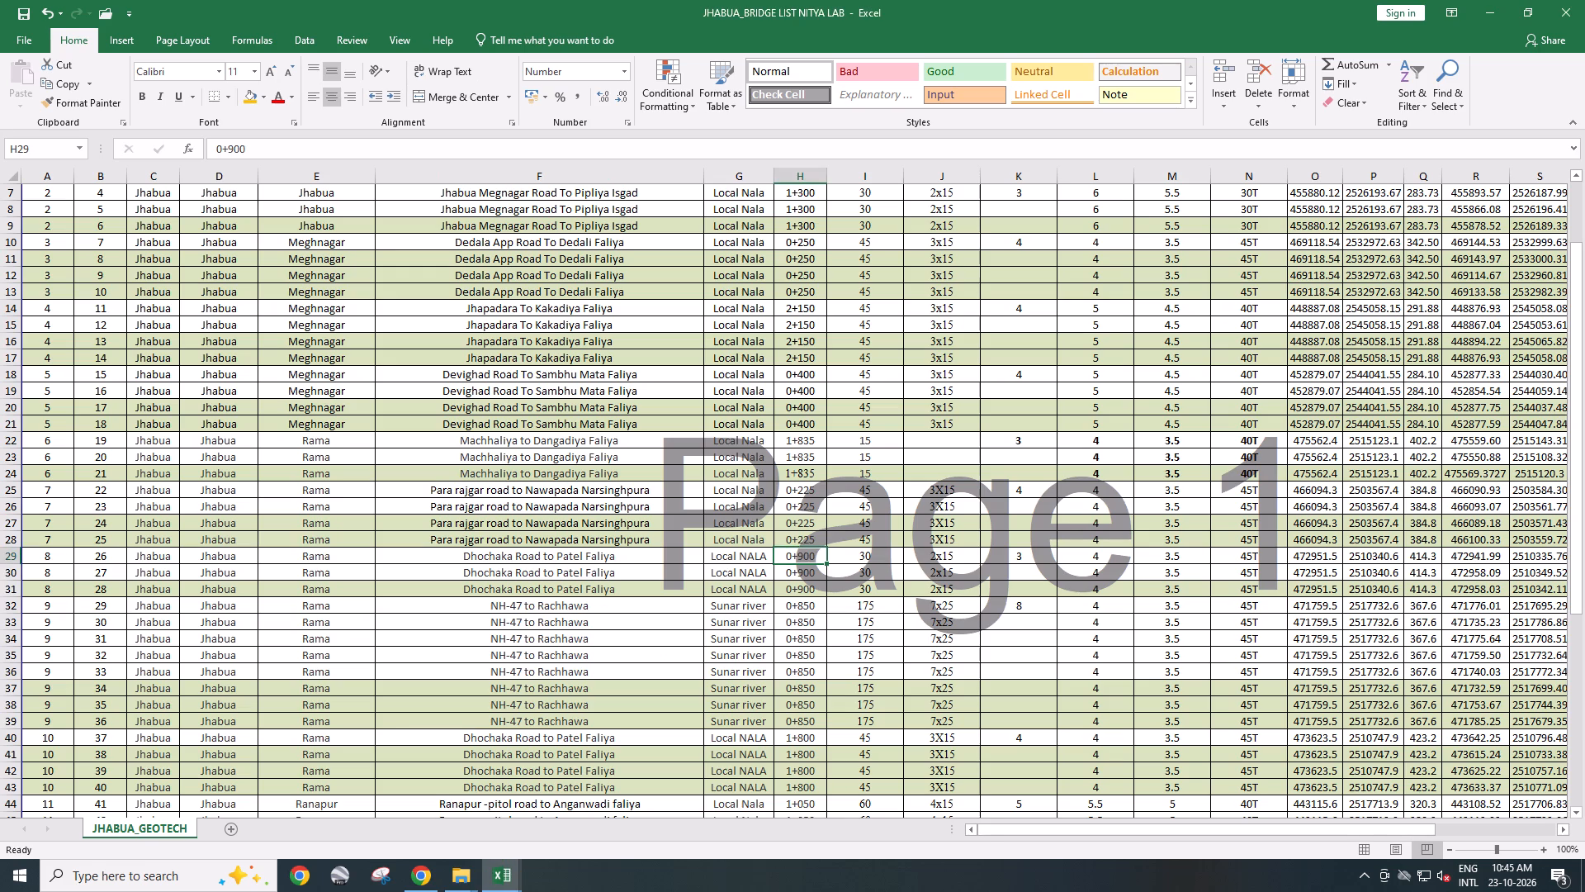
{"action": "scroll", "coordinate": [847, 637], "scroll_direction": "down", "scroll_amount": 1}
{"action": "left_click", "coordinate": [802, 691]}
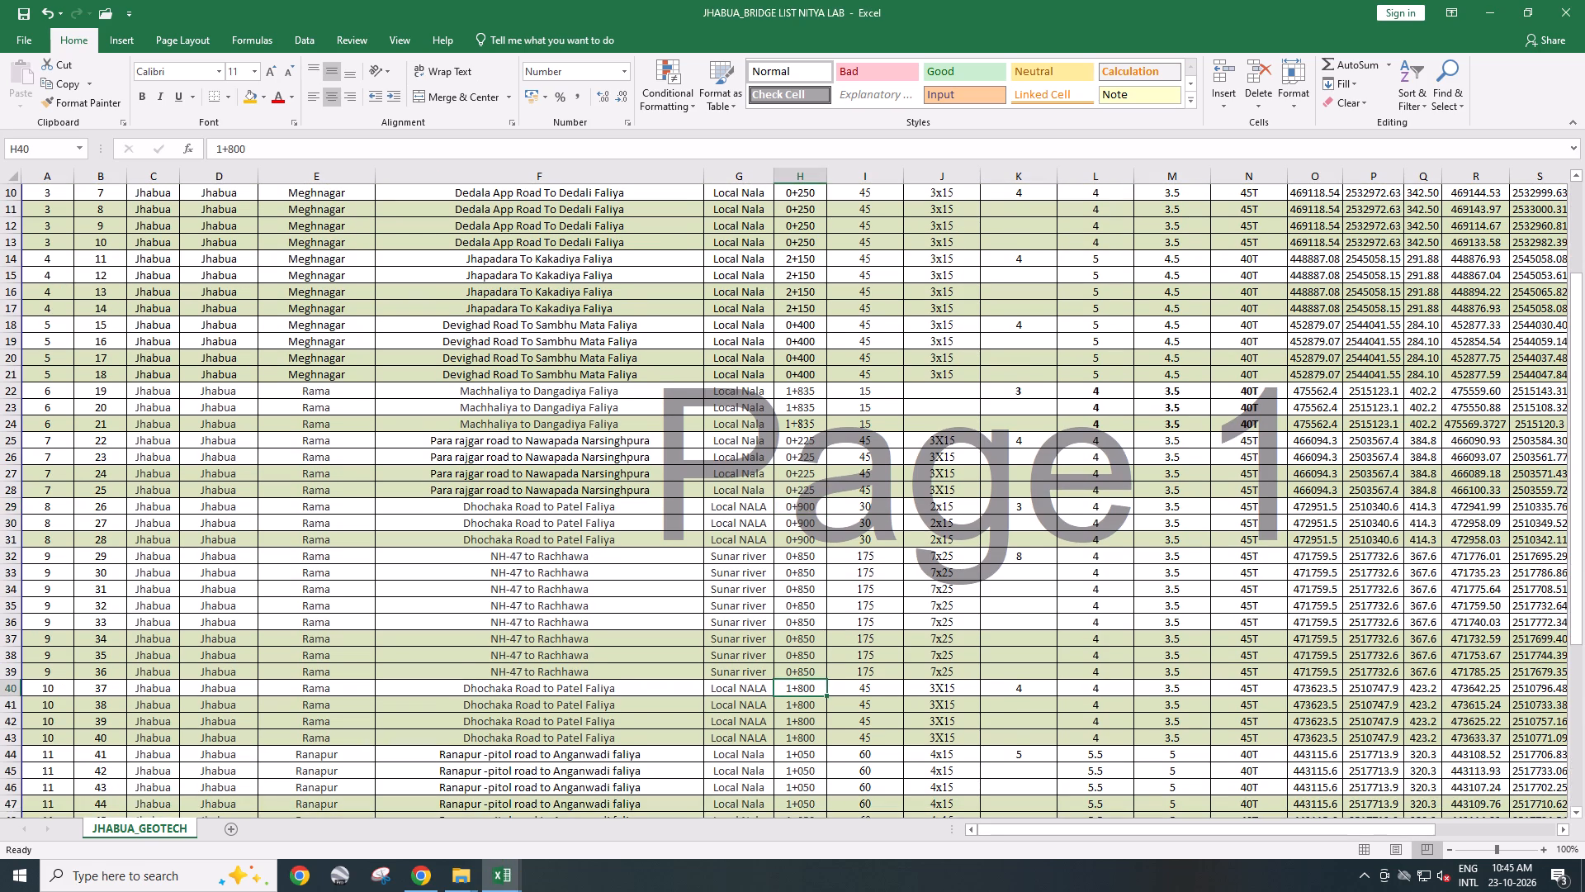
{"action": "key", "text": "alt+Tab"}
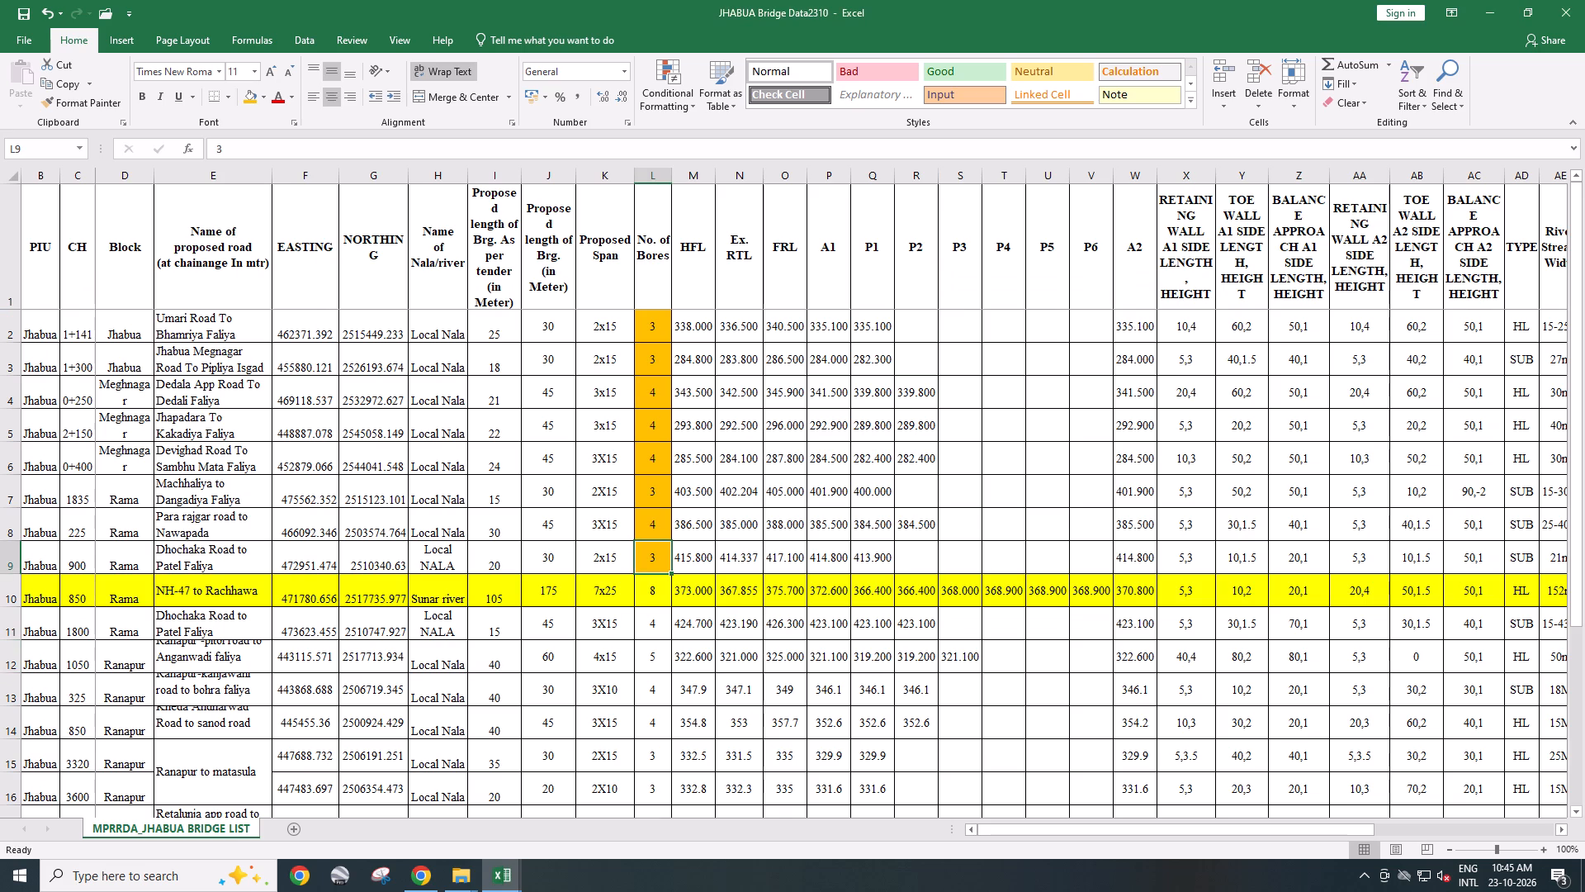
{"action": "left_click", "coordinate": [663, 625]}
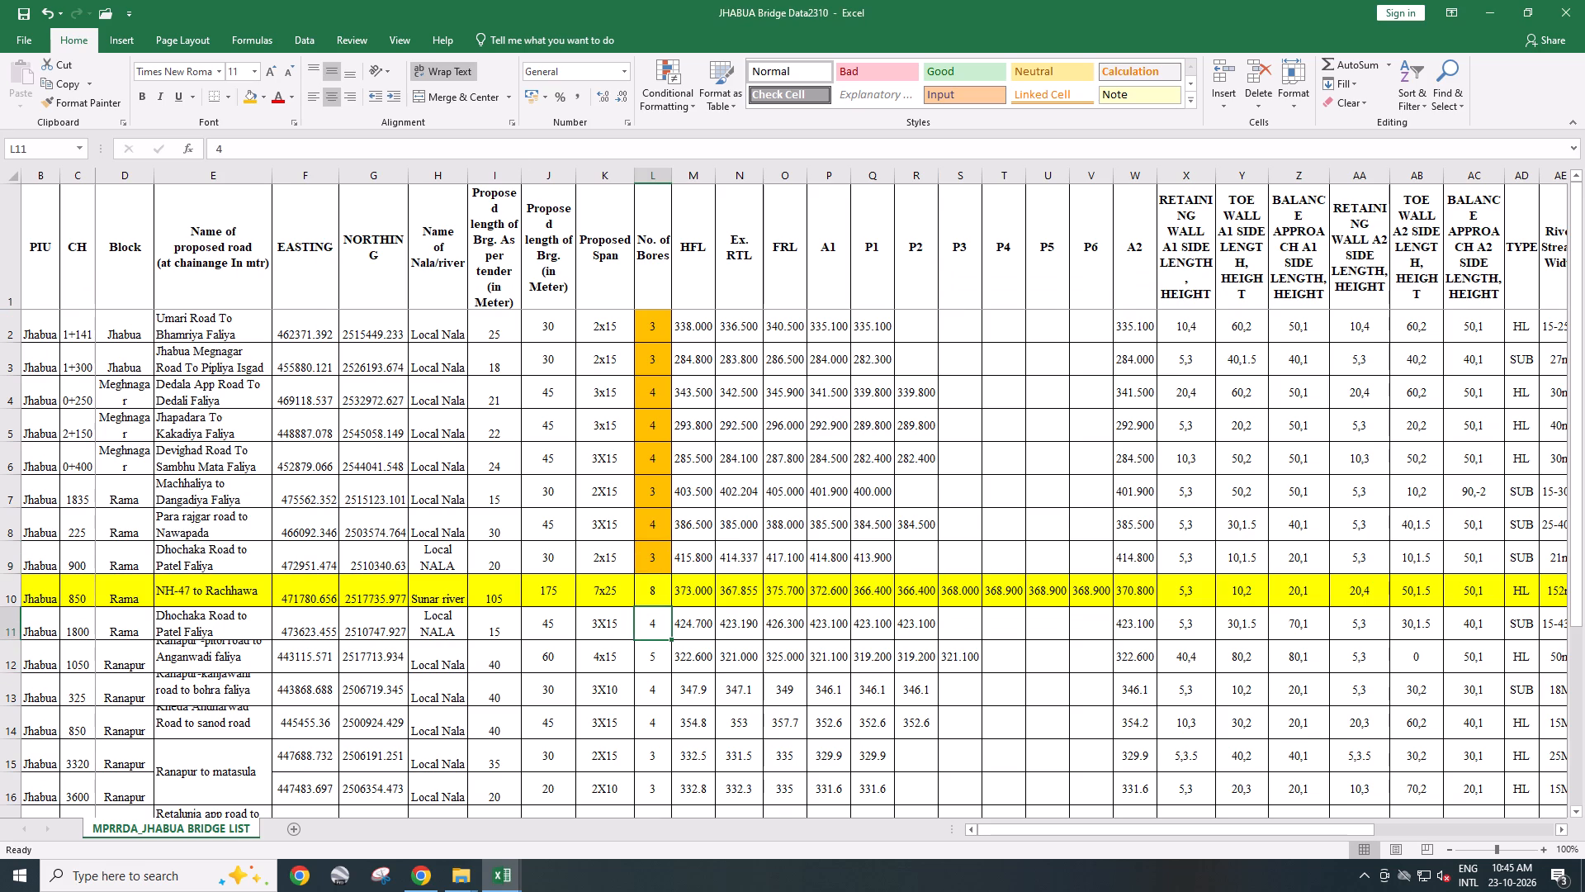
{"action": "left_click", "coordinate": [249, 100]}
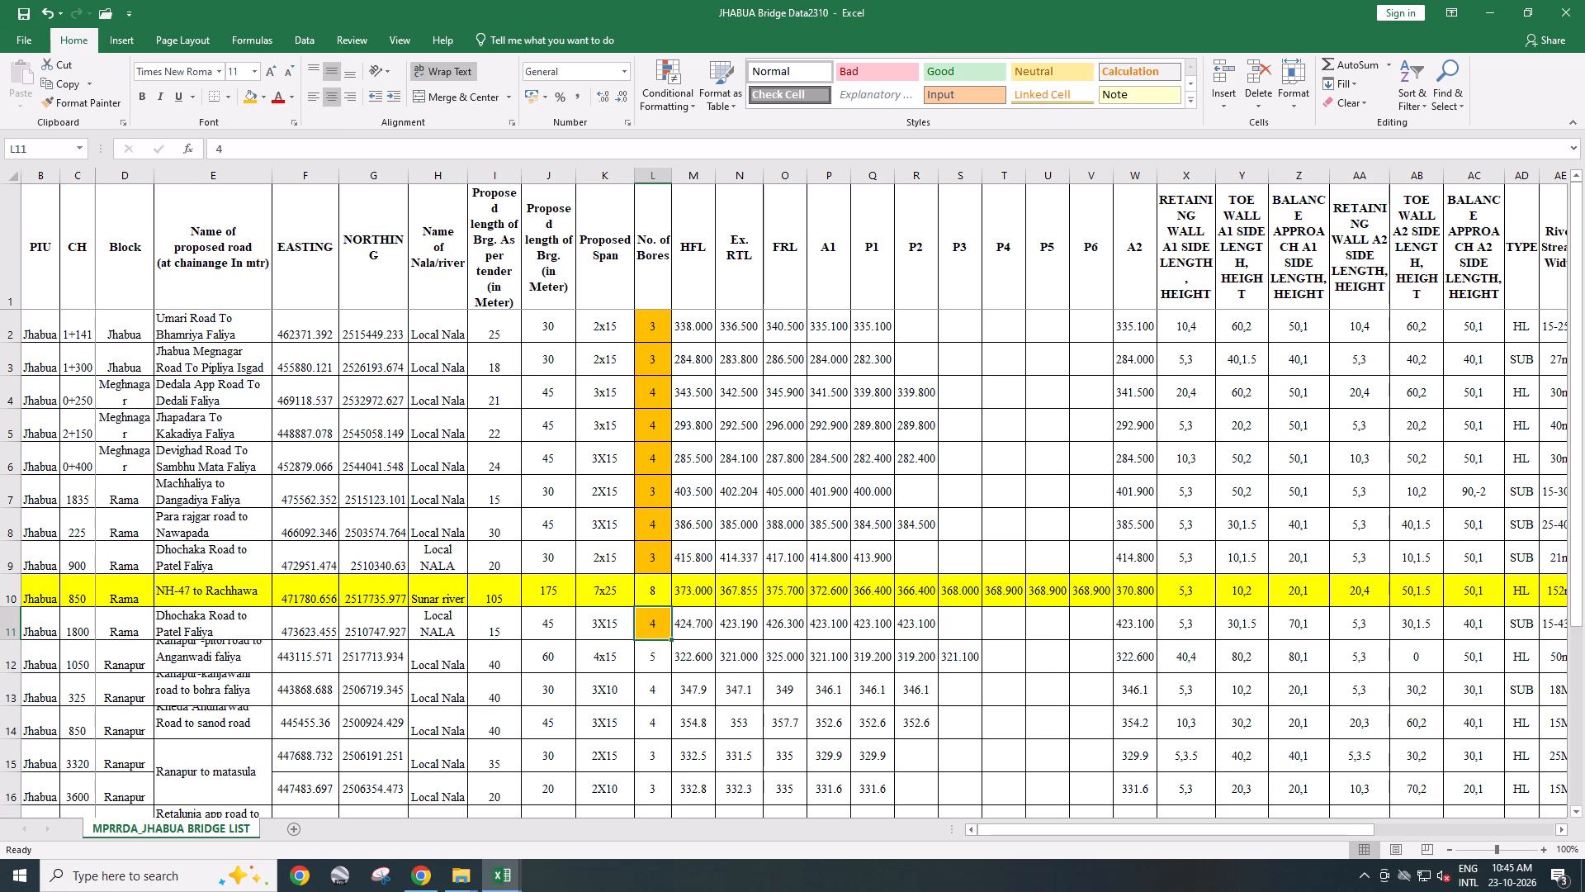
{"action": "left_click", "coordinate": [666, 585]}
{"action": "left_click", "coordinate": [248, 102]}
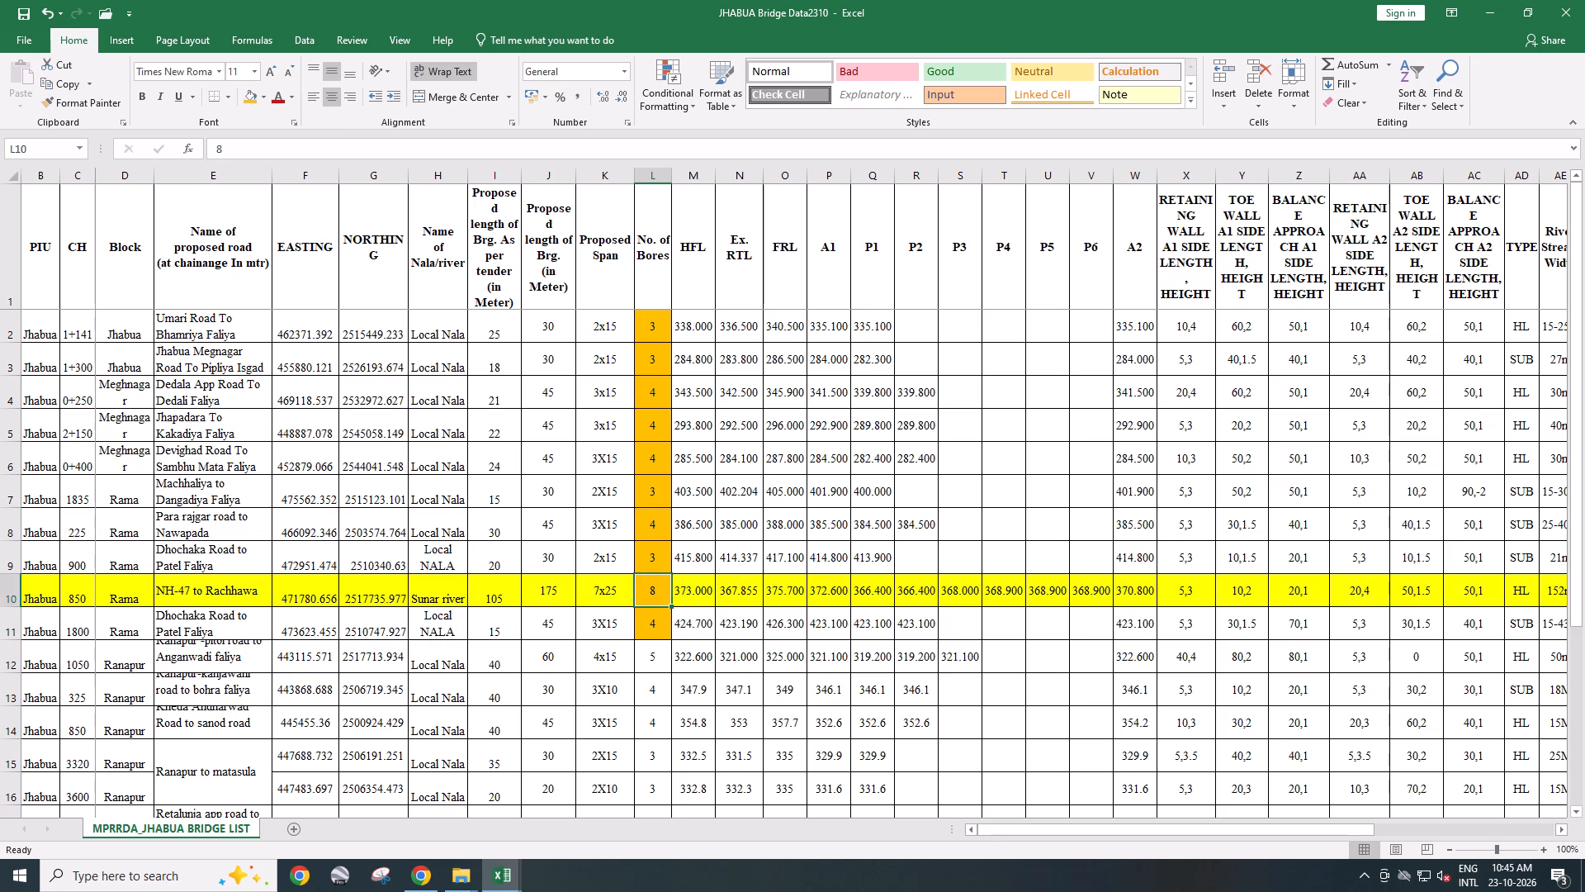
{"action": "scroll", "coordinate": [661, 619], "scroll_direction": "down", "scroll_amount": 2}
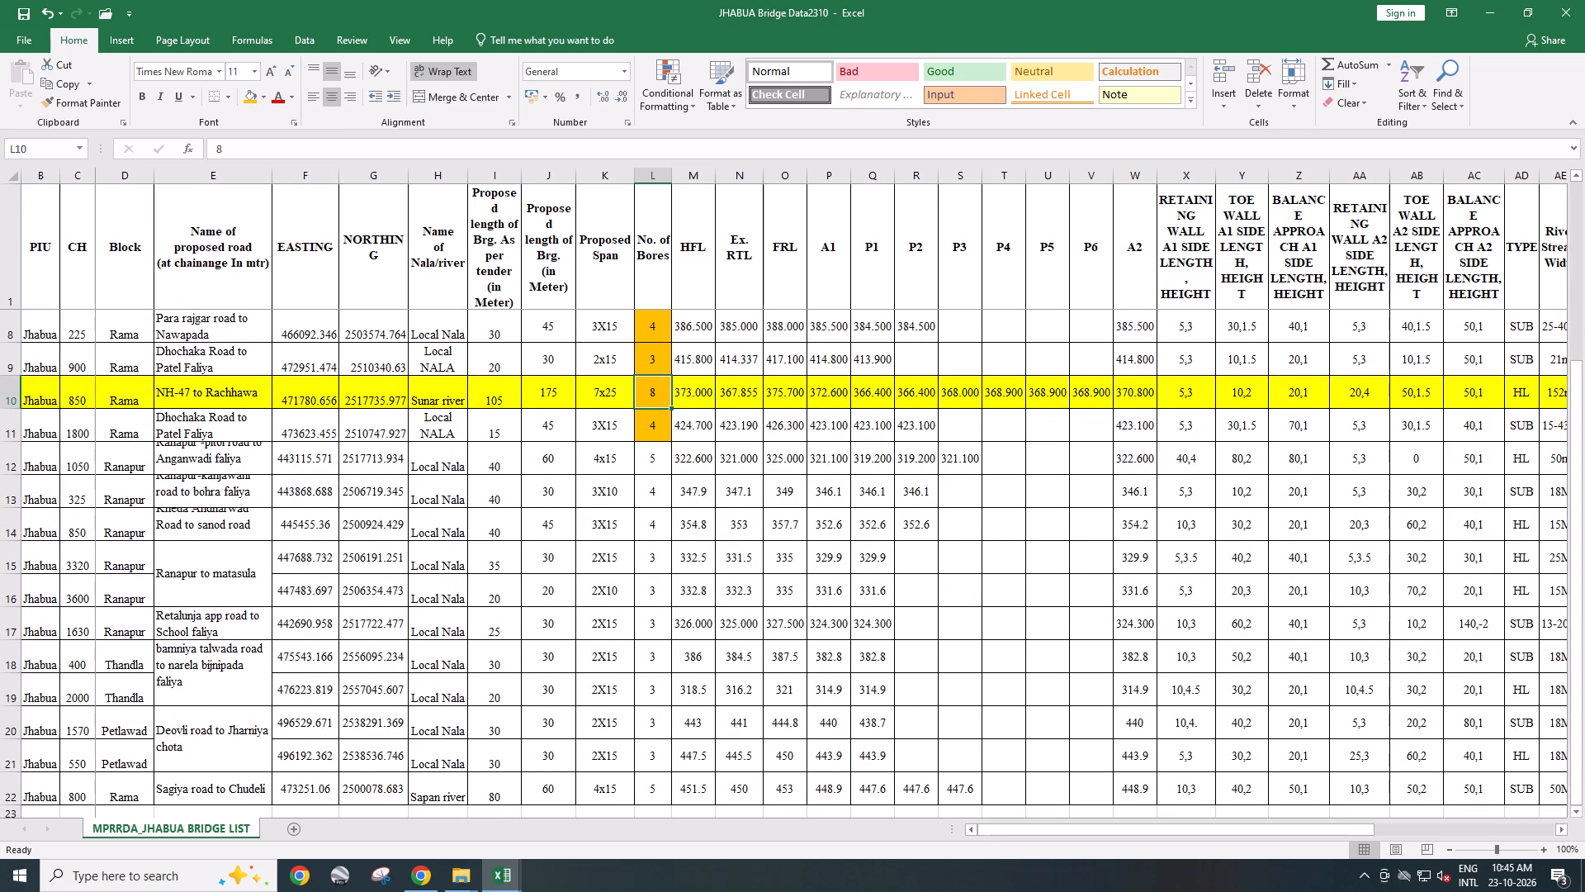
Compare the remaining chainages from row 12 down with the NITYA LAB list and fill Ranapur-pitol road's No. of Bores cell L12 orange.
{"action": "key", "text": "alt+Tab"}
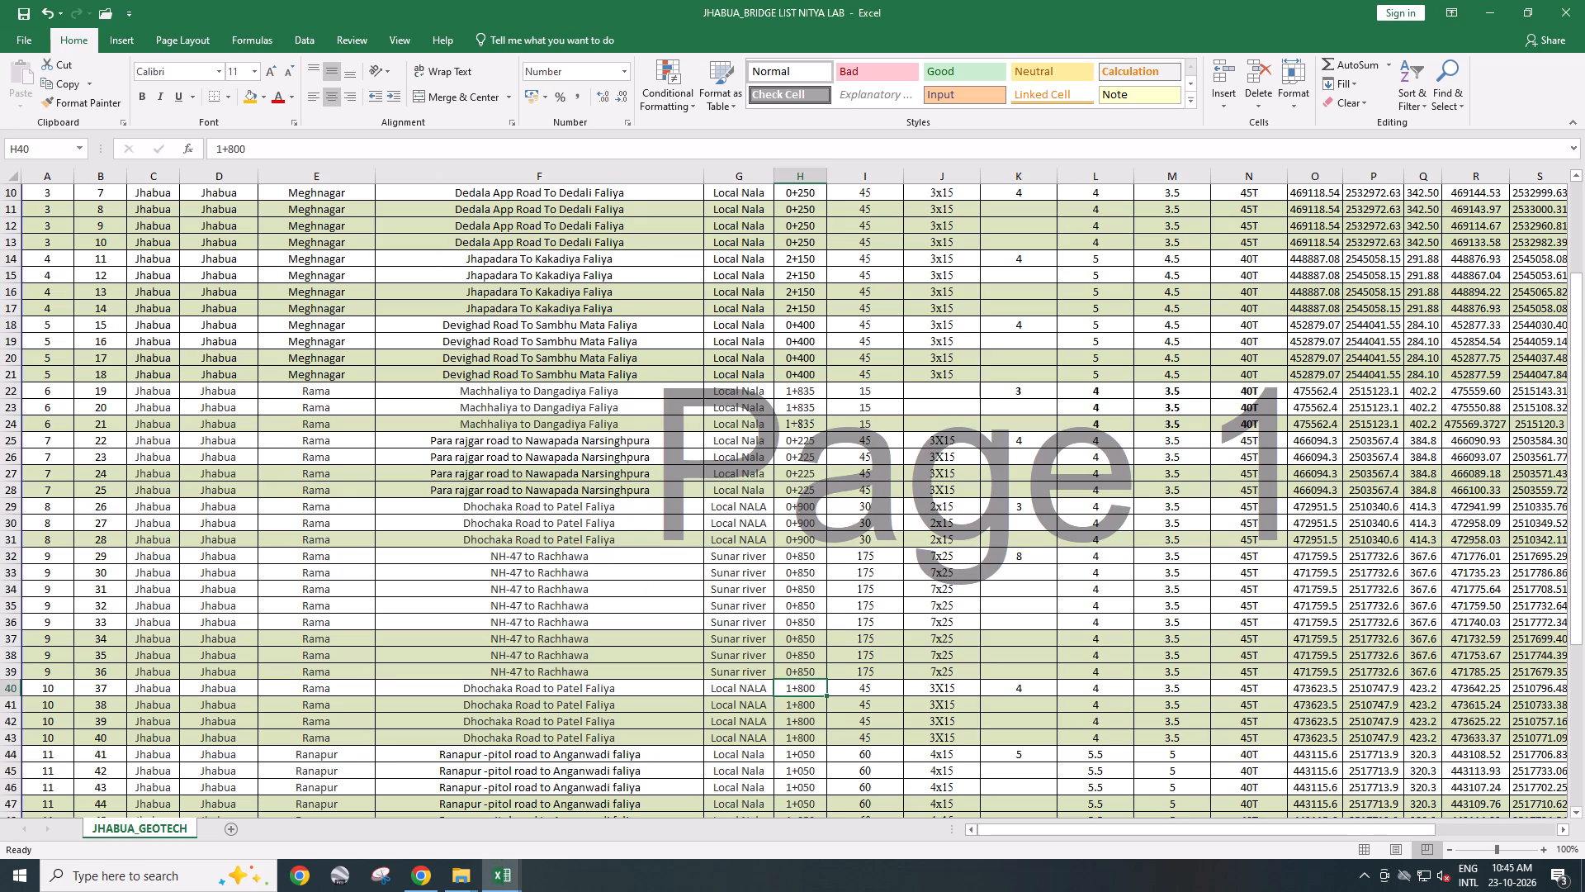
{"action": "scroll", "coordinate": [857, 652], "scroll_direction": "down", "scroll_amount": 1}
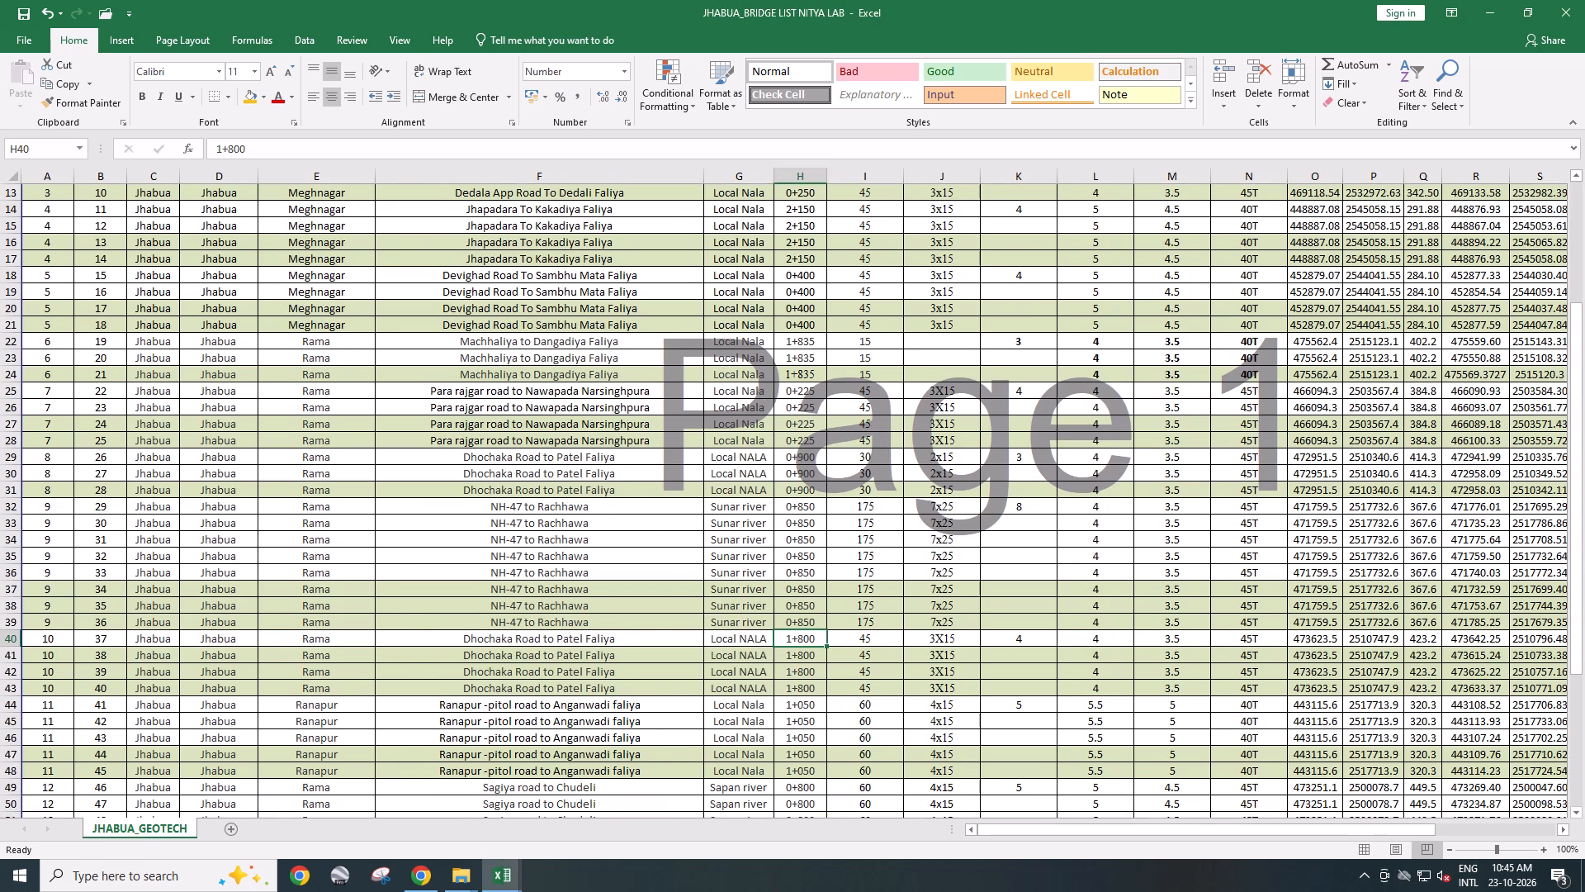
{"action": "key", "text": "alt+Tab"}
{"action": "scroll", "coordinate": [106, 484], "scroll_direction": "down", "scroll_amount": 1}
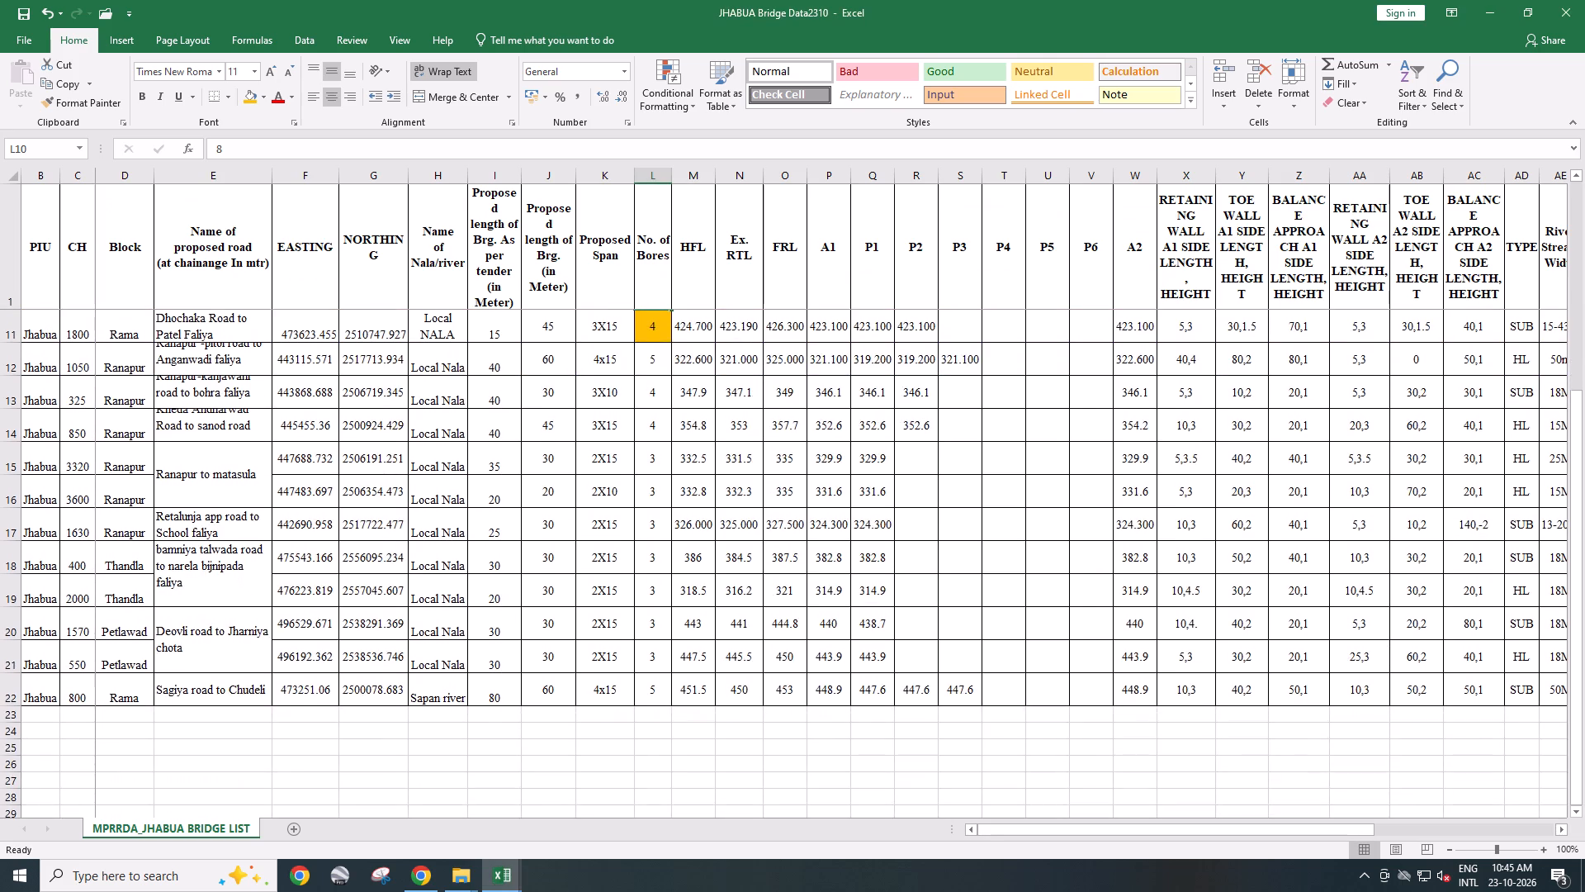
{"action": "scroll", "coordinate": [121, 403], "scroll_direction": "up", "scroll_amount": 1}
{"action": "scroll", "coordinate": [115, 418], "scroll_direction": "down", "scroll_amount": 1}
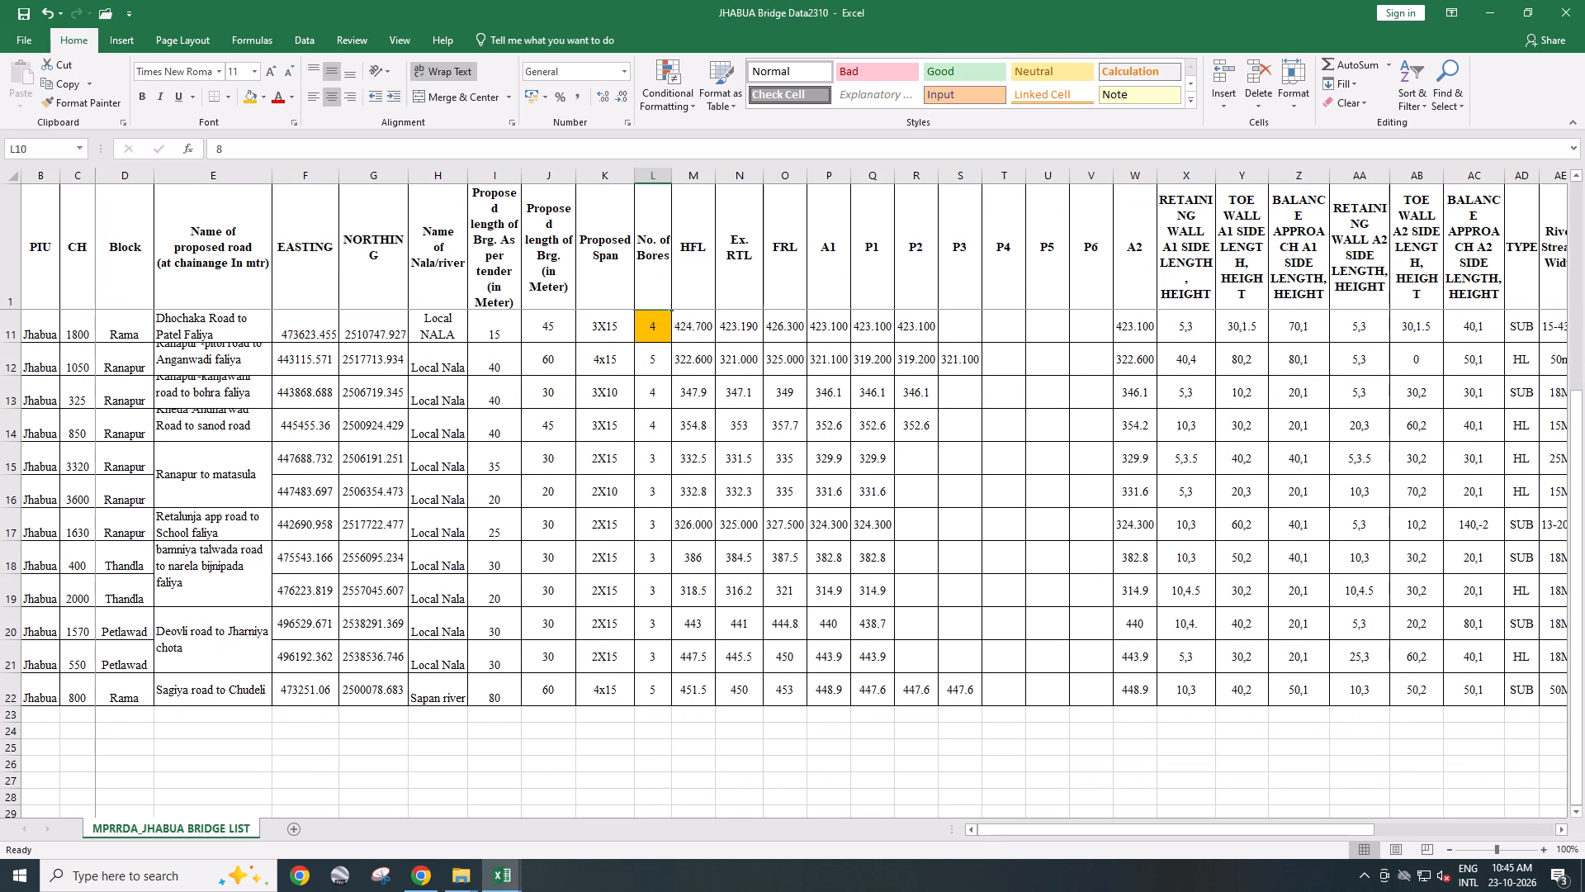
{"action": "left_click_drag", "start_coordinate": [81, 361], "coordinate": [91, 690]}
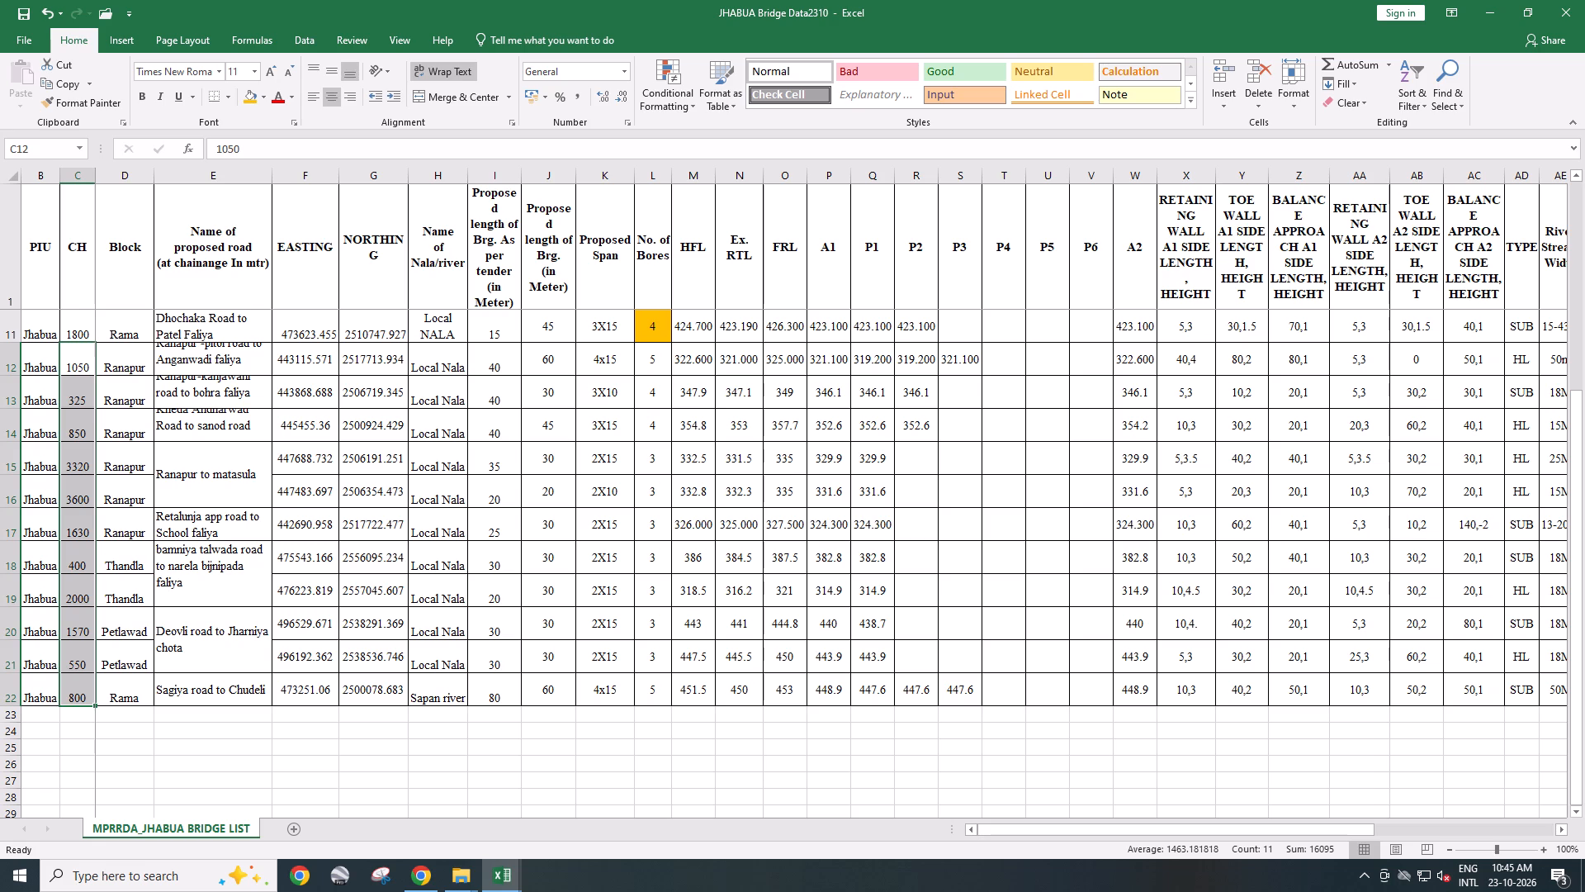
{"action": "key", "text": "alt+Tab"}
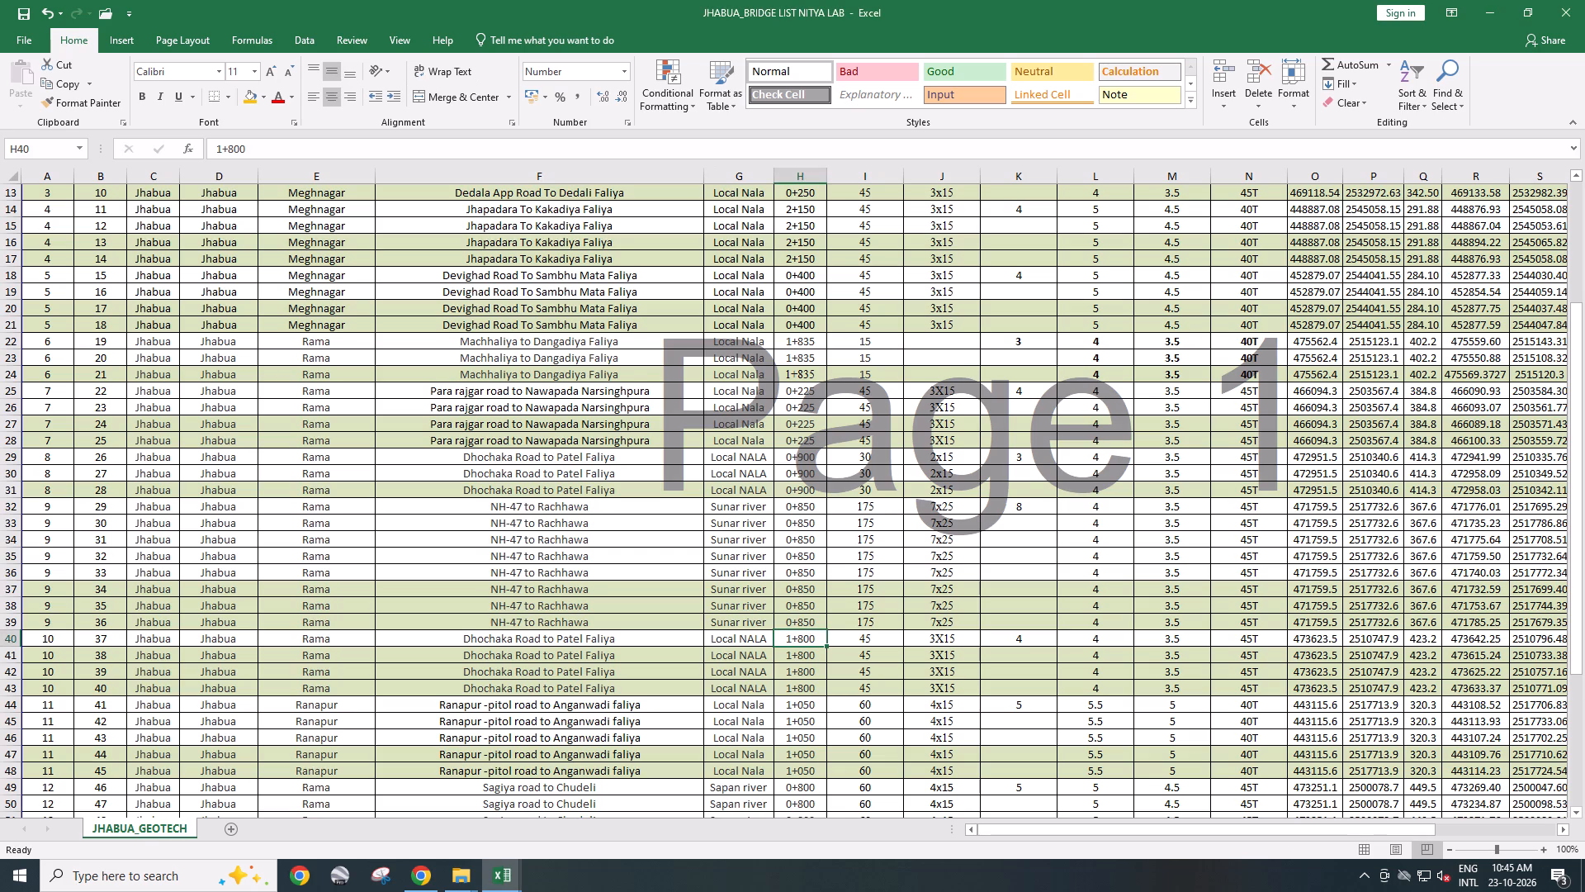
{"action": "scroll", "coordinate": [692, 500], "scroll_direction": "down", "scroll_amount": 4}
{"action": "key", "text": "alt+Tab"}
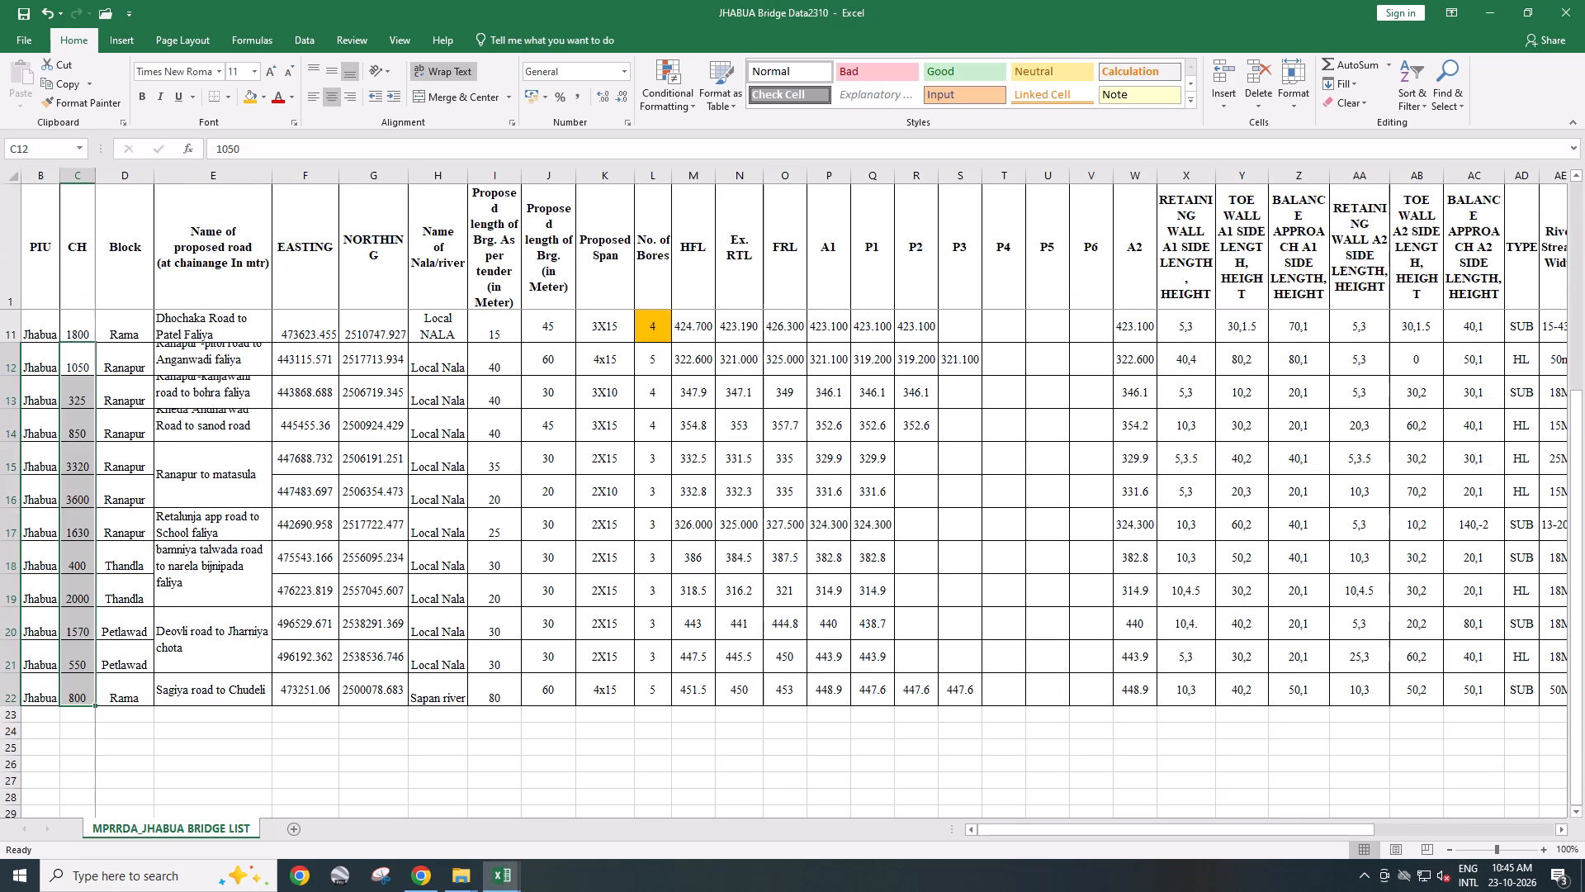
{"action": "left_click", "coordinate": [646, 368]}
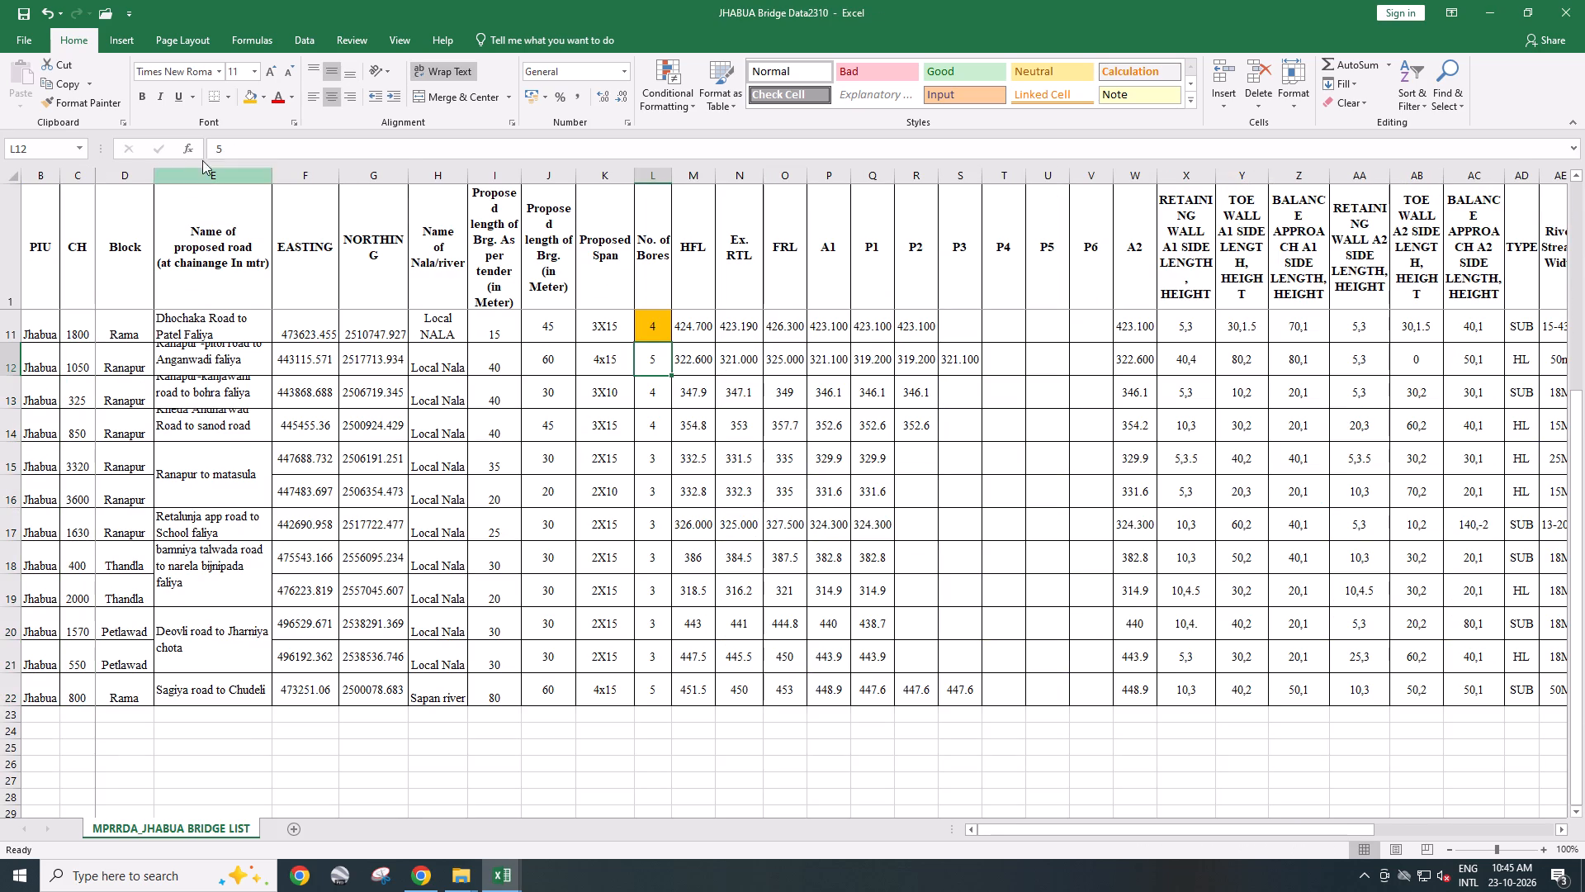
{"action": "left_click", "coordinate": [249, 91]}
Match Sagiya road to Chudeli and Ranapur to matasula (chainage 3600) with the NITYA LAB list and fill cells L22 and L16 orange.
{"action": "key", "text": "alt+Tab"}
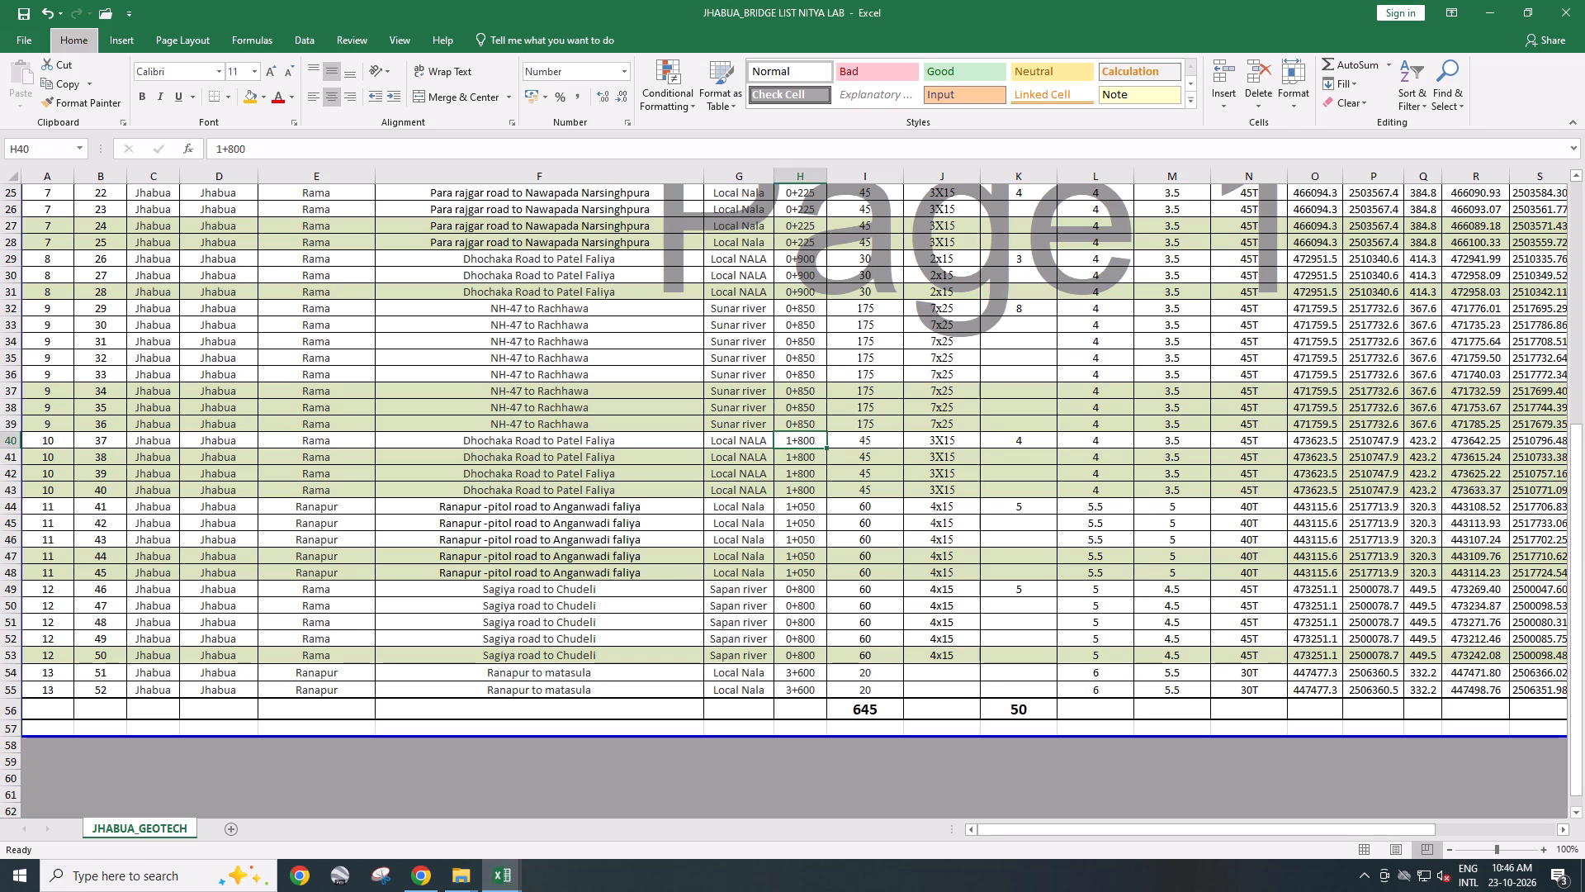
{"action": "key", "text": "alt+Tab"}
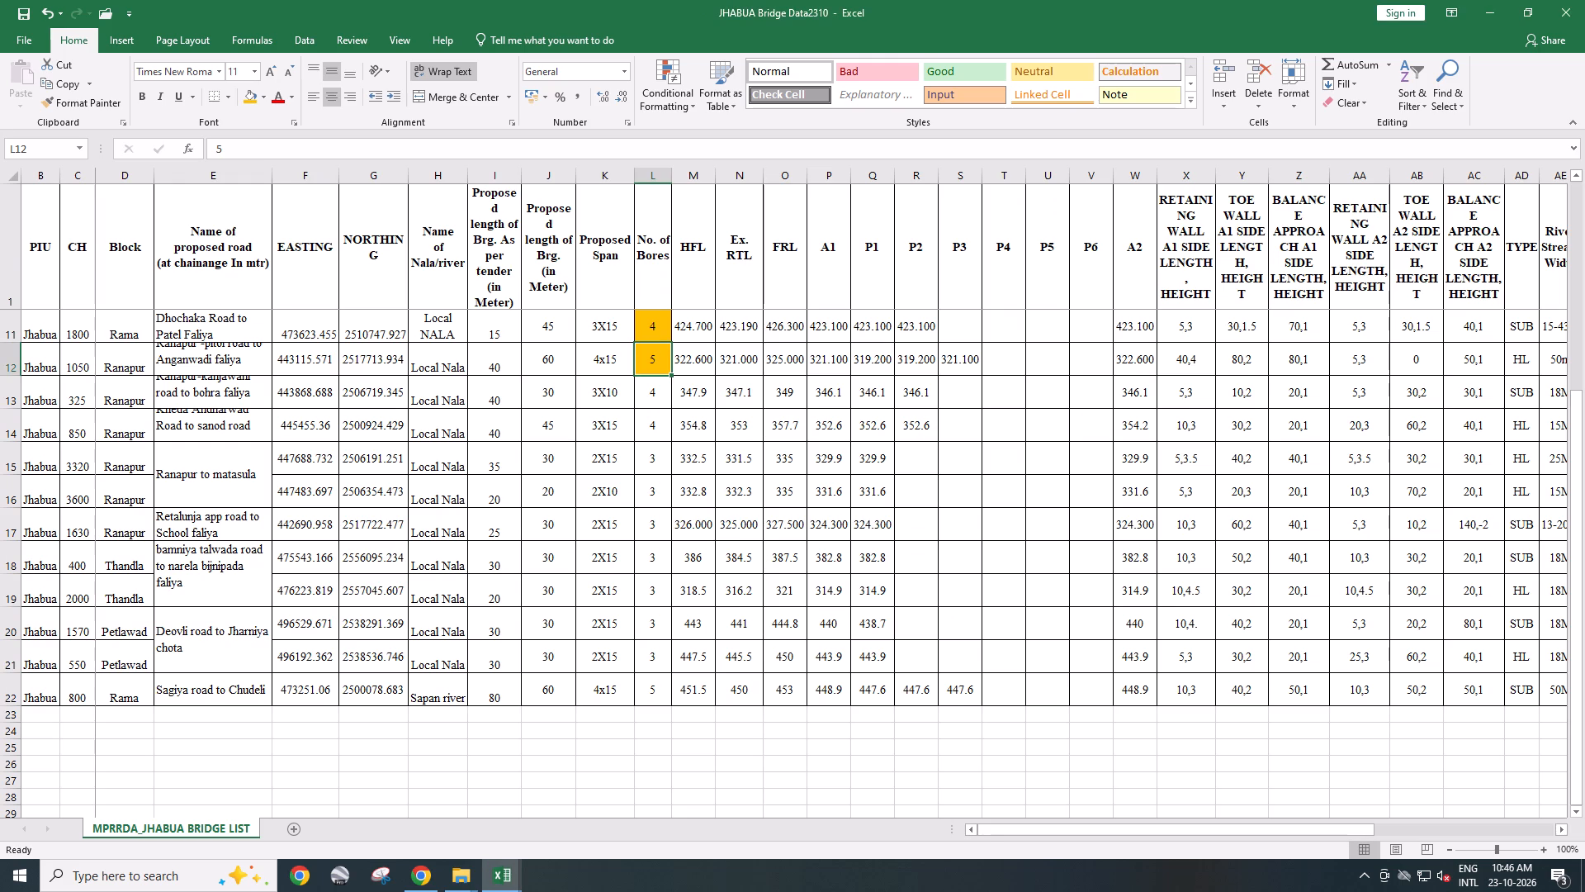
{"action": "left_click", "coordinate": [645, 694]}
{"action": "left_click", "coordinate": [249, 101]}
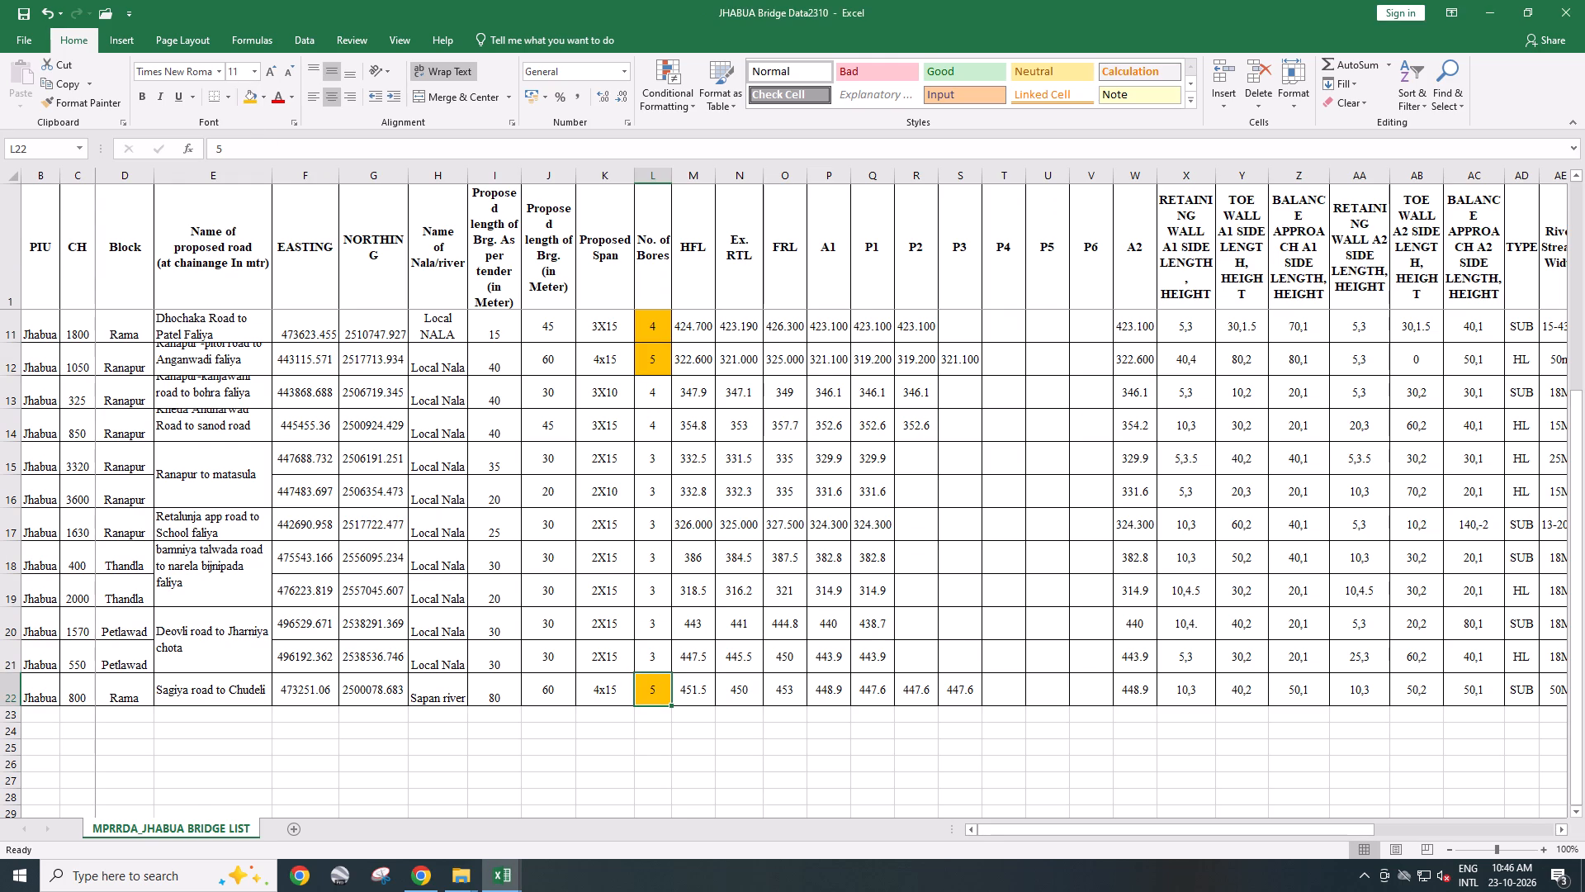
{"action": "key", "text": "alt+Tab"}
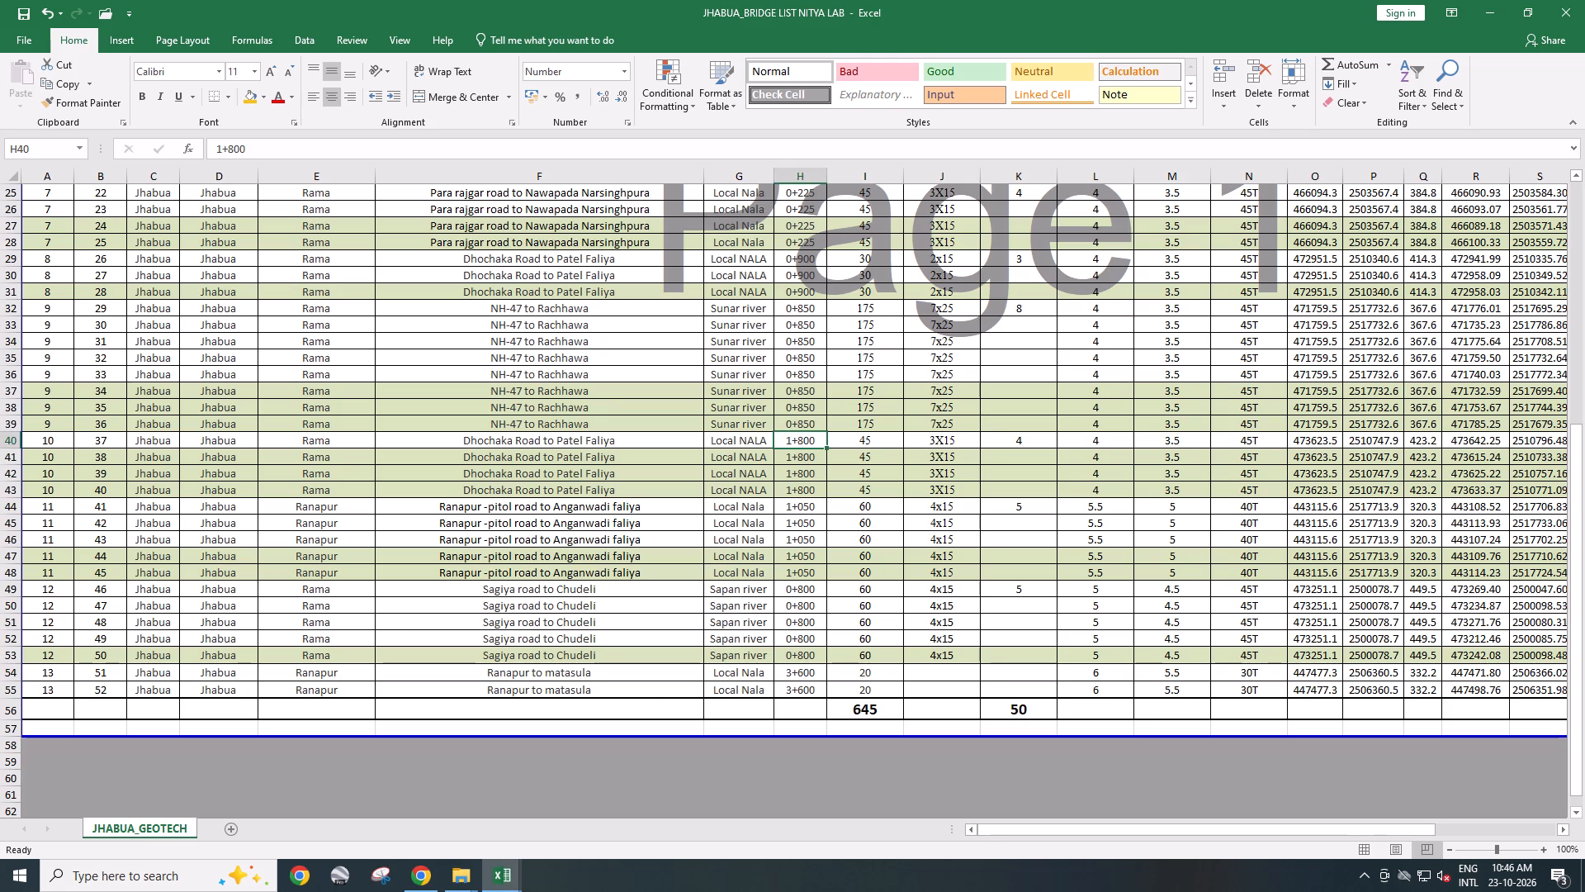
{"action": "key", "text": "alt+Tab"}
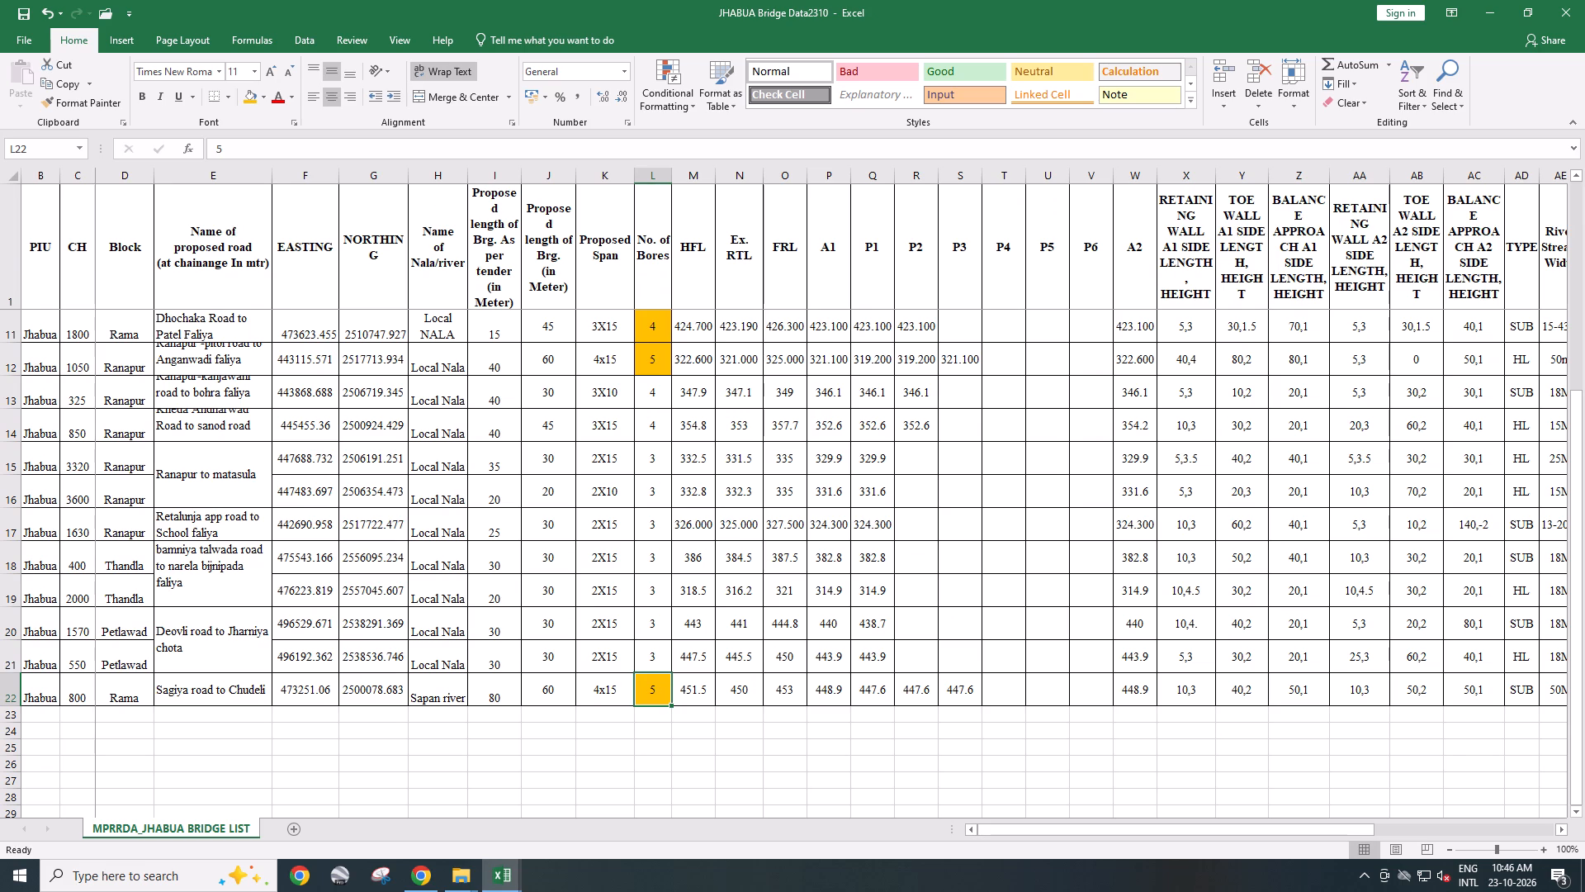
{"action": "left_click", "coordinate": [650, 496]}
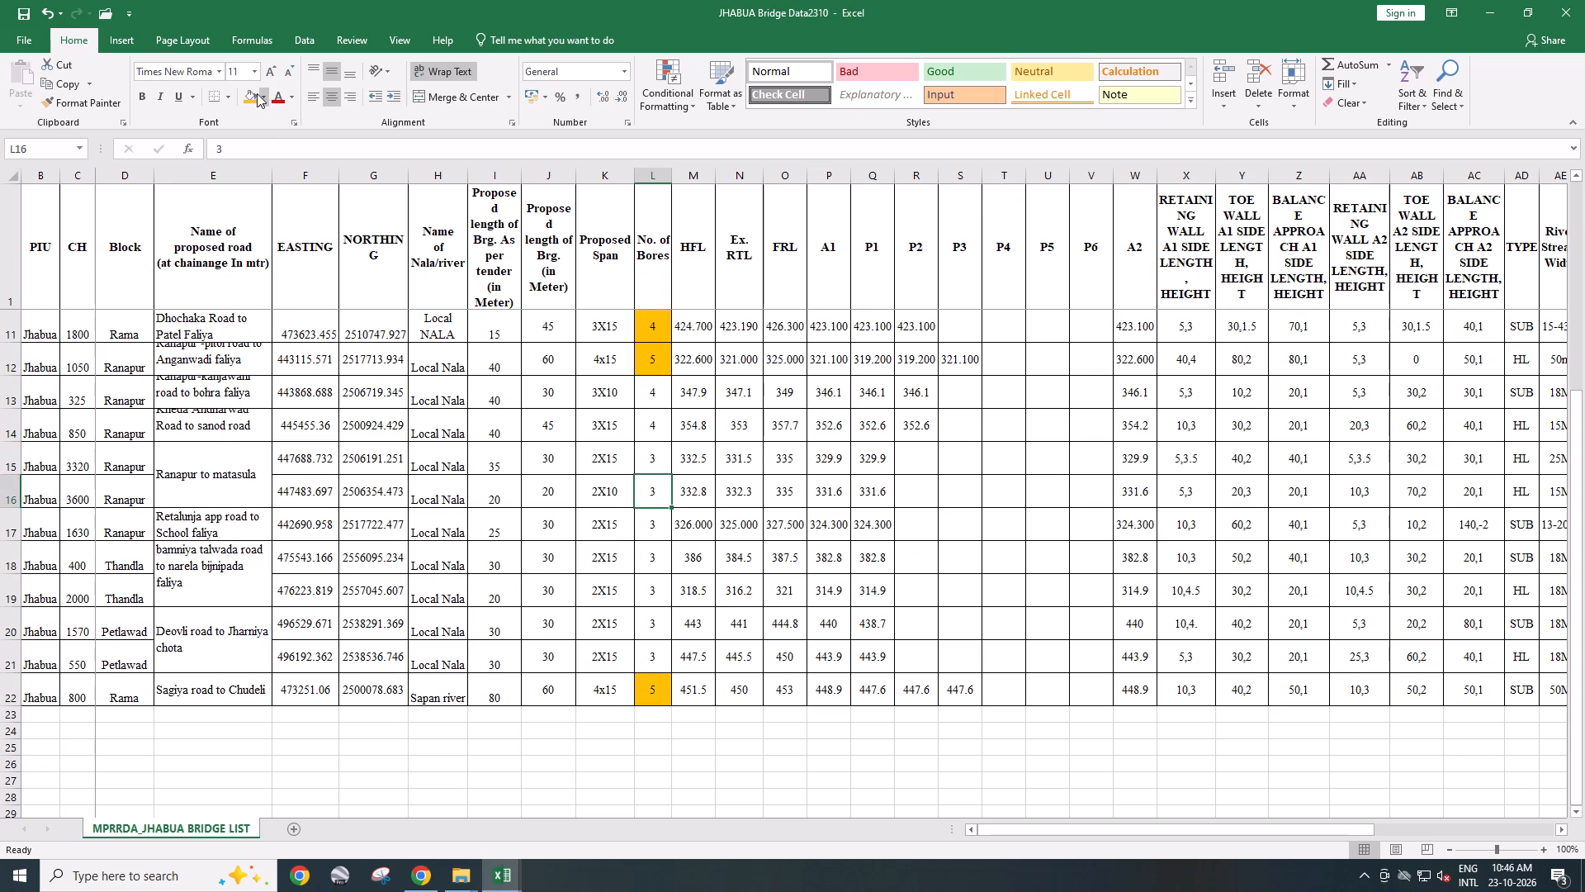
{"action": "left_click", "coordinate": [253, 93]}
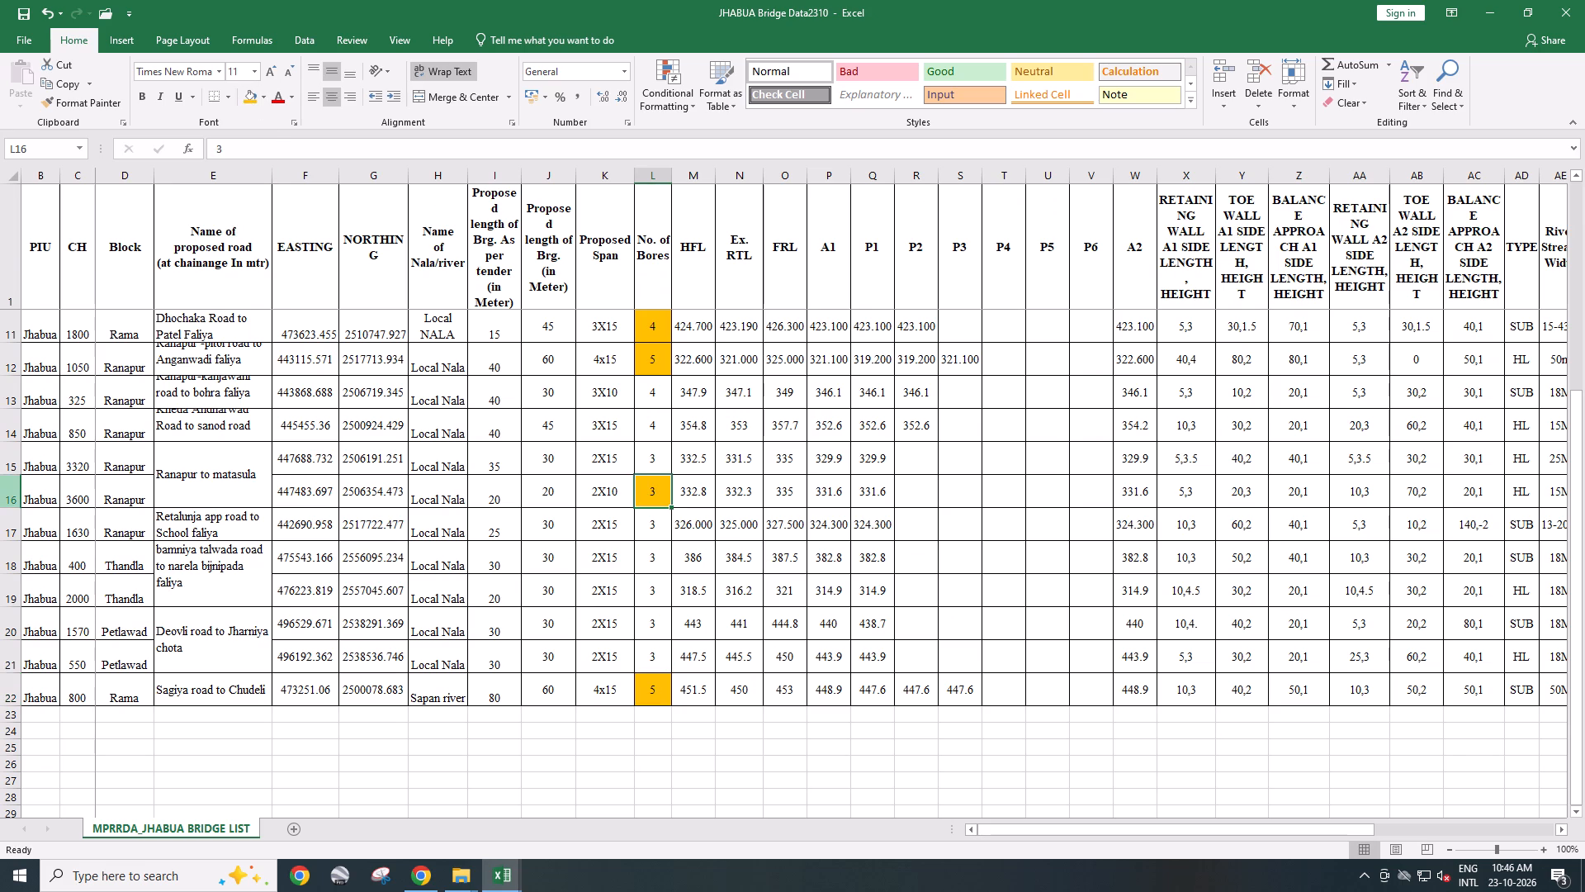
{"action": "left_click", "coordinate": [0, 491]}
Check the last rows of the NITYA LAB list for remaining bridges and return to the JHABUA Bridge Data2310 workbook.
{"action": "key", "text": "alt+Tab"}
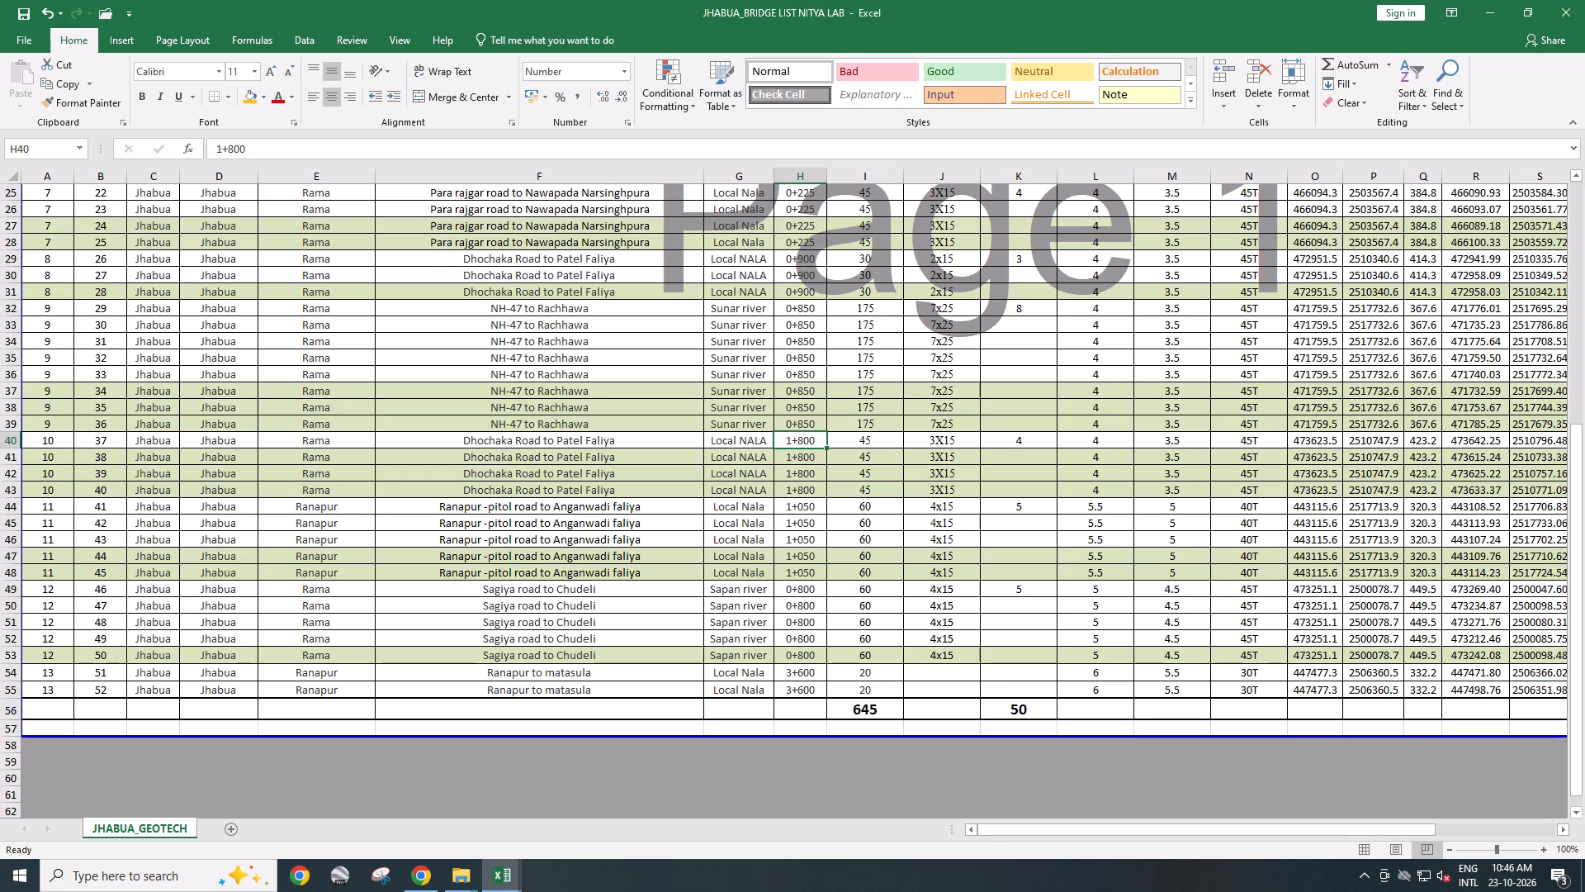
{"action": "scroll", "coordinate": [784, 595], "scroll_direction": "down", "scroll_amount": 1}
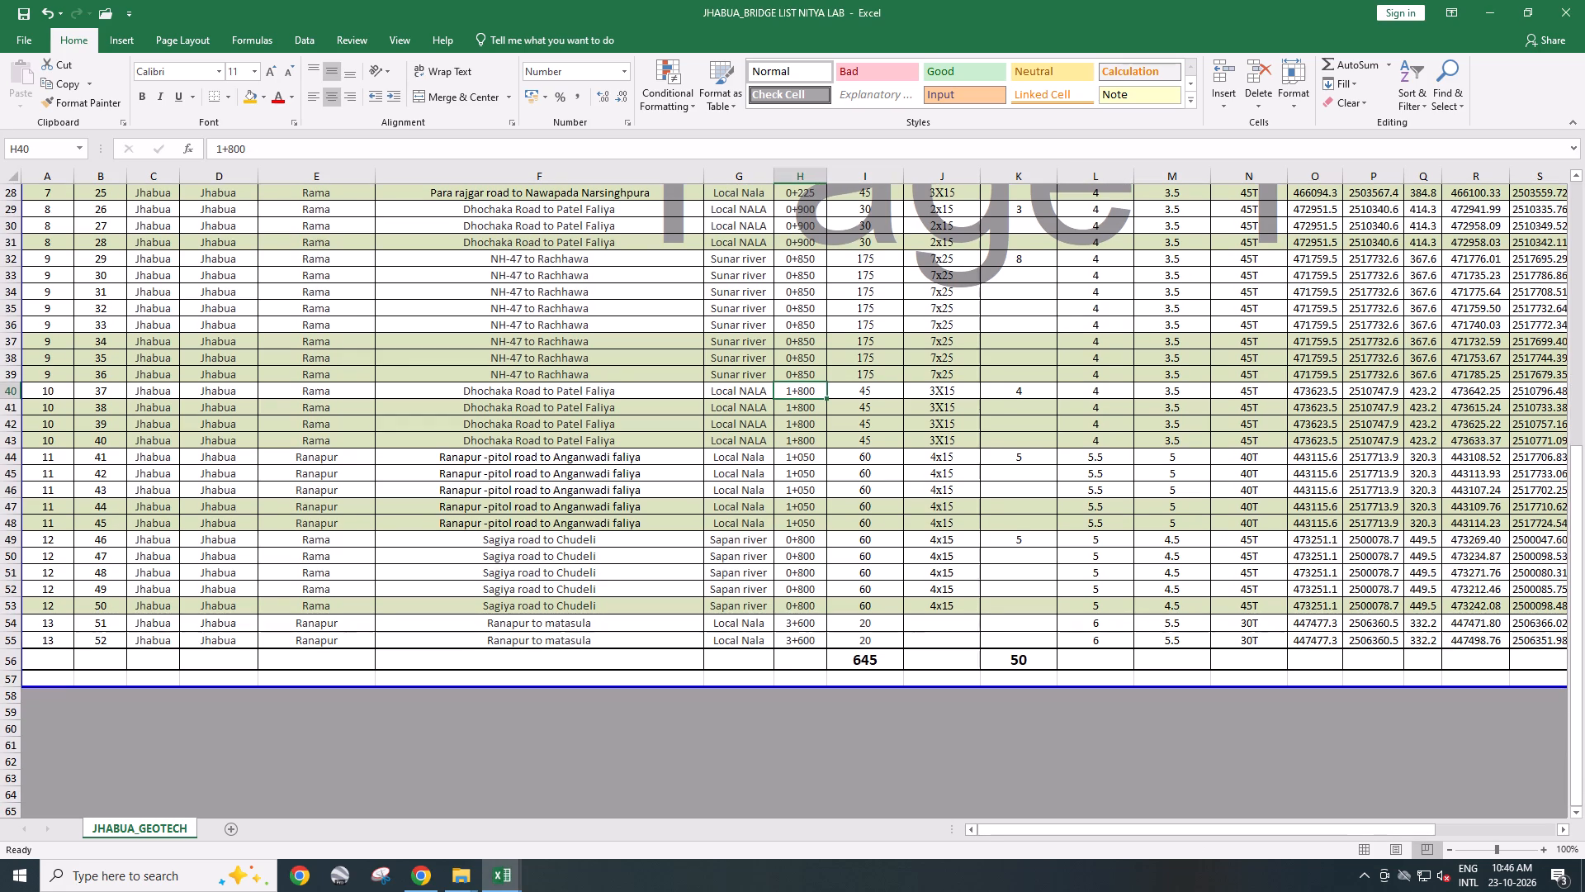
{"action": "left_click", "coordinate": [500, 884]}
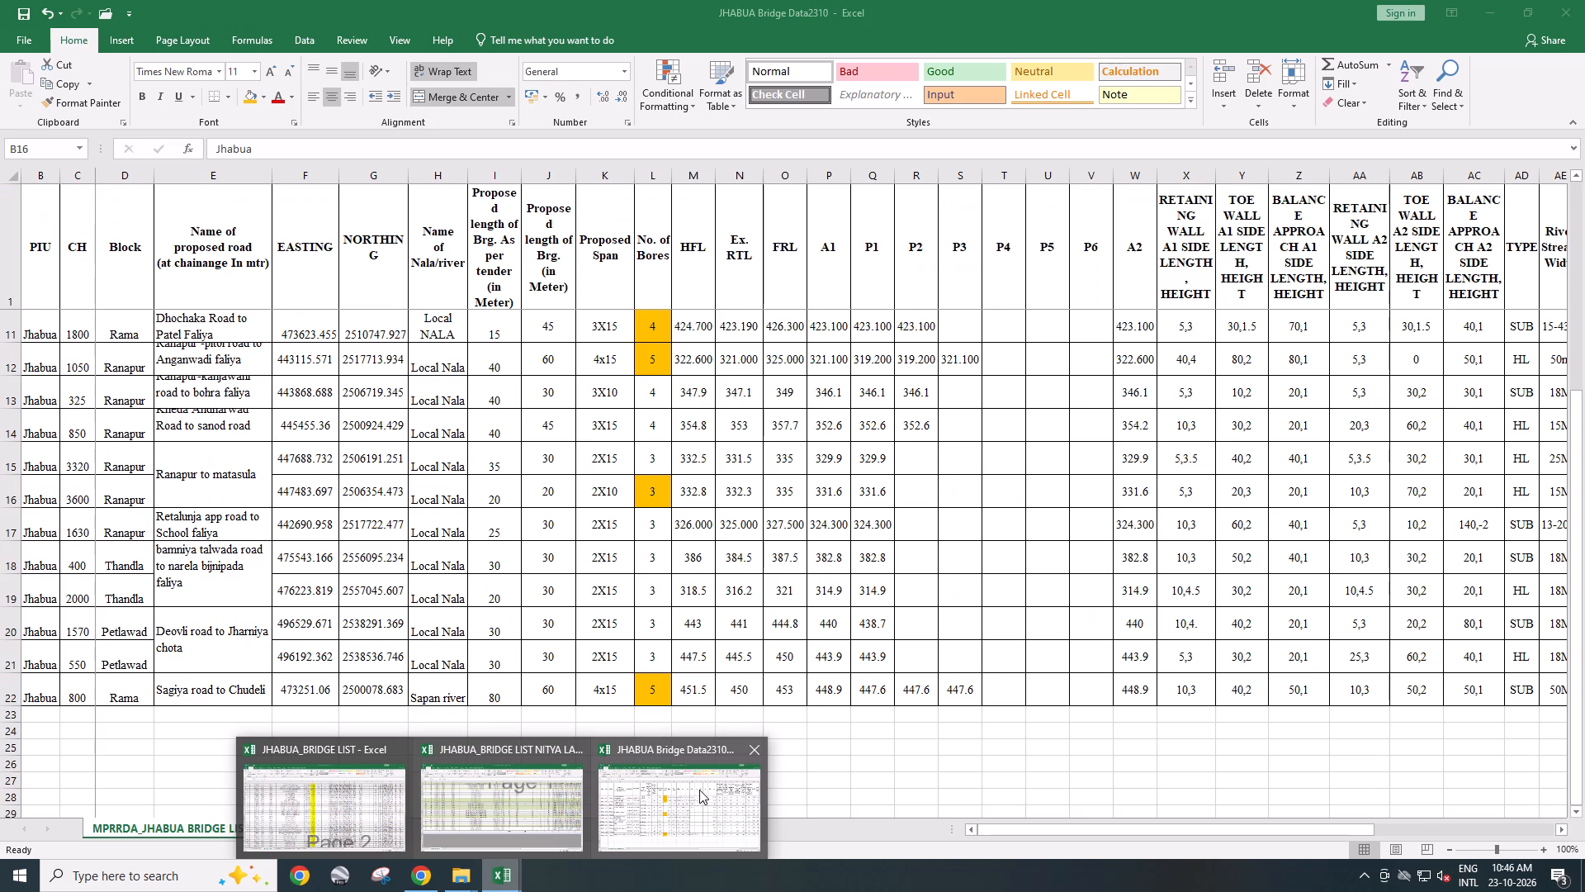
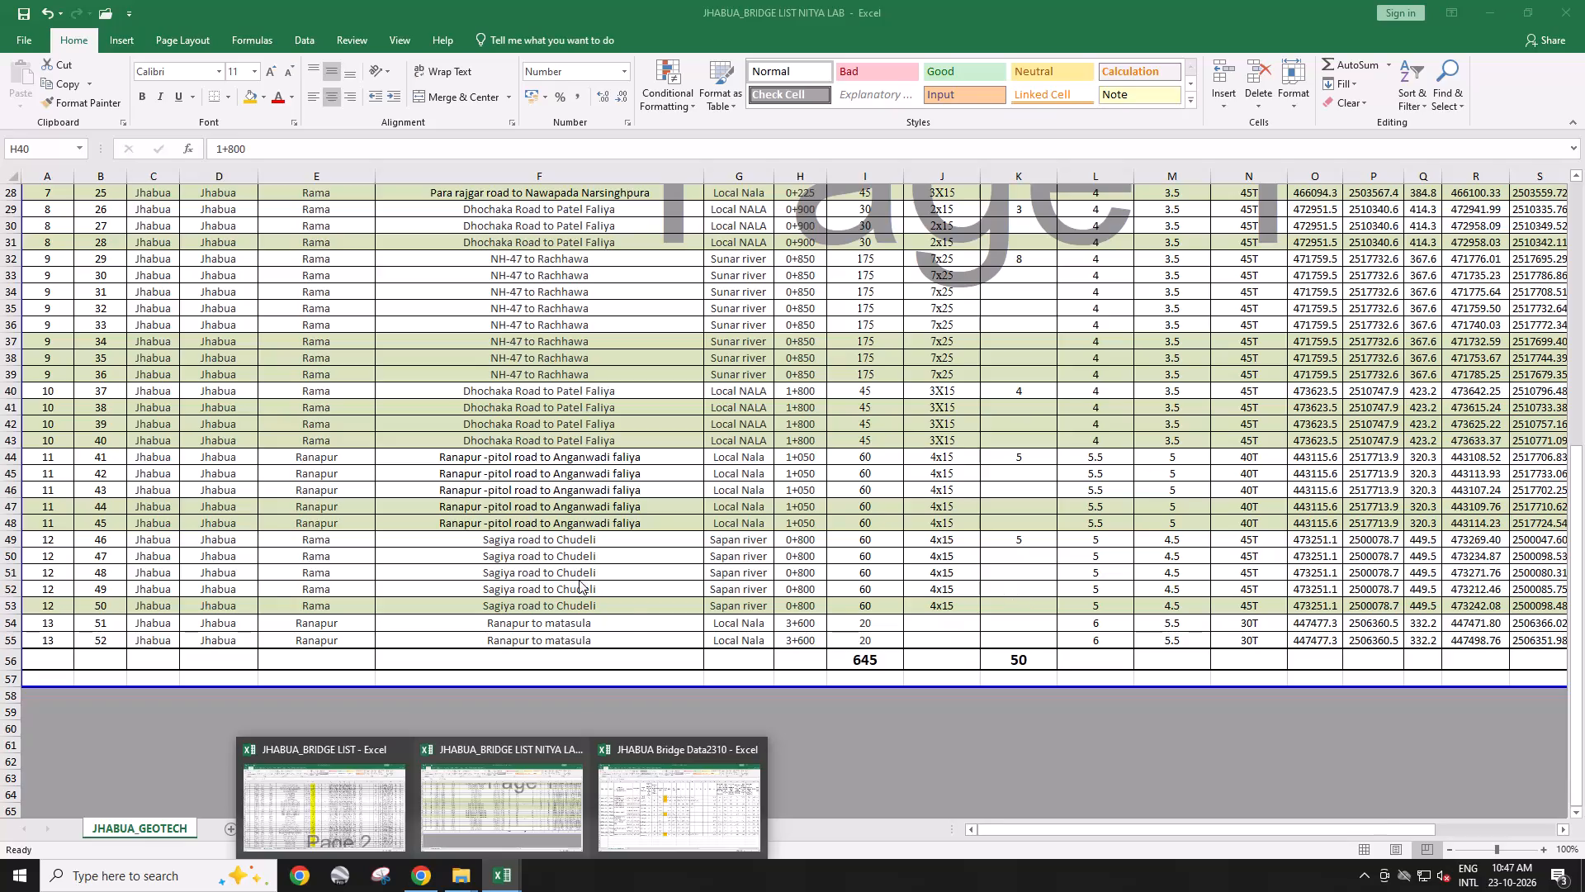
Insert 18 blank rows at row 56 of the NITYA LAB list, between the Ranapur to matasula rows and the totals.
{"action": "left_click", "coordinate": [59, 667]}
{"action": "left_click", "coordinate": [18, 659]}
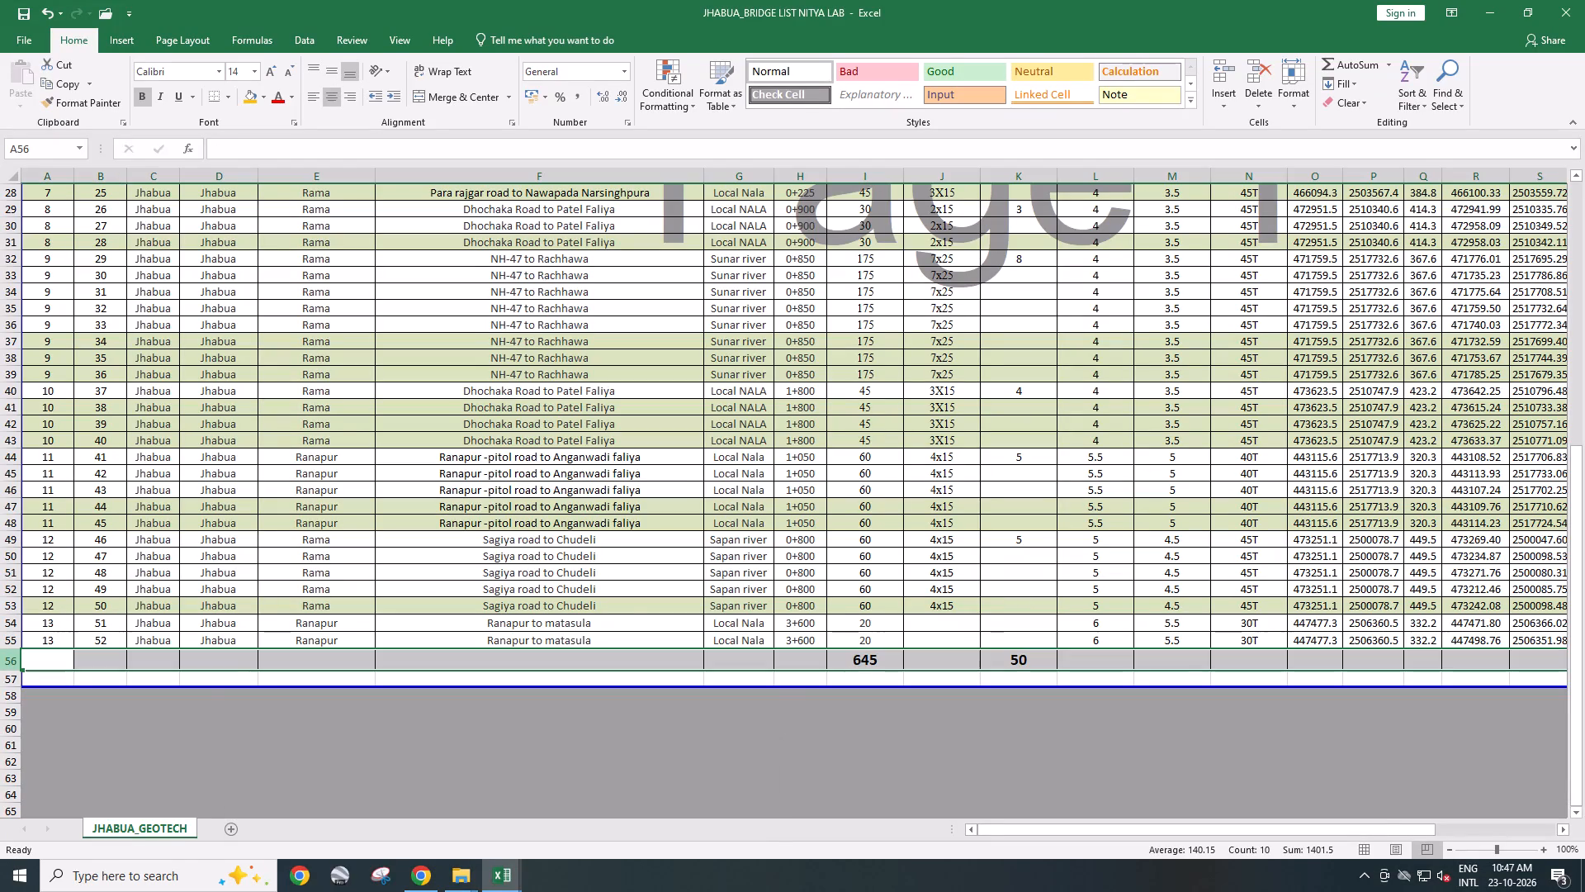
{"action": "key", "text": "ctrl+shift+equal"}
{"action": "key", "text": "ctrl+shift+equal"}
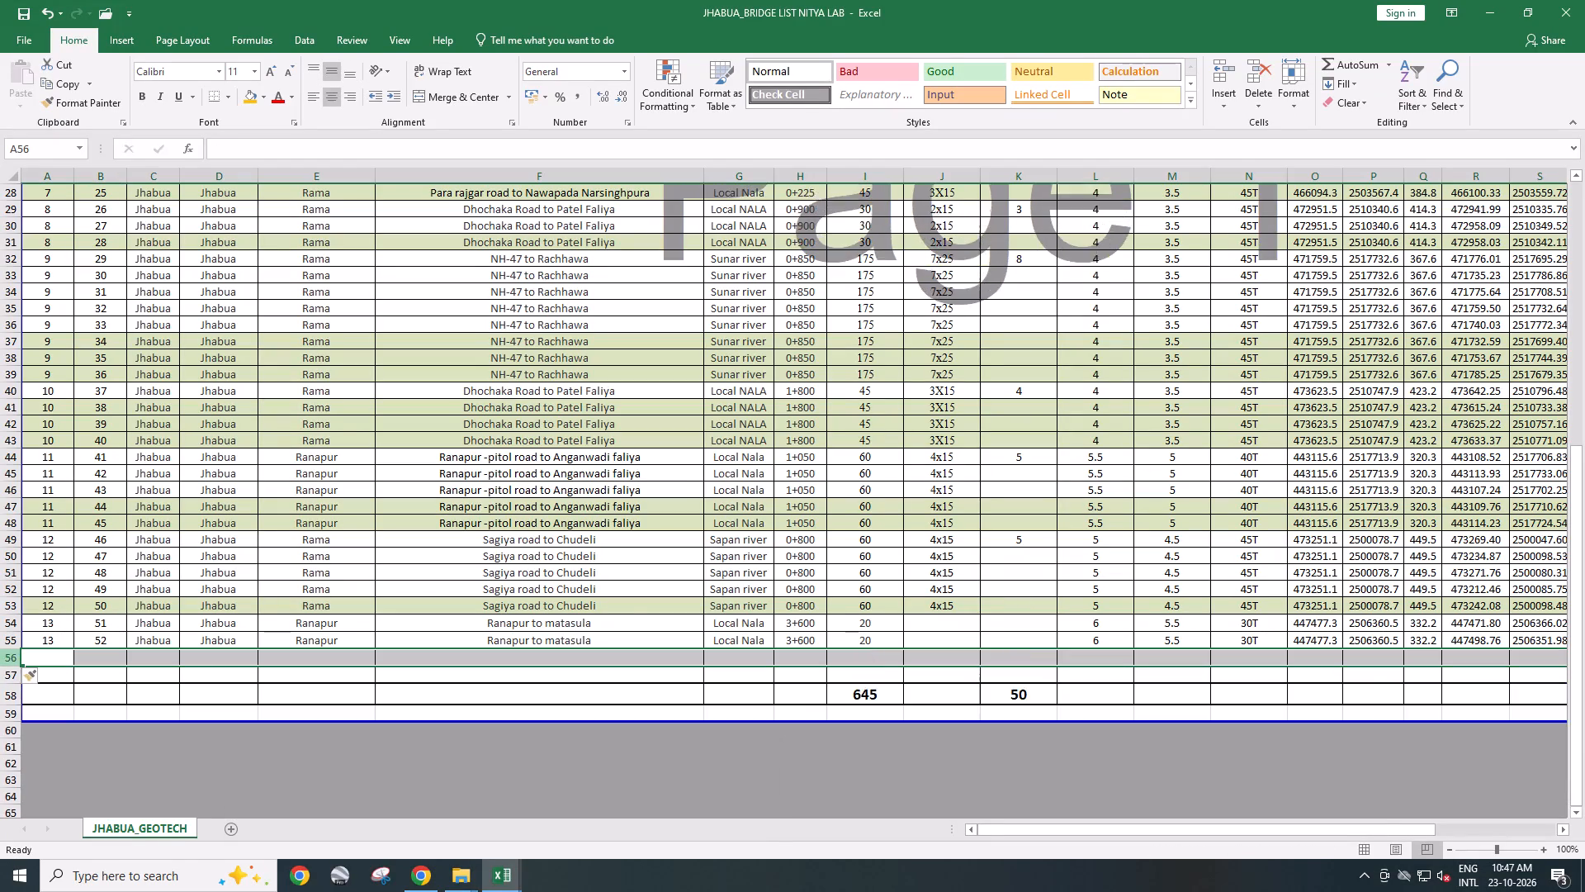
{"action": "key", "text": "ctrl+shift+equal"}
{"action": "key", "text": "ctrl+shift+equal"}
{"action": "key", "text": "ctrl+shift+equal"}
{"action": "key", "text": "ctrl+shift+equal"}
{"action": "key", "text": "ctrl+shift+equal"}
{"action": "key", "text": "ctrl+shift+equal"}
{"action": "key", "text": "ctrl+shift+equal"}
{"action": "key", "text": "ctrl+shift+equal"}
{"action": "key", "text": "ctrl+shift+equal"}
{"action": "key", "text": "ctrl+shift+equal"}
{"action": "key", "text": "ctrl+shift+equal"}
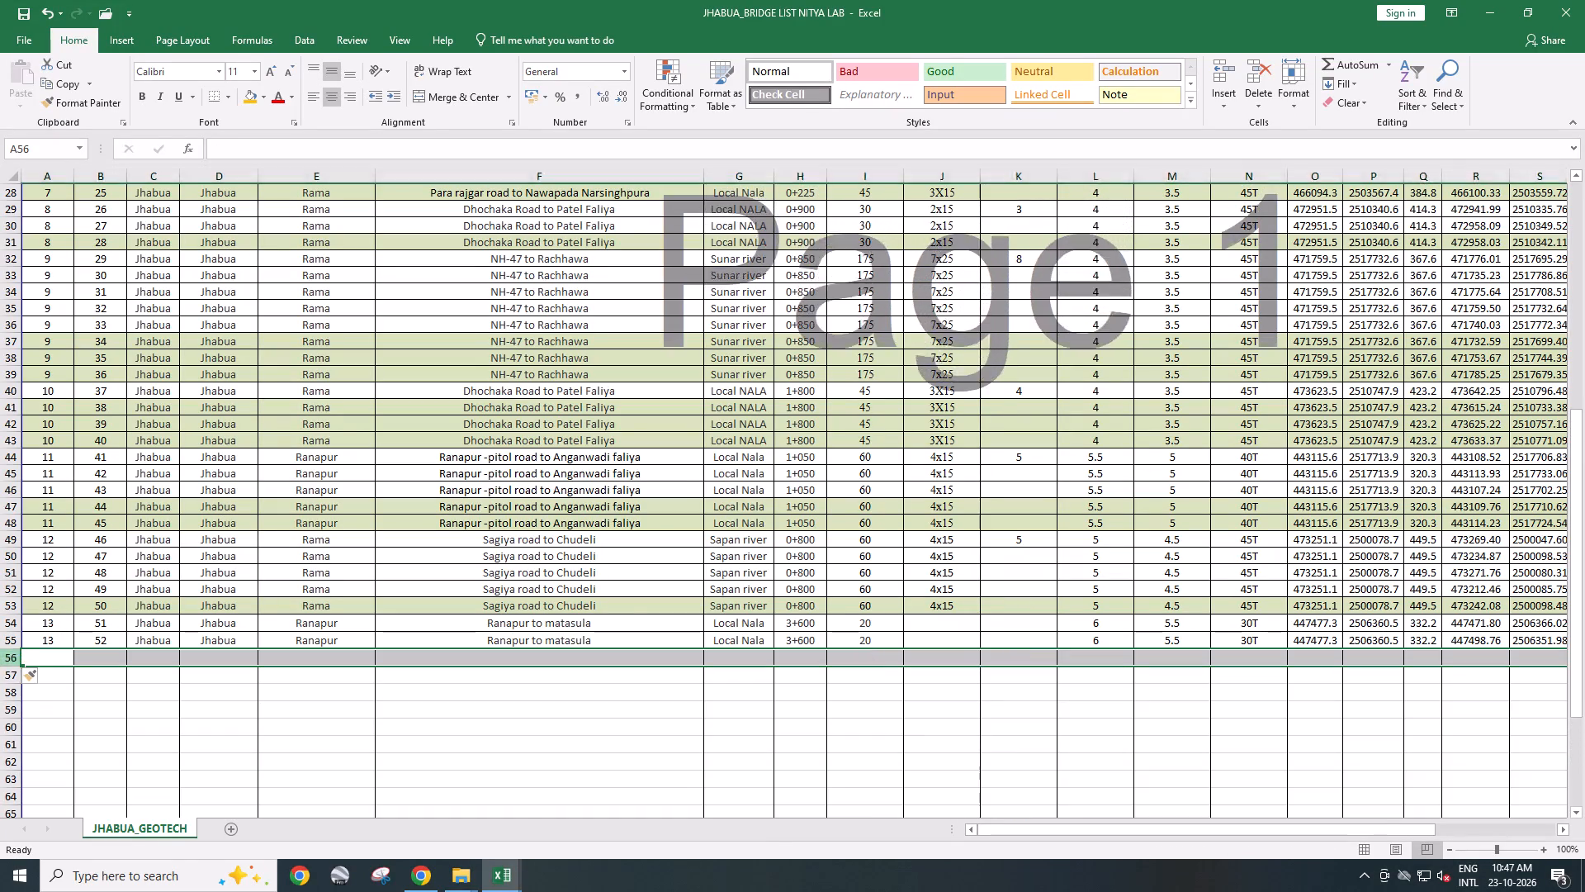
{"action": "key", "text": "ctrl+shift+equal"}
{"action": "key", "text": "ctrl+shift+equal"}
{"action": "key", "text": "ctrl+shift+equal"}
{"action": "key", "text": "ctrl+shift+equal"}
{"action": "key", "text": "ctrl+shift+equal"}
{"action": "scroll", "coordinate": [522, 618], "scroll_direction": "down", "scroll_amount": 4}
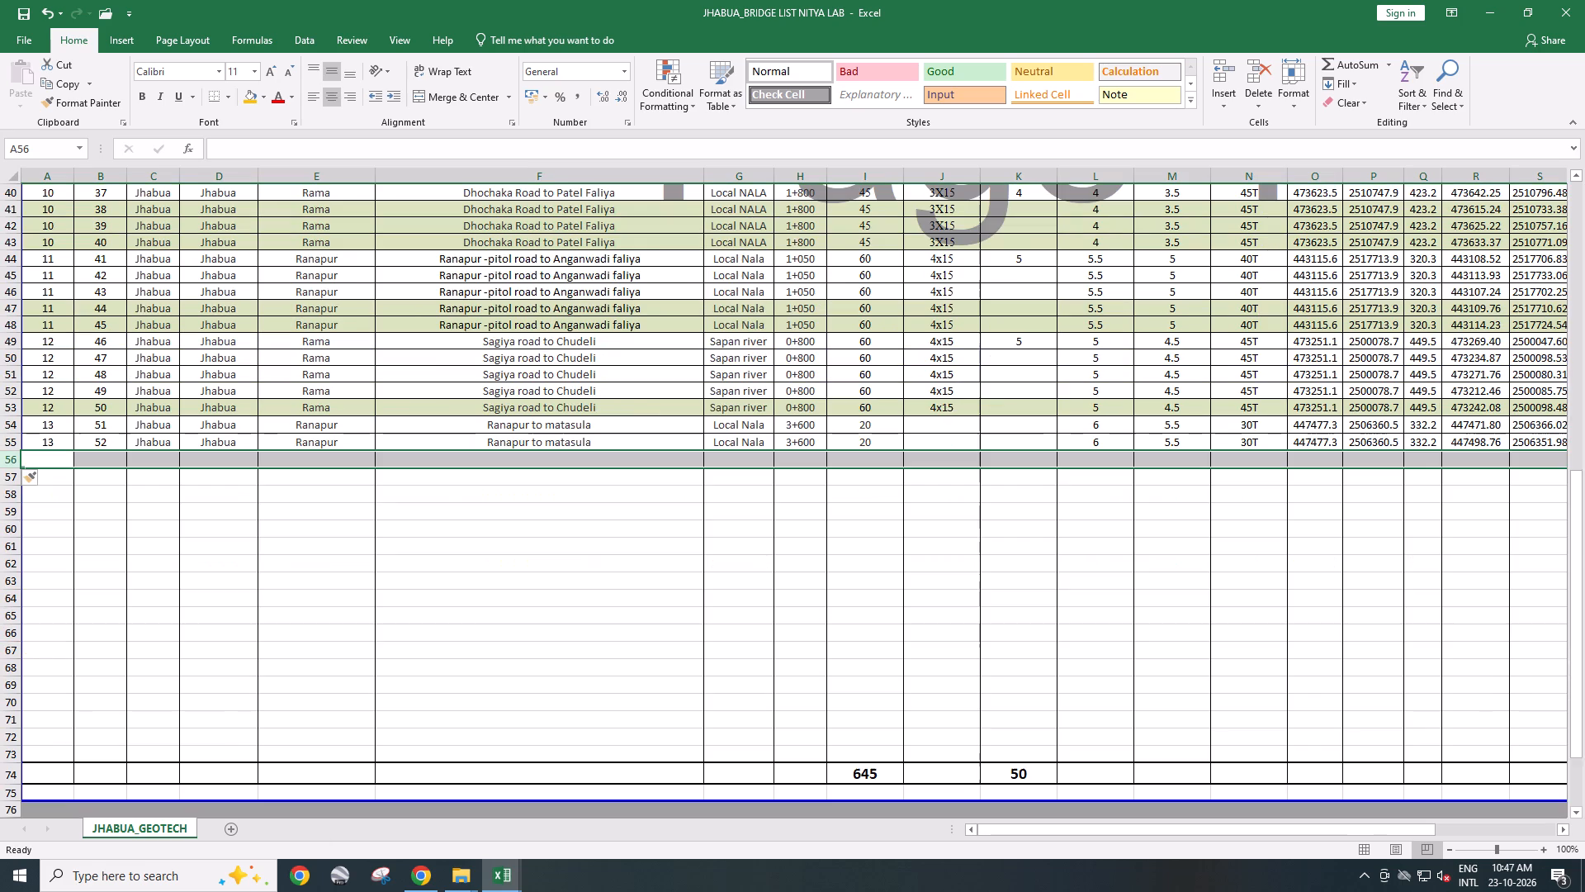
Switch to JHABUA_BRIDGE LIST and examine the JHABUA_GEOTECH rows from the last Ranapur to matasula 3+600 entry downward.
{"action": "key", "text": "alt+Tab"}
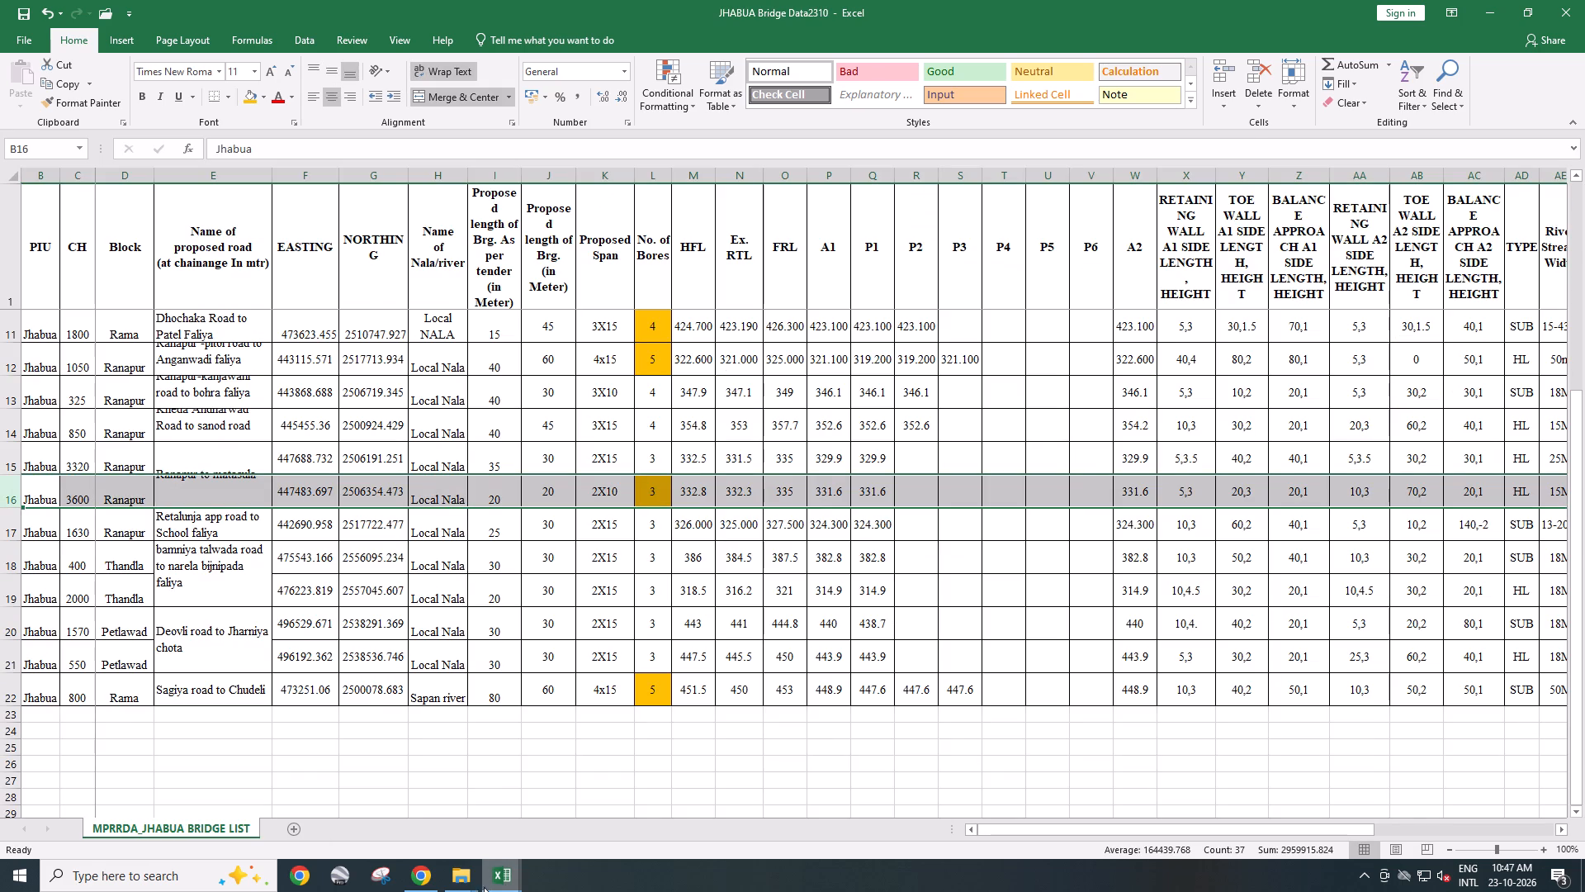
{"action": "left_click", "coordinate": [471, 878]}
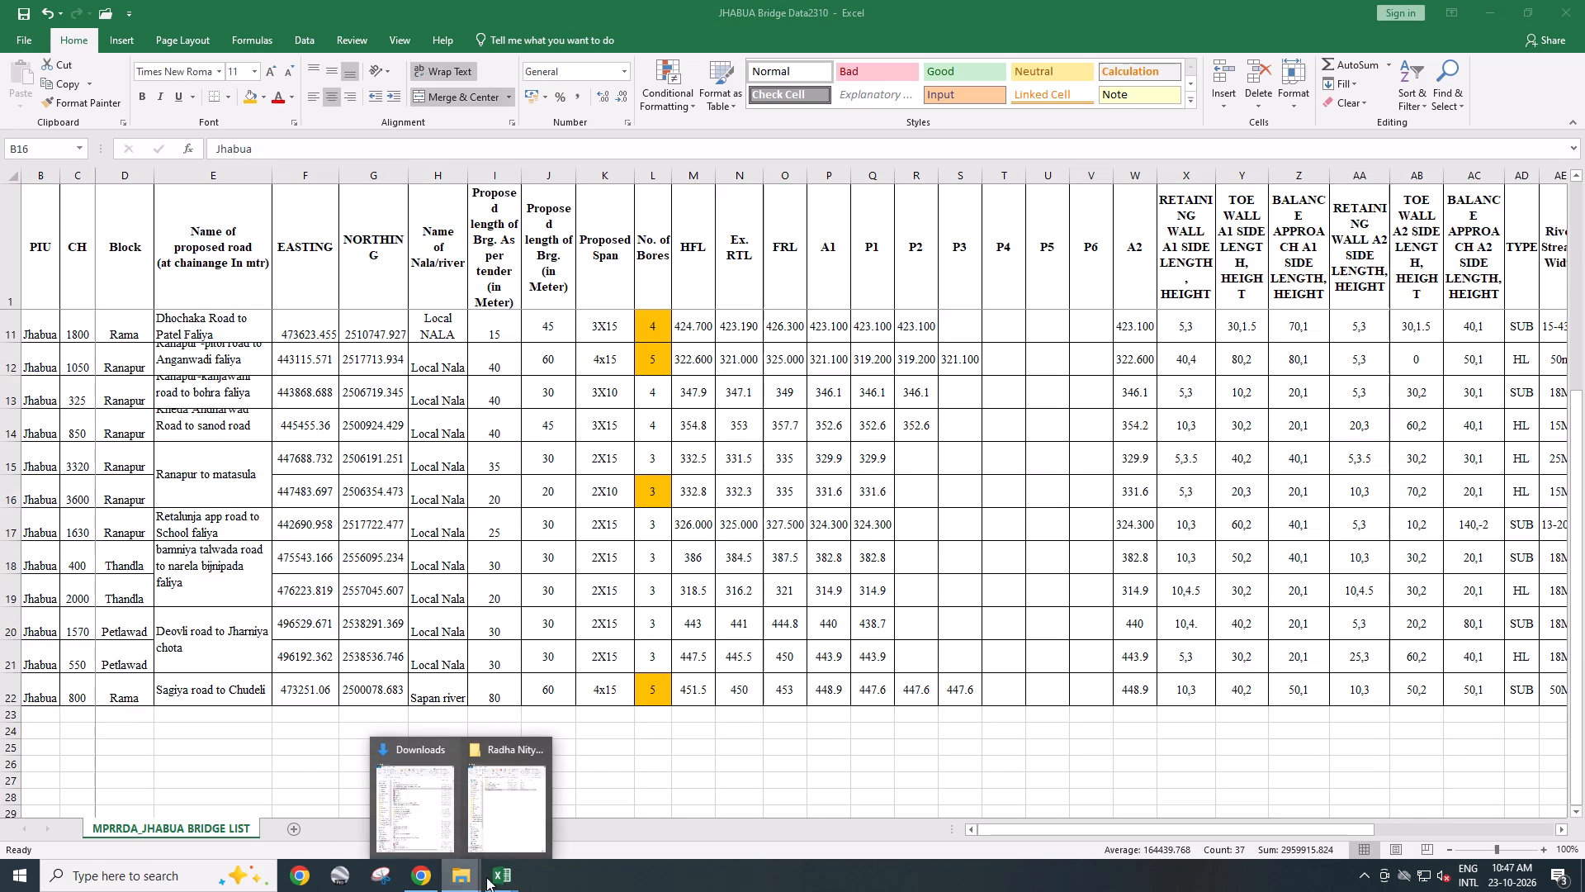
{"action": "left_click", "coordinate": [504, 882]}
{"action": "left_click", "coordinate": [305, 795]}
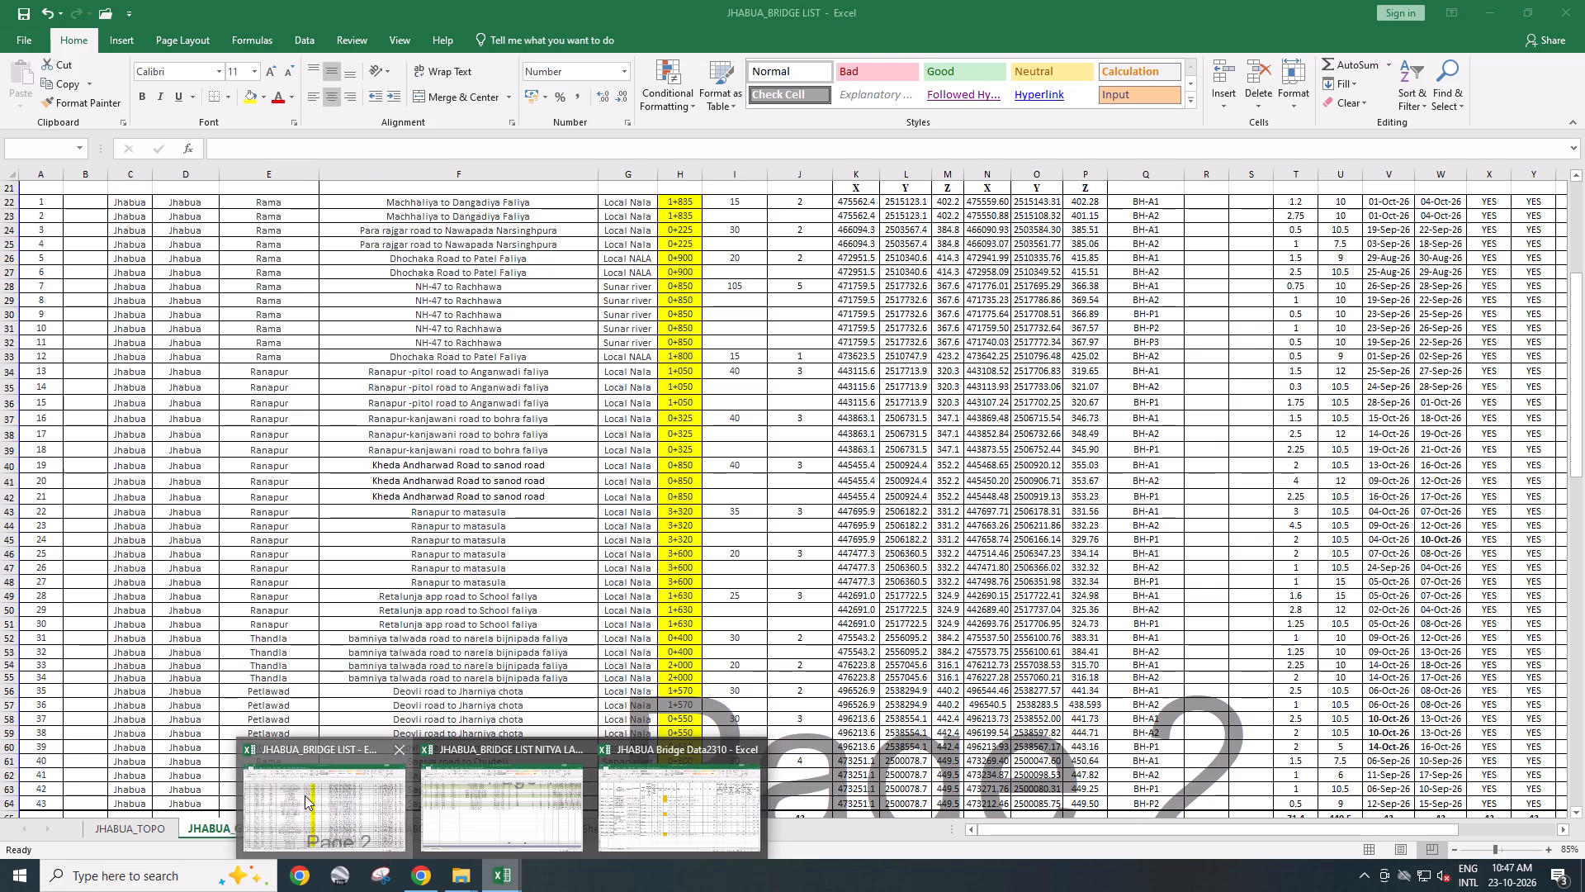
{"action": "scroll", "coordinate": [524, 569], "scroll_direction": "down", "scroll_amount": 1}
{"action": "left_click", "coordinate": [523, 569]}
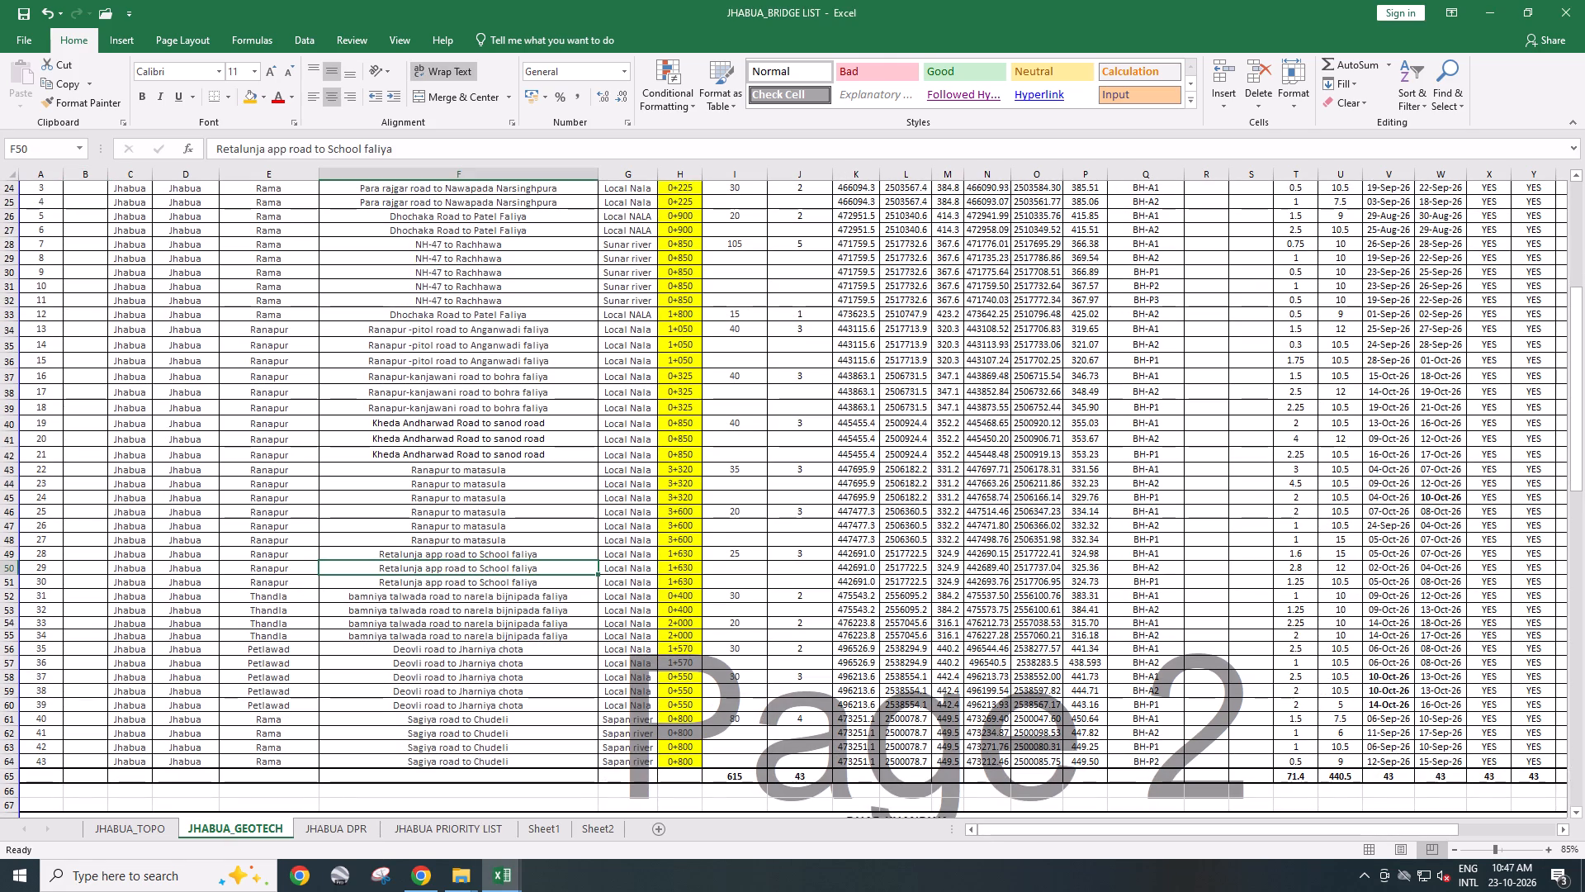
{"action": "left_click", "coordinate": [7, 538]}
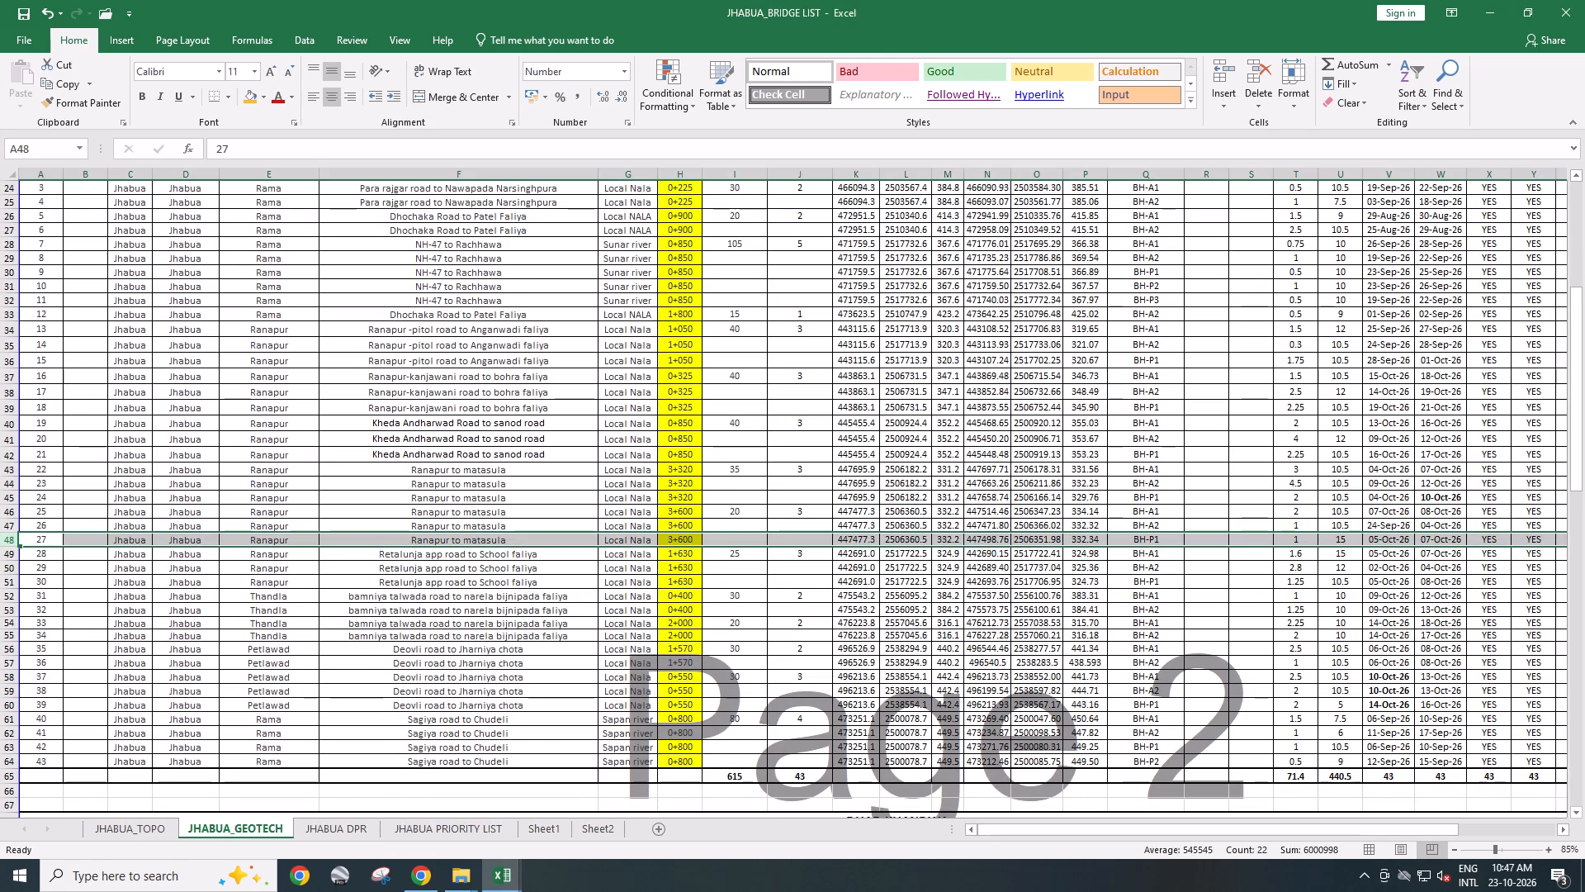
{"action": "key", "text": "alt+Tab"}
{"action": "key", "text": "alt+Tab"}
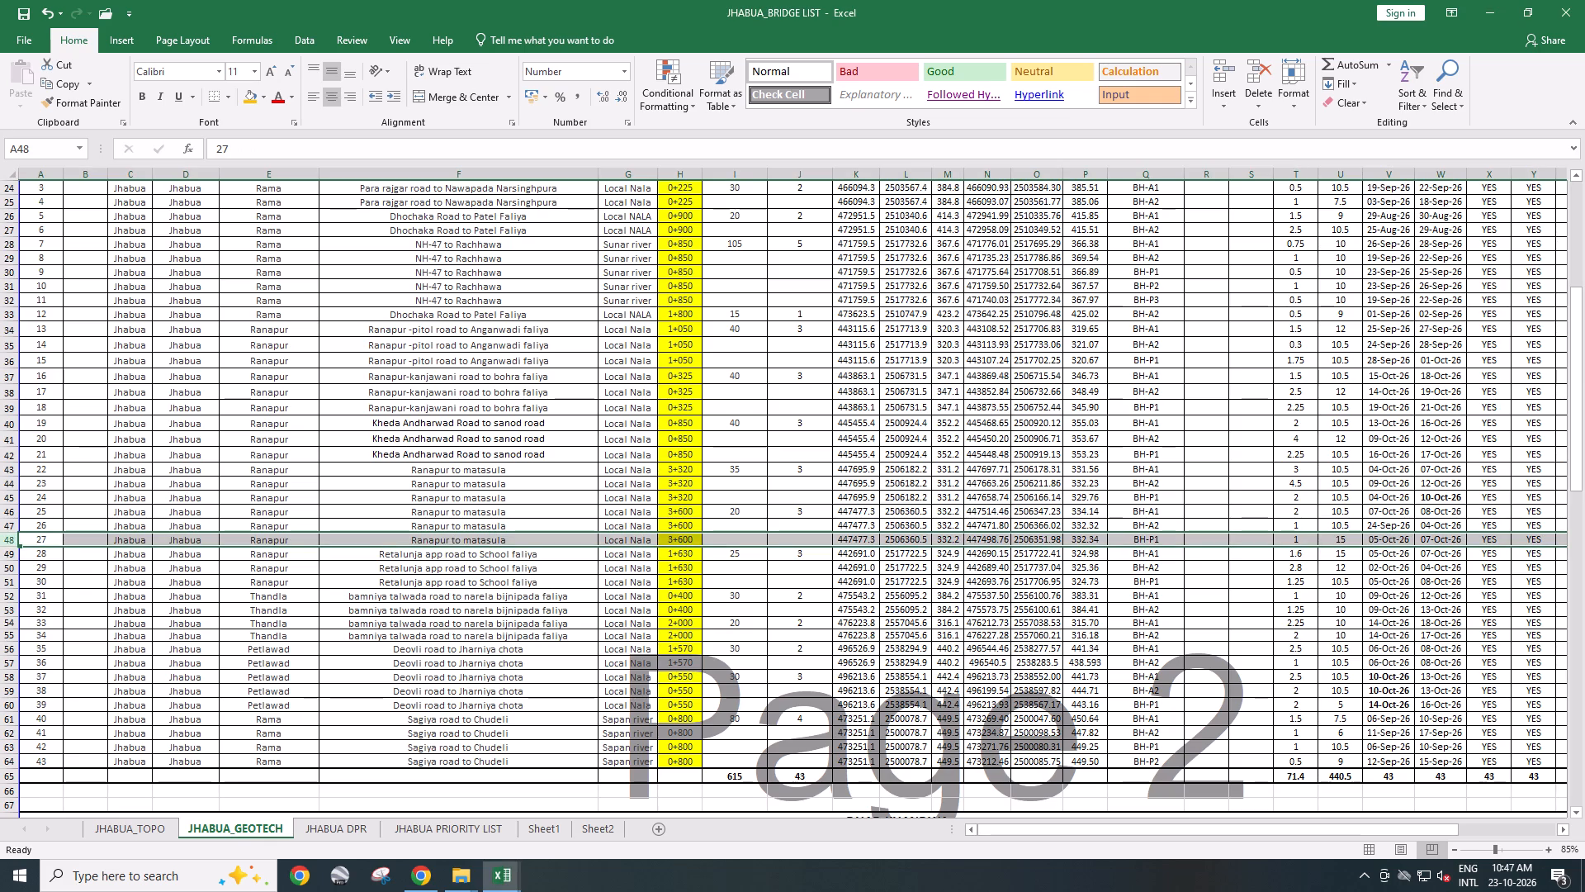
Copy C48:J60 (Ranapur to matasula 3+600 through Deovli road 0+550) from JHABUA_BRIDGE LIST and paste it at C56 in the NITYA LAB list.
{"action": "left_click", "coordinate": [133, 539]}
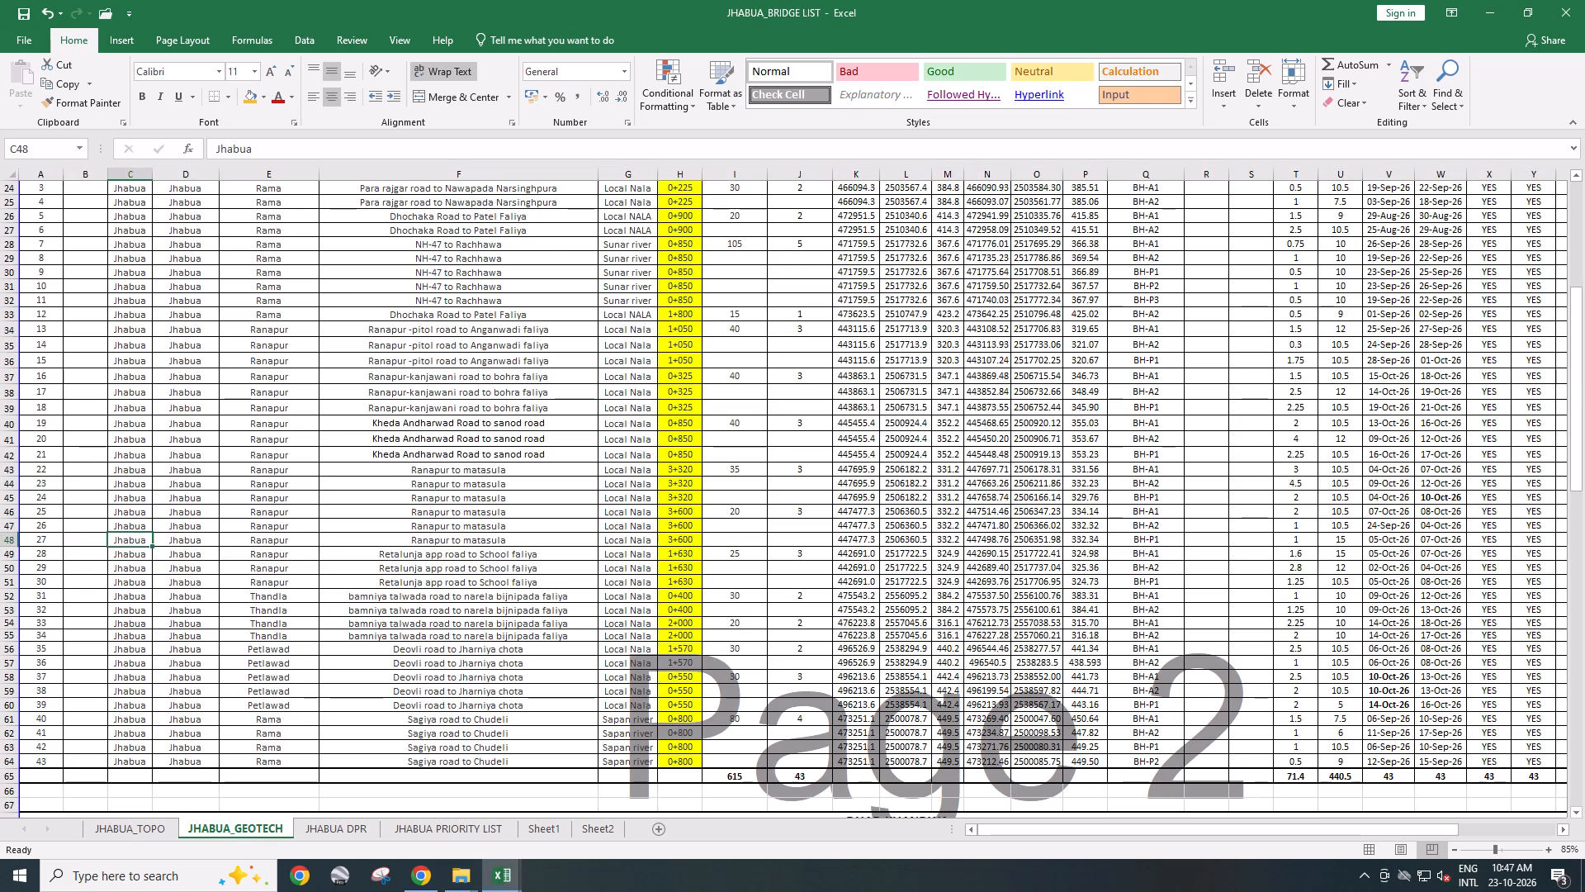
{"action": "left_click_drag", "start_coordinate": [130, 538], "coordinate": [689, 635]}
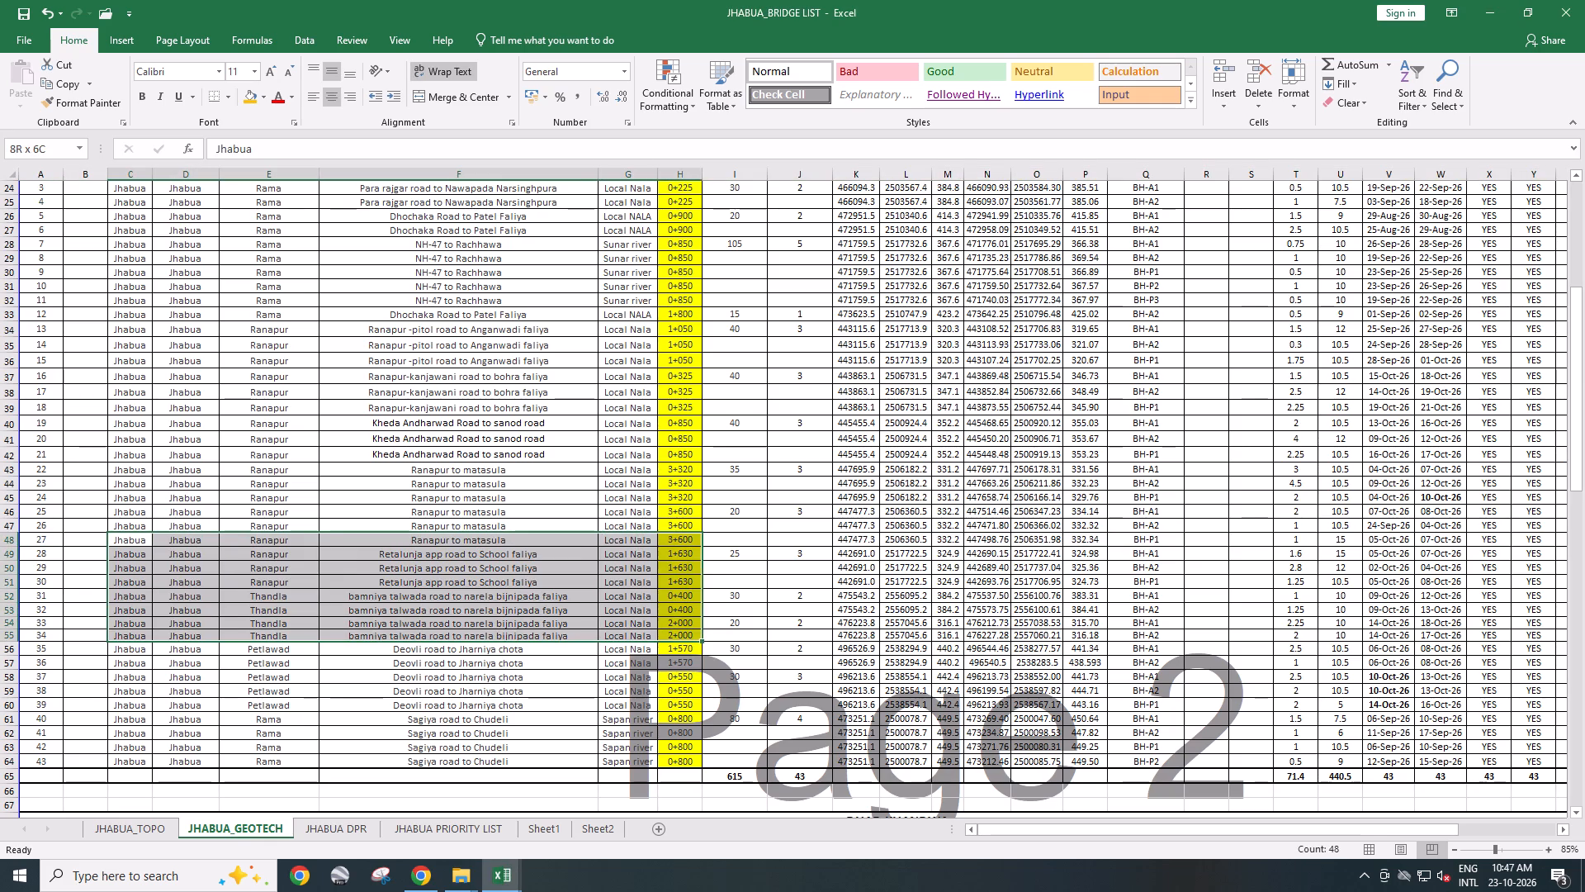
{"action": "left_click_drag", "start_coordinate": [689, 635], "coordinate": [695, 637]}
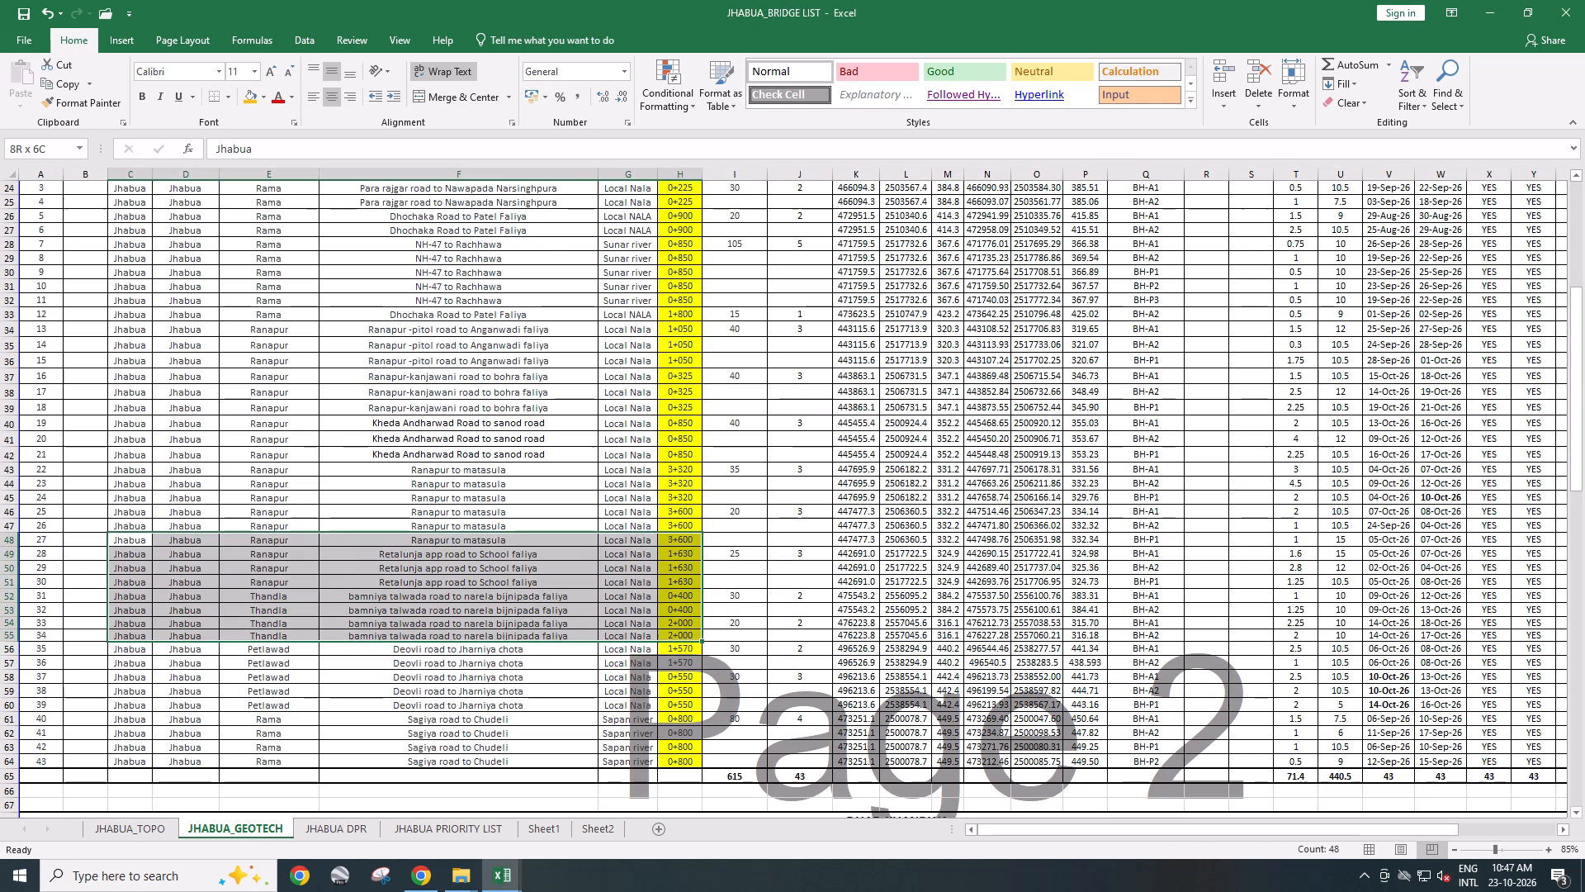
{"action": "left_click_drag", "start_coordinate": [695, 637], "coordinate": [695, 667]}
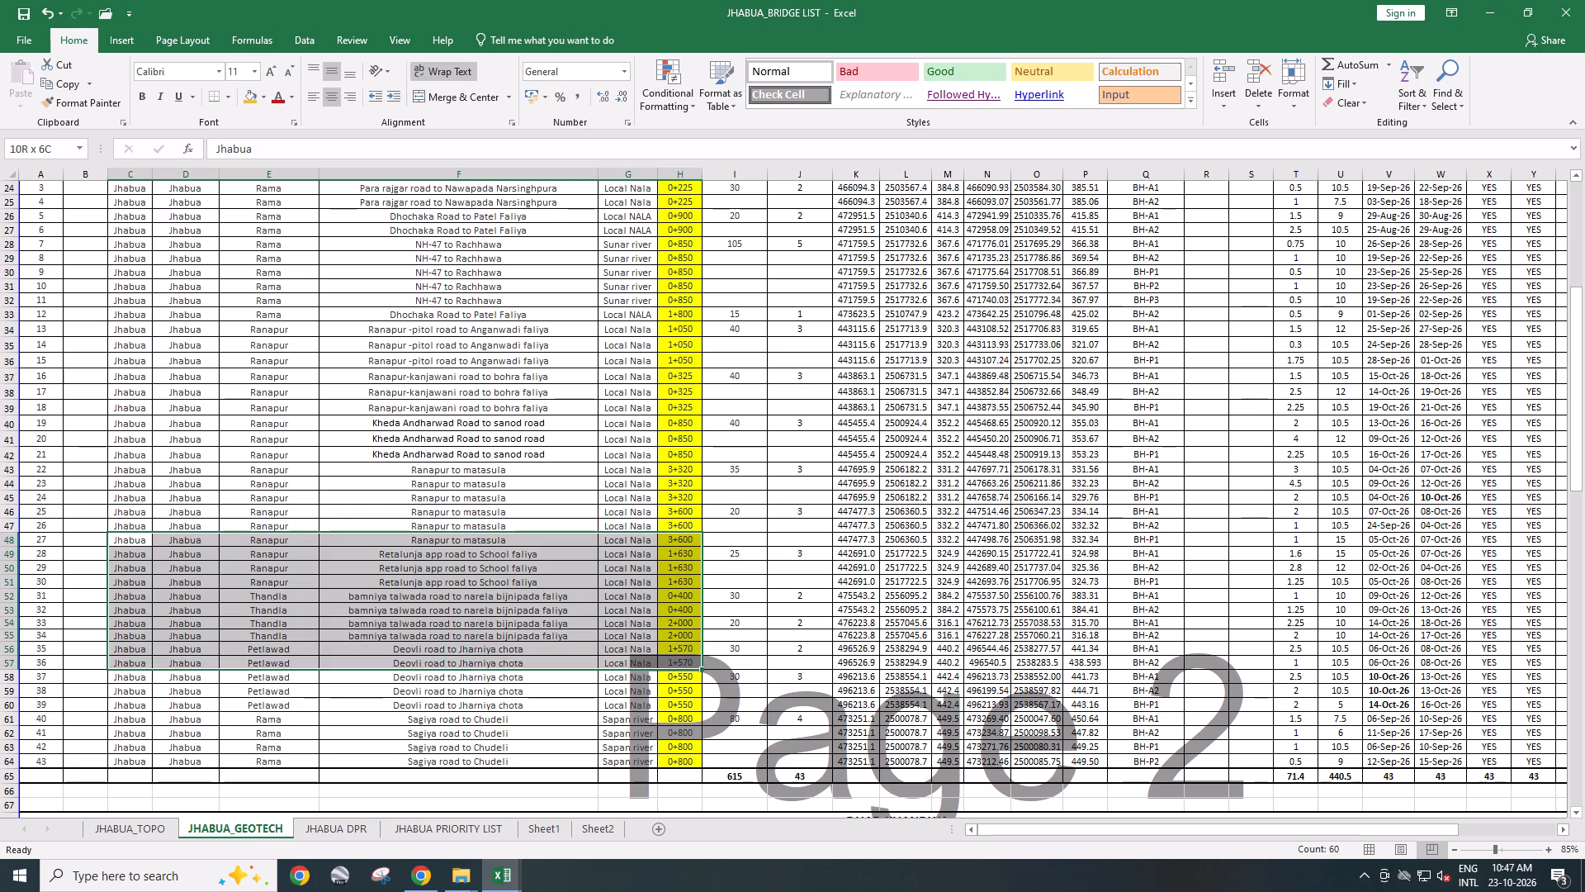
{"action": "left_click_drag", "start_coordinate": [695, 667], "coordinate": [690, 739]}
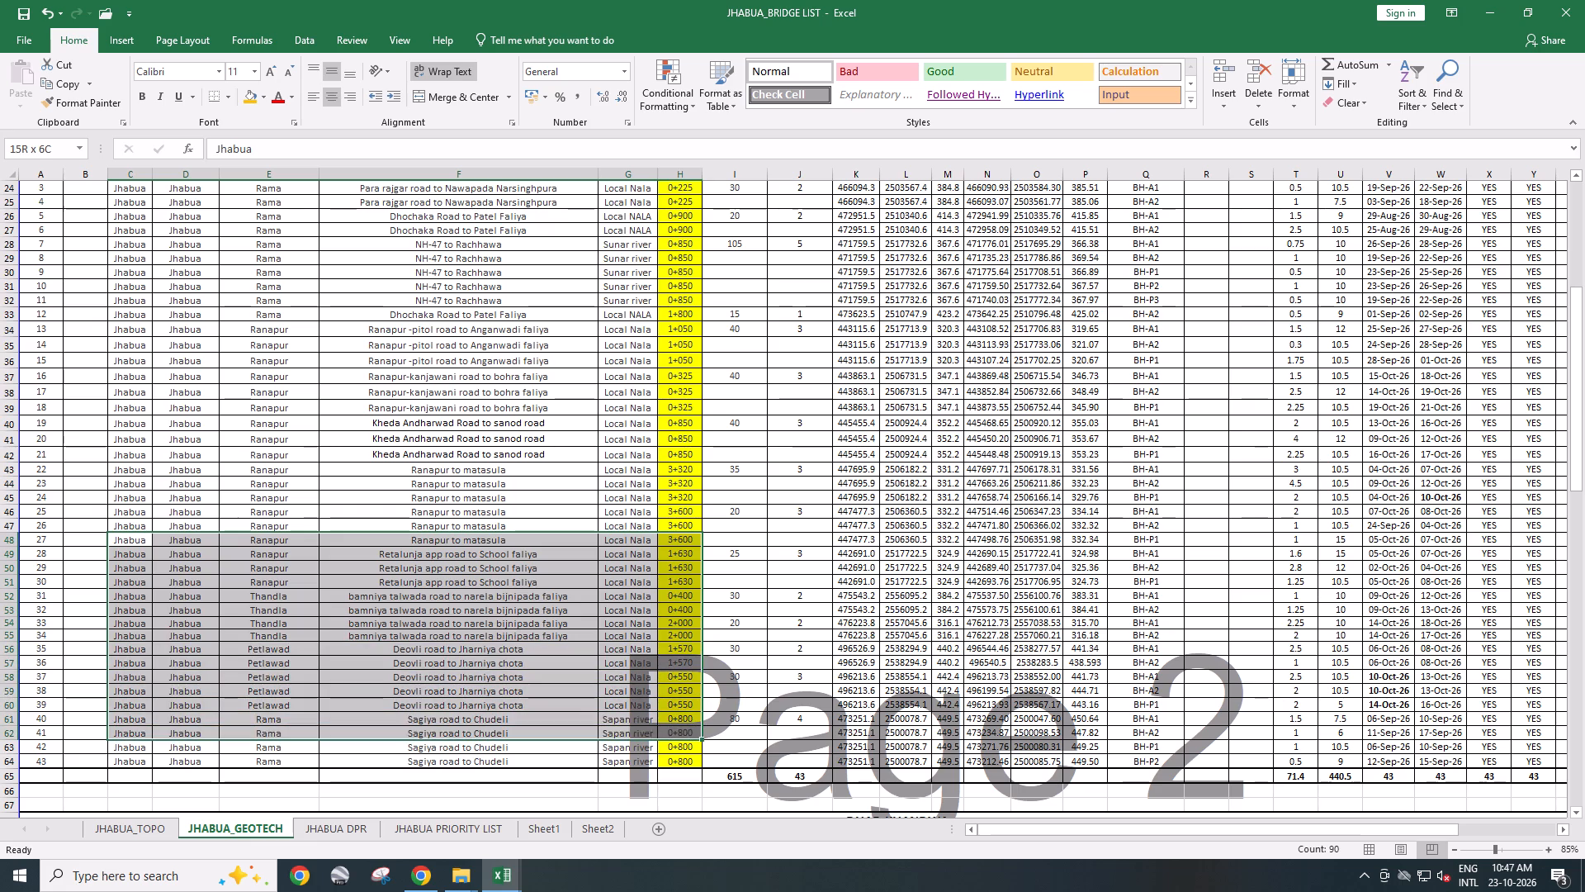
{"action": "left_click_drag", "start_coordinate": [690, 739], "coordinate": [686, 753]}
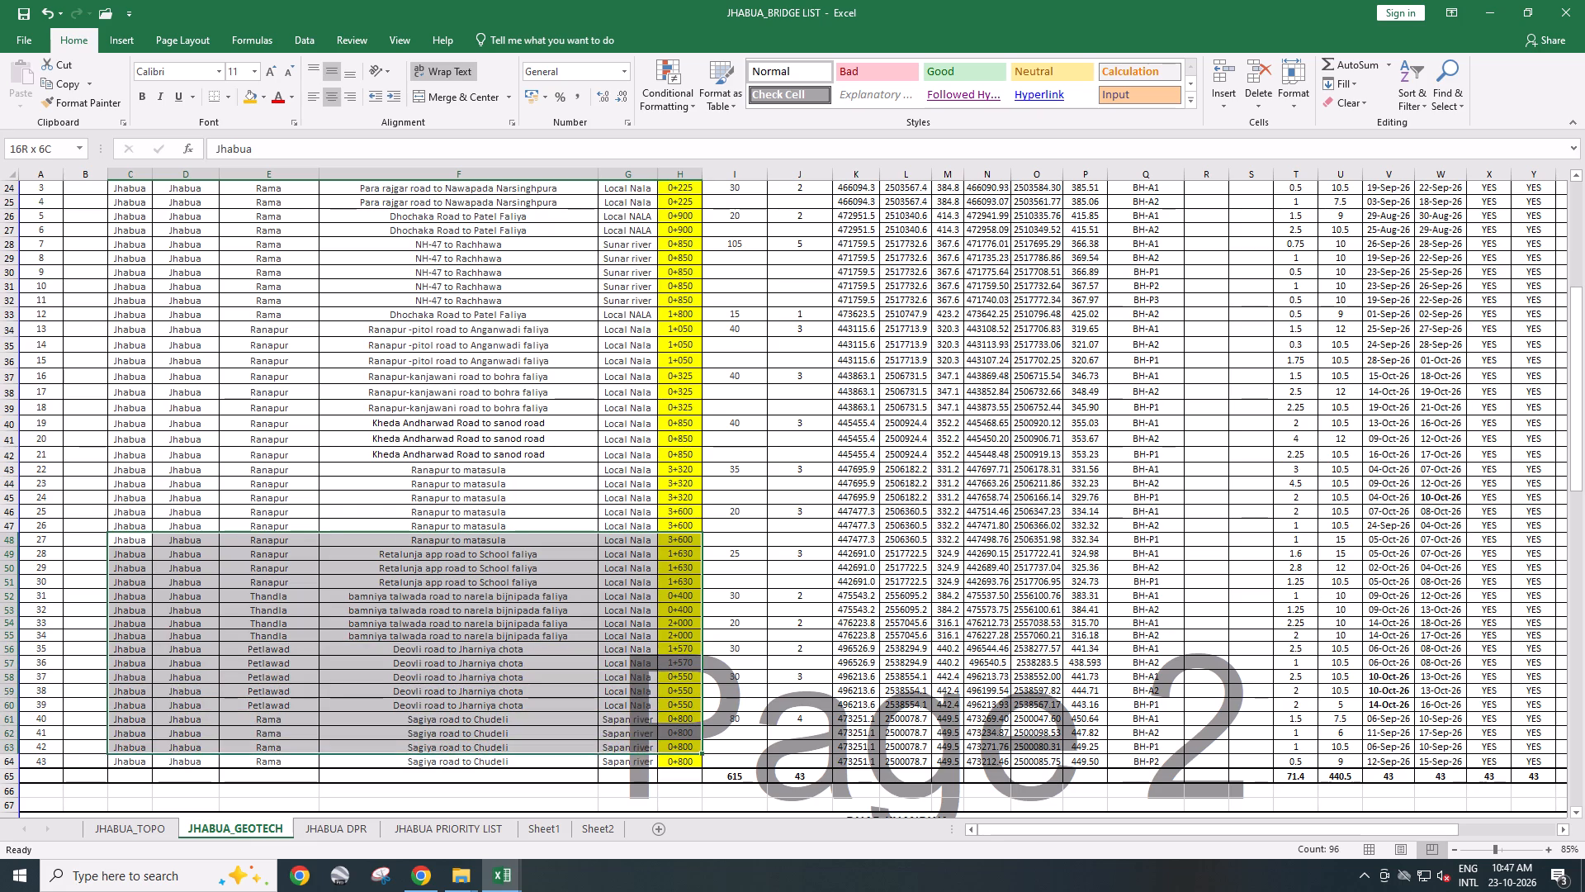
{"action": "left_click_drag", "start_coordinate": [686, 753], "coordinate": [682, 756]}
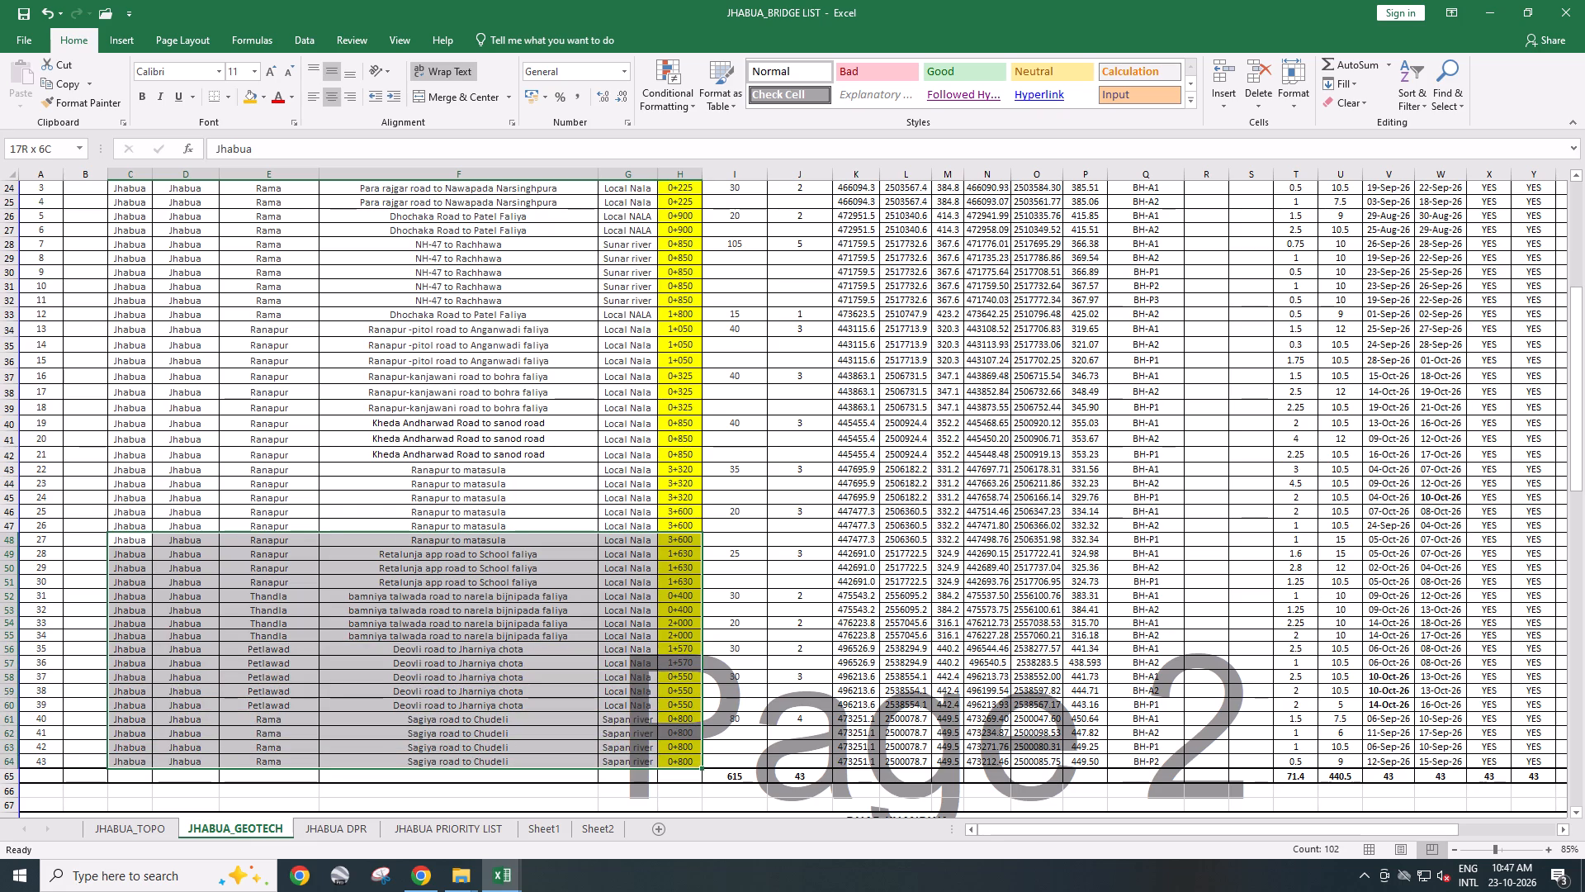
{"action": "left_click_drag", "start_coordinate": [682, 756], "coordinate": [695, 702]}
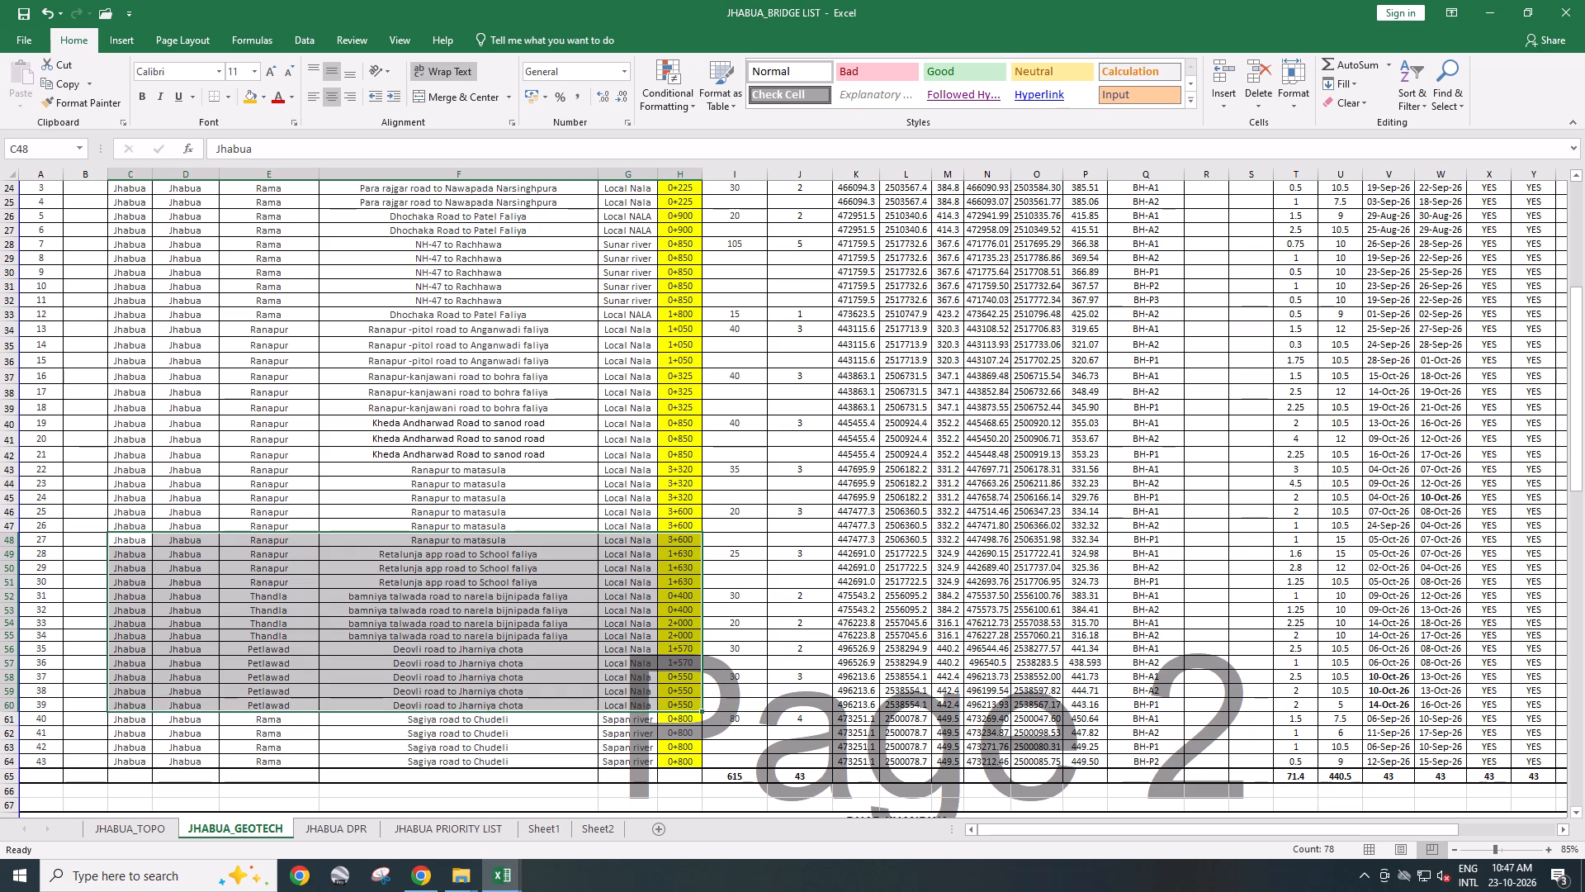
{"action": "key", "text": "alt+Tab"}
{"action": "key", "text": "alt+Tab"}
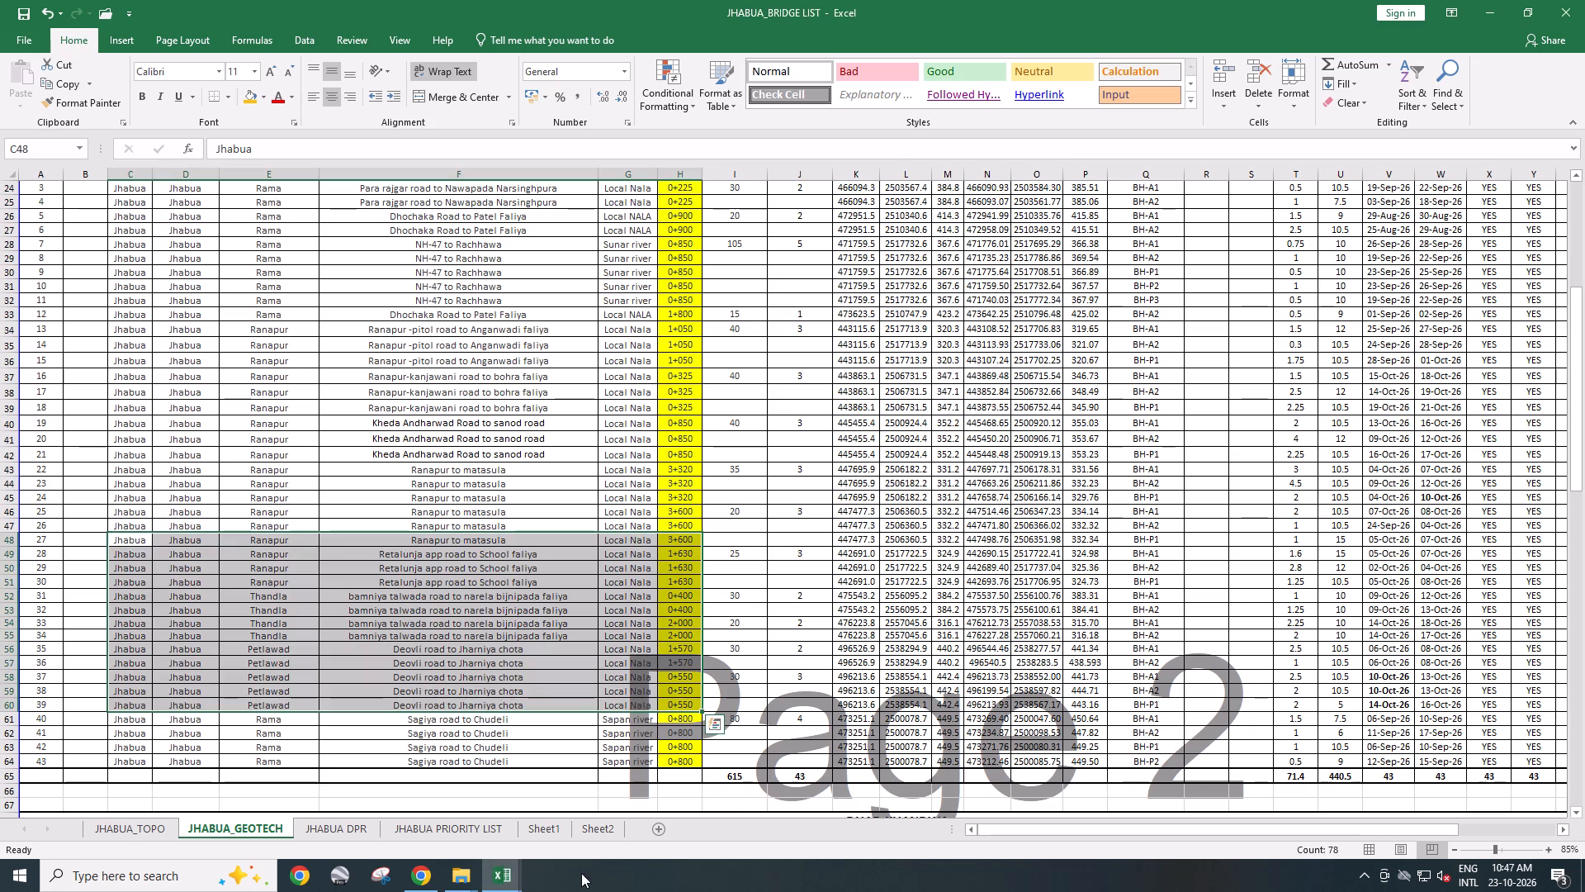
{"action": "left_click", "coordinate": [493, 882]}
{"action": "left_click", "coordinate": [521, 813]}
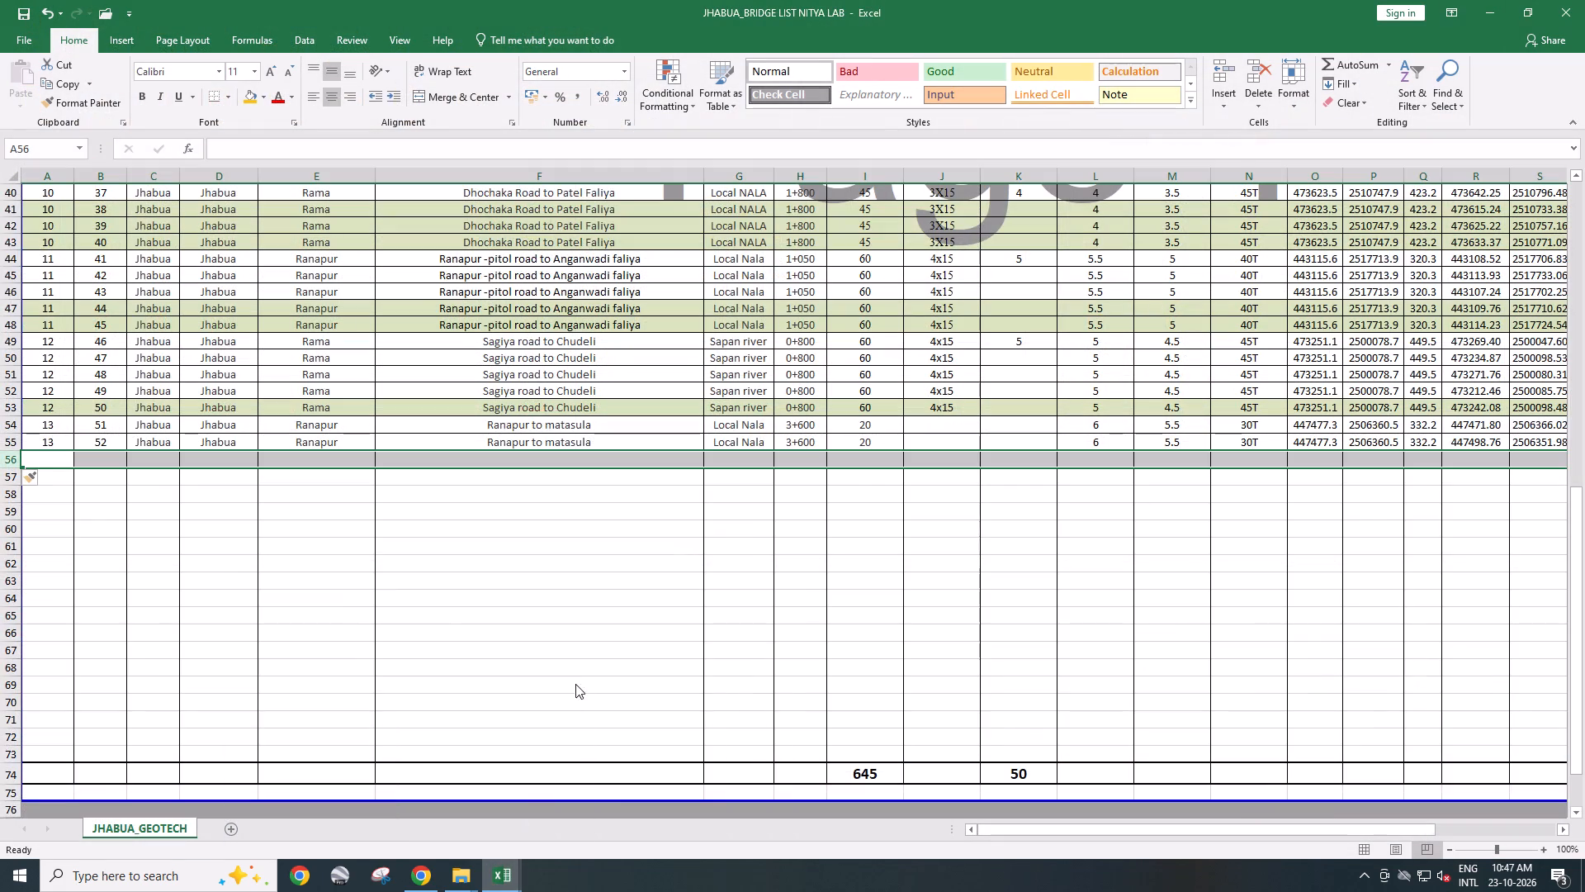
{"action": "left_click_drag", "start_coordinate": [1016, 824], "coordinate": [998, 823]}
{"action": "key", "text": "alt+Tab"}
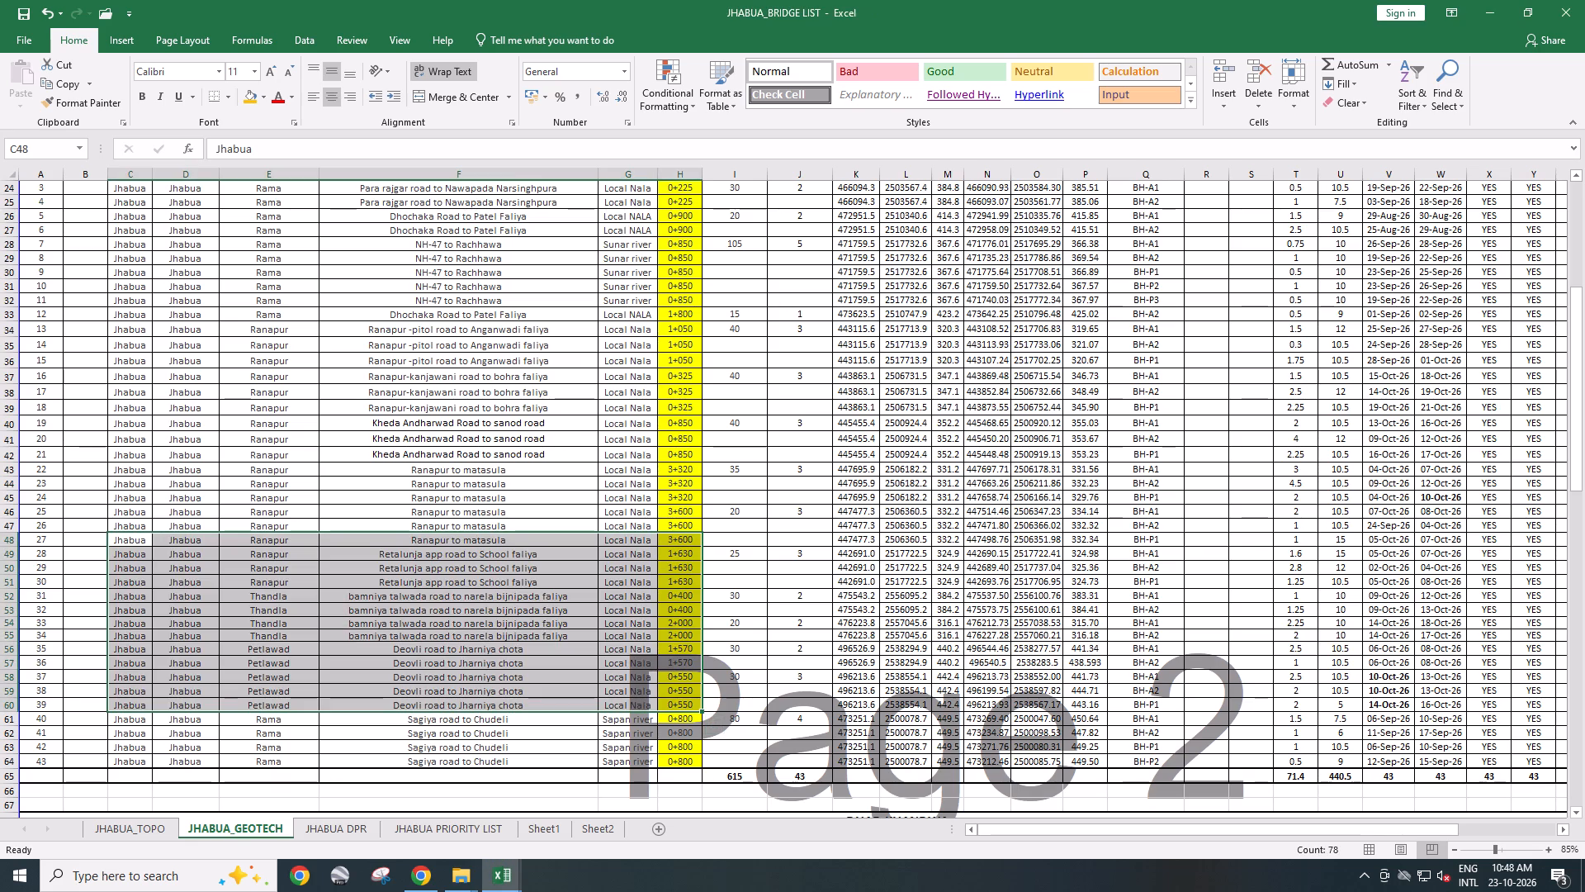
{"action": "left_click", "coordinate": [1079, 709], "text": "shift"}
{"action": "key", "text": "alt+Tab"}
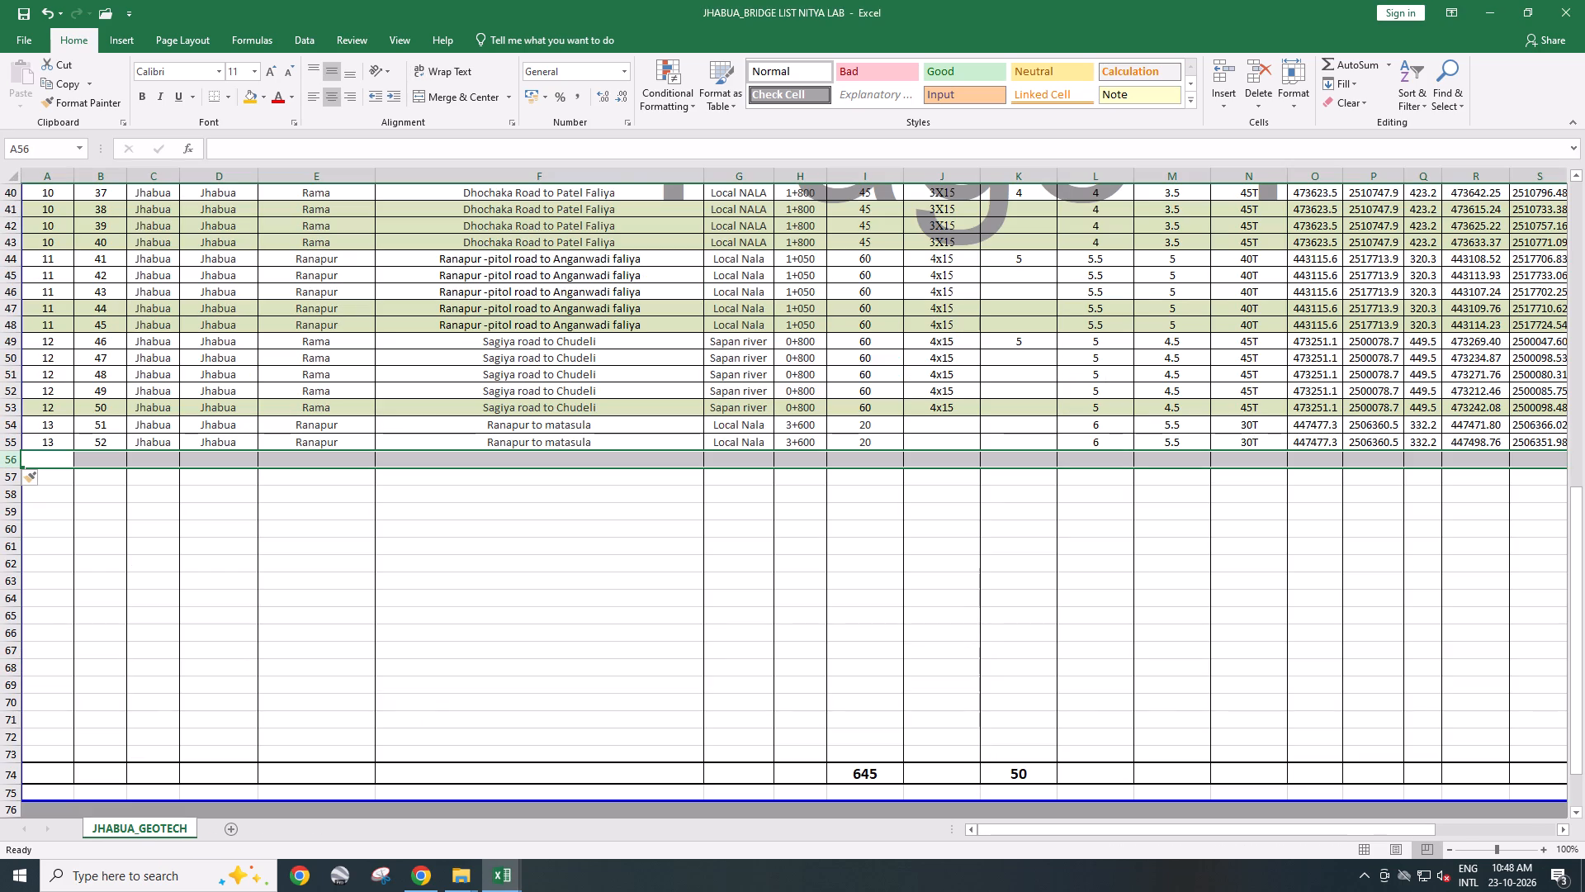
{"action": "key", "text": "alt+Tab"}
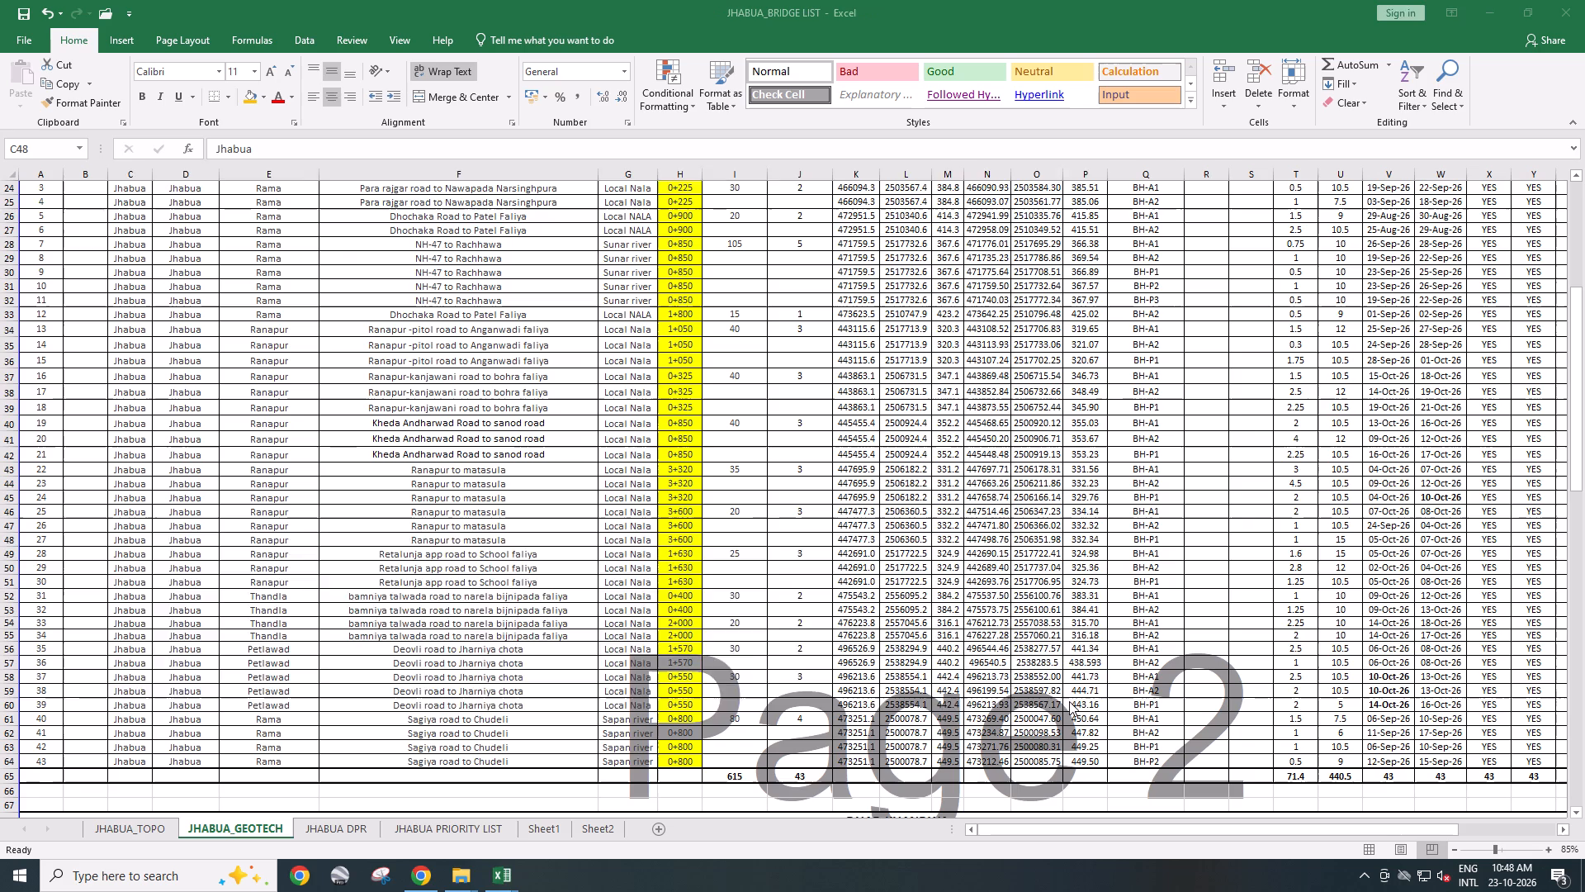
{"action": "left_click", "coordinate": [822, 703], "text": "shift"}
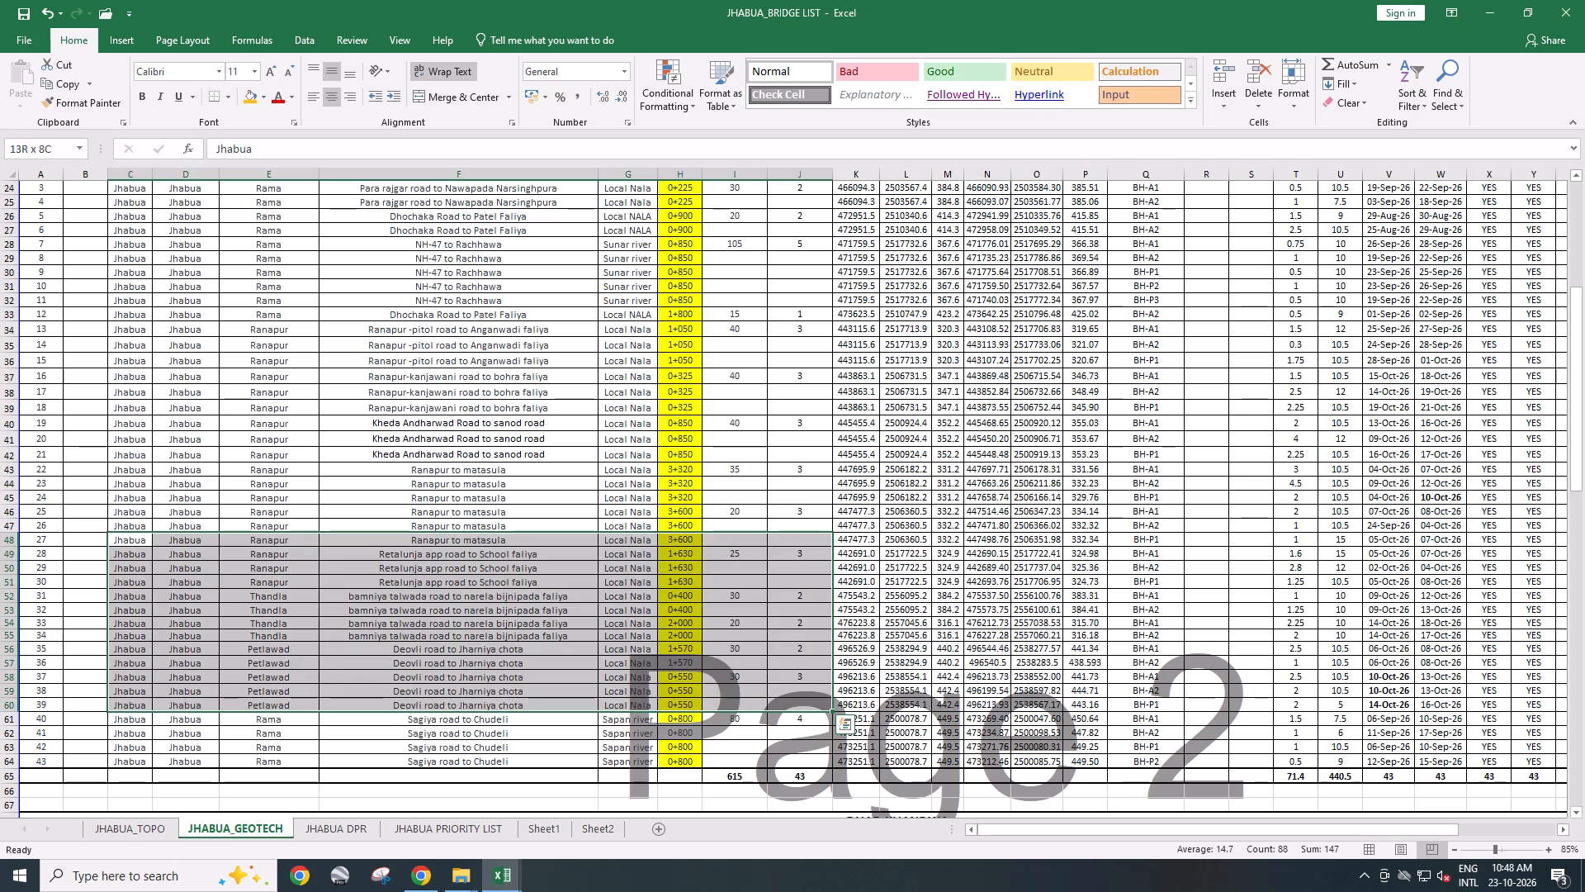
{"action": "key", "text": "ctrl+c"}
{"action": "key", "text": "alt+Tab"}
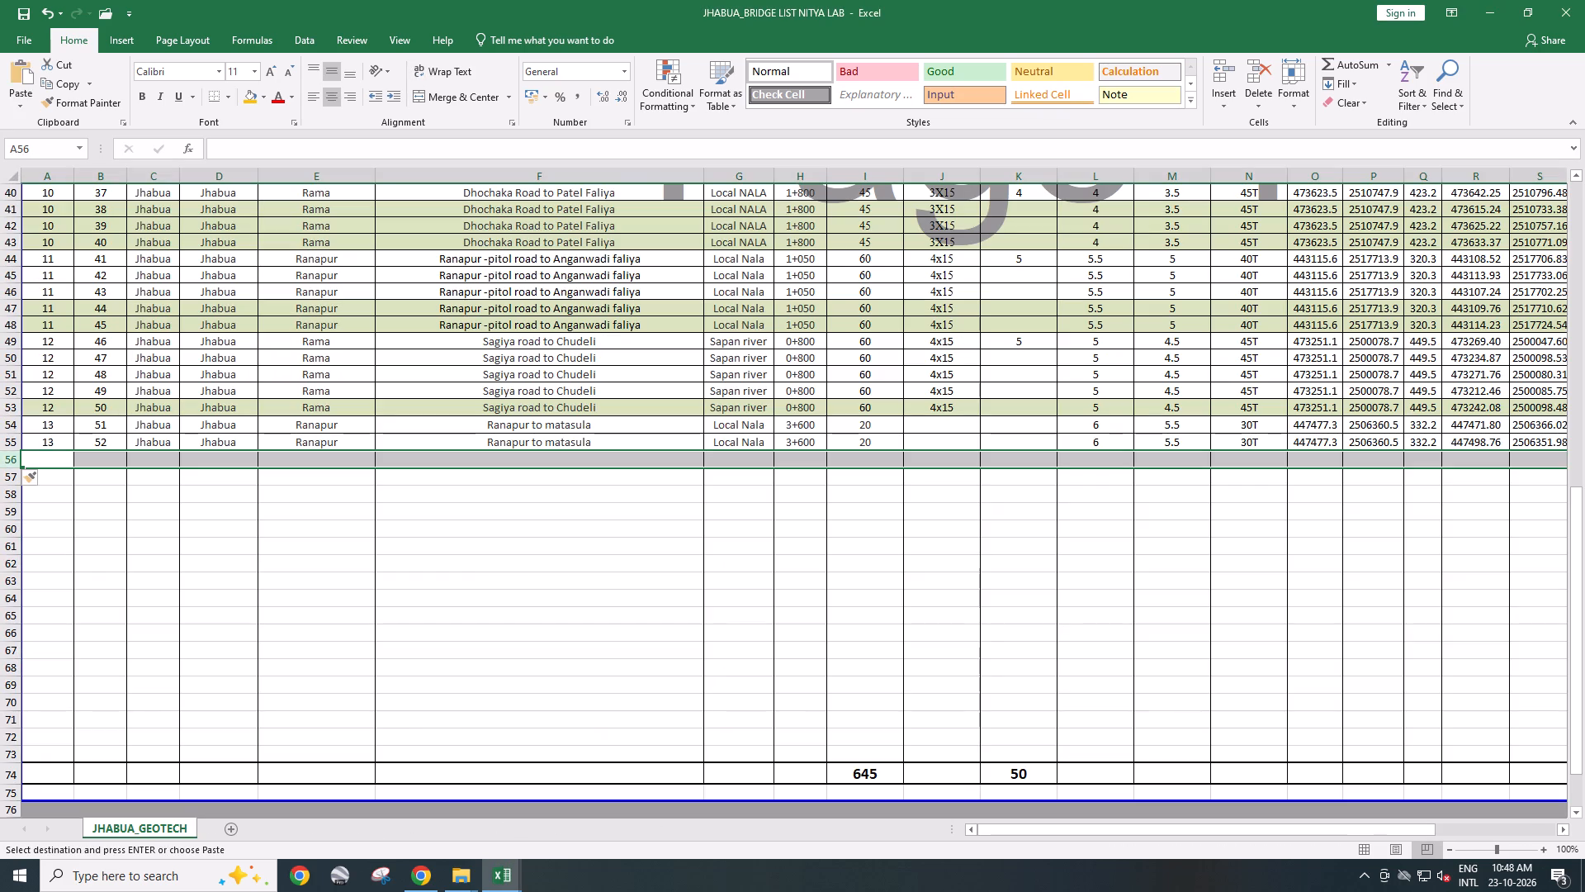
{"action": "left_click", "coordinate": [106, 461]}
{"action": "left_click", "coordinate": [171, 462]}
{"action": "key", "text": "ctrl+v"}
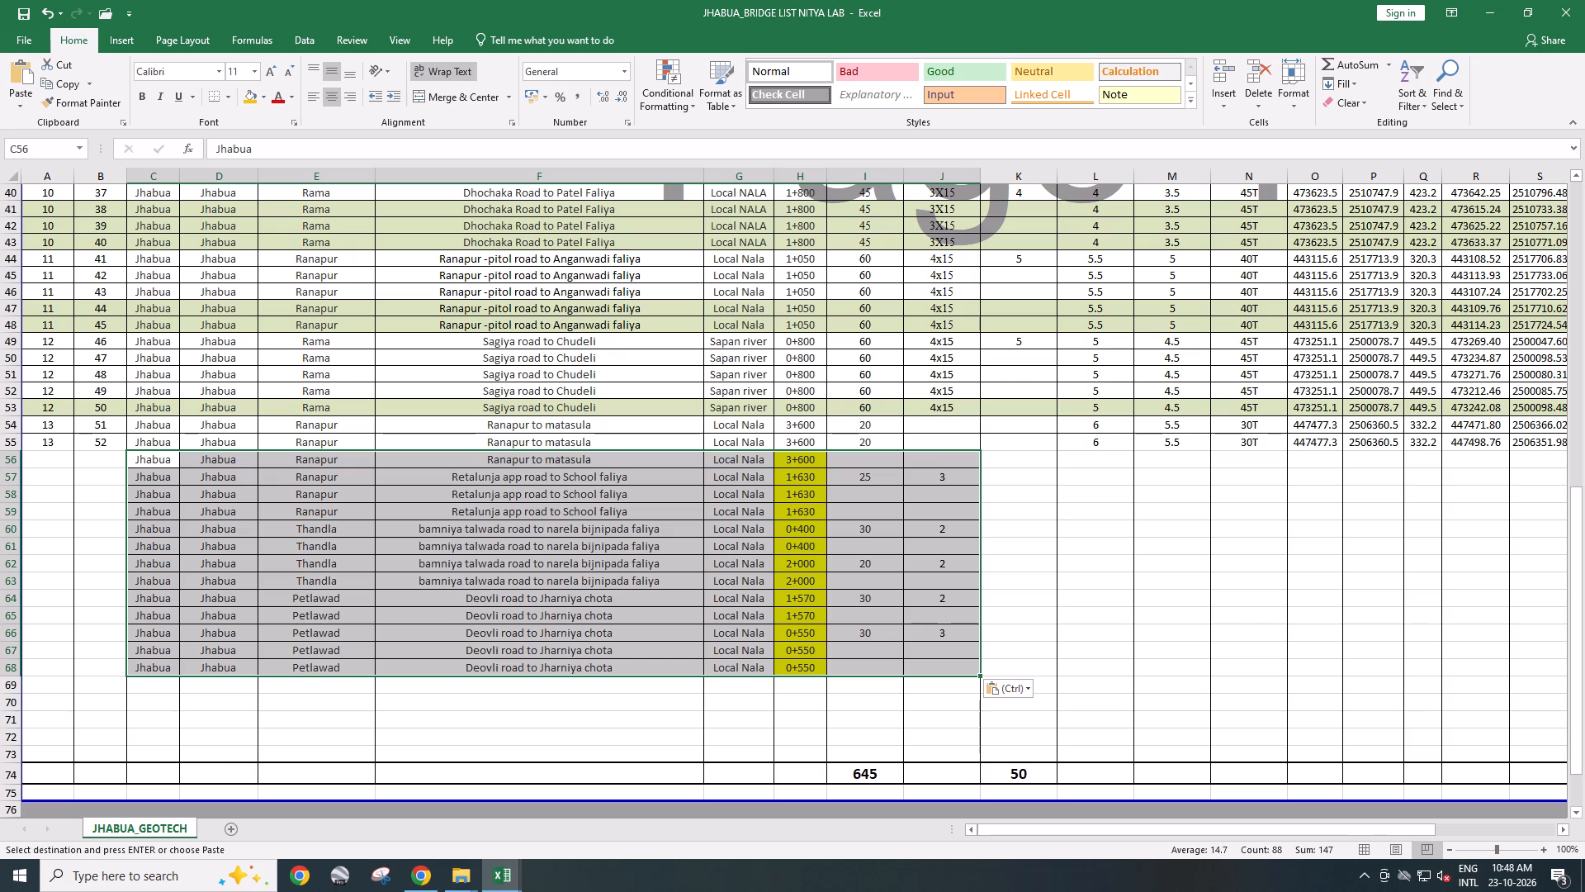
Review the NITYA LAB list from the first bridges down to the pasted rows.
{"action": "left_click", "coordinate": [887, 614]}
{"action": "scroll", "coordinate": [887, 614], "scroll_direction": "up", "scroll_amount": 3}
{"action": "scroll", "coordinate": [887, 614], "scroll_direction": "down", "scroll_amount": 1}
{"action": "scroll", "coordinate": [887, 614], "scroll_direction": "up", "scroll_amount": 3}
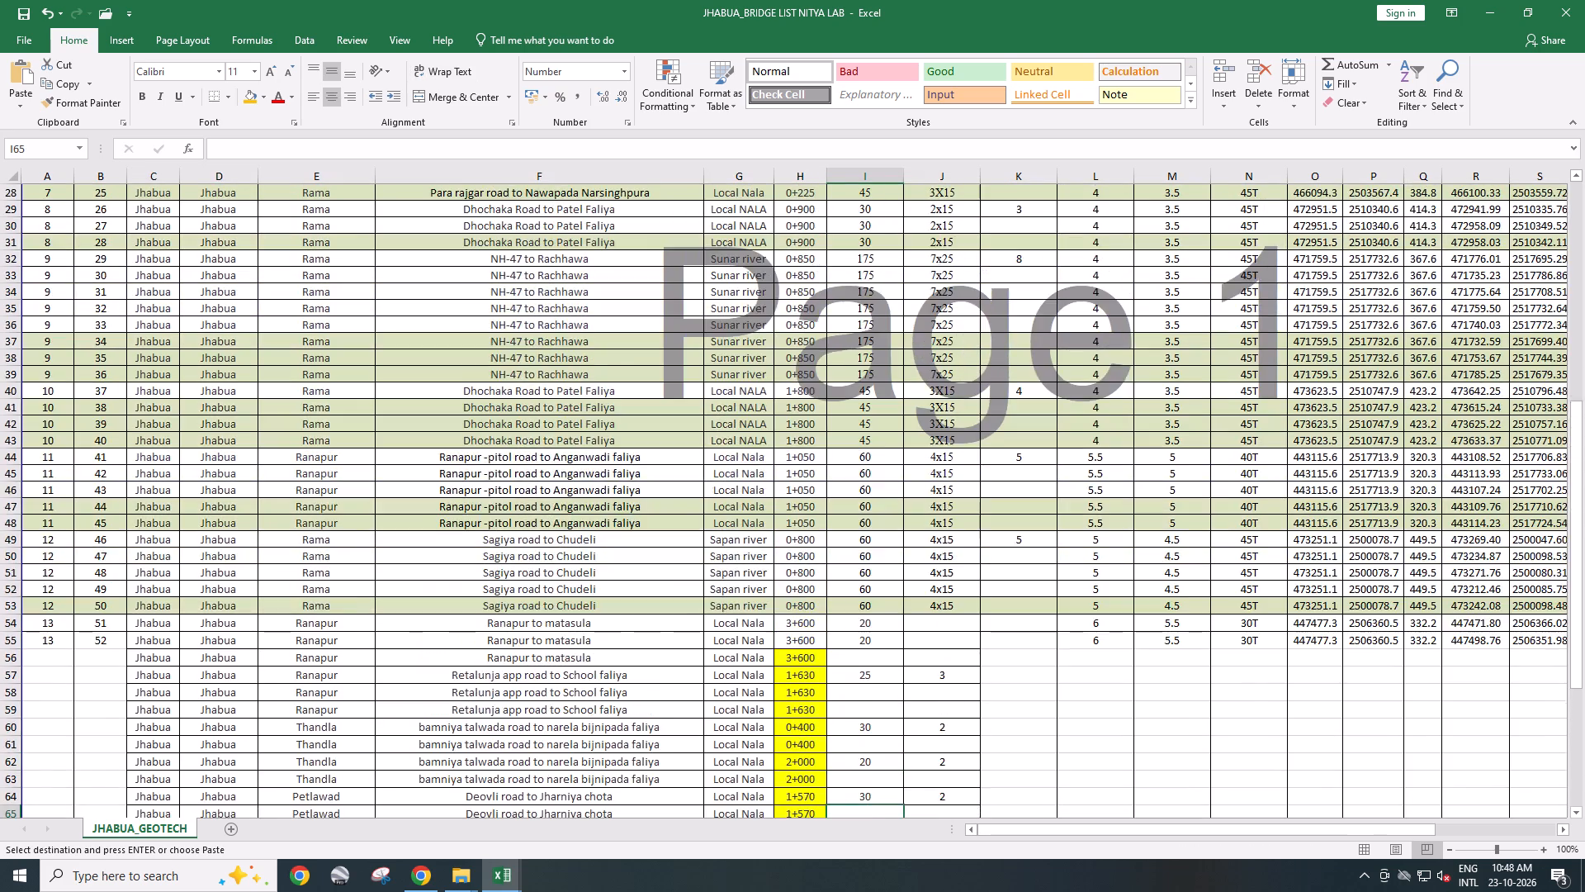
{"action": "scroll", "coordinate": [887, 614], "scroll_direction": "up", "scroll_amount": 13}
{"action": "scroll", "coordinate": [887, 614], "scroll_direction": "down", "scroll_amount": 3}
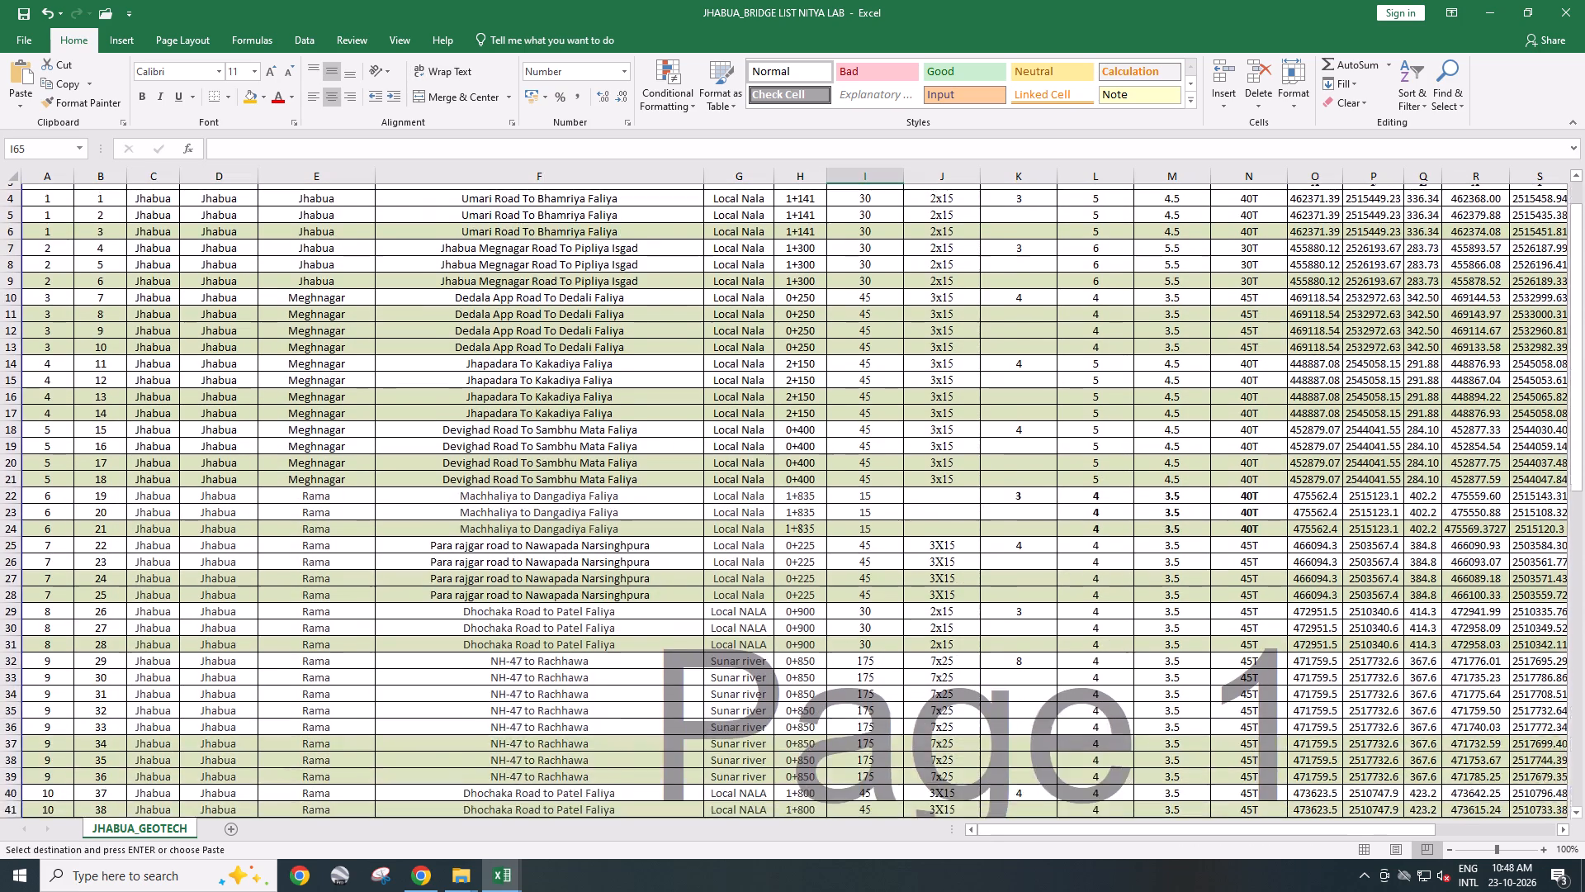
{"action": "scroll", "coordinate": [886, 638], "scroll_direction": "down", "scroll_amount": 11}
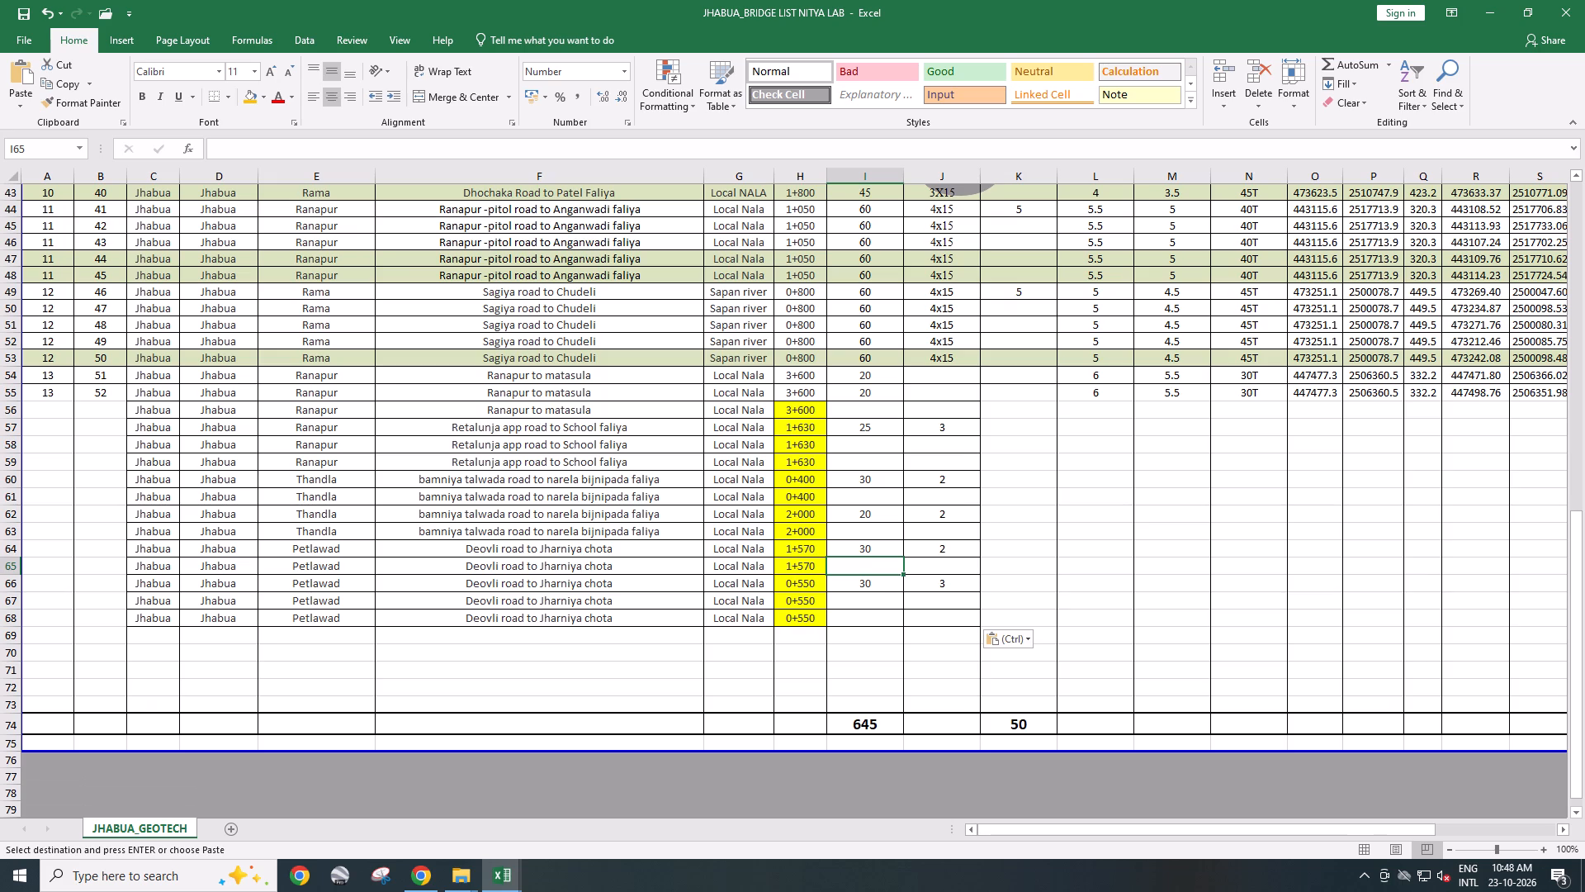
Check the NITYA LAB list against JHABUA Bridge Data2310, then paste the copied bridge rows there starting at cell C13.
{"action": "left_click", "coordinate": [491, 877]}
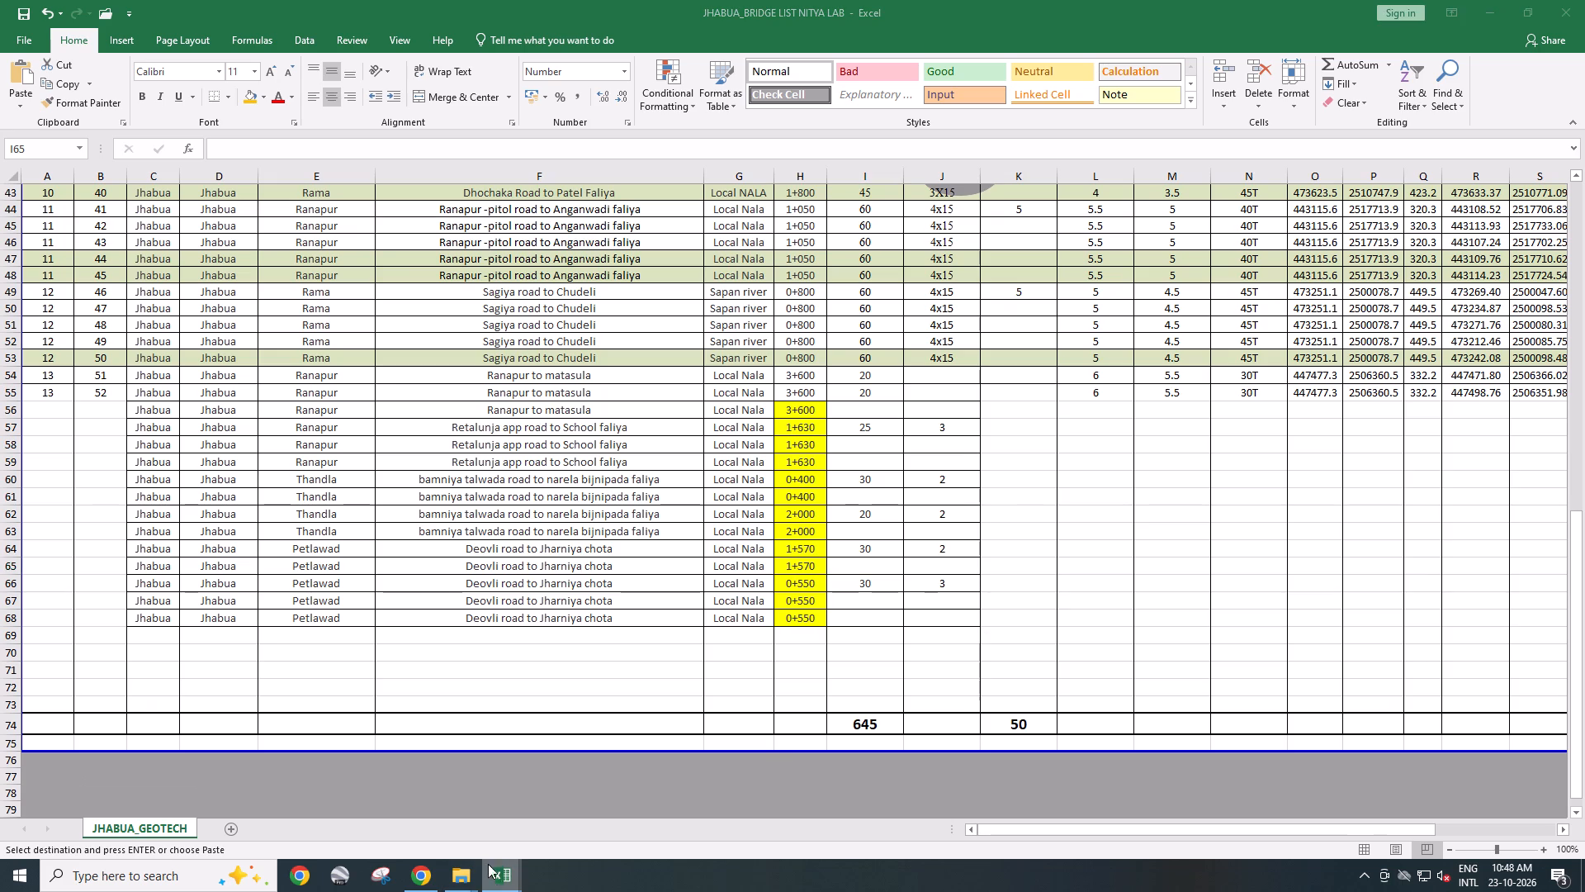
{"action": "left_click", "coordinate": [660, 802]}
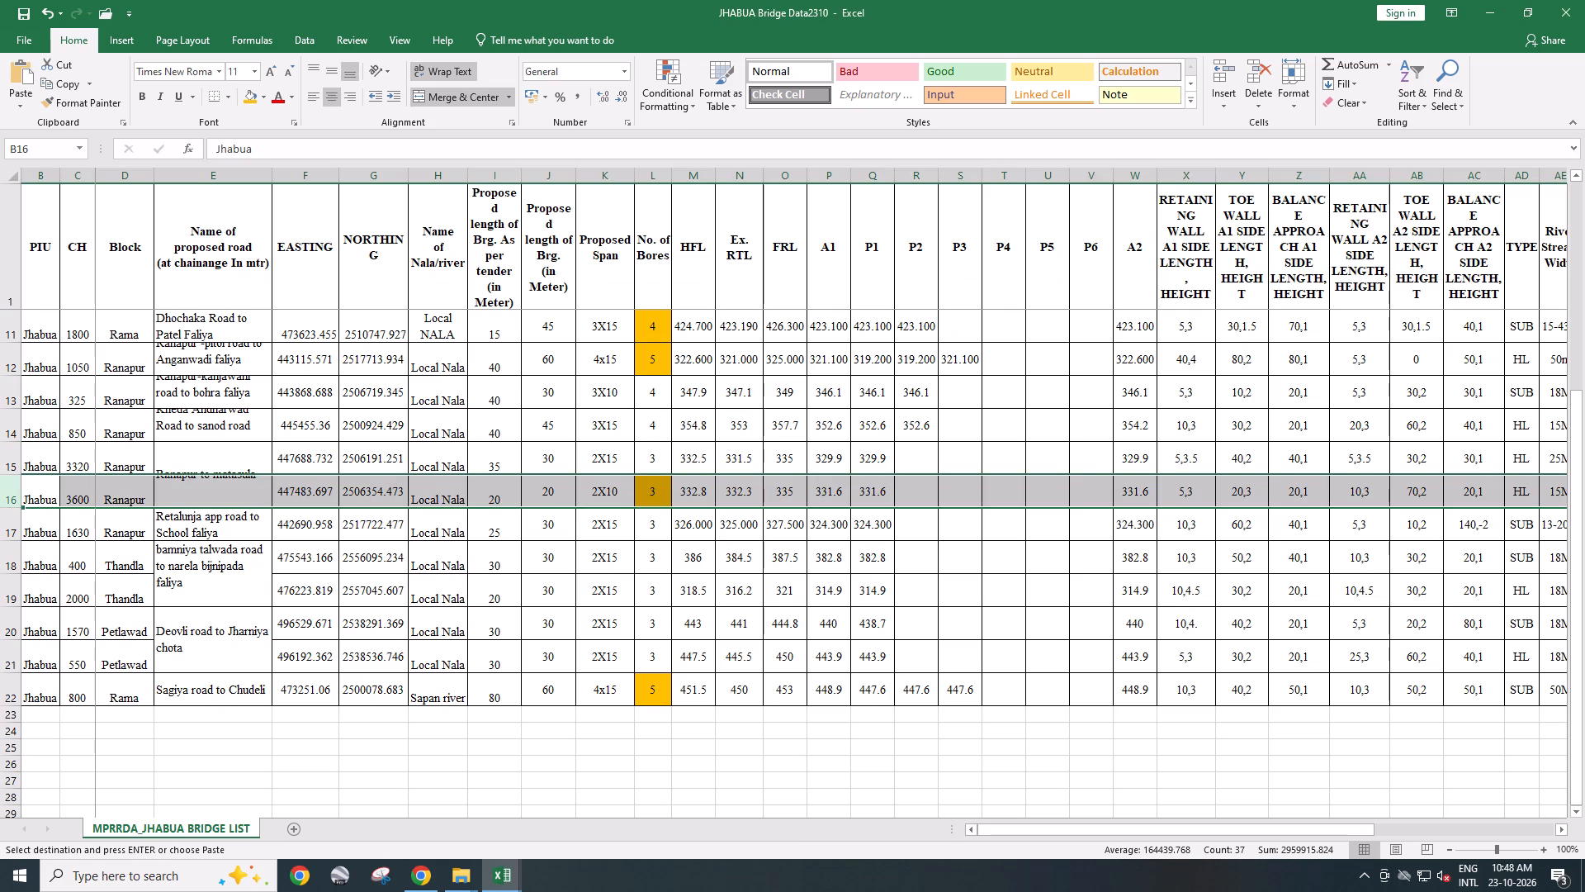
{"action": "left_click", "coordinate": [88, 394]}
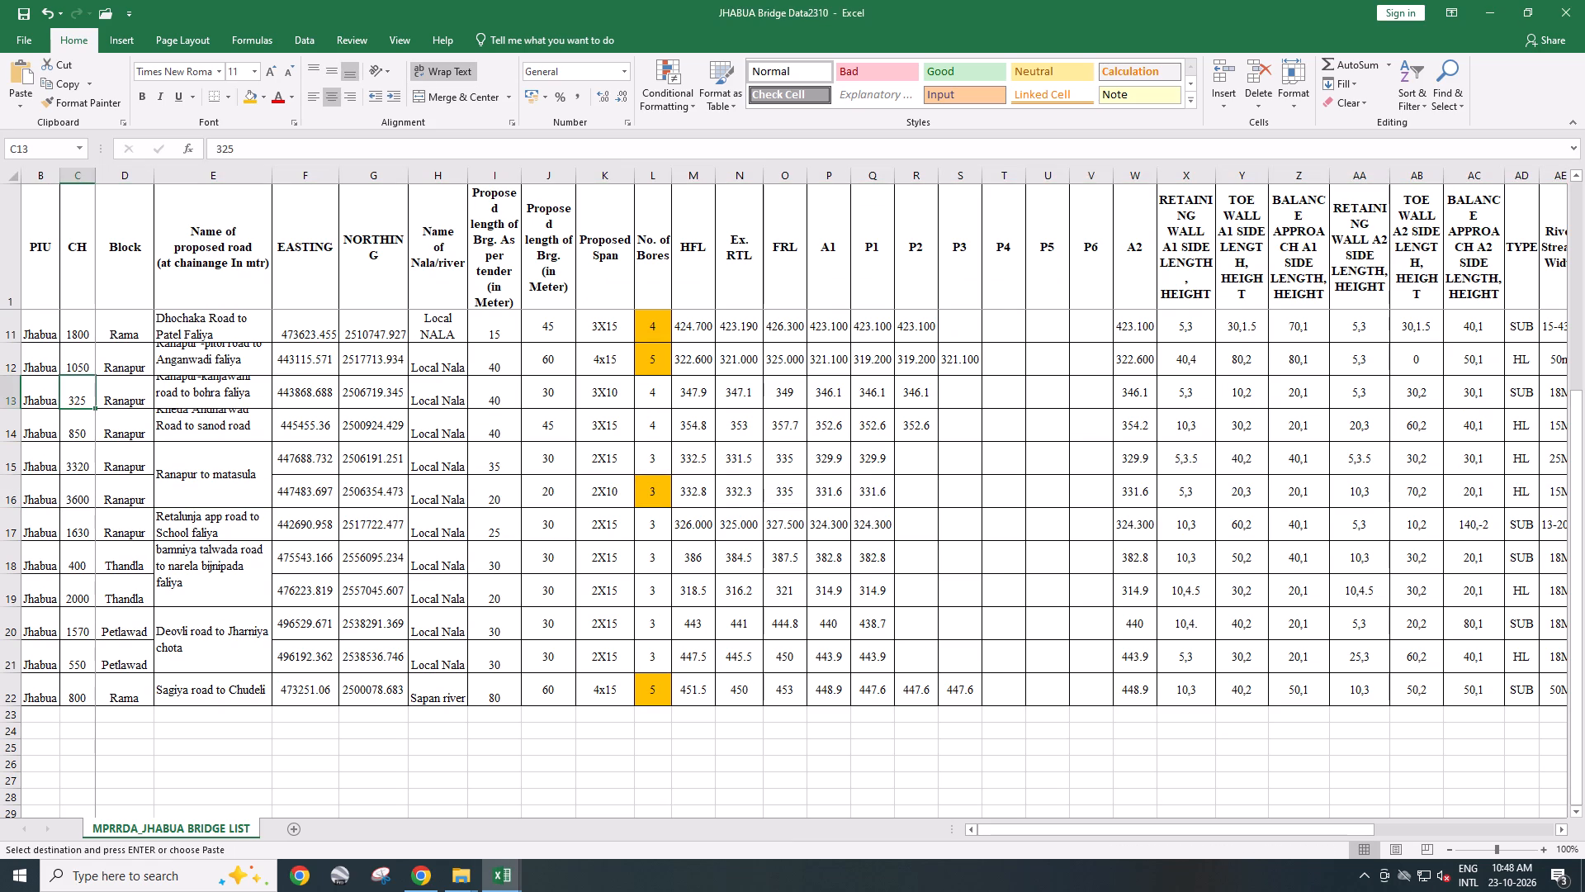
{"action": "key", "text": "alt+Tab"}
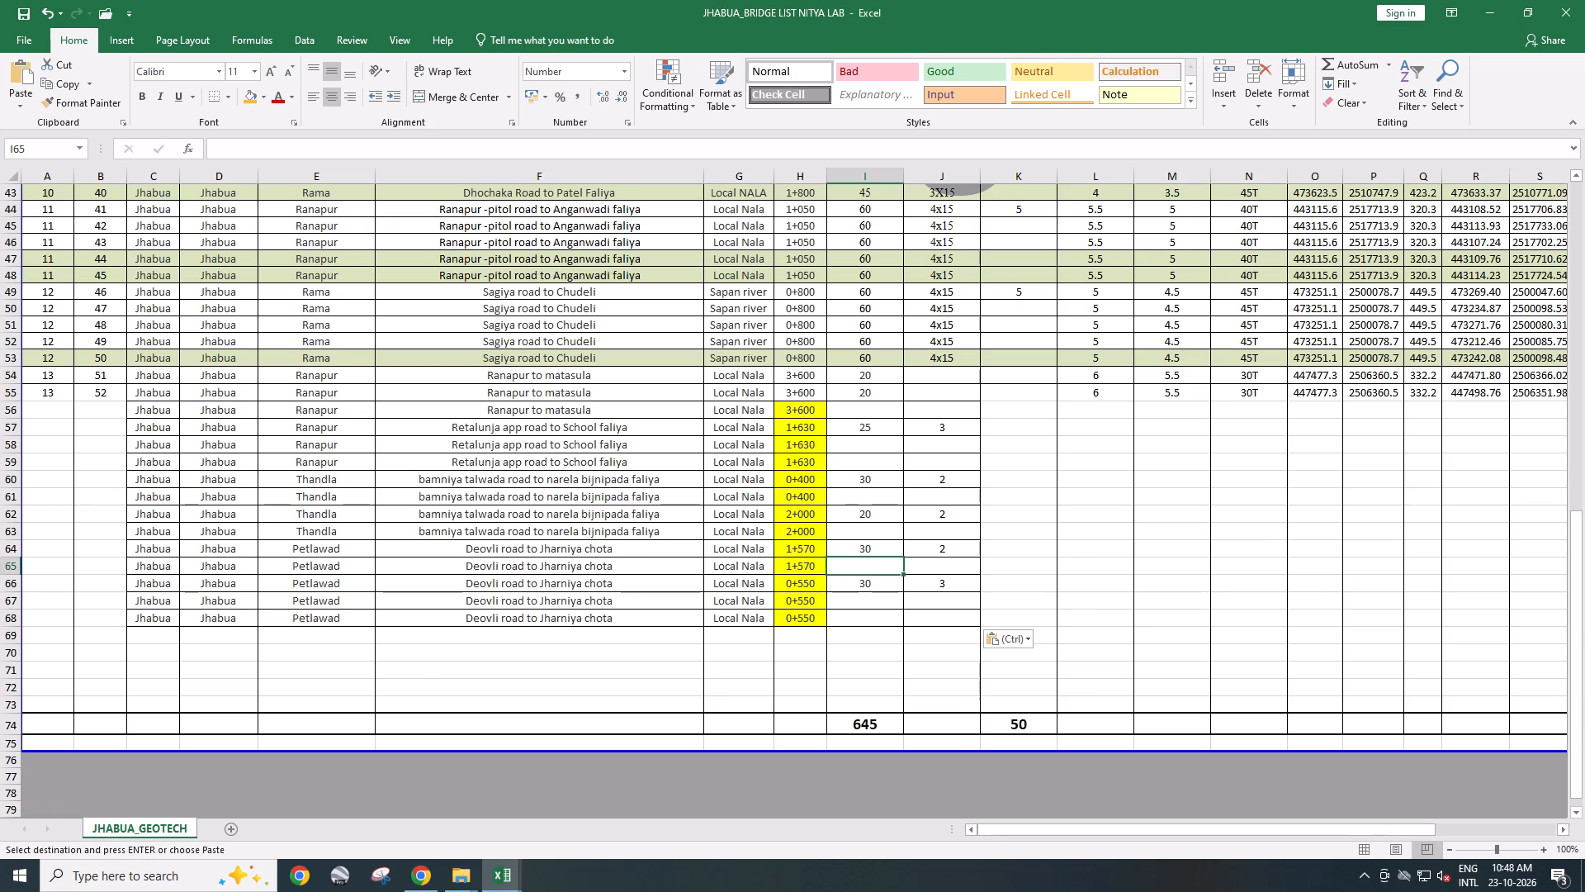
{"action": "key", "text": "alt+Tab"}
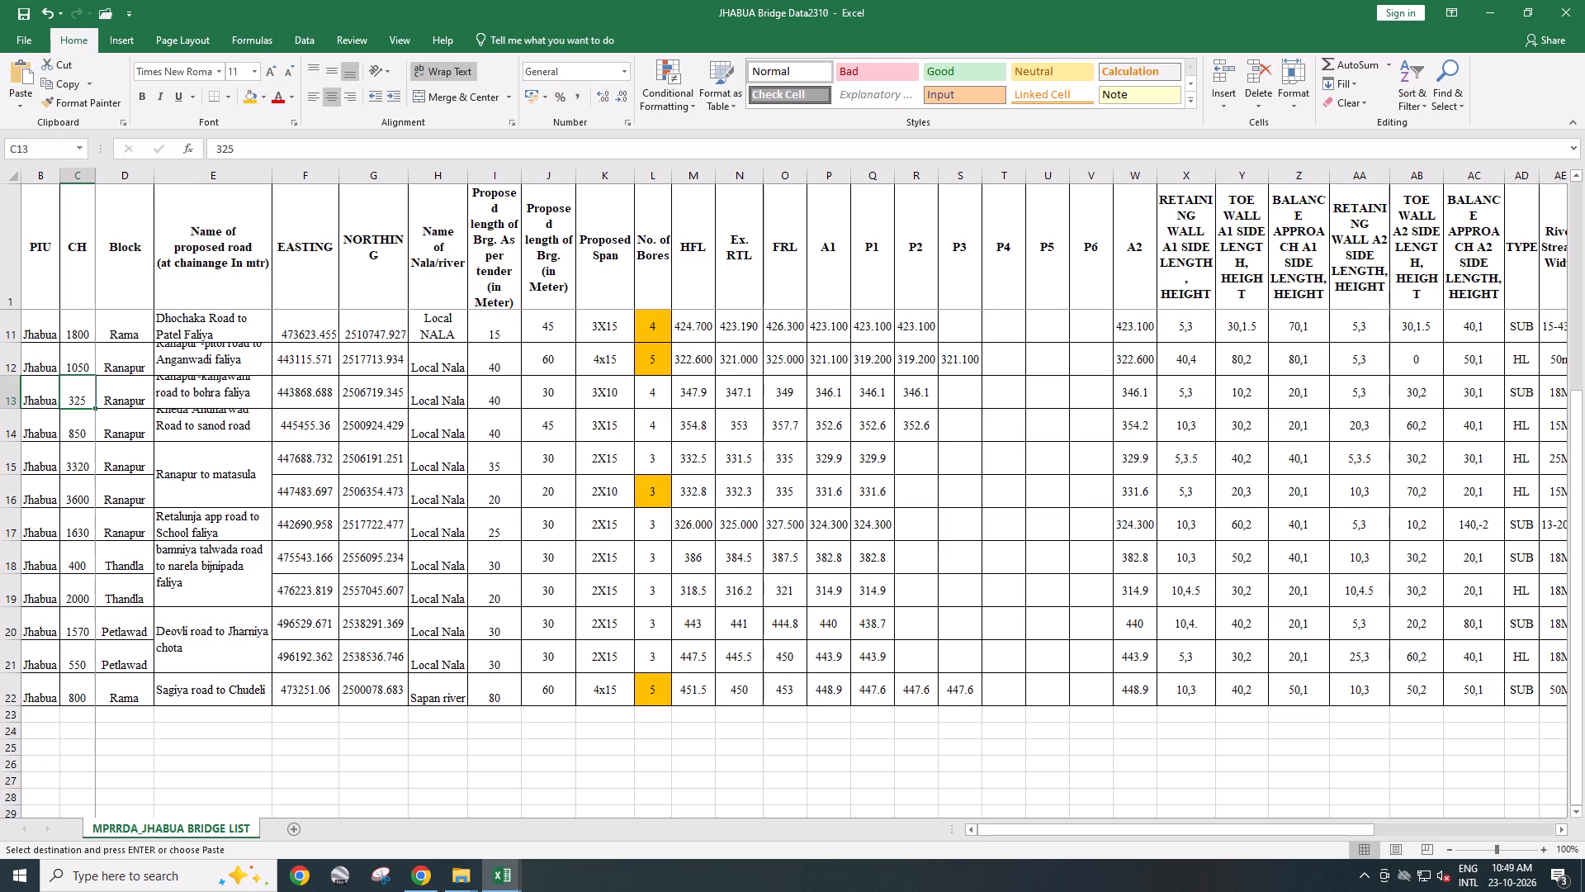
{"action": "key", "text": "Return"}
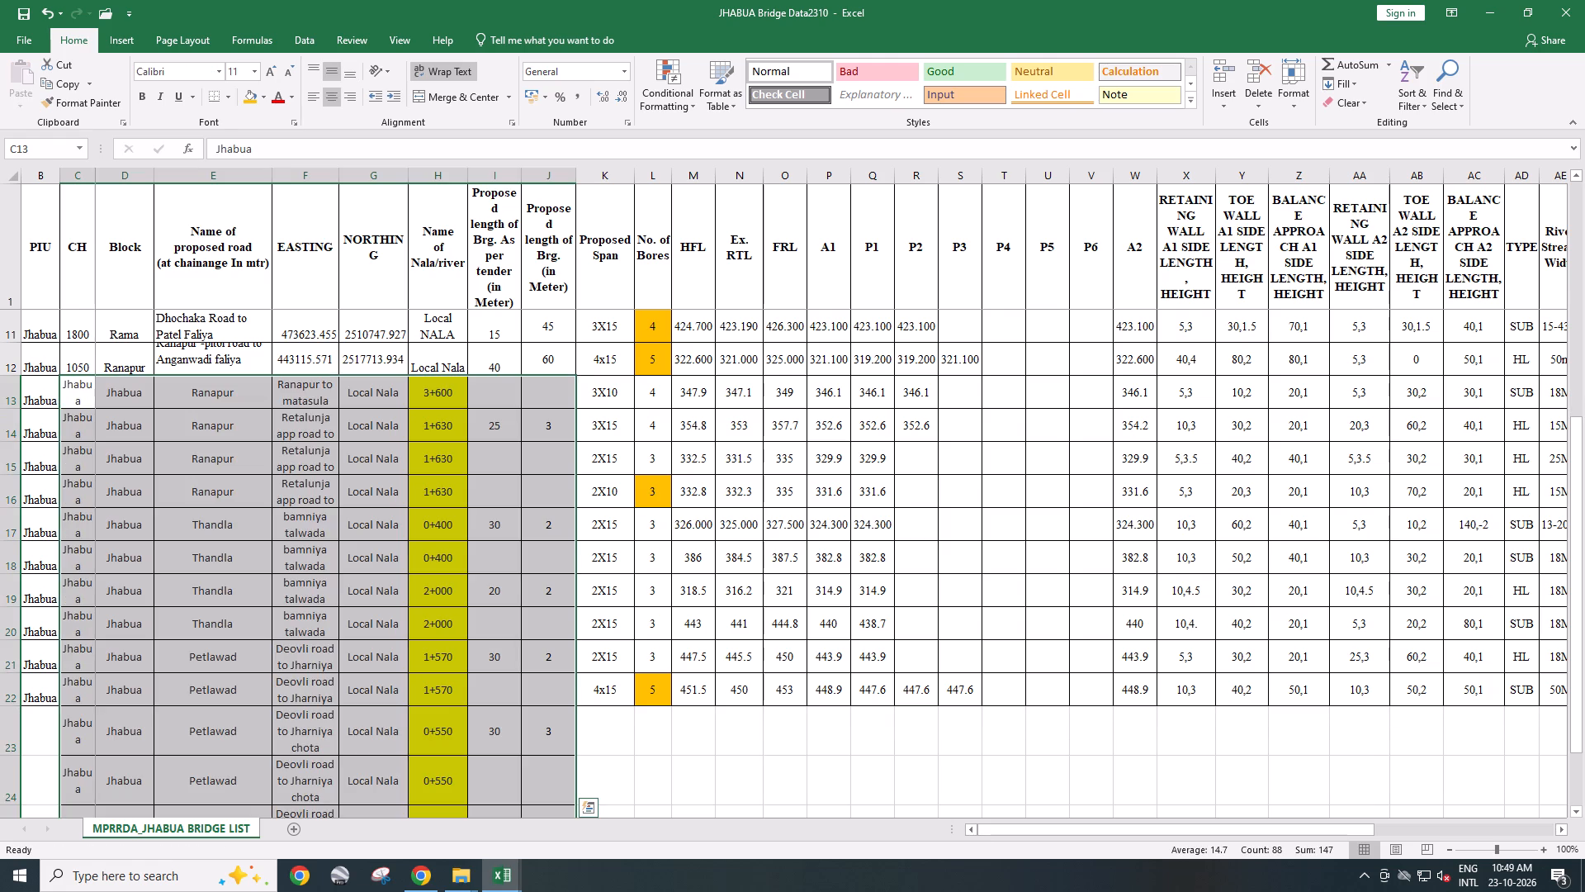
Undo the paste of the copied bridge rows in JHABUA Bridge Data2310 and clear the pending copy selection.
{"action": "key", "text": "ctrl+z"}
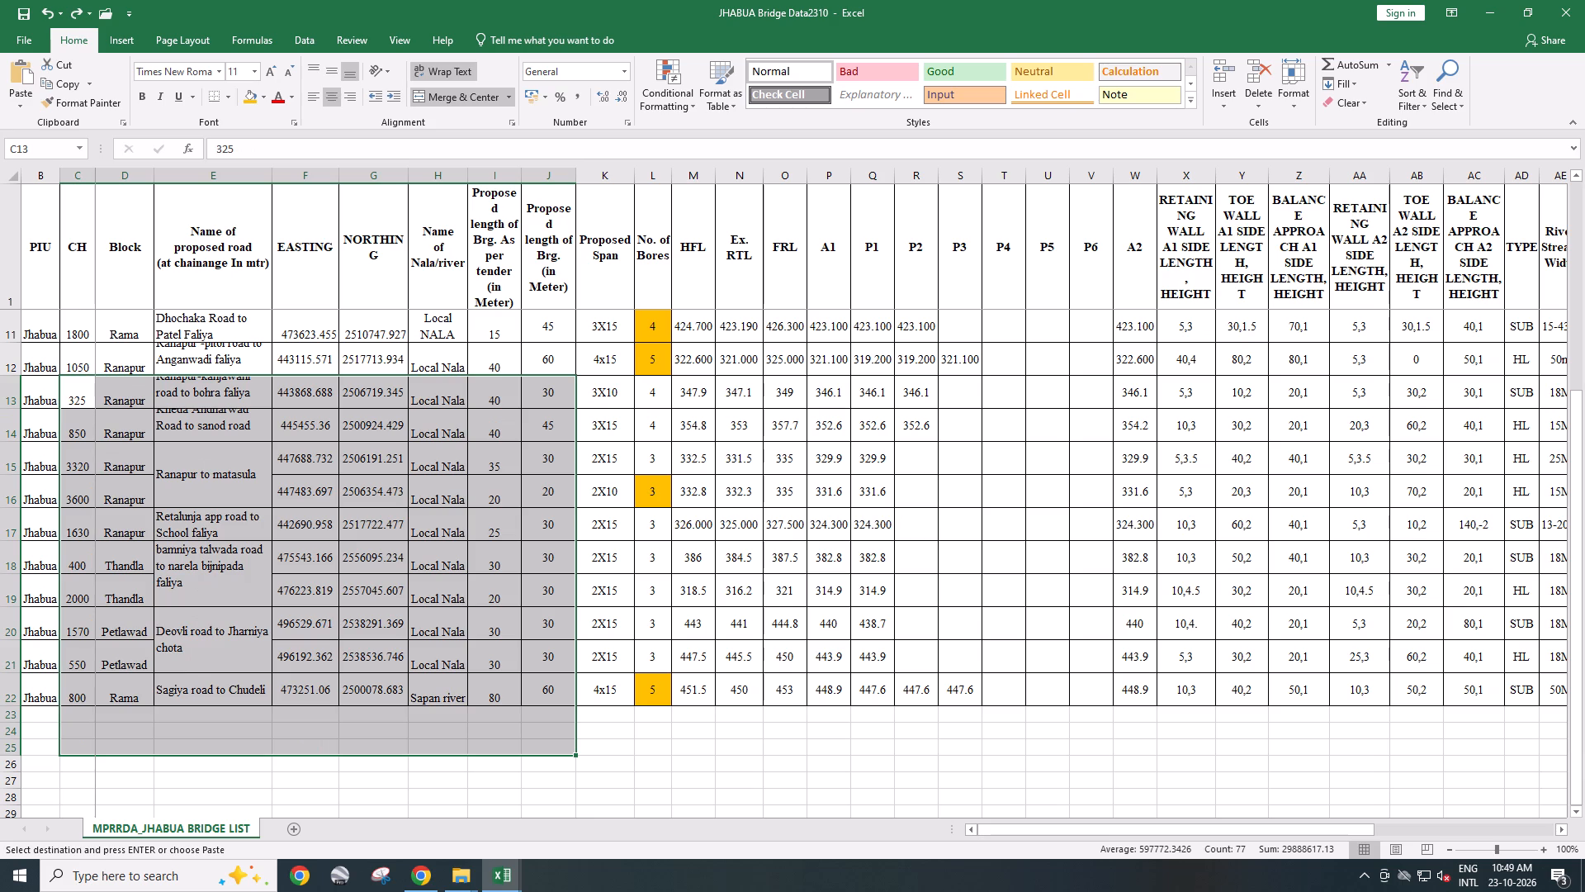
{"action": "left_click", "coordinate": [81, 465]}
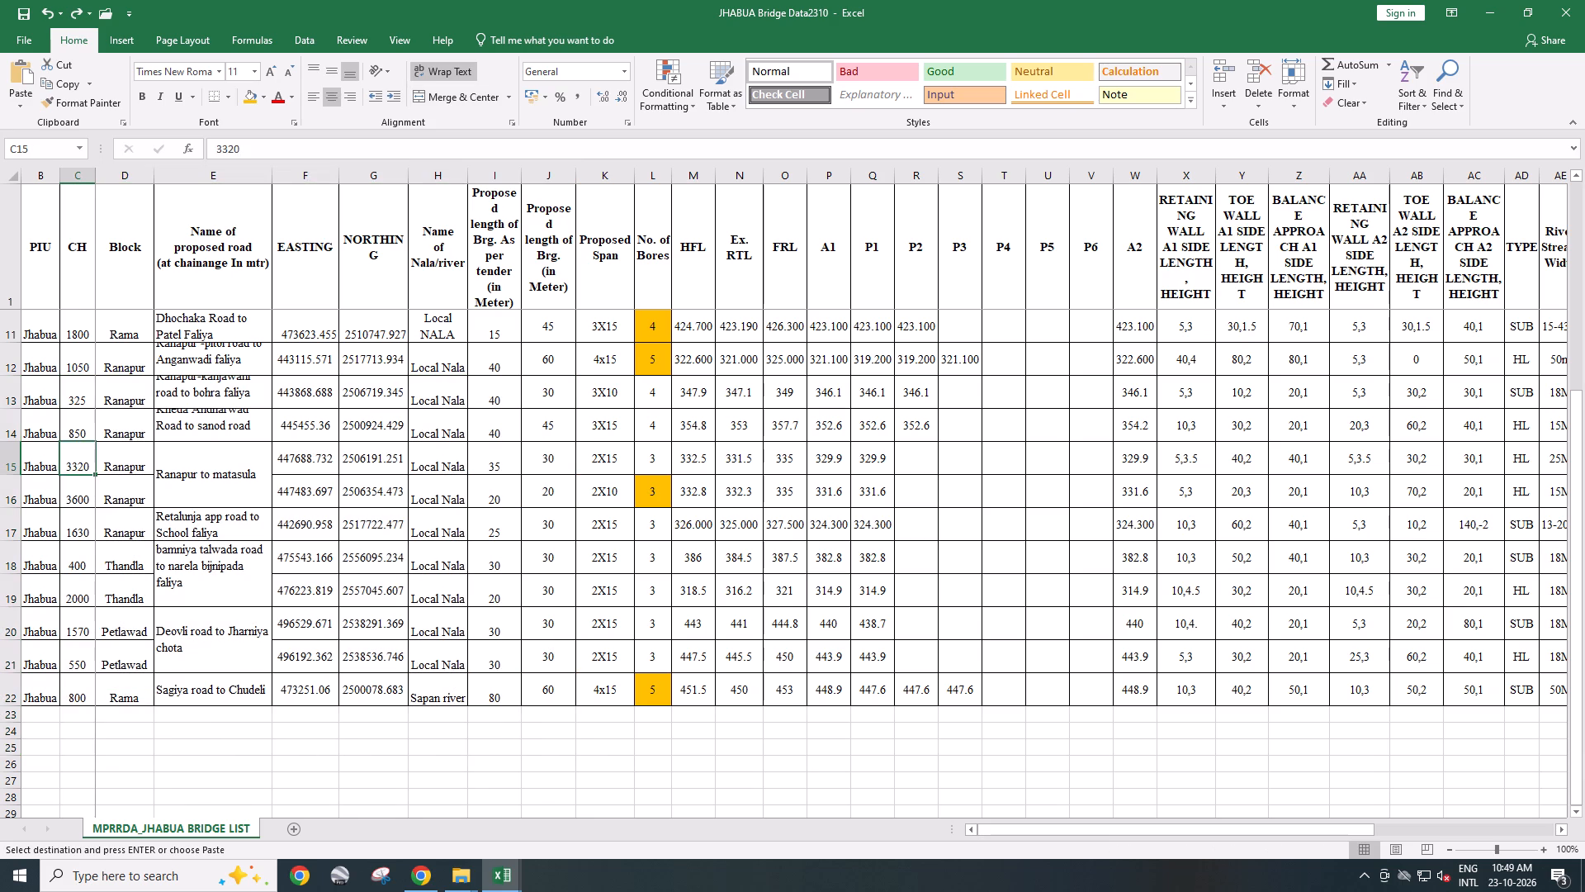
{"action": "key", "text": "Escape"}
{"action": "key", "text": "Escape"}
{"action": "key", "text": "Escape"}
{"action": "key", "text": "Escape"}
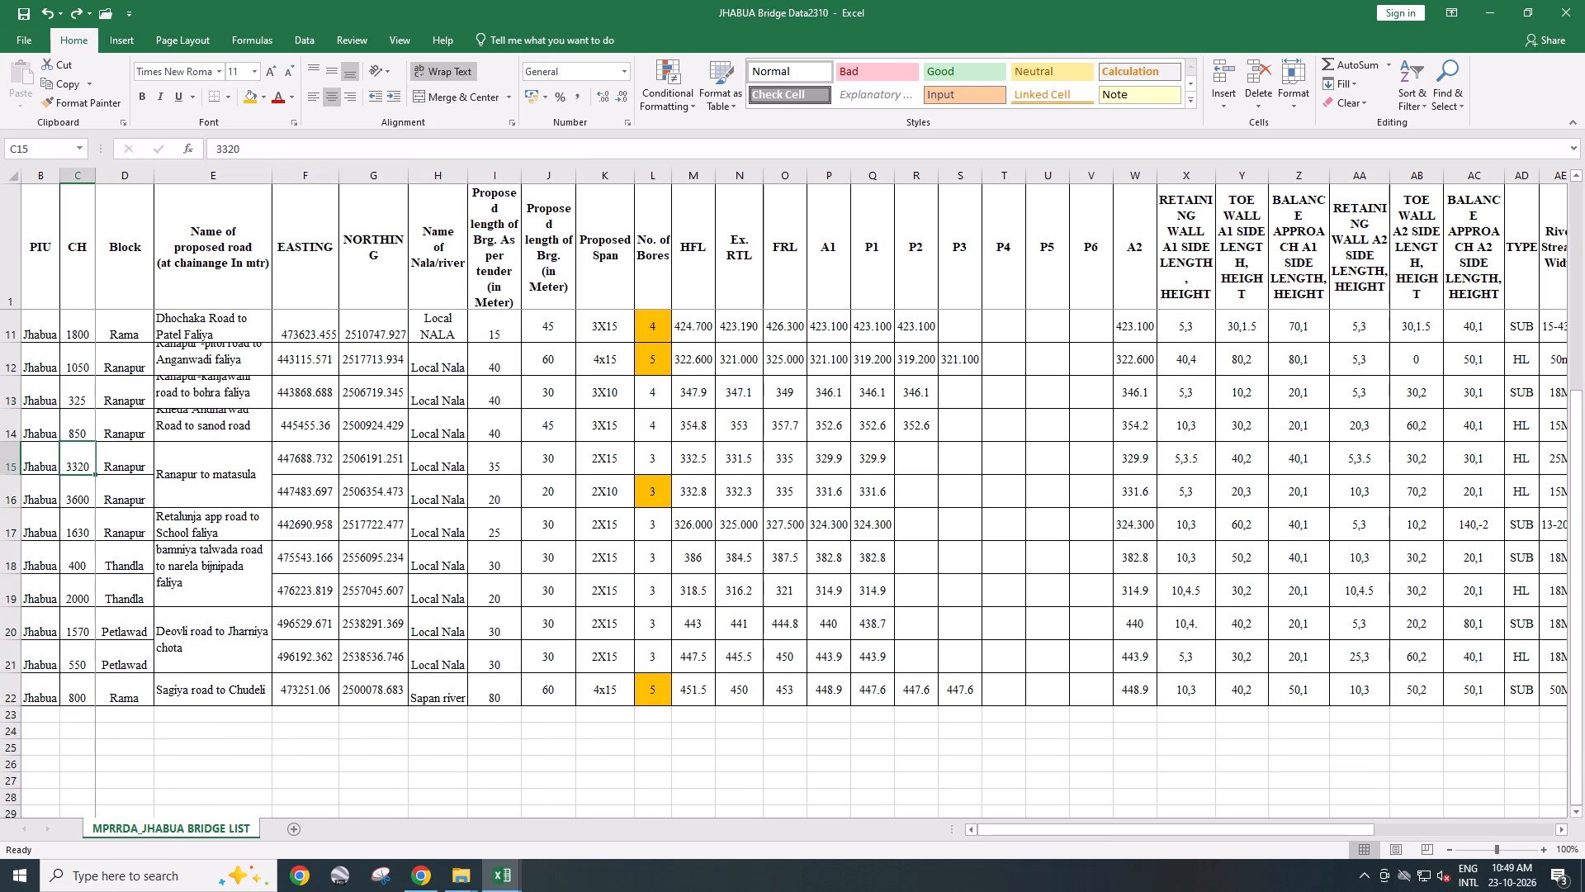
Compare the CH chainages from Ranapur to matasula through Deovli road in JHABUA Bridge Data2310 with the highlighted chainages in the NITYA LAB list.
{"action": "left_click", "coordinate": [80, 496]}
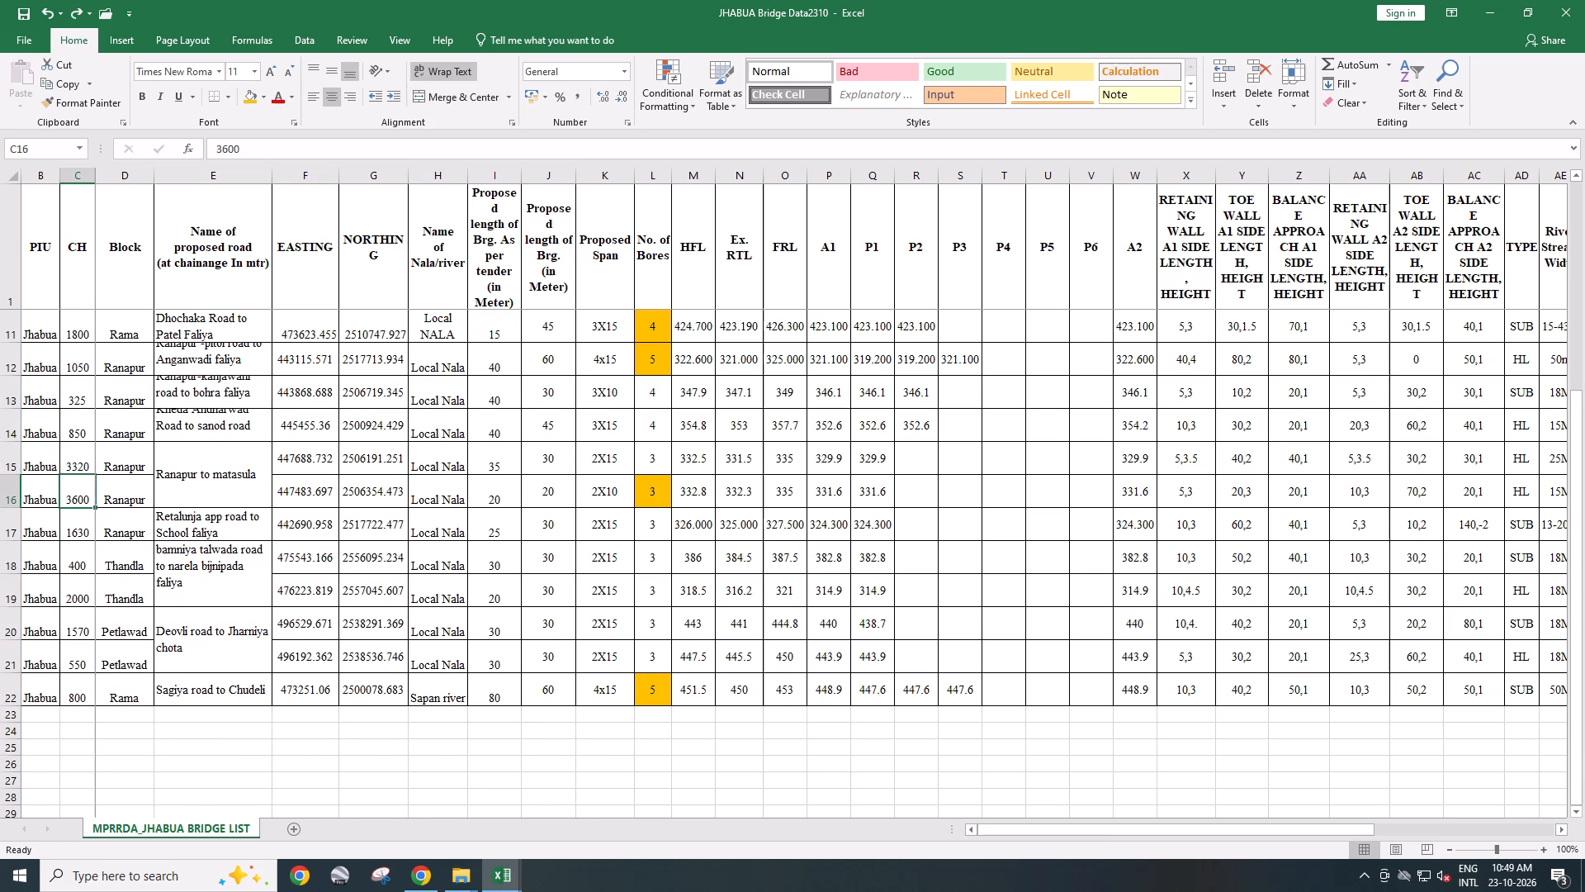
{"action": "left_click", "coordinate": [77, 529]}
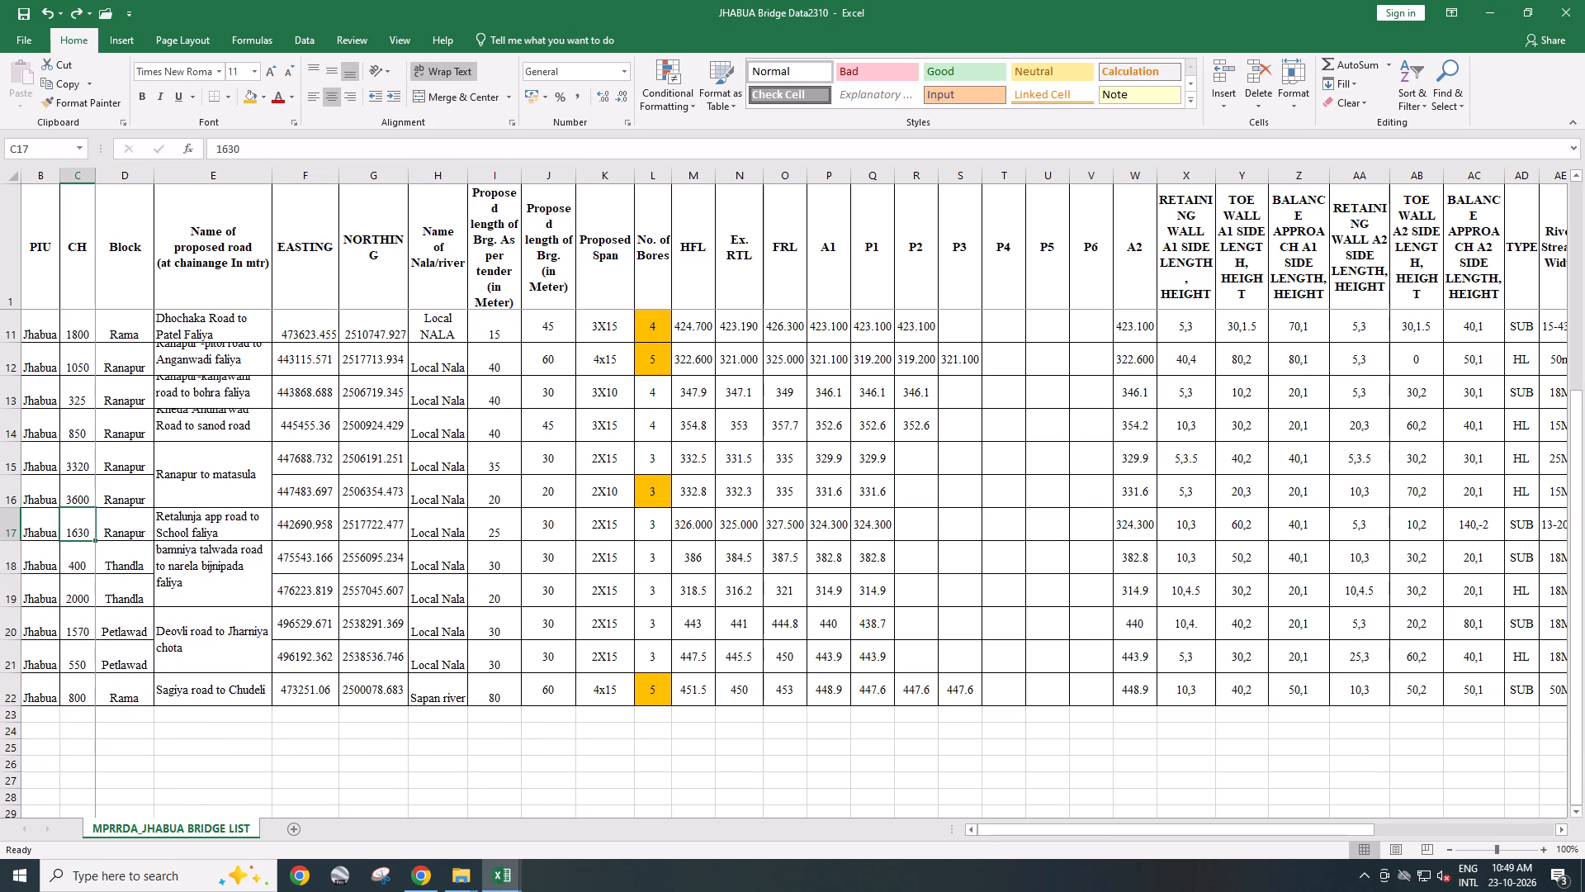
{"action": "left_click", "coordinate": [87, 564]}
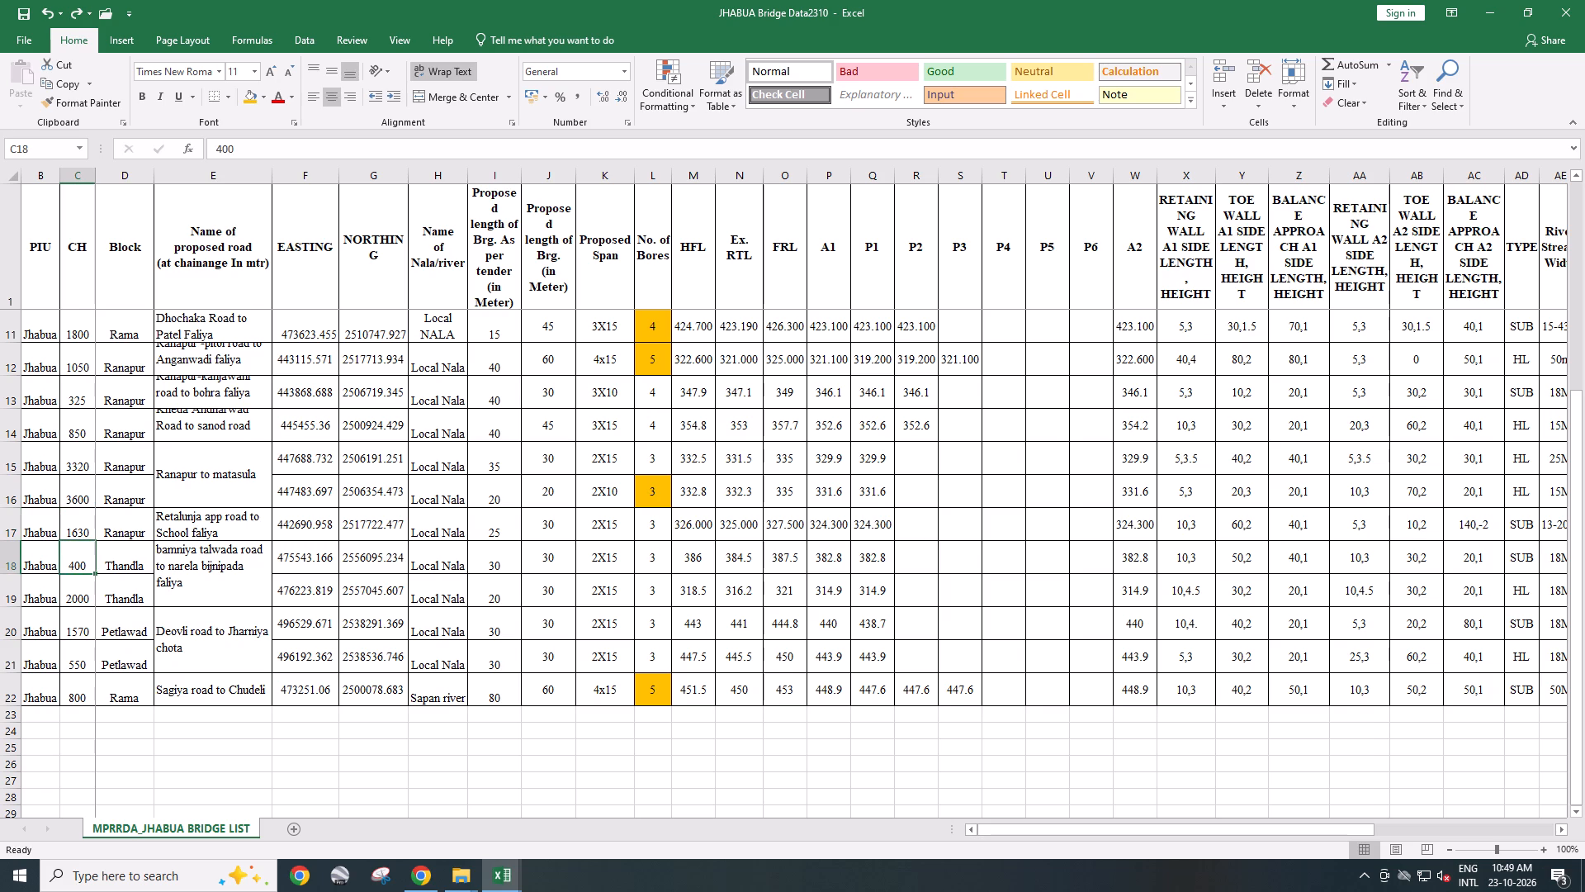
{"action": "left_click", "coordinate": [86, 601]}
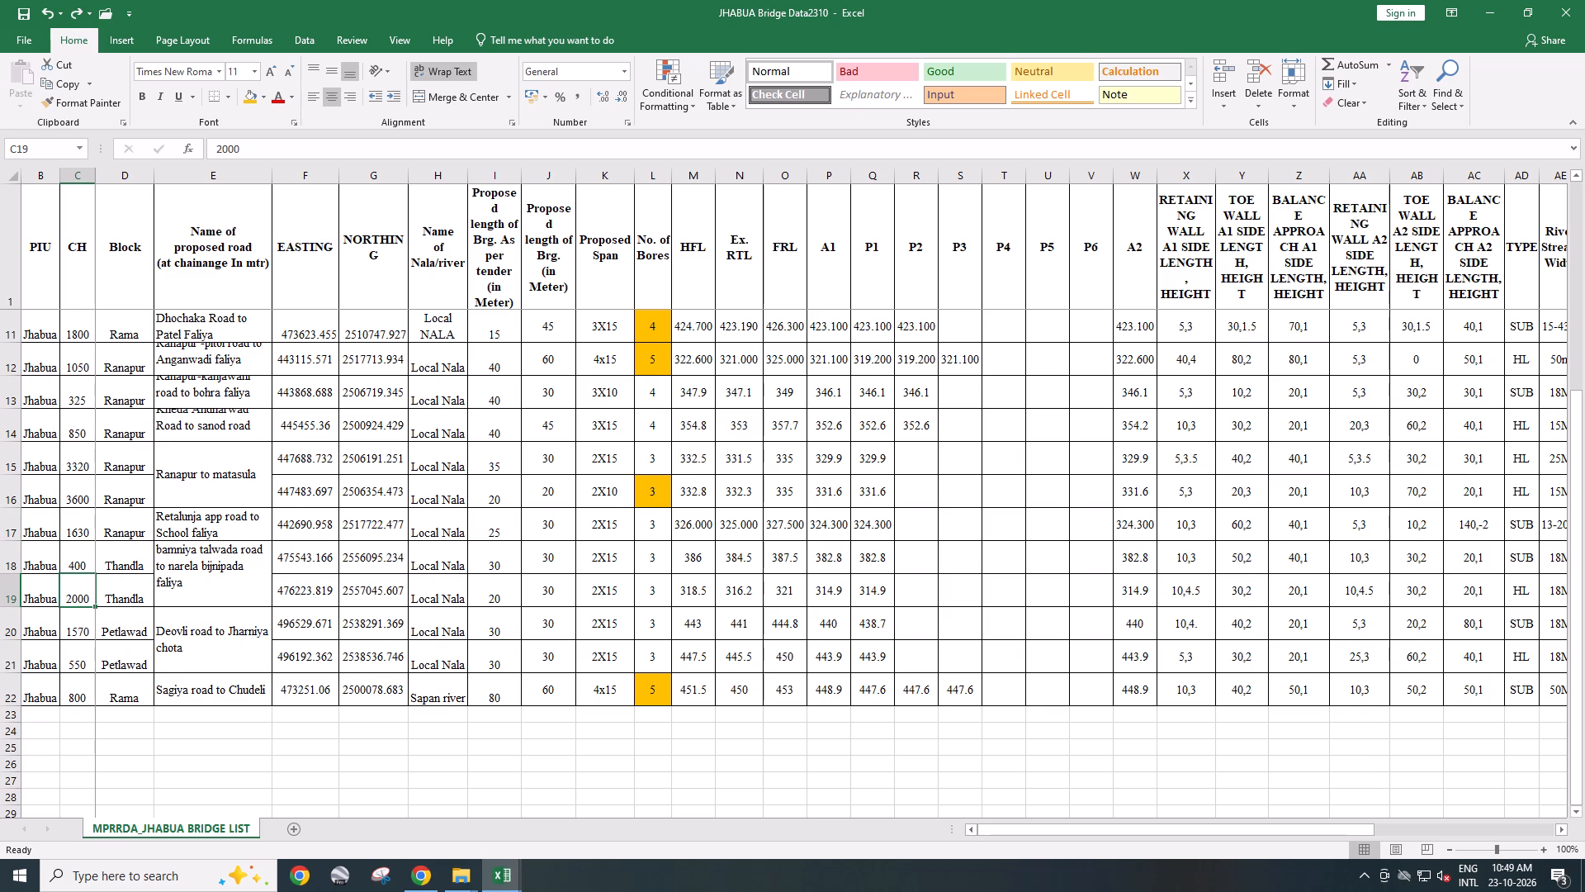
{"action": "left_click", "coordinate": [86, 636]}
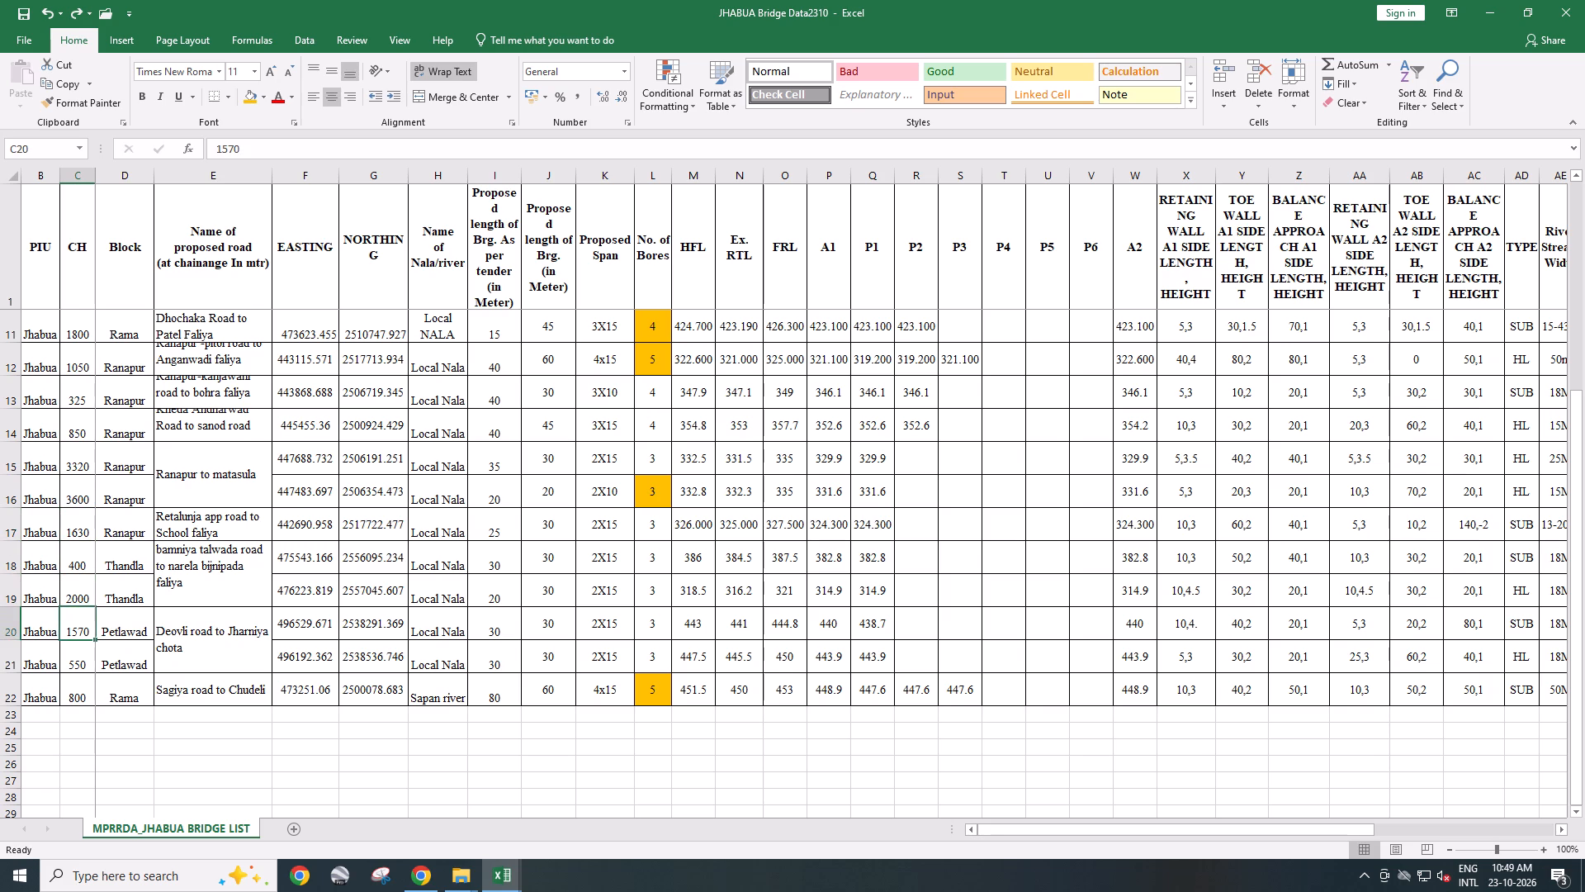
{"action": "left_click", "coordinate": [73, 667]}
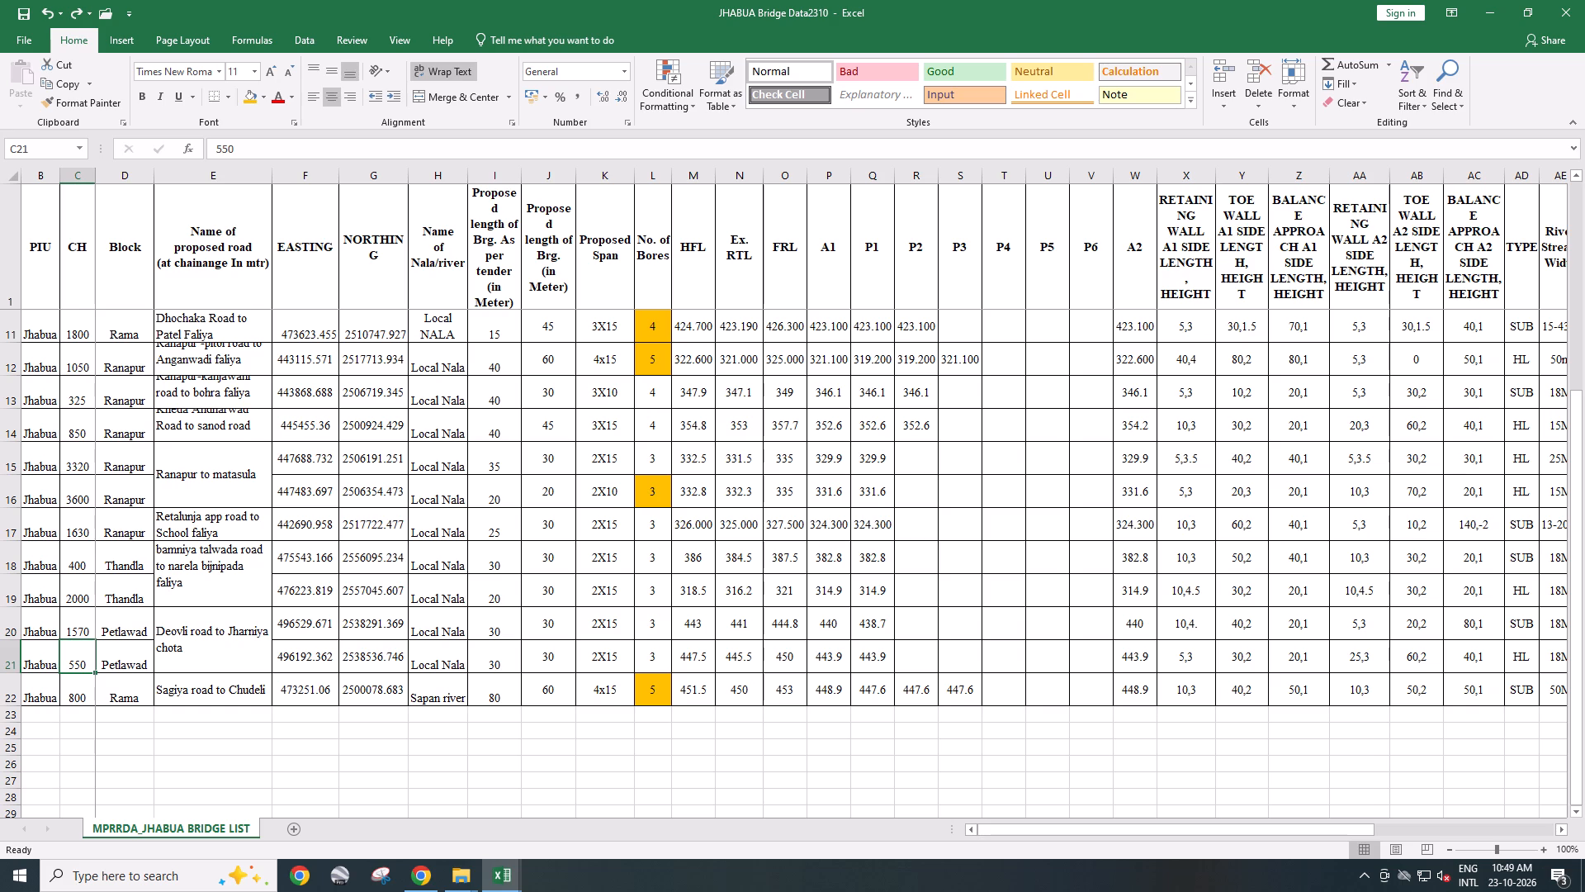
{"action": "key", "text": "alt+Tab"}
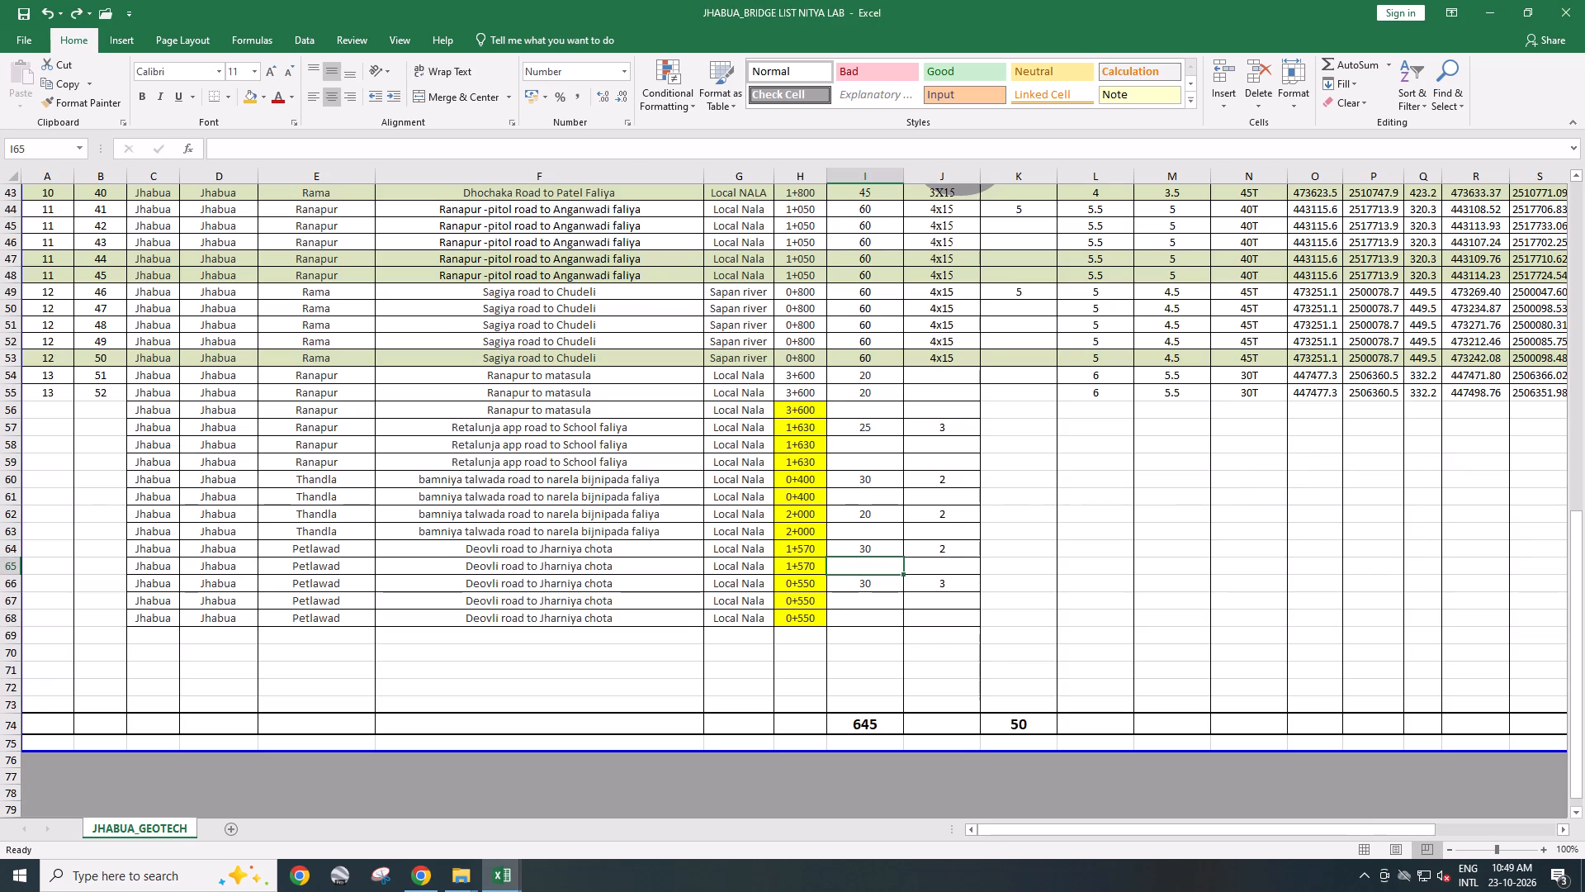
{"action": "left_click", "coordinate": [786, 413]}
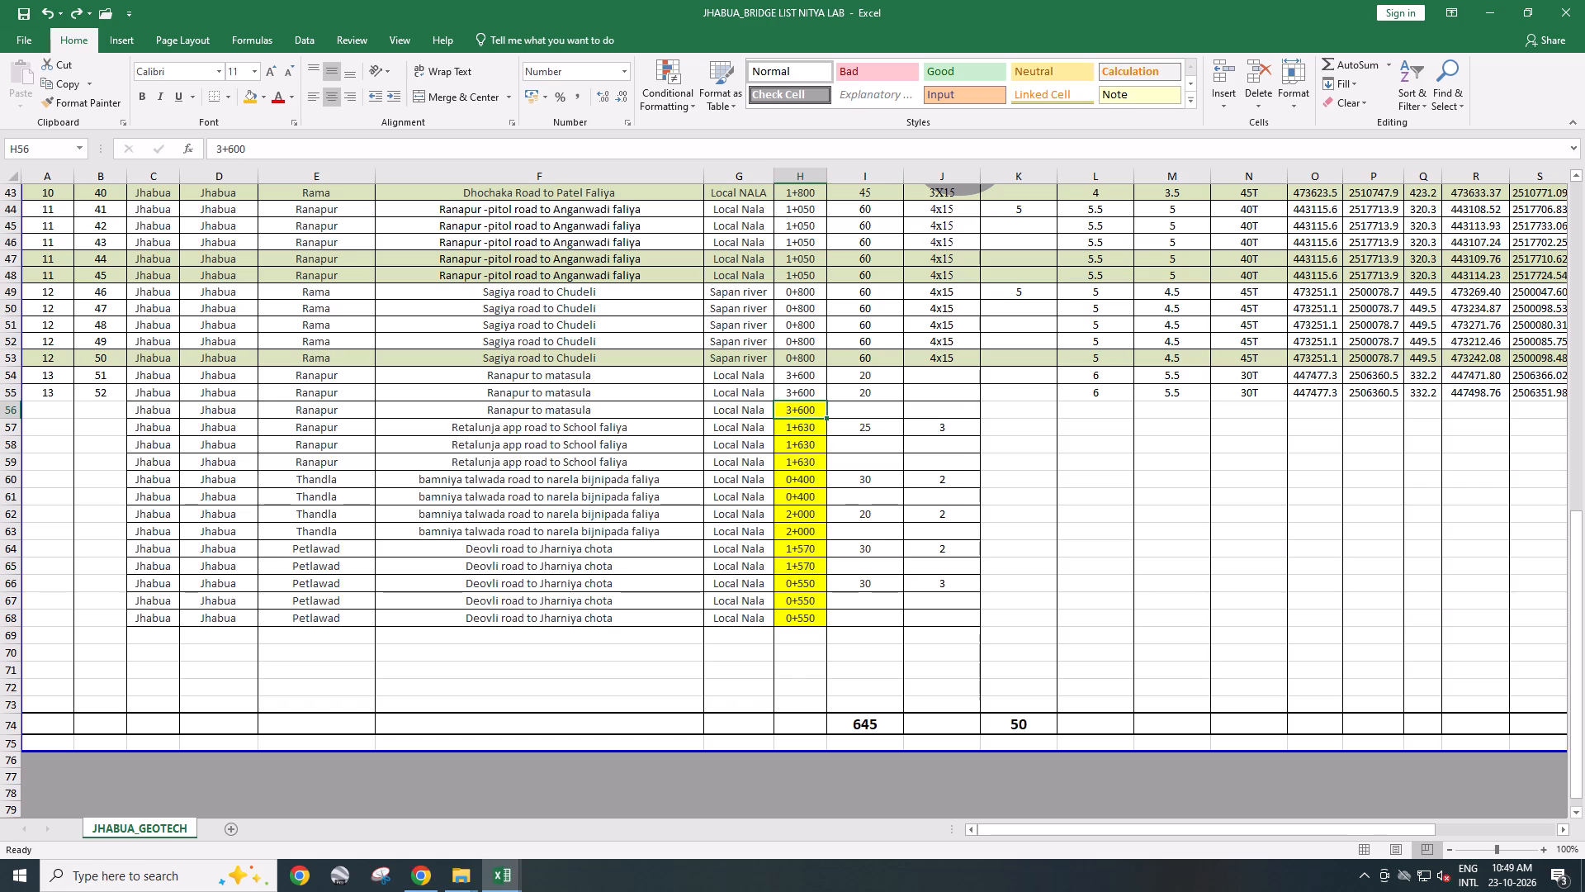
{"action": "left_click", "coordinate": [807, 430]}
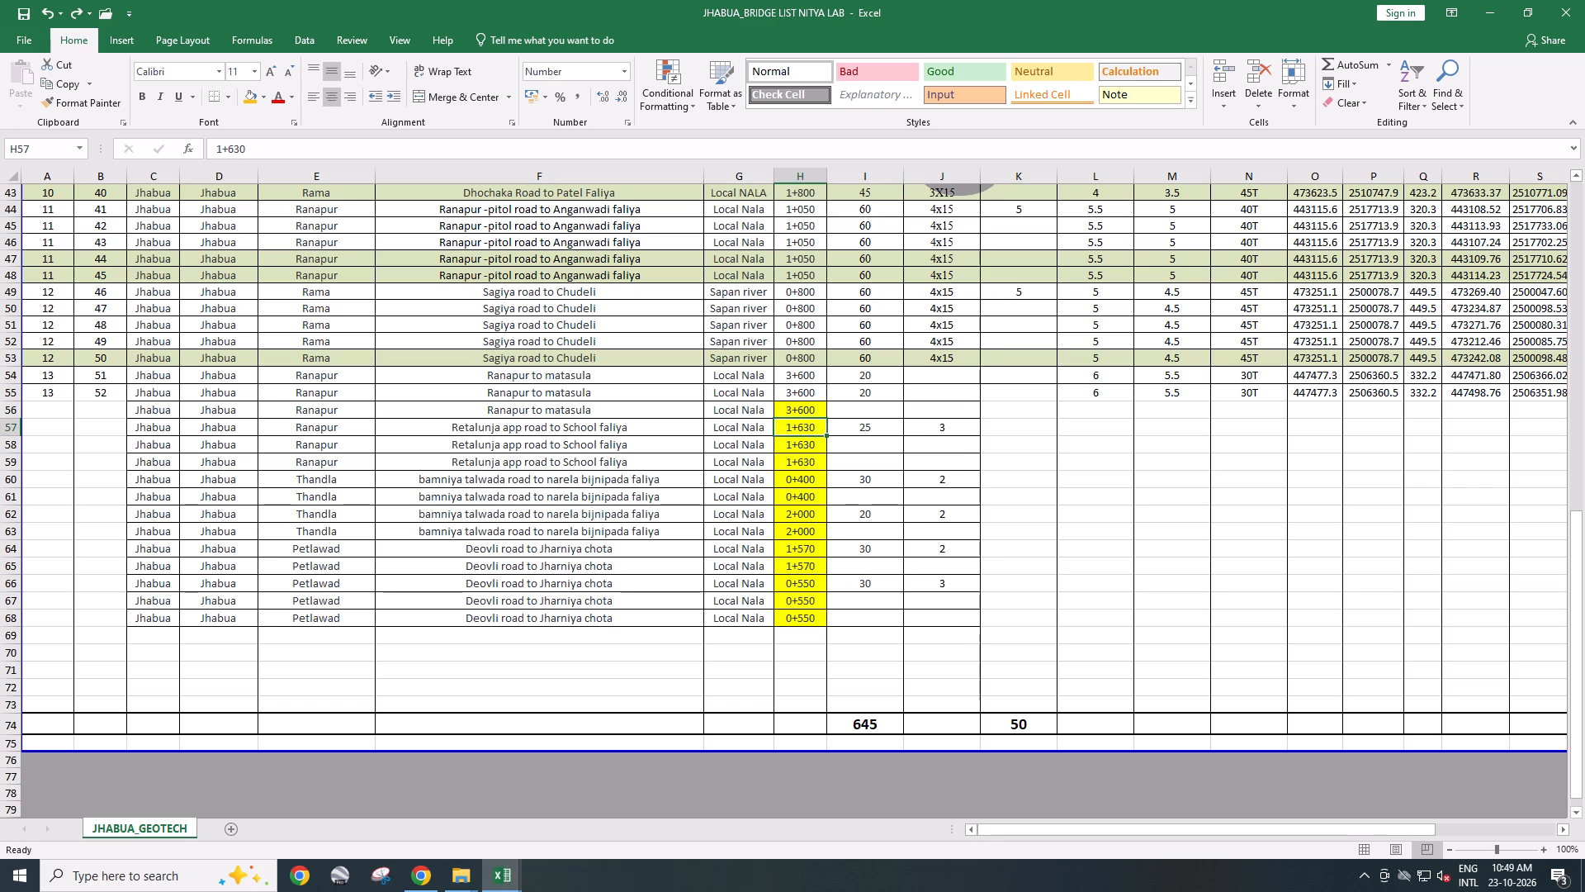
{"action": "left_click", "coordinate": [817, 485]}
{"action": "left_click", "coordinate": [821, 520]}
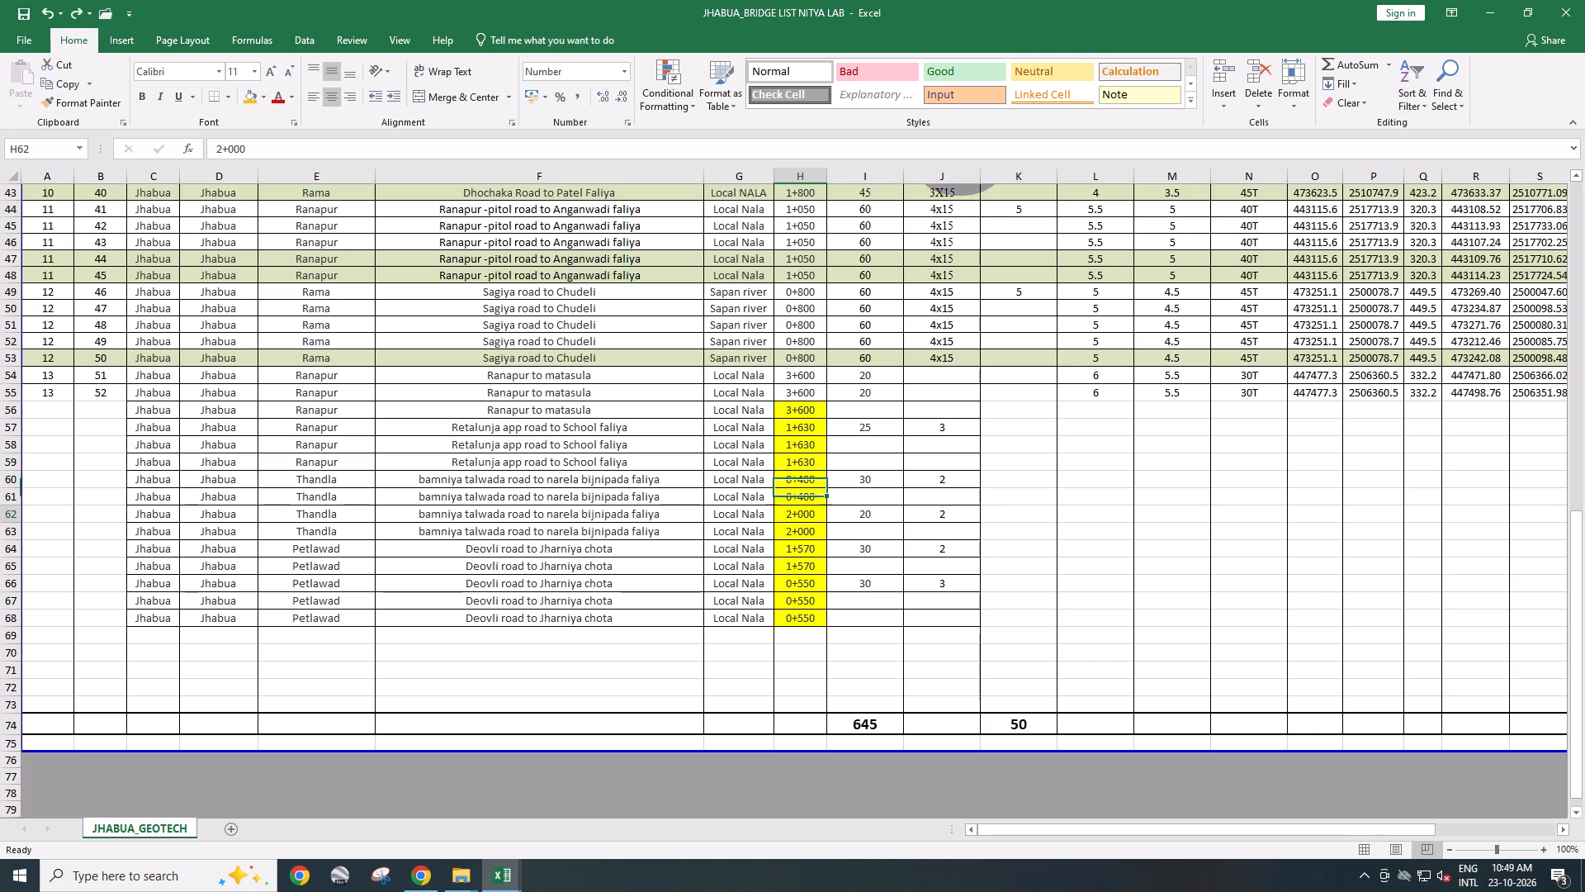
{"action": "left_click", "coordinate": [822, 557]}
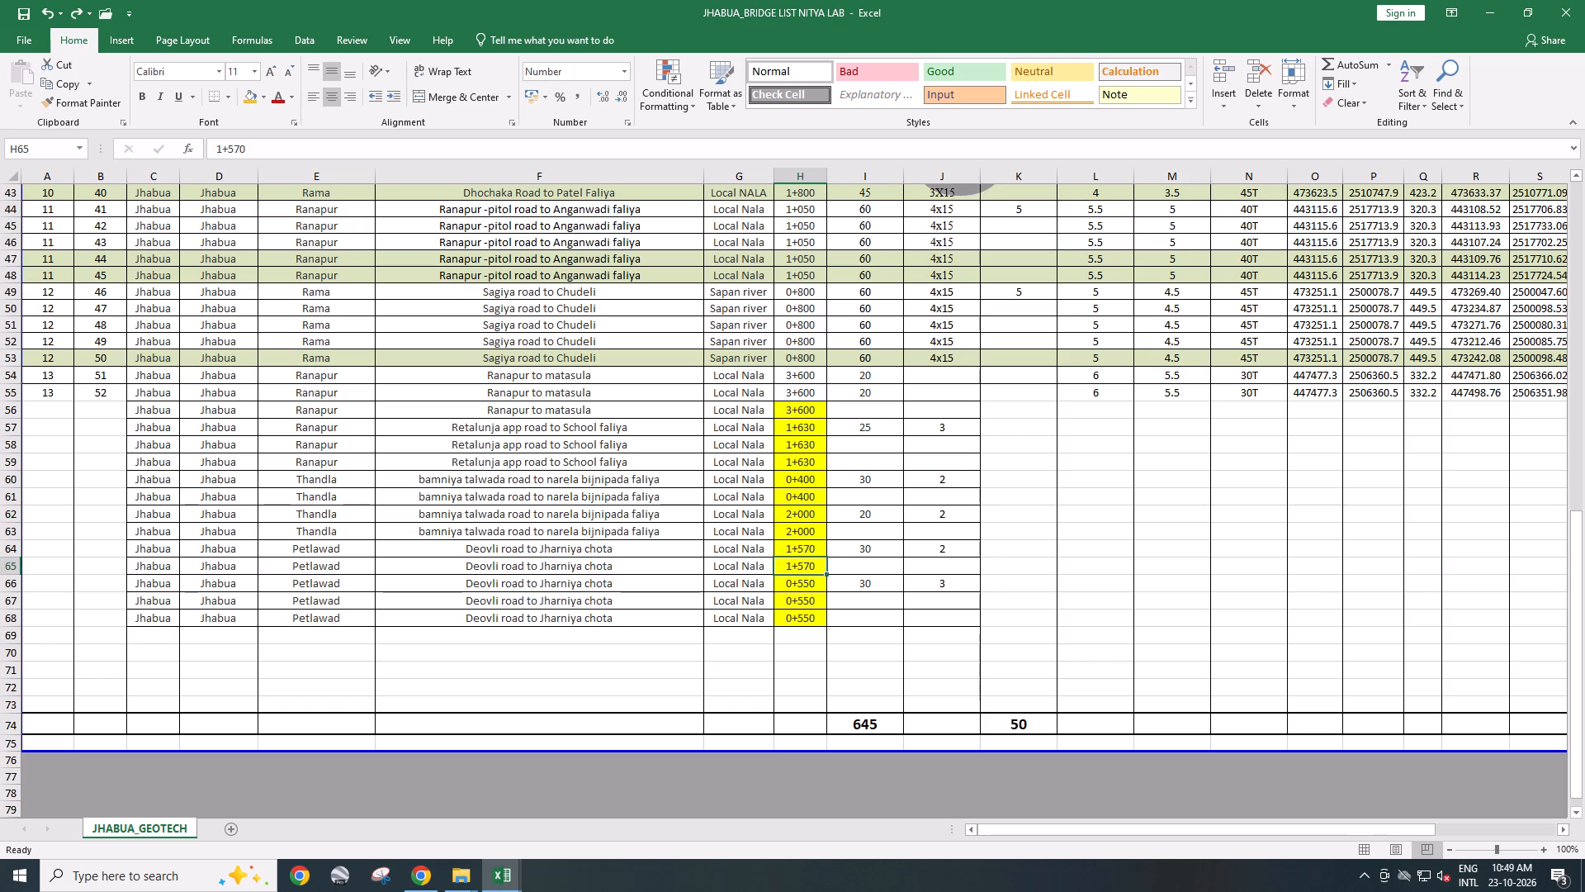
{"action": "left_click", "coordinate": [811, 585]}
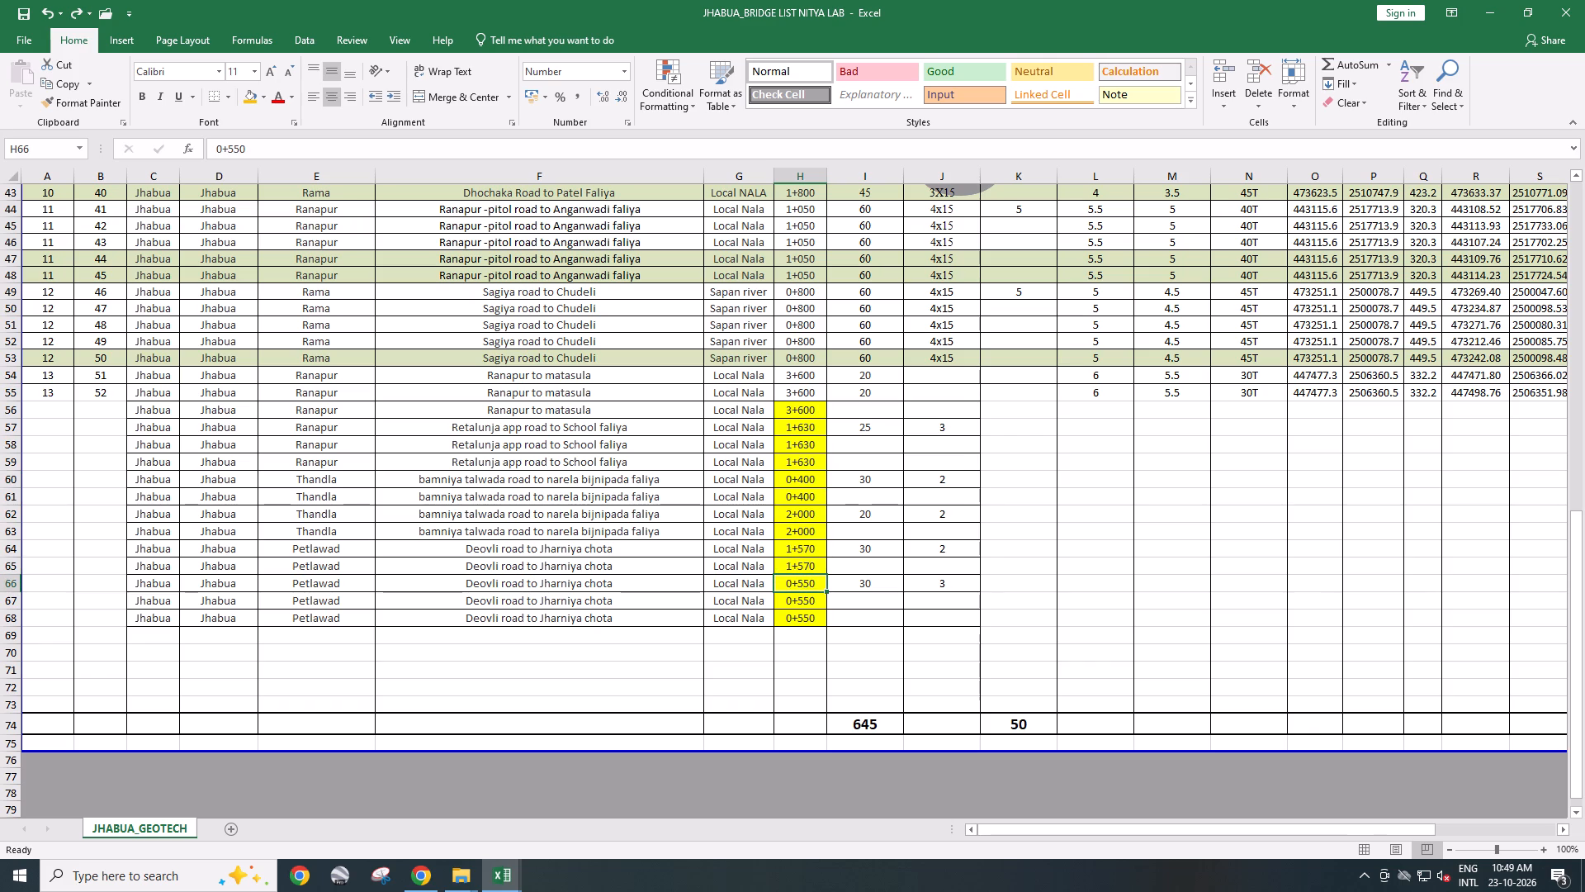
{"action": "scroll", "coordinate": [871, 568], "scroll_direction": "up", "scroll_amount": 9}
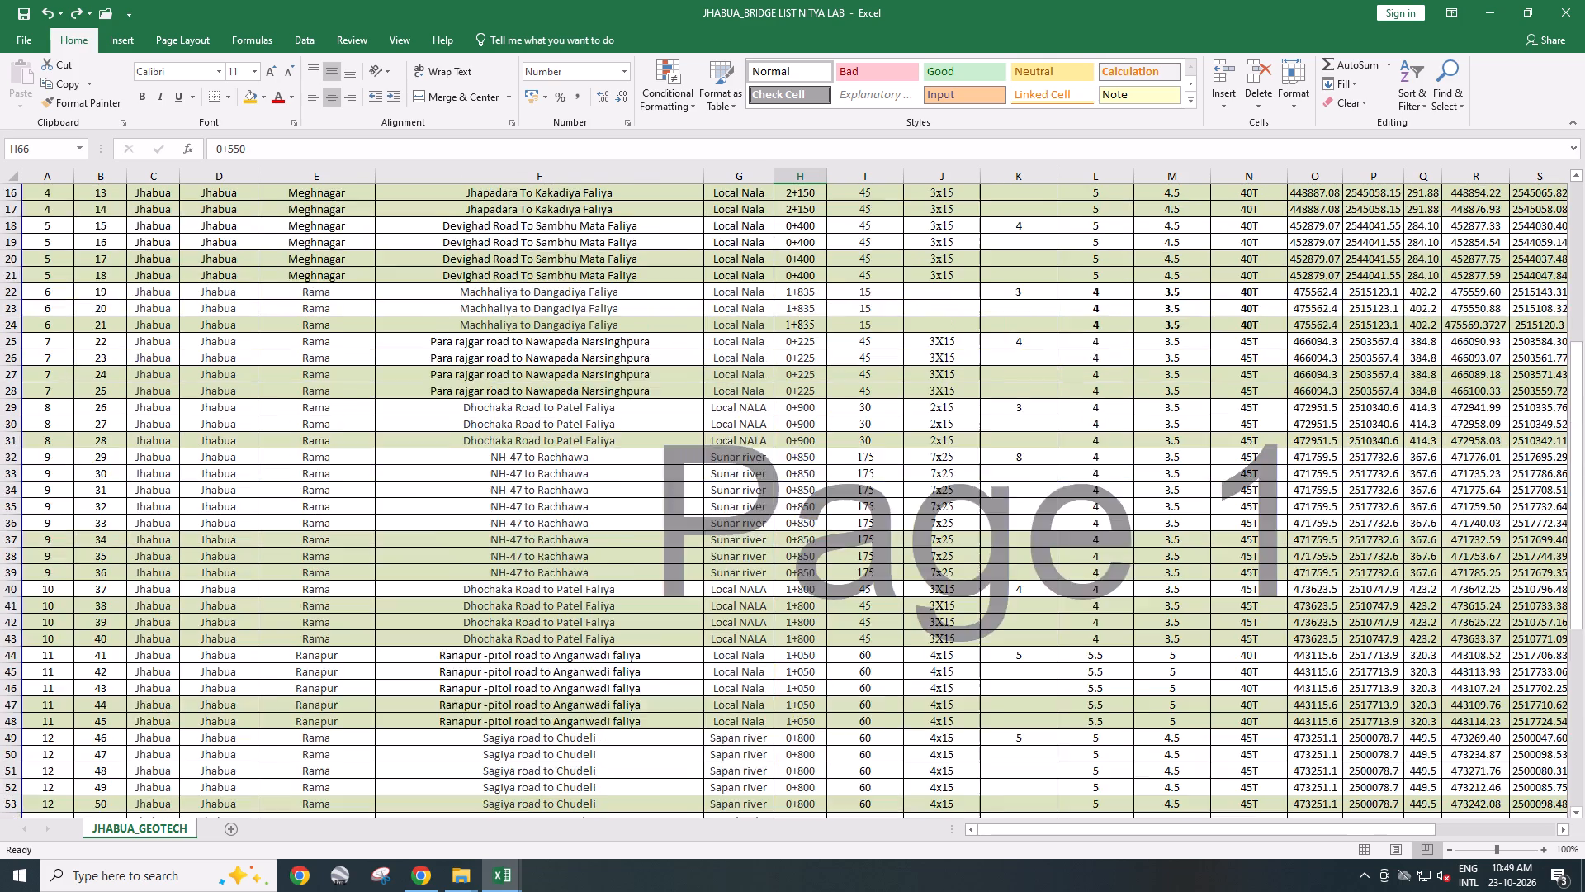
{"action": "scroll", "coordinate": [871, 568], "scroll_direction": "up", "scroll_amount": 8}
{"action": "scroll", "coordinate": [870, 567], "scroll_direction": "down", "scroll_amount": 13}
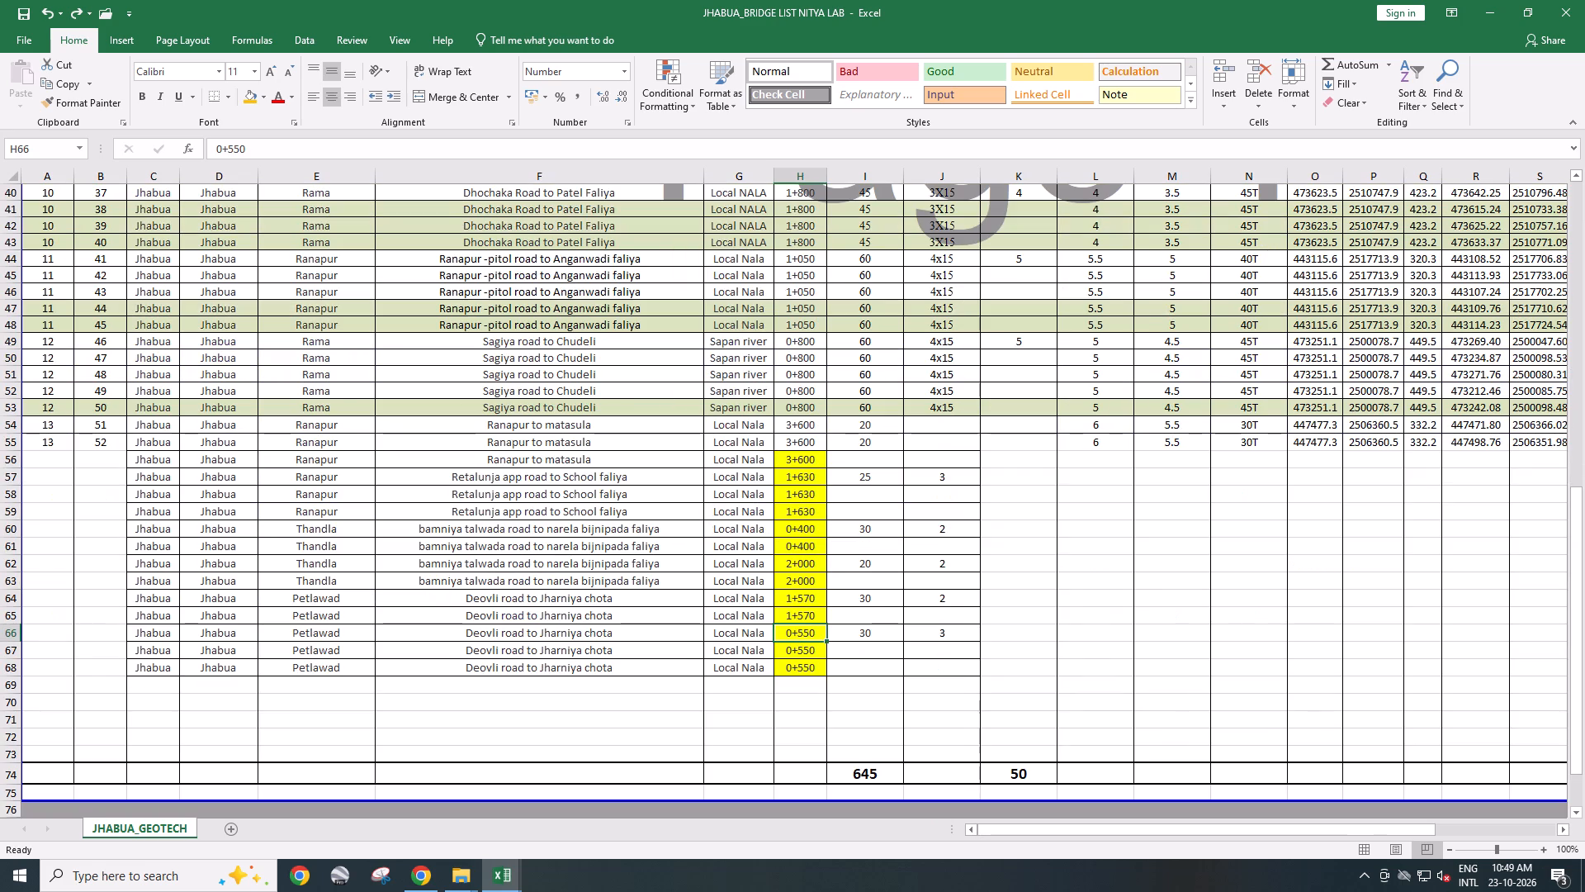
{"action": "scroll", "coordinate": [869, 566], "scroll_direction": "up", "scroll_amount": 4}
{"action": "scroll", "coordinate": [869, 566], "scroll_direction": "down", "scroll_amount": 4}
{"action": "key", "text": "alt+Tab"}
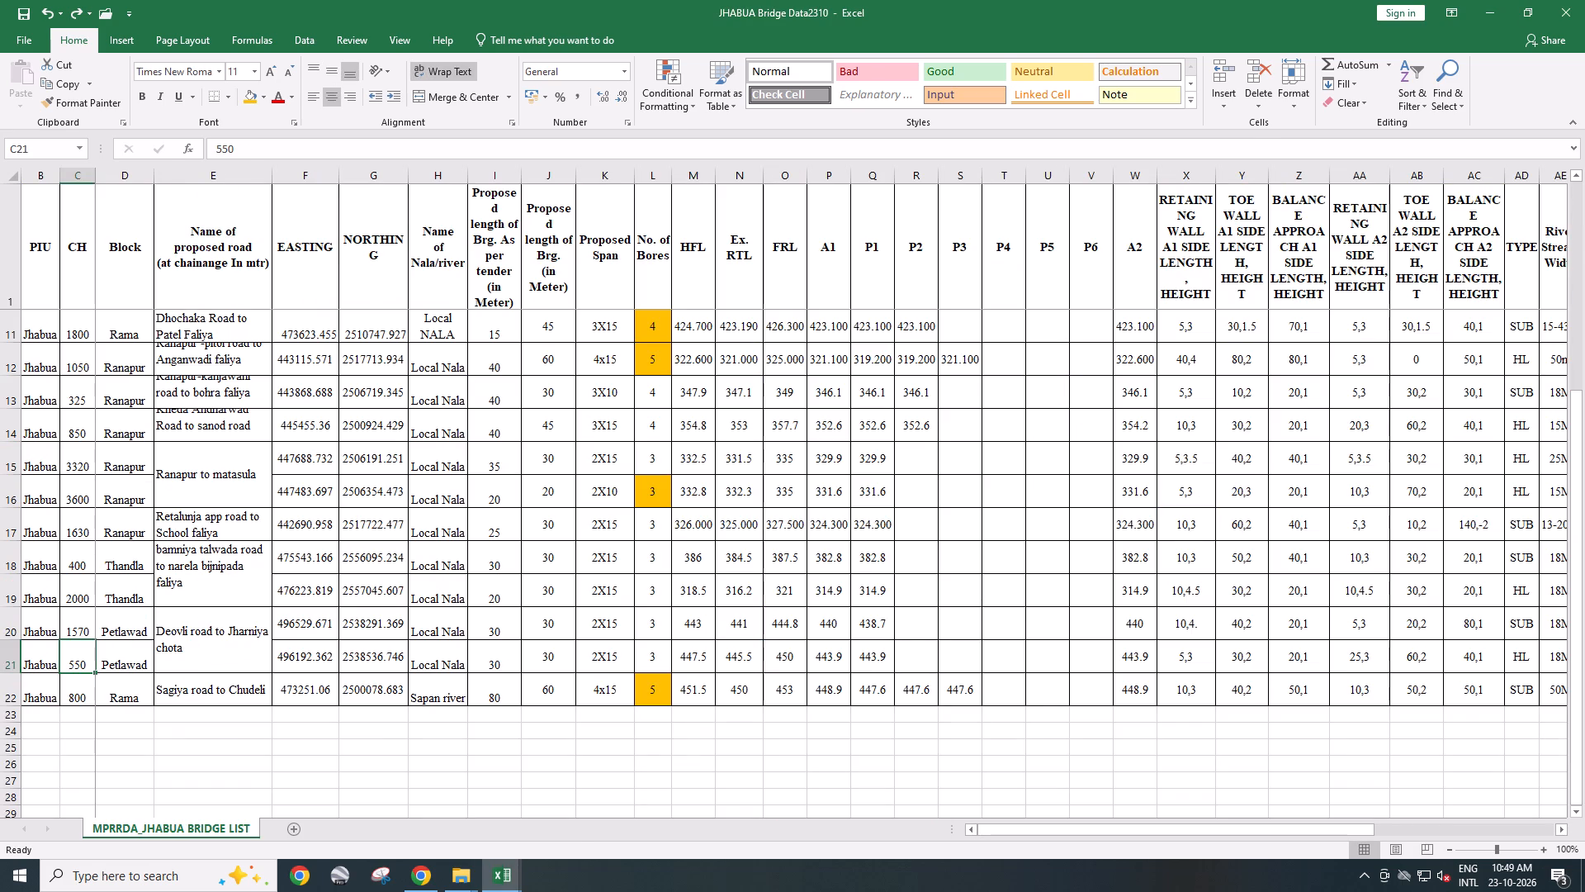
Copy C43:J45 (Ranapur to matasula 3+320) from JHABUA_BRIDGE LIST and paste it at C69 in the NITYA LAB list.
{"action": "key", "text": "alt+Tab"}
{"action": "left_click", "coordinate": [519, 876]}
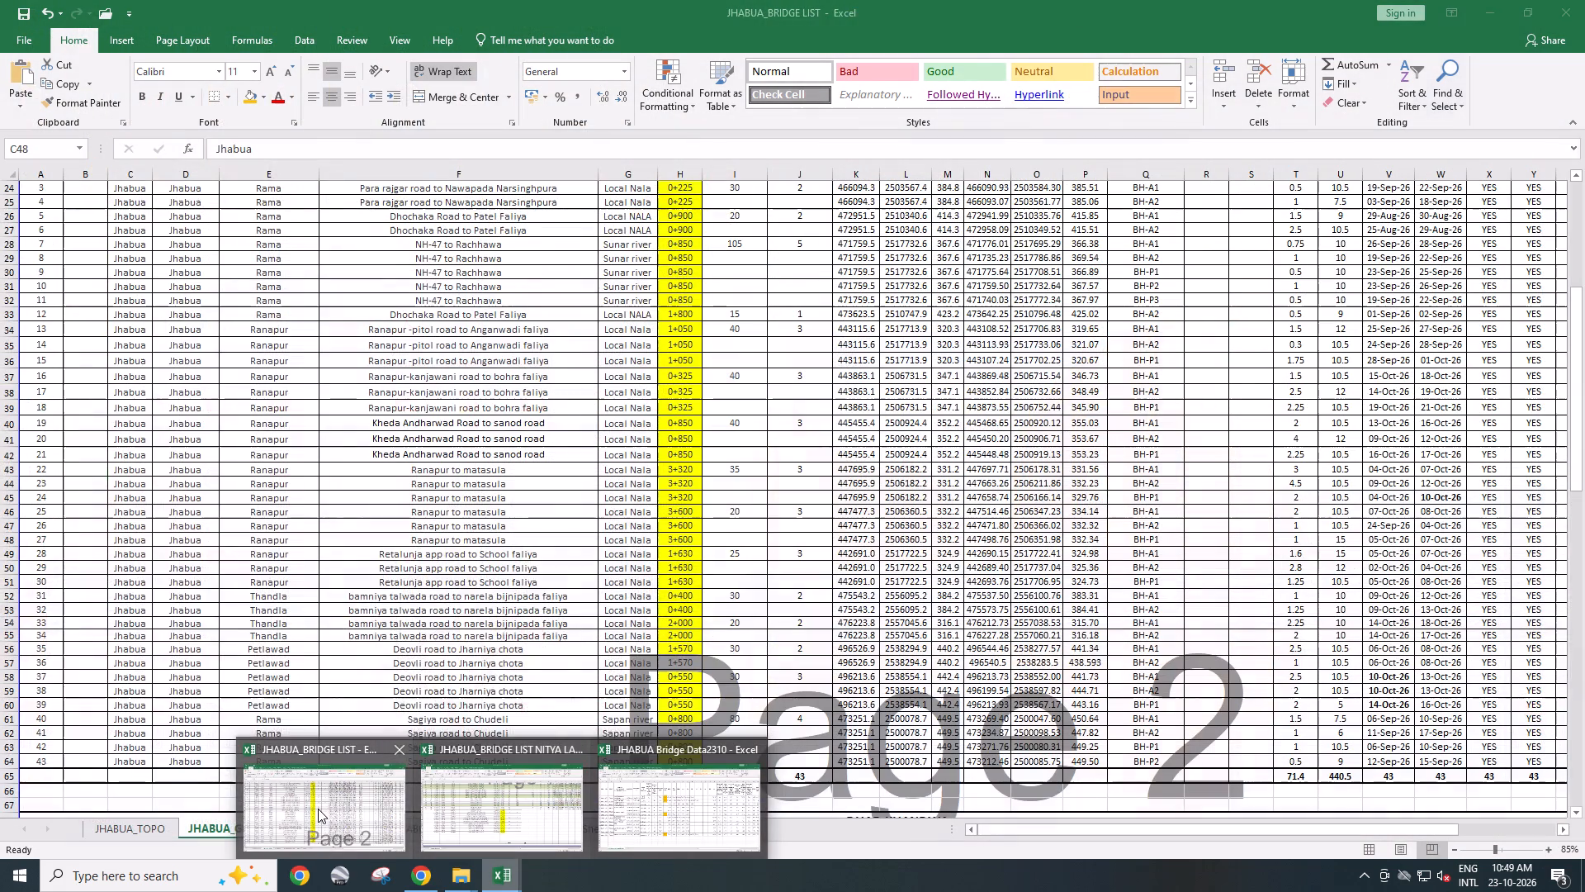
{"action": "left_click", "coordinate": [318, 809]}
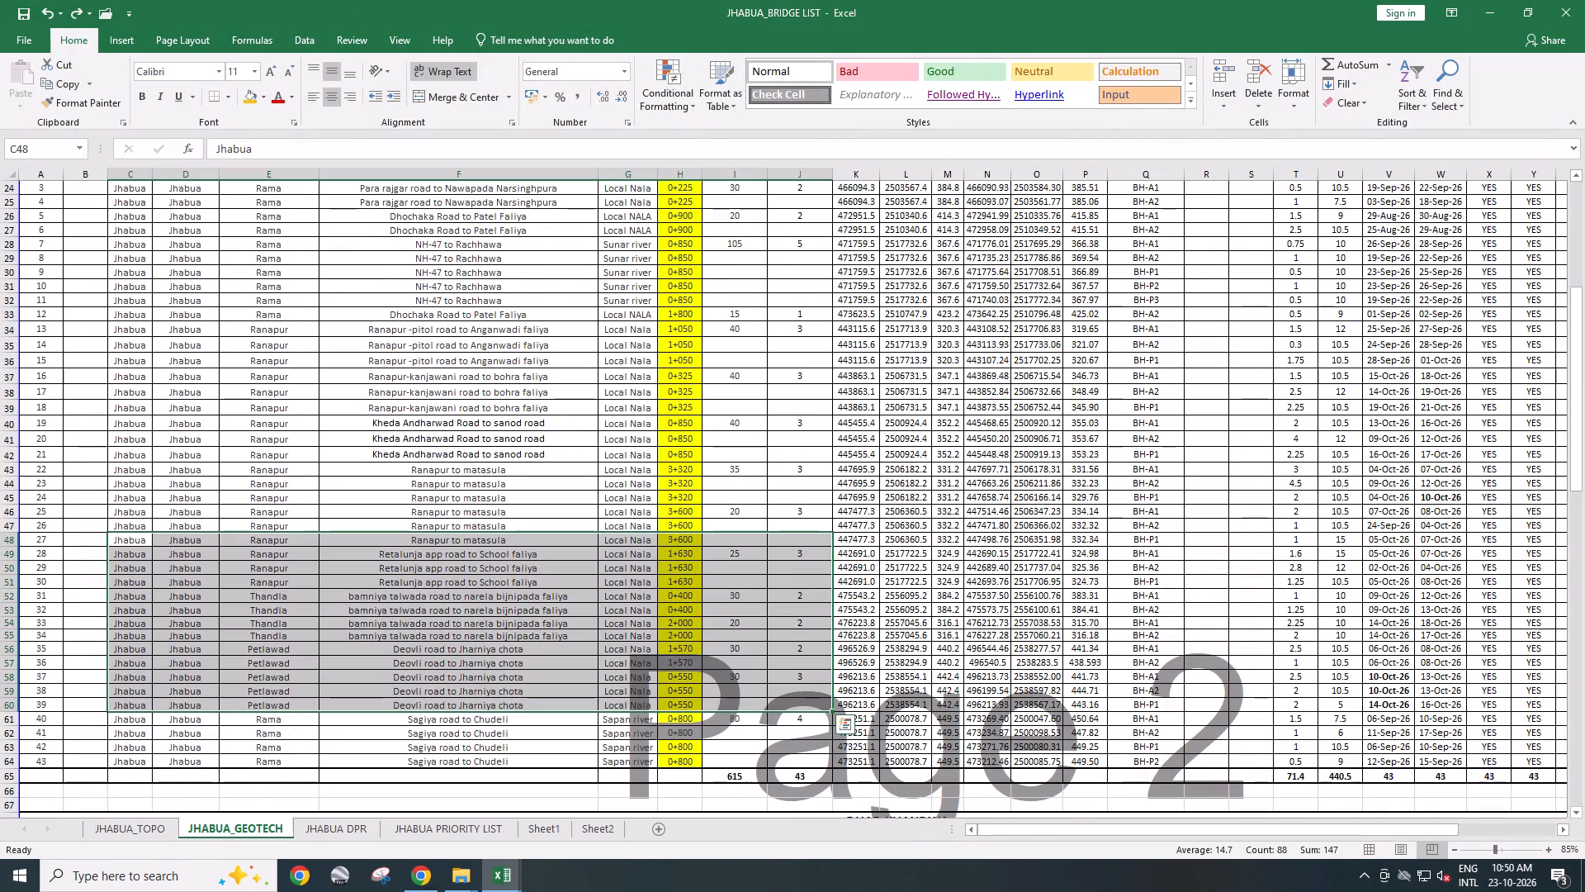
{"action": "left_click", "coordinate": [639, 485]}
{"action": "left_click_drag", "start_coordinate": [134, 467], "coordinate": [818, 505]}
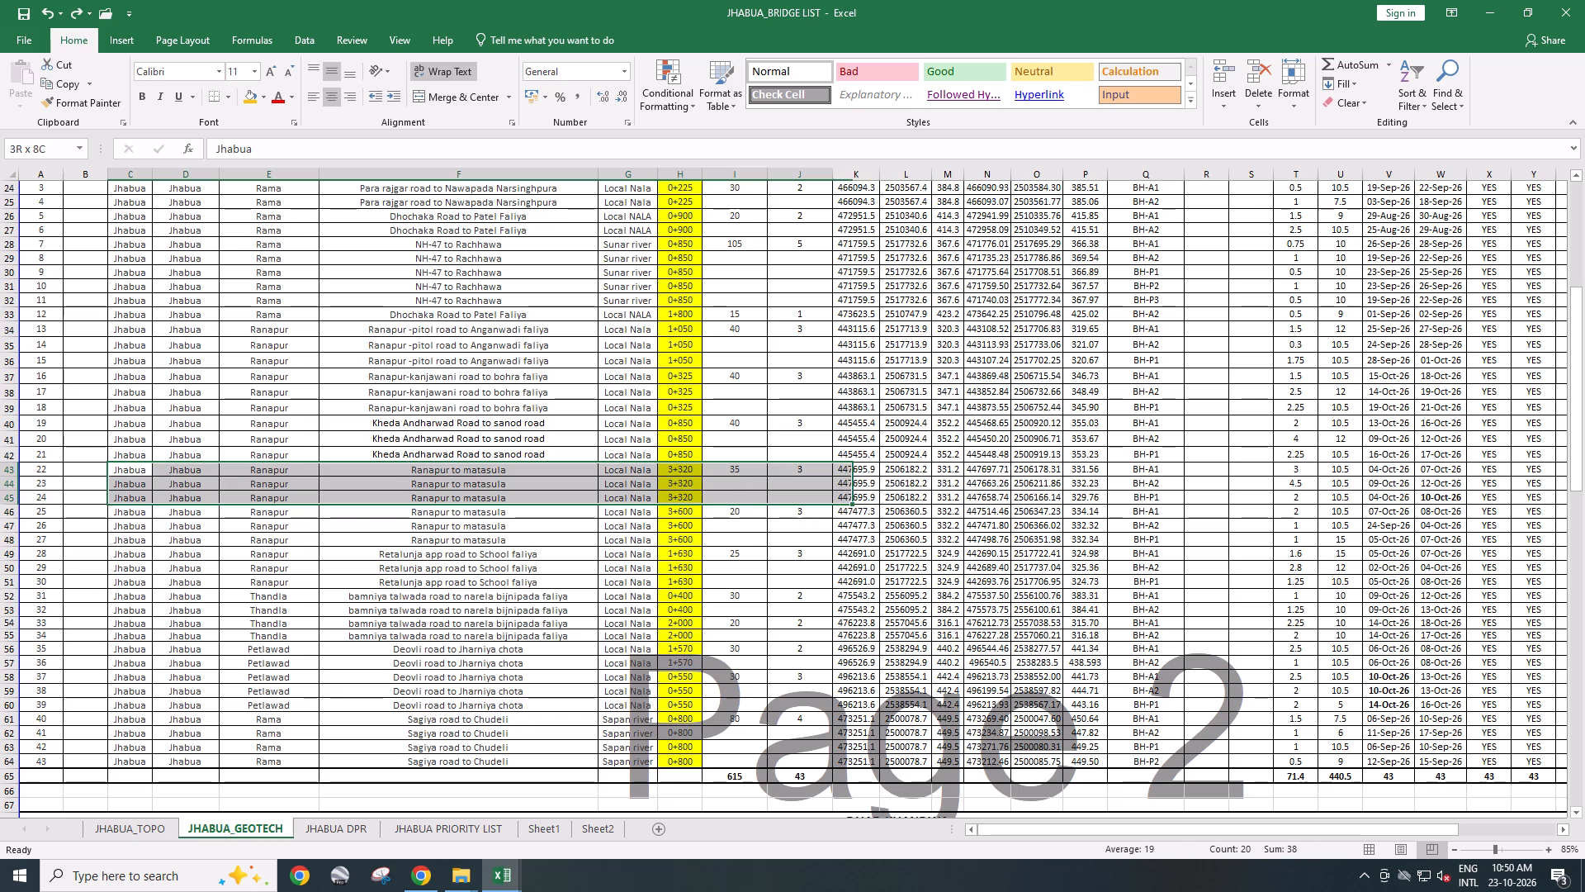
{"action": "left_click_drag", "start_coordinate": [818, 505], "coordinate": [804, 495]}
{"action": "key", "text": "ctrl+c"}
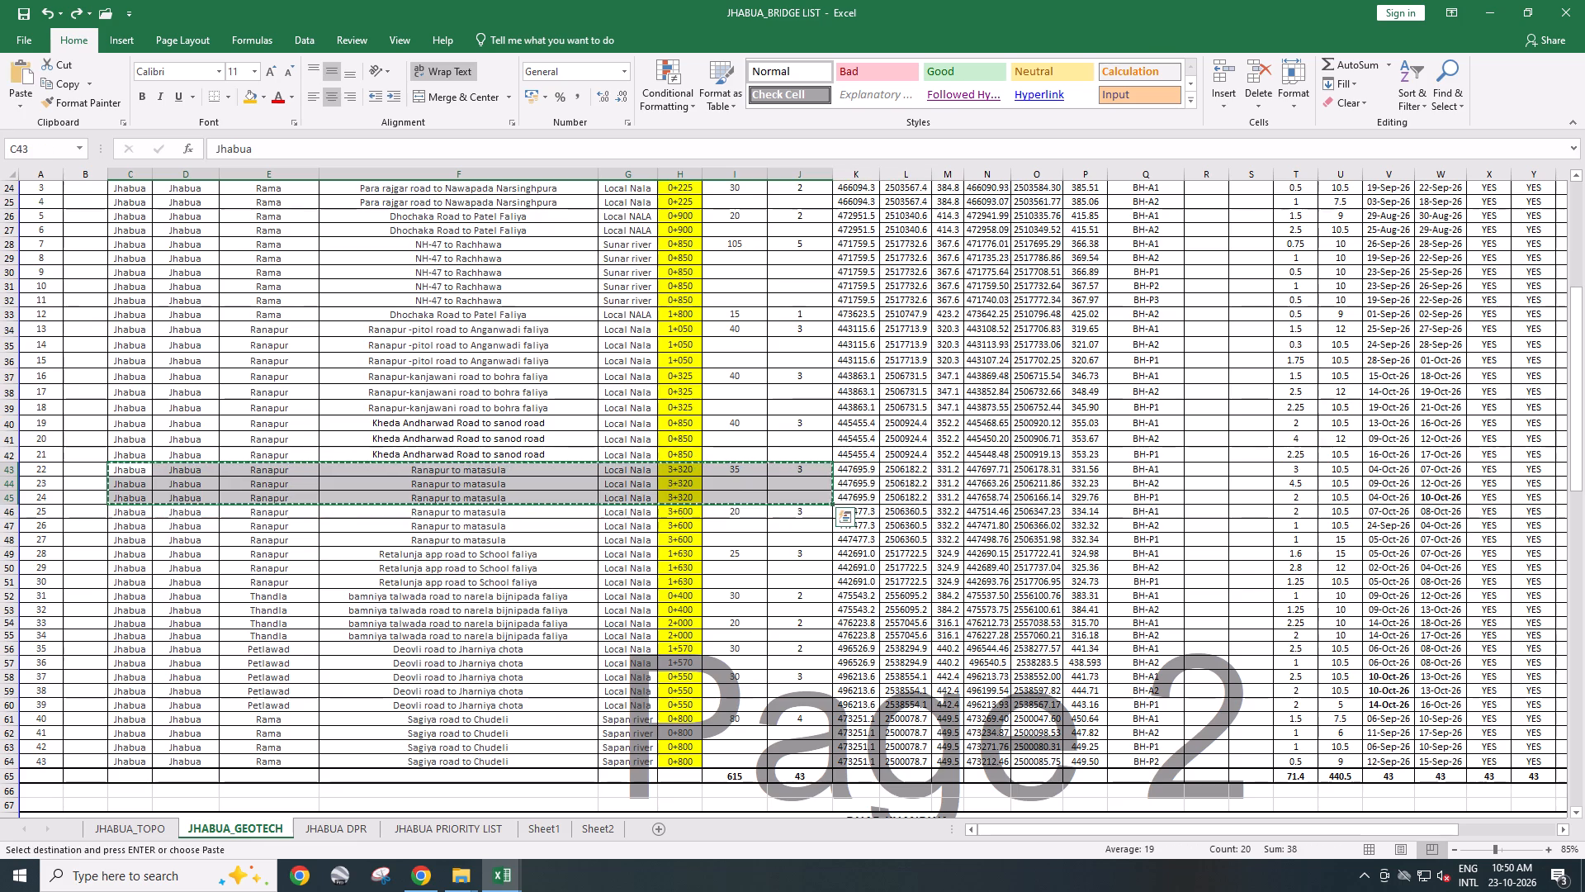
{"action": "key", "text": "alt+Tab"}
{"action": "left_click", "coordinate": [145, 688]}
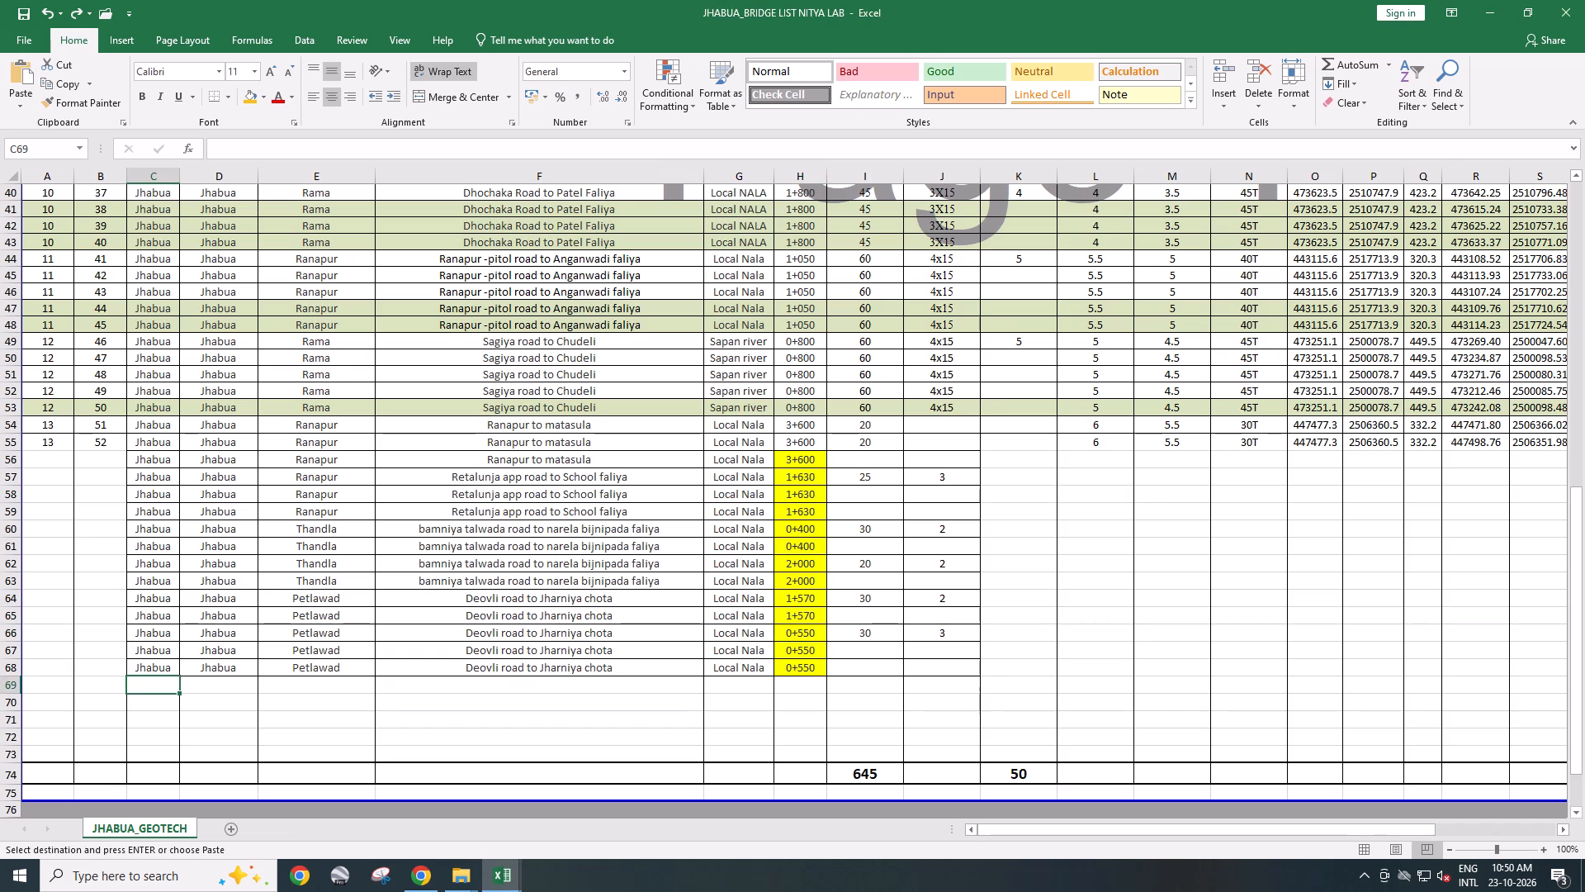
{"action": "key", "text": "ctrl+v"}
{"action": "left_click", "coordinate": [555, 656]}
Insert nine blank rows at row 72, below the pasted Ranapur to matasula 3+320 rows in the NITYA LAB list.
{"action": "left_click", "coordinate": [0, 738]}
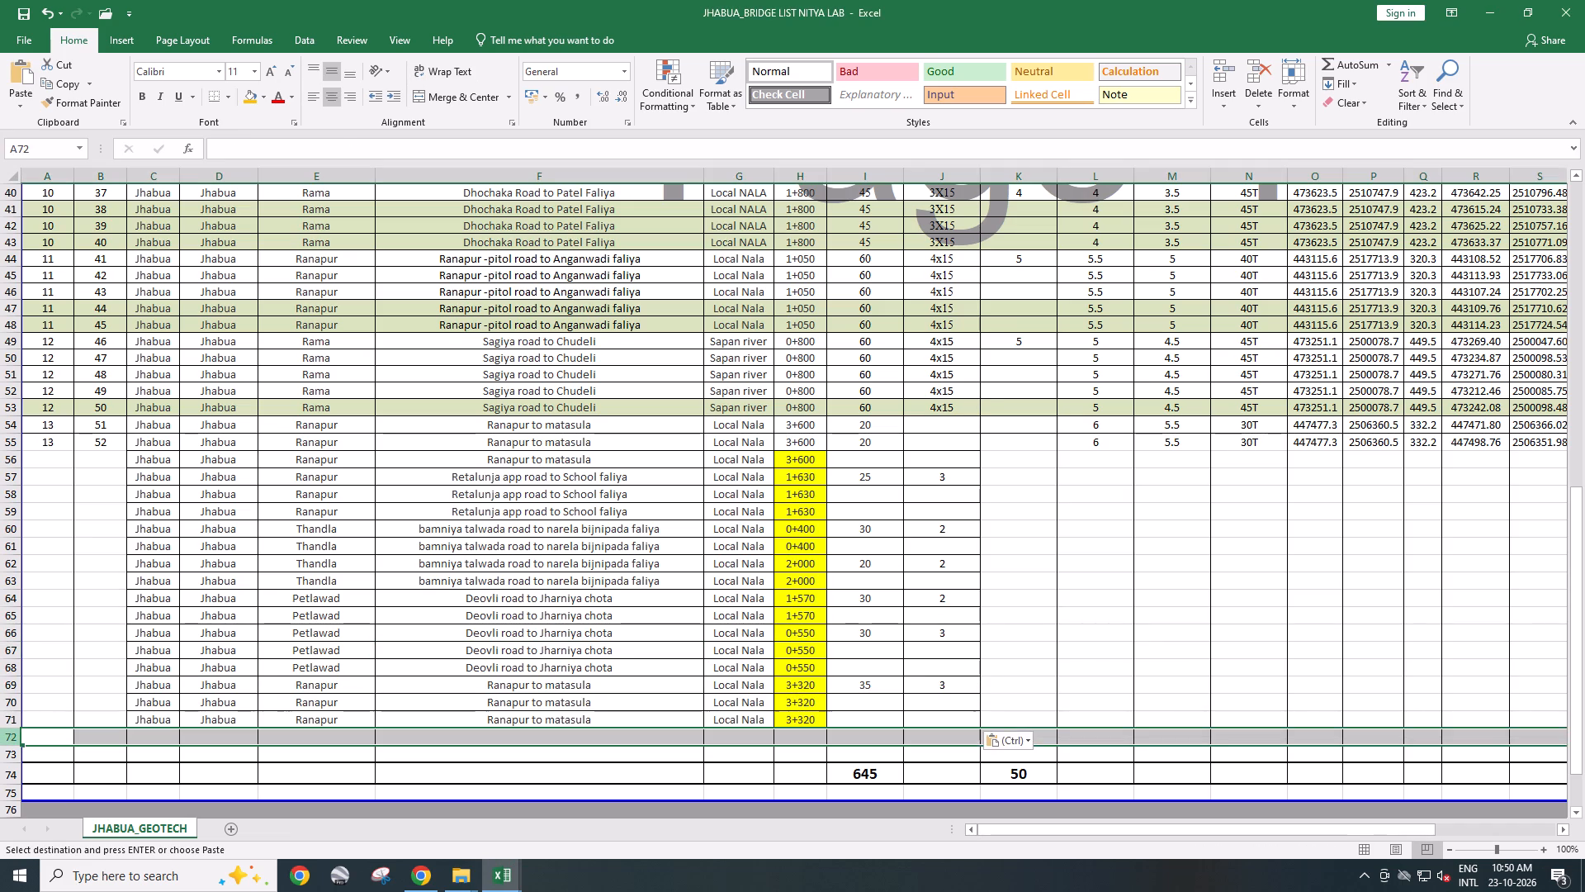
{"action": "key", "text": "ctrl+shift+equal"}
{"action": "key", "text": "ctrl+shift+equal"}
{"action": "key", "text": "ctrl+shift+equal"}
{"action": "key", "text": "ctrl+shift+equal"}
{"action": "key", "text": "ctrl+shift+equal"}
{"action": "key", "text": "ctrl+shift+equal"}
{"action": "key", "text": "ctrl+shift+equal"}
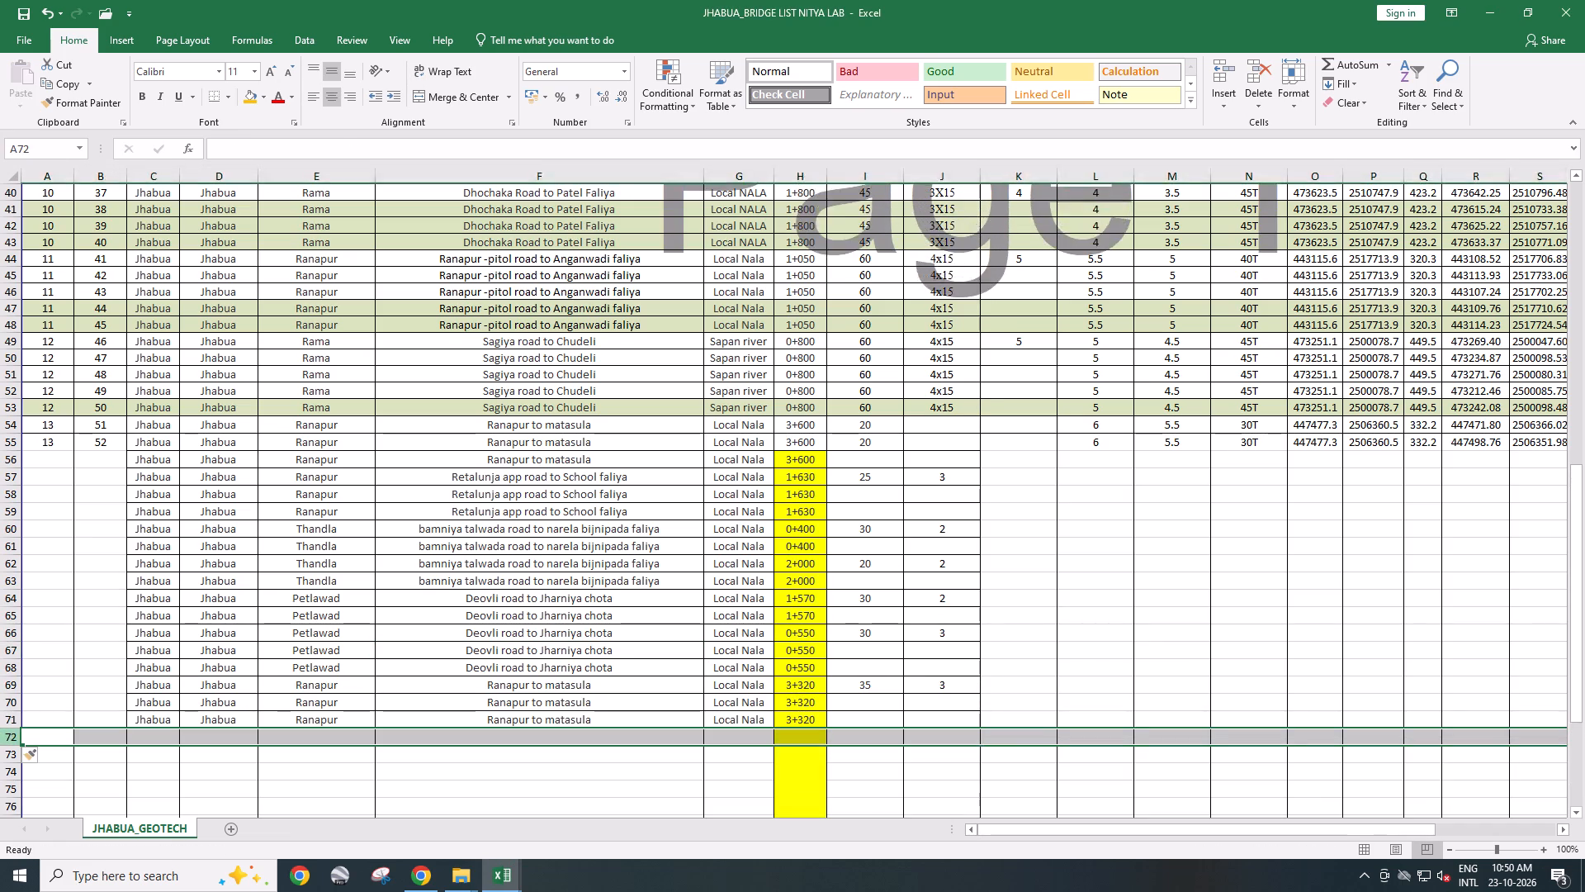
{"action": "key", "text": "ctrl+shift+equal"}
{"action": "key", "text": "ctrl+shift+equal"}
{"action": "left_click", "coordinate": [680, 617]}
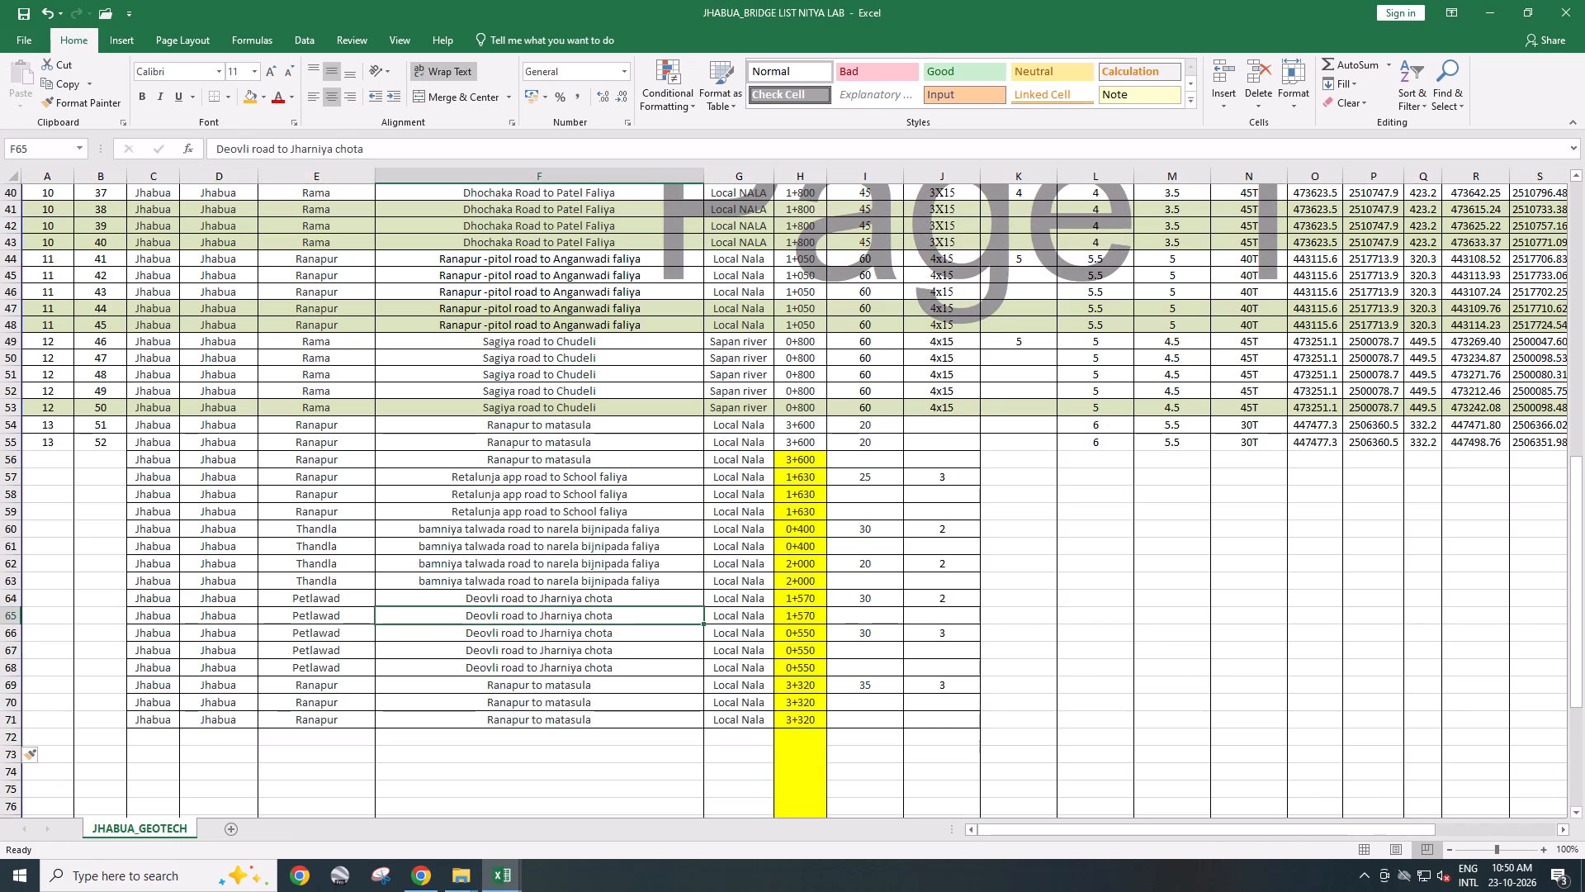
{"action": "scroll", "coordinate": [674, 614], "scroll_direction": "down", "scroll_amount": 2}
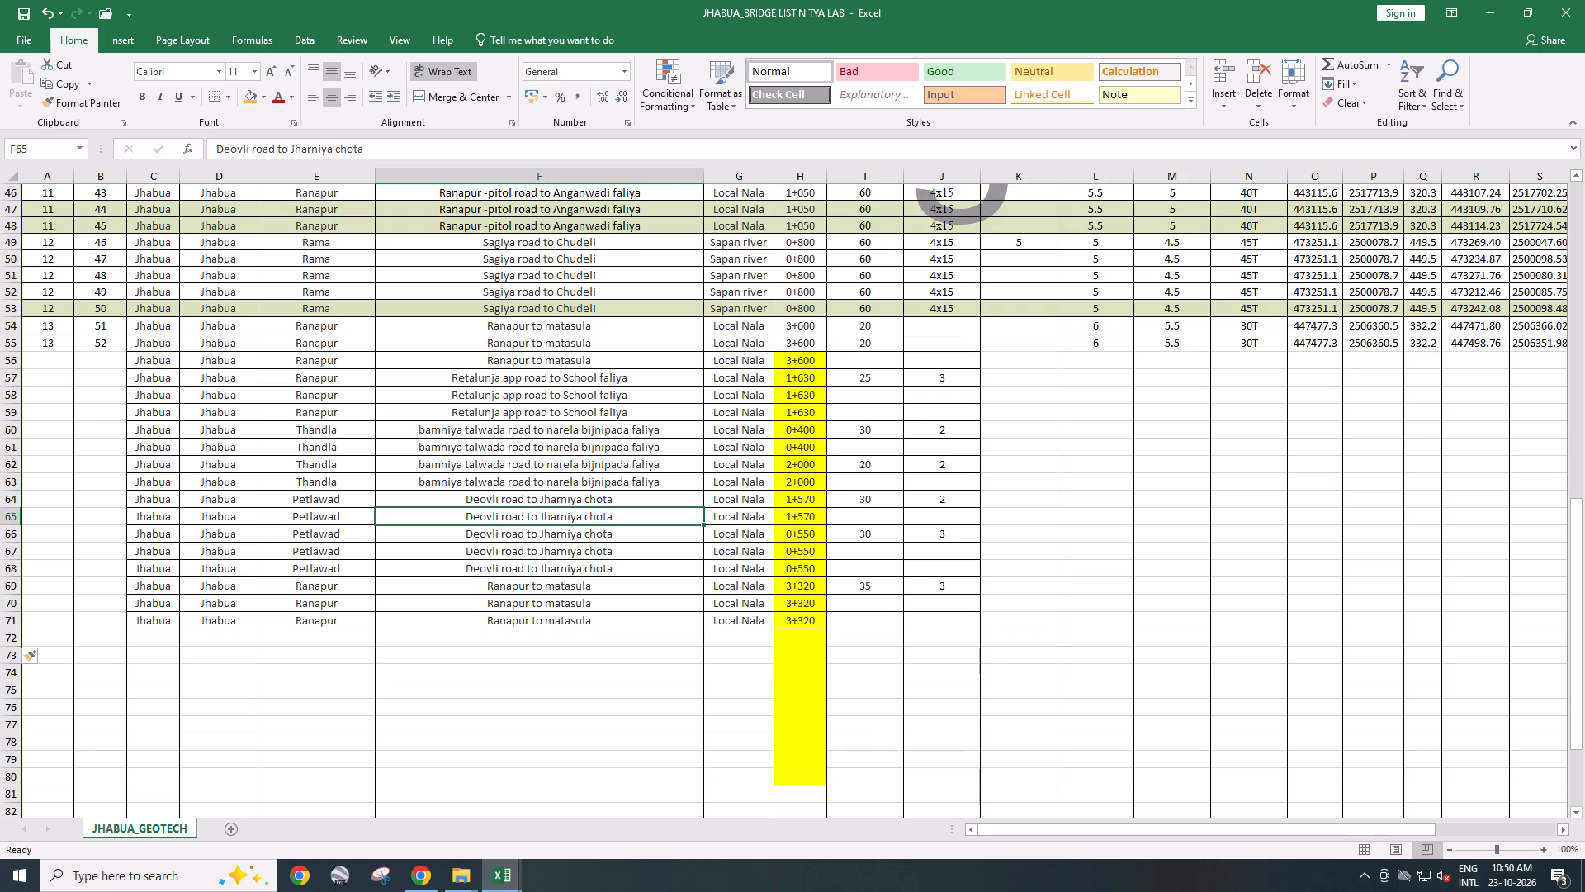
{"action": "scroll", "coordinate": [680, 665], "scroll_direction": "up", "scroll_amount": 2}
Compare the Ranapur roads around row 14 of JHABUA Bridge Data2310 with the road names and chainages in the NITYA LAB list.
{"action": "key", "text": "alt+Tab"}
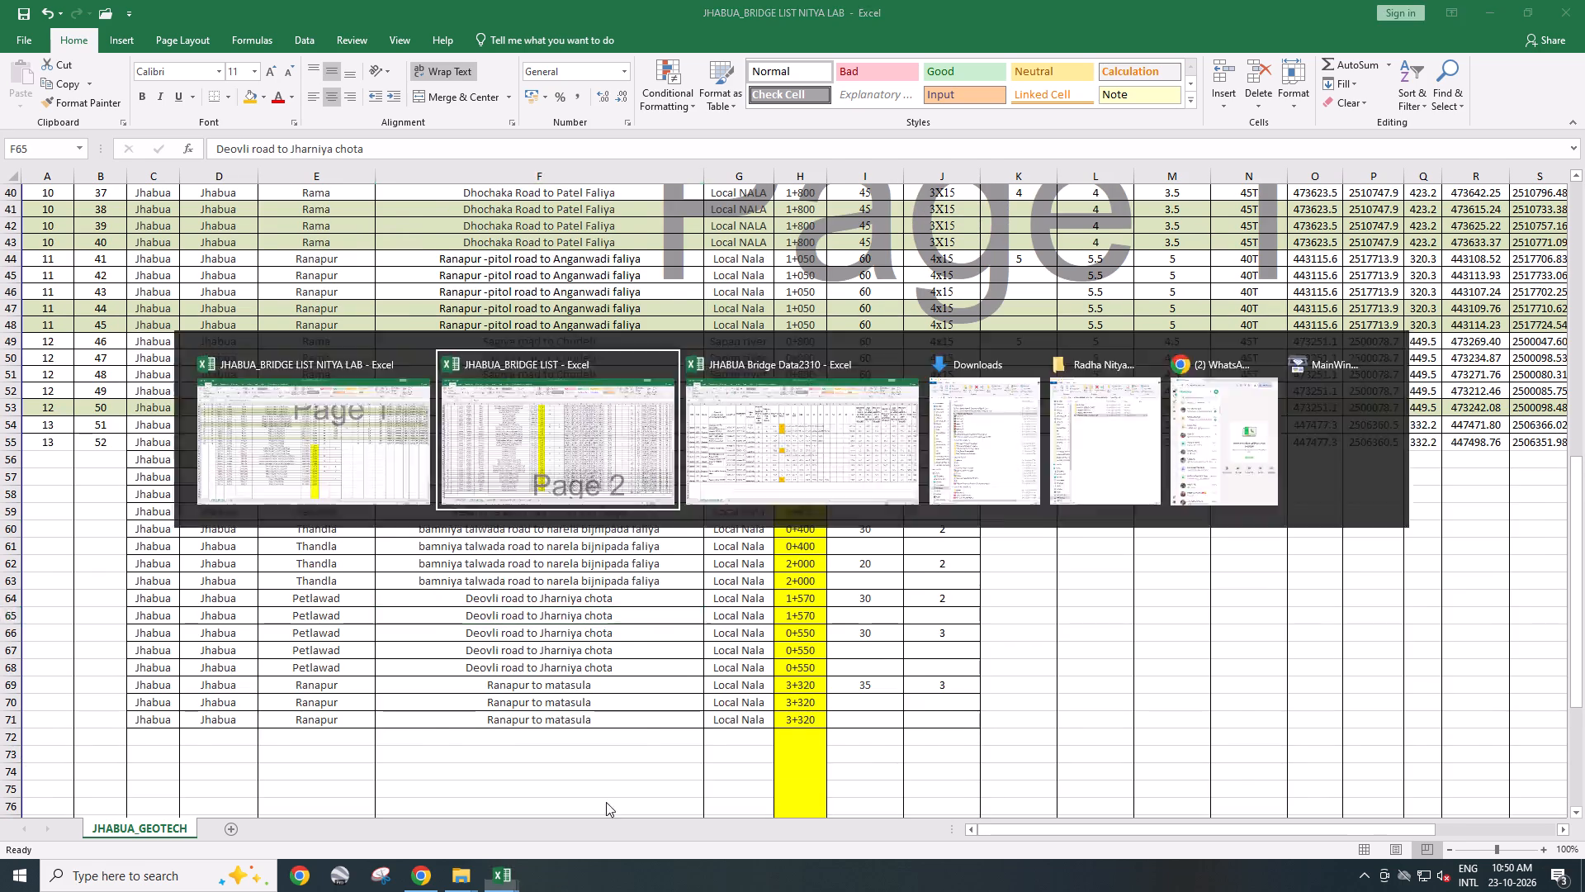
{"action": "key", "text": "alt+Tab"}
{"action": "left_click", "coordinate": [475, 875]}
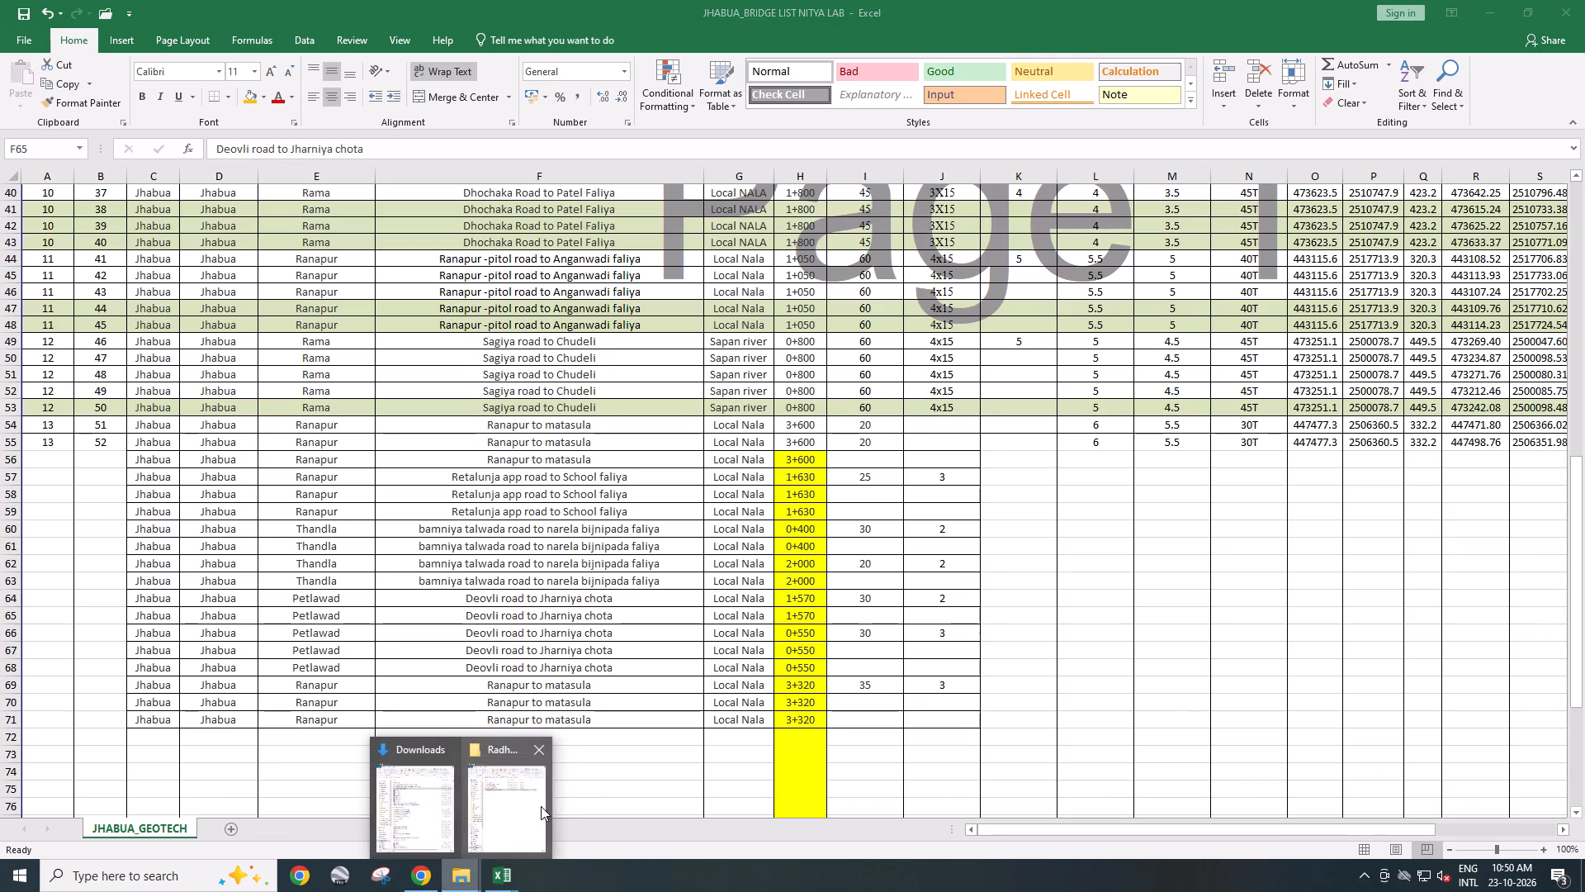
{"action": "left_click", "coordinate": [509, 882]}
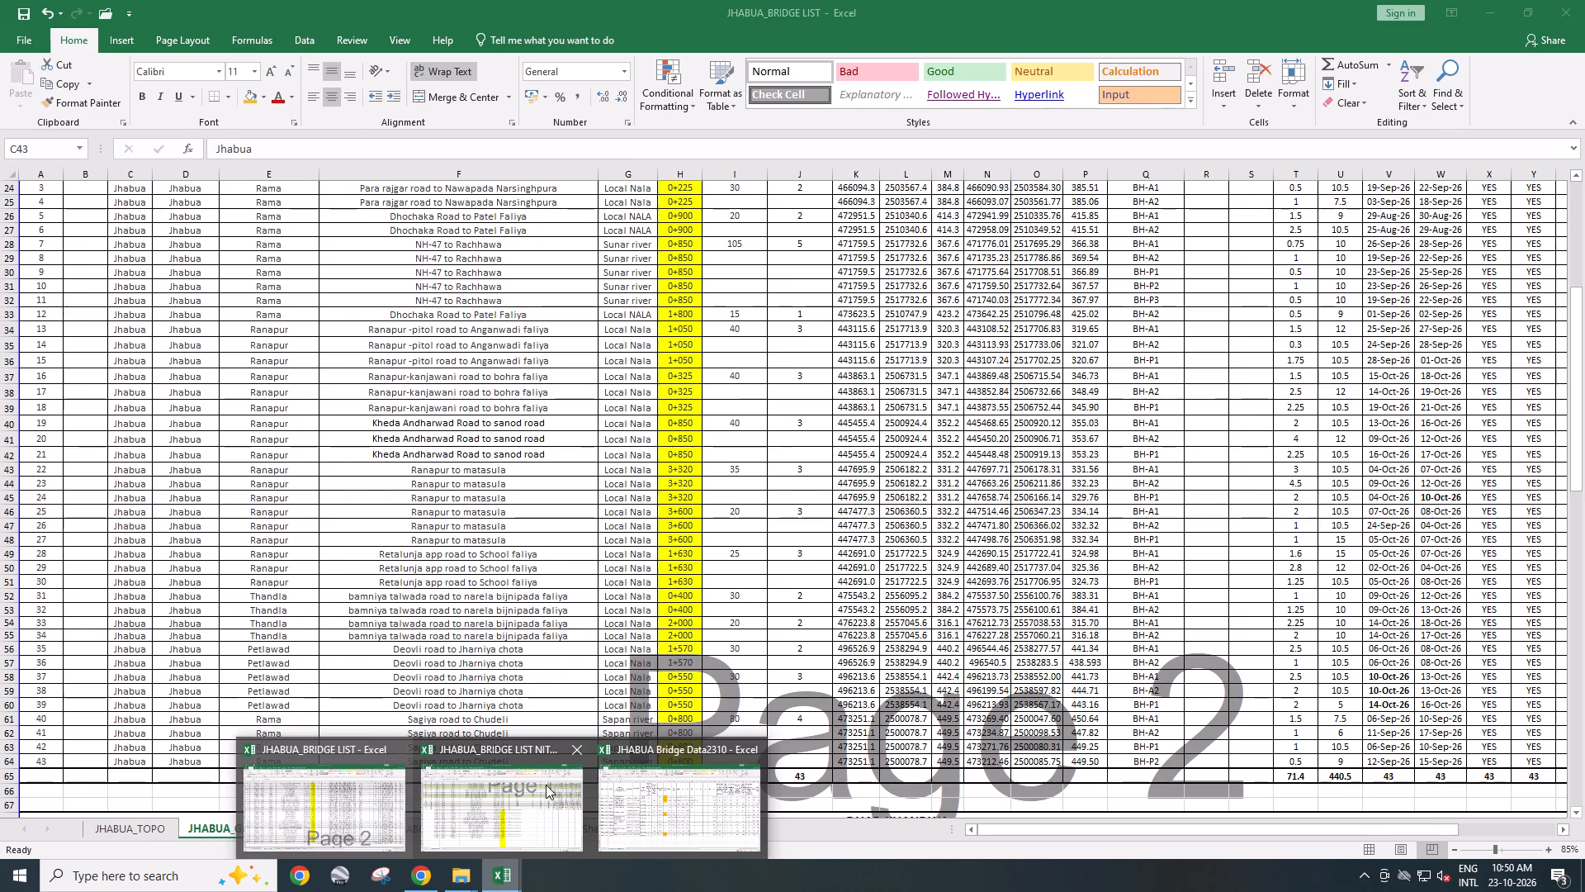
{"action": "left_click", "coordinate": [649, 781]}
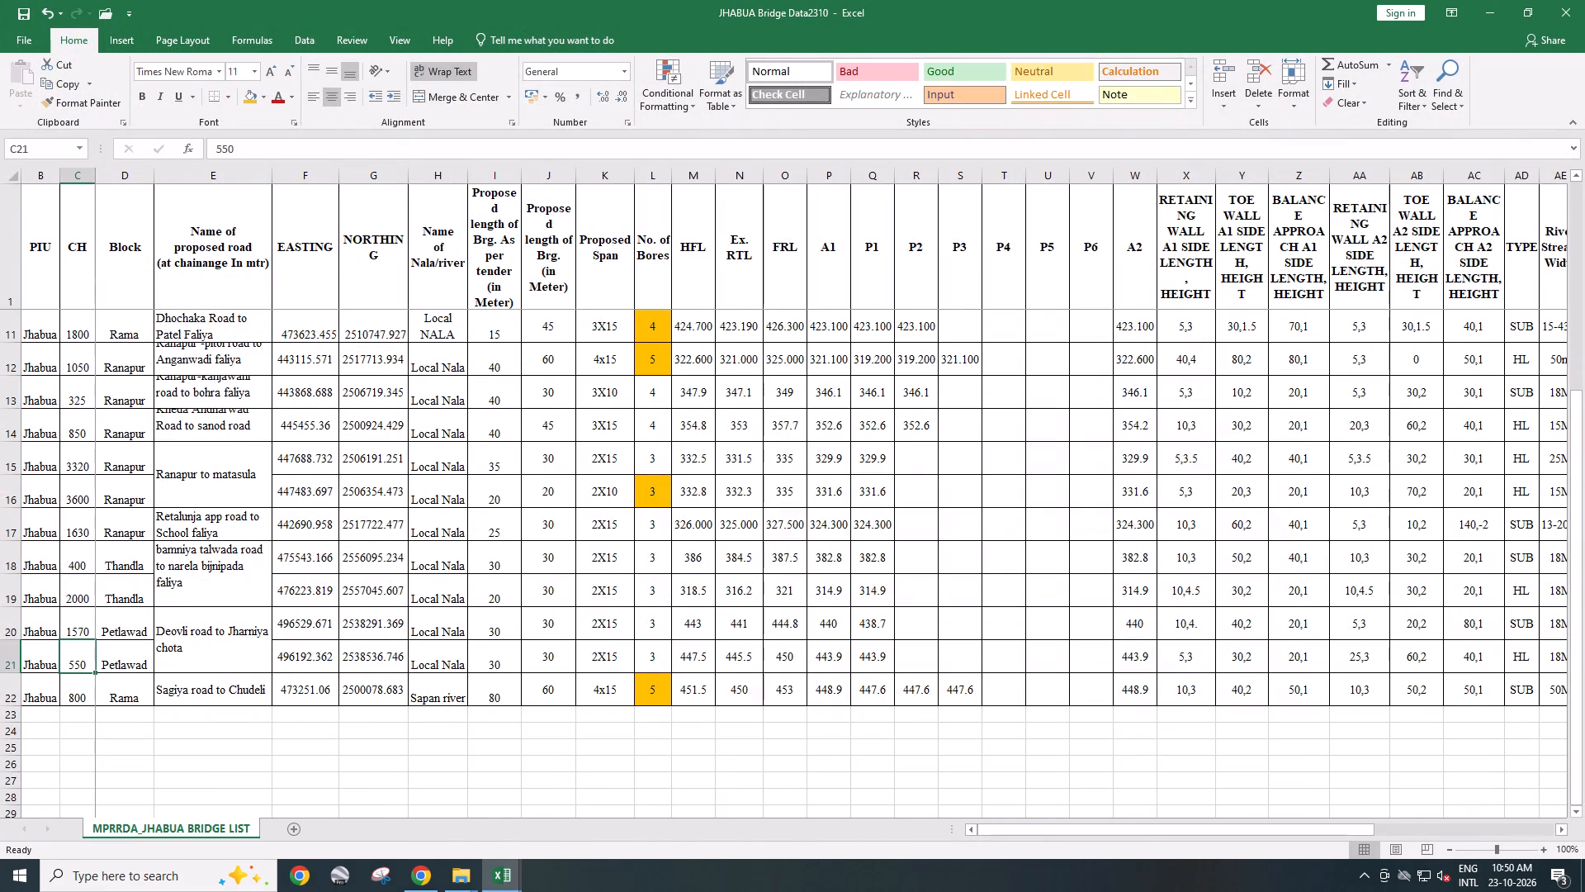
{"action": "left_click", "coordinate": [123, 435]}
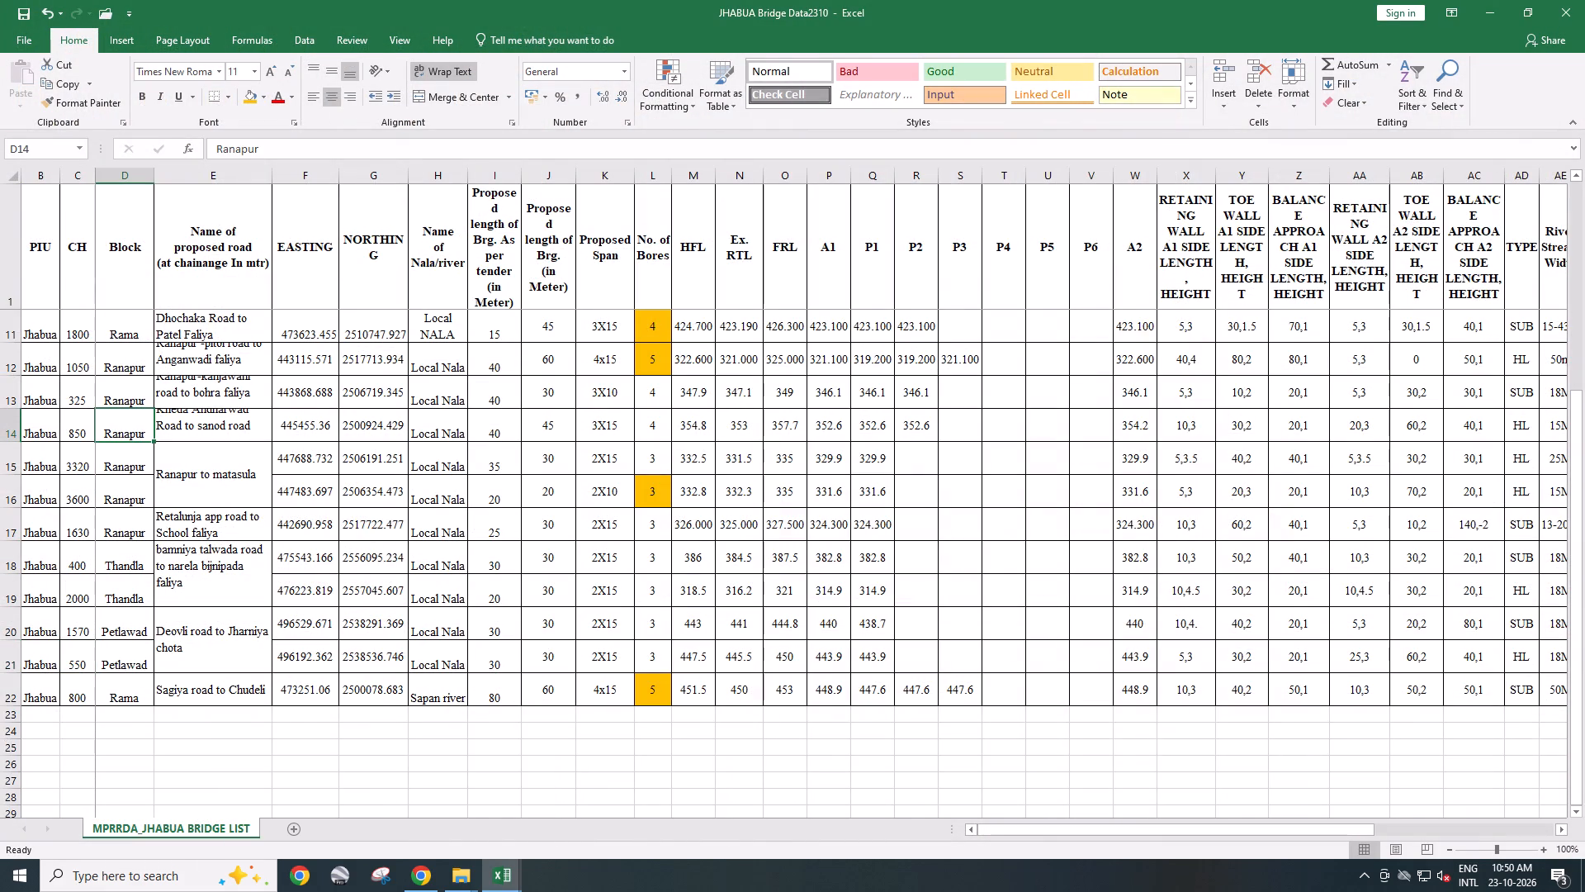
{"action": "key", "text": "alt+Tab"}
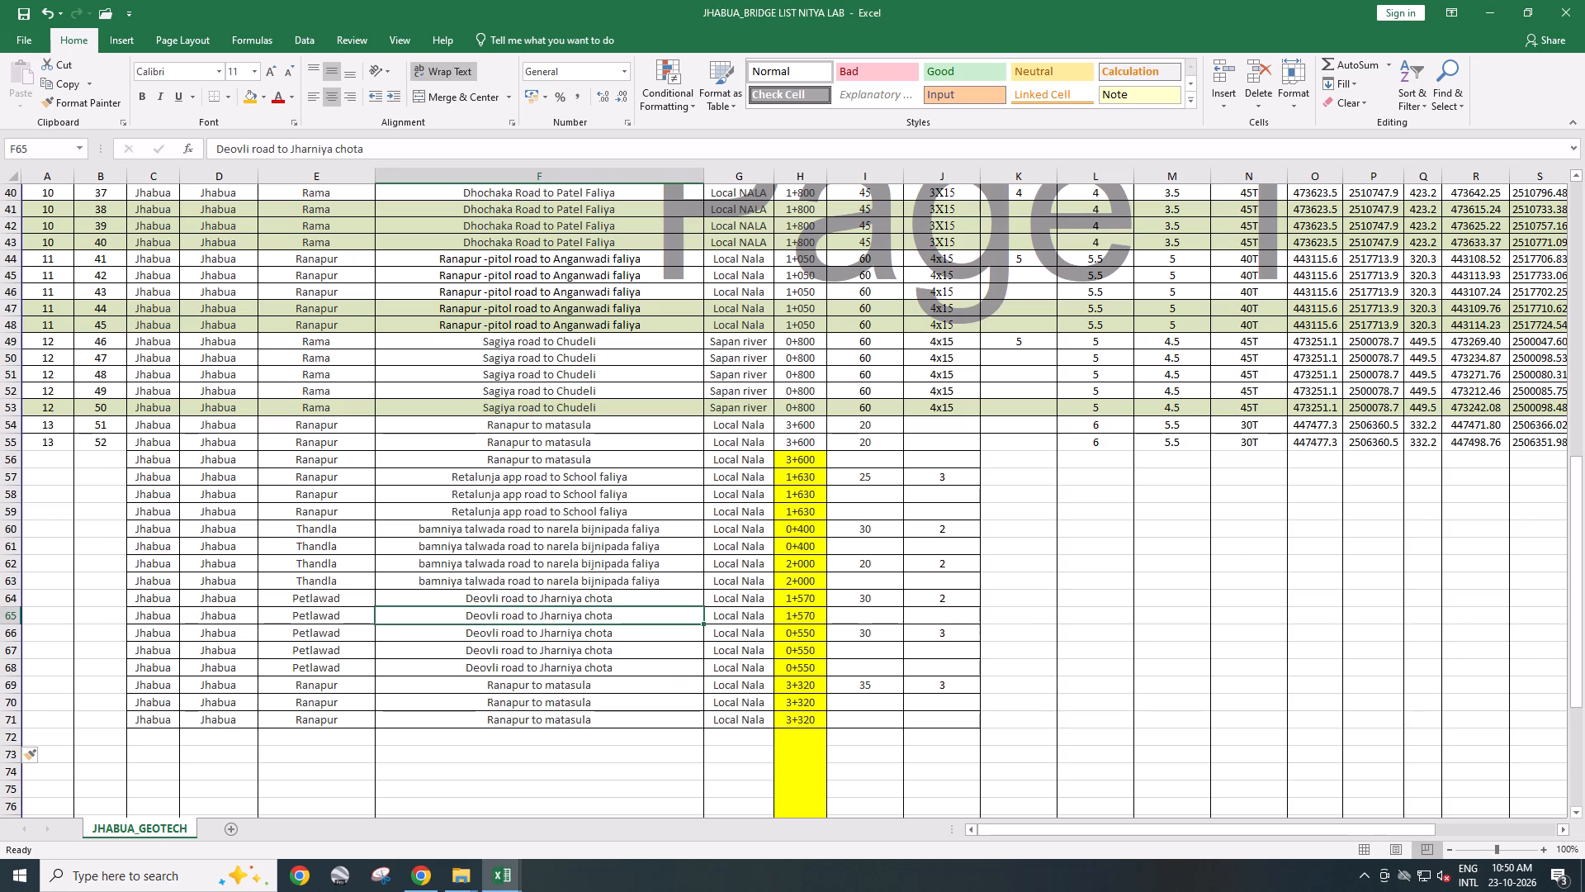
{"action": "scroll", "coordinate": [807, 526], "scroll_direction": "up", "scroll_amount": 5}
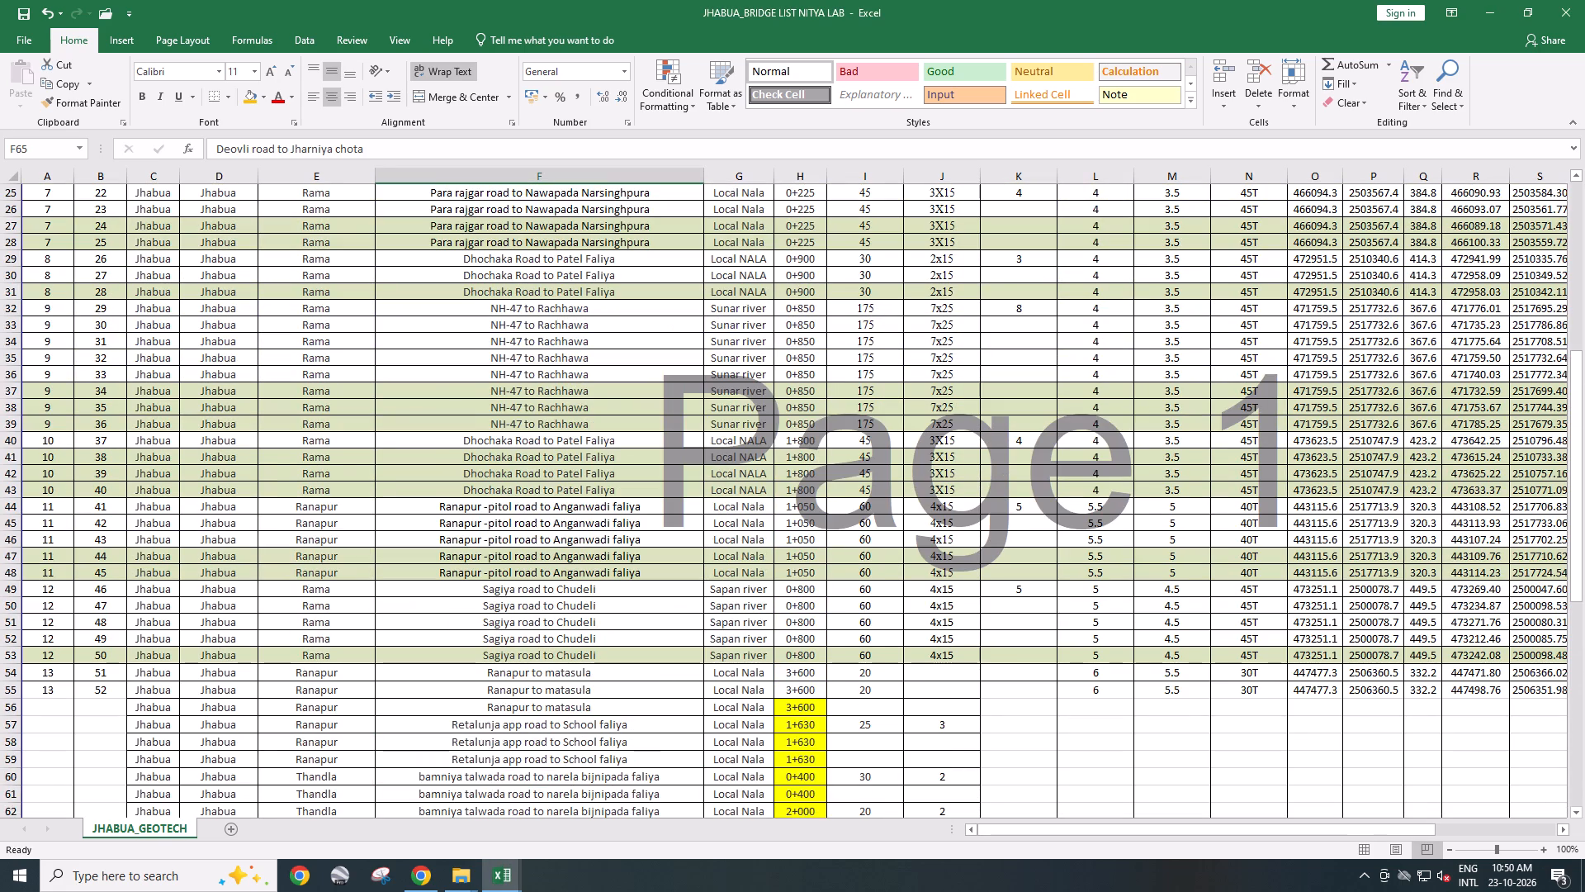
{"action": "scroll", "coordinate": [294, 508], "scroll_direction": "up", "scroll_amount": 6}
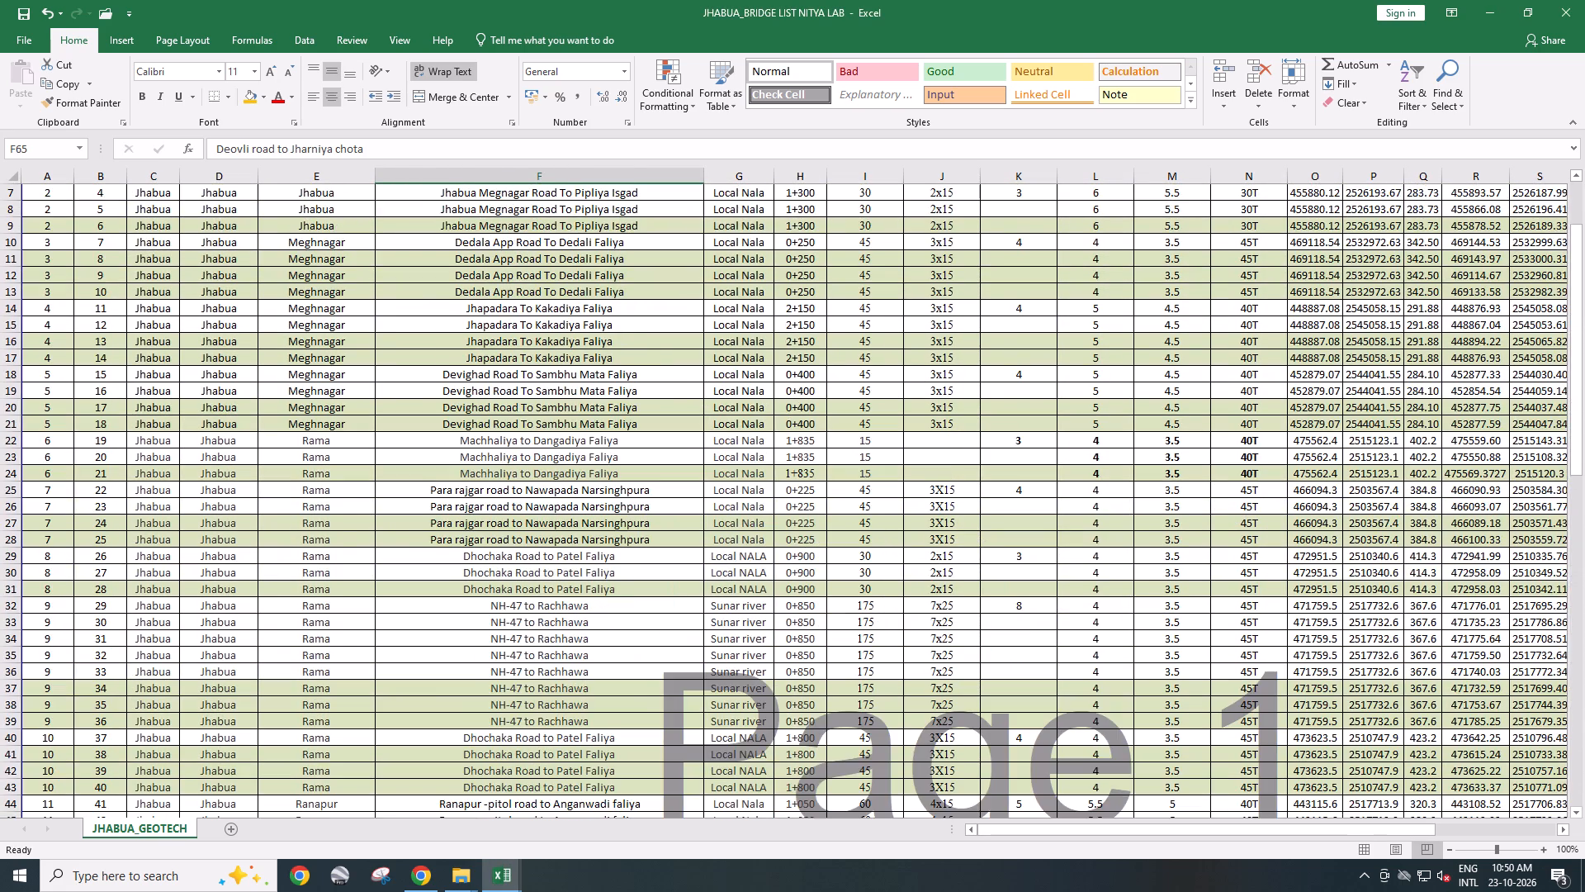
{"action": "scroll", "coordinate": [328, 548], "scroll_direction": "up", "scroll_amount": 2}
{"action": "scroll", "coordinate": [328, 548], "scroll_direction": "down", "scroll_amount": 8}
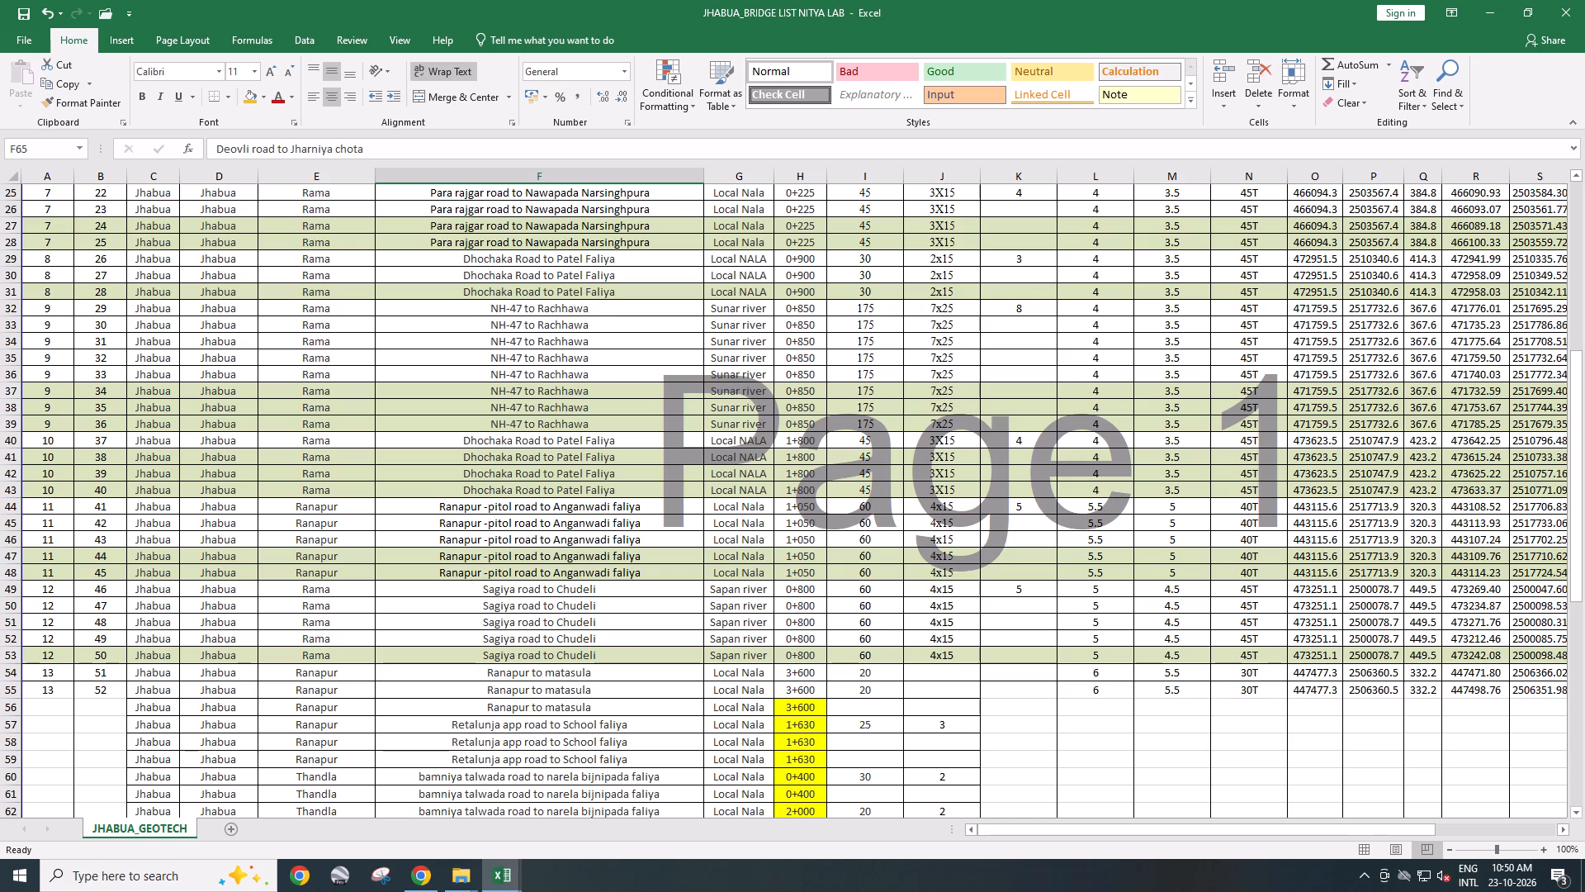
{"action": "scroll", "coordinate": [332, 555], "scroll_direction": "down", "scroll_amount": 3}
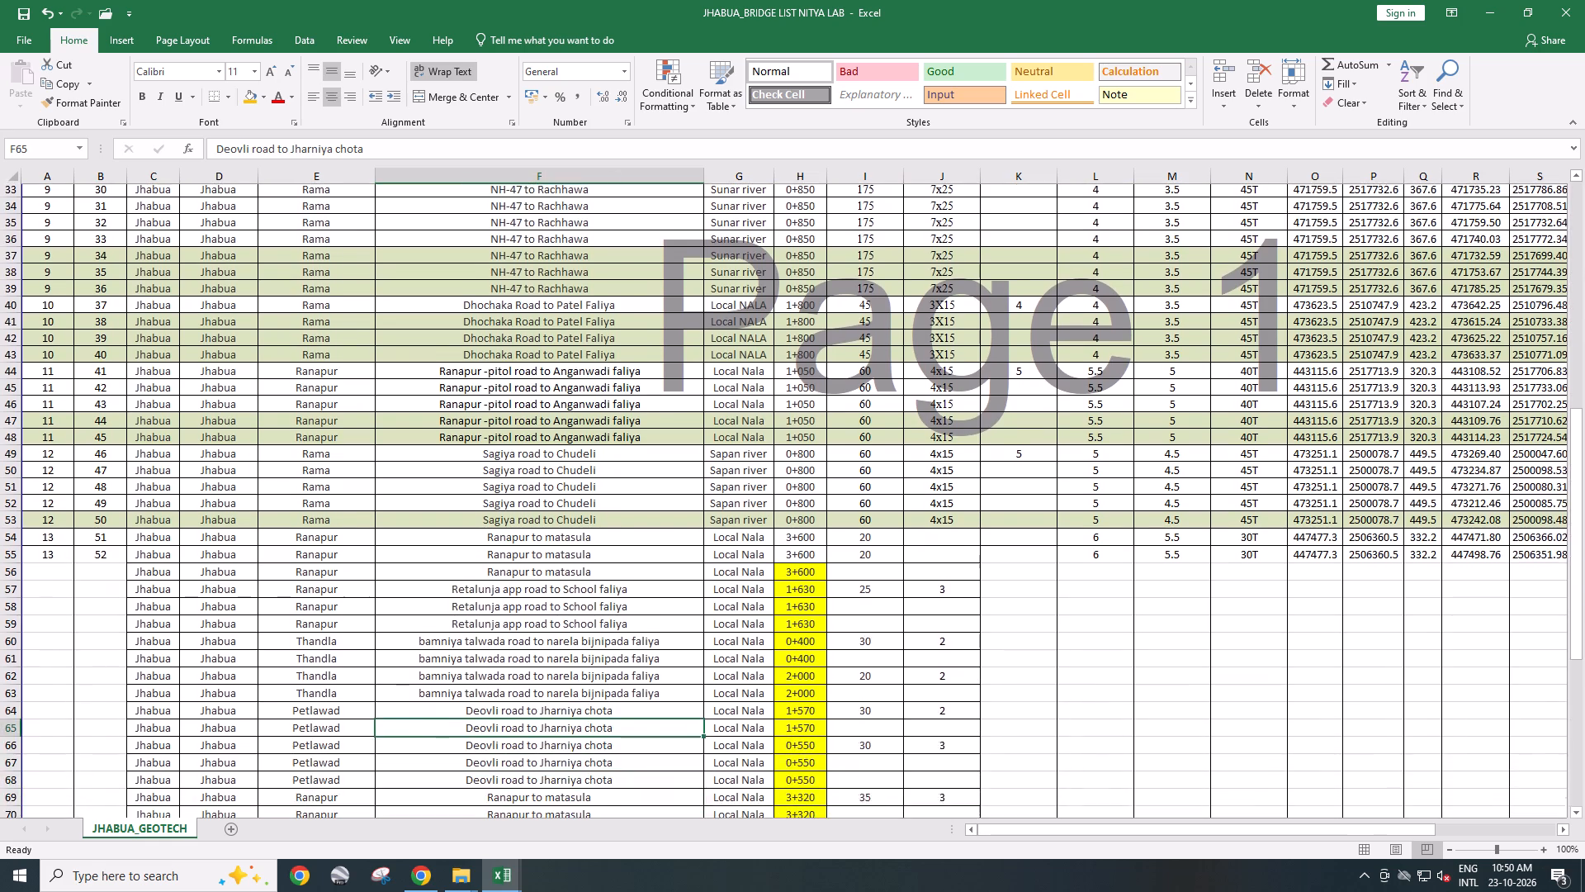
{"action": "scroll", "coordinate": [332, 555], "scroll_direction": "down", "scroll_amount": 4}
{"action": "key", "text": "alt+Tab"}
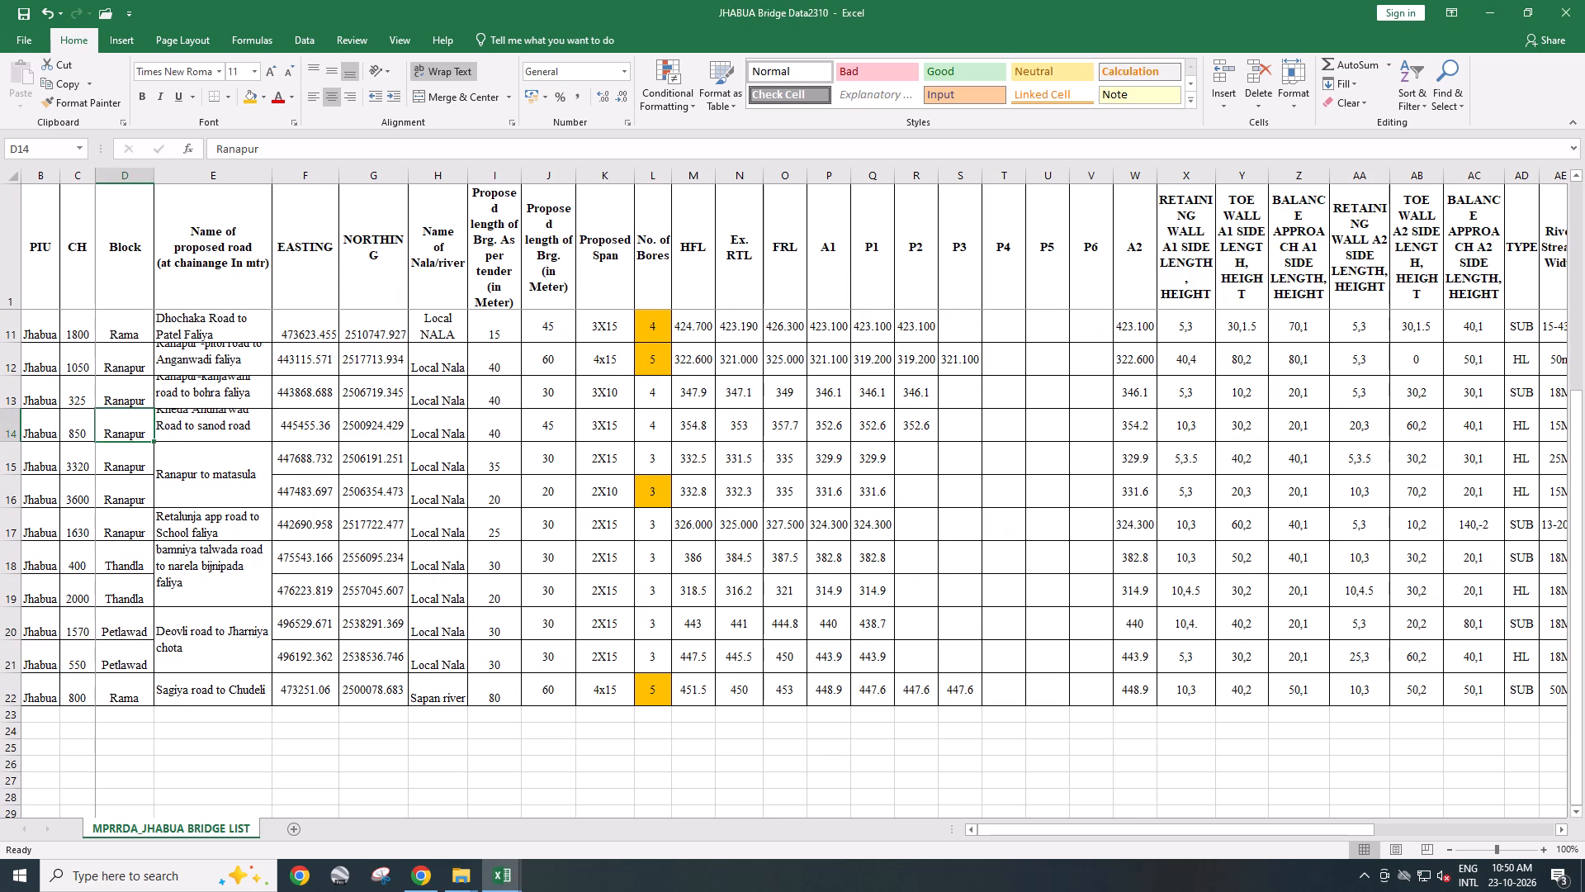
{"action": "left_click", "coordinate": [185, 415]}
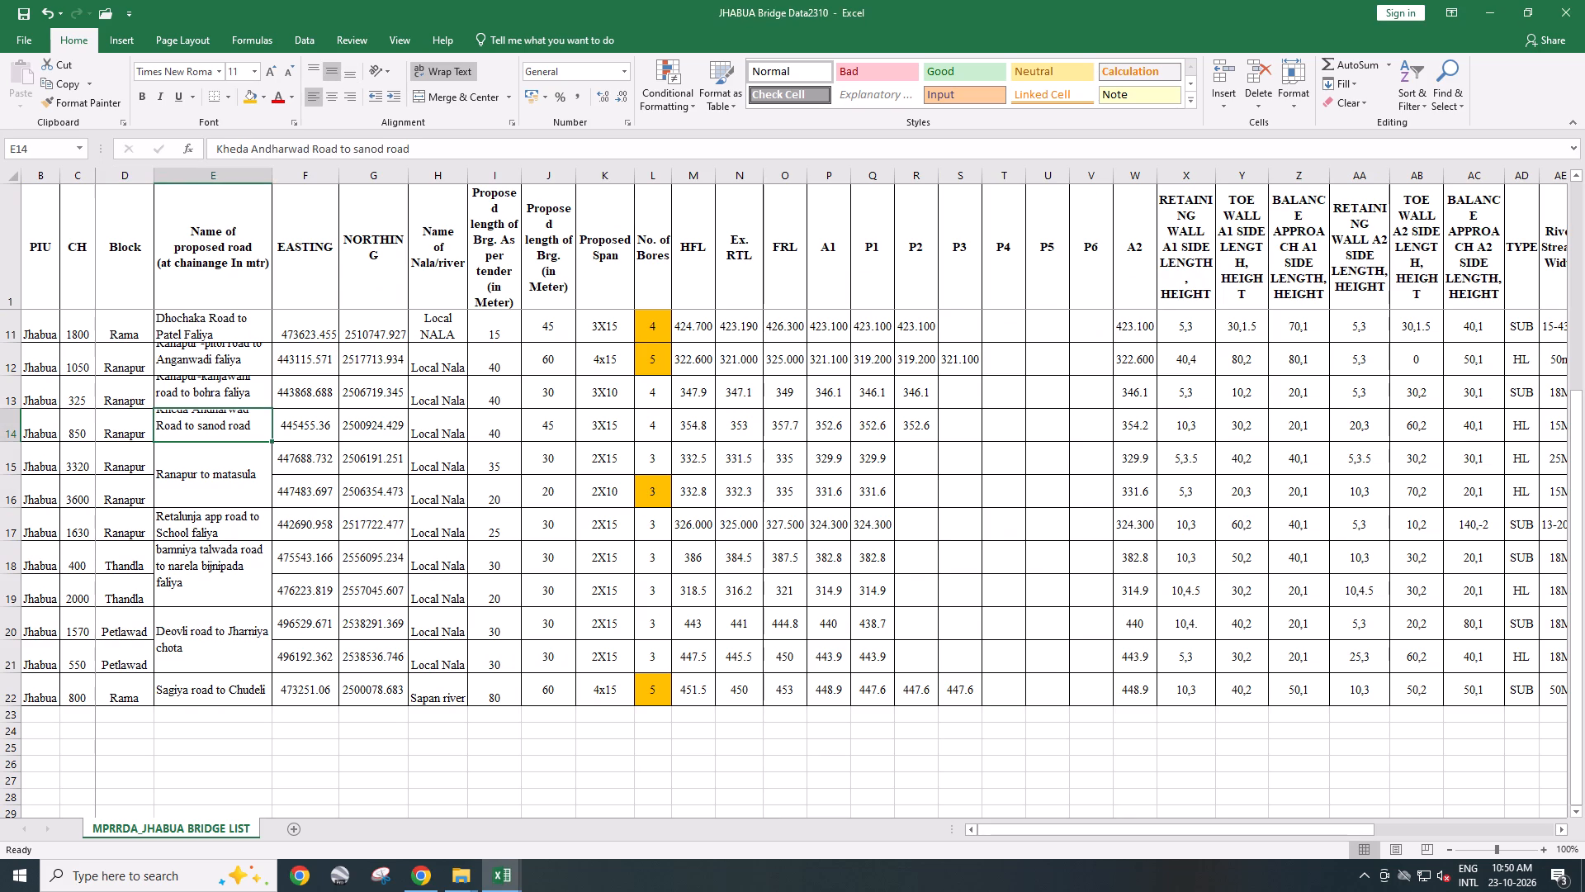
Copy C40:J42 (Kheda Andharwad Road to sanod road 0+850) from JHABUA_BRIDGE LIST and paste it at C72 in the NITYA LAB list.
{"action": "key", "text": "alt+Tab"}
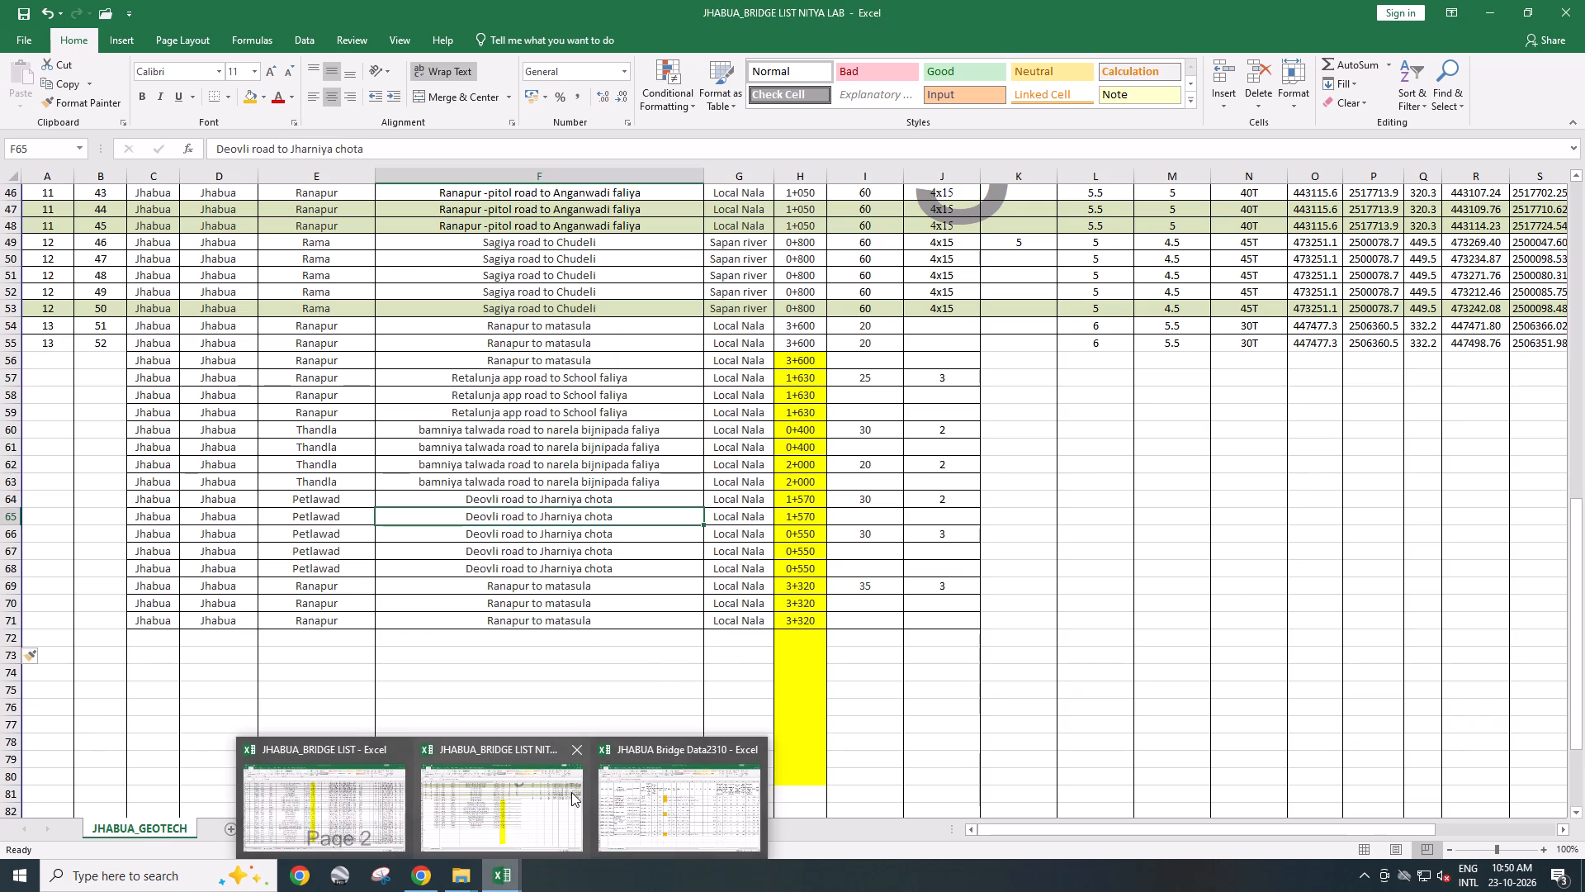
{"action": "left_click", "coordinate": [282, 801]}
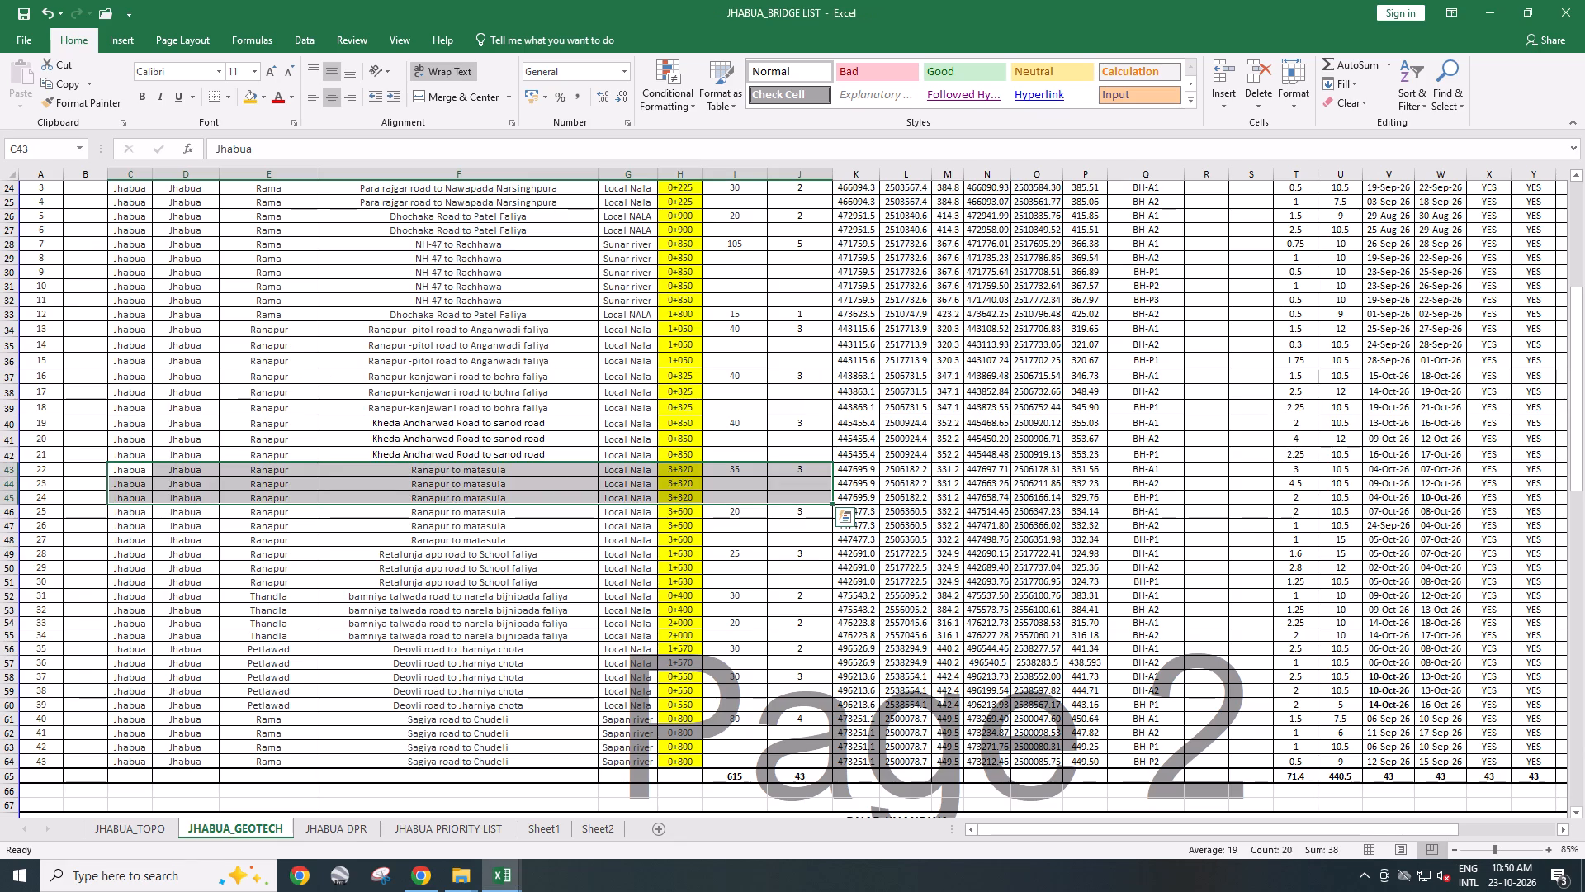
{"action": "left_click_drag", "start_coordinate": [135, 423], "coordinate": [138, 453]}
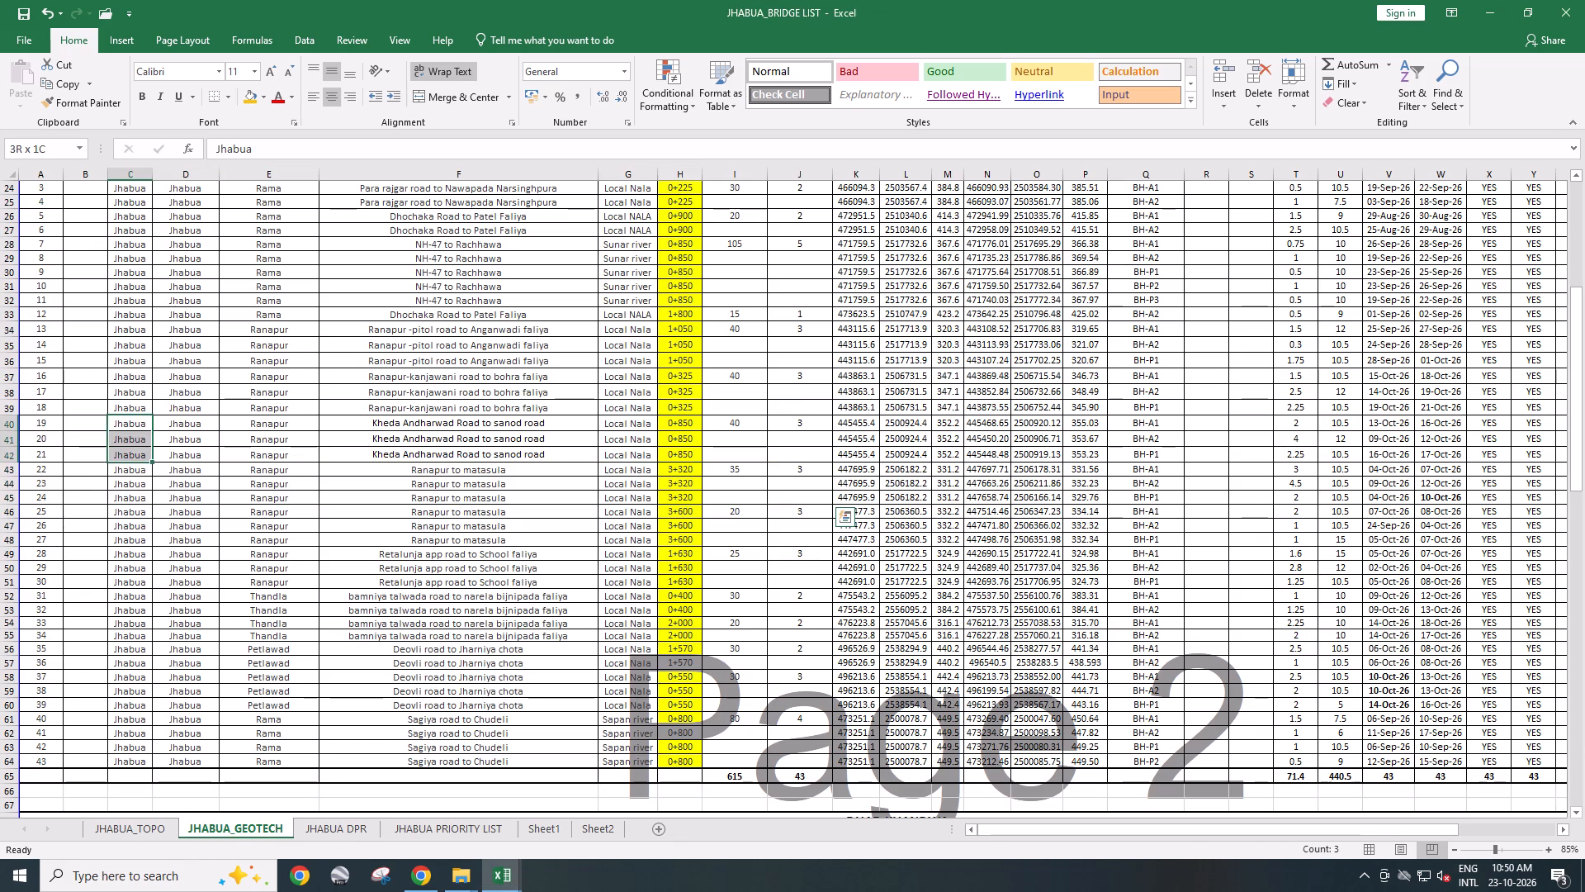
{"action": "left_click_drag", "start_coordinate": [138, 453], "coordinate": [799, 450]}
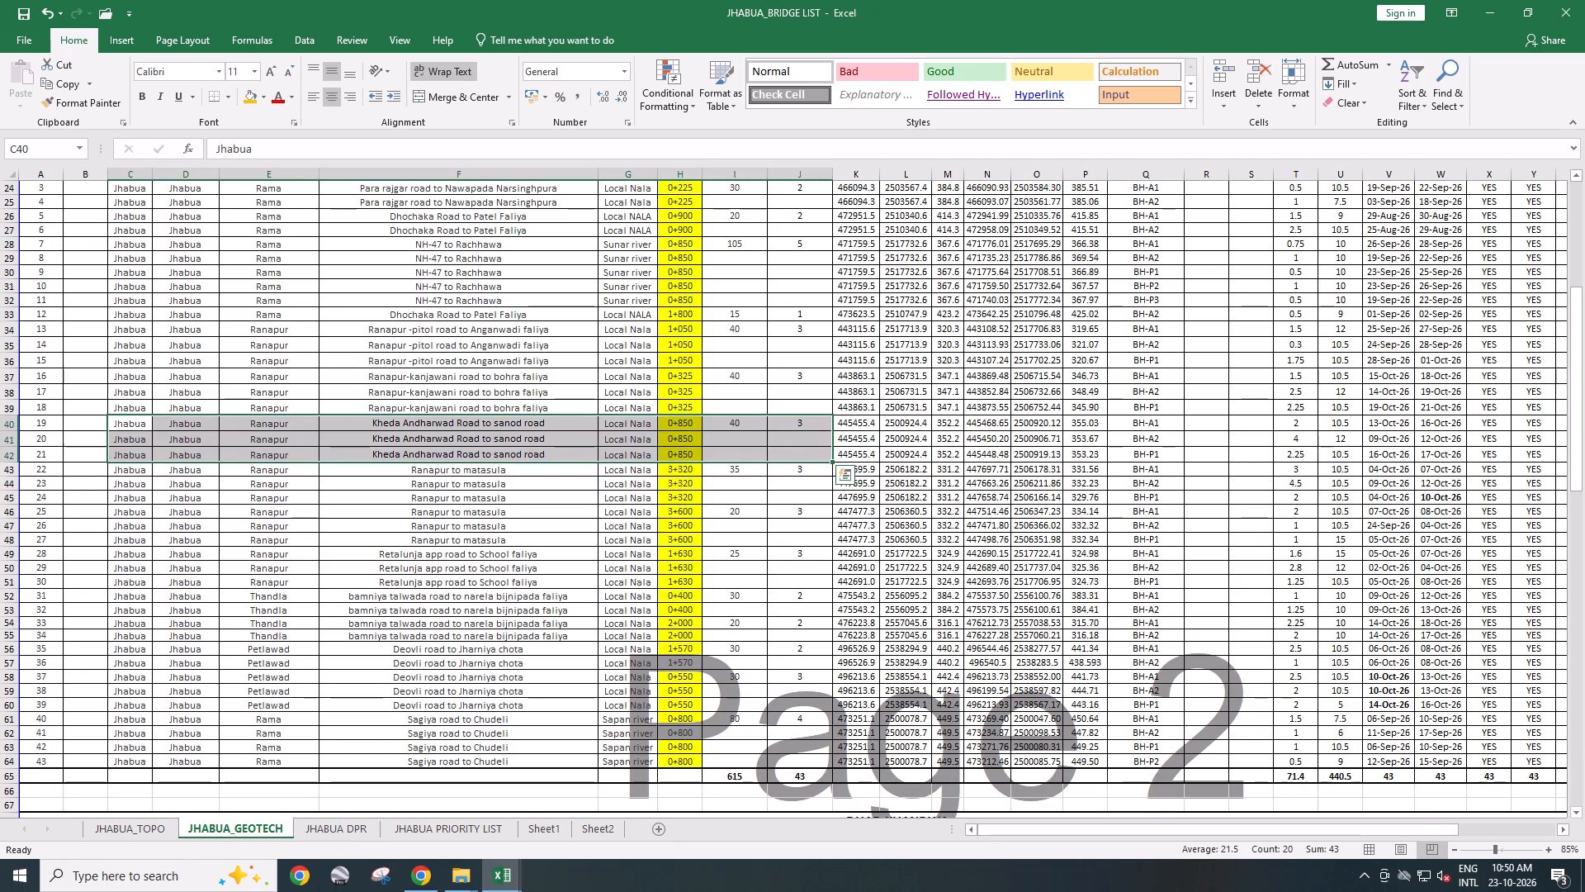
{"action": "key", "text": "ctrl+c"}
{"action": "key", "text": "alt+Tab"}
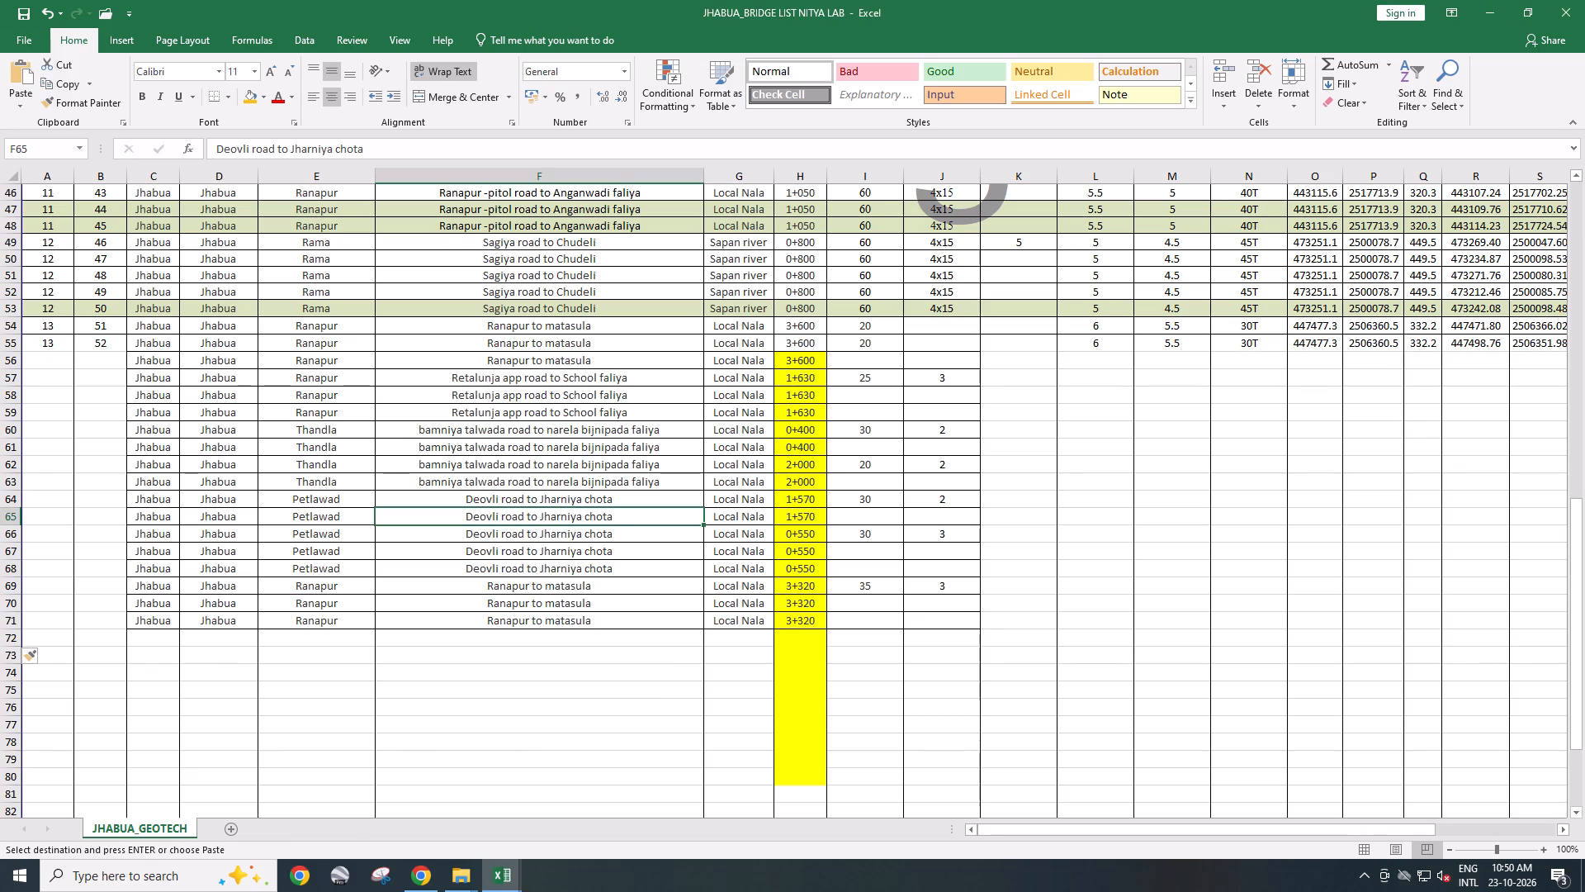
{"action": "left_click", "coordinate": [168, 638]}
{"action": "key", "text": "ctrl+v"}
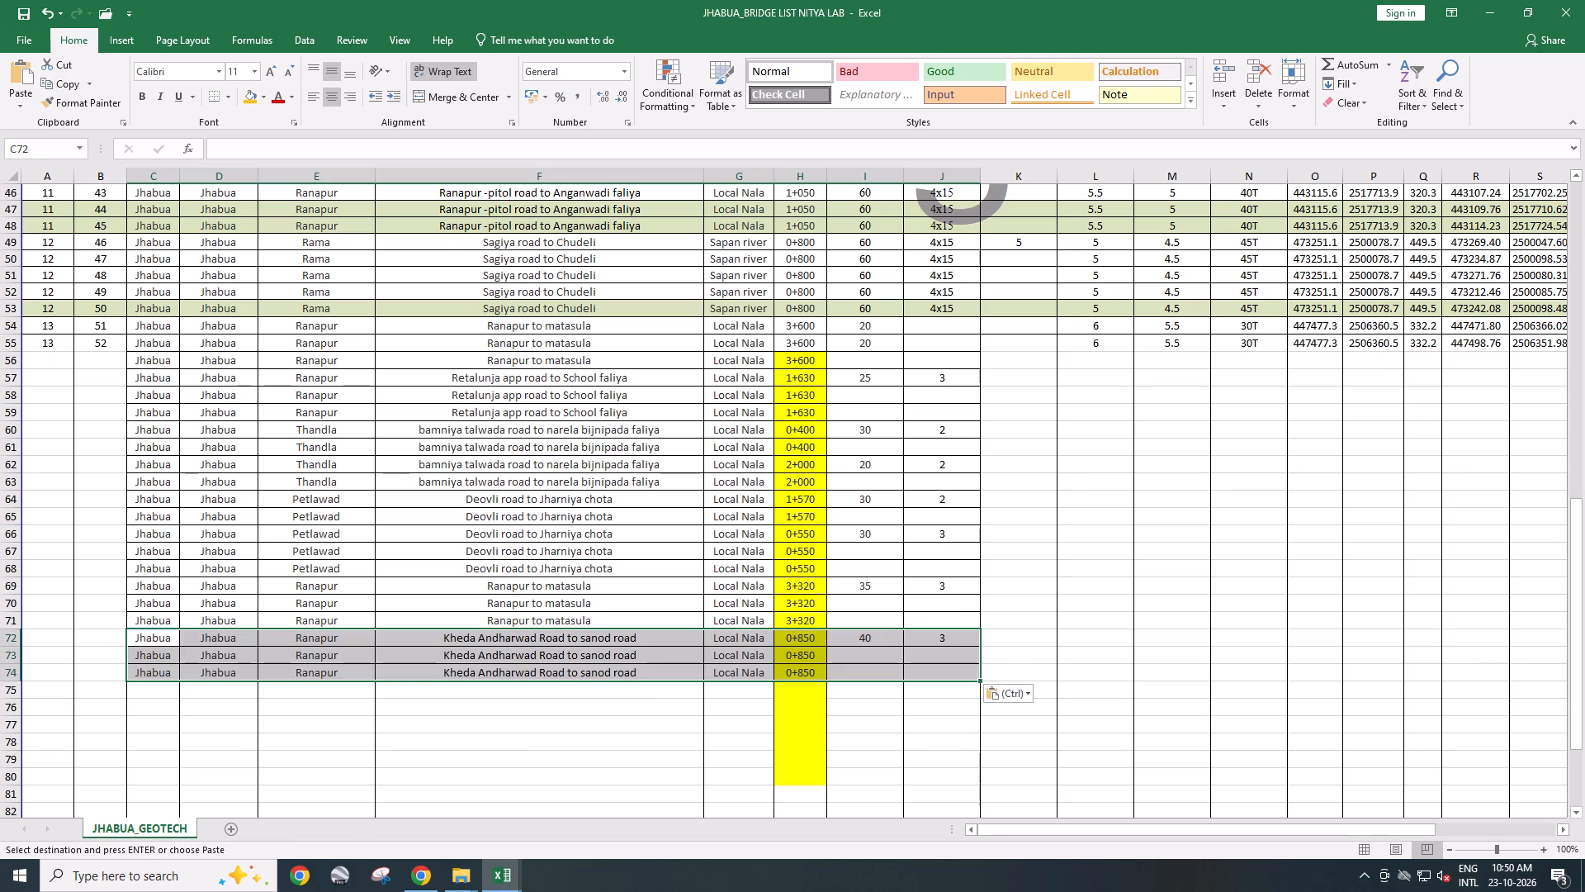
Copy C37:J39 (Ranapur-kanjawani road to bohra faliya 0+325) from JHABUA_BRIDGE LIST, paste it at C75 in the NITYA LAB list and save.
{"action": "key", "text": "alt+Tab"}
{"action": "scroll", "coordinate": [477, 499], "scroll_direction": "up", "scroll_amount": 1}
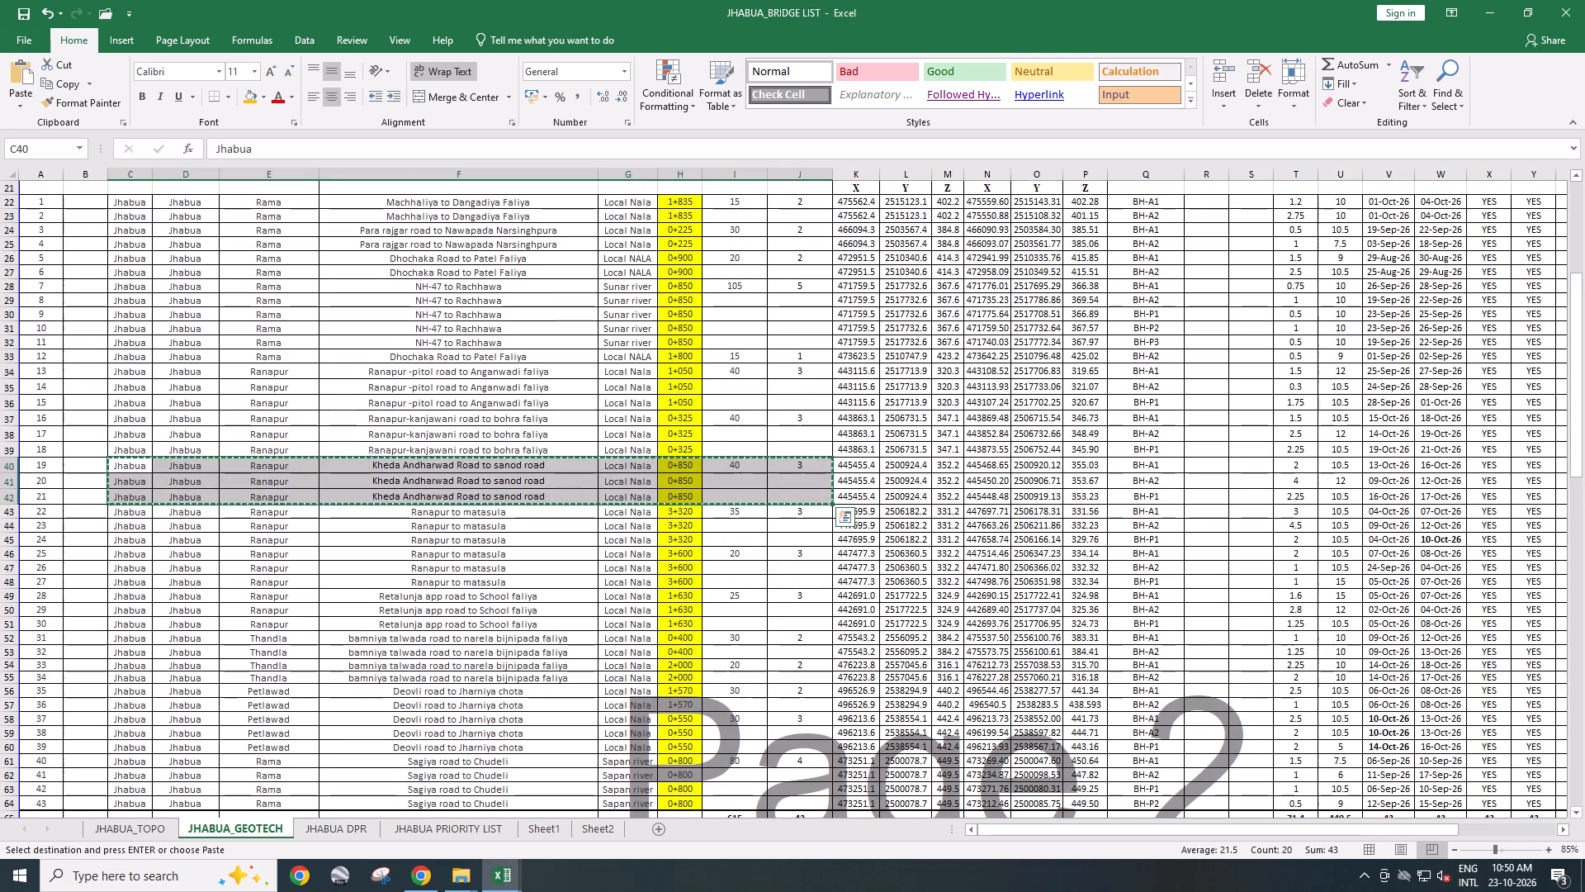
{"action": "key", "text": "Escape"}
{"action": "left_click_drag", "start_coordinate": [142, 420], "coordinate": [700, 454]}
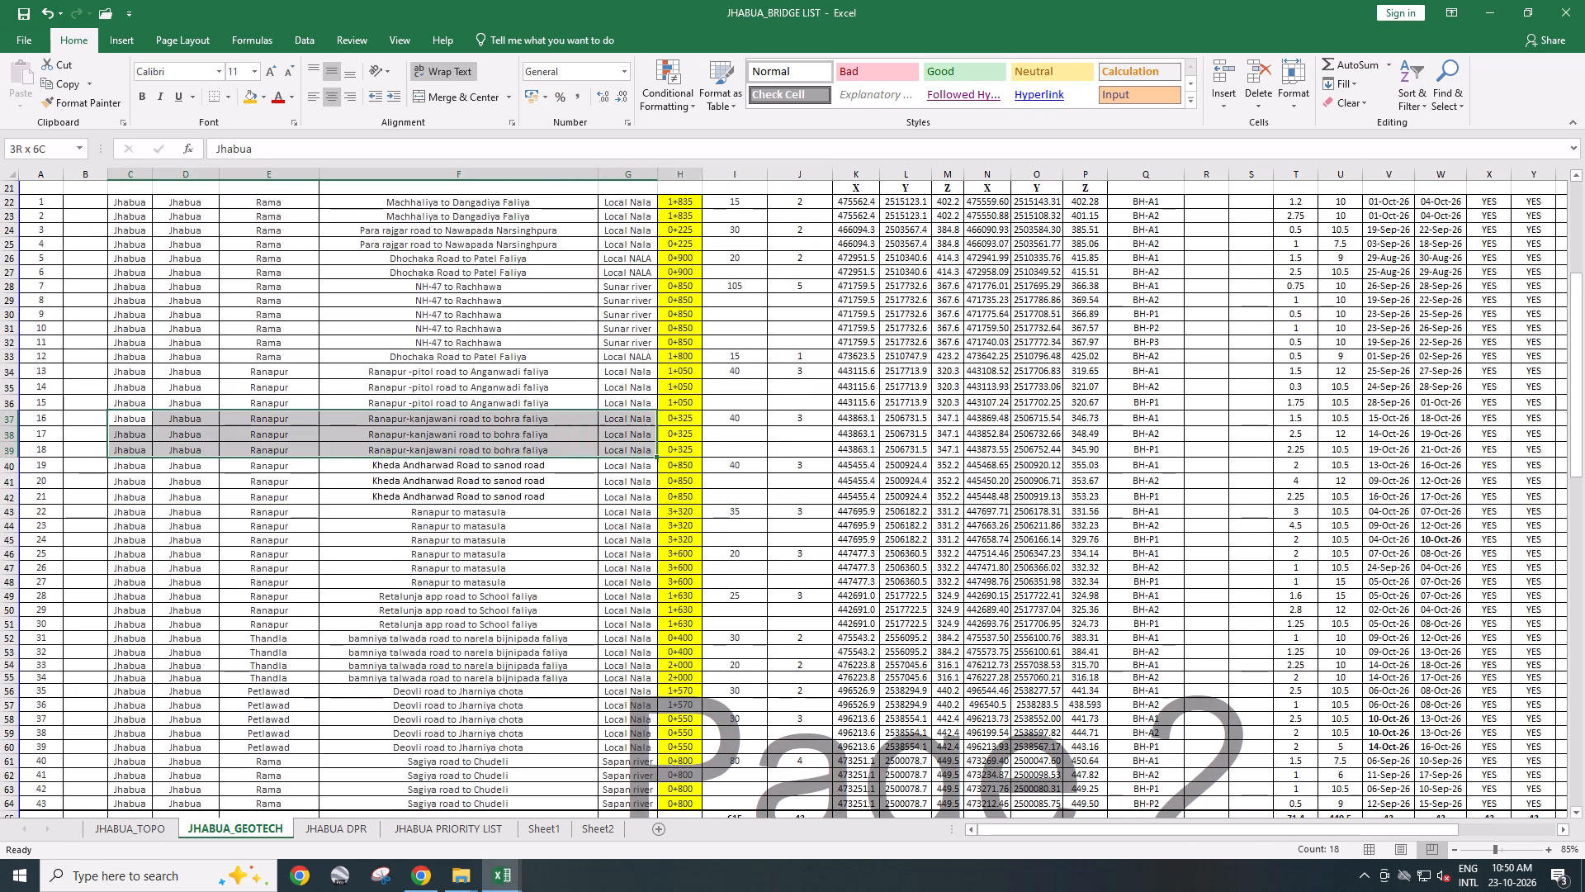
{"action": "left_click_drag", "start_coordinate": [700, 454], "coordinate": [822, 447]}
{"action": "key", "text": "ctrl+c"}
{"action": "key", "text": "alt+Tab"}
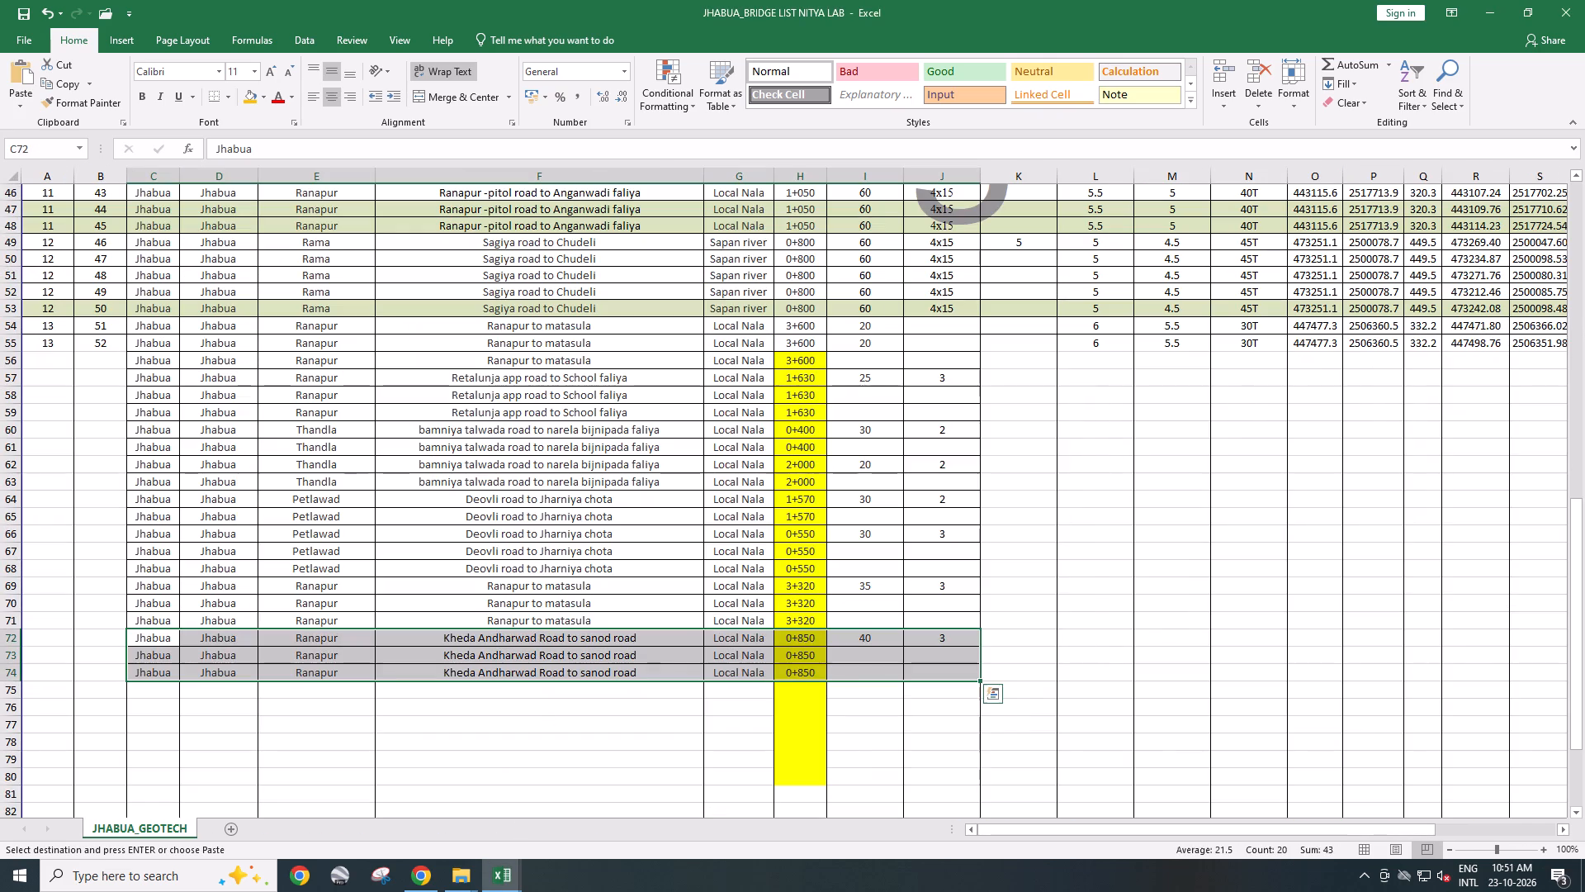
{"action": "left_click", "coordinate": [164, 690]}
{"action": "key", "text": "ctrl+v"}
{"action": "key", "text": "ctrl+s"}
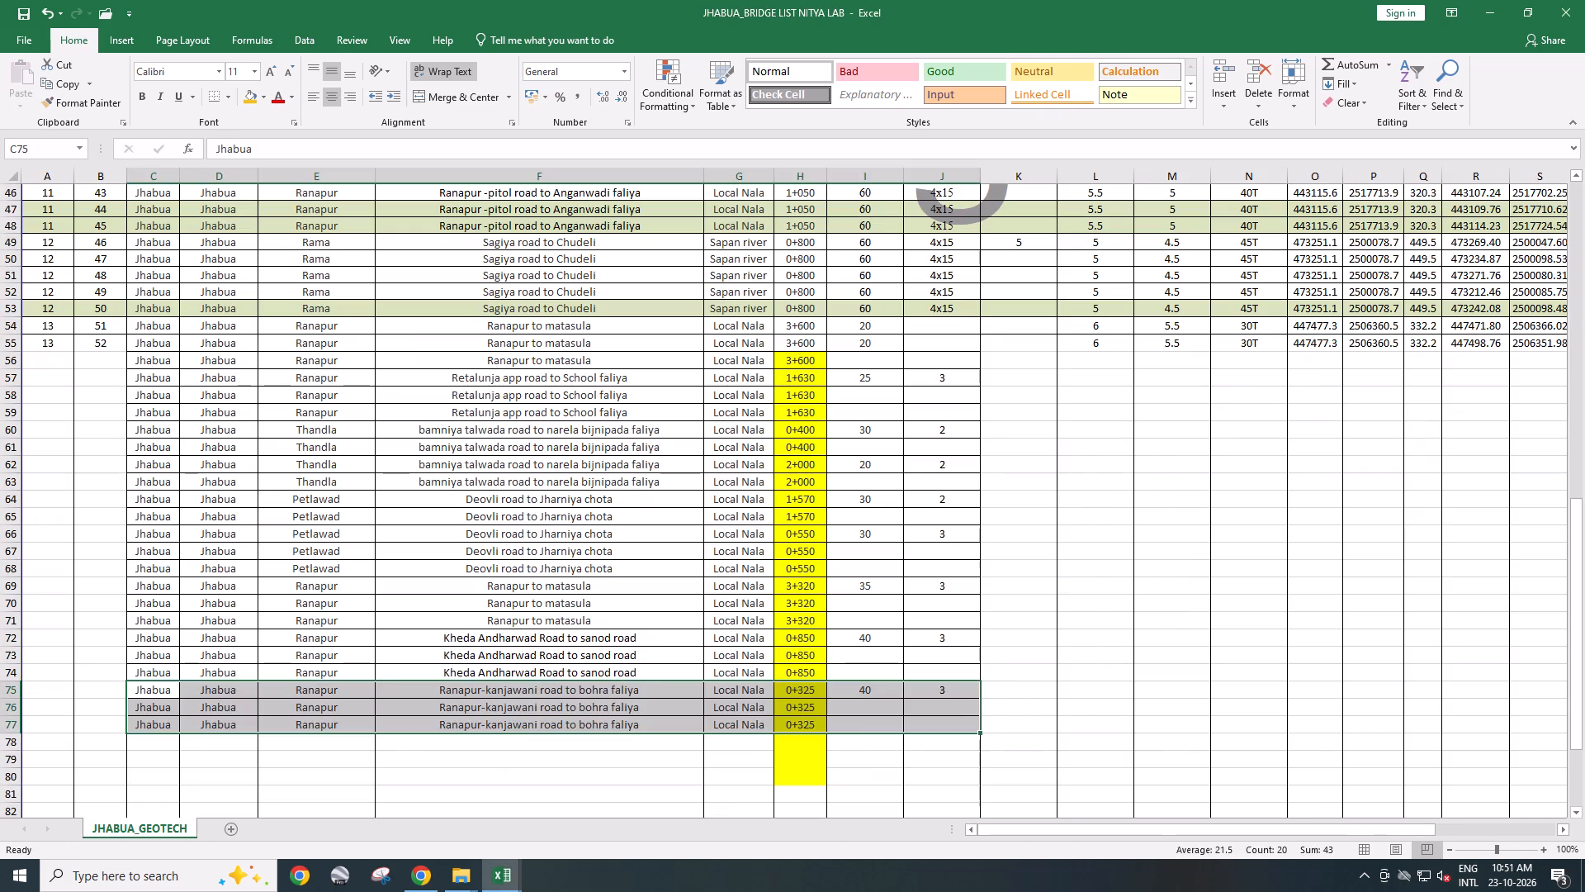
{"action": "left_click", "coordinate": [528, 765]}
Review the No. of Bores values from row 13 down in JHABUA Bridge Data2310 against the rows pasted in the NITYA LAB list.
{"action": "key", "text": "alt+Tab"}
{"action": "key", "text": "alt+Tab"}
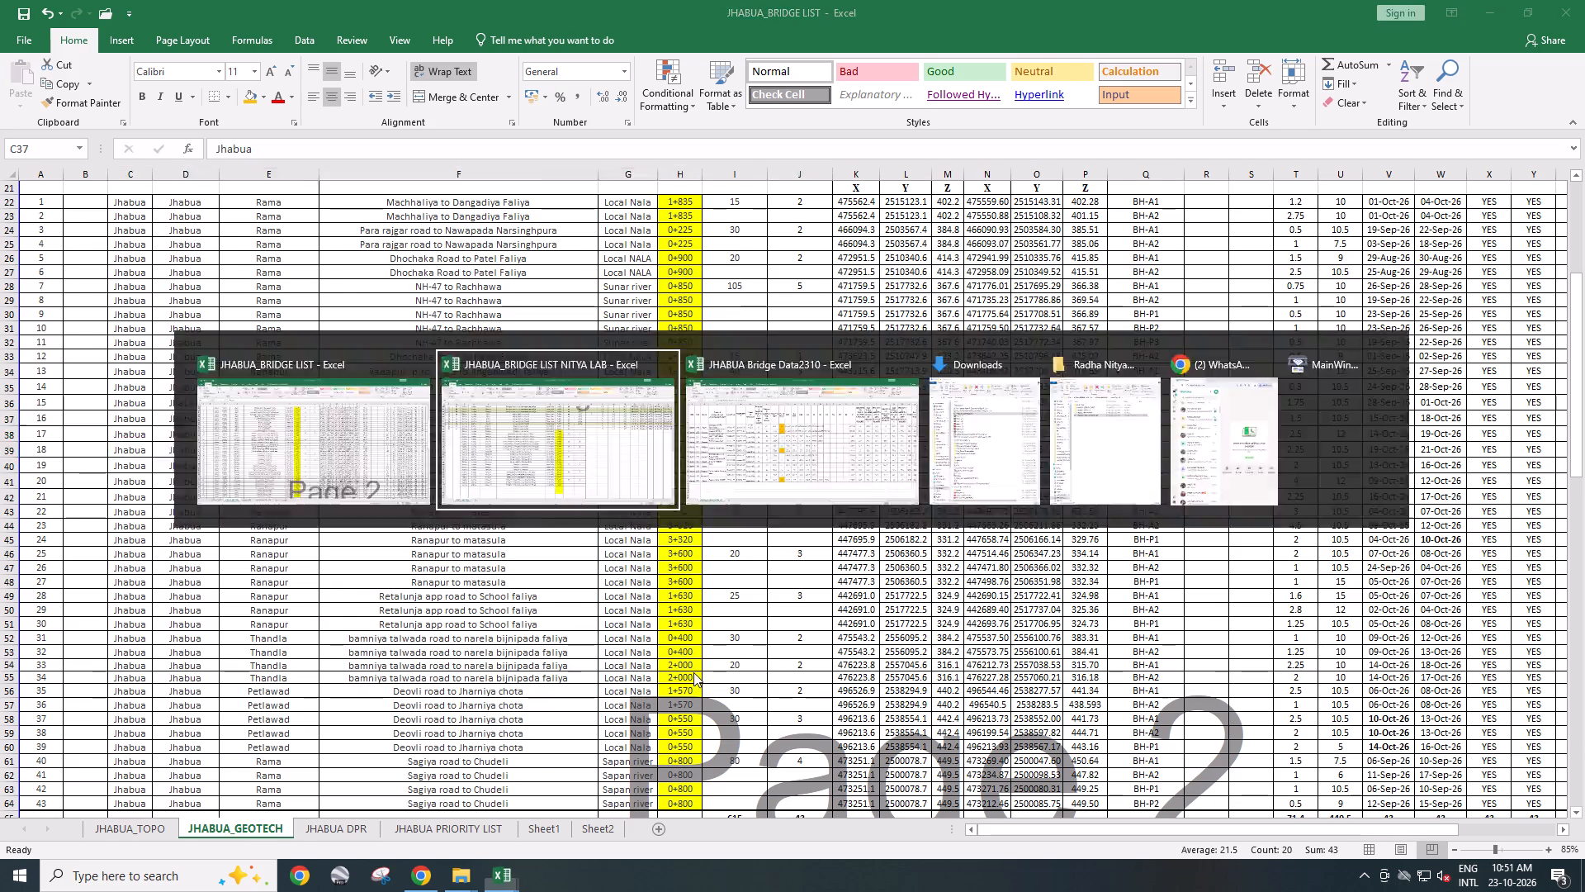
{"action": "left_click", "coordinate": [507, 875]}
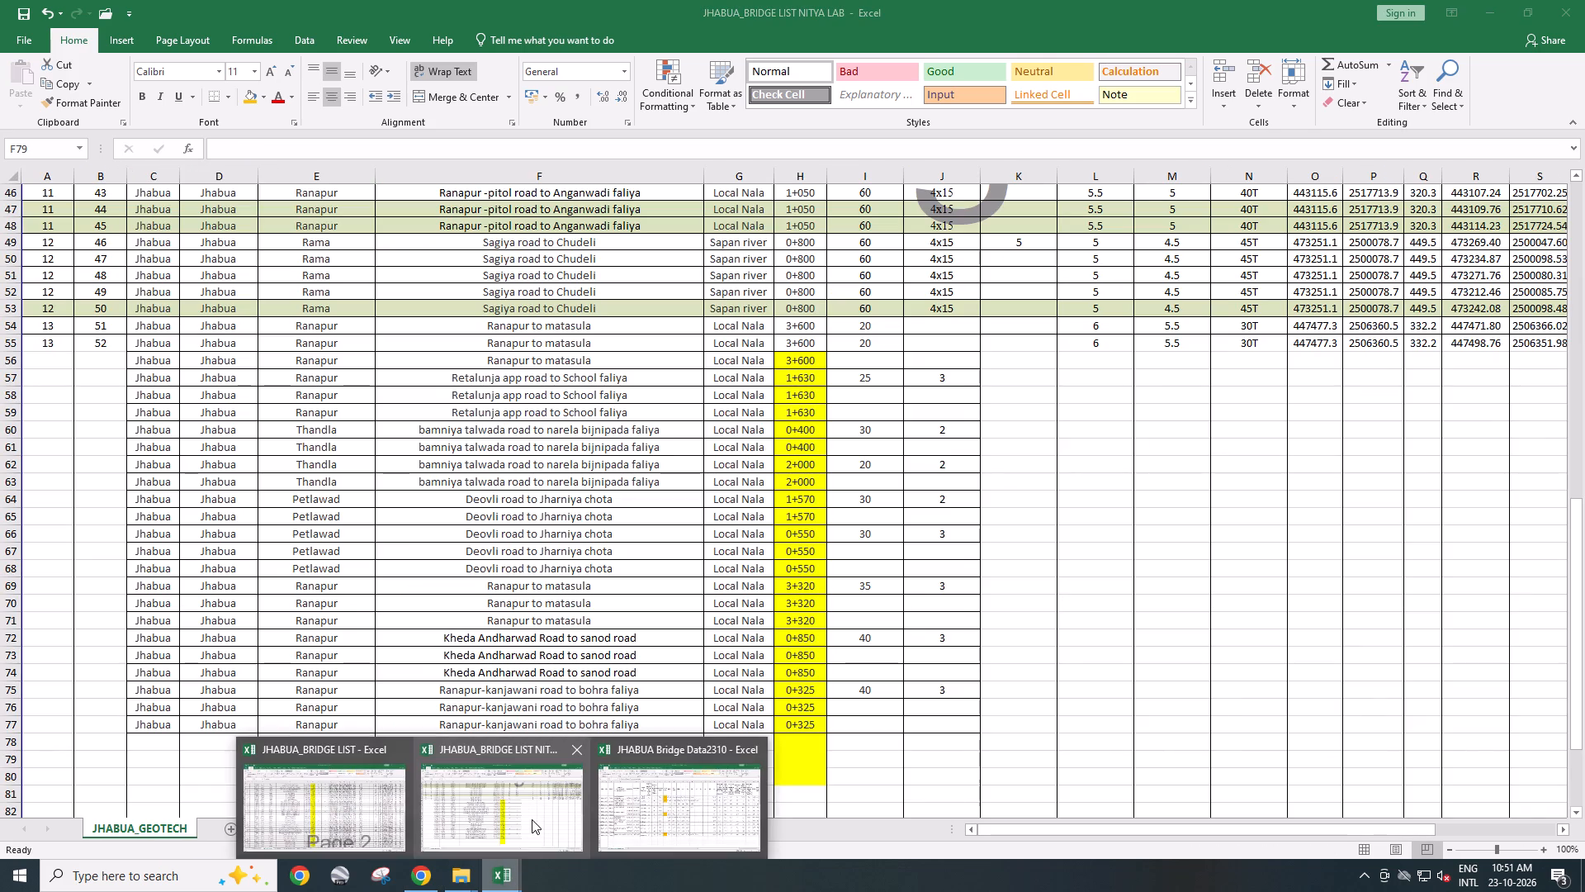
{"action": "left_click", "coordinate": [532, 818]}
{"action": "left_click", "coordinate": [499, 884]}
{"action": "left_click", "coordinate": [633, 807]}
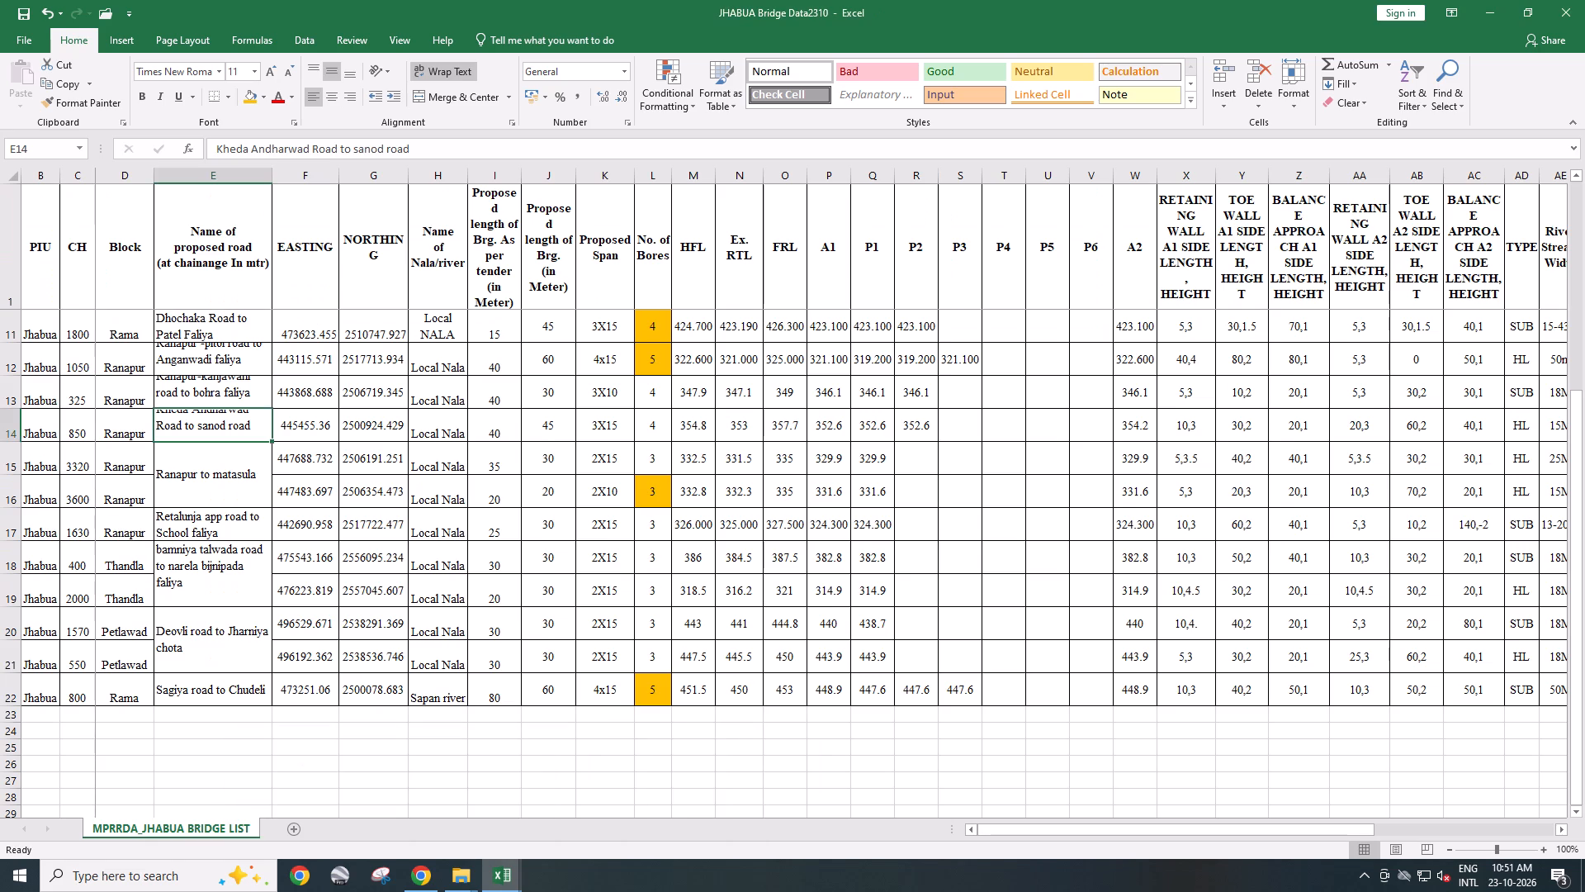
{"action": "scroll", "coordinate": [587, 380], "scroll_direction": "up", "scroll_amount": 1}
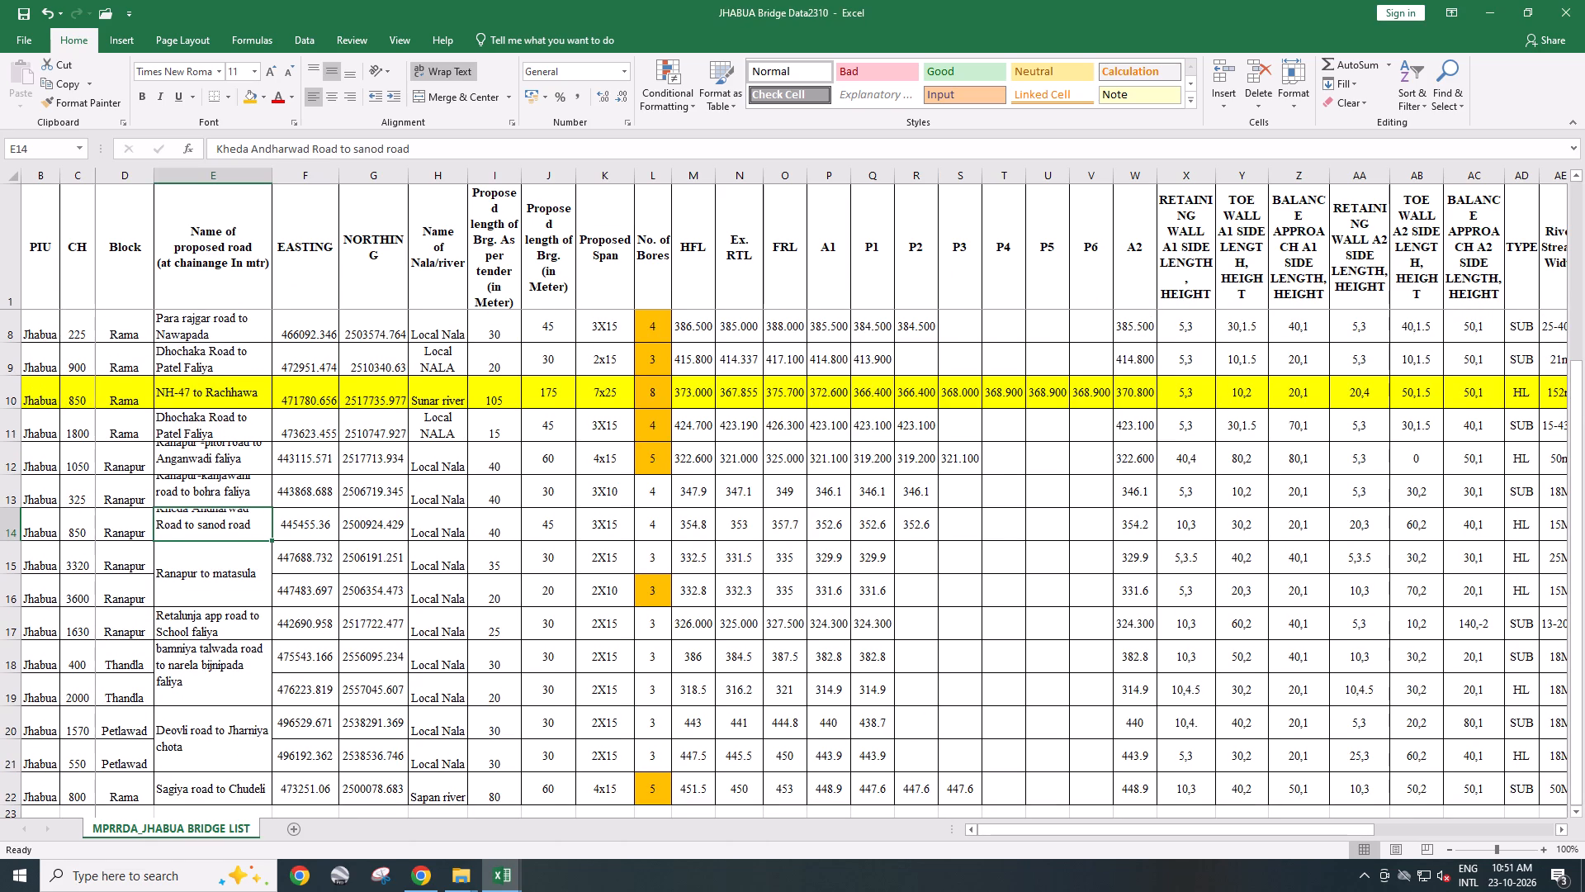
{"action": "left_click", "coordinate": [658, 499]}
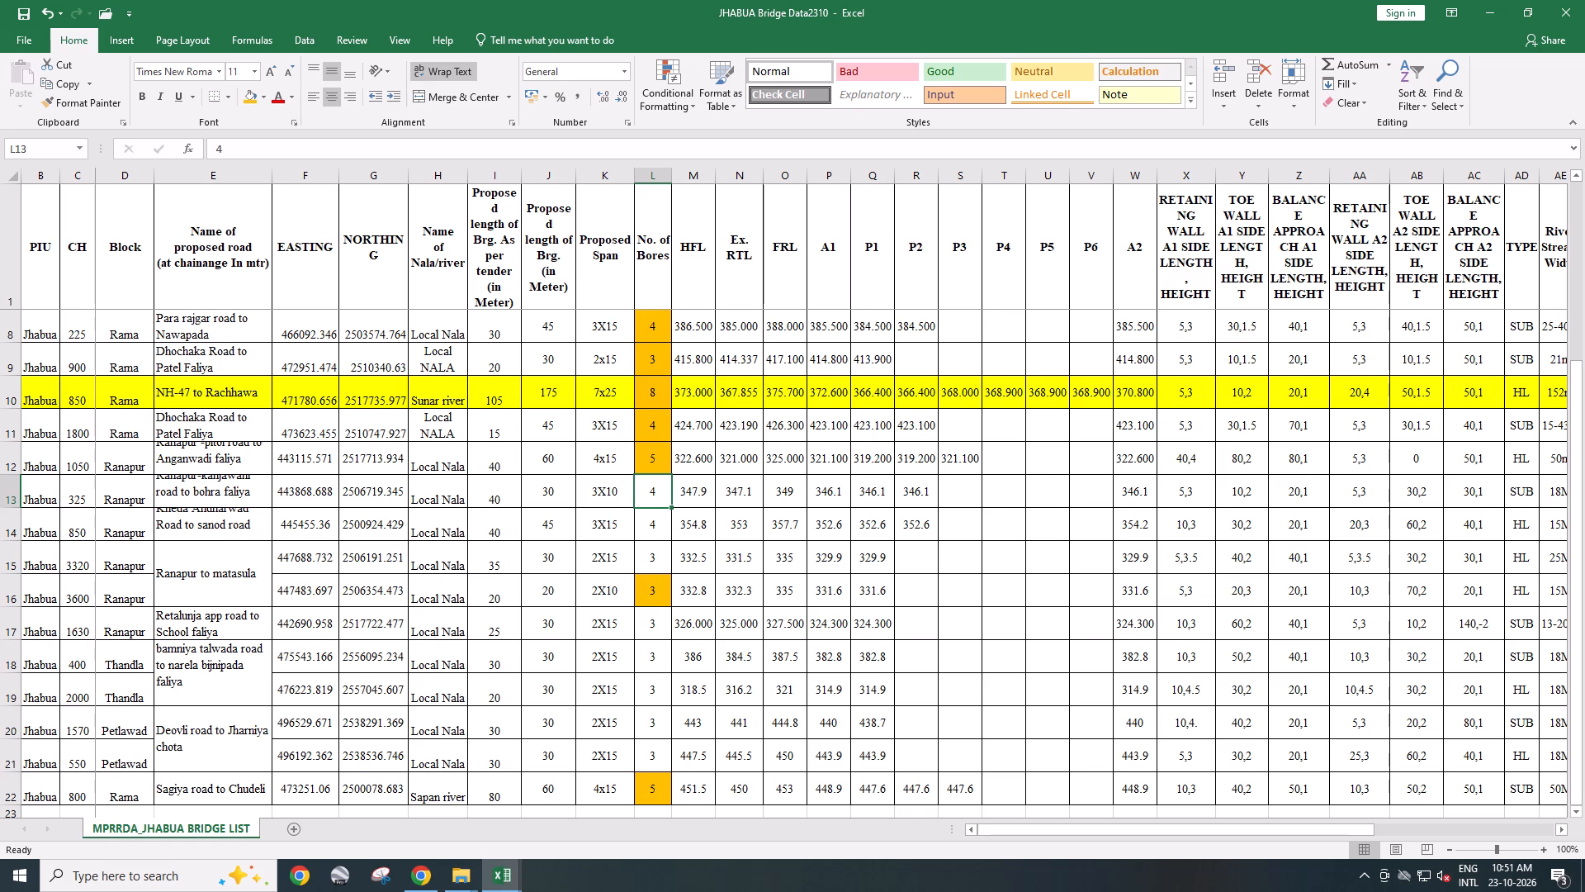
{"action": "left_click", "coordinate": [650, 528]}
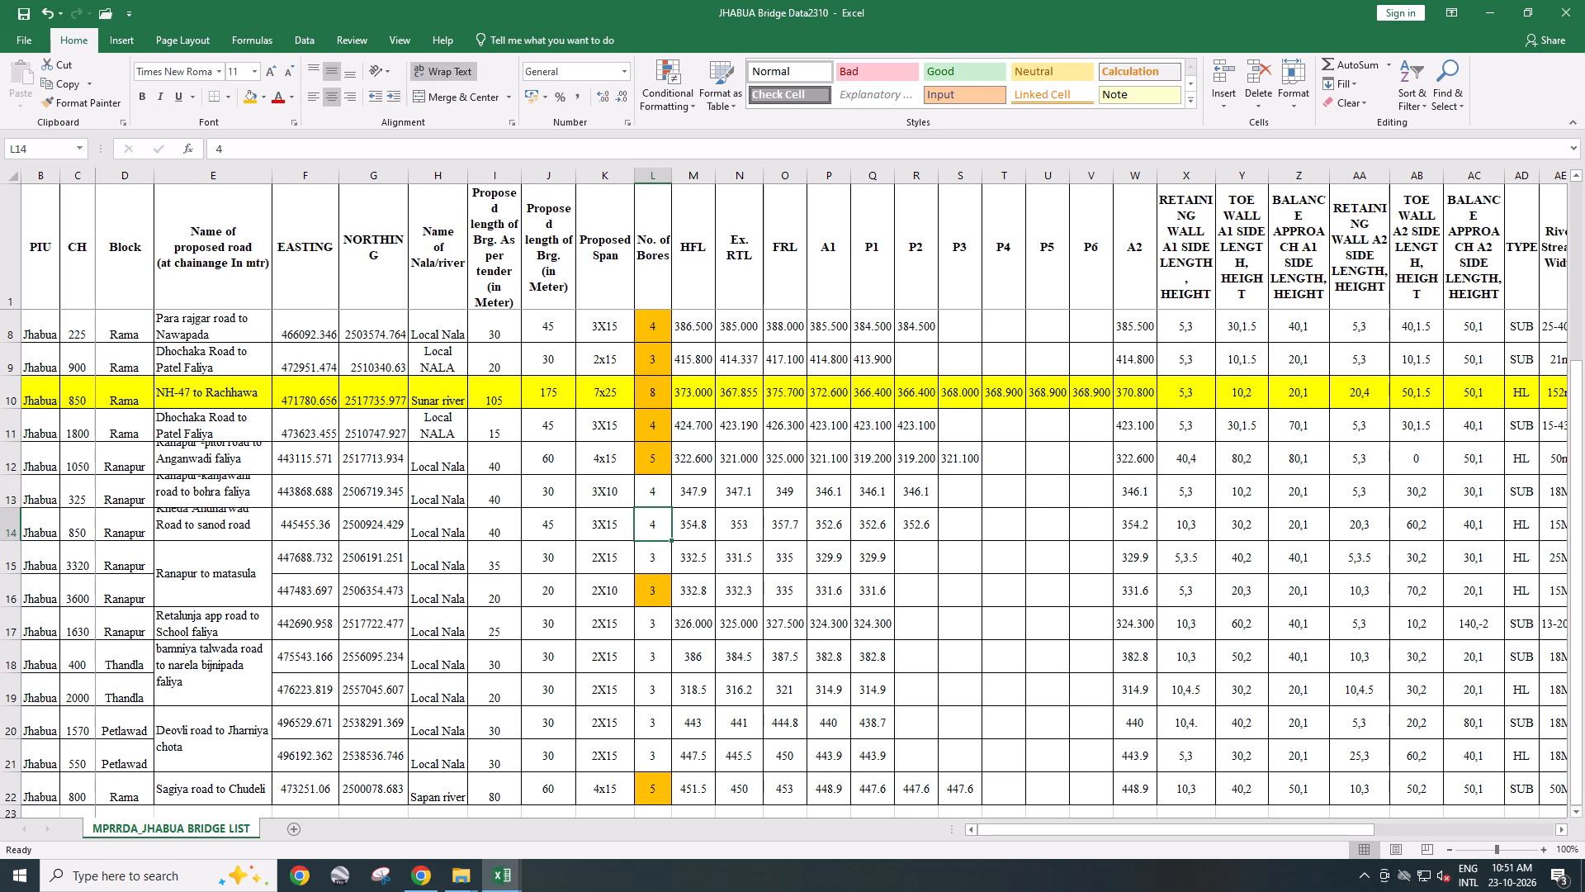
{"action": "key", "text": "Return"}
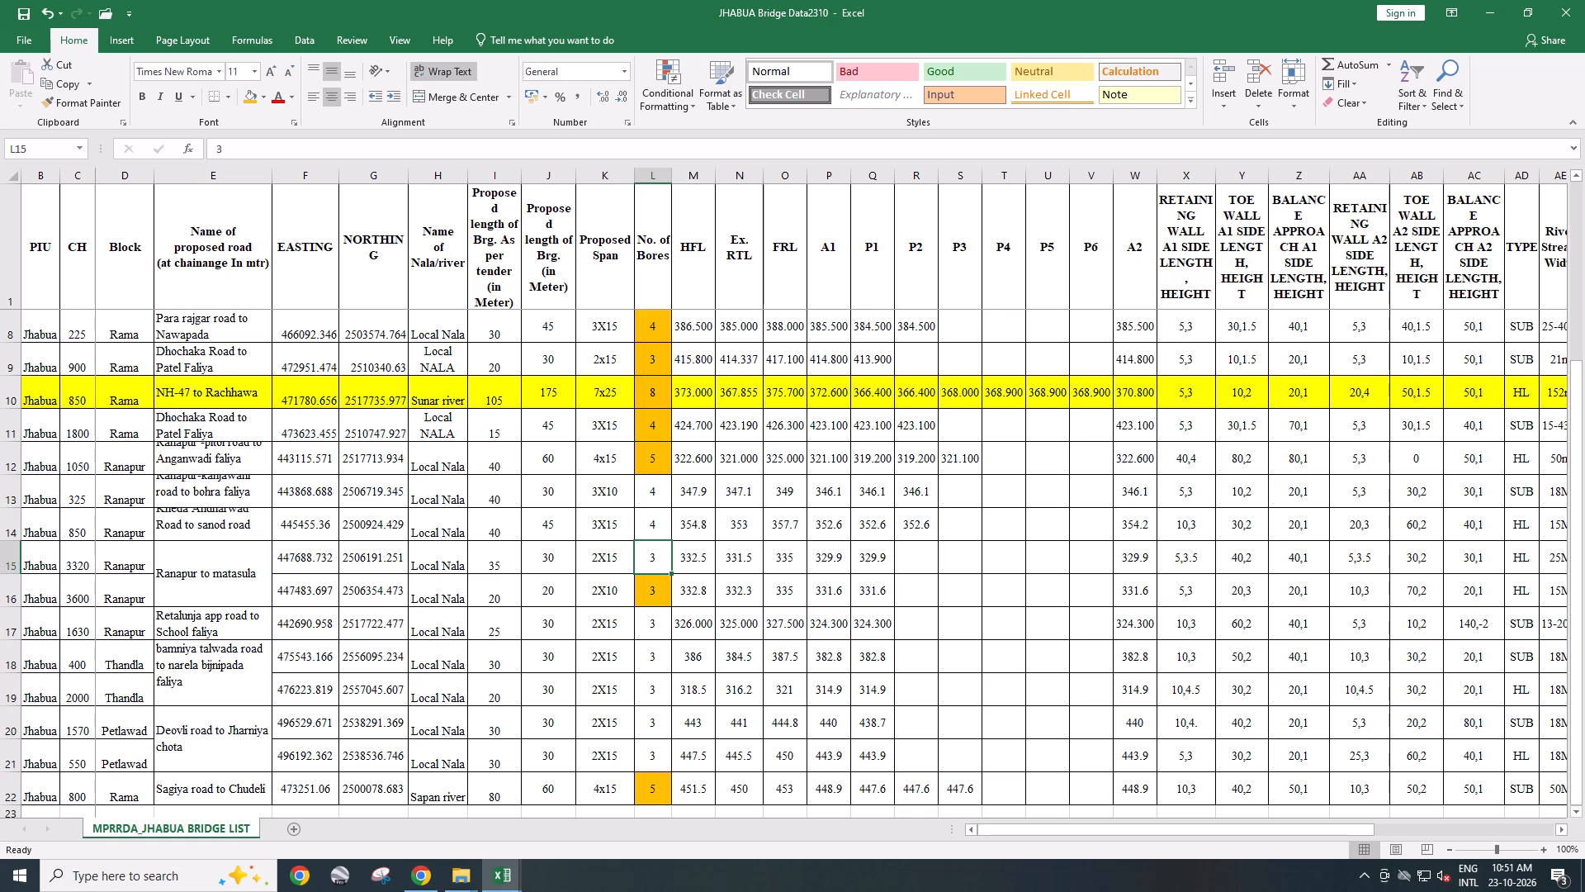
{"action": "key", "text": "Return"}
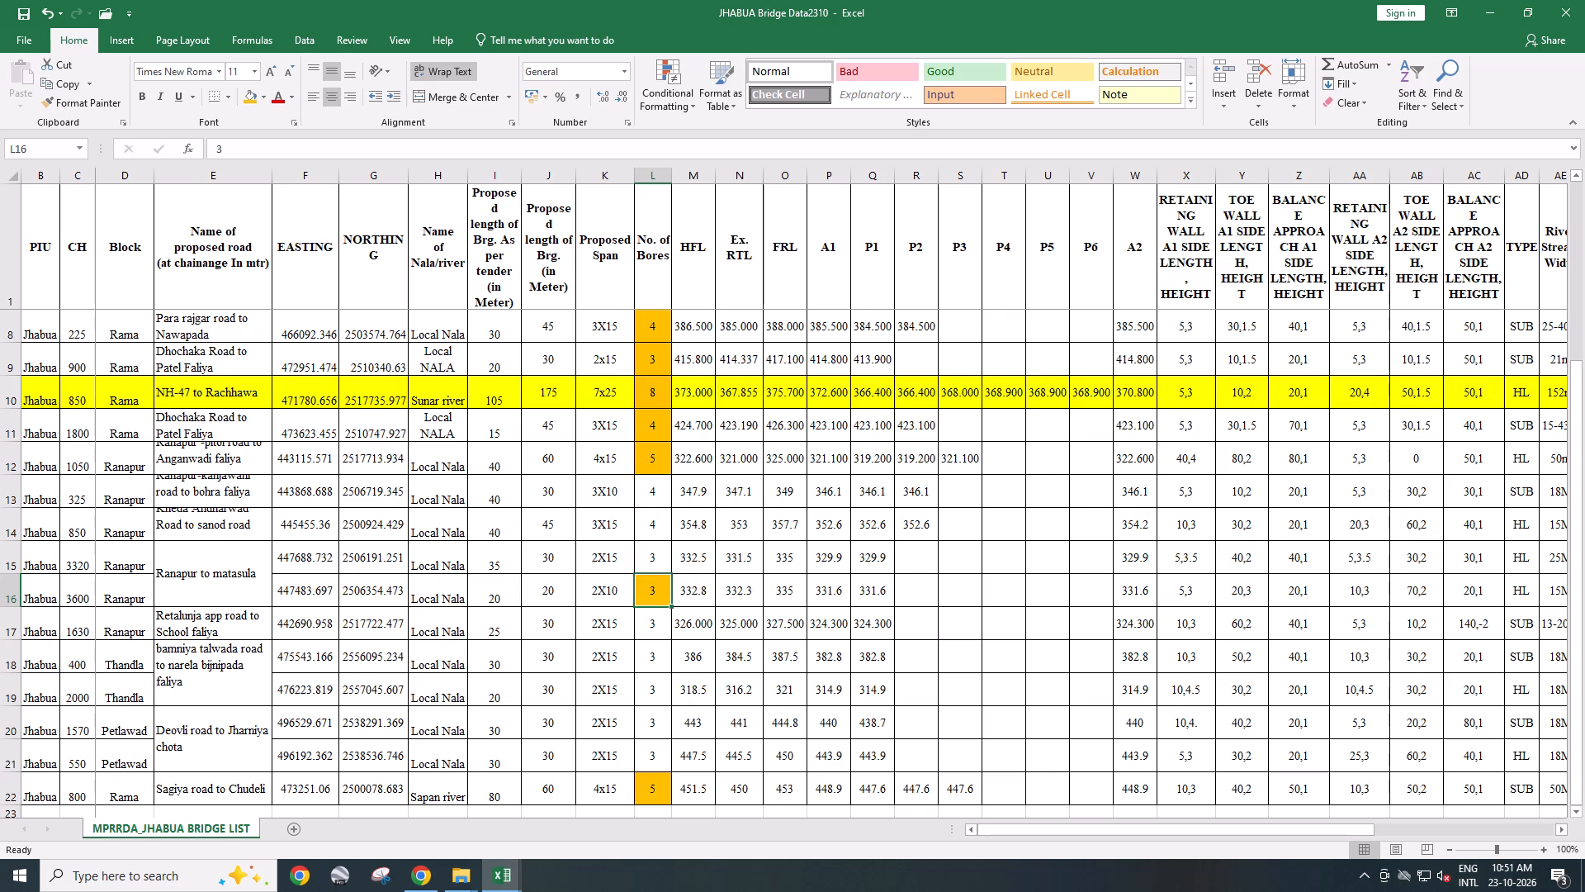
{"action": "key", "text": "Return"}
{"action": "scroll", "coordinate": [659, 619], "scroll_direction": "down", "scroll_amount": 3}
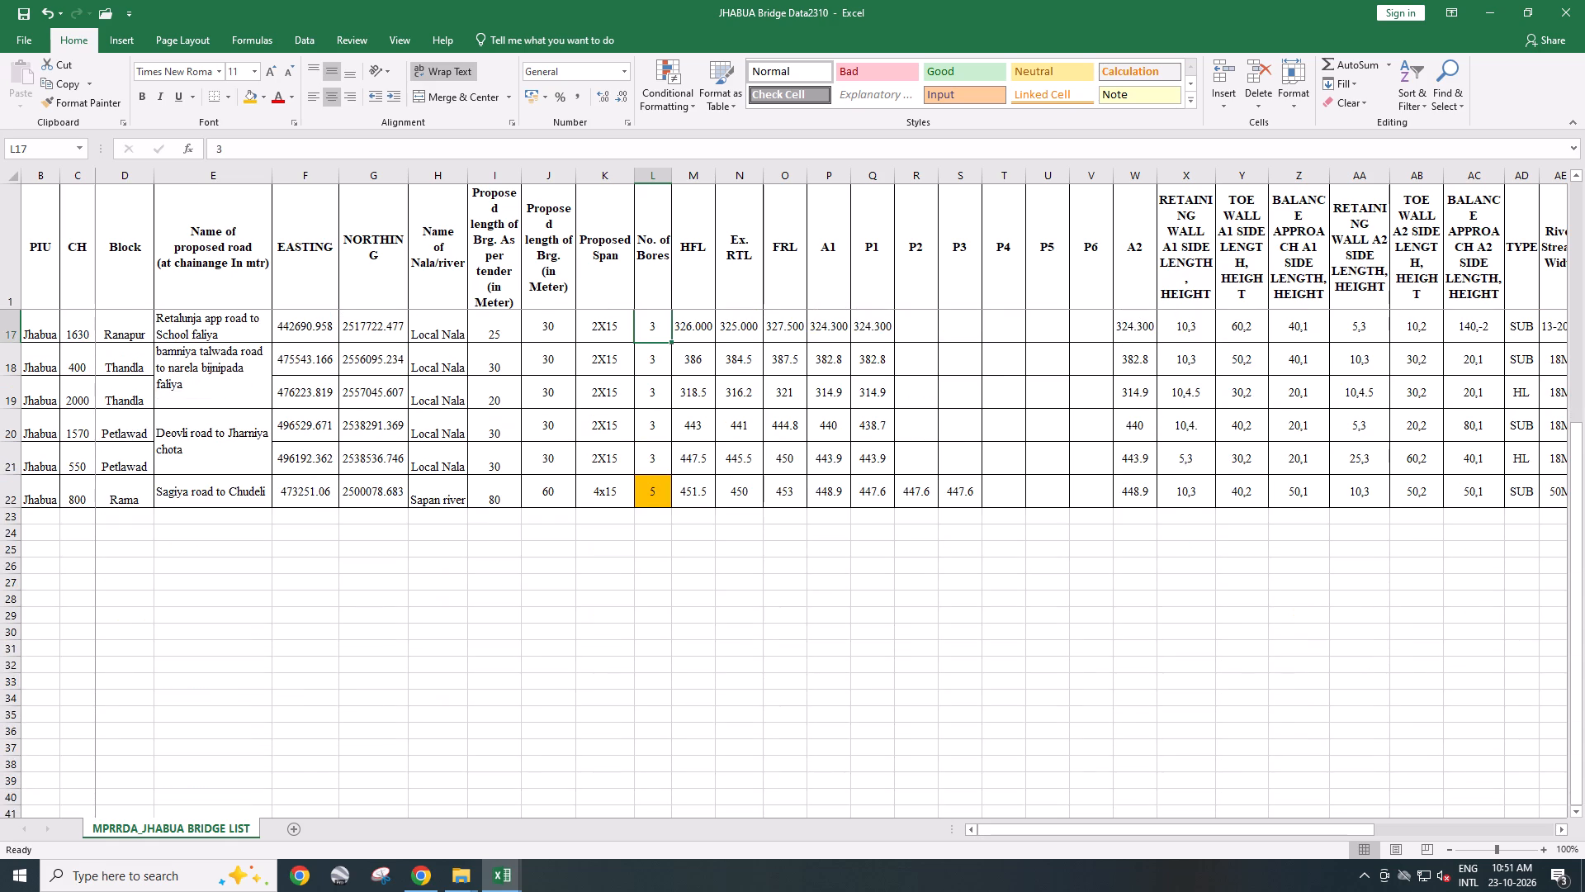
{"action": "scroll", "coordinate": [670, 565], "scroll_direction": "up", "scroll_amount": 1}
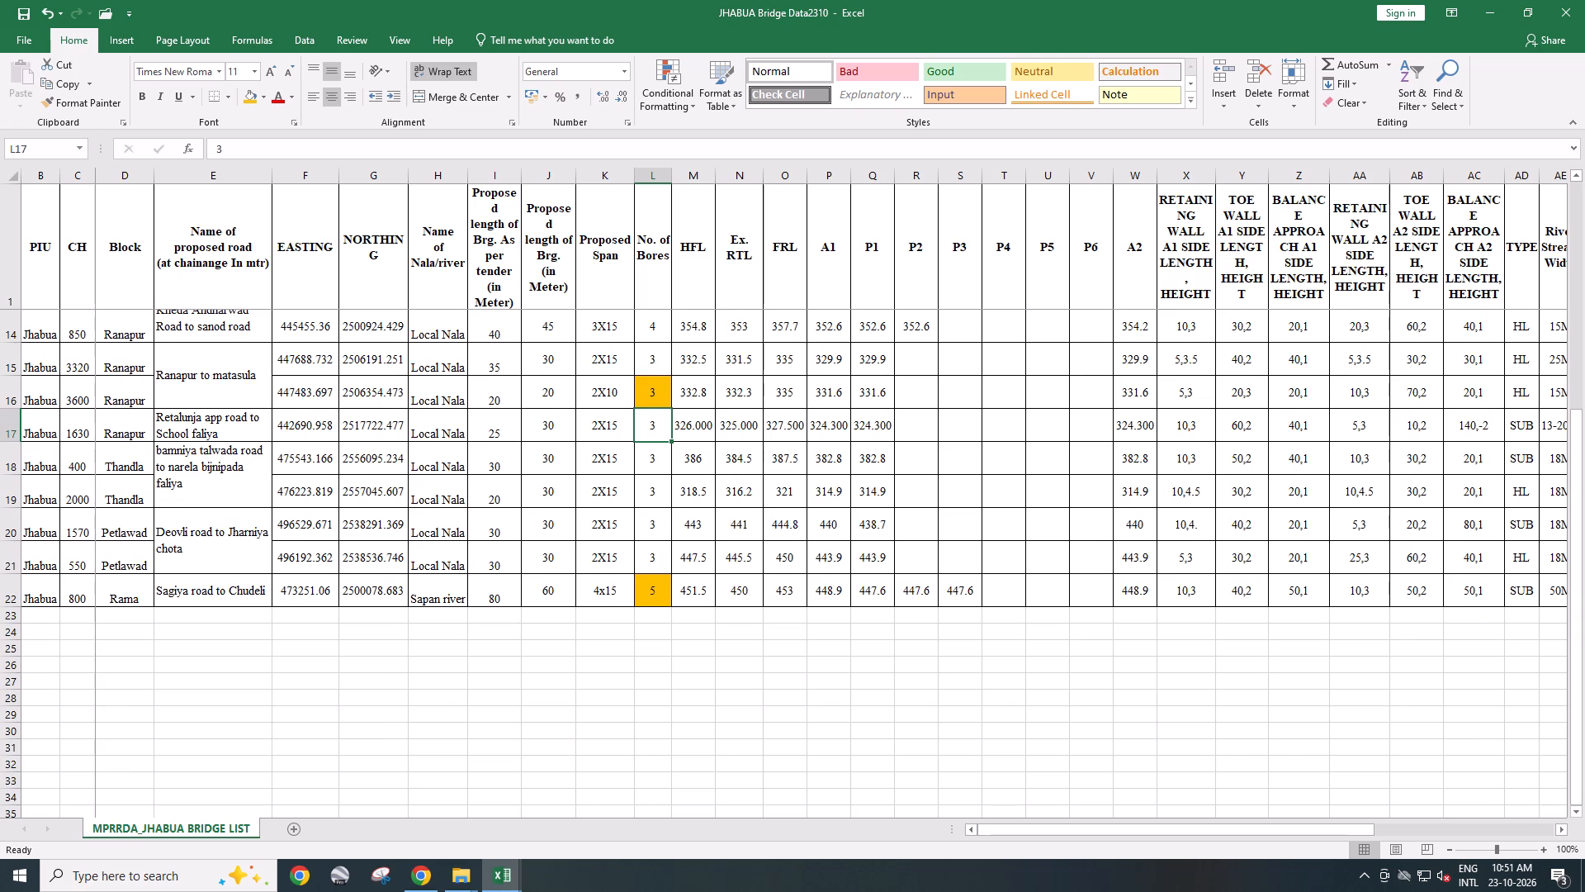
{"action": "key", "text": "alt+Tab"}
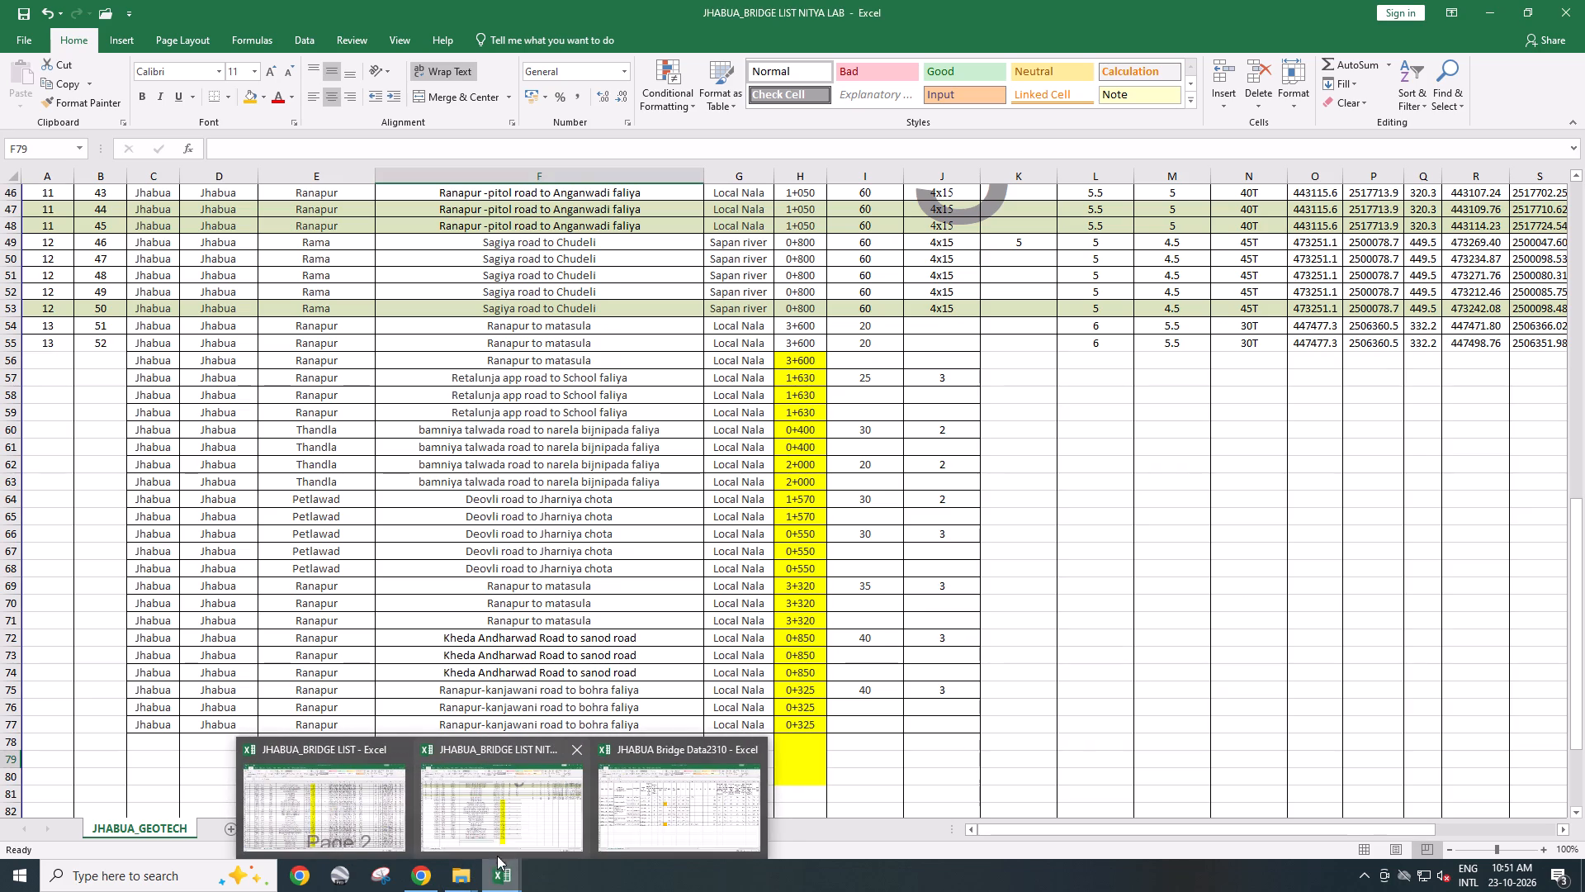
{"action": "left_click", "coordinate": [515, 802]}
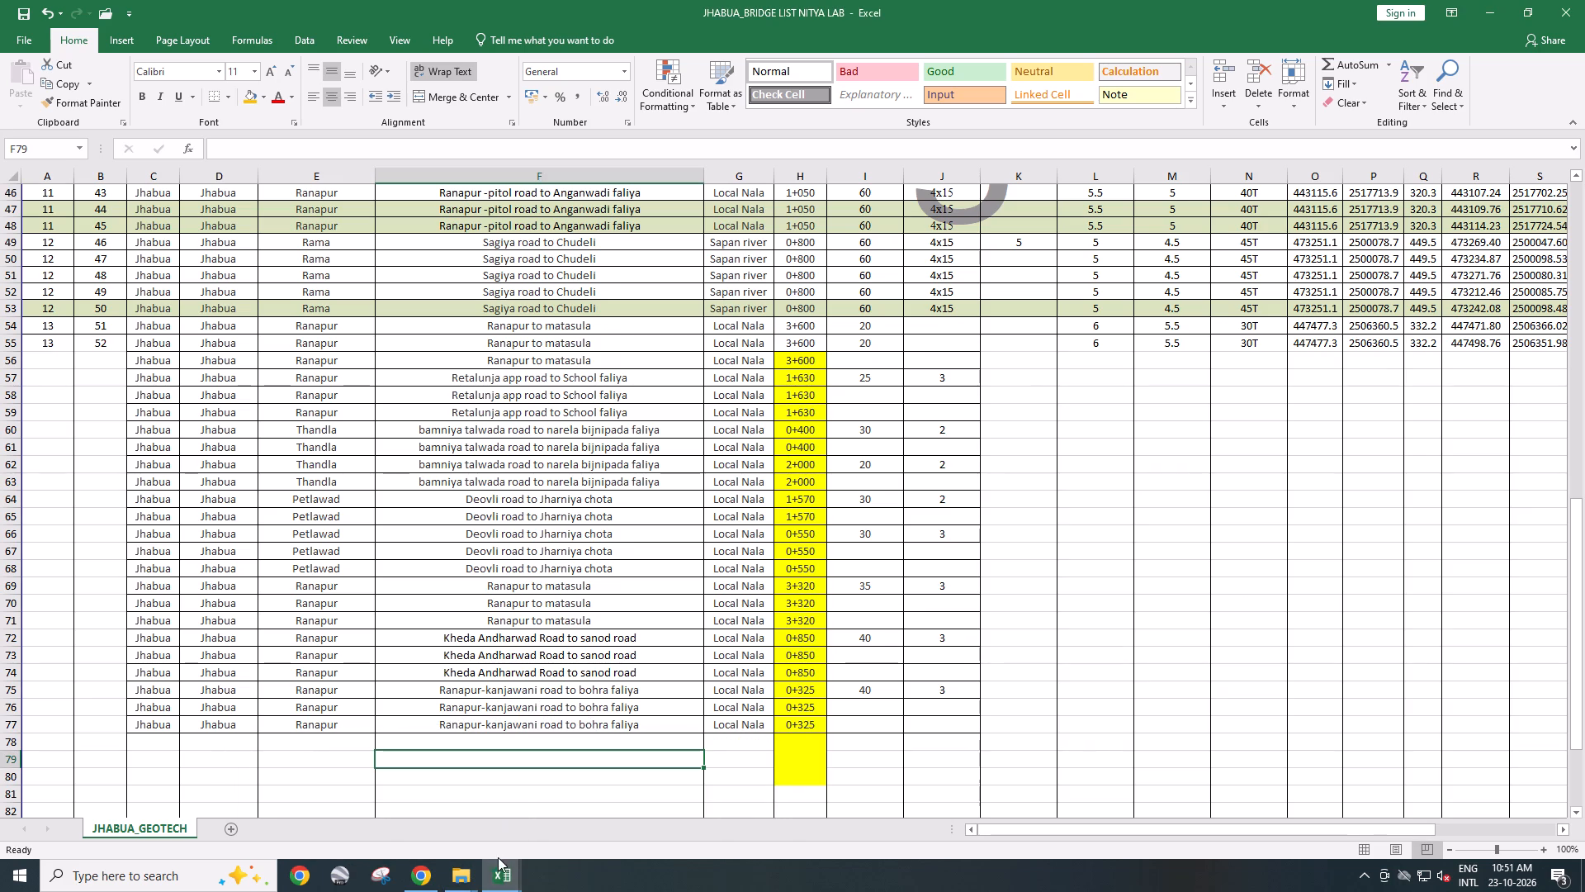
Check the Boreholes counts for the Ranapur roads, rows 37 to 43, in the JHABUA_GEOTECH sheet of JHABUA_BRIDGE LIST.
{"action": "left_click", "coordinate": [500, 871]}
{"action": "left_click", "coordinate": [371, 811]}
{"action": "left_click", "coordinate": [723, 525]}
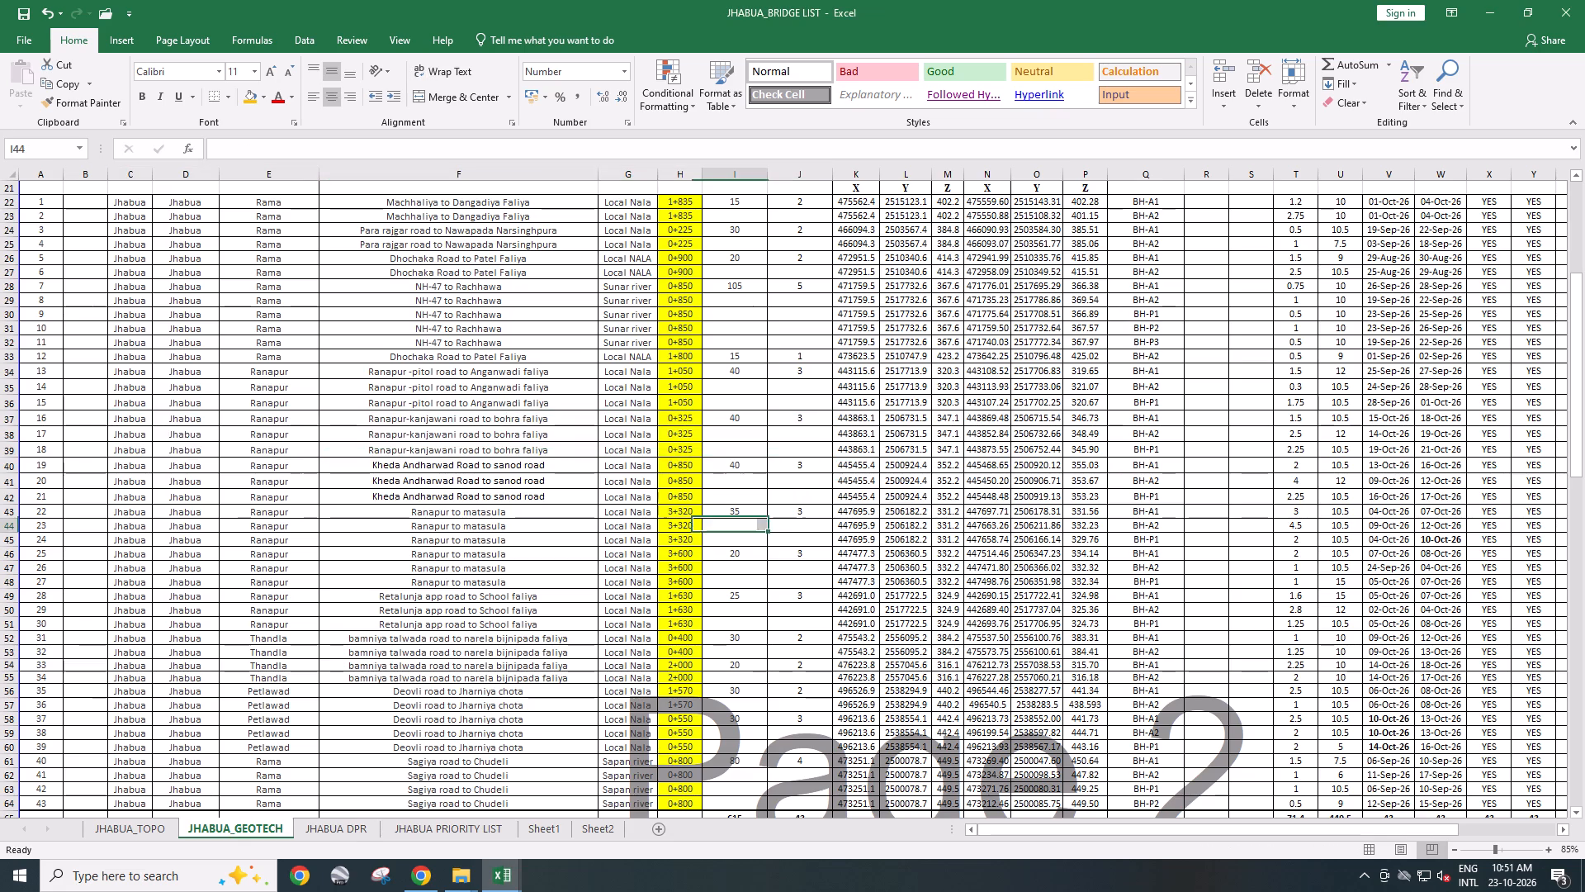
{"action": "scroll", "coordinate": [554, 445], "scroll_direction": "up", "scroll_amount": 1}
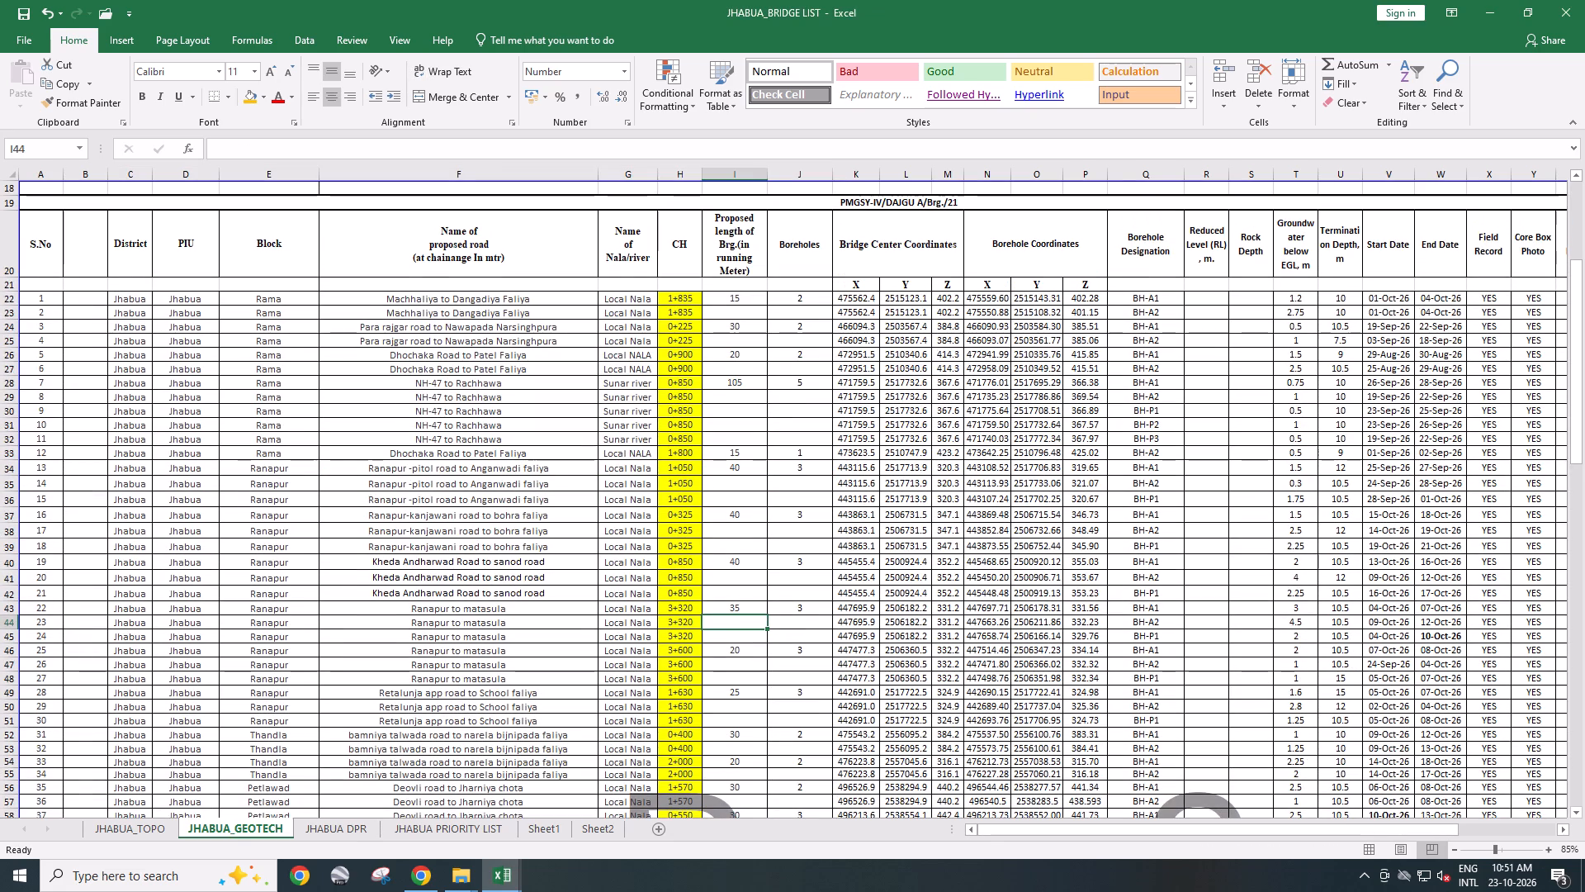
{"action": "left_click", "coordinate": [811, 516]}
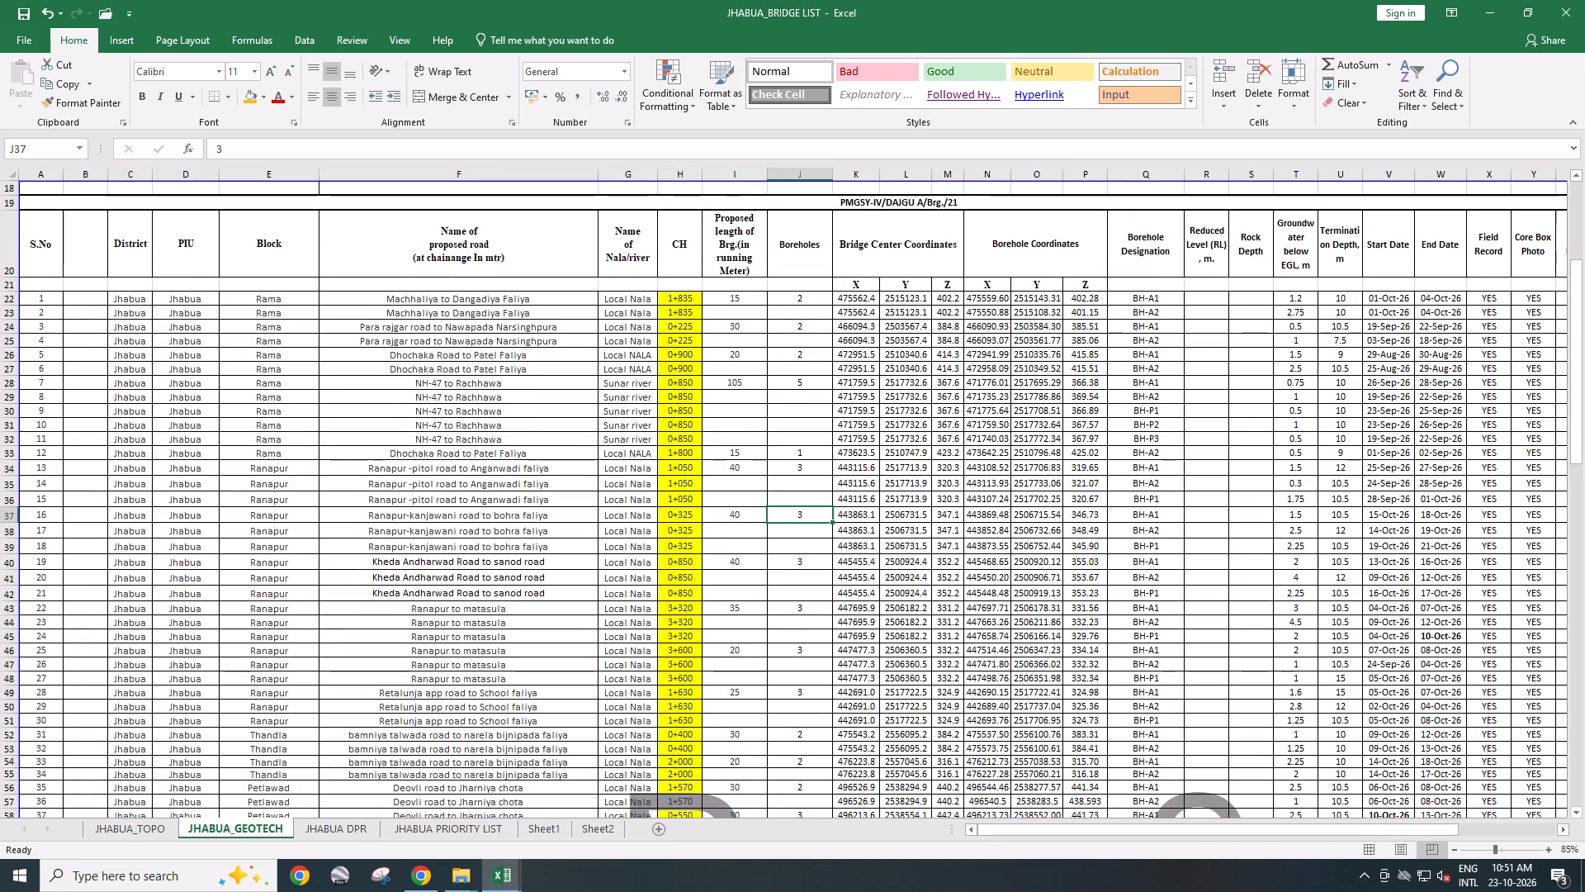
{"action": "scroll", "coordinate": [816, 581], "scroll_direction": "down", "scroll_amount": 1}
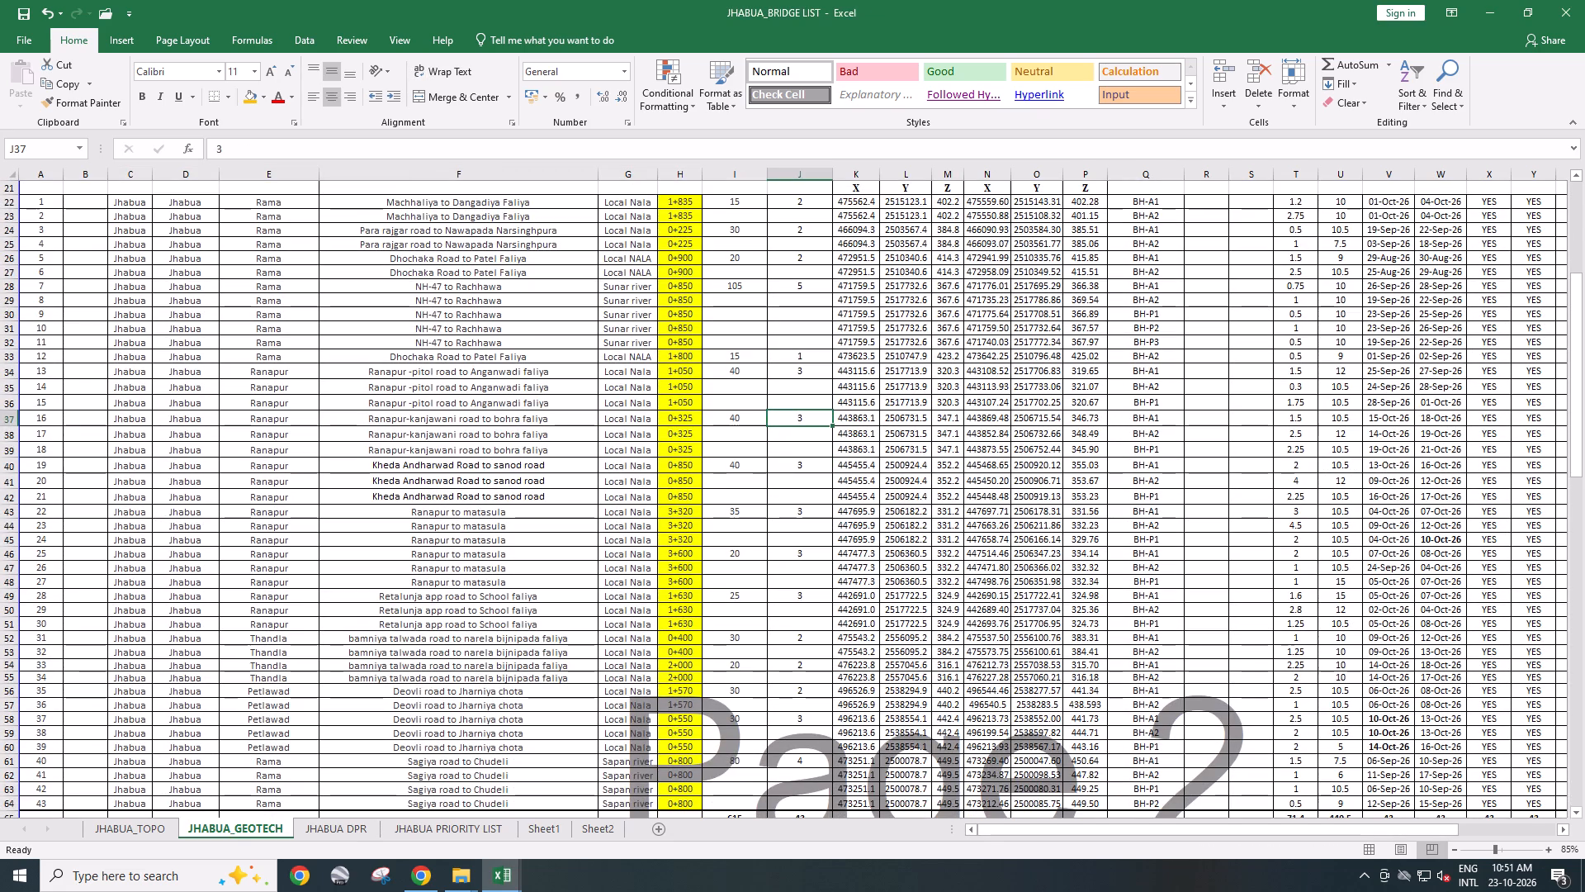
{"action": "left_click", "coordinate": [803, 466]}
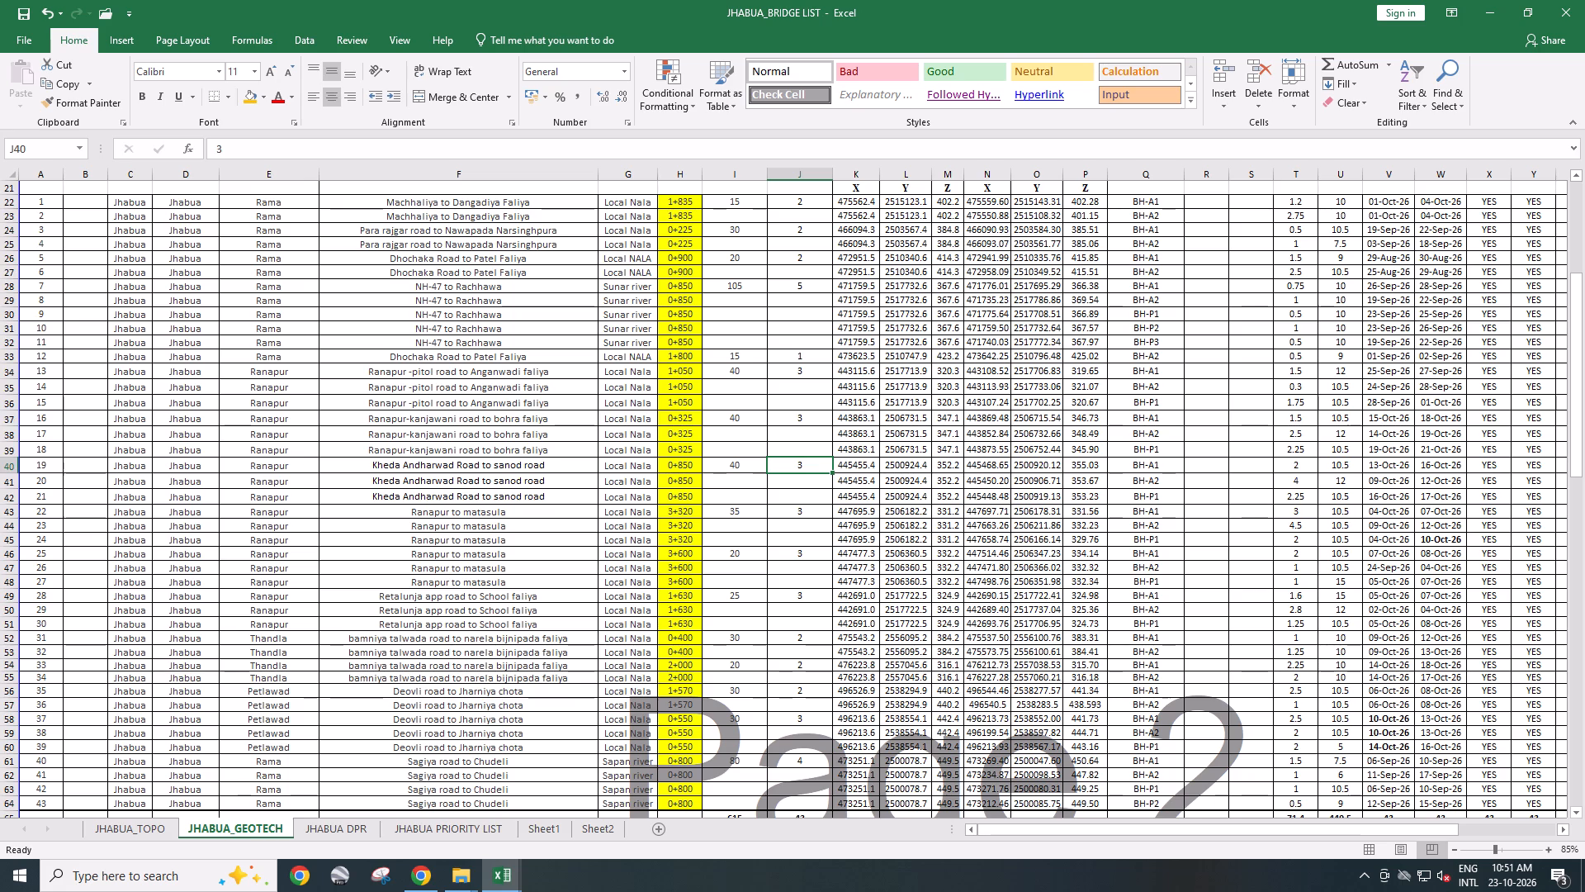
{"action": "left_click", "coordinate": [809, 514]}
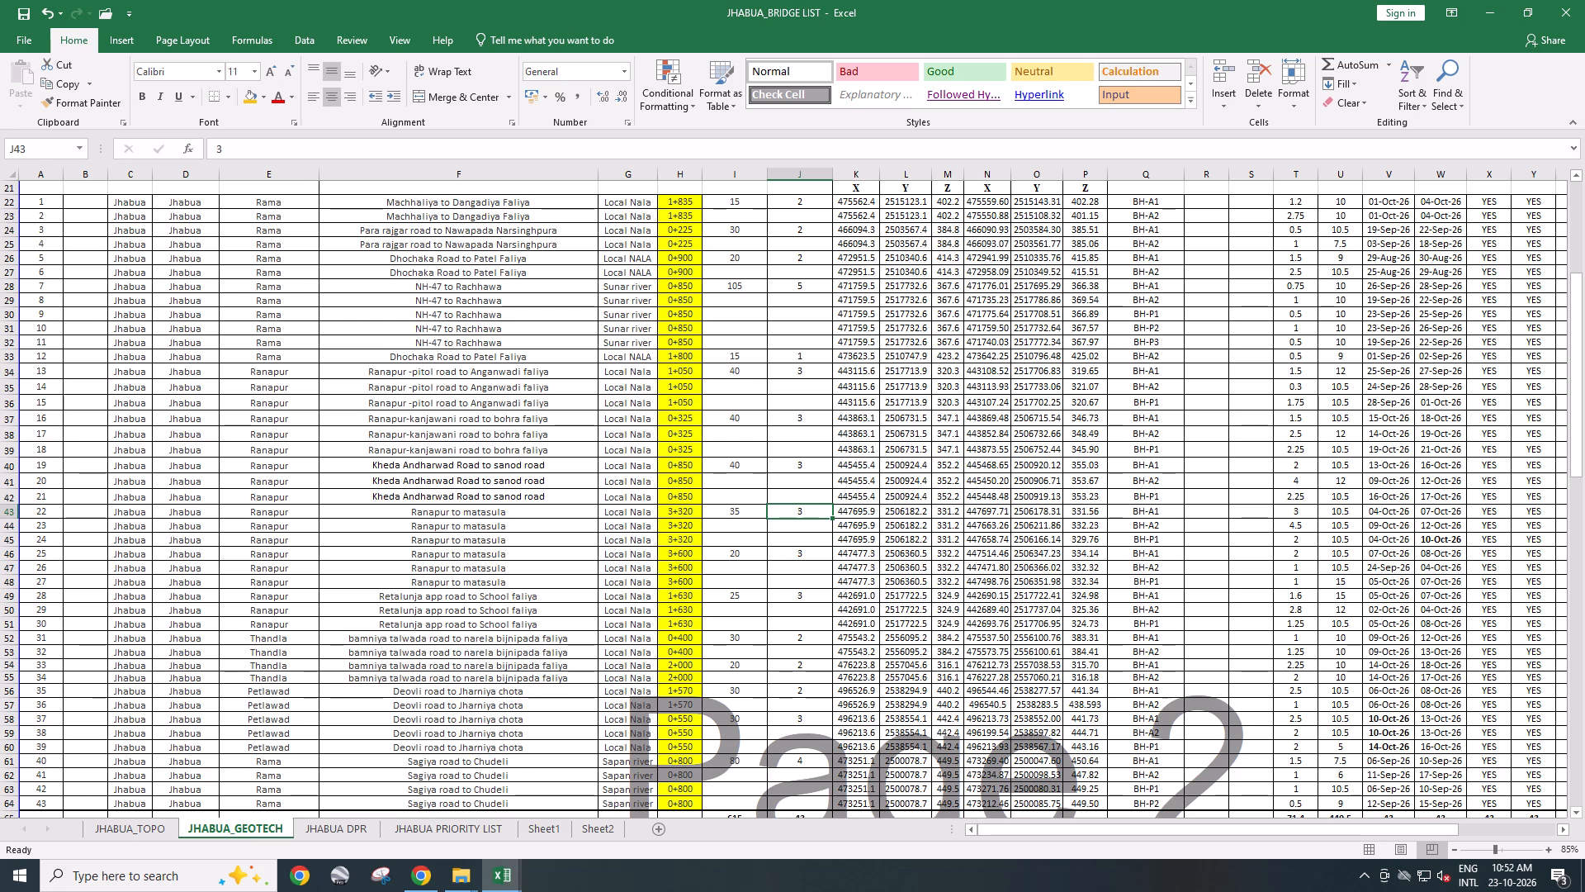
{"action": "scroll", "coordinate": [801, 742], "scroll_direction": "down", "scroll_amount": 1}
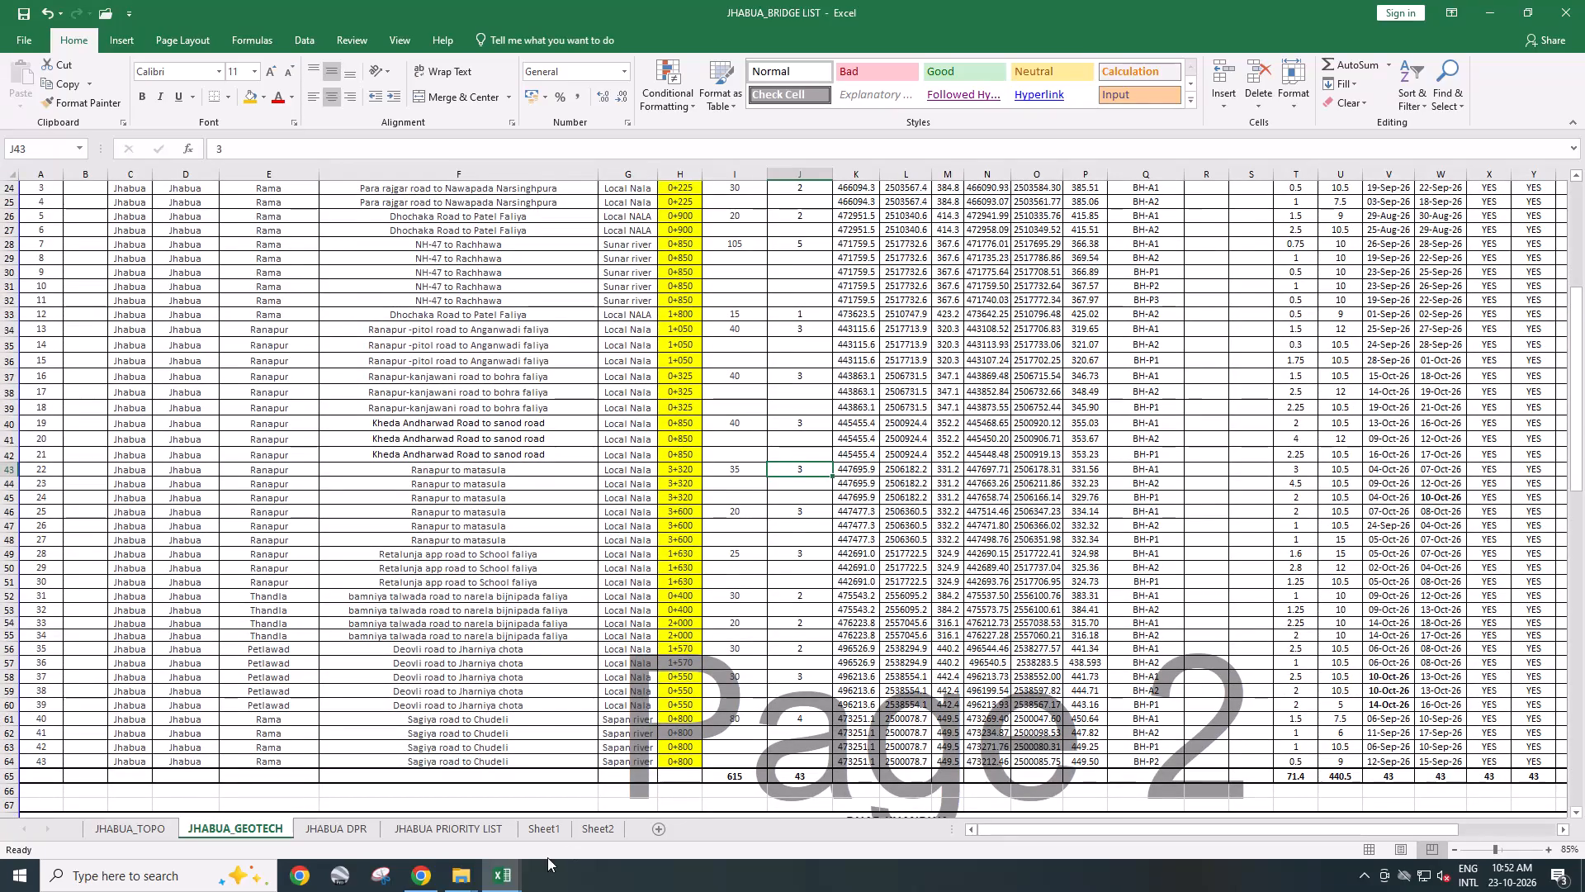
Compare the No. of Bores for rows 8 to 22 of JHABUA Bridge Data2310 with the rows in the NITYA LAB list.
{"action": "key", "text": "alt+Tab"}
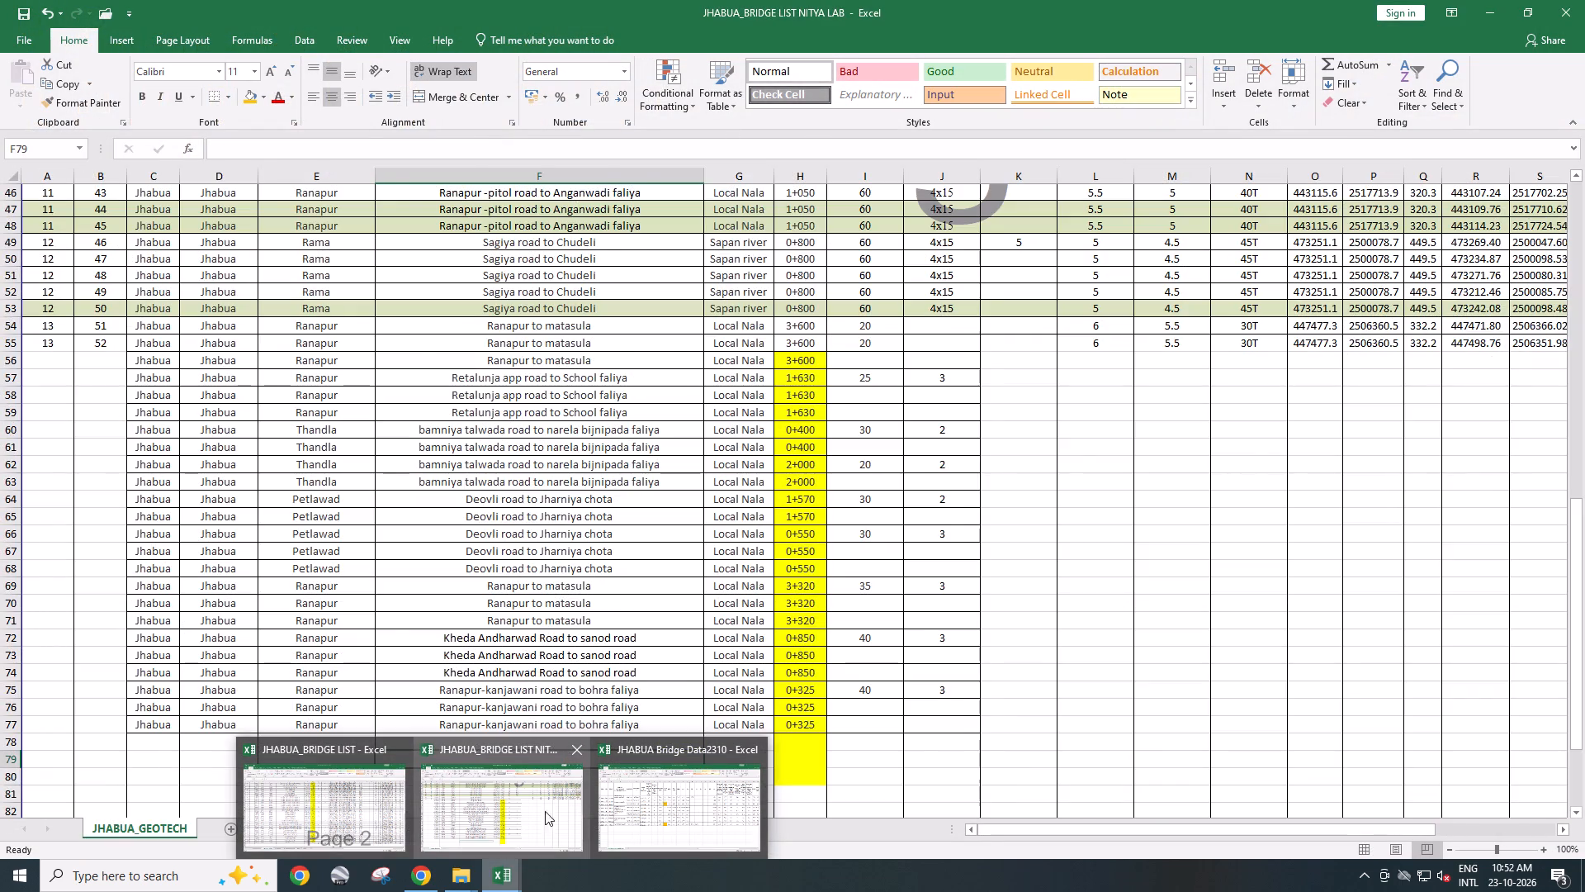
{"action": "left_click", "coordinate": [707, 803]}
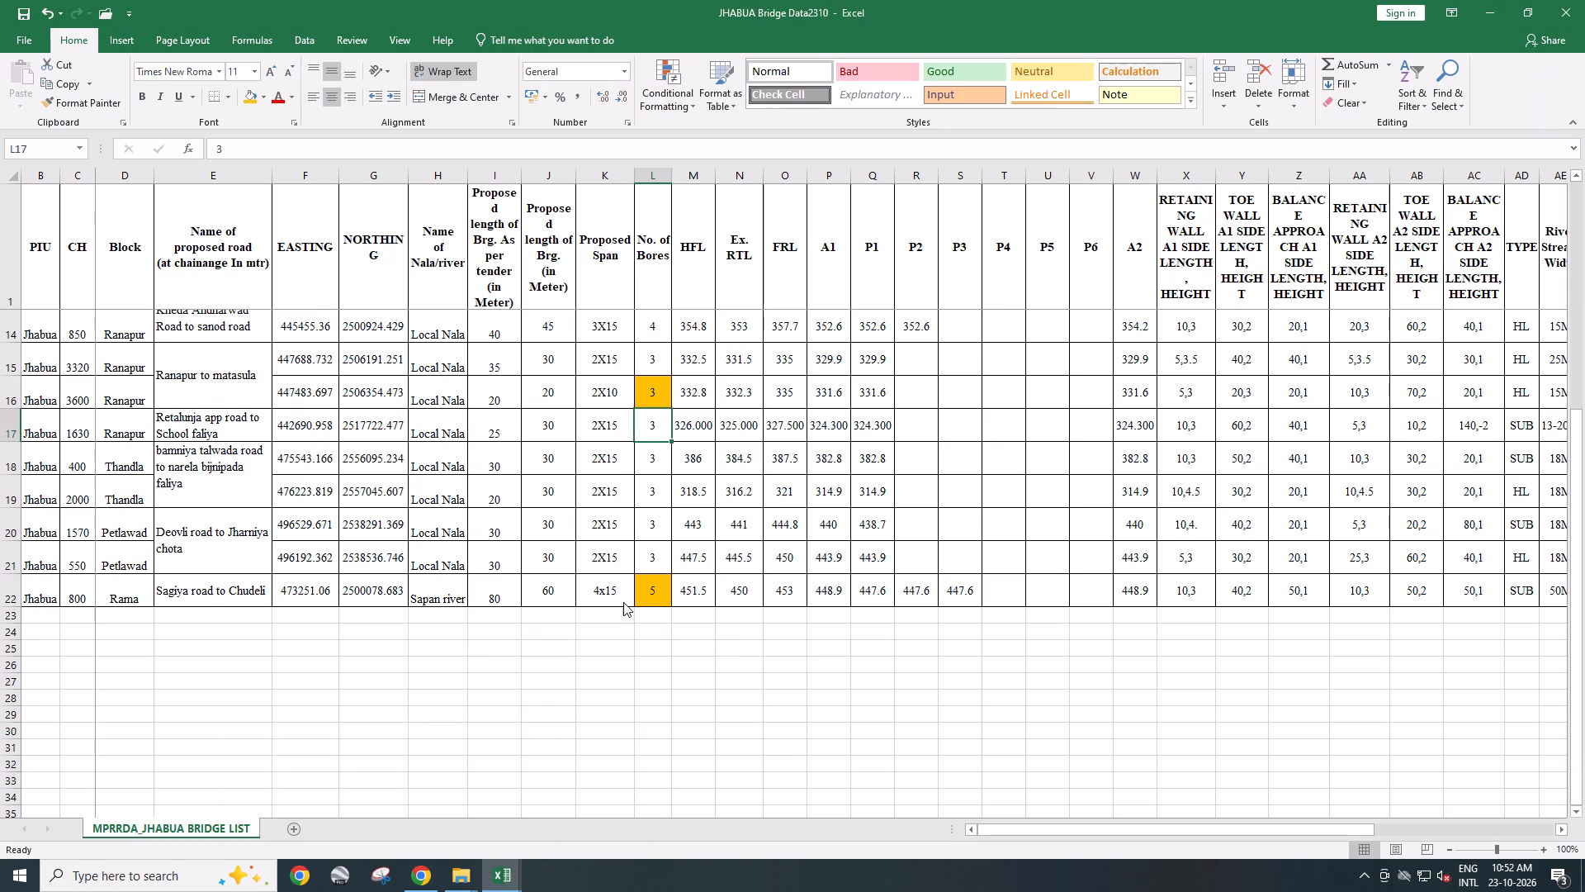
{"action": "scroll", "coordinate": [633, 604], "scroll_direction": "up", "scroll_amount": 1}
{"action": "scroll", "coordinate": [568, 479], "scroll_direction": "up", "scroll_amount": 1}
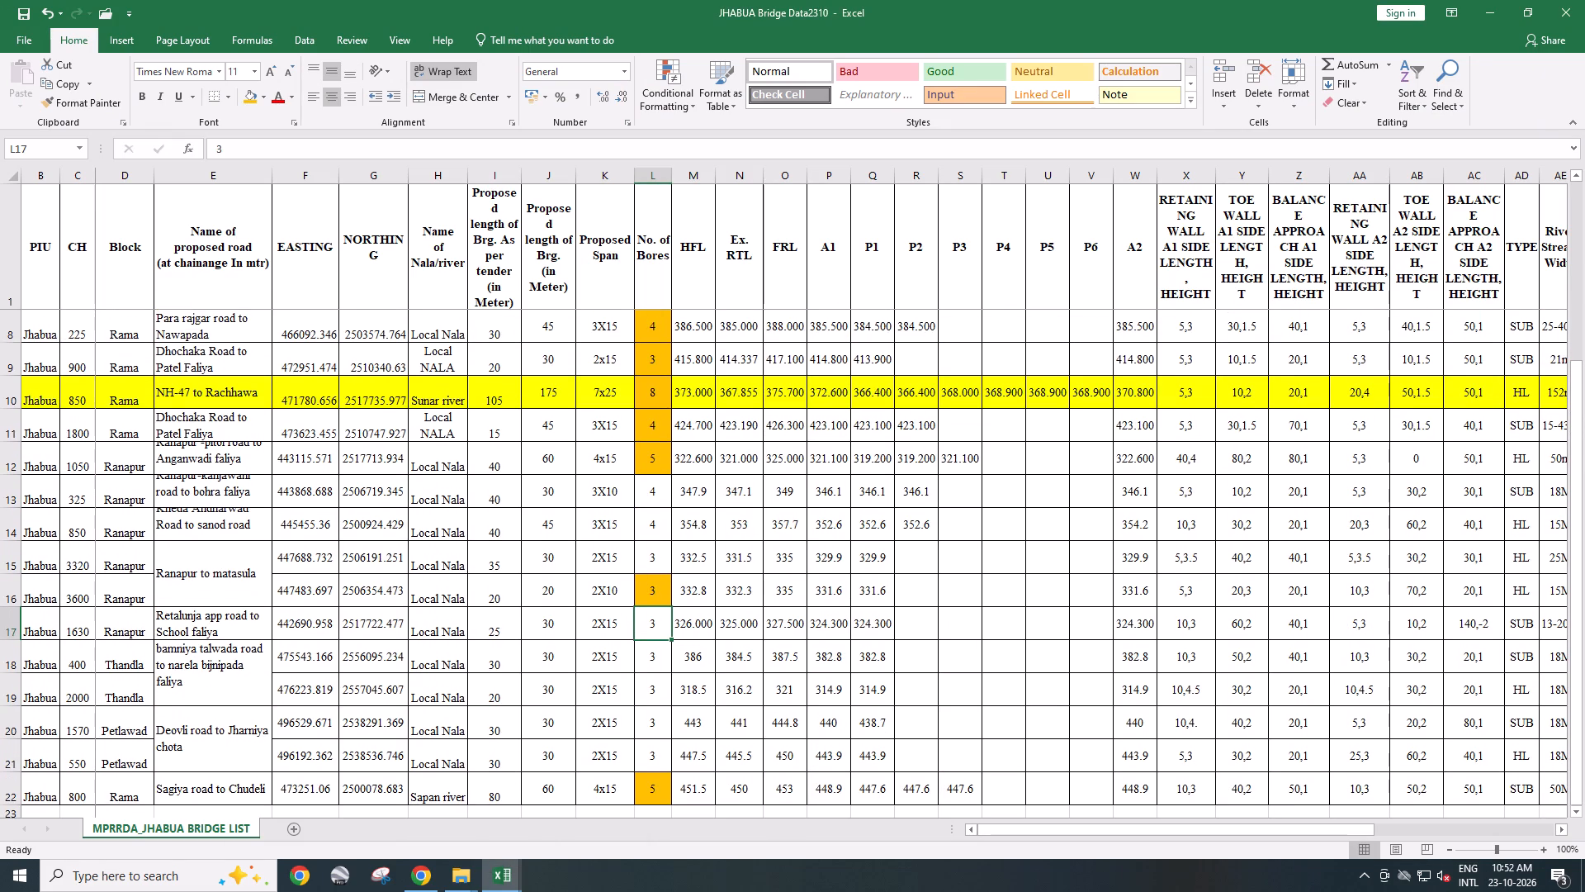
{"action": "key", "text": "alt+Tab"}
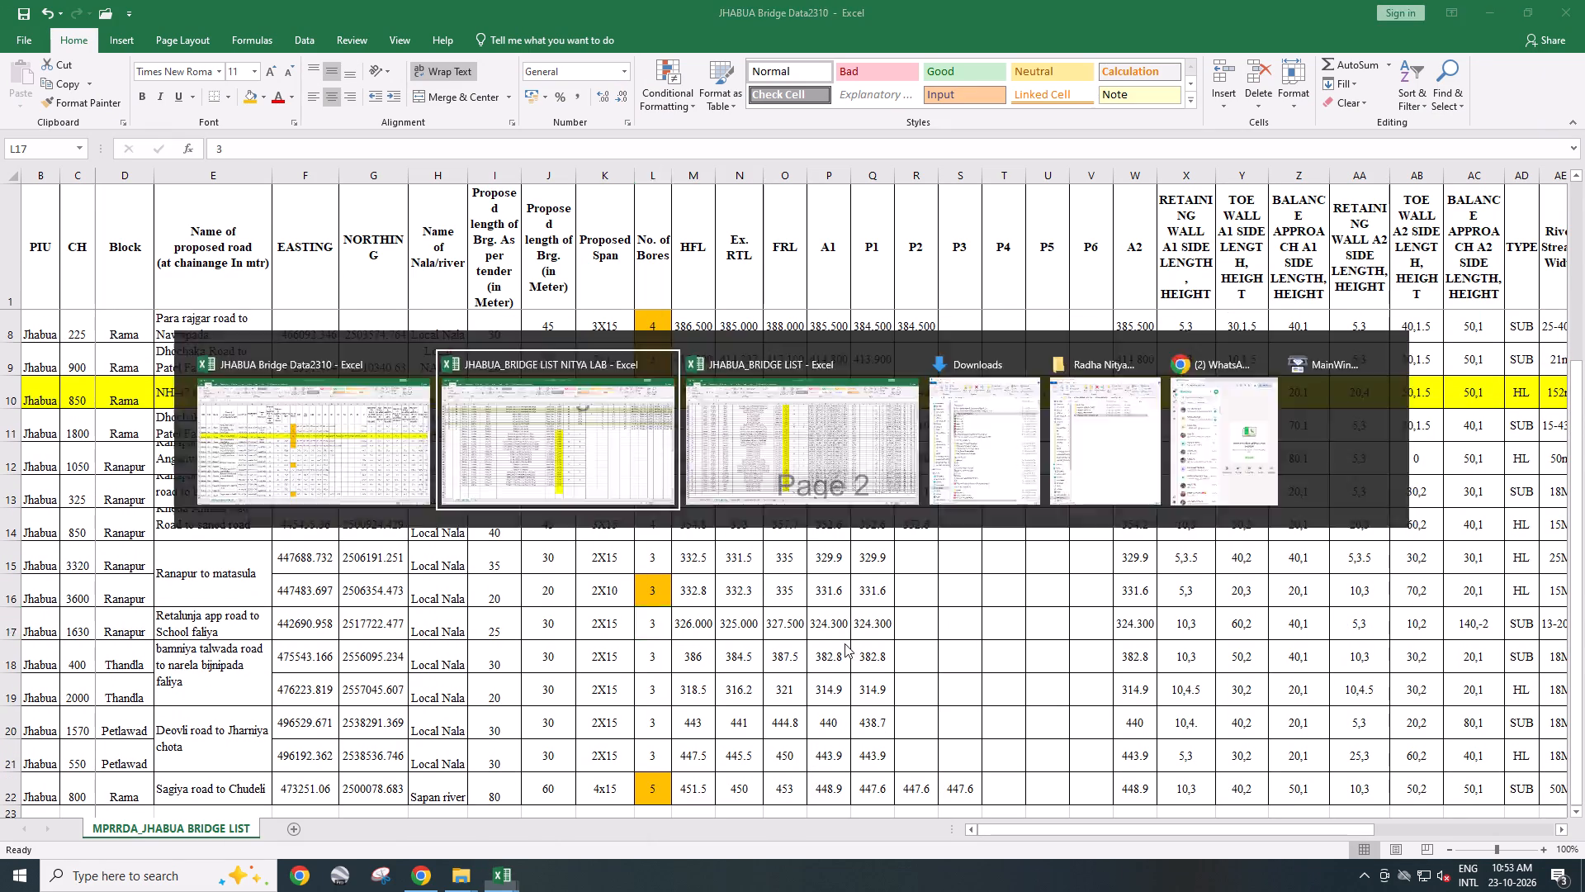
{"action": "scroll", "coordinate": [844, 443], "scroll_direction": "up", "scroll_amount": 1}
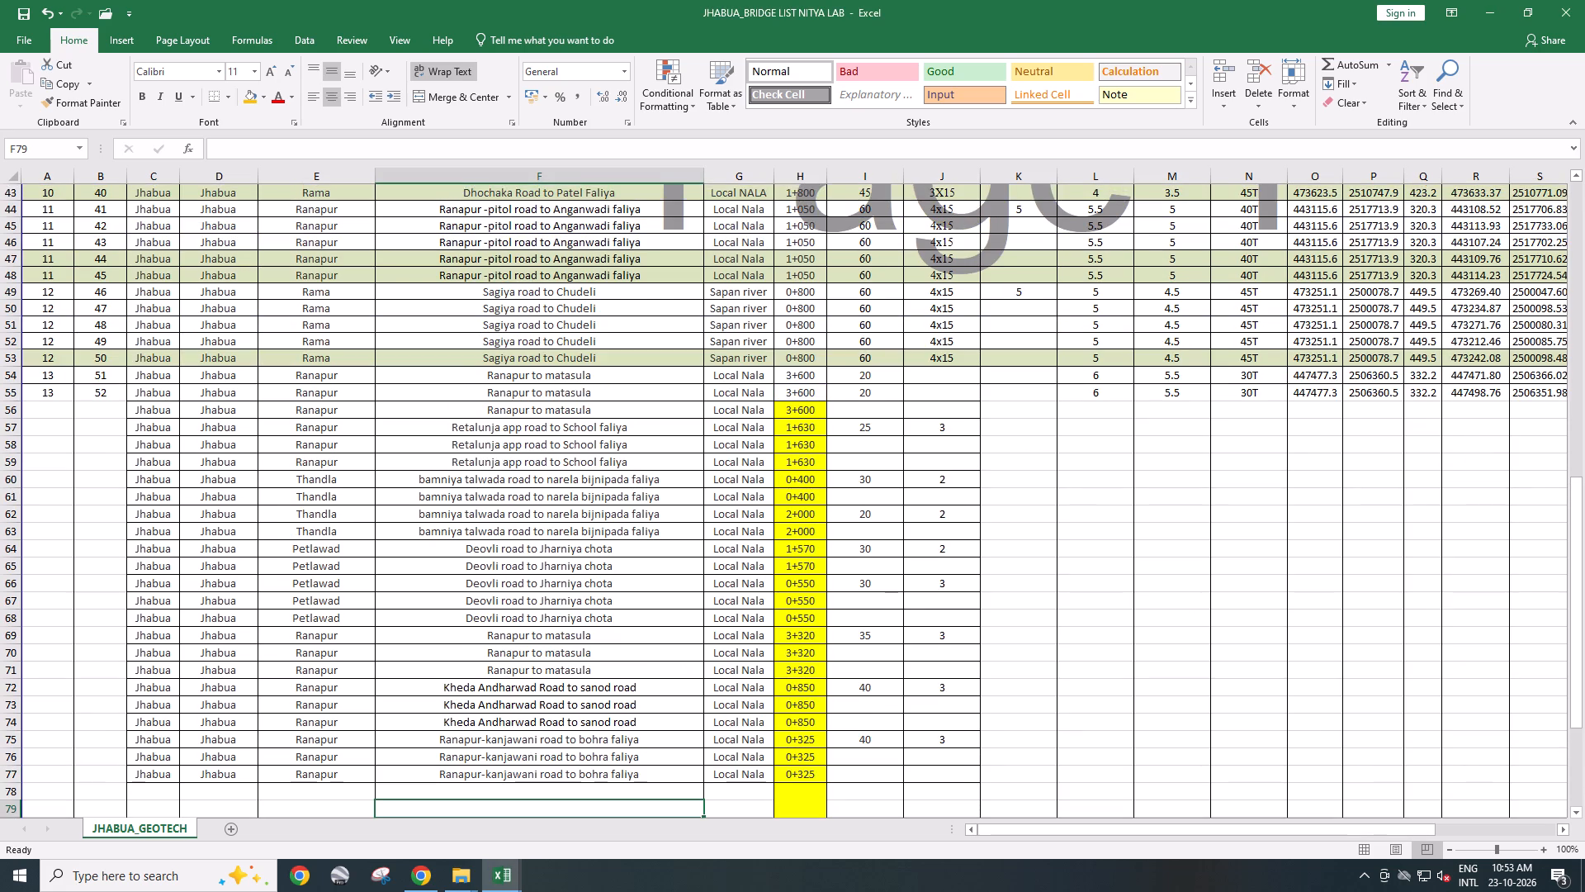
{"action": "scroll", "coordinate": [832, 434], "scroll_direction": "down", "scroll_amount": 1}
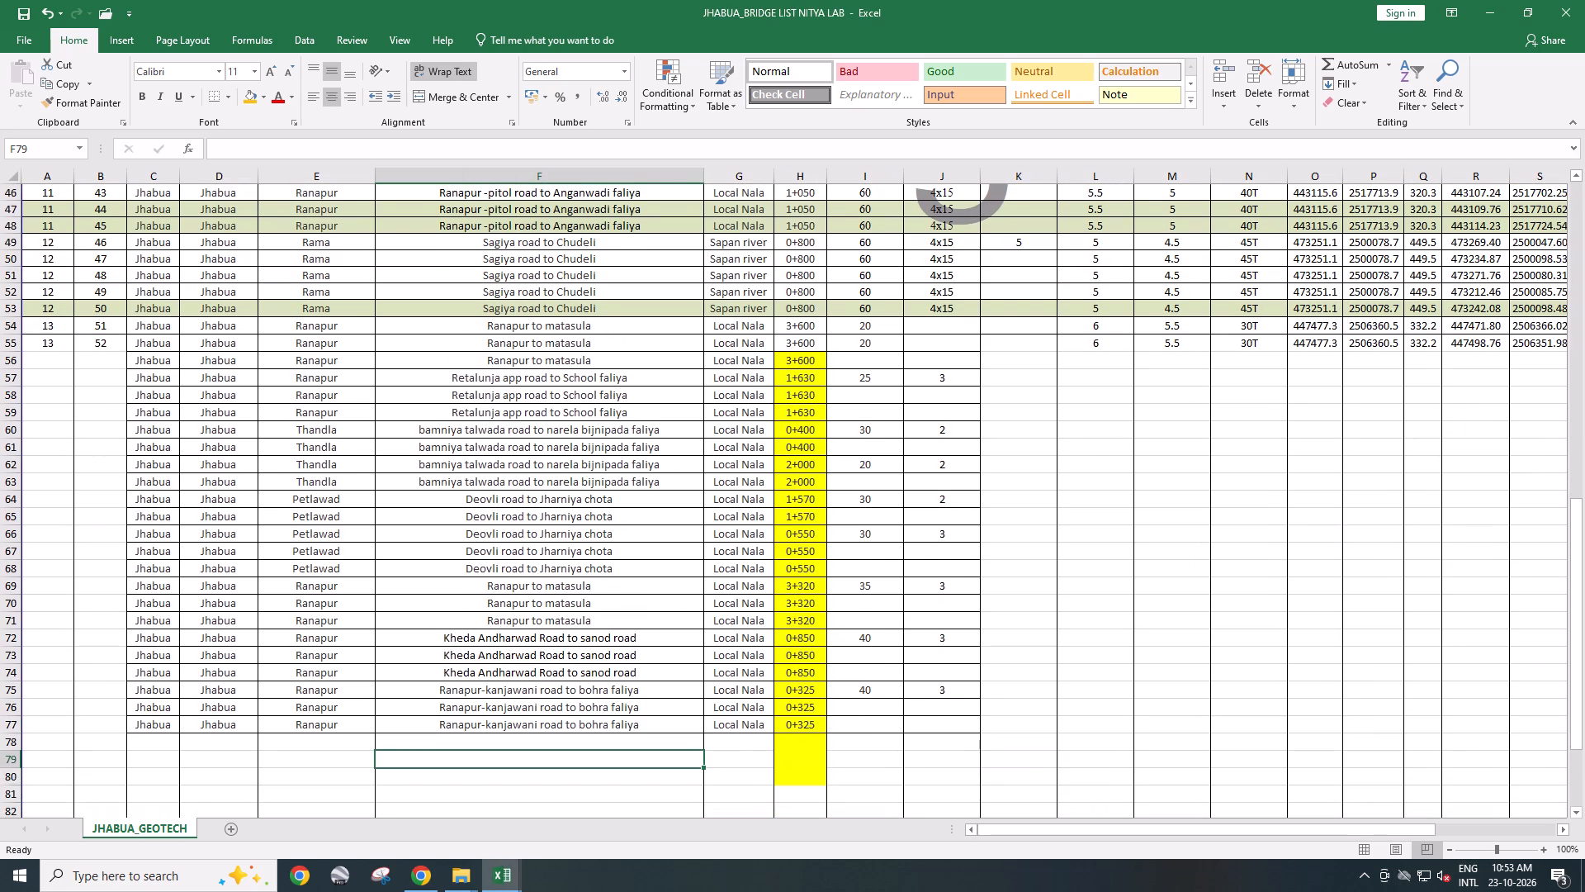
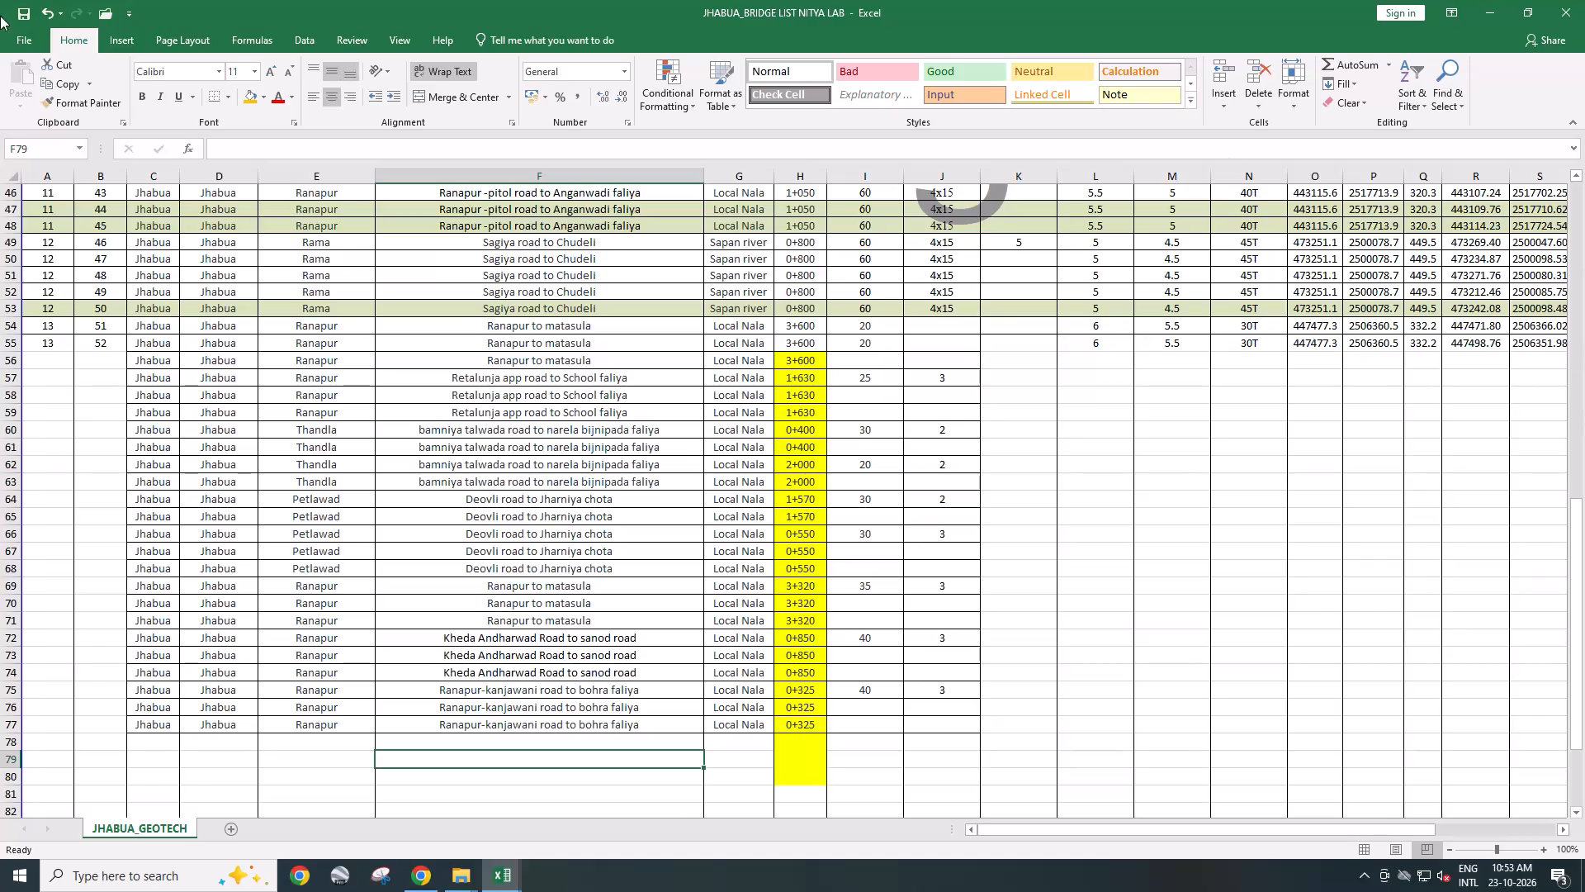
Remove the yellow fill from the chainage cells H56:H80 and save the workbook.
{"action": "left_click_drag", "start_coordinate": [807, 364], "coordinate": [821, 740]}
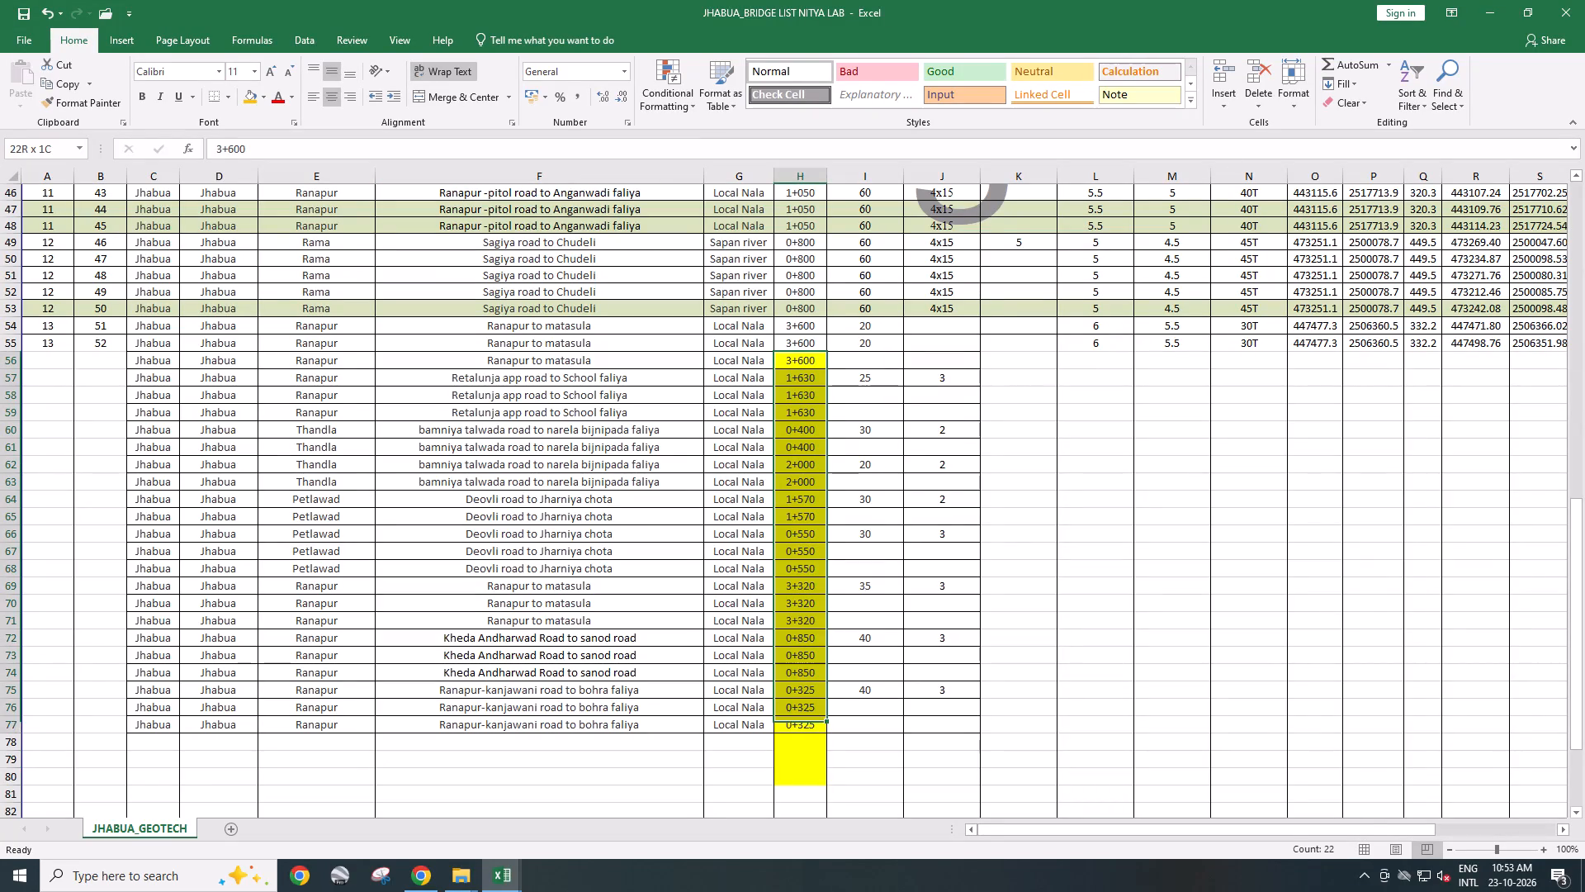
{"action": "left_click_drag", "start_coordinate": [821, 740], "coordinate": [826, 775]}
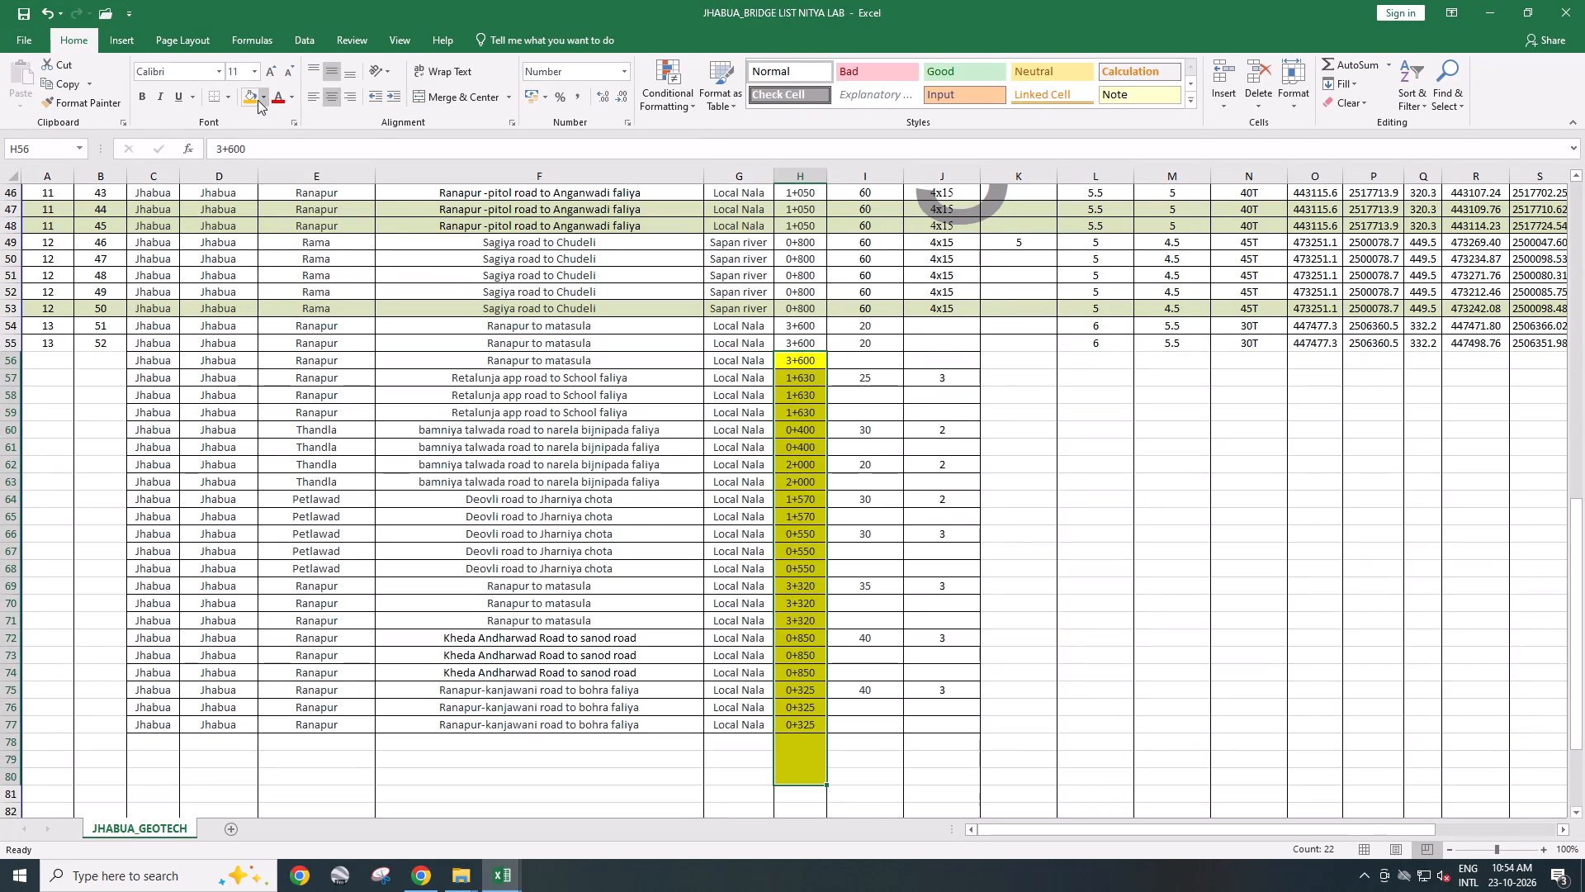
{"action": "left_click", "coordinate": [263, 102]}
{"action": "left_click", "coordinate": [315, 244]}
{"action": "key", "text": "ctrl+s"}
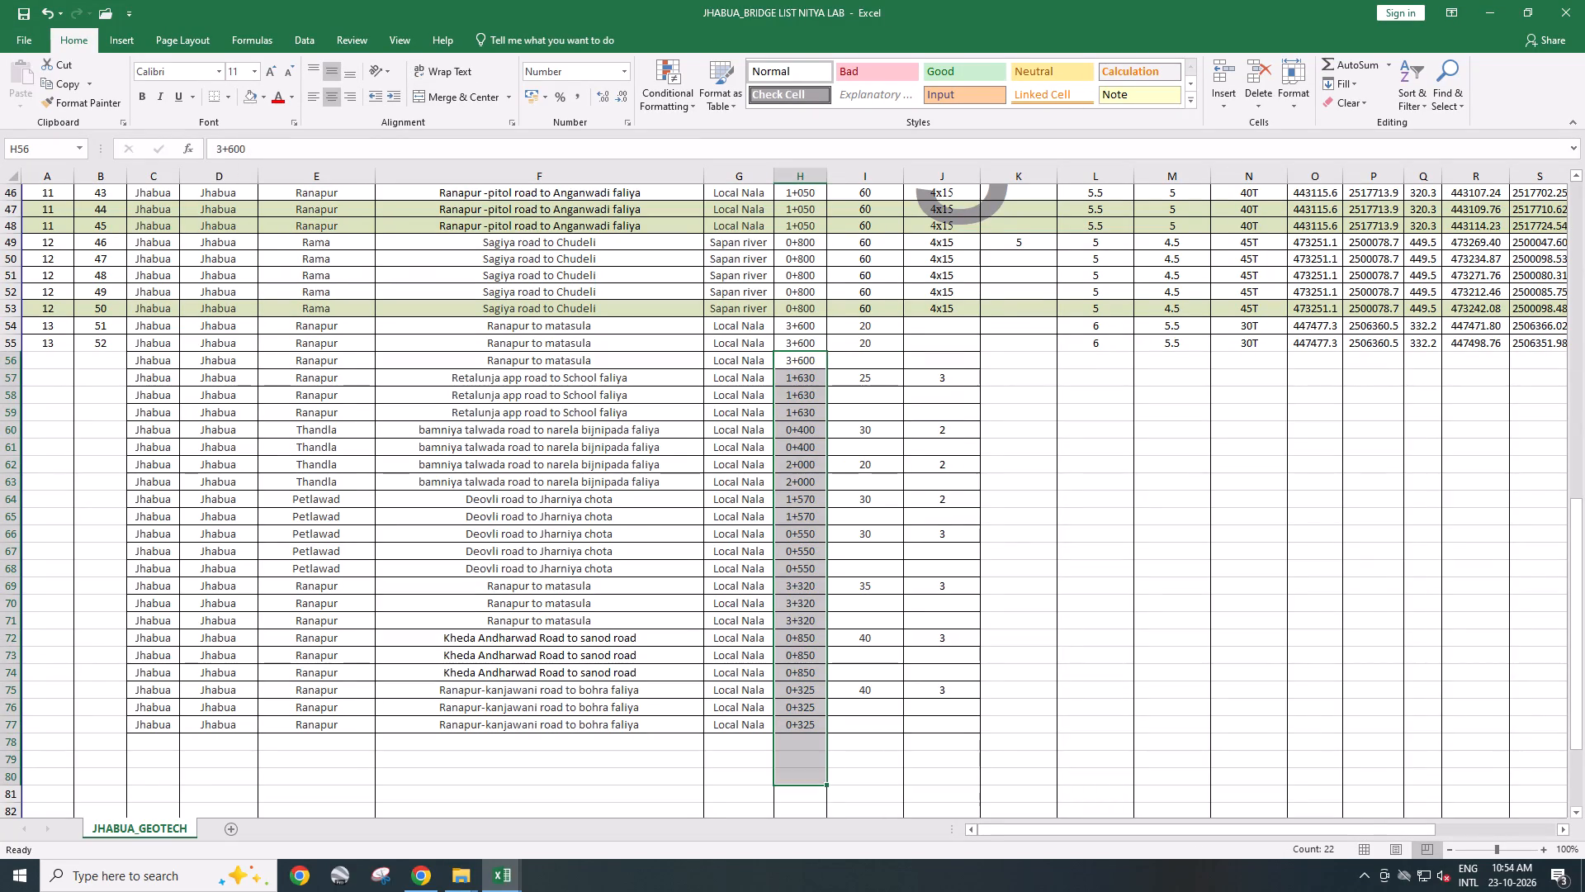
{"action": "left_click", "coordinate": [730, 553]}
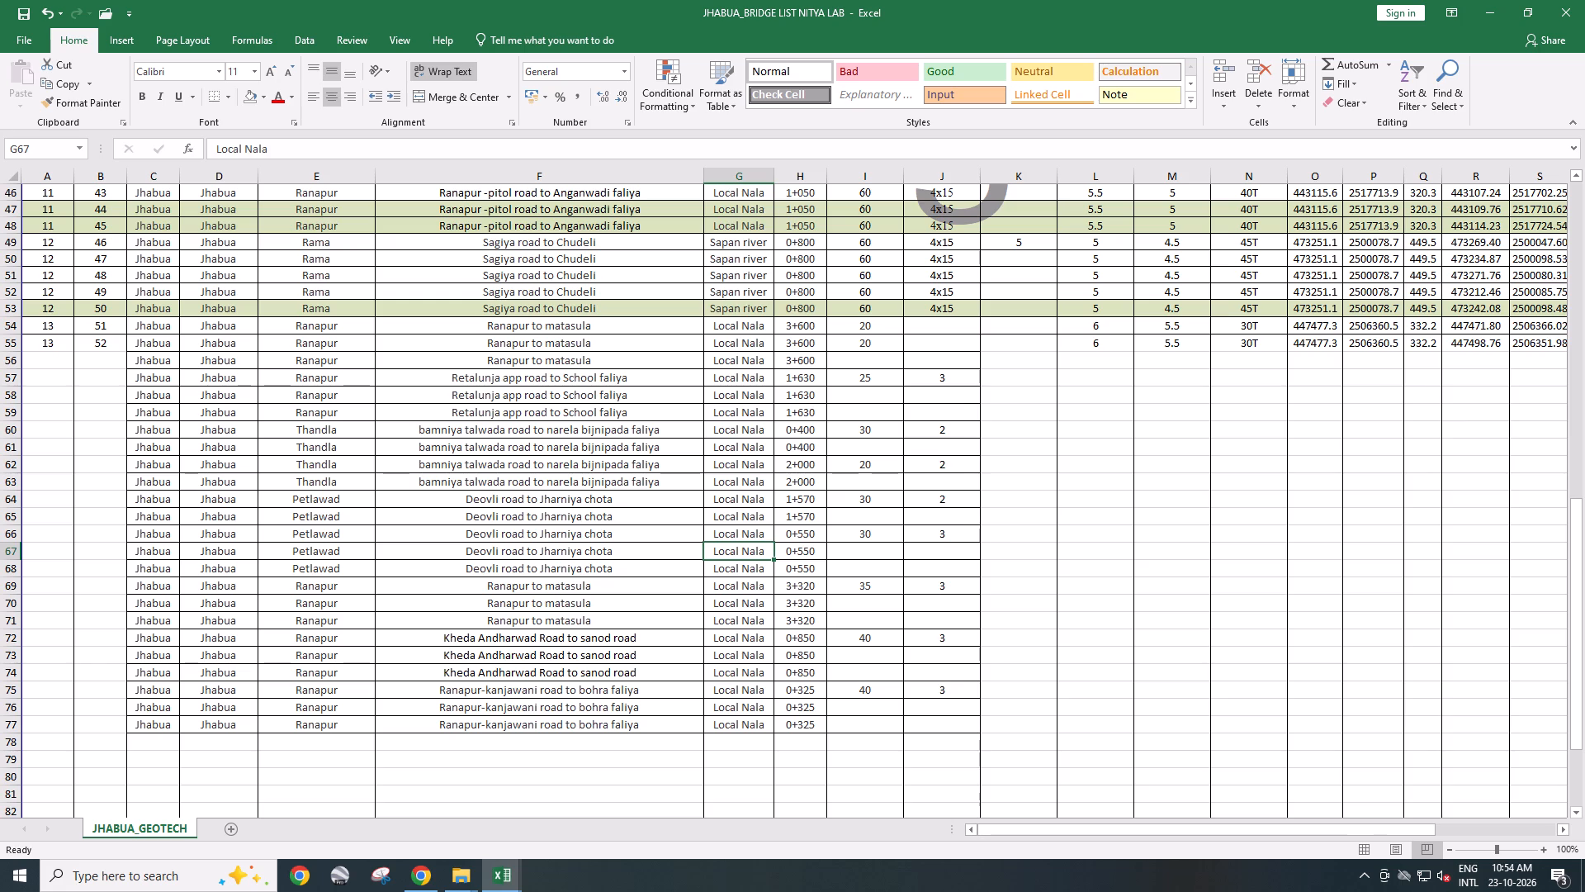
Insert a row at row 62 below the bamniya talwada 0+400 rows, fill it light olive green, save, and enter 0+400 in H62.
{"action": "left_click", "coordinate": [9, 363]}
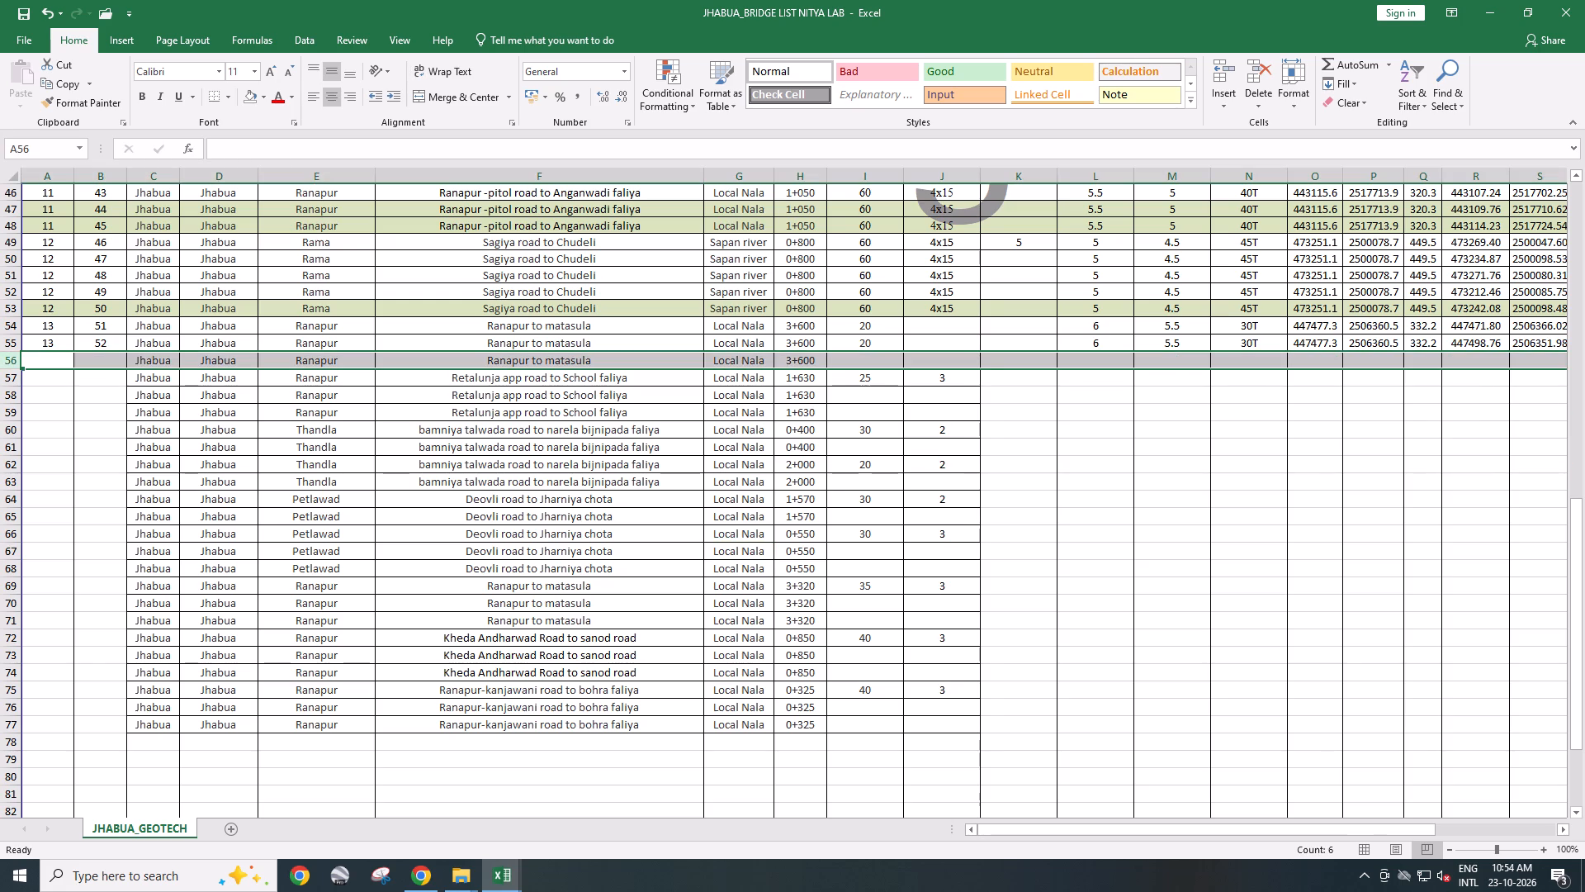
{"action": "left_click", "coordinate": [796, 379]}
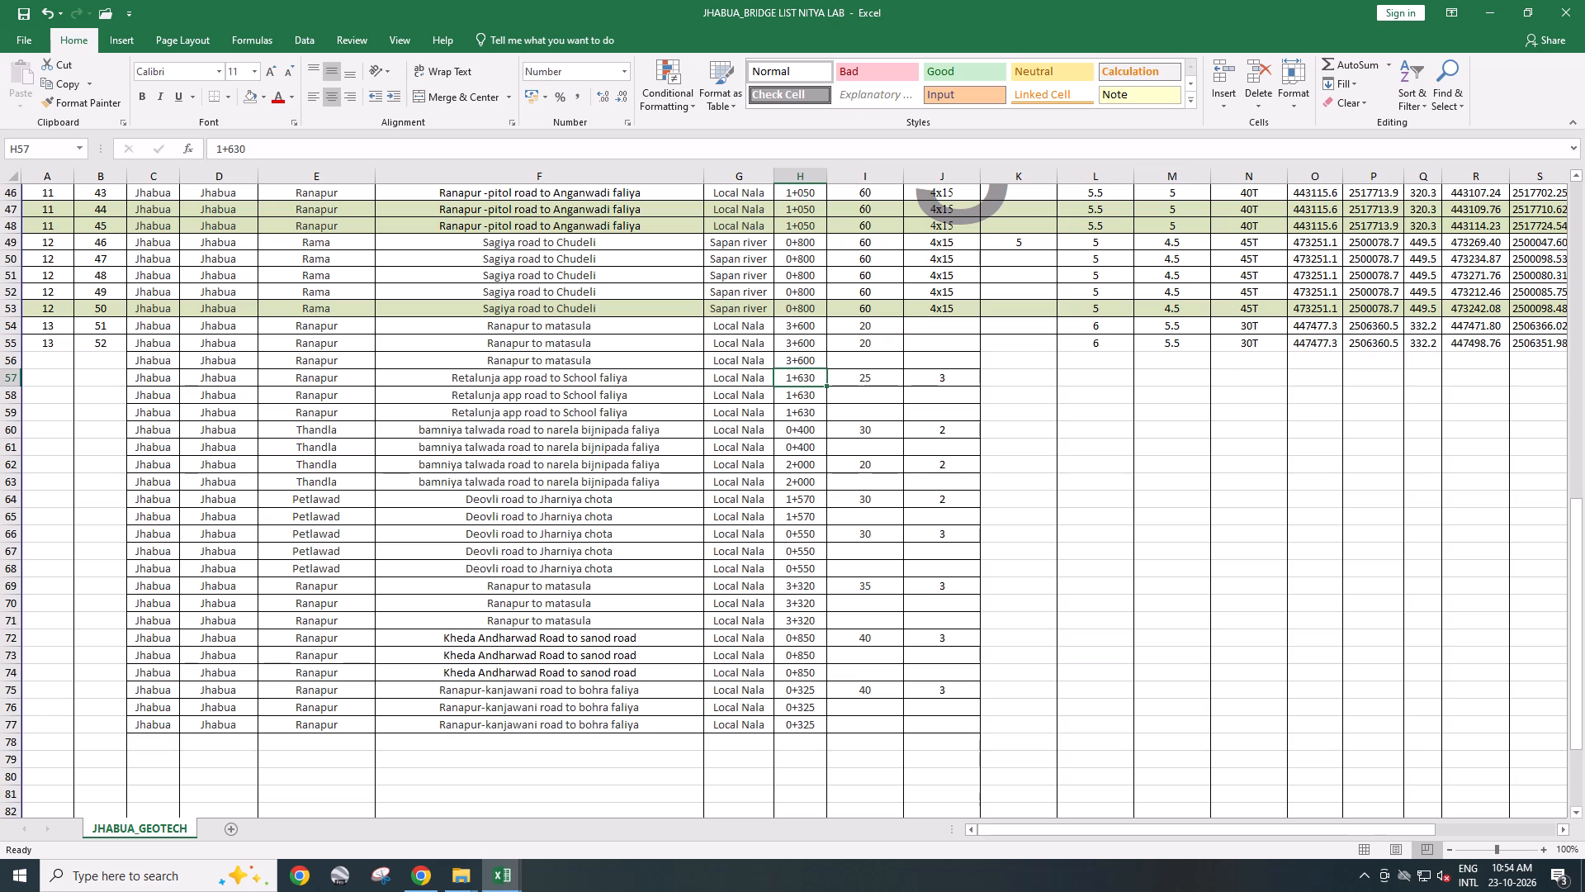
{"action": "left_click", "coordinate": [797, 434]}
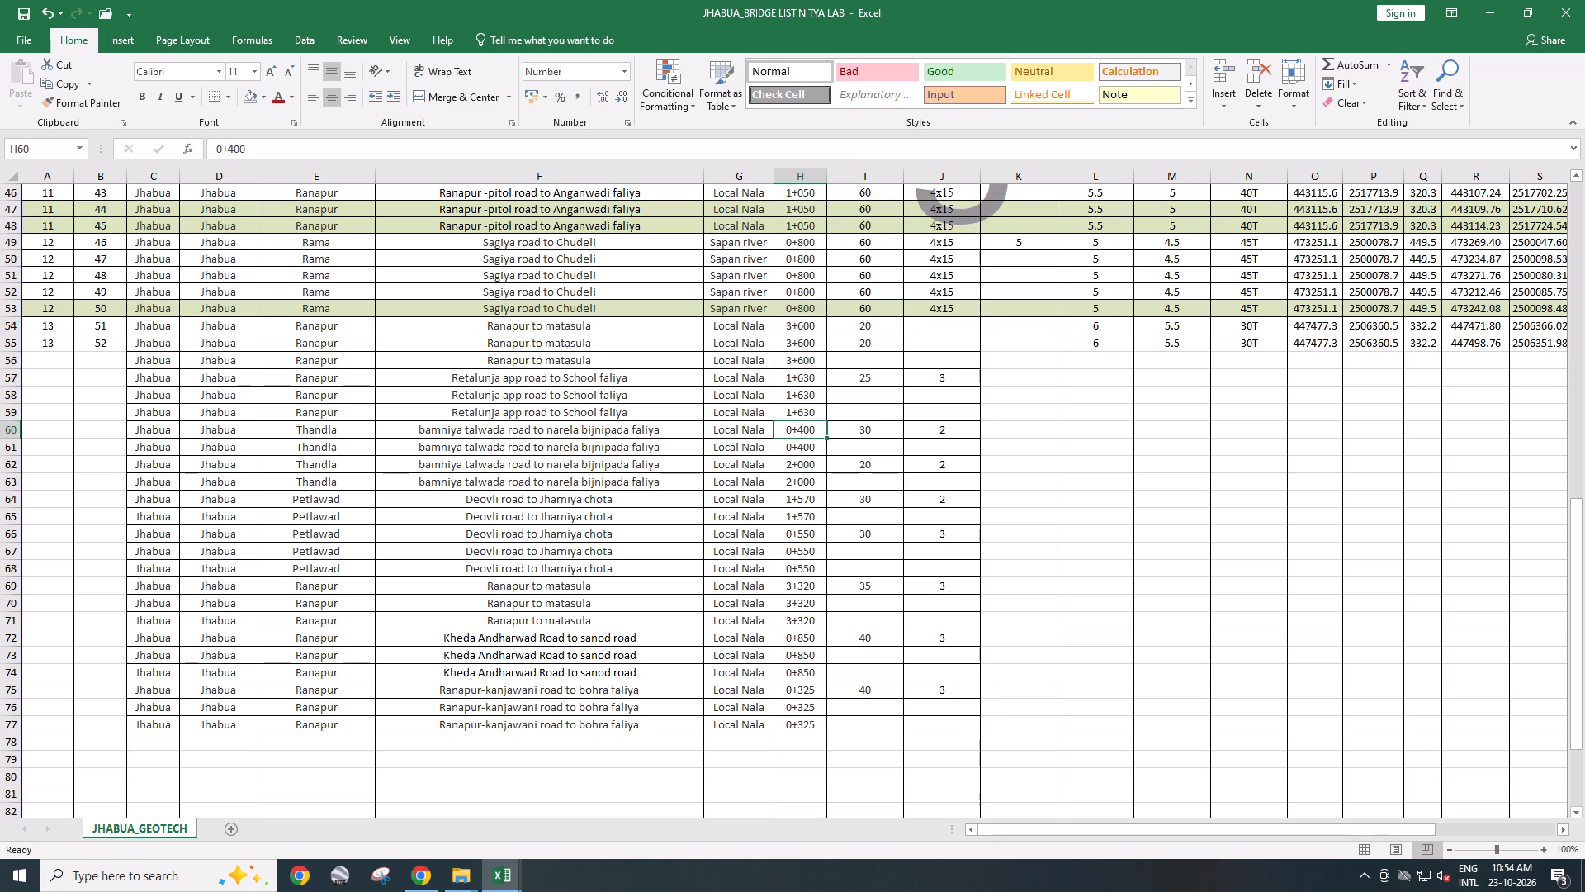
{"action": "left_click", "coordinate": [20, 462]}
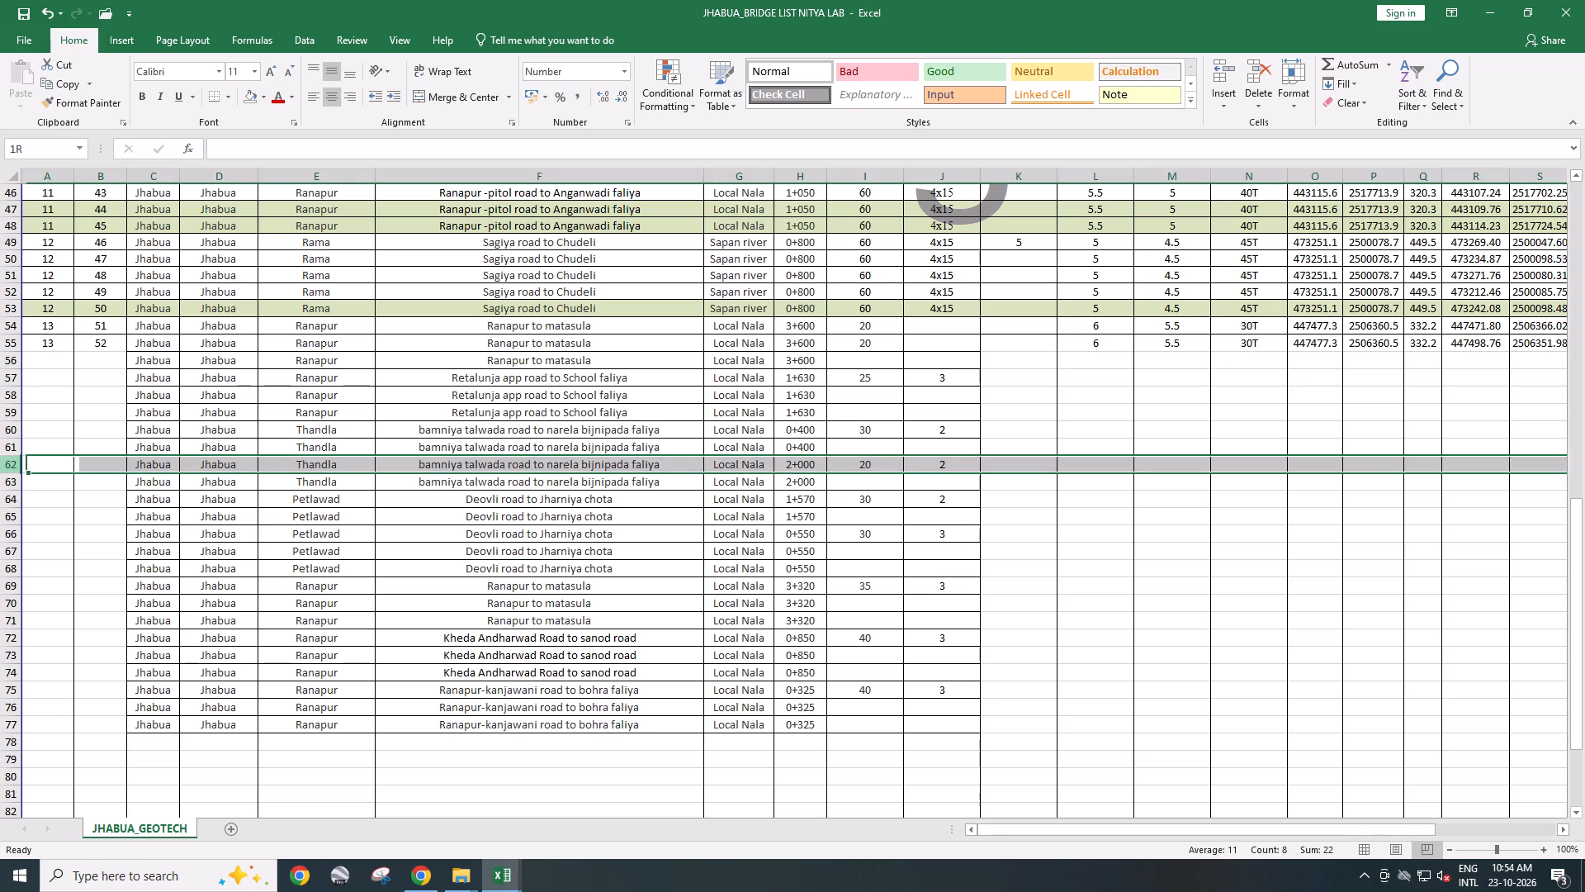
{"action": "key", "text": "ctrl+shift+equal"}
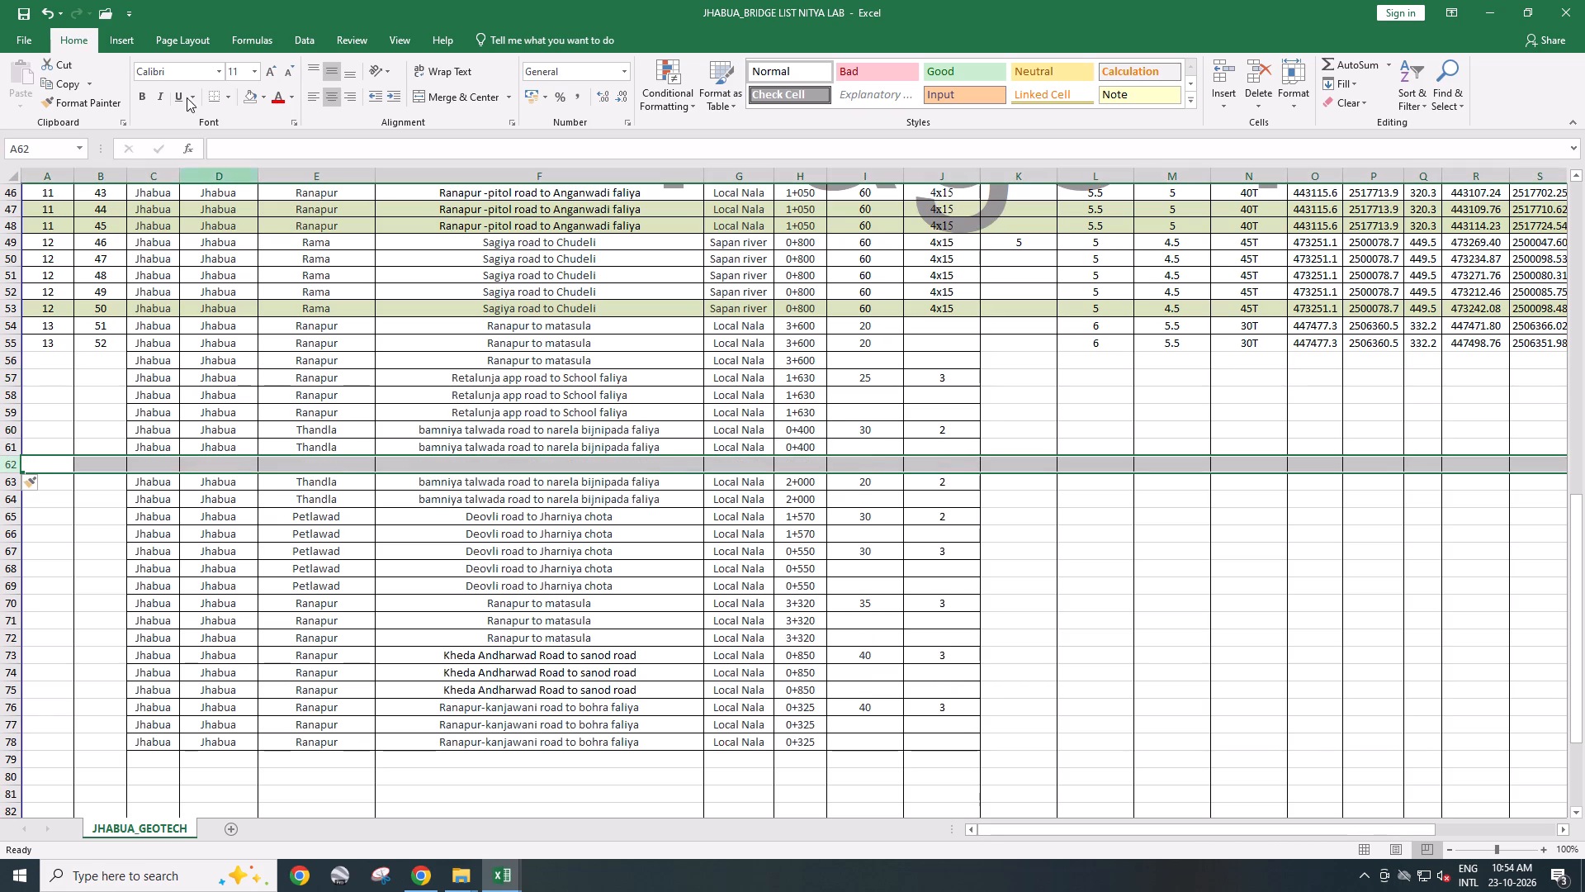
{"action": "left_click", "coordinate": [263, 102]}
{"action": "left_click", "coordinate": [331, 172]}
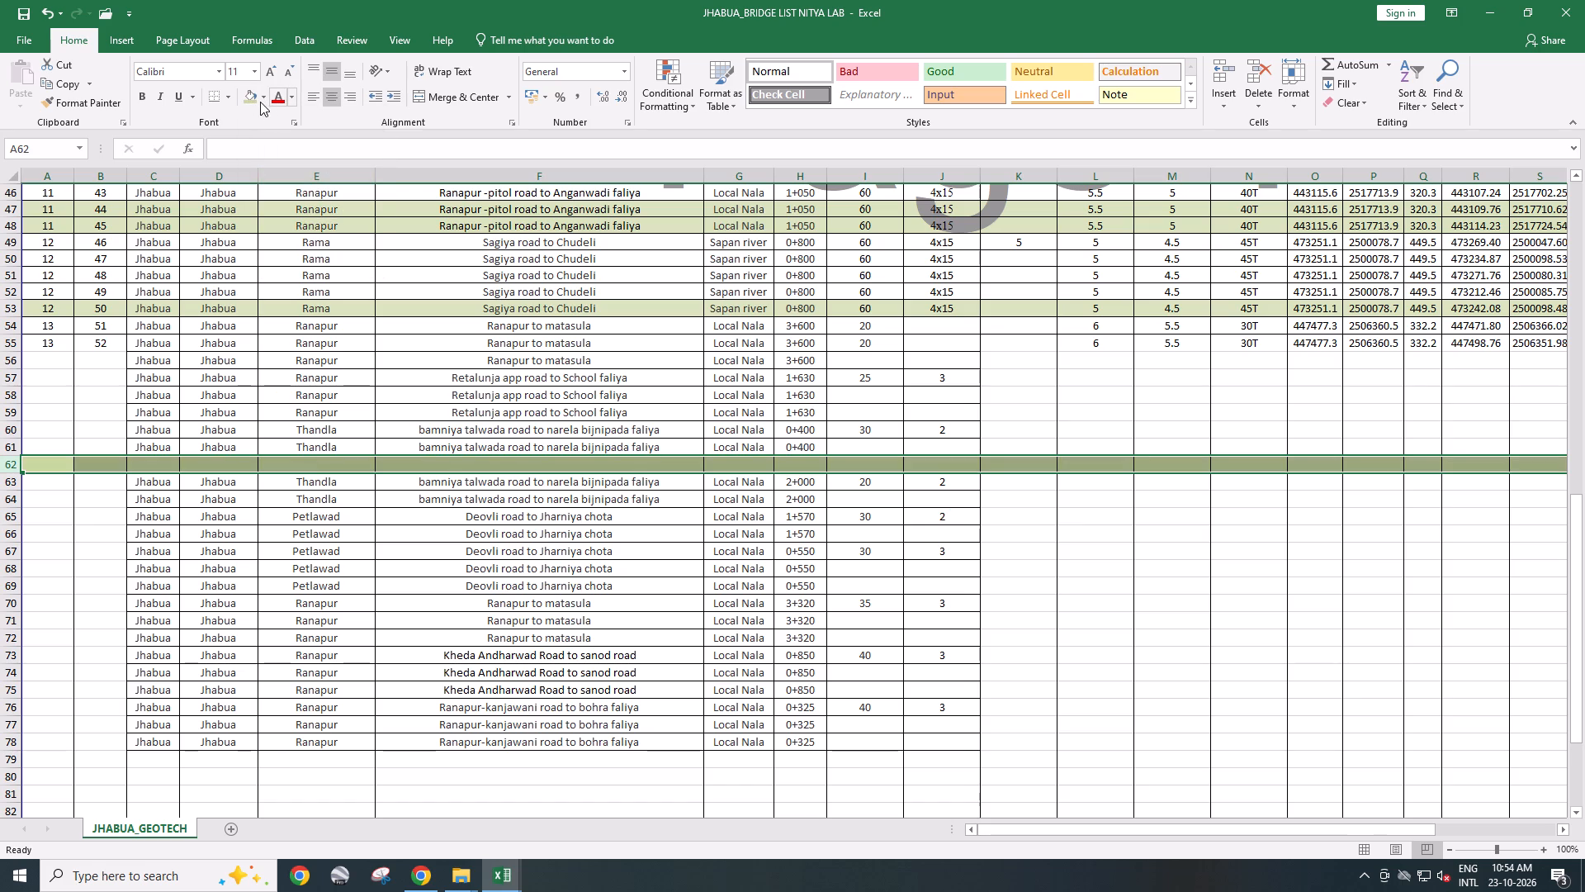
{"action": "left_click", "coordinate": [260, 102]}
{"action": "left_click", "coordinate": [330, 157]}
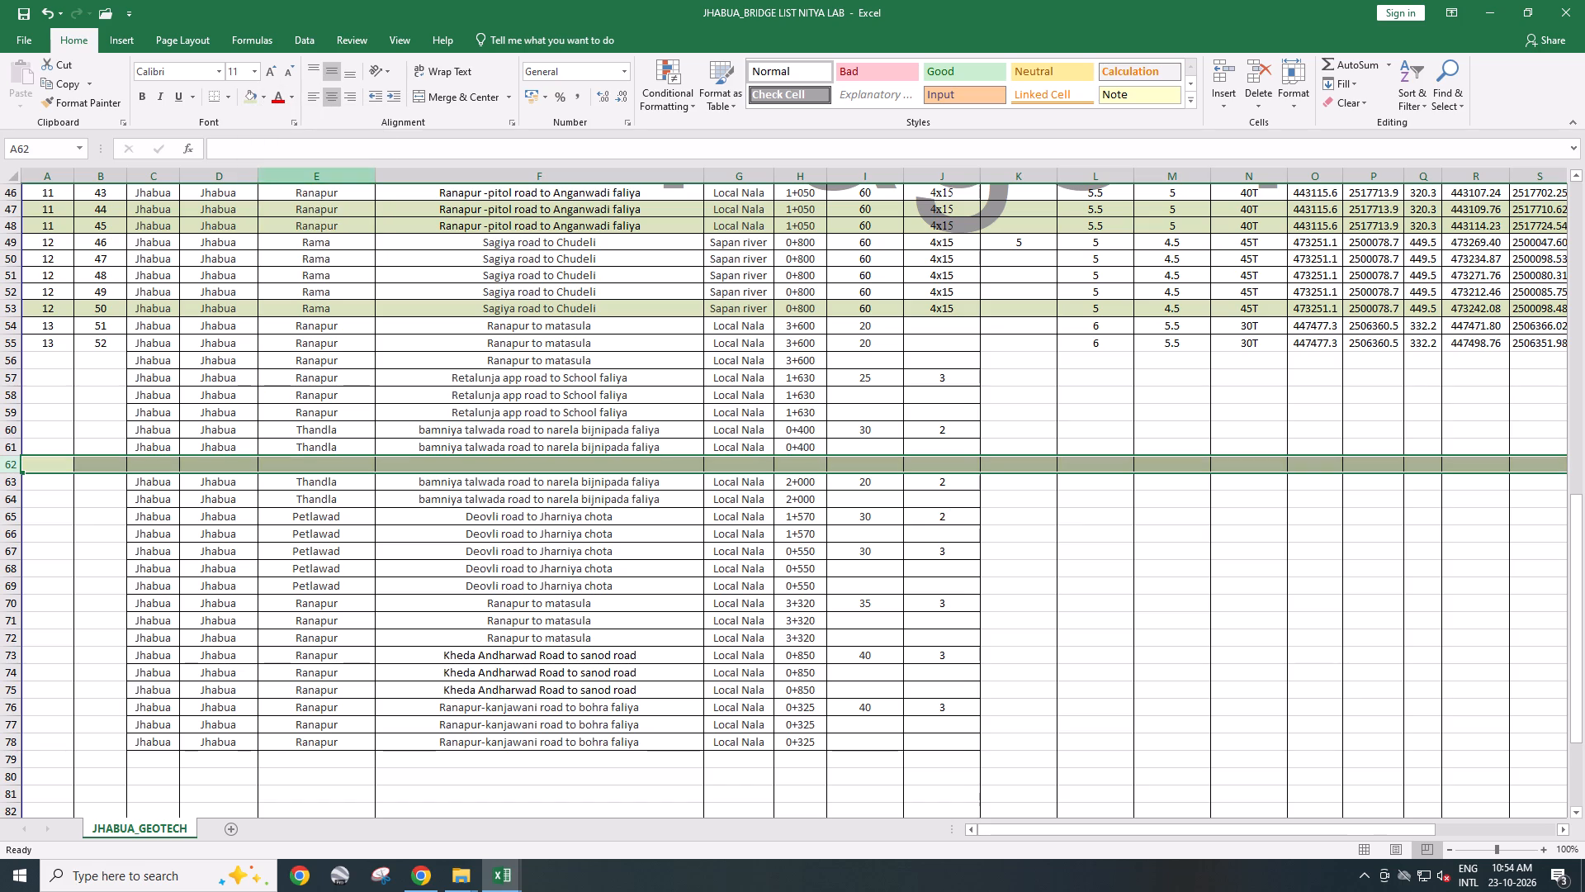
{"action": "left_click", "coordinate": [692, 568]}
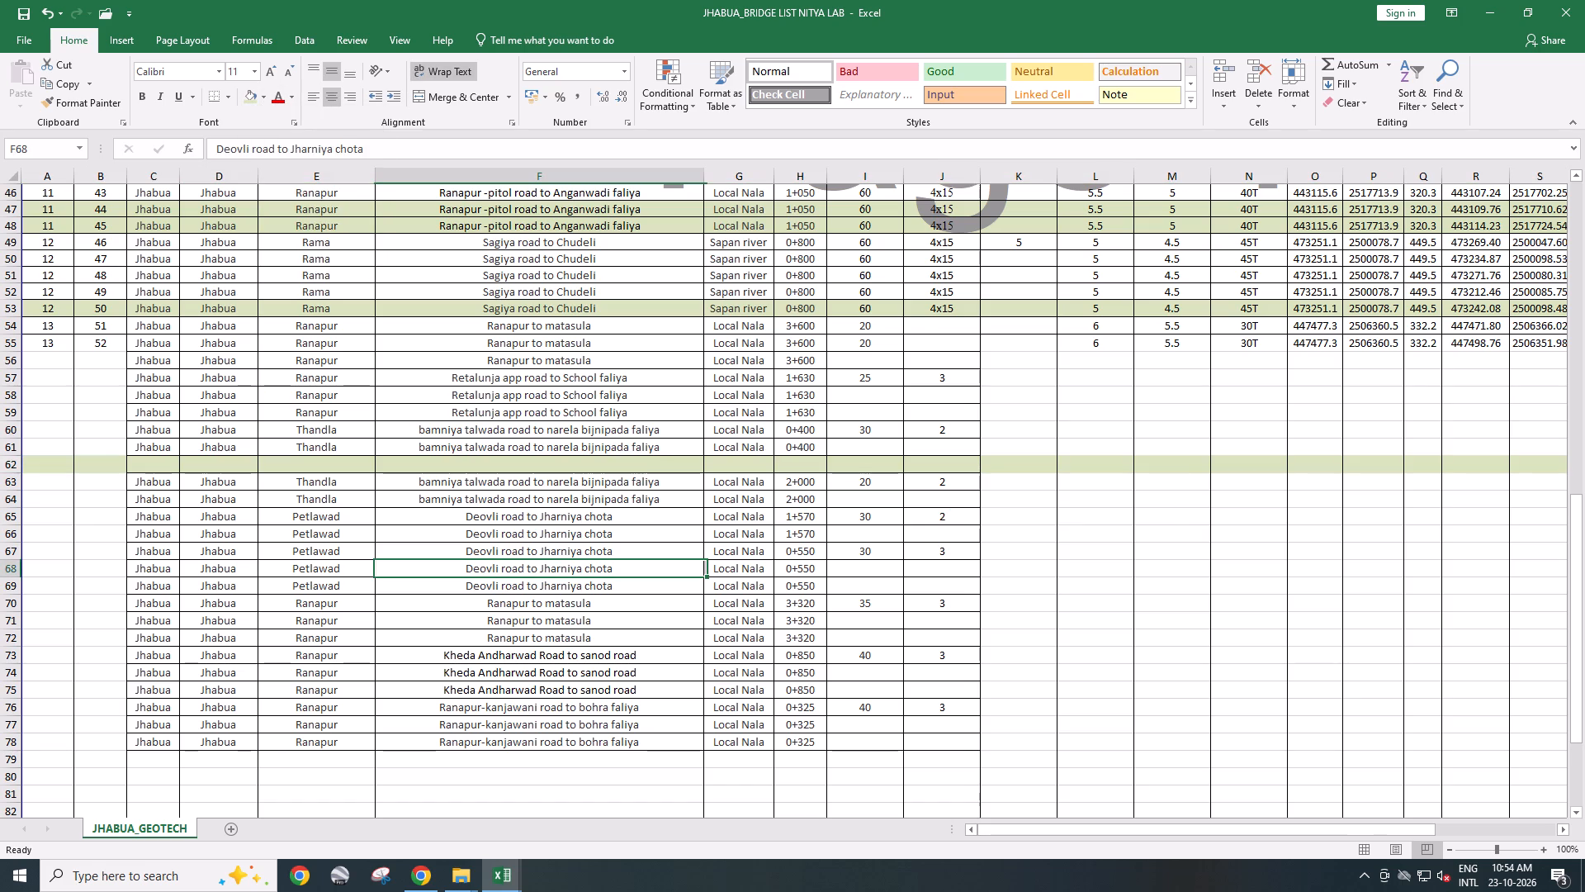
{"action": "key", "text": "ctrl+s"}
{"action": "left_click", "coordinate": [671, 517]}
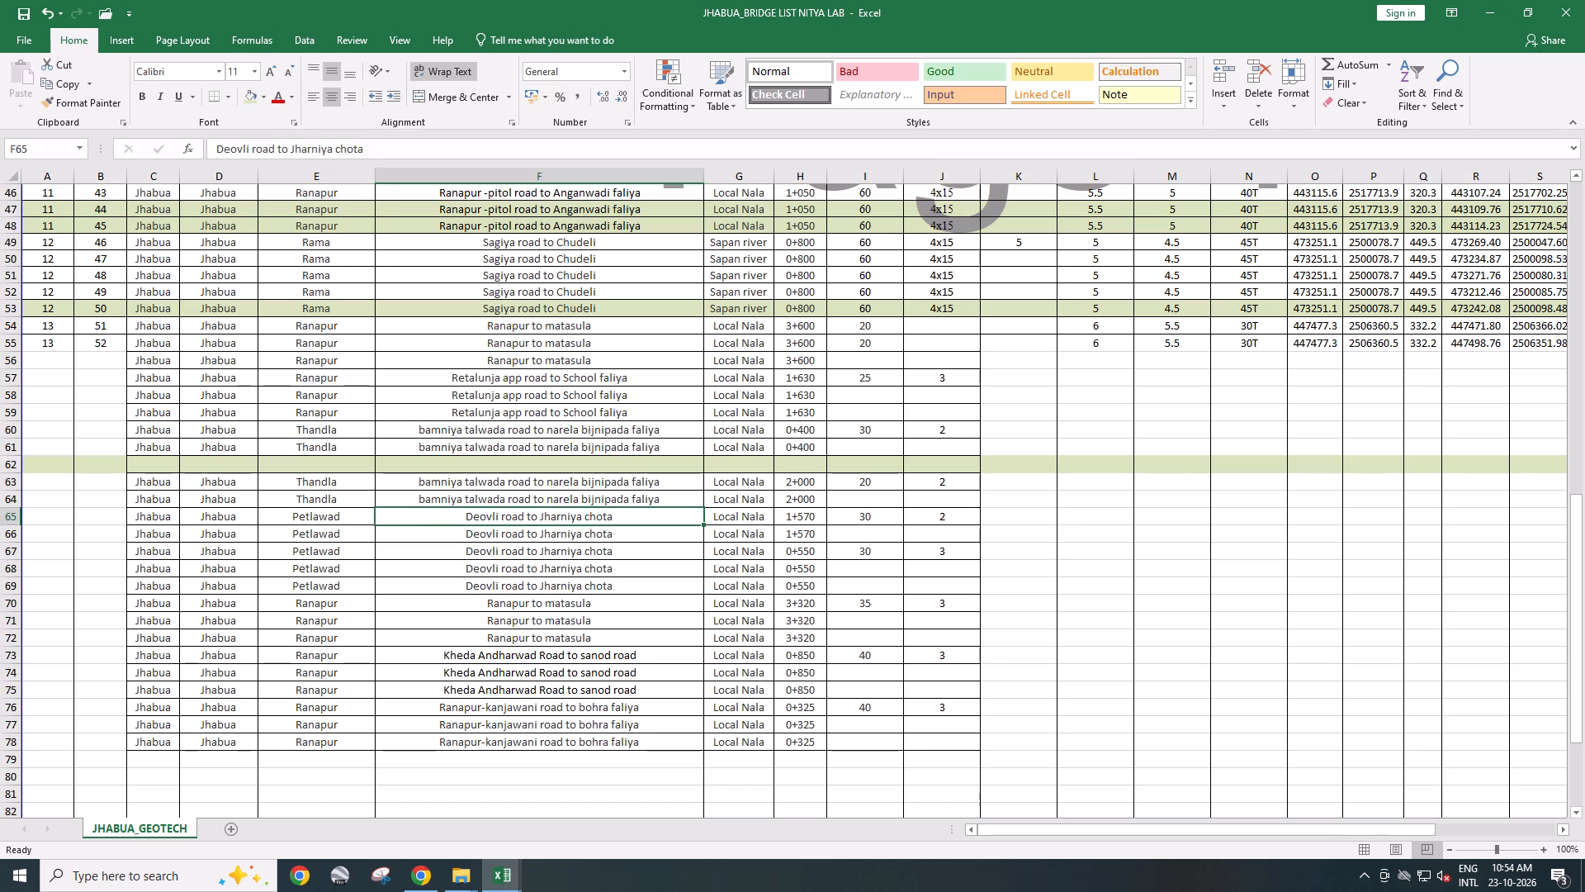
{"action": "left_click", "coordinate": [792, 467]}
{"action": "type", "text": "0+400"}
{"action": "key", "text": "Return"}
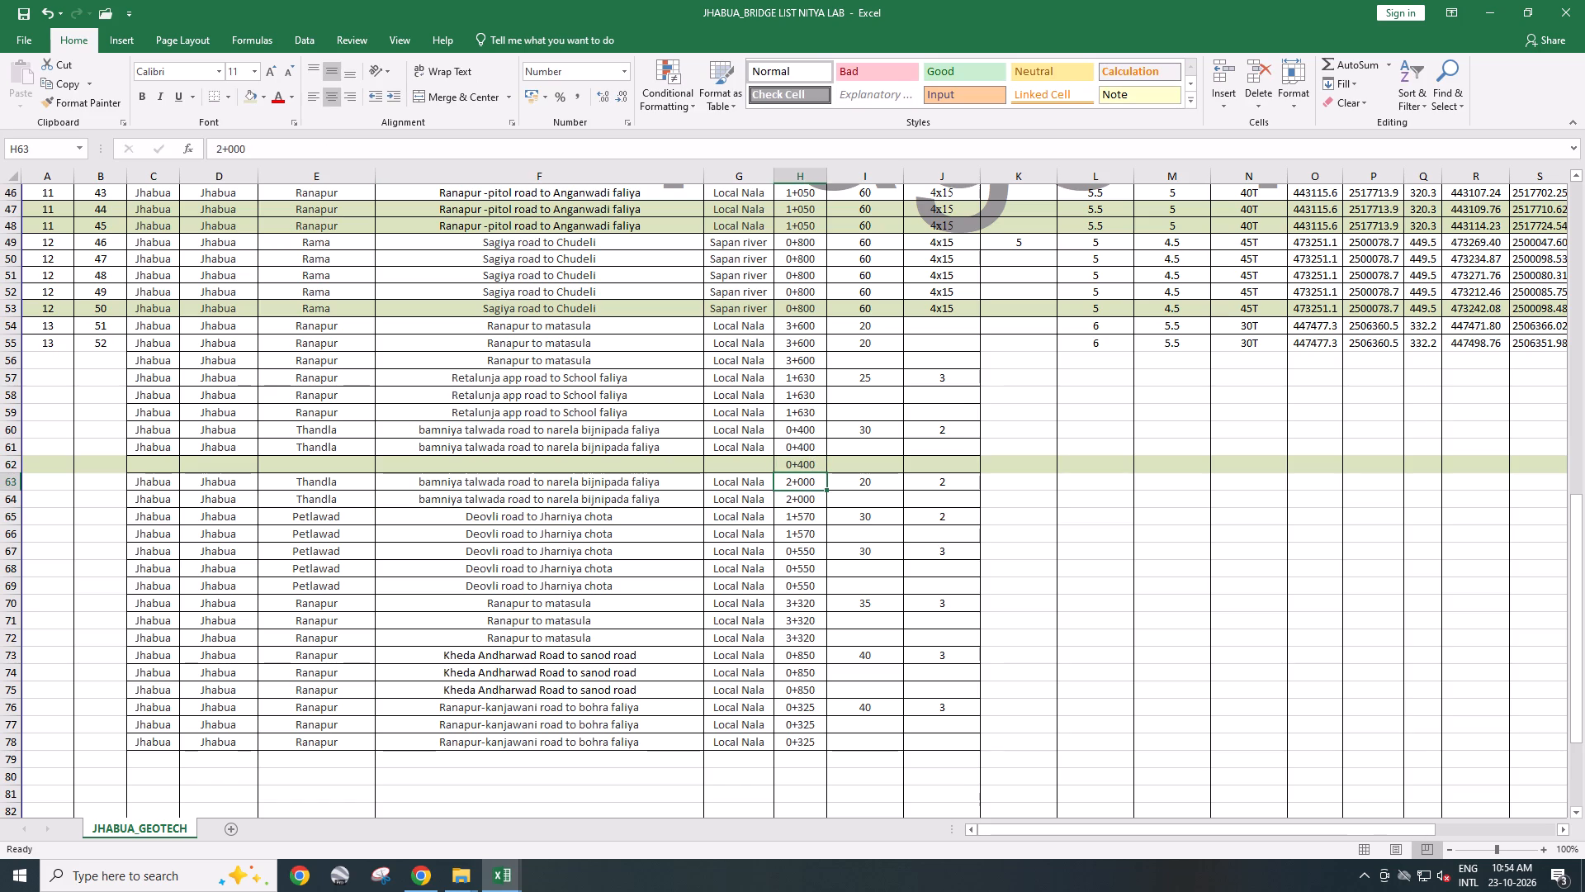
Insert a row at row 65 above the Deovli road rows, fill it light olive green and enter 2+000 in H65.
{"action": "left_click", "coordinate": [7, 517]}
{"action": "key", "text": "ctrl+shift+equal"}
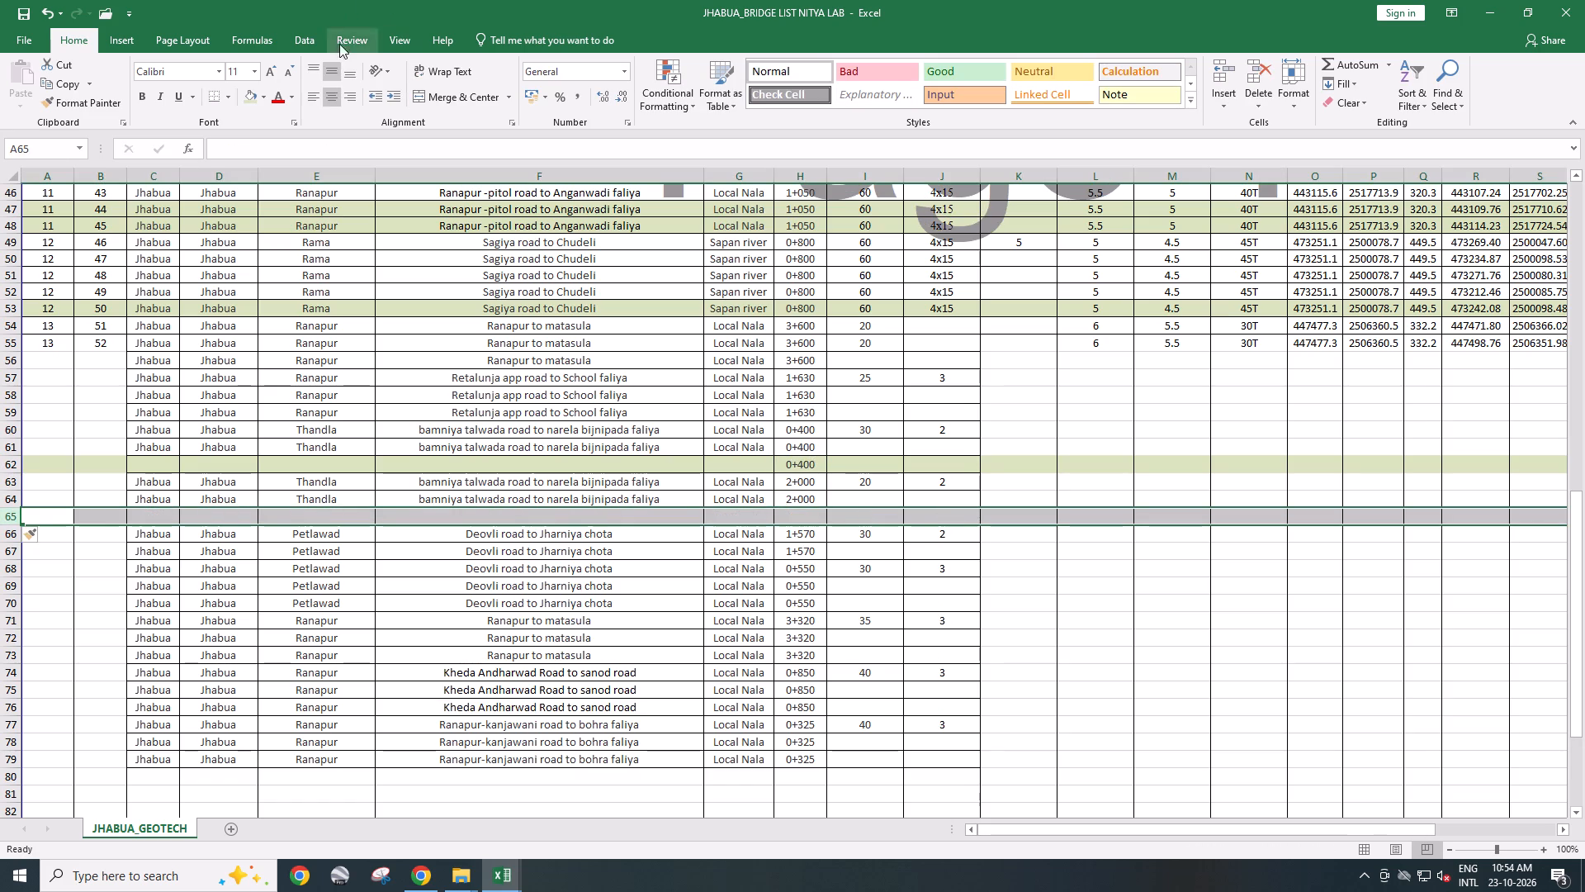
{"action": "left_click", "coordinate": [250, 97]}
{"action": "left_click", "coordinate": [786, 516]}
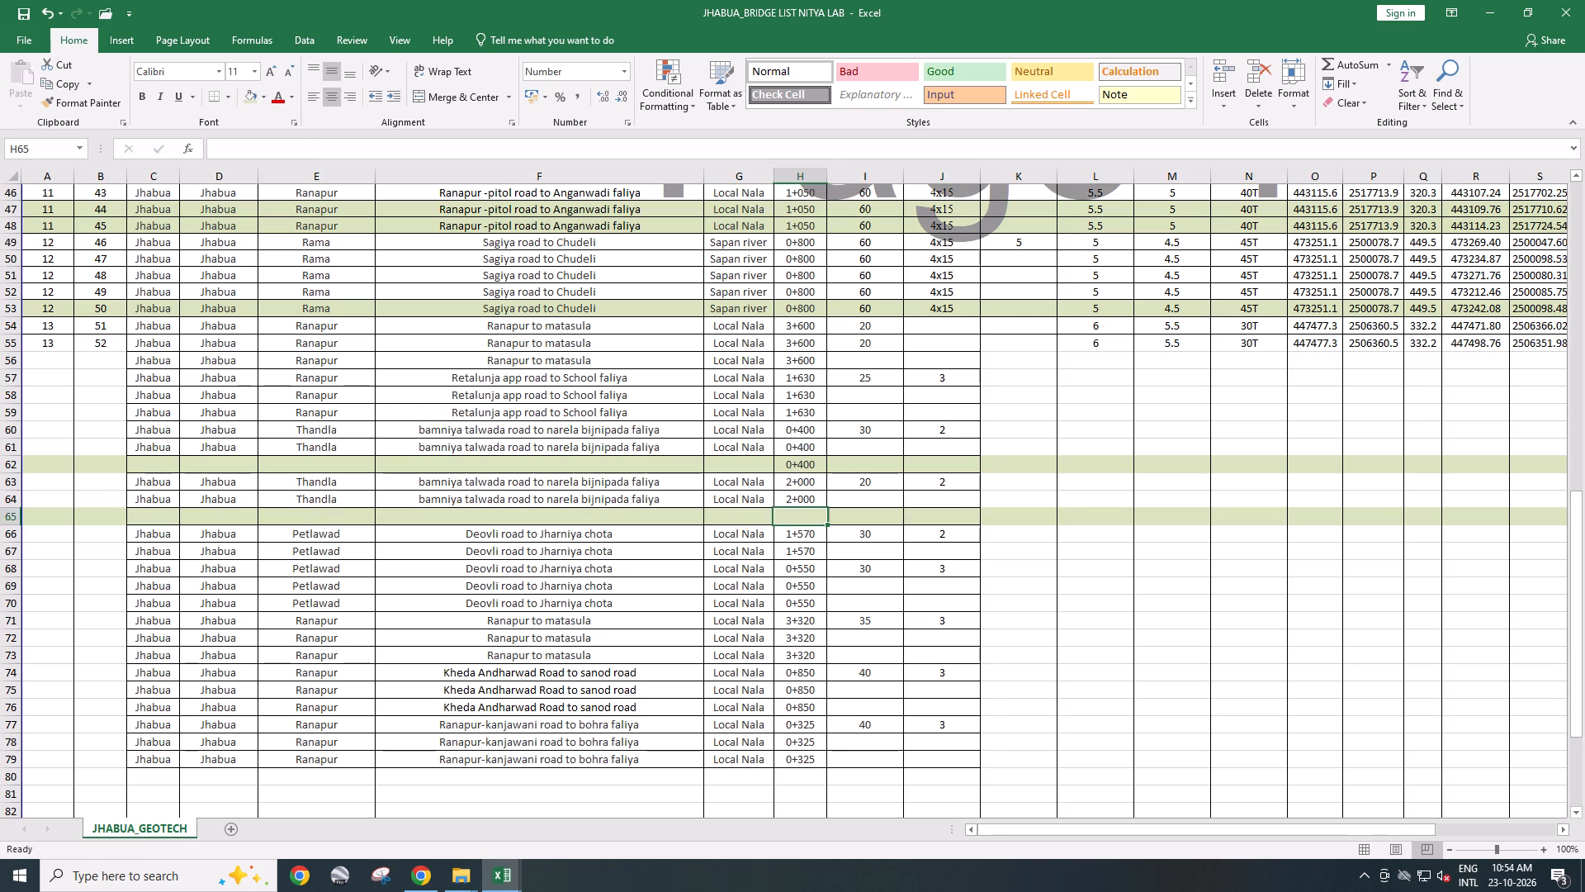
{"action": "type", "text": "2+000"}
{"action": "key", "text": "Return"}
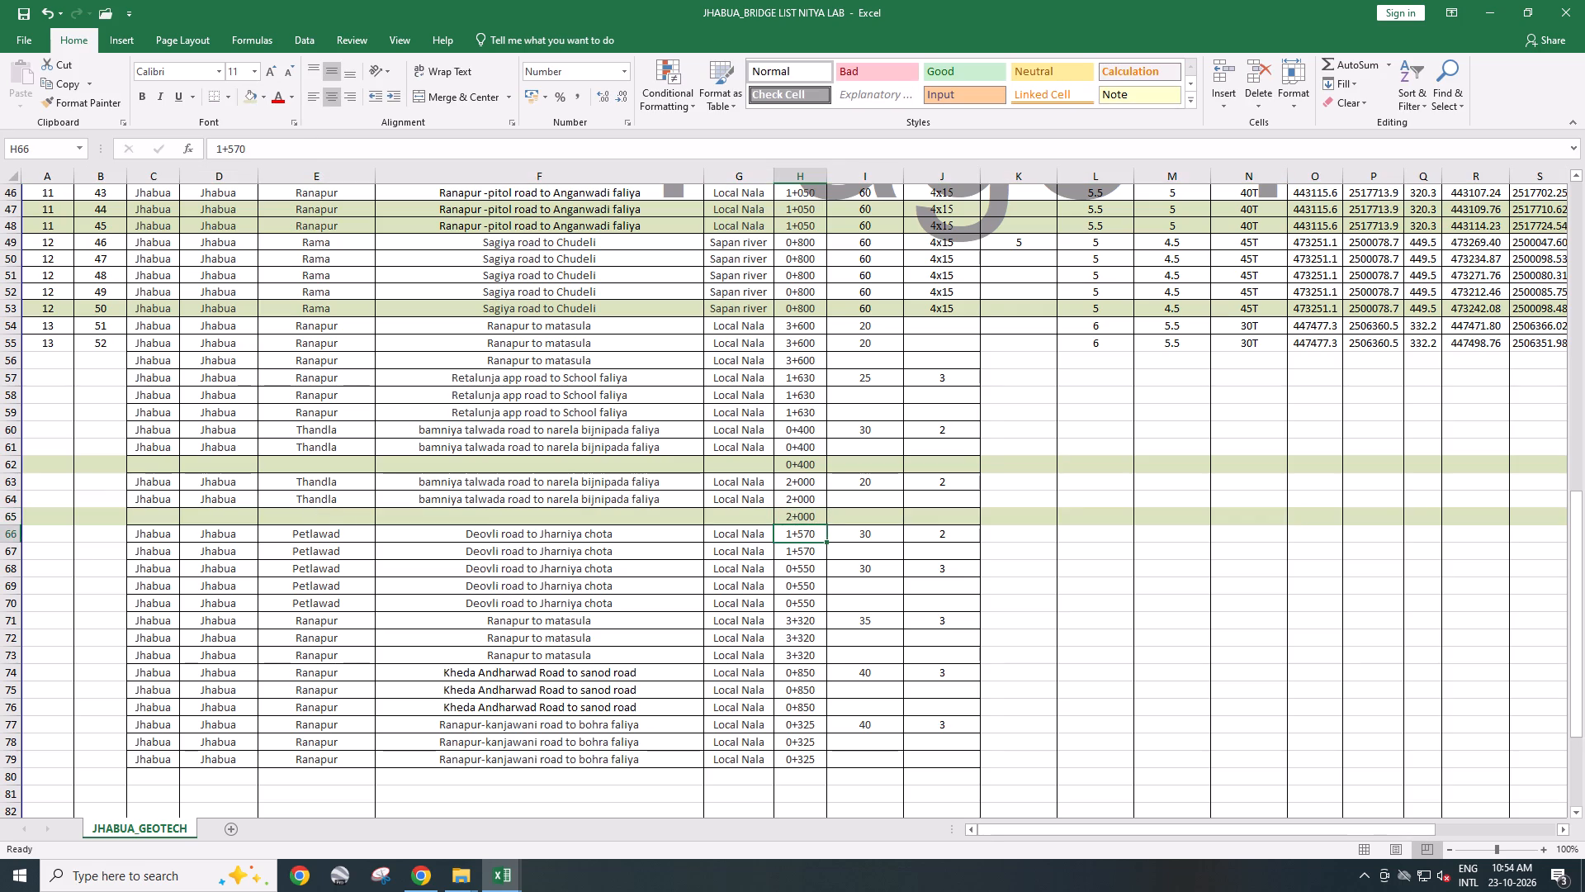
Insert a row at row 68 below the Deovli road 1+570 rows, fill it light olive green and enter 1+570 in H68.
{"action": "left_click", "coordinate": [12, 572]}
{"action": "key", "text": "ctrl+shift+equal"}
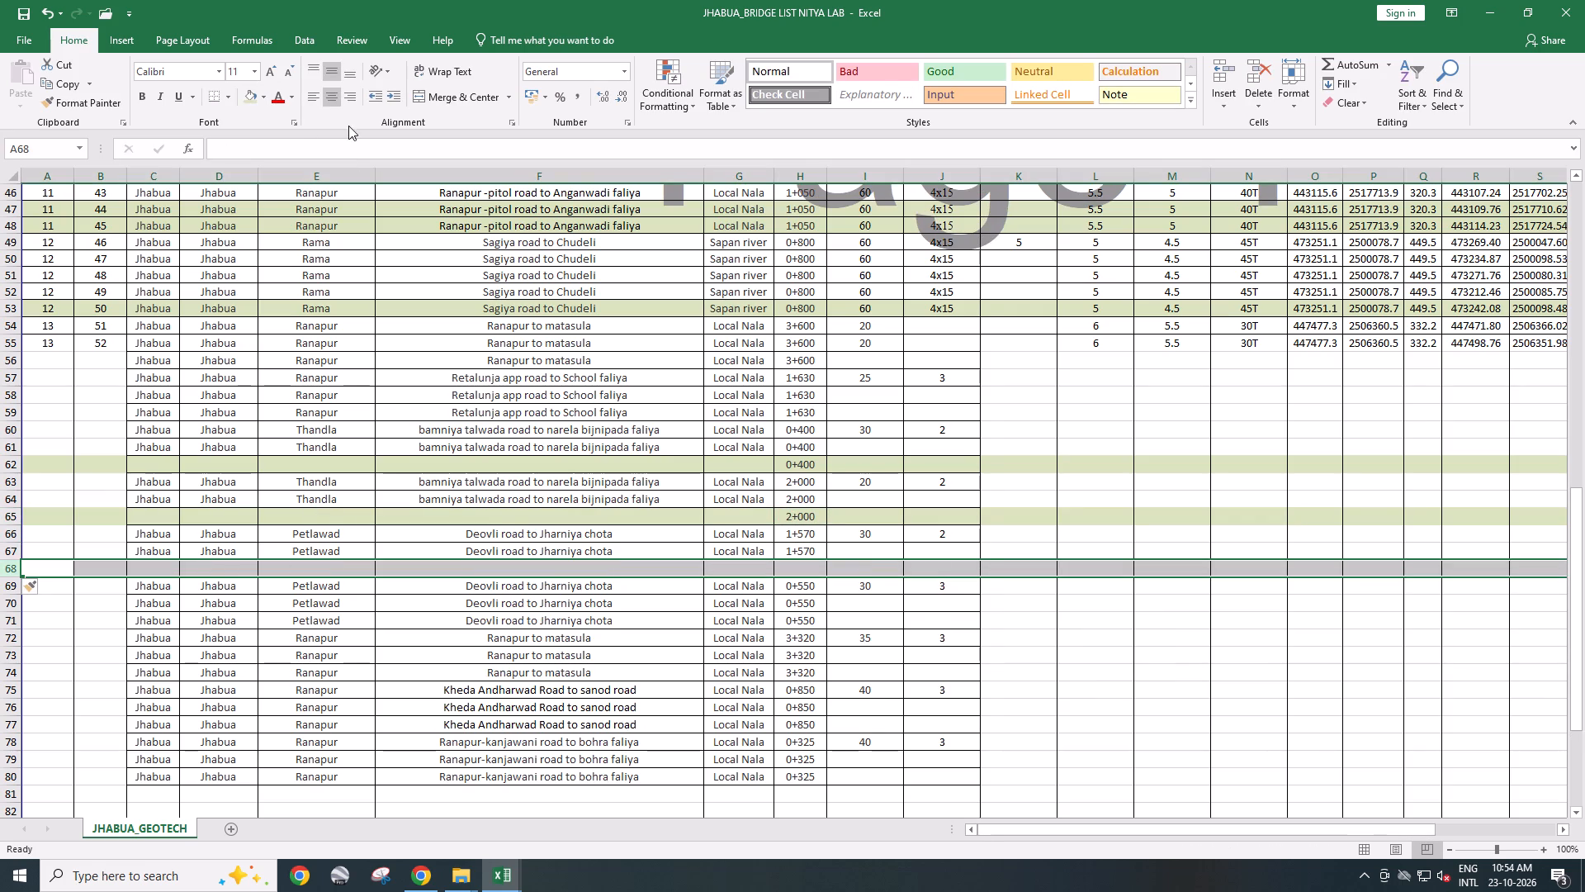
{"action": "left_click", "coordinate": [248, 93]}
{"action": "left_click", "coordinate": [798, 570]}
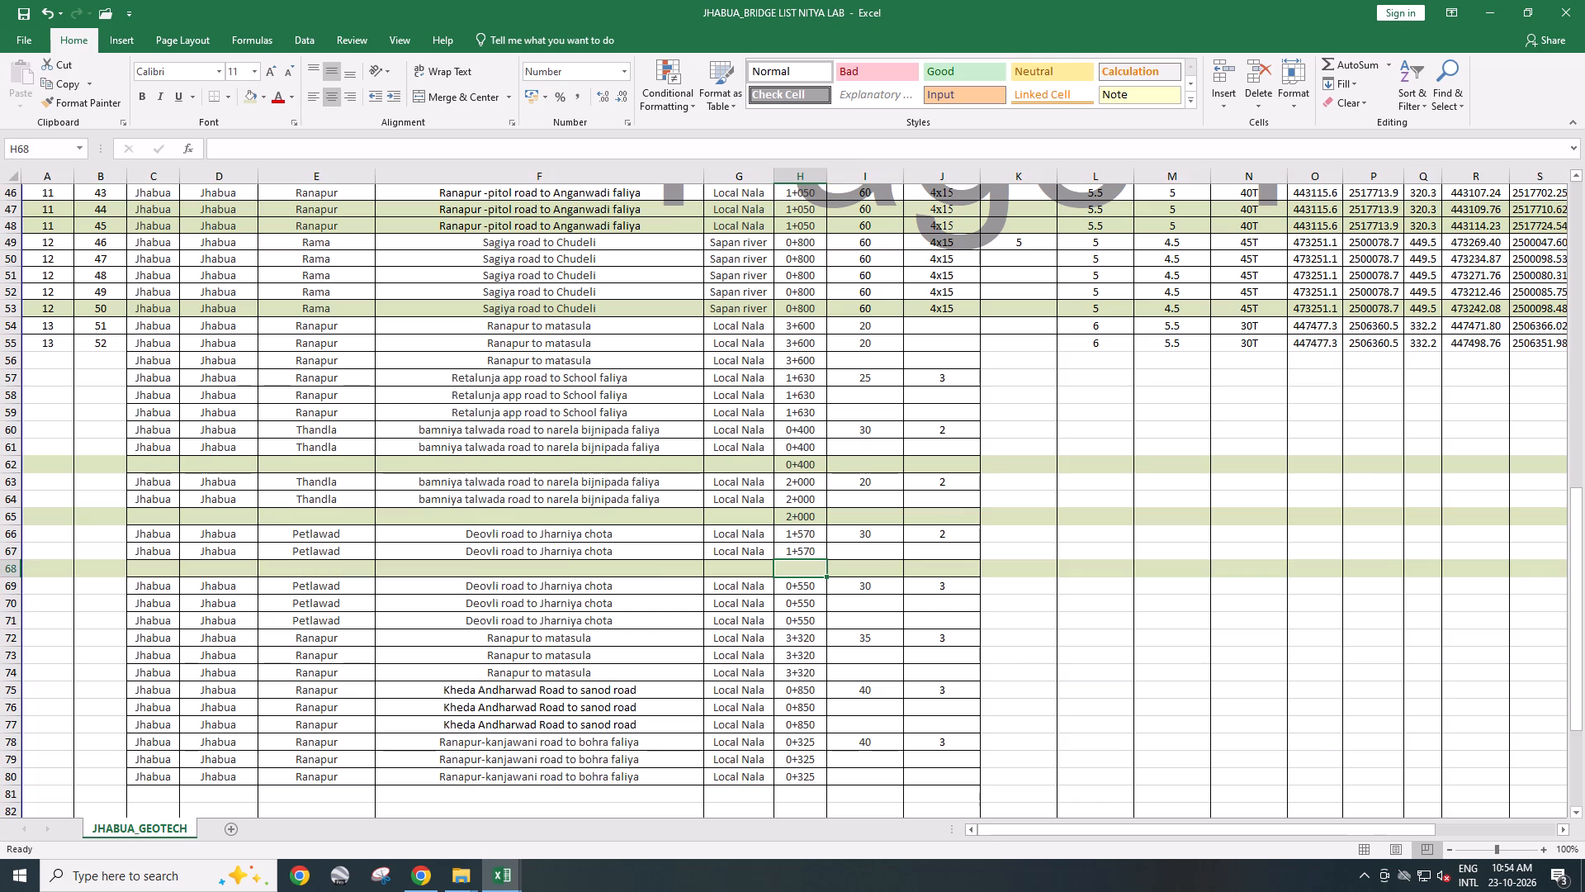
{"action": "type", "text": "1+7"}
{"action": "key", "text": "BackSpace"}
{"action": "type", "text": "570"}
{"action": "key", "text": "Return"}
{"action": "key", "text": "Return"}
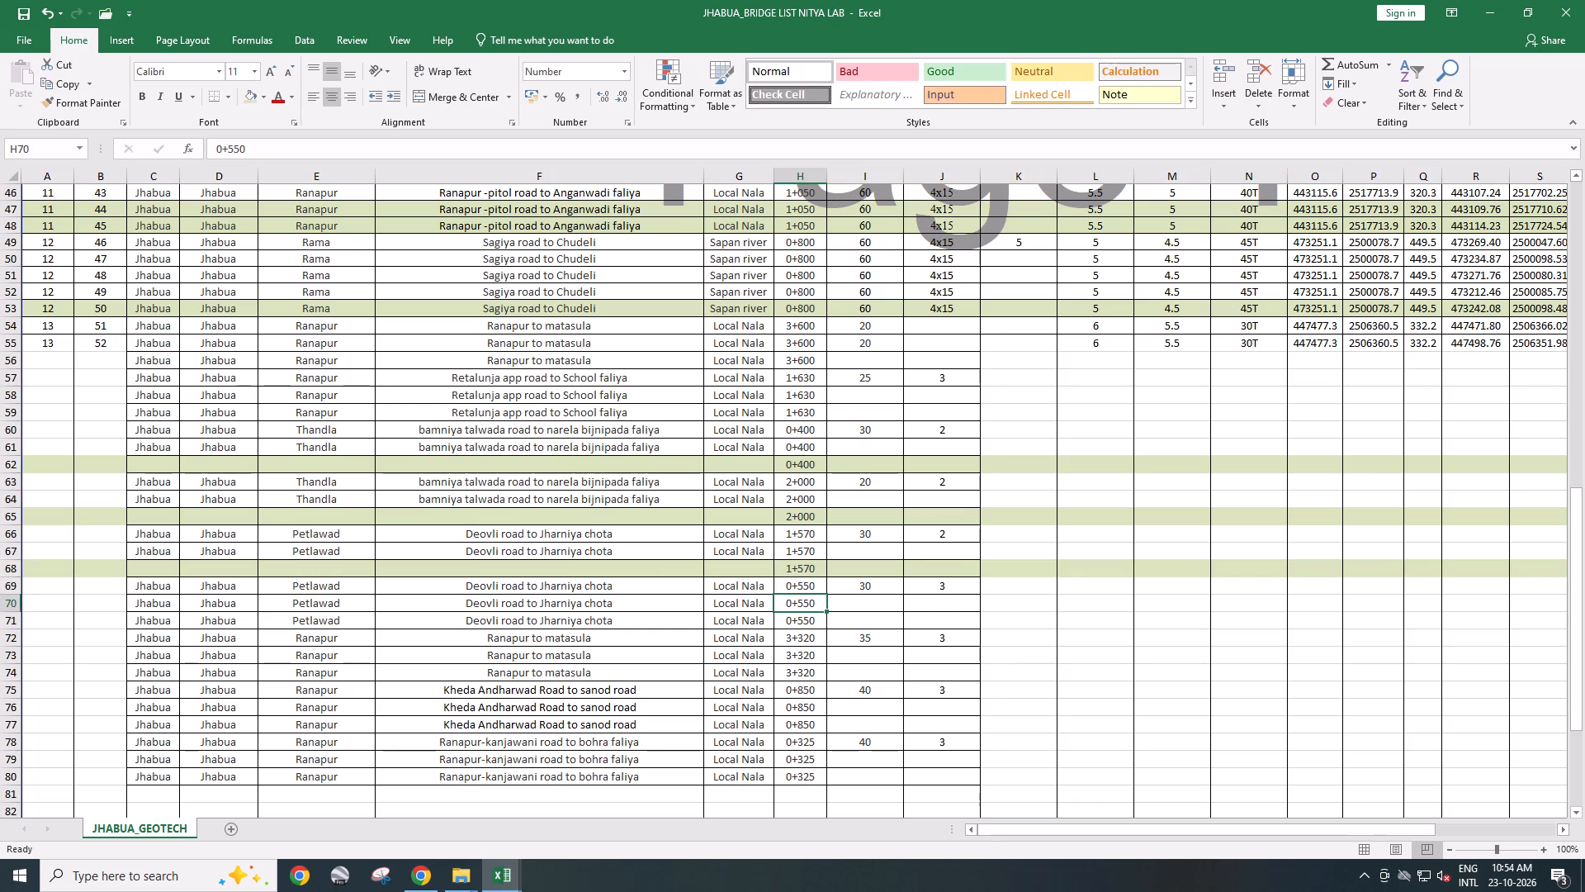
{"action": "key", "text": "Return"}
{"action": "key", "text": "Return"}
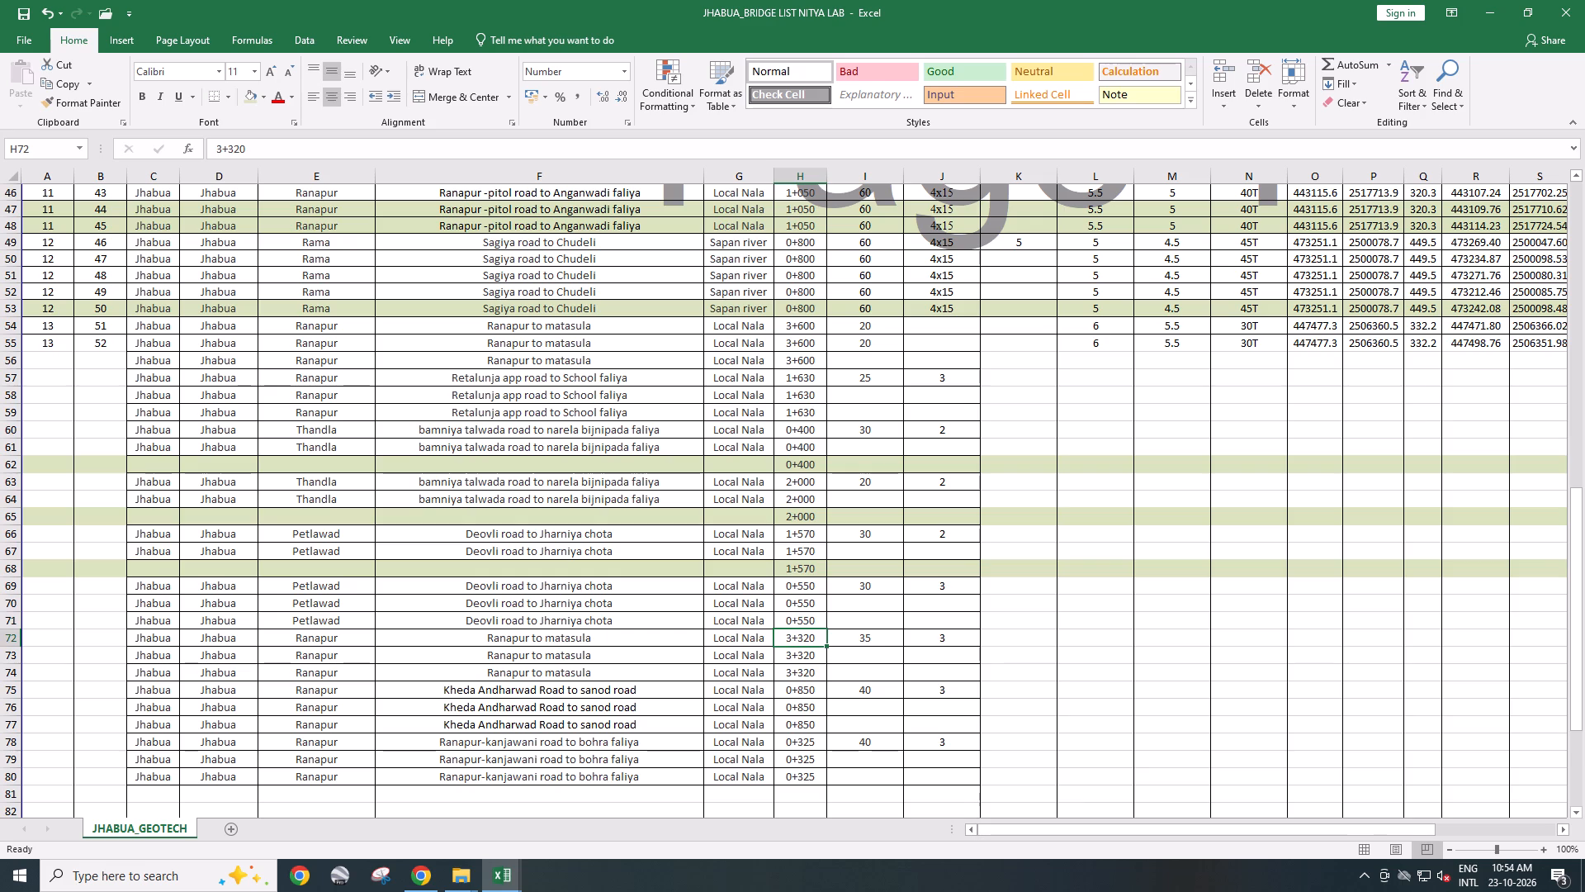
Fill the empty row 81 below the Ranapur-kanjawani rows light olive green and enter 0+325 in H81.
{"action": "scroll", "coordinate": [821, 679], "scroll_direction": "down", "scroll_amount": 1}
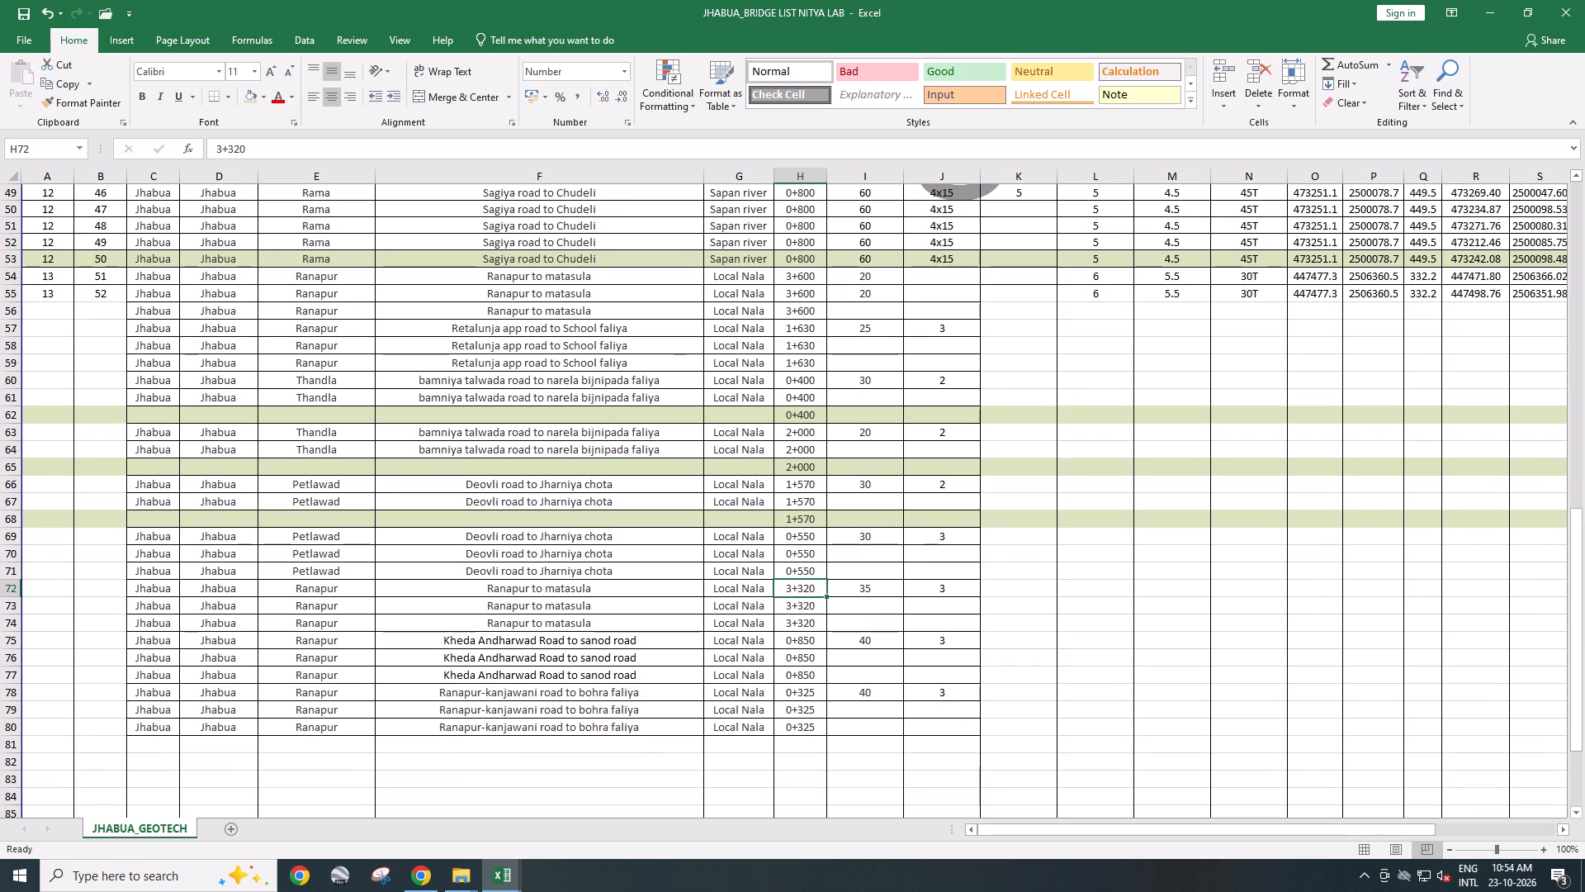
{"action": "left_click", "coordinate": [17, 744]}
{"action": "left_click", "coordinate": [245, 100]}
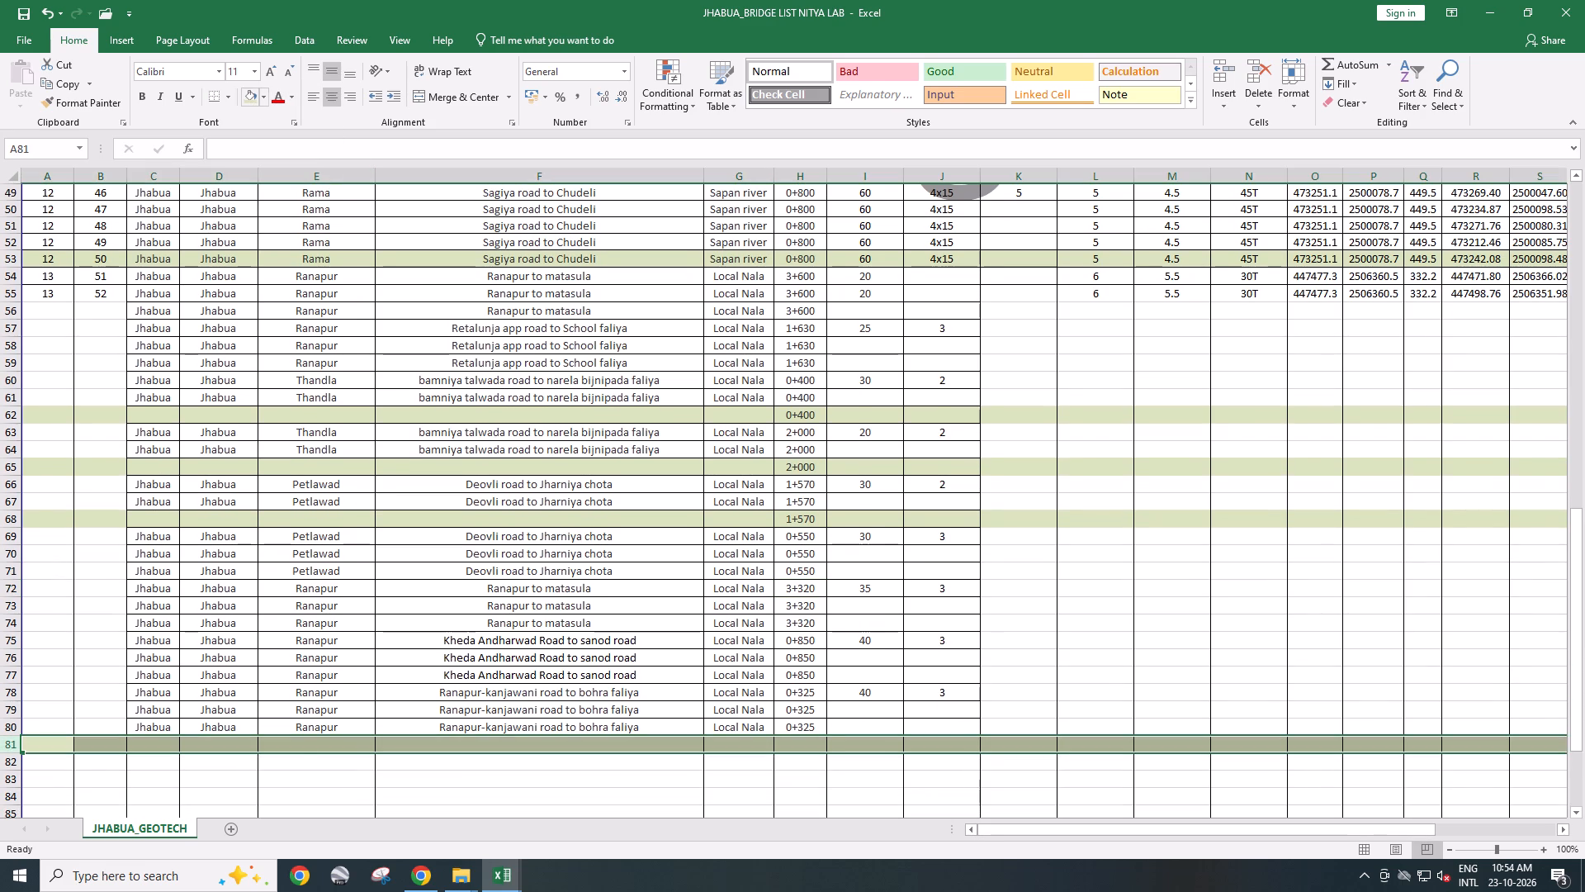
{"action": "left_click", "coordinate": [803, 743]}
{"action": "type", "text": "0+325"}
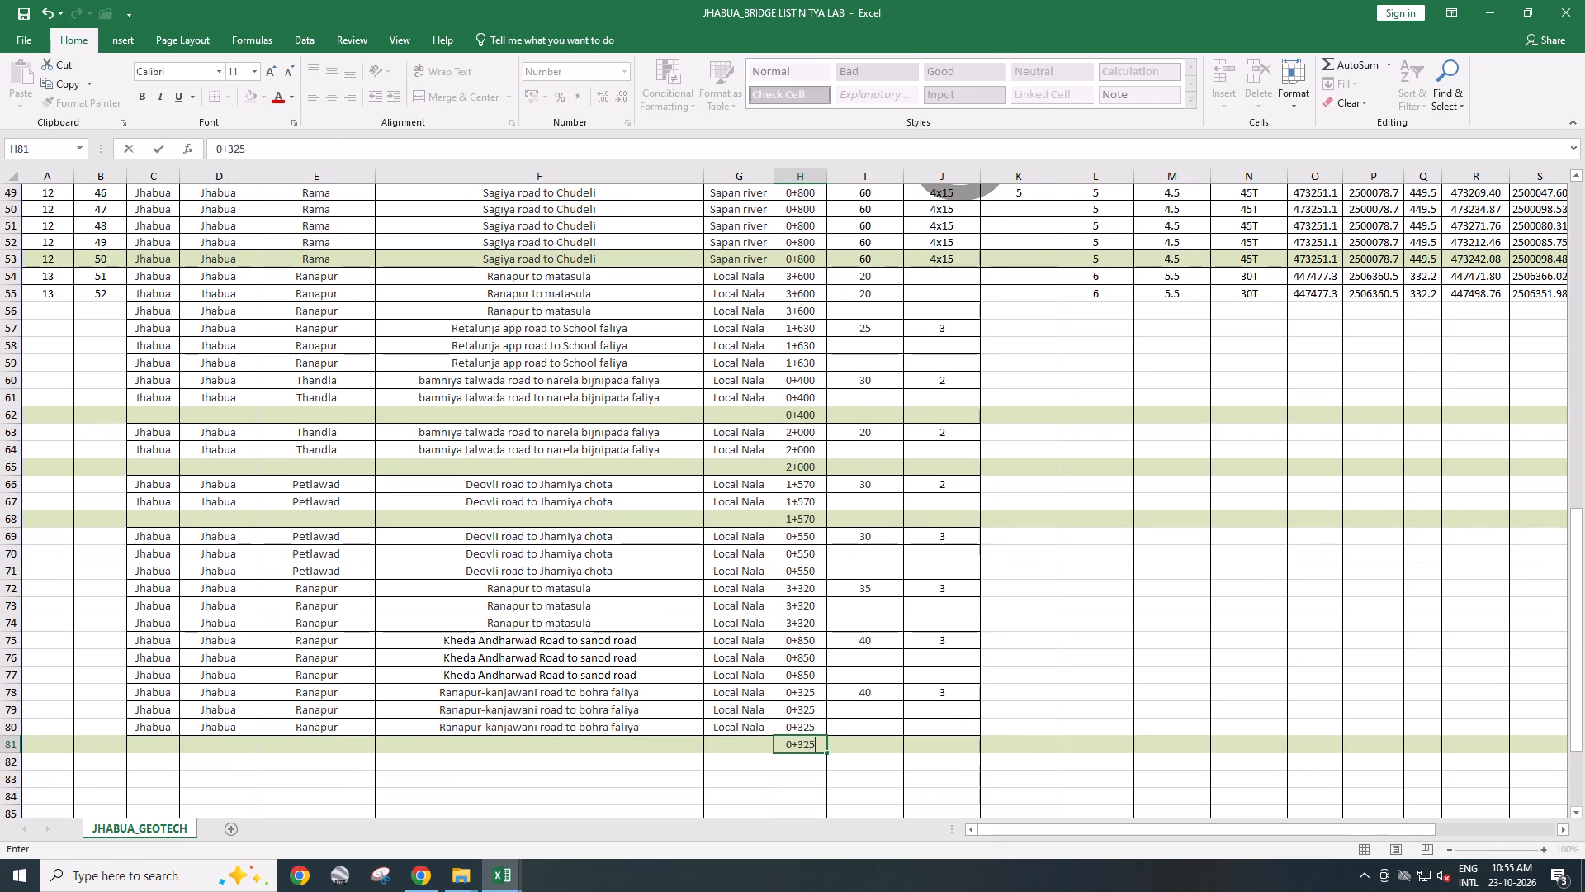
{"action": "key", "text": "Return"}
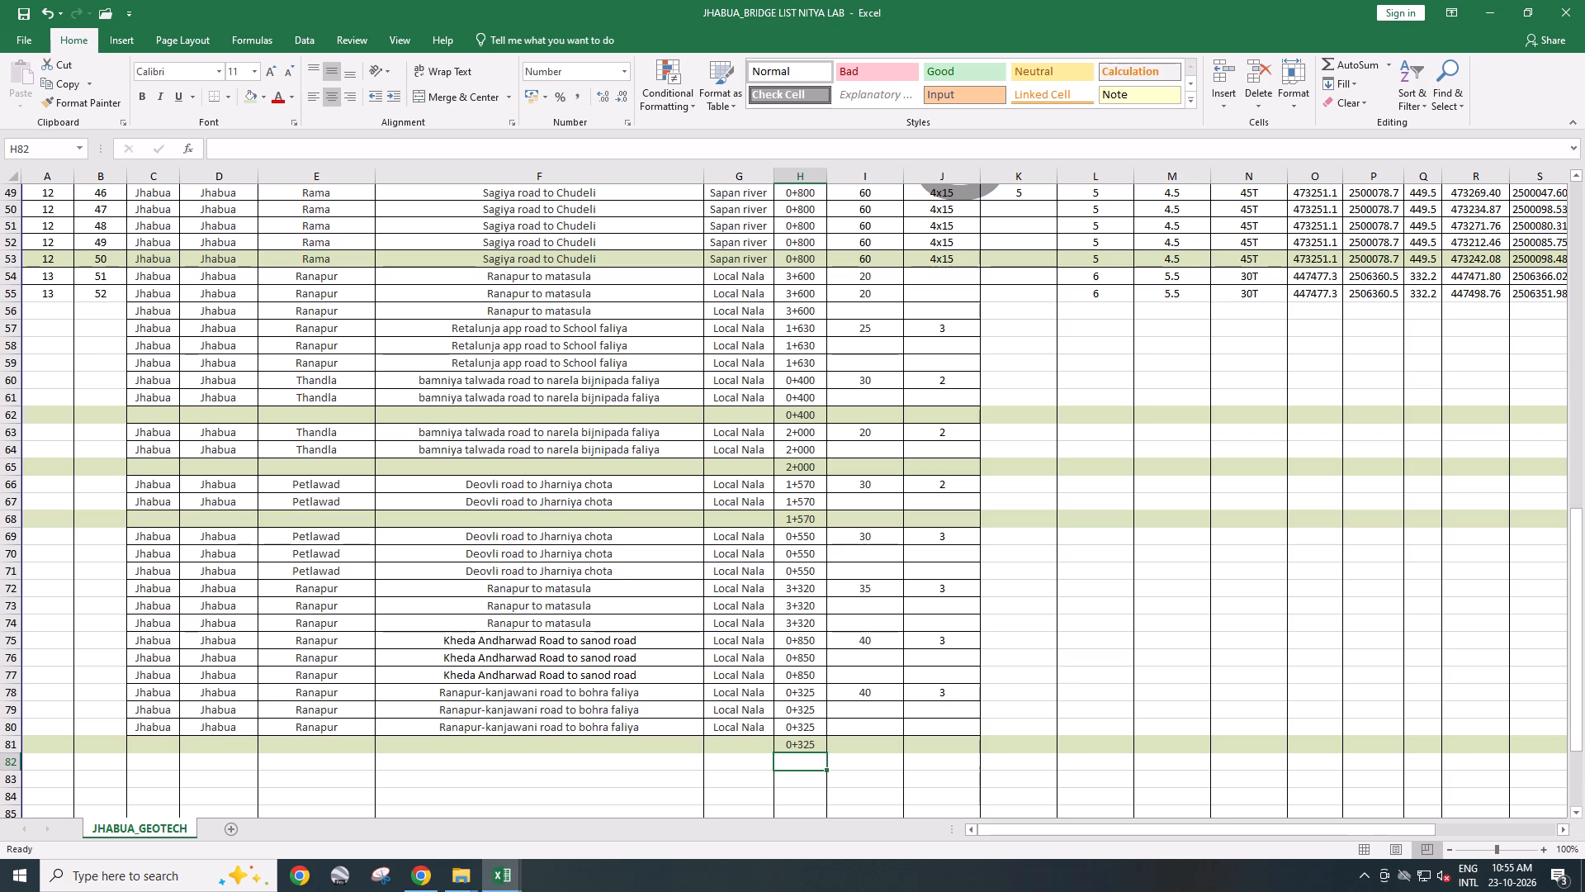
Insert a row at row 78 below the Kheda Andharwad rows, enter 0+850 in H78, fill the row light olive green and save.
{"action": "left_click", "coordinate": [19, 689]}
{"action": "key", "text": "ctrl+shift+equal"}
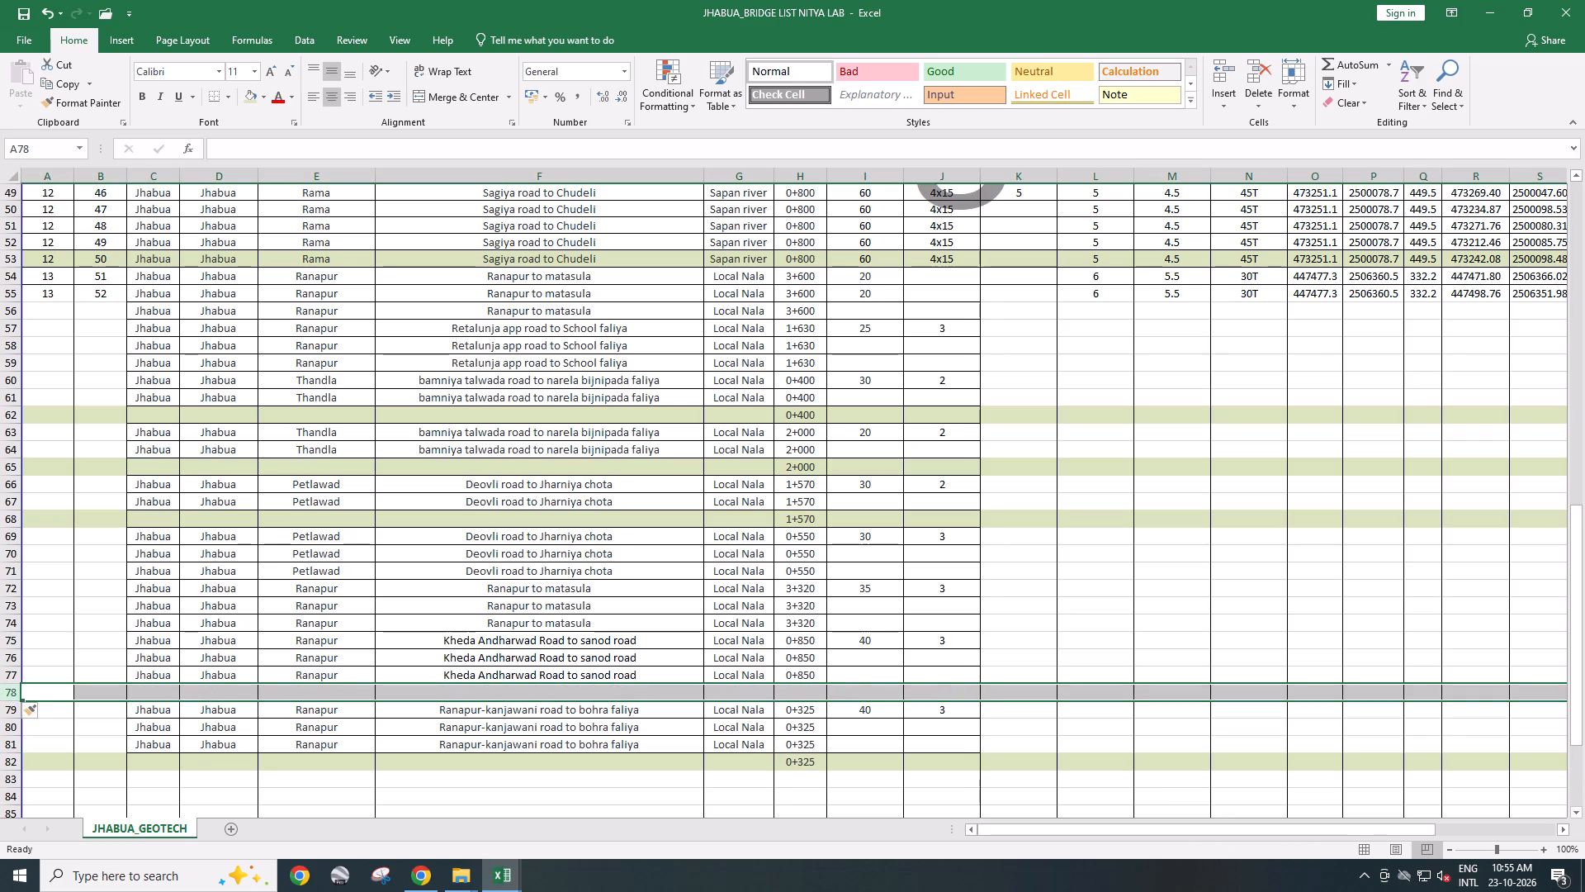
{"action": "left_click", "coordinate": [794, 688]}
{"action": "type", "text": "0+850"}
{"action": "left_click", "coordinate": [0, 691]}
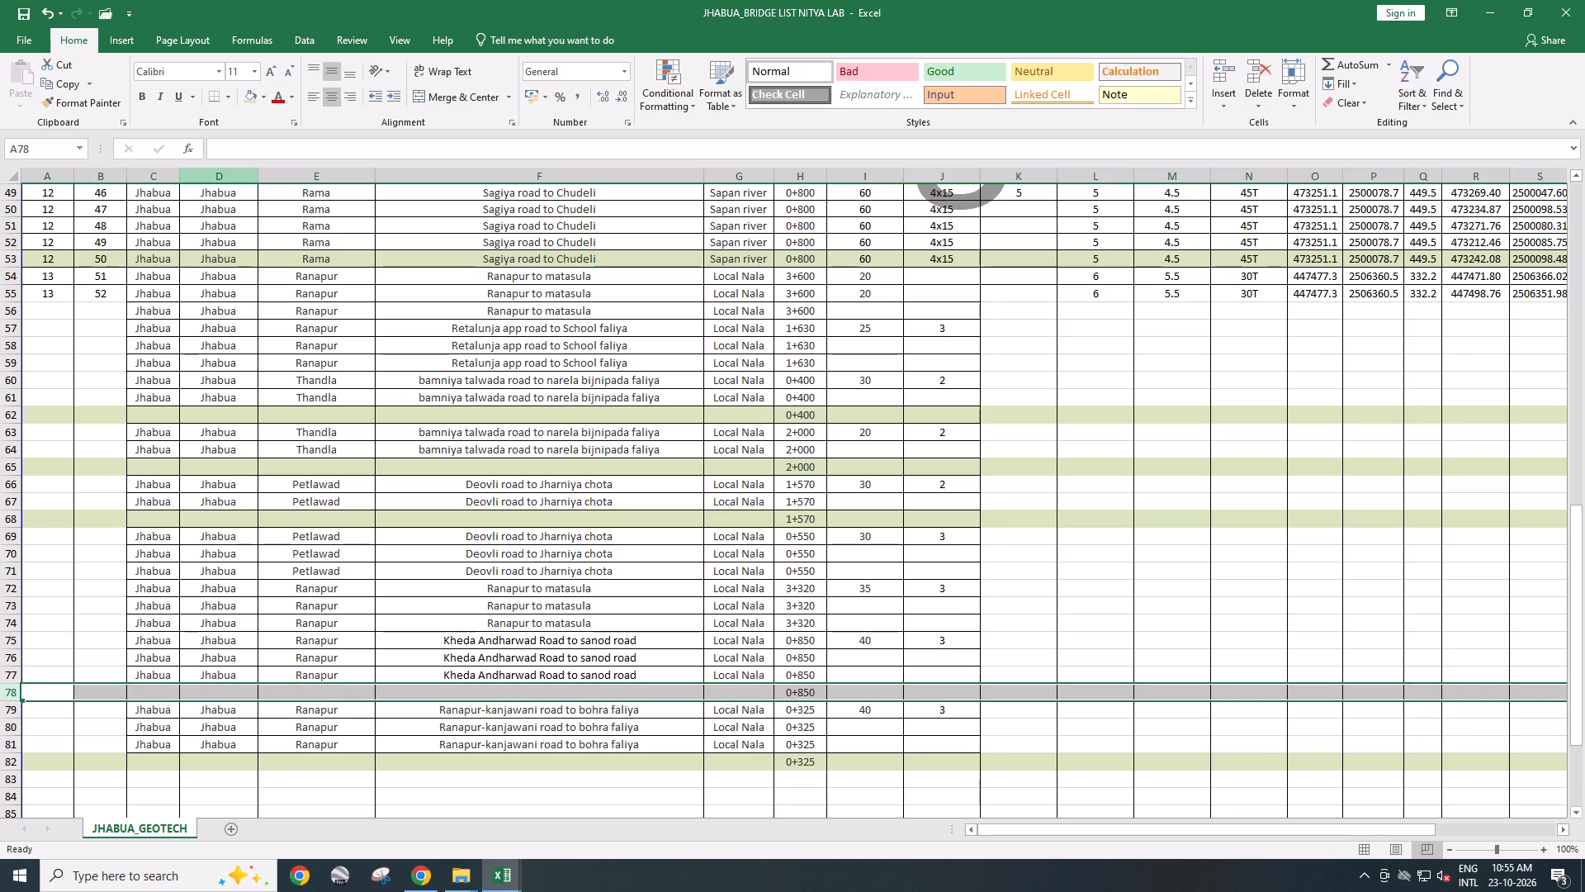
{"action": "left_click", "coordinate": [248, 100]}
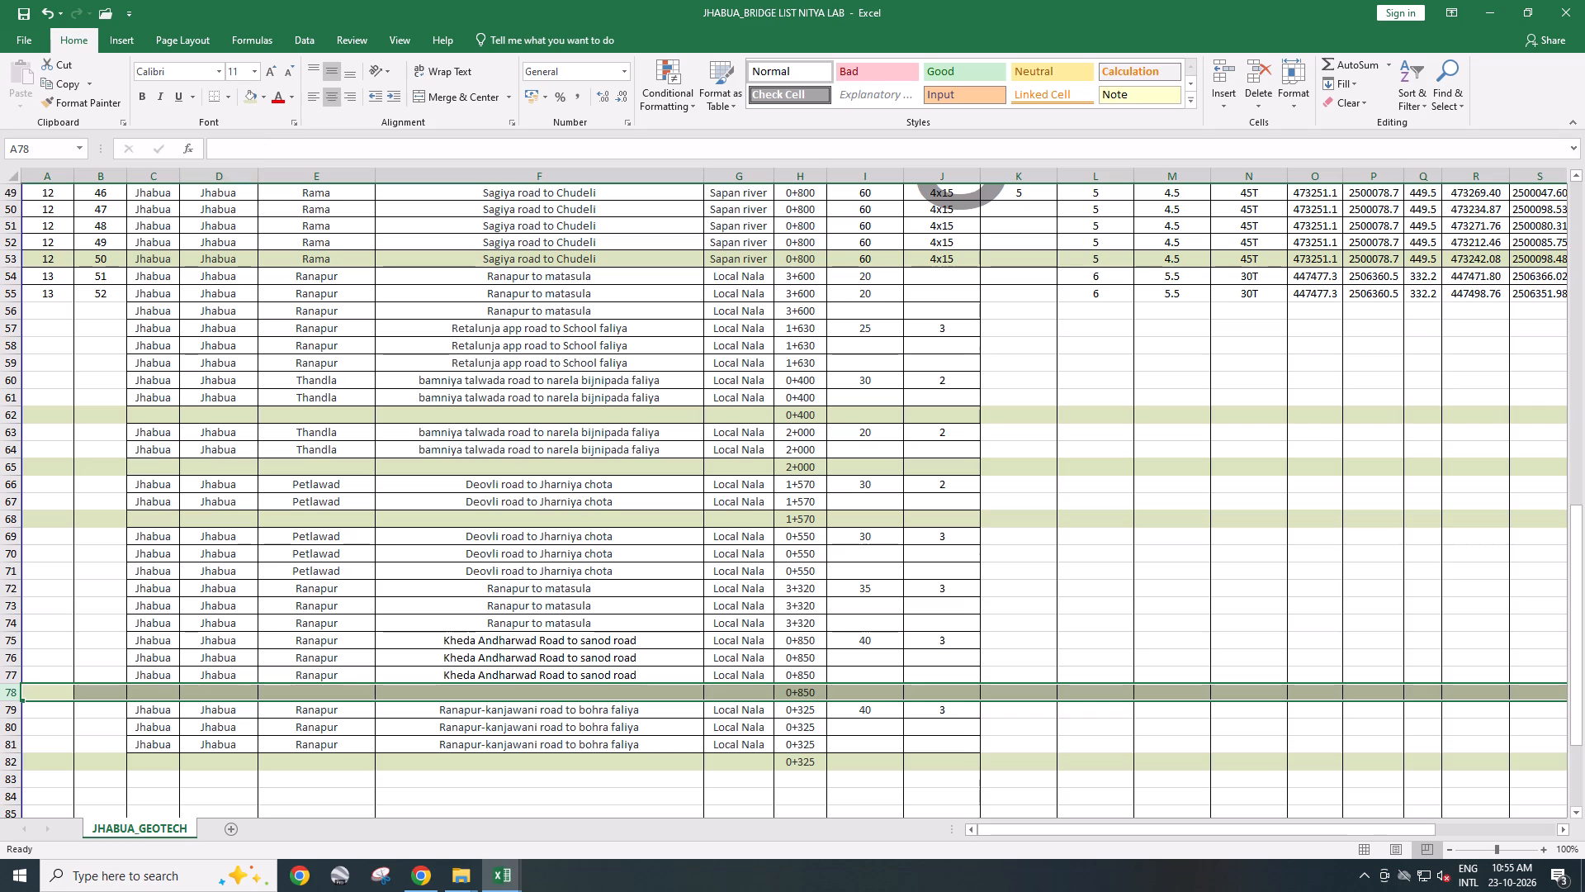
{"action": "key", "text": "ctrl+s"}
Extend the serial numbering in column B from 51 and 52 down to 79 in B82.
{"action": "left_click", "coordinate": [797, 598]}
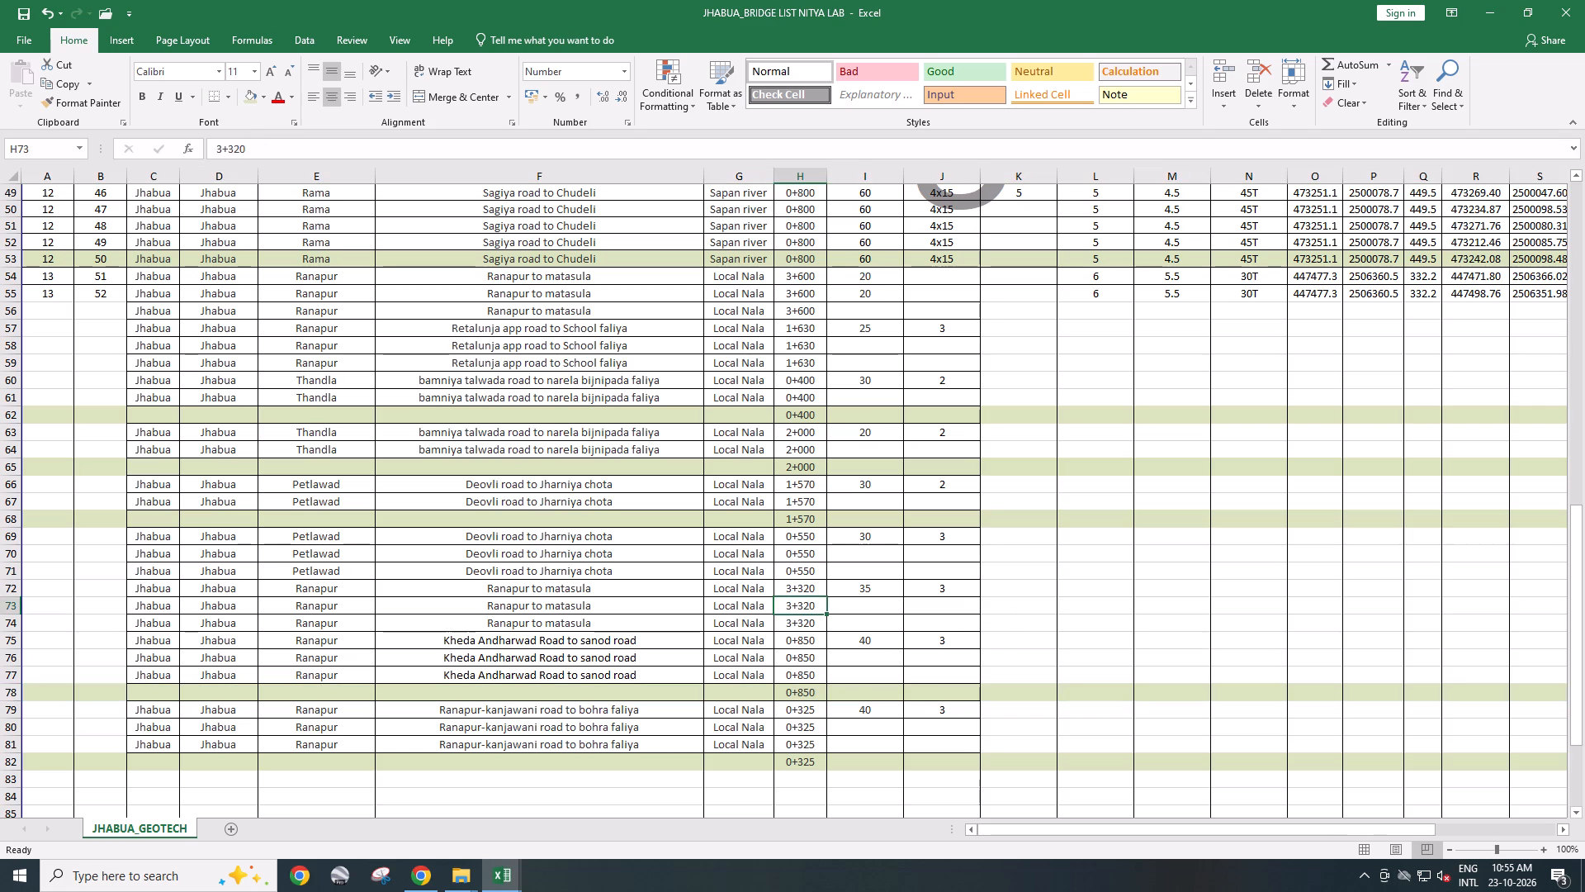
{"action": "left_click_drag", "start_coordinate": [117, 279], "coordinate": [117, 292]}
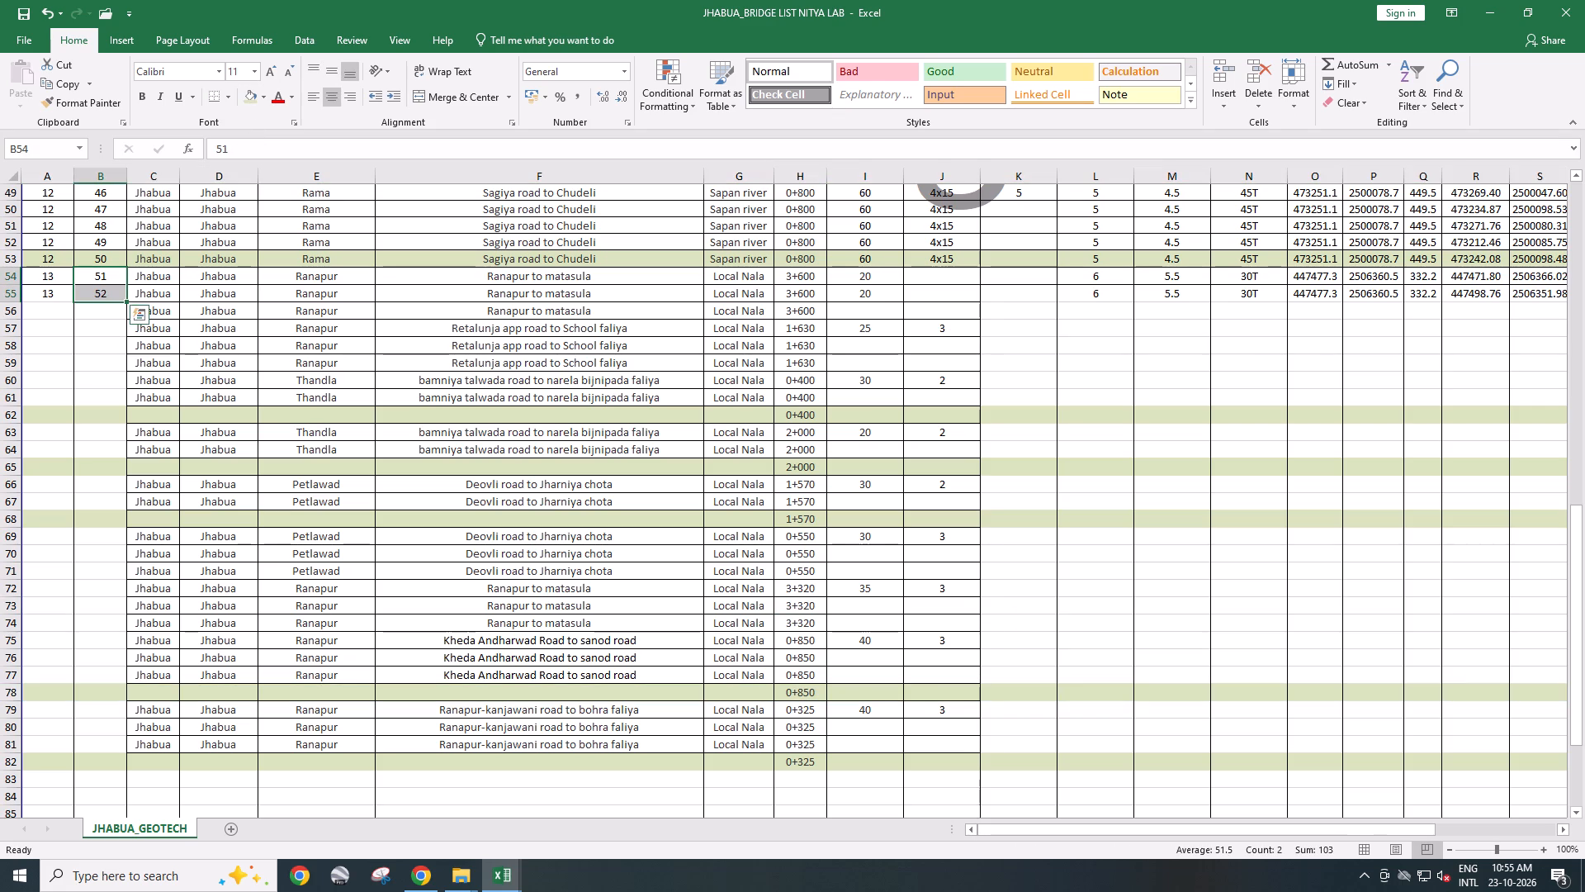
{"action": "left_click_drag", "start_coordinate": [124, 302], "coordinate": [130, 770]}
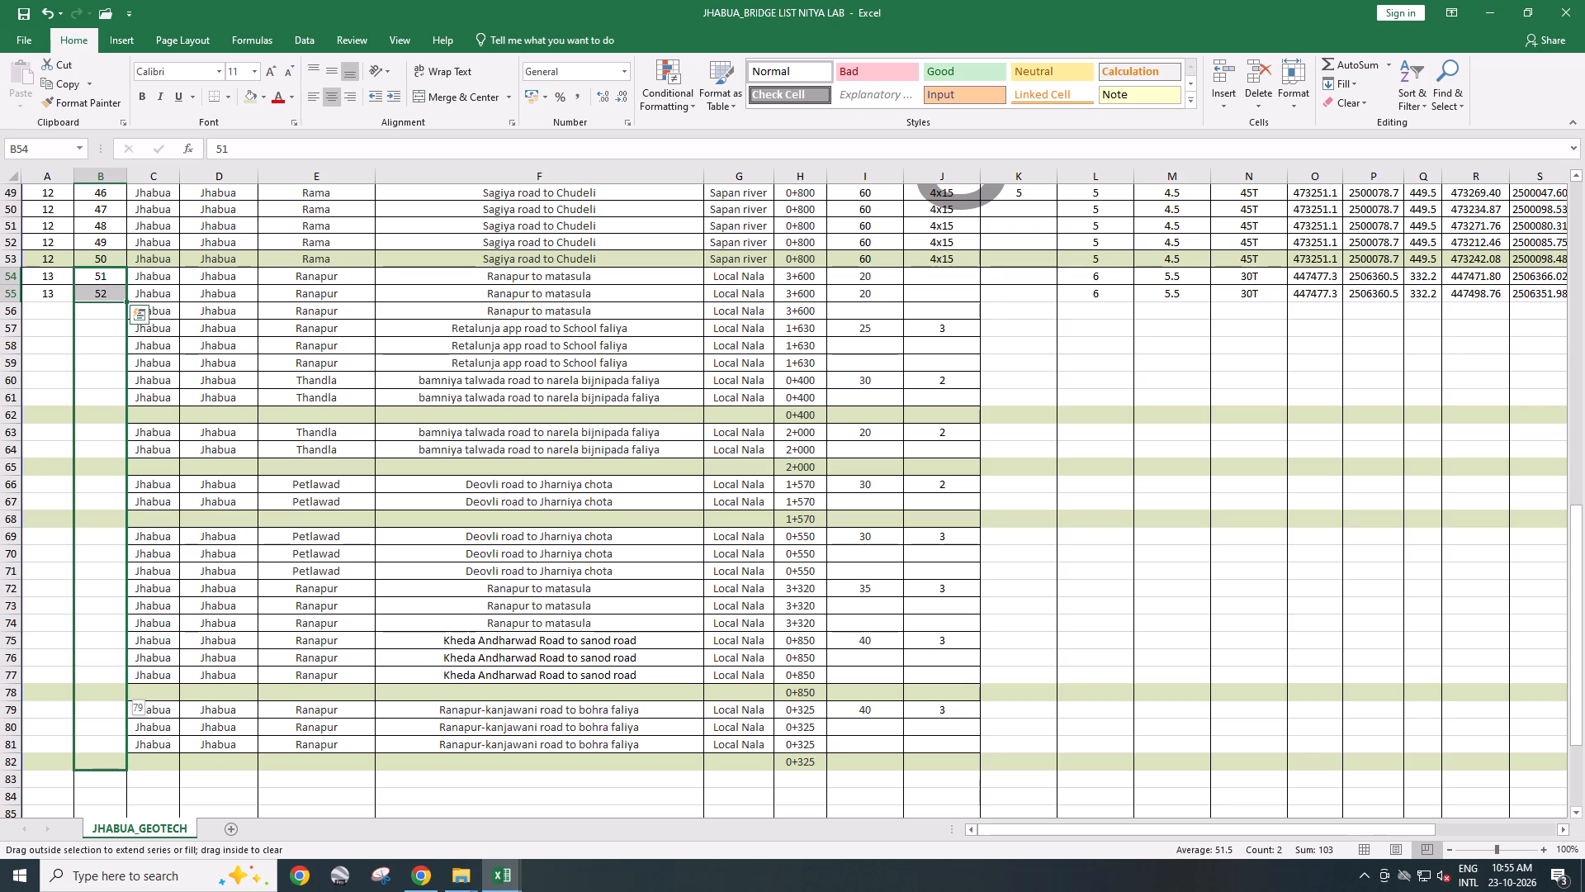
{"action": "left_click_drag", "start_coordinate": [130, 770], "coordinate": [130, 768]}
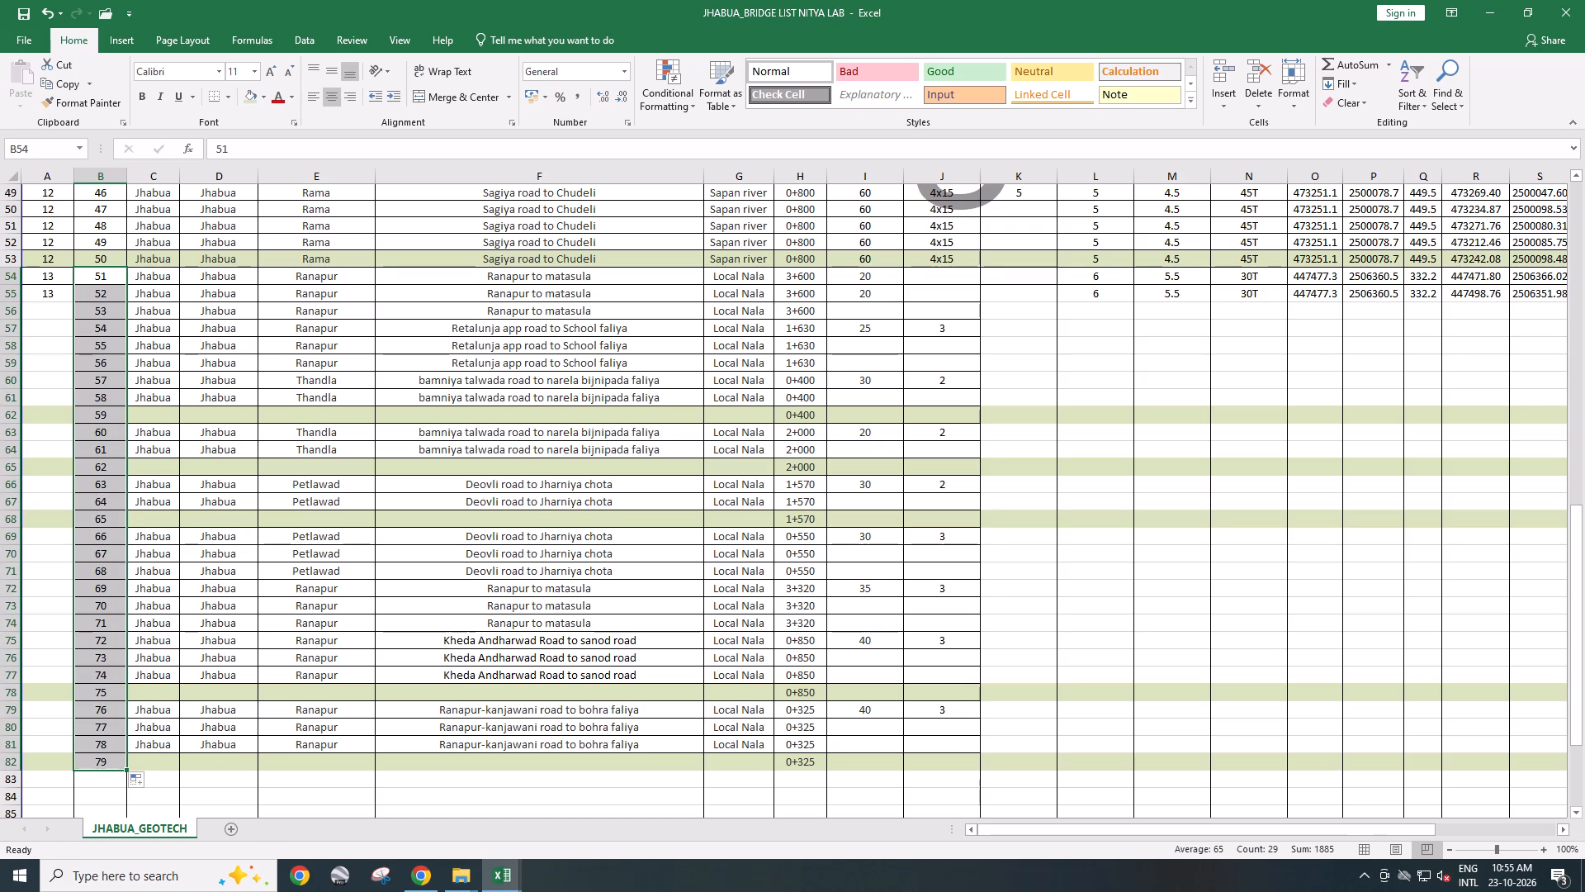
Fill rows 62, 65, 68, 78 and 82 completely with light olive green, including their serial number cells, and save the workbook.
{"action": "left_click", "coordinate": [18, 413]}
{"action": "left_click", "coordinate": [12, 470], "text": "ctrl"}
{"action": "left_click", "coordinate": [11, 521], "text": "ctrl"}
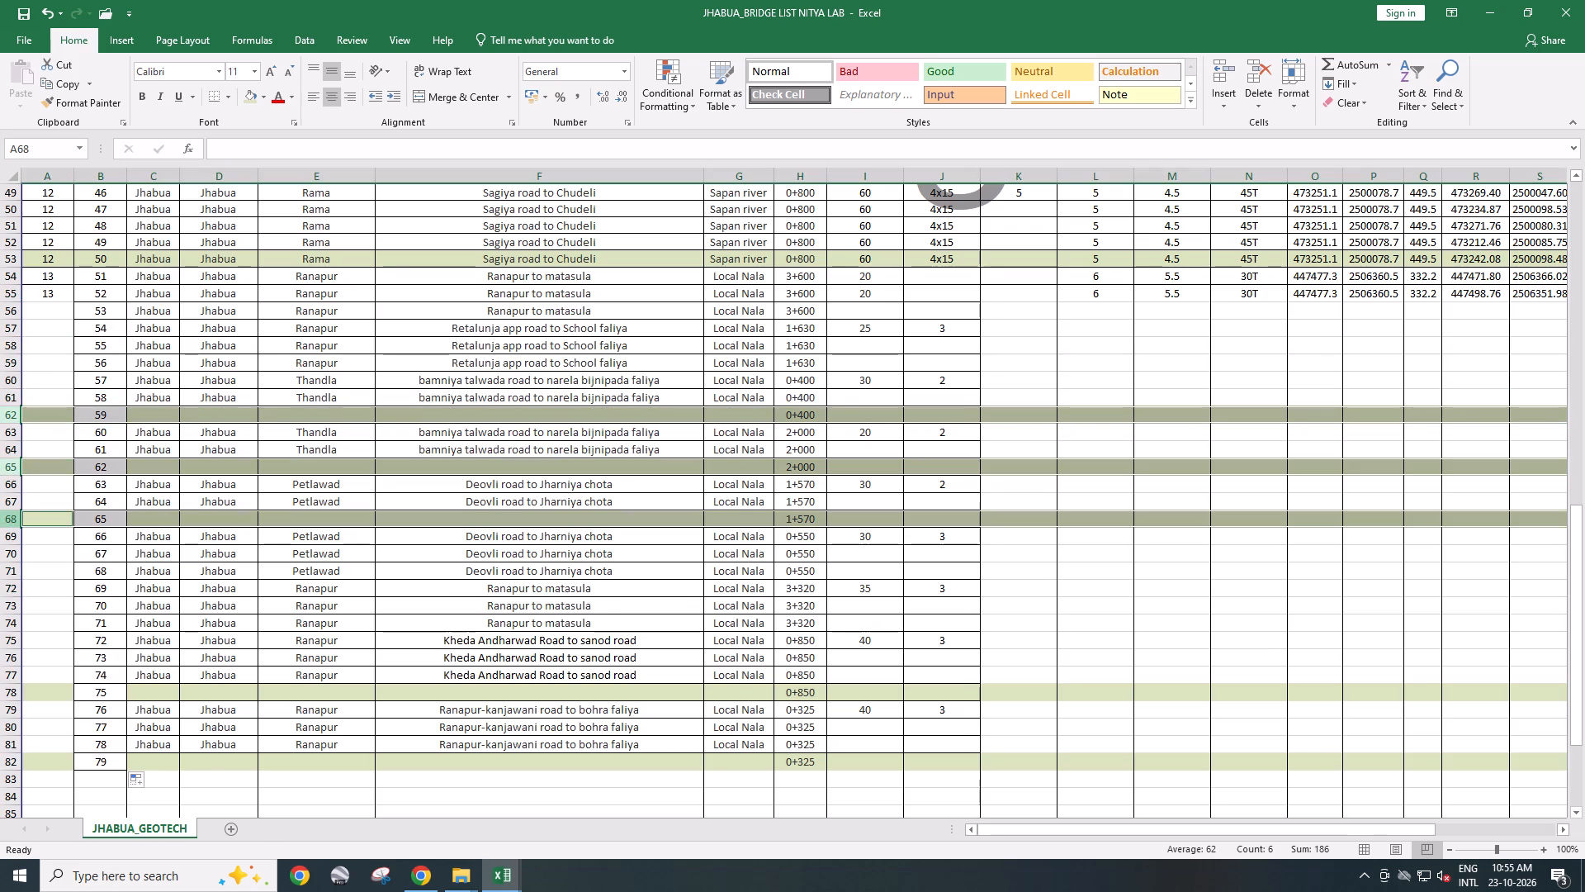
{"action": "left_click", "coordinate": [12, 692], "text": "ctrl"}
{"action": "left_click", "coordinate": [18, 764], "text": "ctrl"}
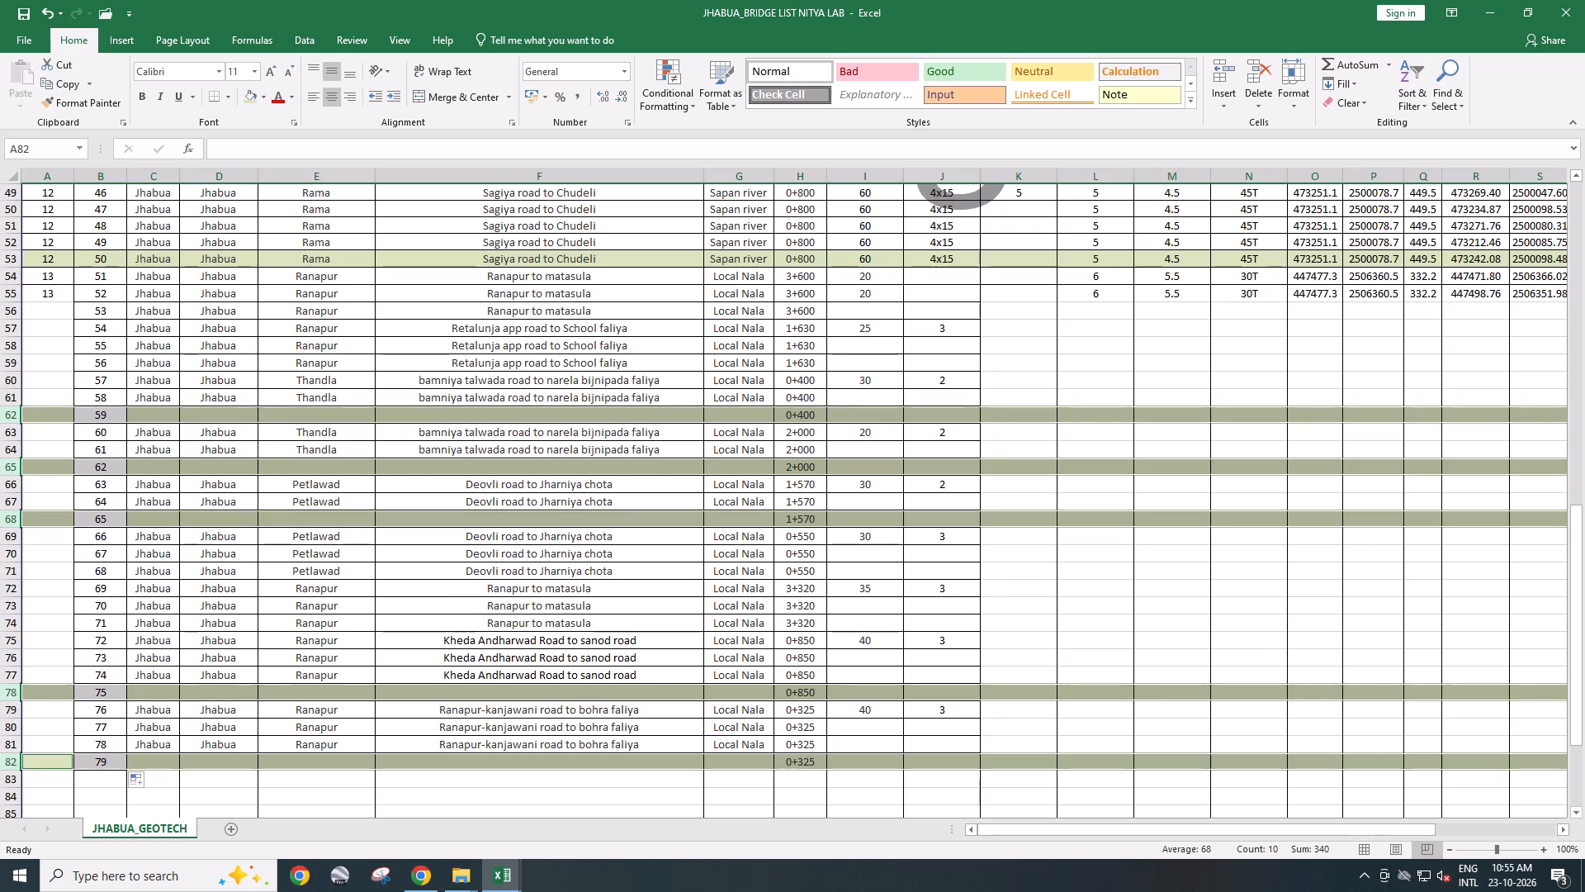
{"action": "left_click", "coordinate": [247, 100]}
{"action": "key", "text": "ctrl+s"}
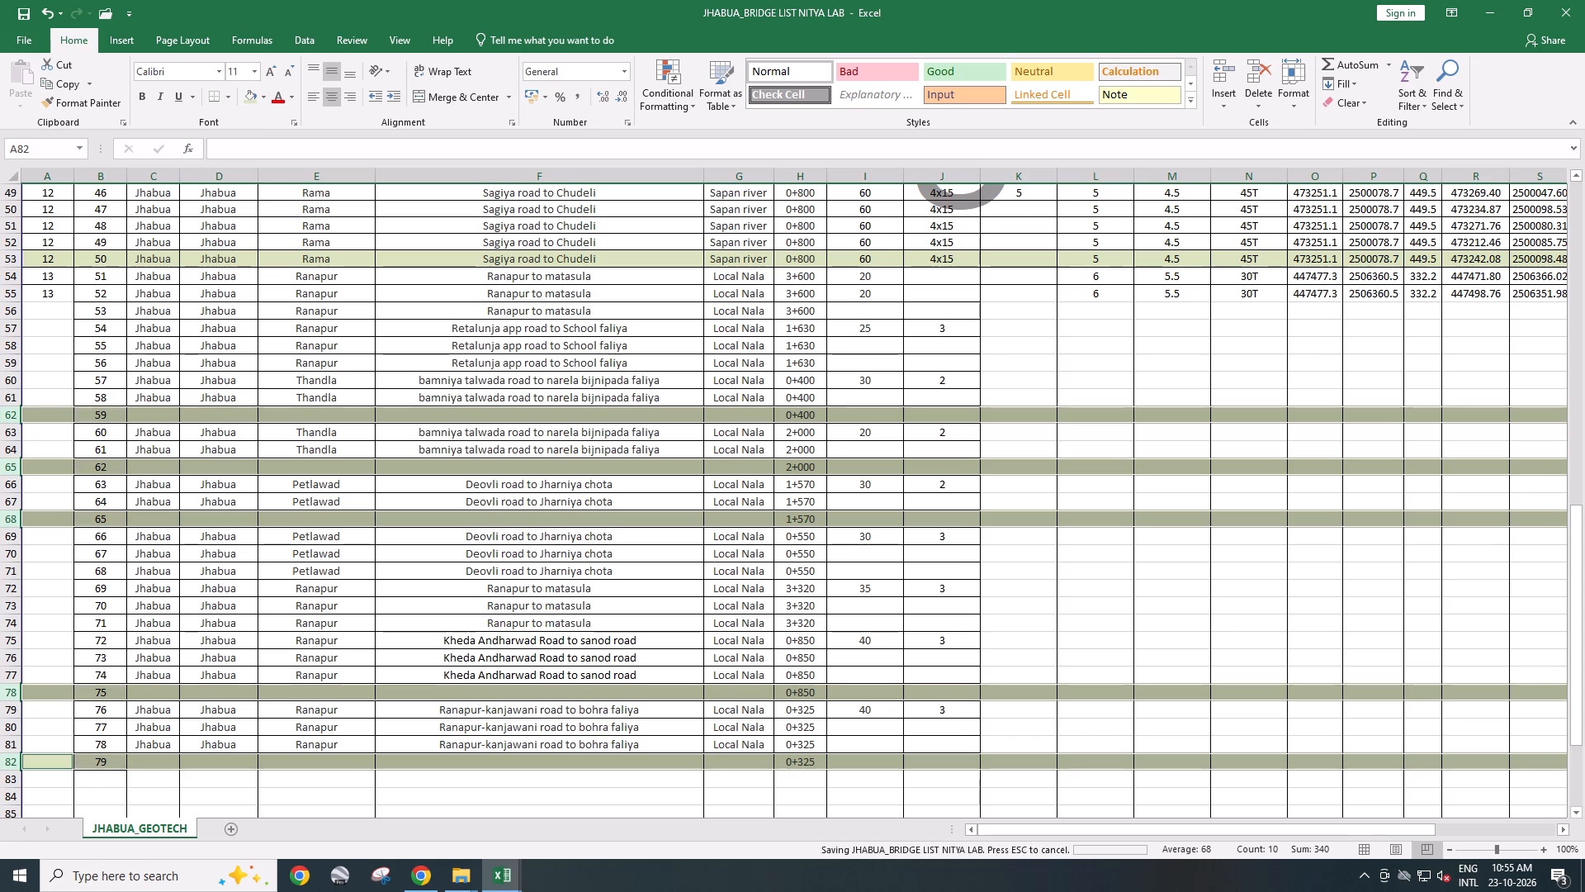
{"action": "left_click", "coordinate": [196, 574]}
Continue the bridge numbers in column A with 13 in A56 and 14 in A57 to A59 for the Retalunja app road rows.
{"action": "left_click", "coordinate": [59, 290]}
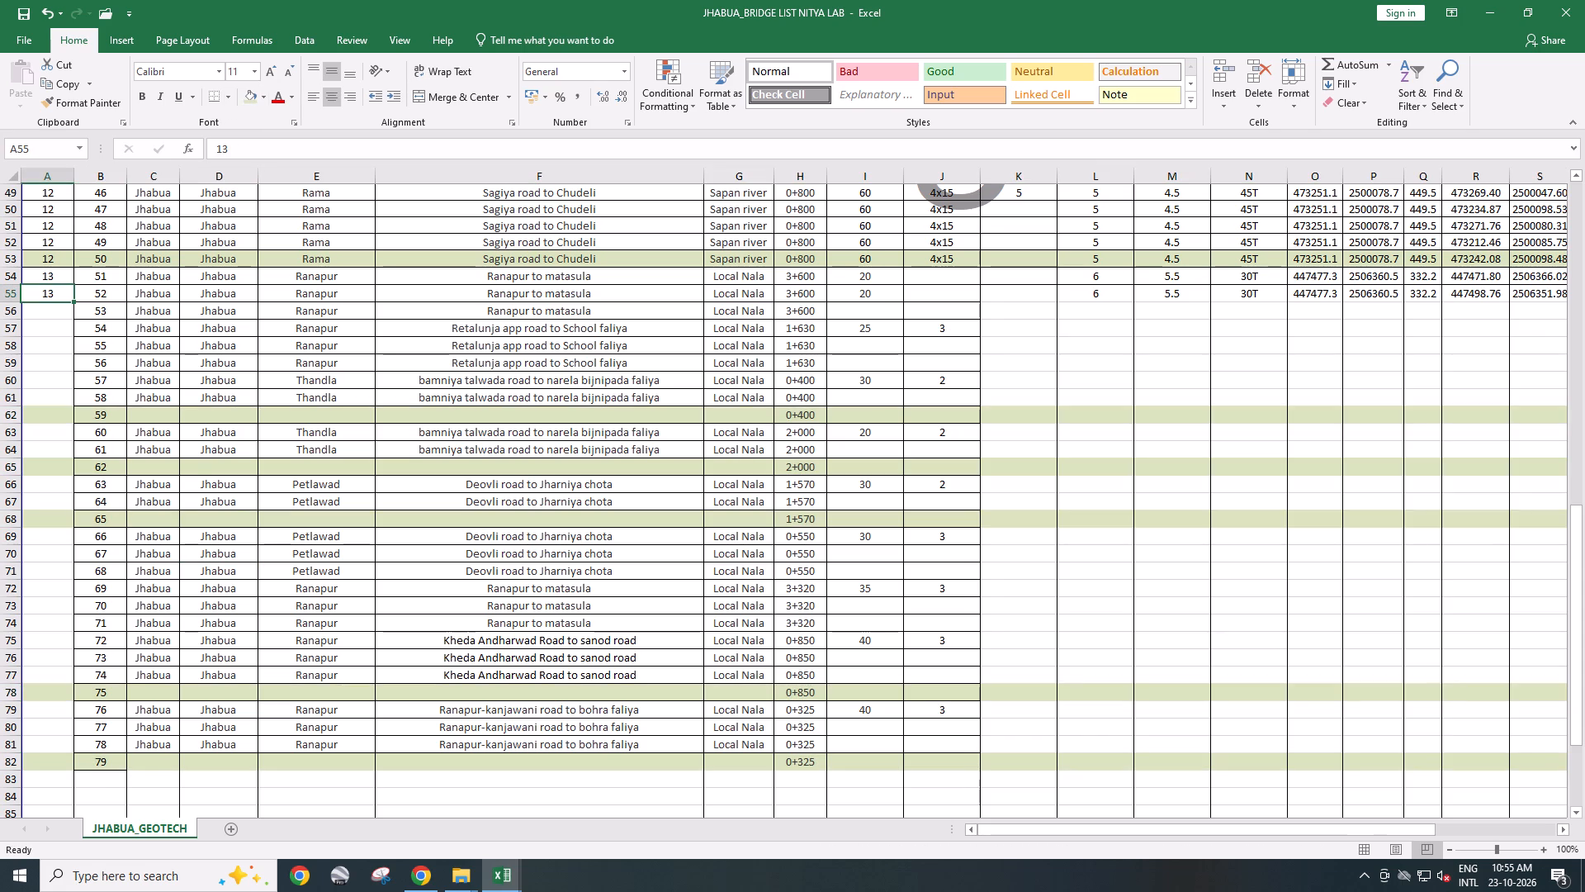
{"action": "key", "text": "Return"}
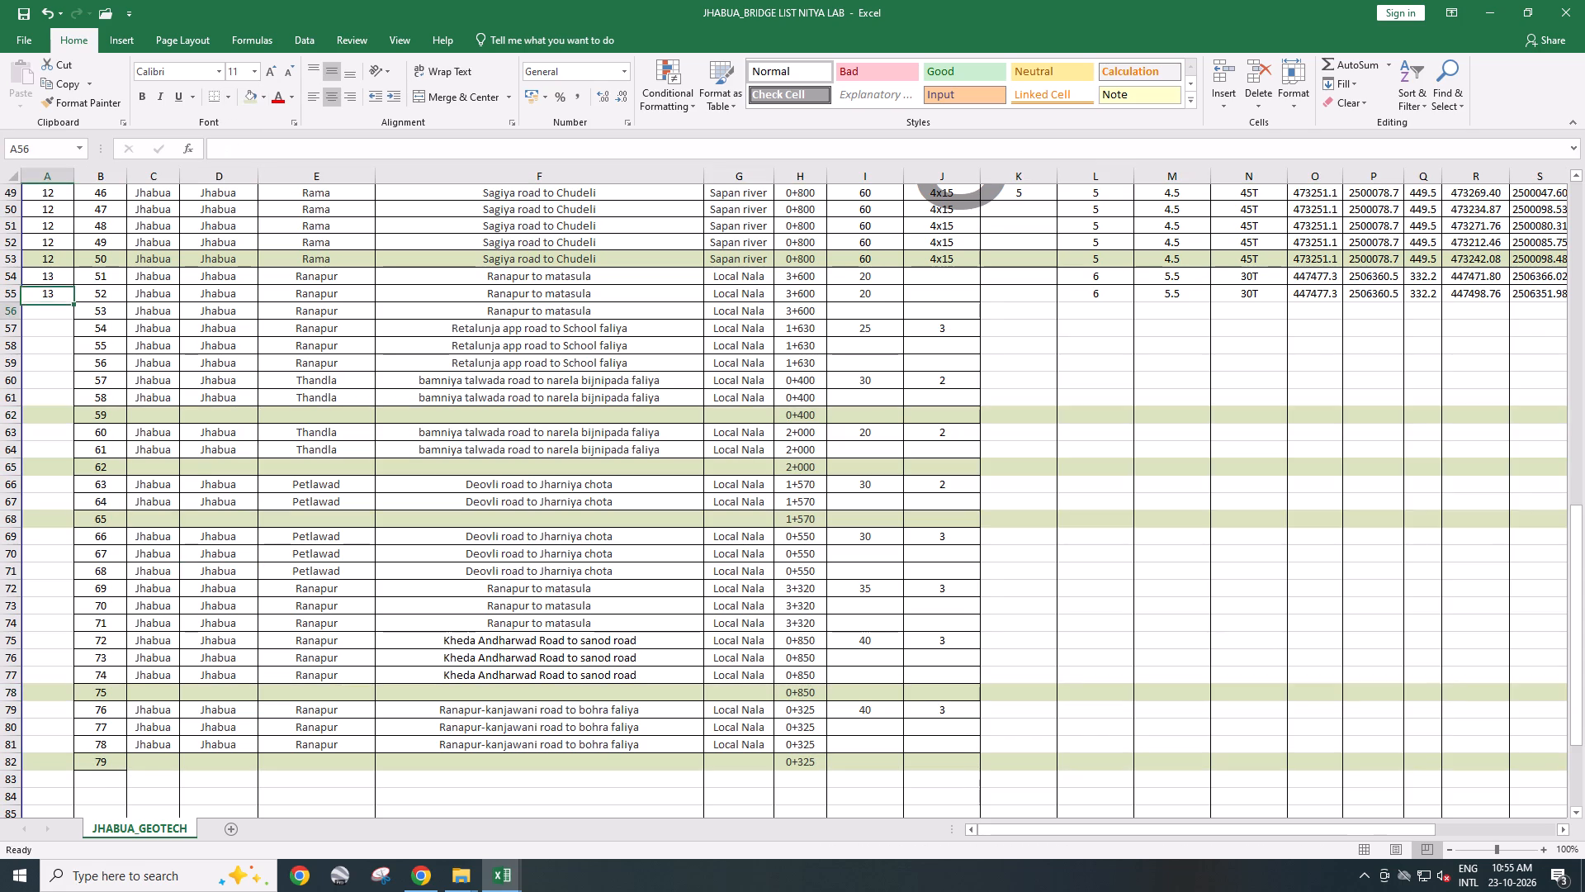
{"action": "type", "text": "13"}
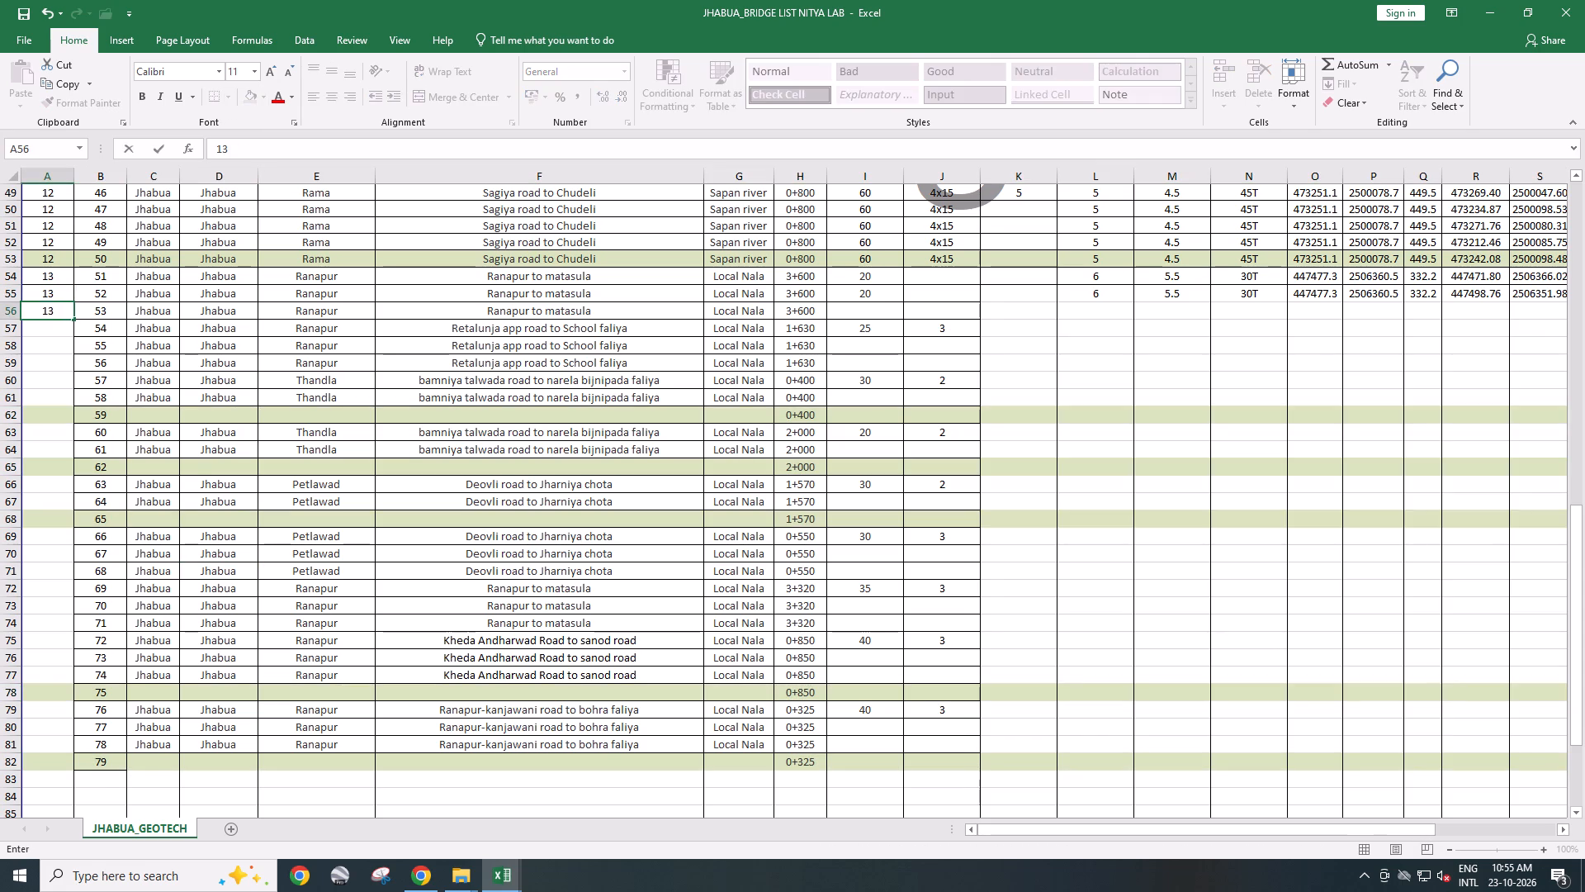
{"action": "key", "text": "Return"}
{"action": "type", "text": "14"}
{"action": "key", "text": "Return"}
{"action": "type", "text": "14"}
{"action": "key", "text": "Return"}
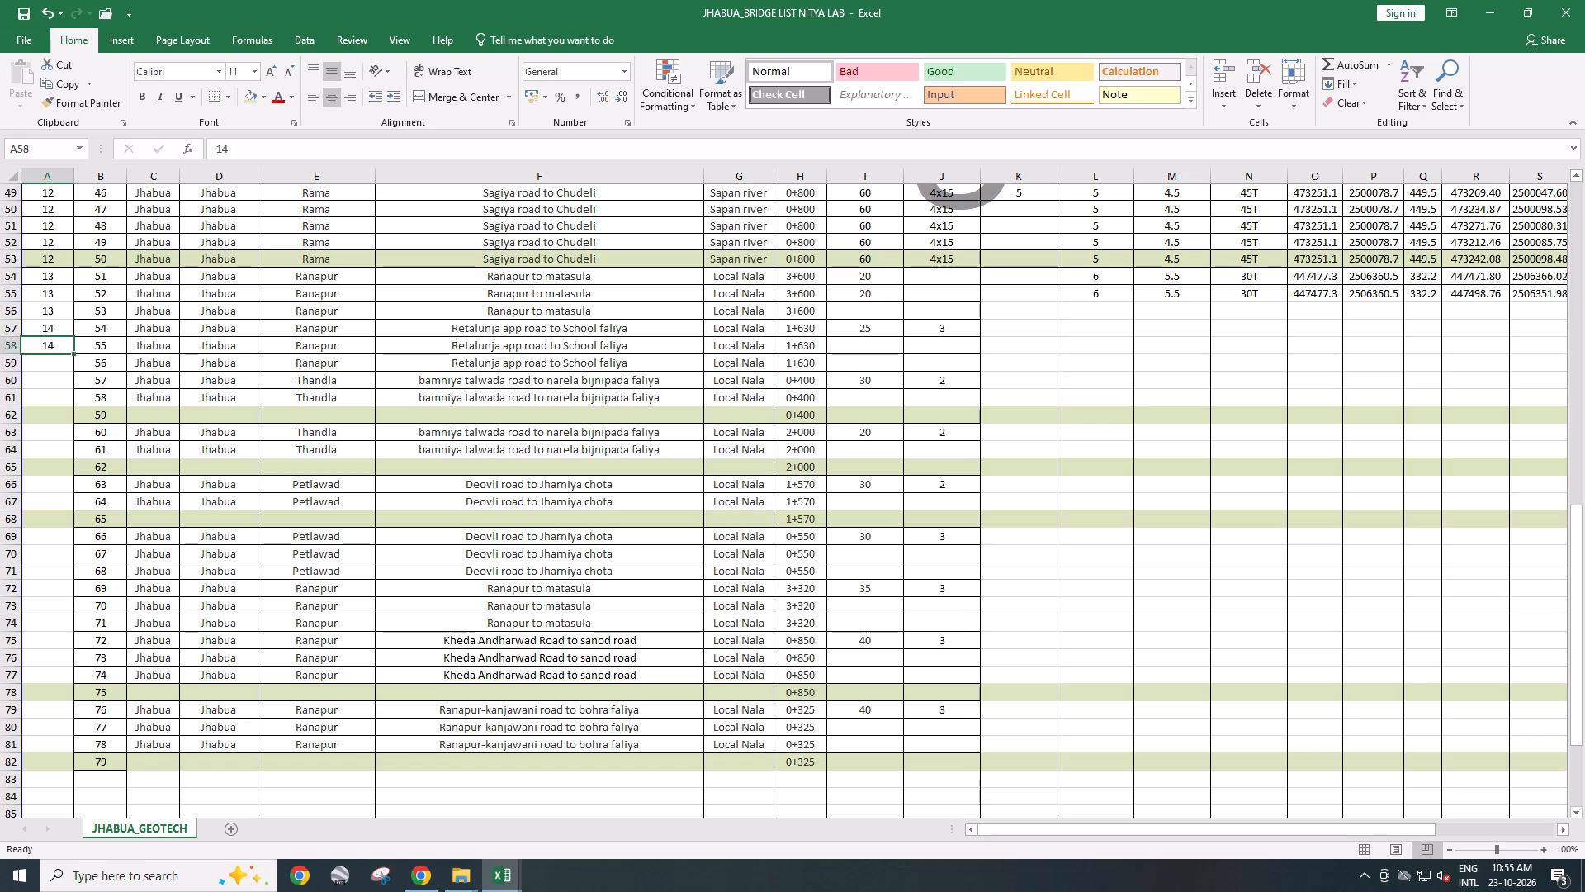
{"action": "type", "text": "14"}
{"action": "key", "text": "Return"}
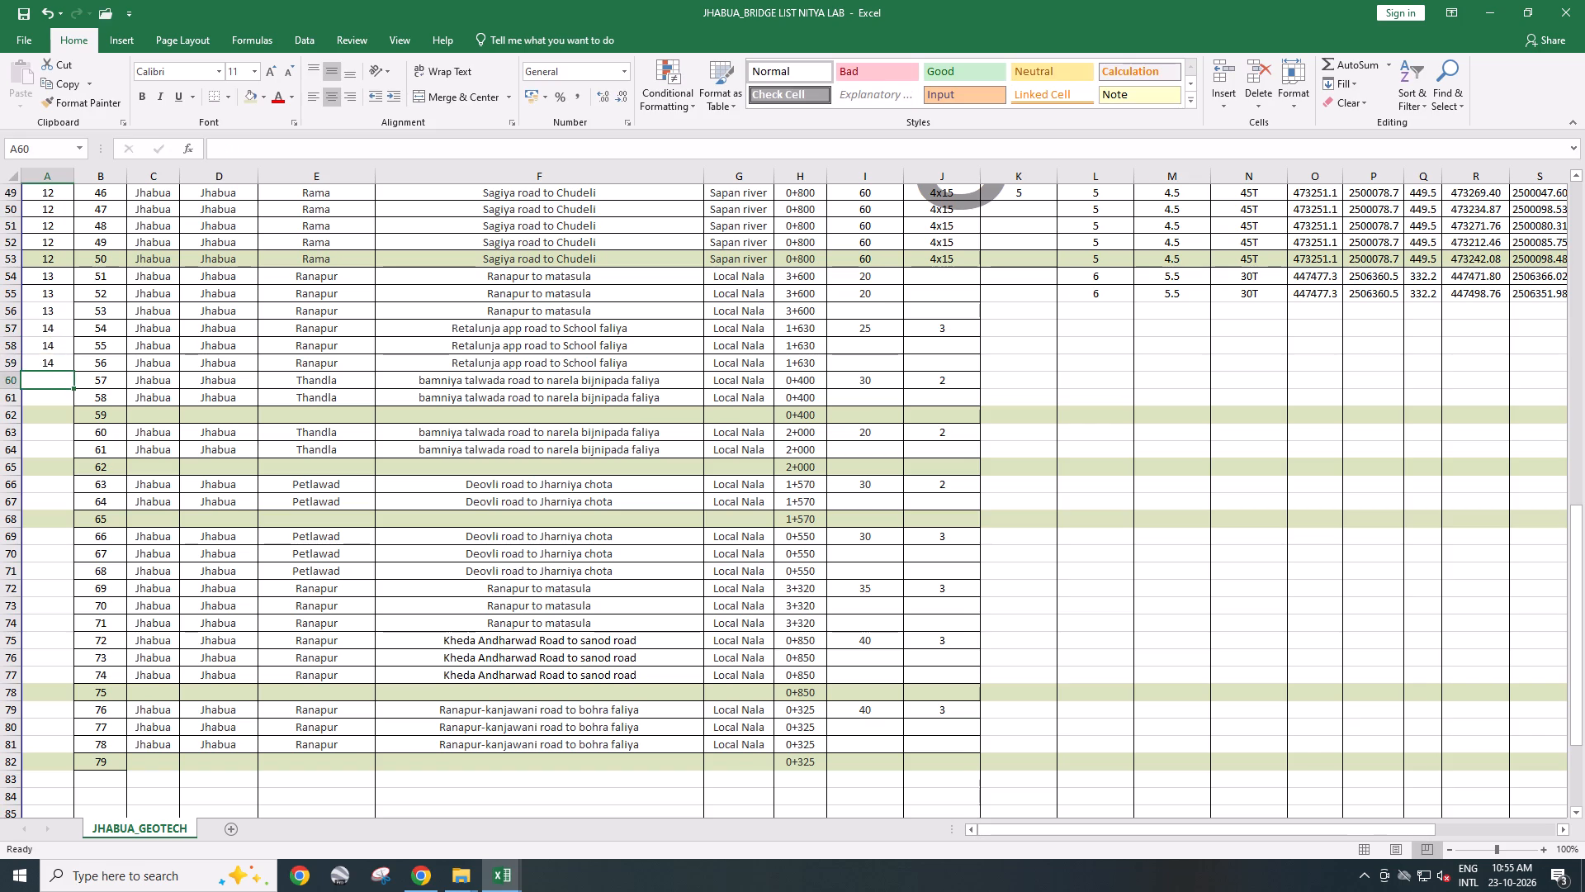
Number the bamniya talwada road rows in column A, entering 15 in A60 to A62 and 16 in A63 to A65.
{"action": "type", "text": "151"}
{"action": "key", "text": "BackSpace"}
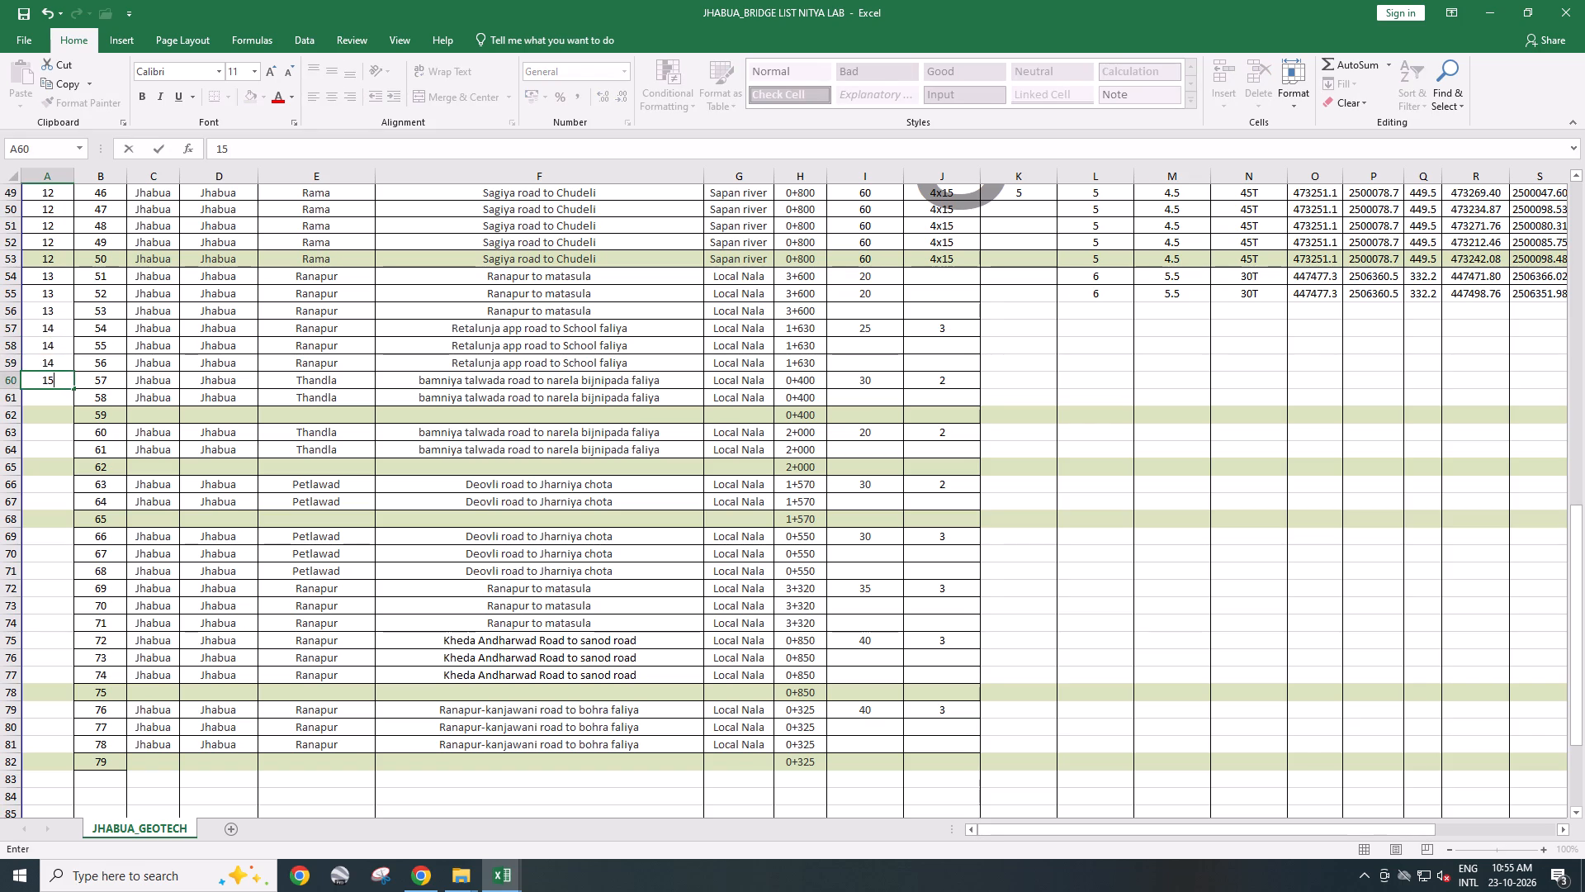
{"action": "key", "text": "Return"}
{"action": "type", "text": "15"}
{"action": "key", "text": "Return"}
{"action": "type", "text": "15"}
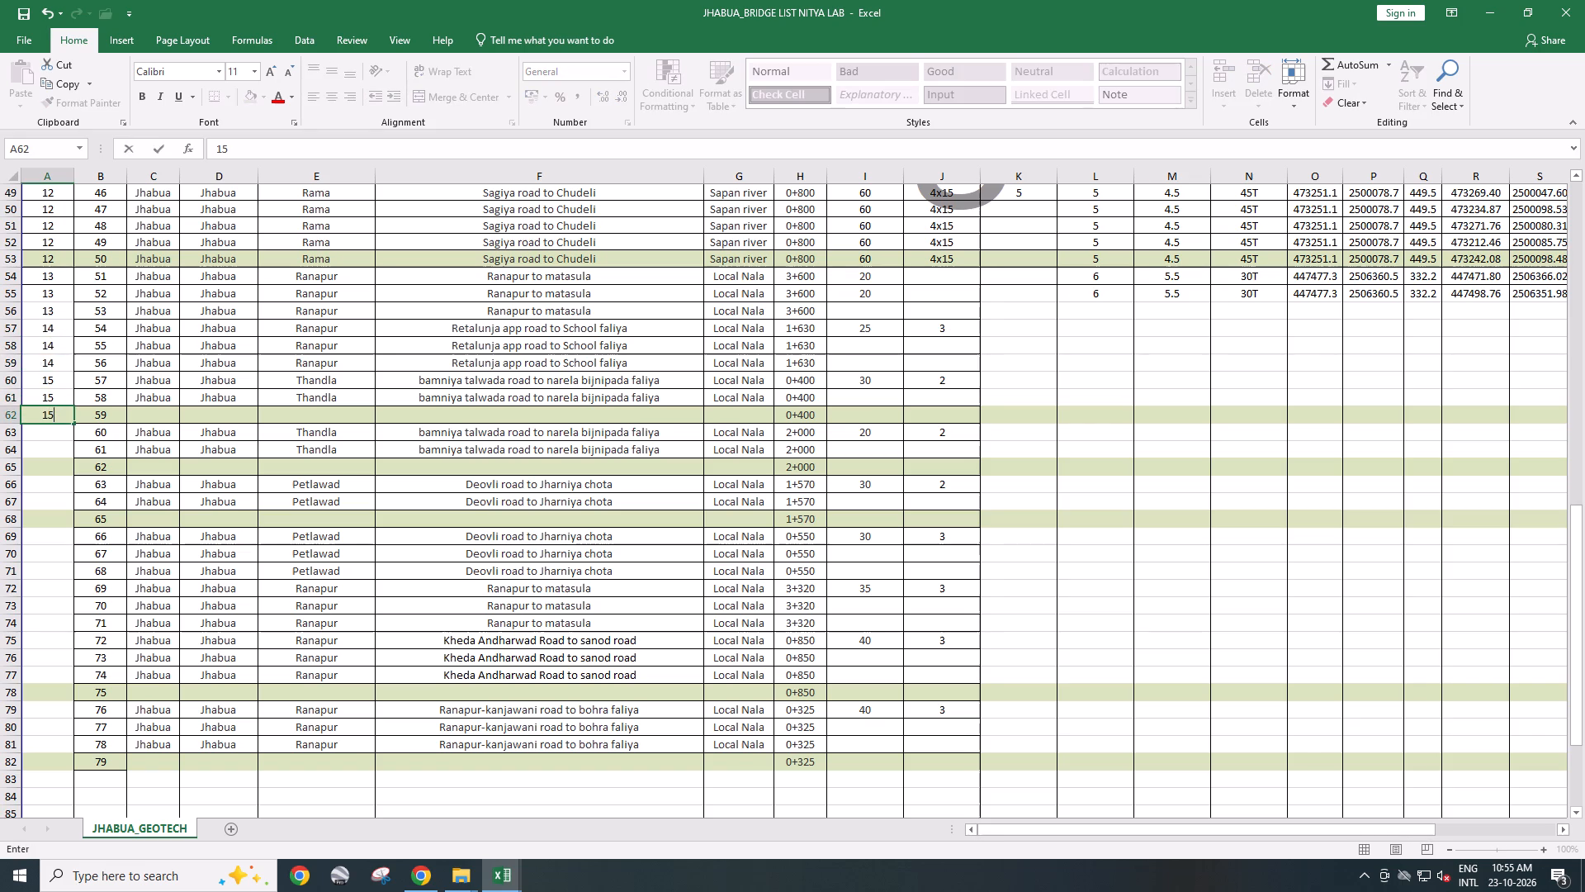
{"action": "key", "text": "Return"}
{"action": "type", "text": "16"}
{"action": "key", "text": "Return"}
{"action": "type", "text": "16"}
{"action": "key", "text": "Return"}
{"action": "type", "text": "16"}
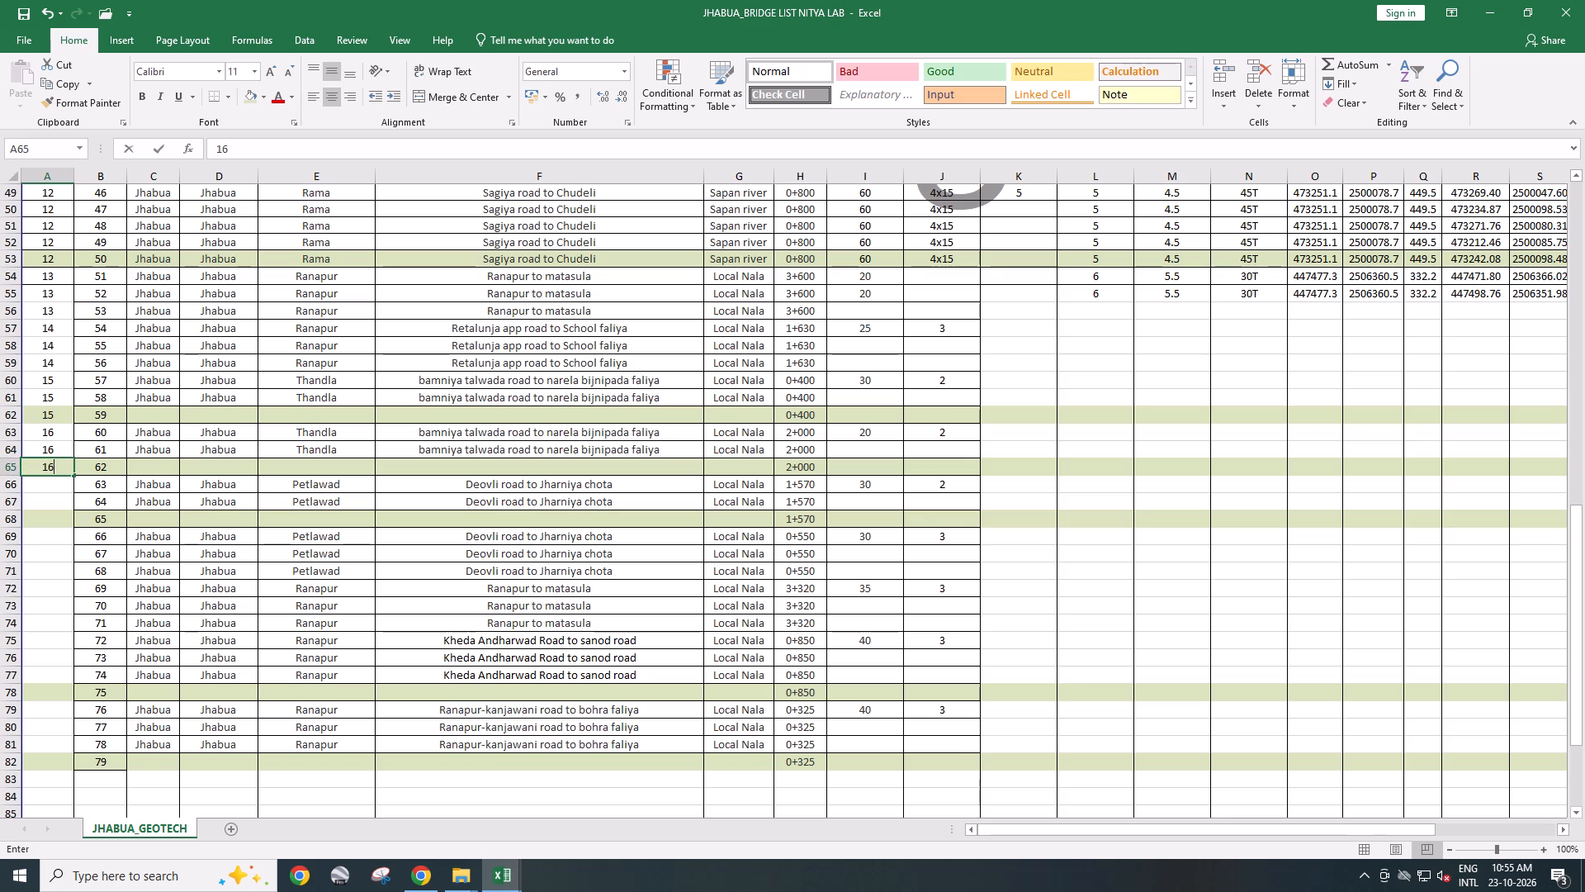
{"action": "key", "text": "Return"}
Number the Deovli road rows in column A, entering 17 in A66 to A68 and 18 in A69 to A71.
{"action": "type", "text": "17"}
{"action": "key", "text": "Return"}
{"action": "type", "text": "17"}
{"action": "key", "text": "Return"}
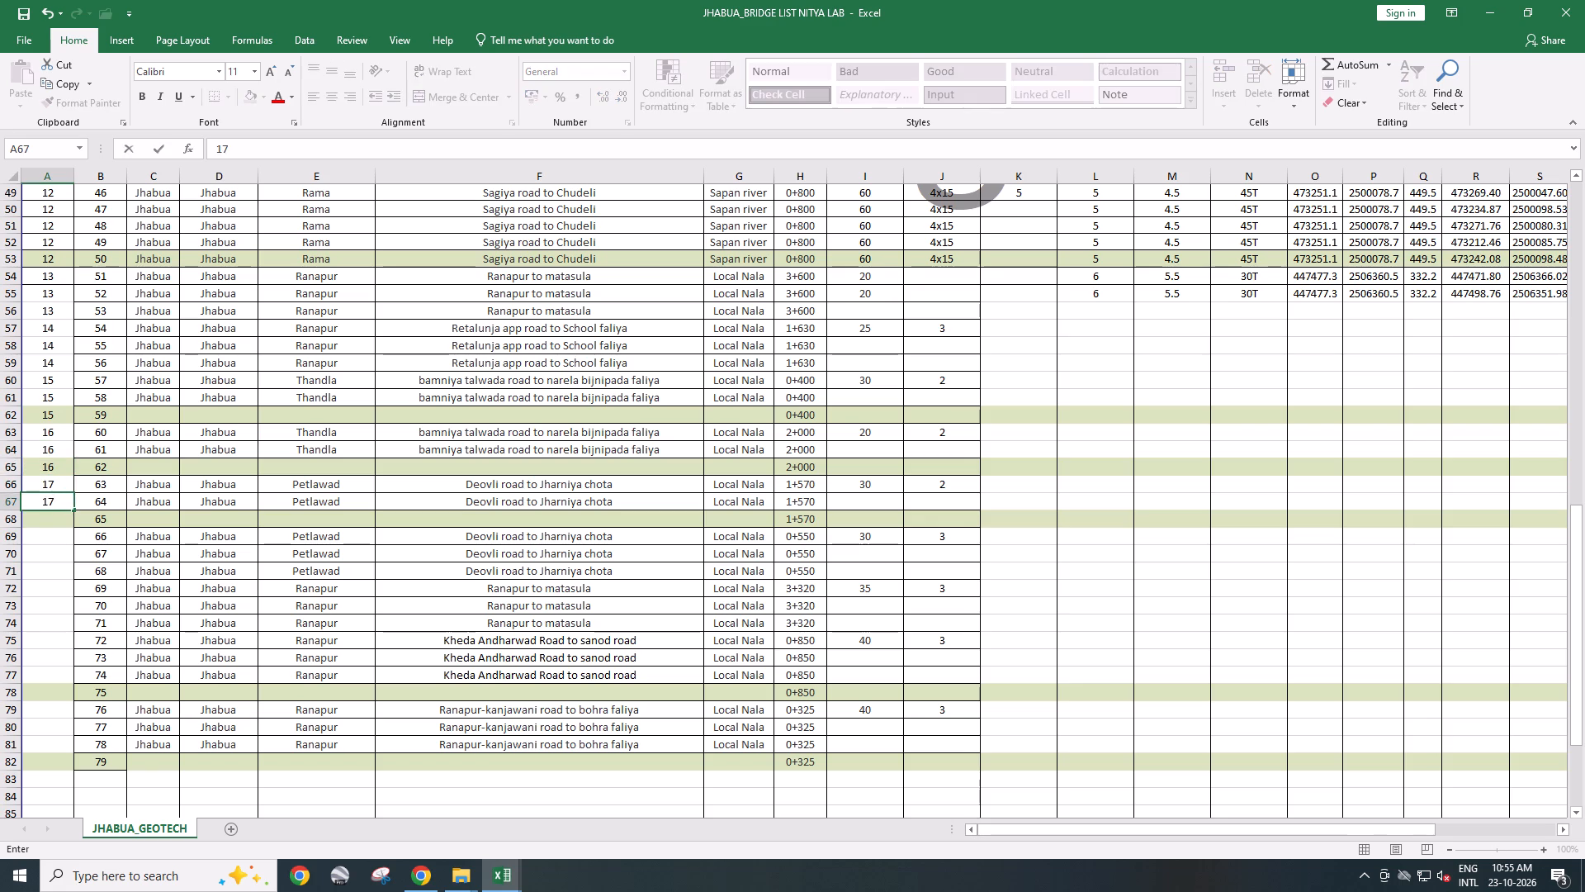
{"action": "type", "text": "17"}
{"action": "key", "text": "Return"}
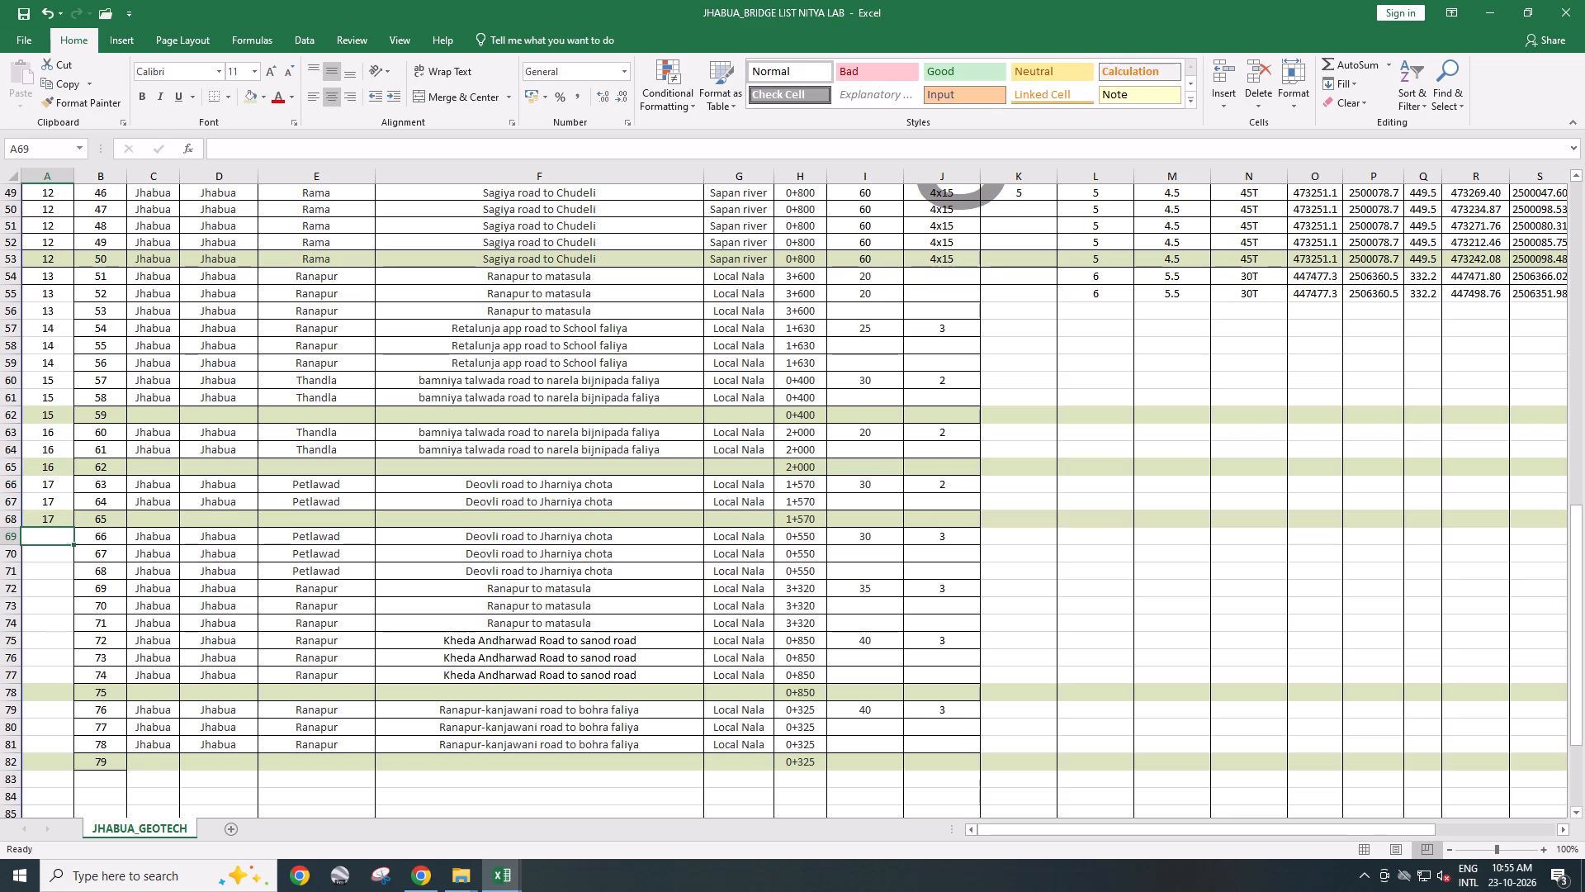
{"action": "type", "text": "18"}
{"action": "key", "text": "Return"}
{"action": "type", "text": "18"}
{"action": "key", "text": "Return"}
{"action": "type", "text": "18"}
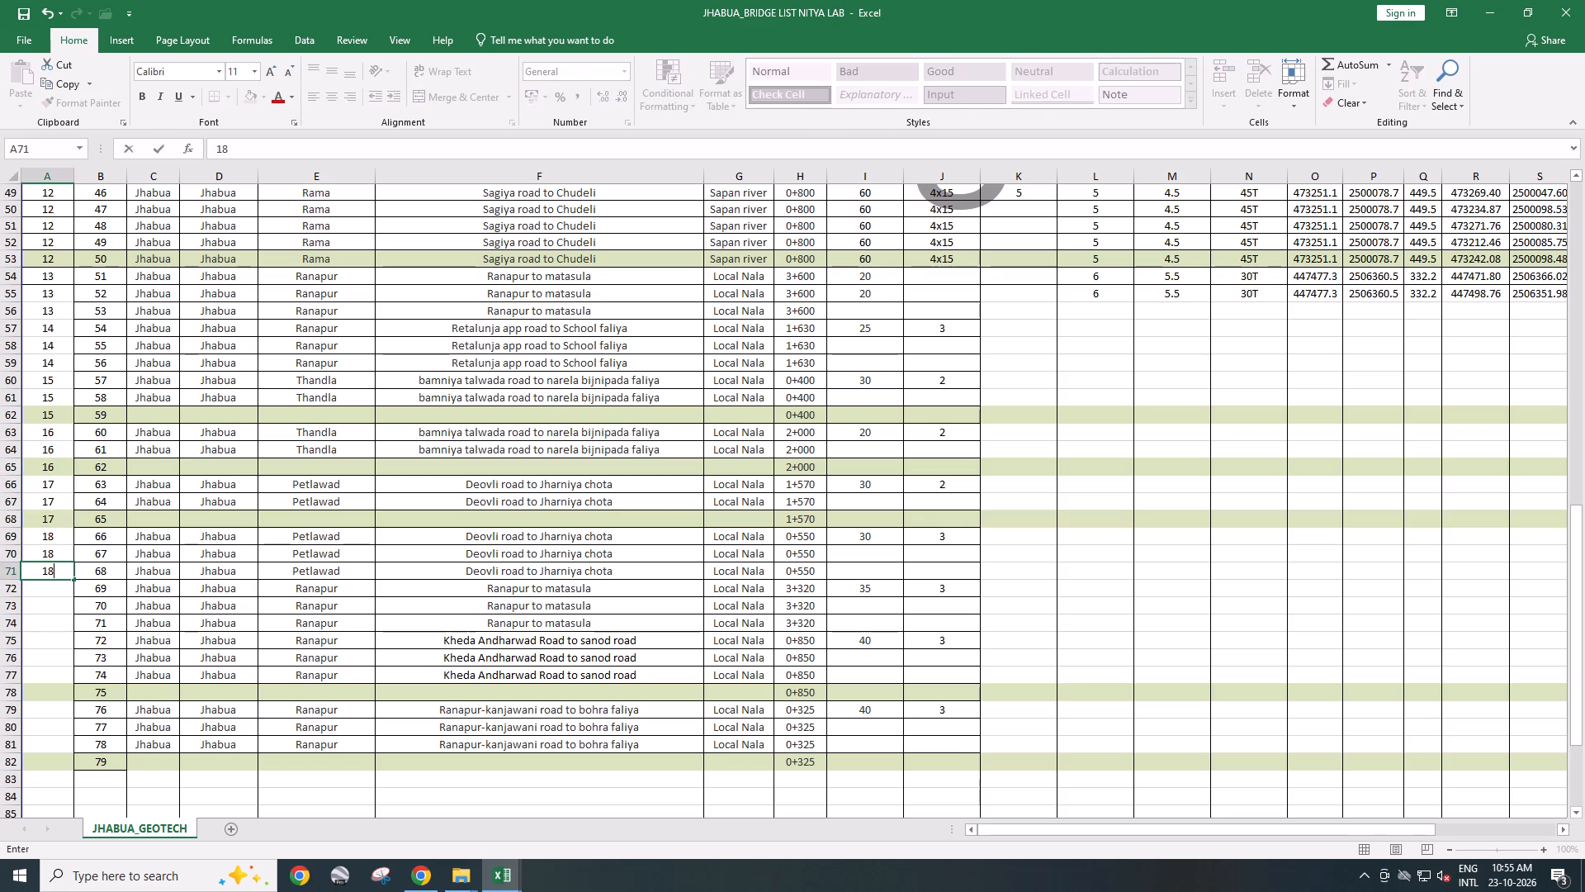
{"action": "key", "text": "Return"}
Enter bridge number 19 in A72 to A74 for Ranapur to matasula and 20 in A75 to A78 for Kheda Andharwad Road.
{"action": "type", "text": "19"}
{"action": "key", "text": "Return"}
{"action": "type", "text": "19"}
{"action": "key", "text": "Return"}
{"action": "type", "text": "19"}
{"action": "key", "text": "Return"}
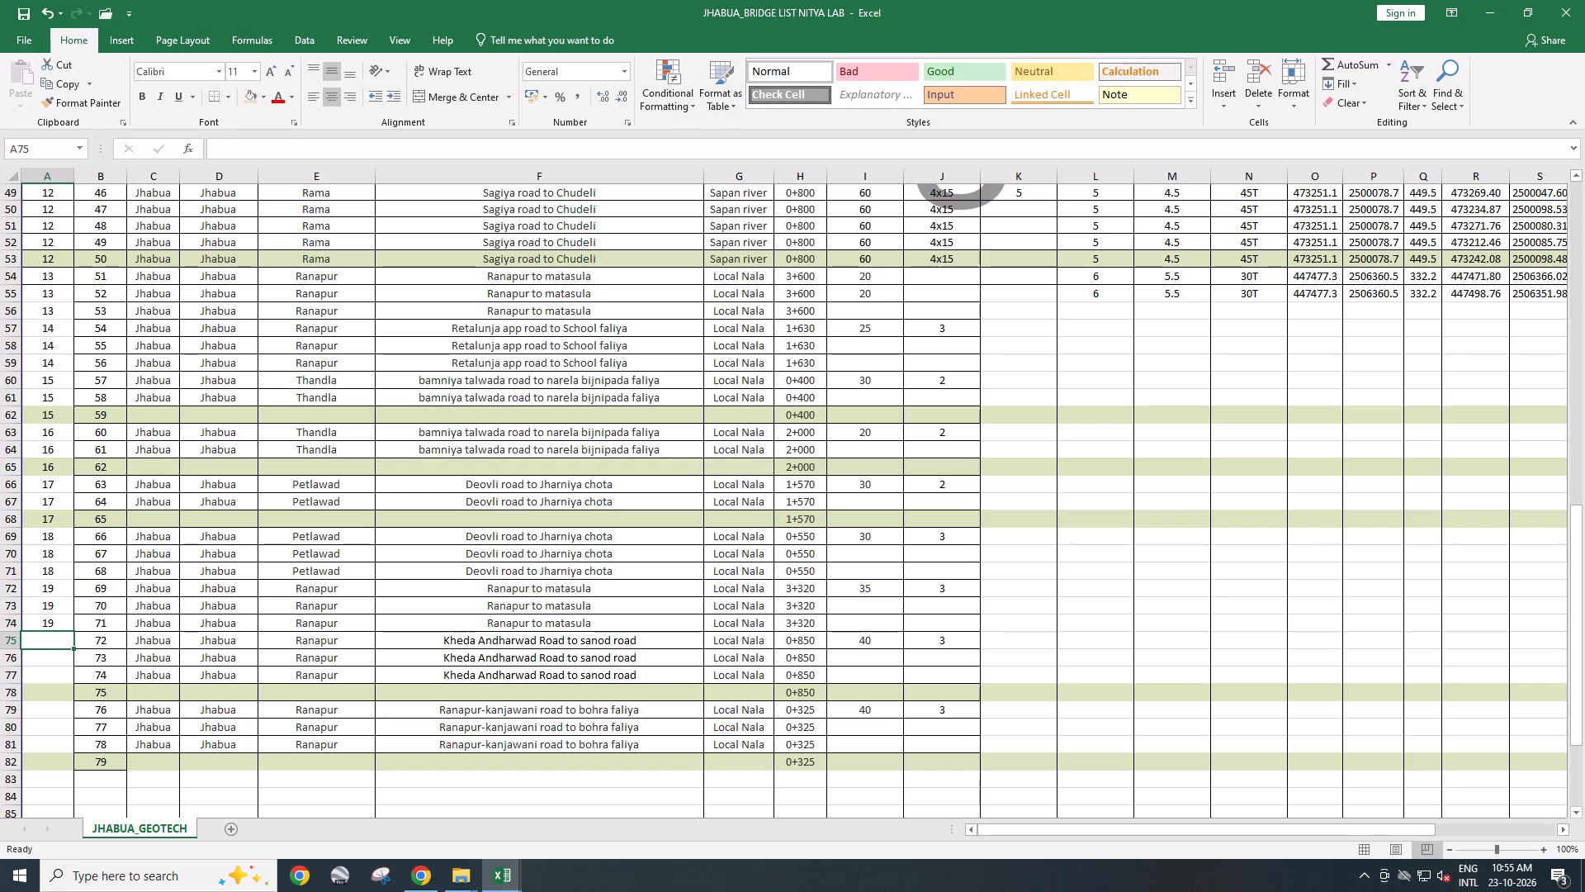
{"action": "type", "text": "20"}
{"action": "key", "text": "Return"}
{"action": "type", "text": "20"}
{"action": "key", "text": "Return"}
{"action": "type", "text": "20"}
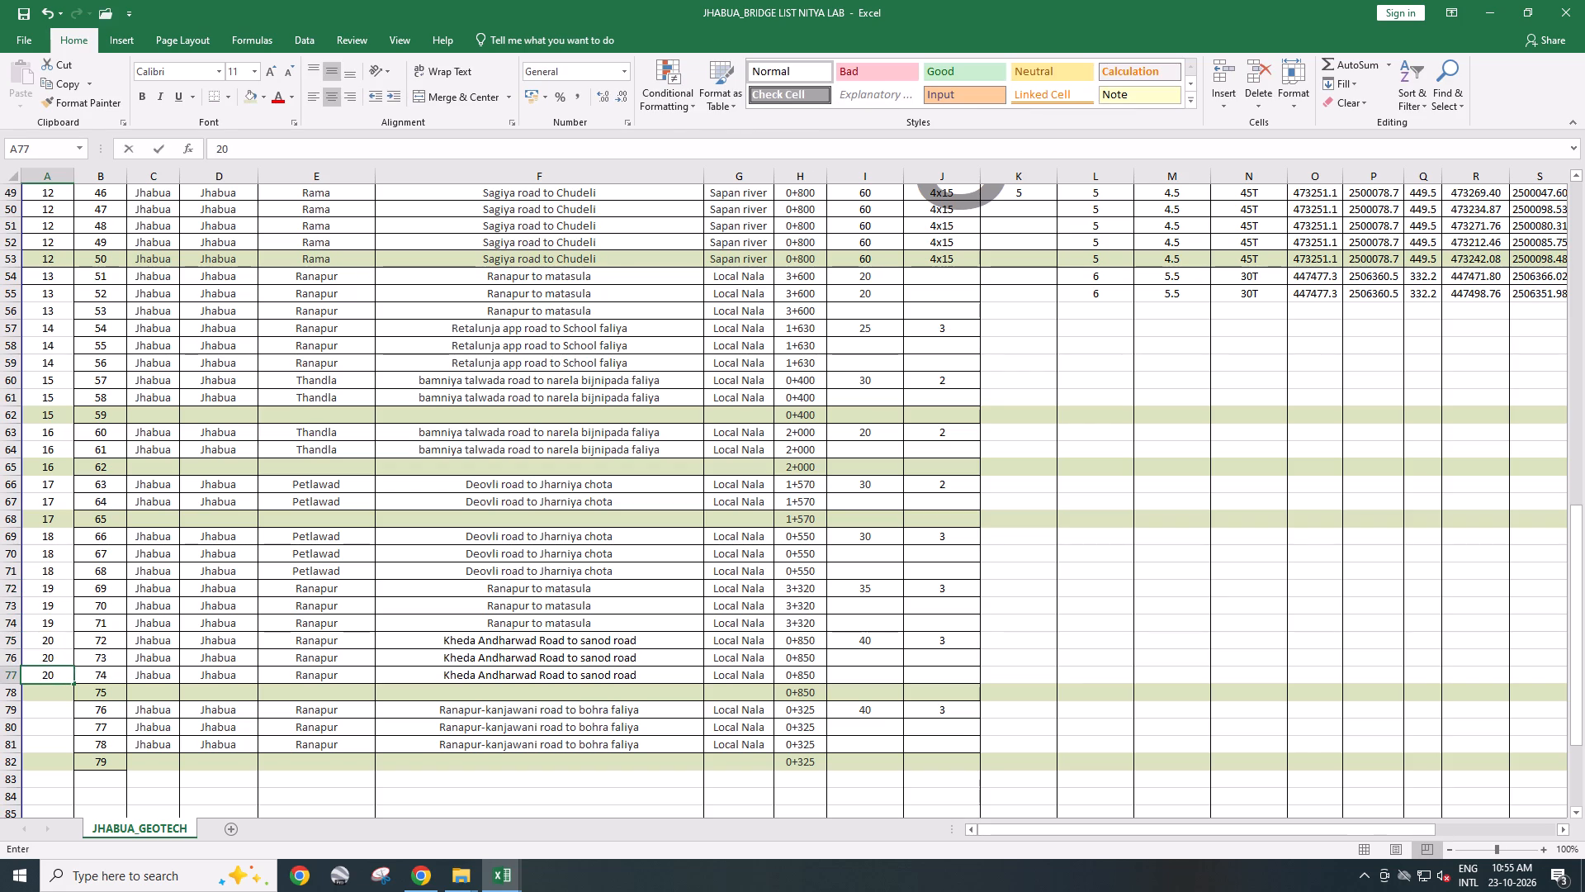
{"action": "key", "text": "Return"}
{"action": "type", "text": "20"}
{"action": "key", "text": "Return"}
Enter bridge number 21 in A79 to A82 for the Ranapur-kanjawani road rows, including the green row.
{"action": "type", "text": "21"}
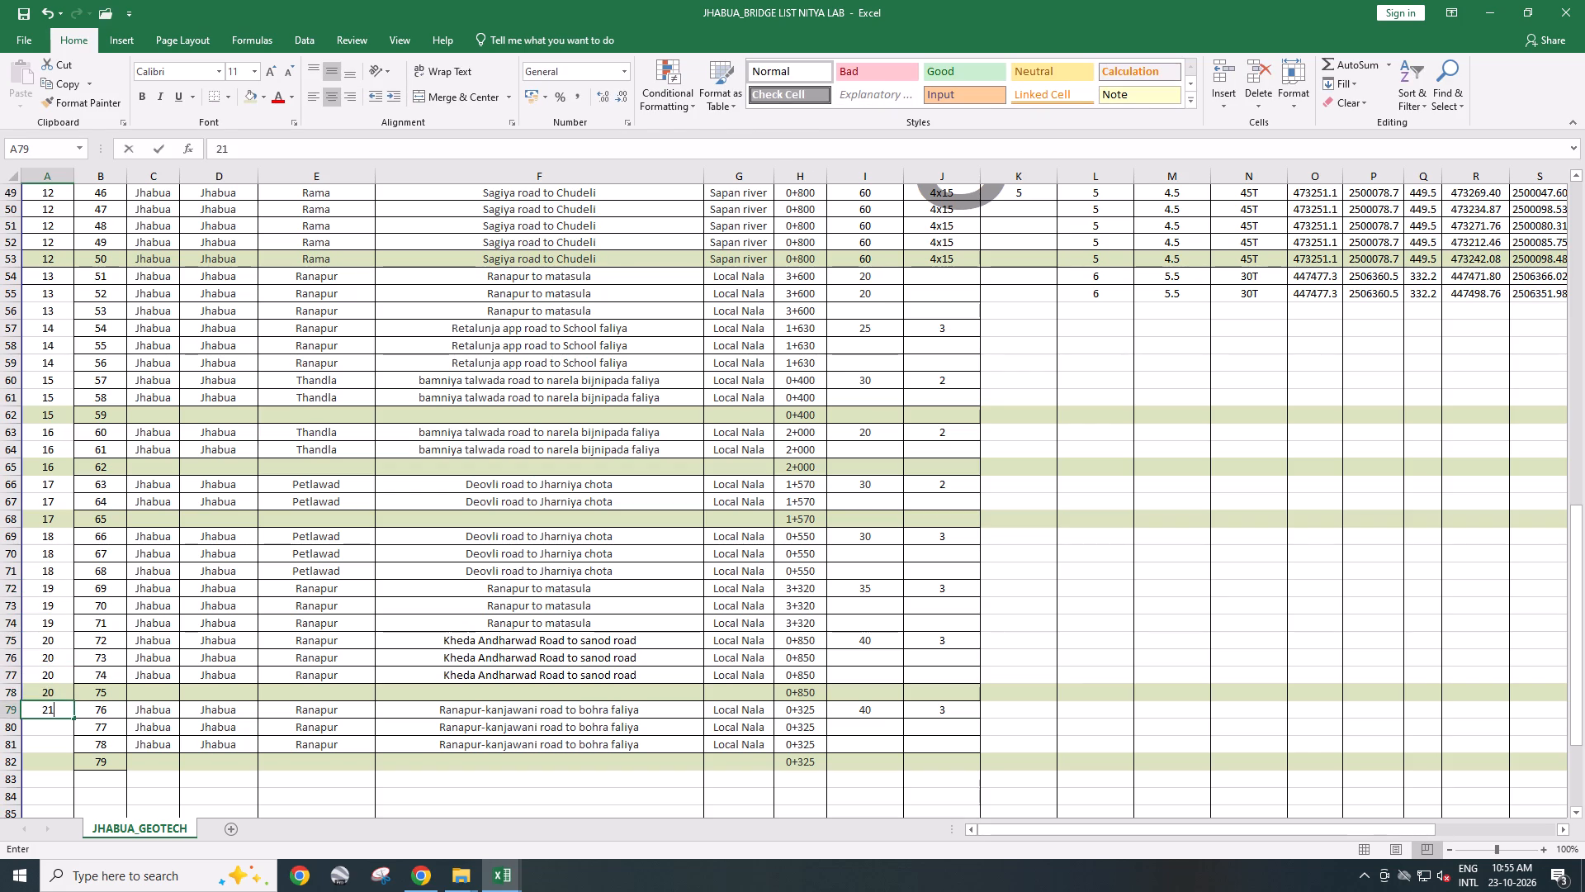
{"action": "key", "text": "Return"}
{"action": "type", "text": "121"}
{"action": "key", "text": "BackSpace"}
{"action": "key", "text": "BackSpace"}
{"action": "key", "text": "BackSpace"}
{"action": "key", "text": "BackSpace"}
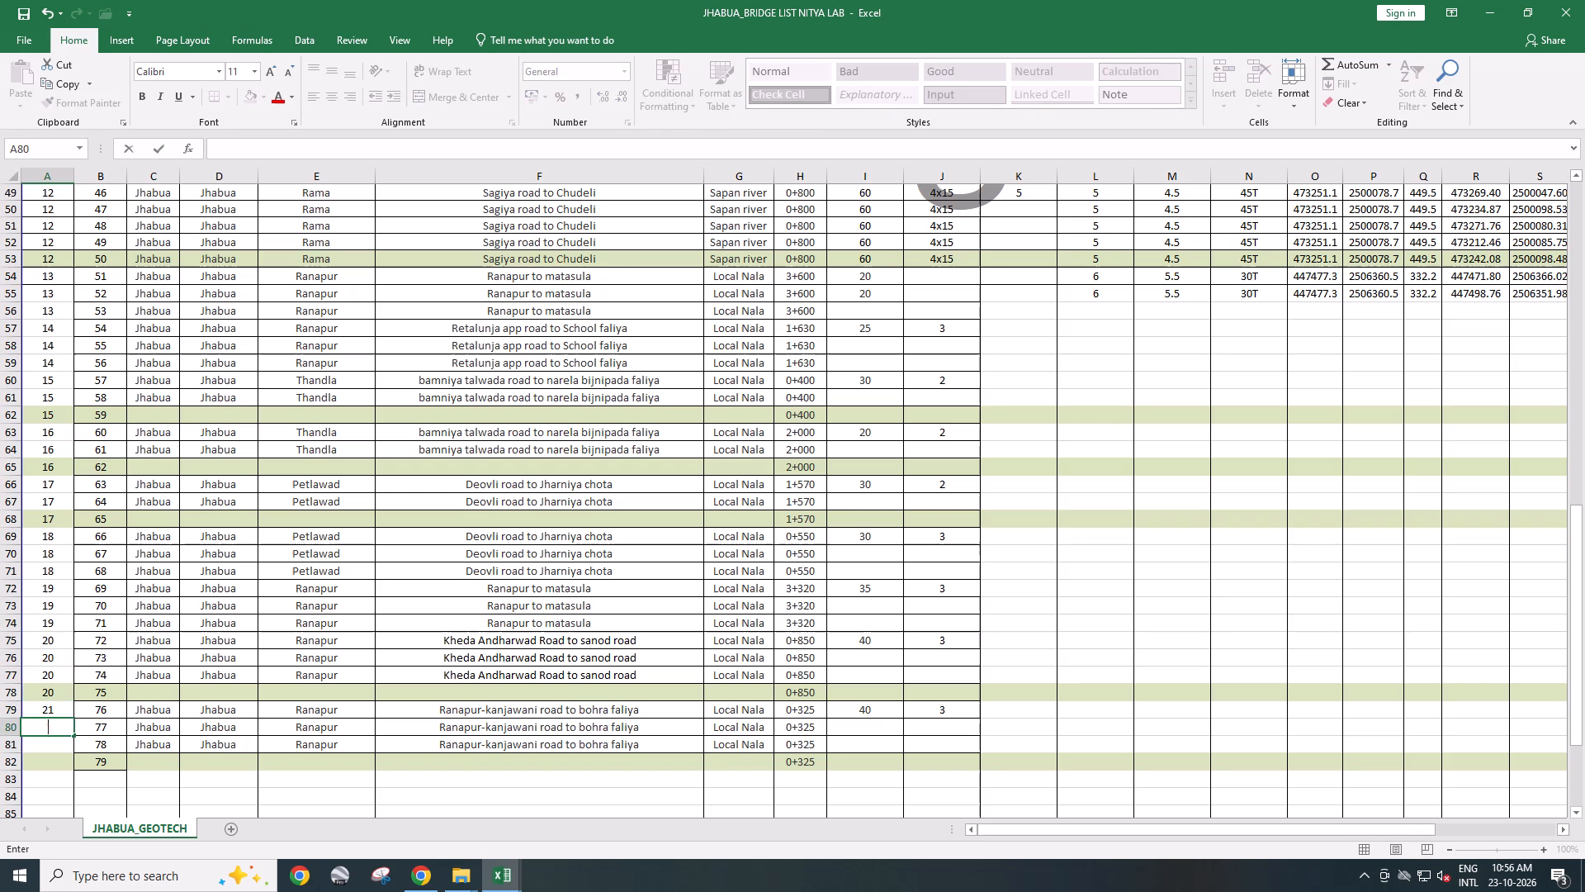
{"action": "type", "text": "21"}
{"action": "key", "text": "Return"}
{"action": "type", "text": "21"}
{"action": "key", "text": "Return"}
{"action": "type", "text": "21"}
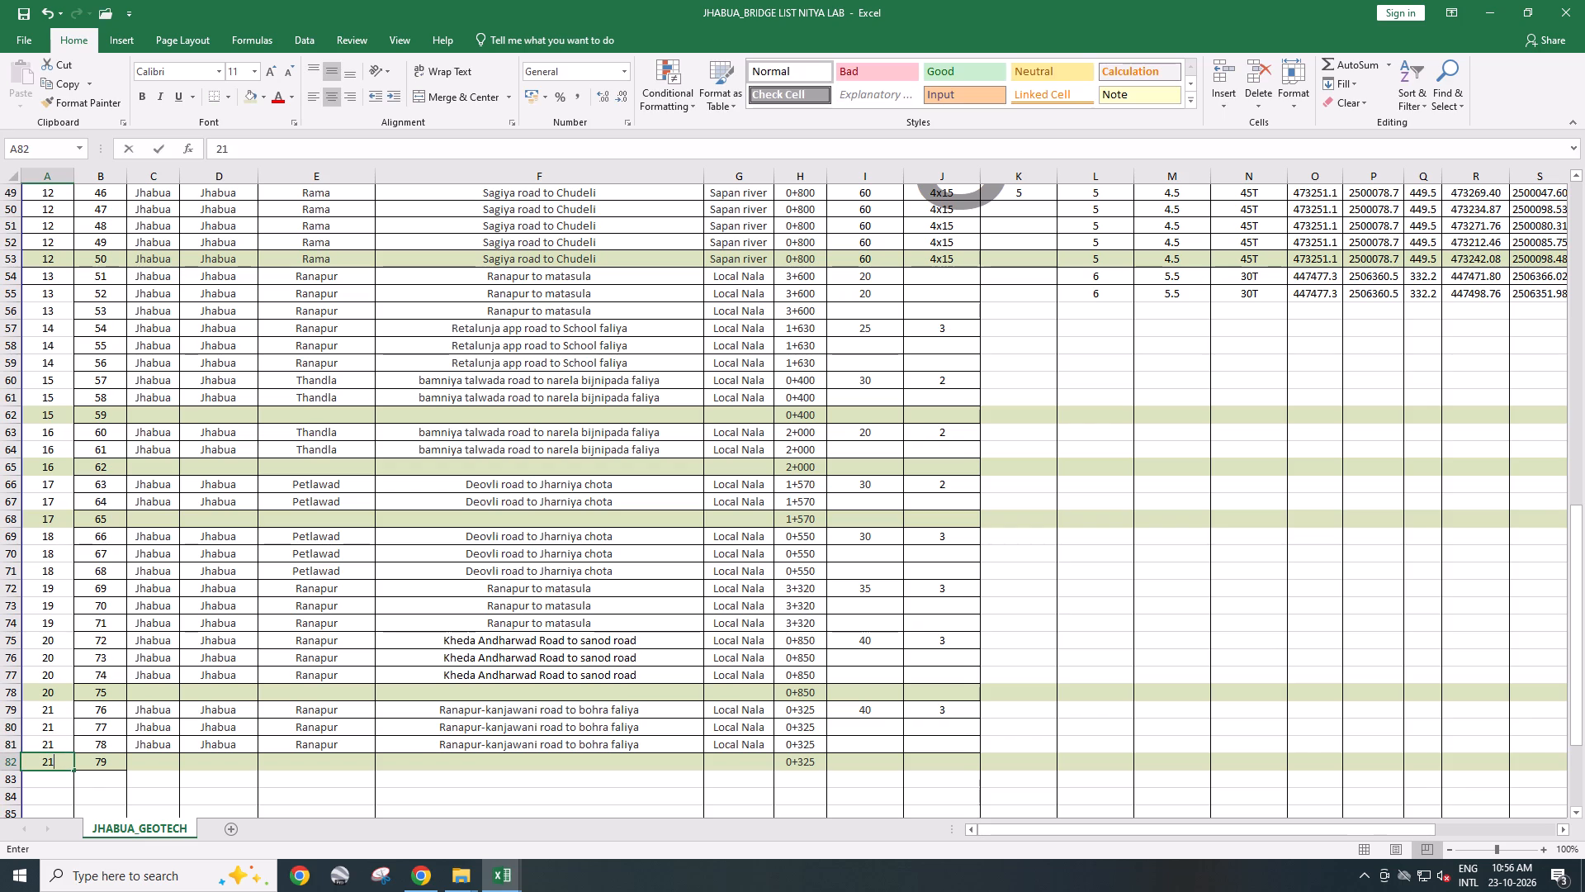
{"action": "key", "text": "Return"}
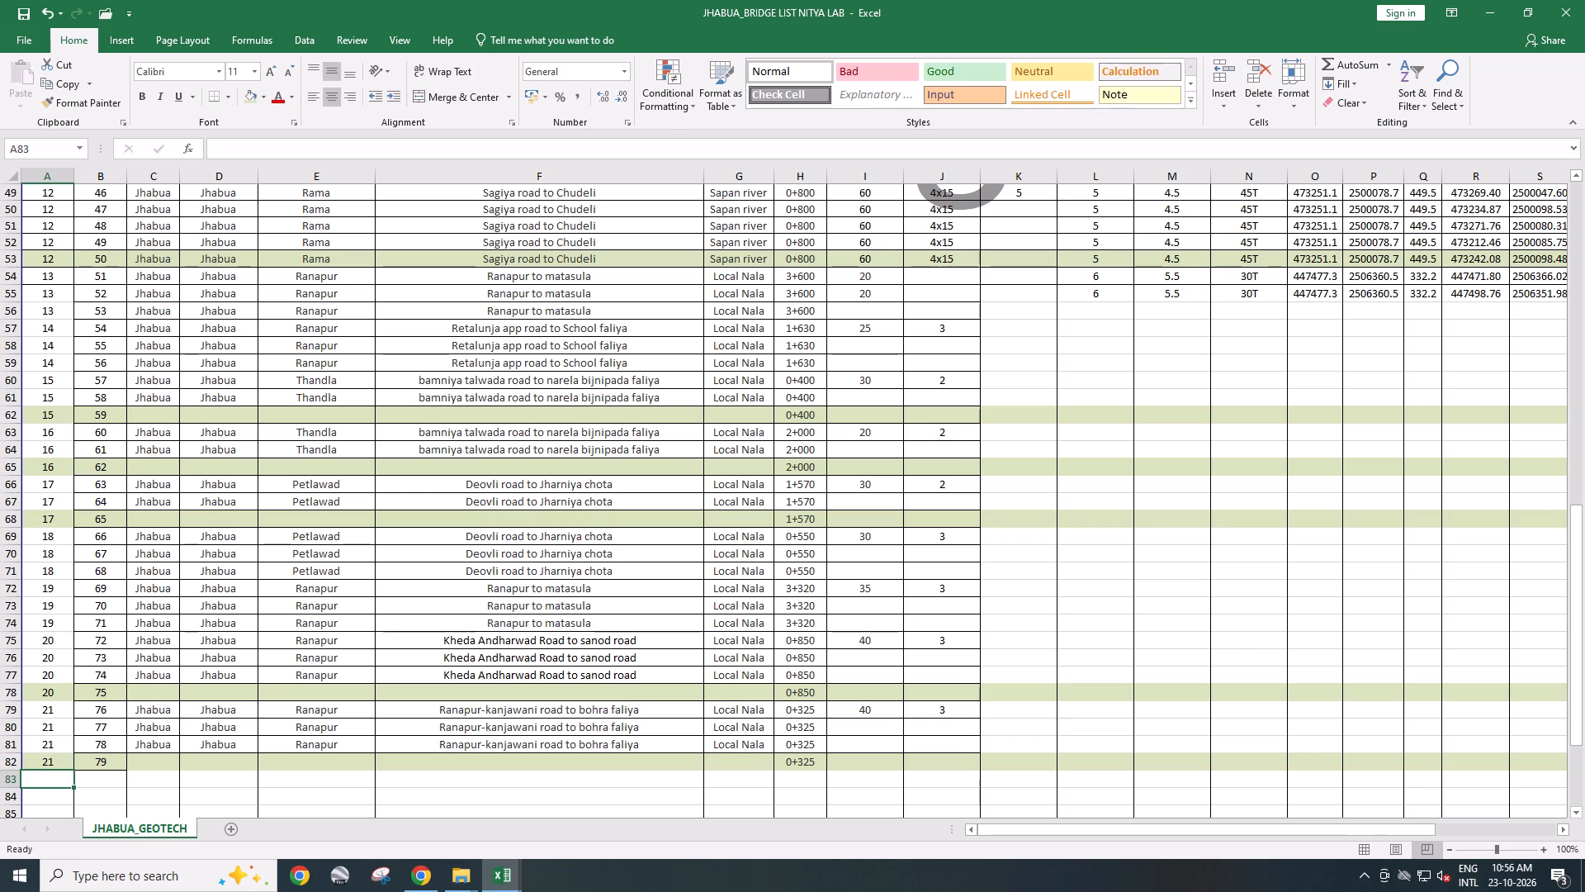
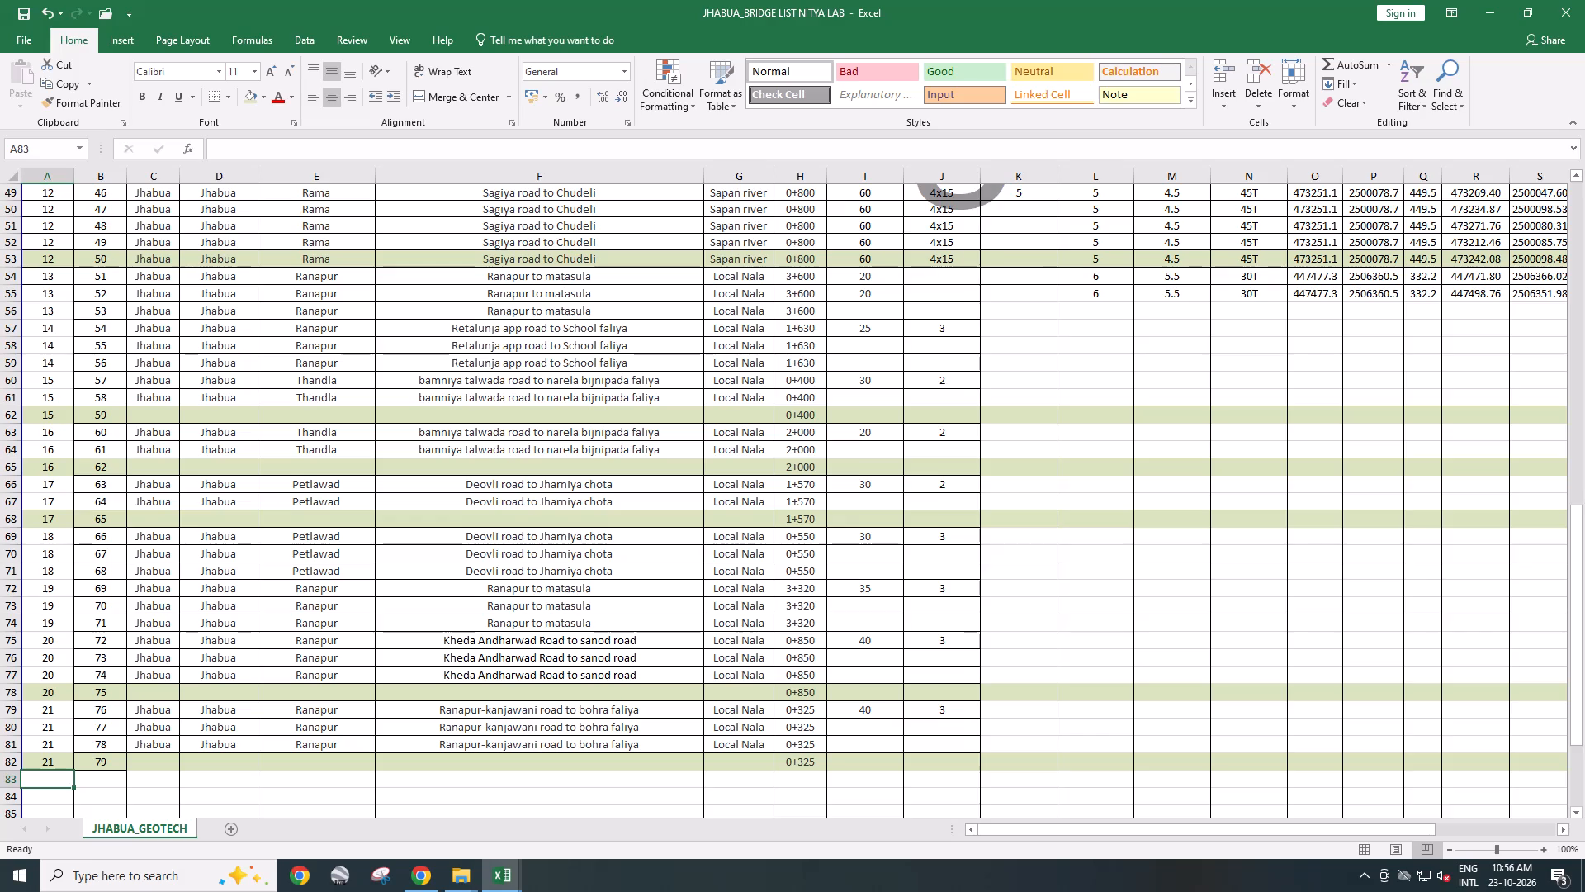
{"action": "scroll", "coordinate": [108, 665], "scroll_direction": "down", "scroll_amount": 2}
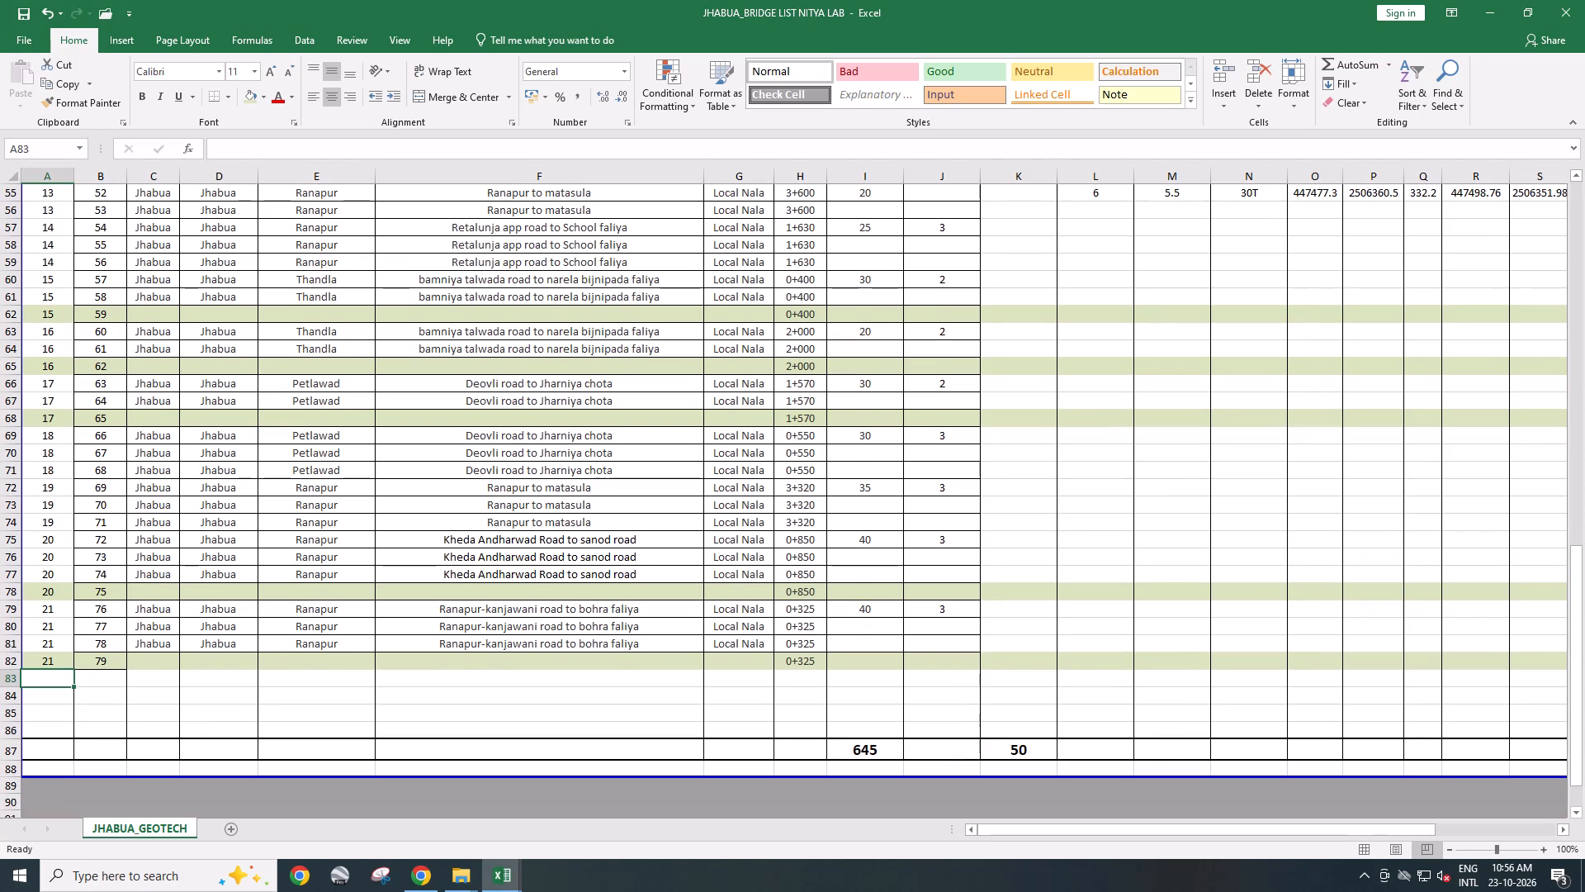
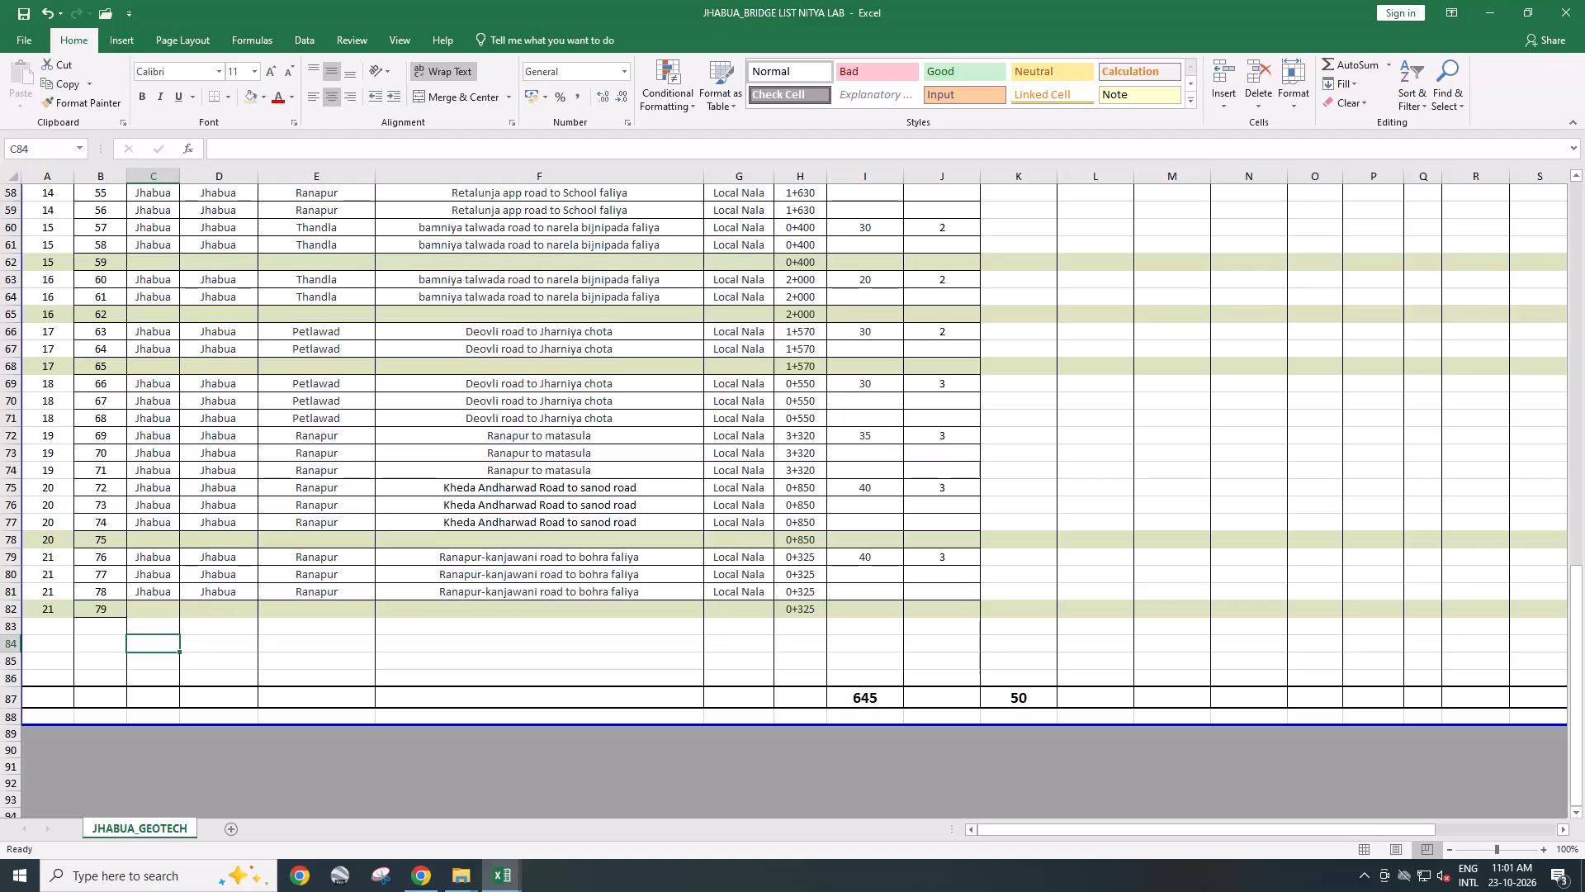
Copy the district-to-nala details from serial 78 into serial 79's row under bridge 21 and shade them green.
{"action": "left_click_drag", "start_coordinate": [149, 590], "coordinate": [154, 591]}
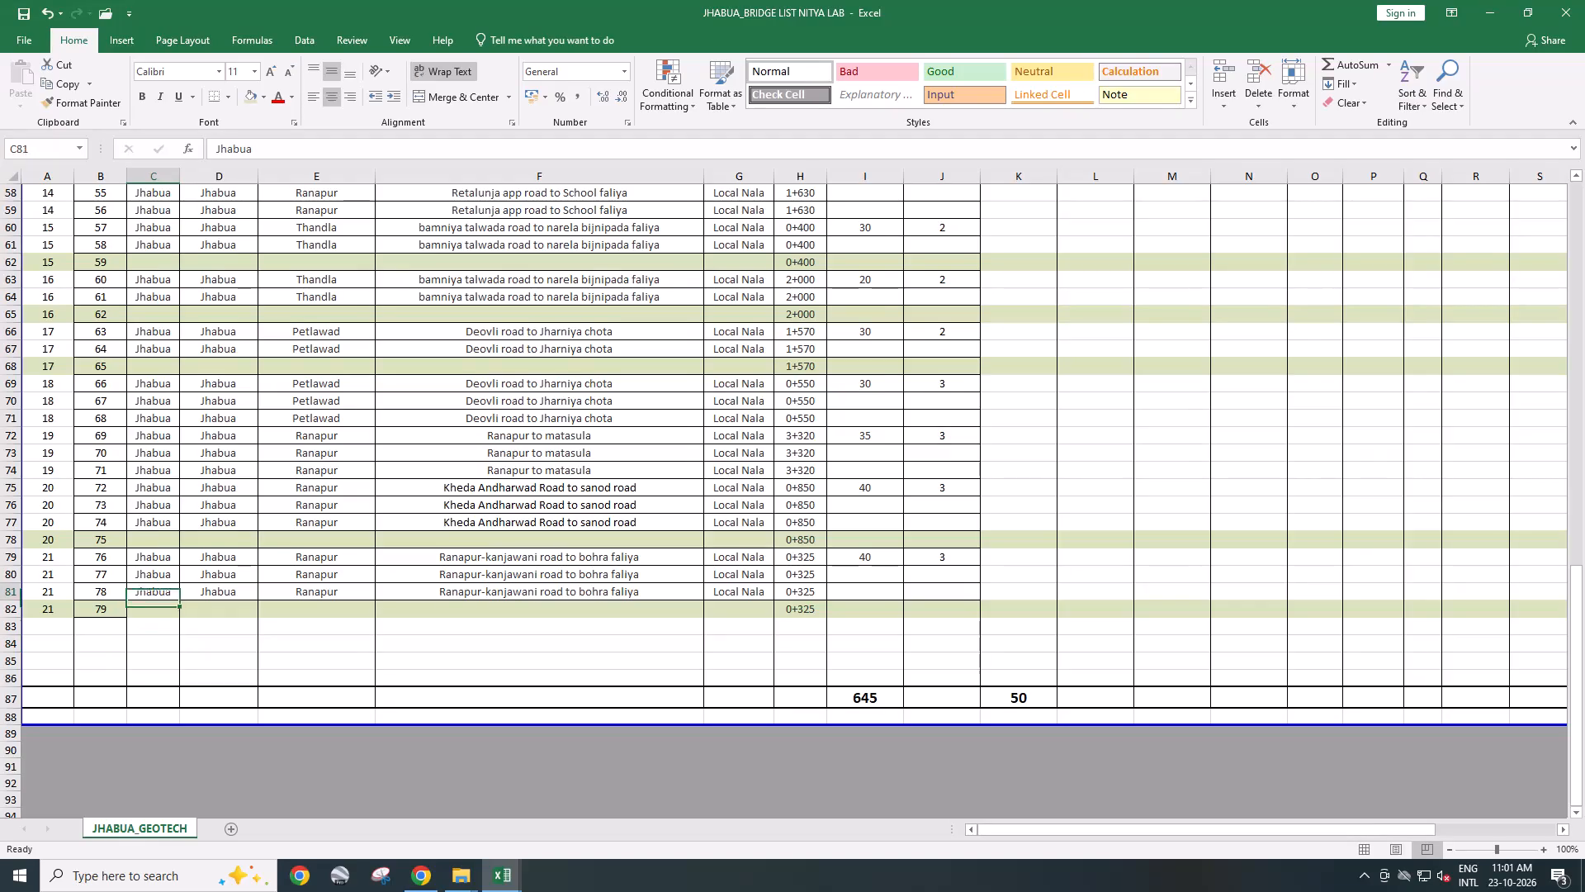
{"action": "left_click_drag", "start_coordinate": [154, 591], "coordinate": [743, 592]}
{"action": "key", "text": "ctrl+c"}
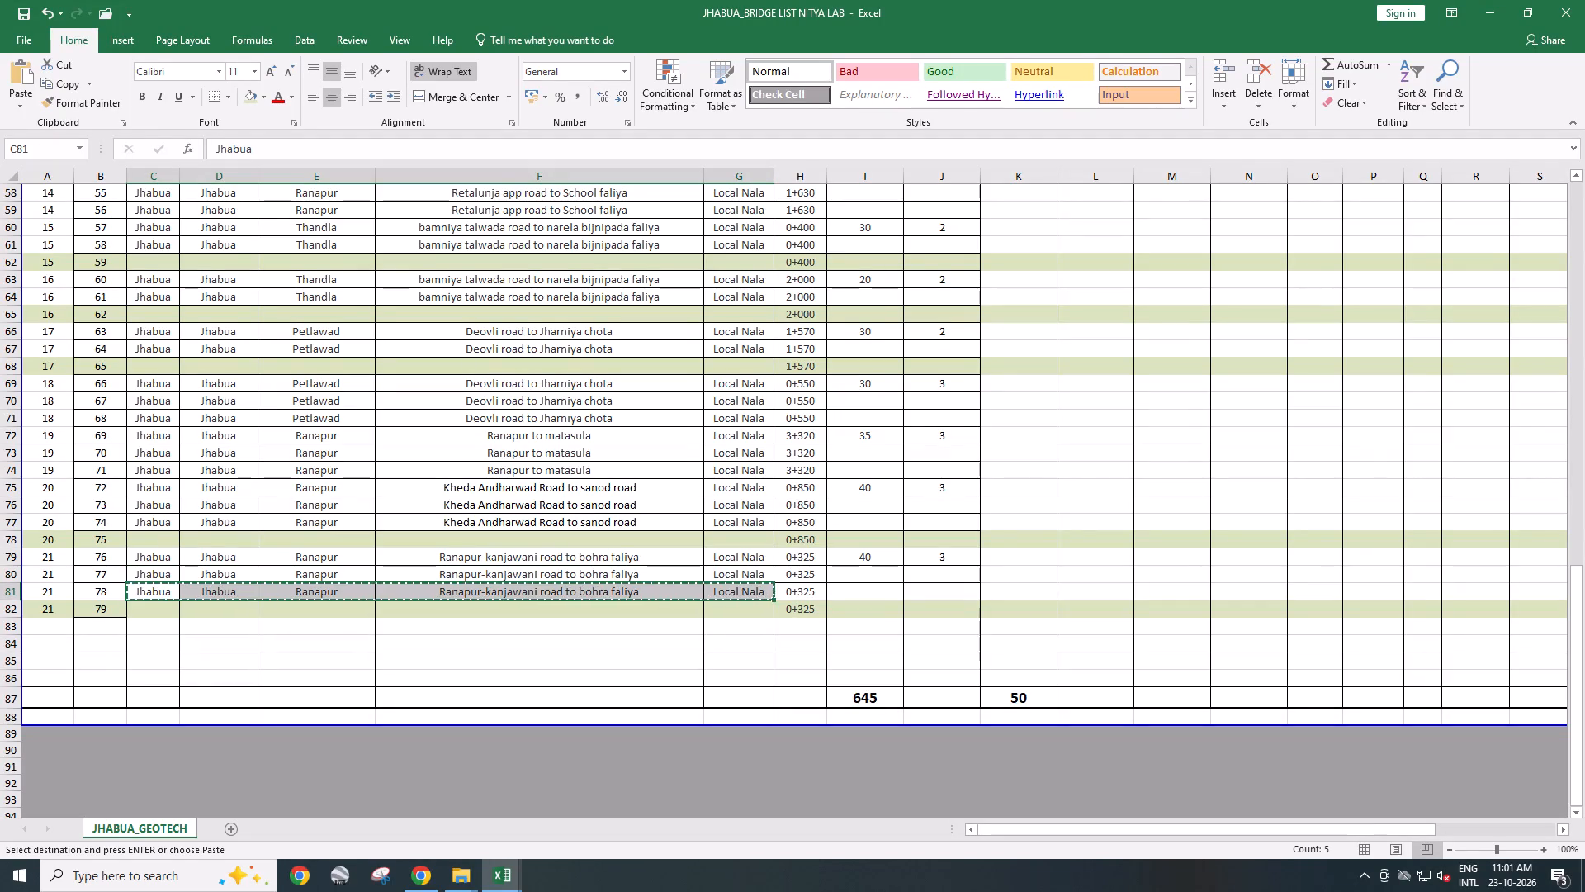
{"action": "left_click", "coordinate": [152, 602]}
{"action": "left_click", "coordinate": [162, 610], "text": "ctrl"}
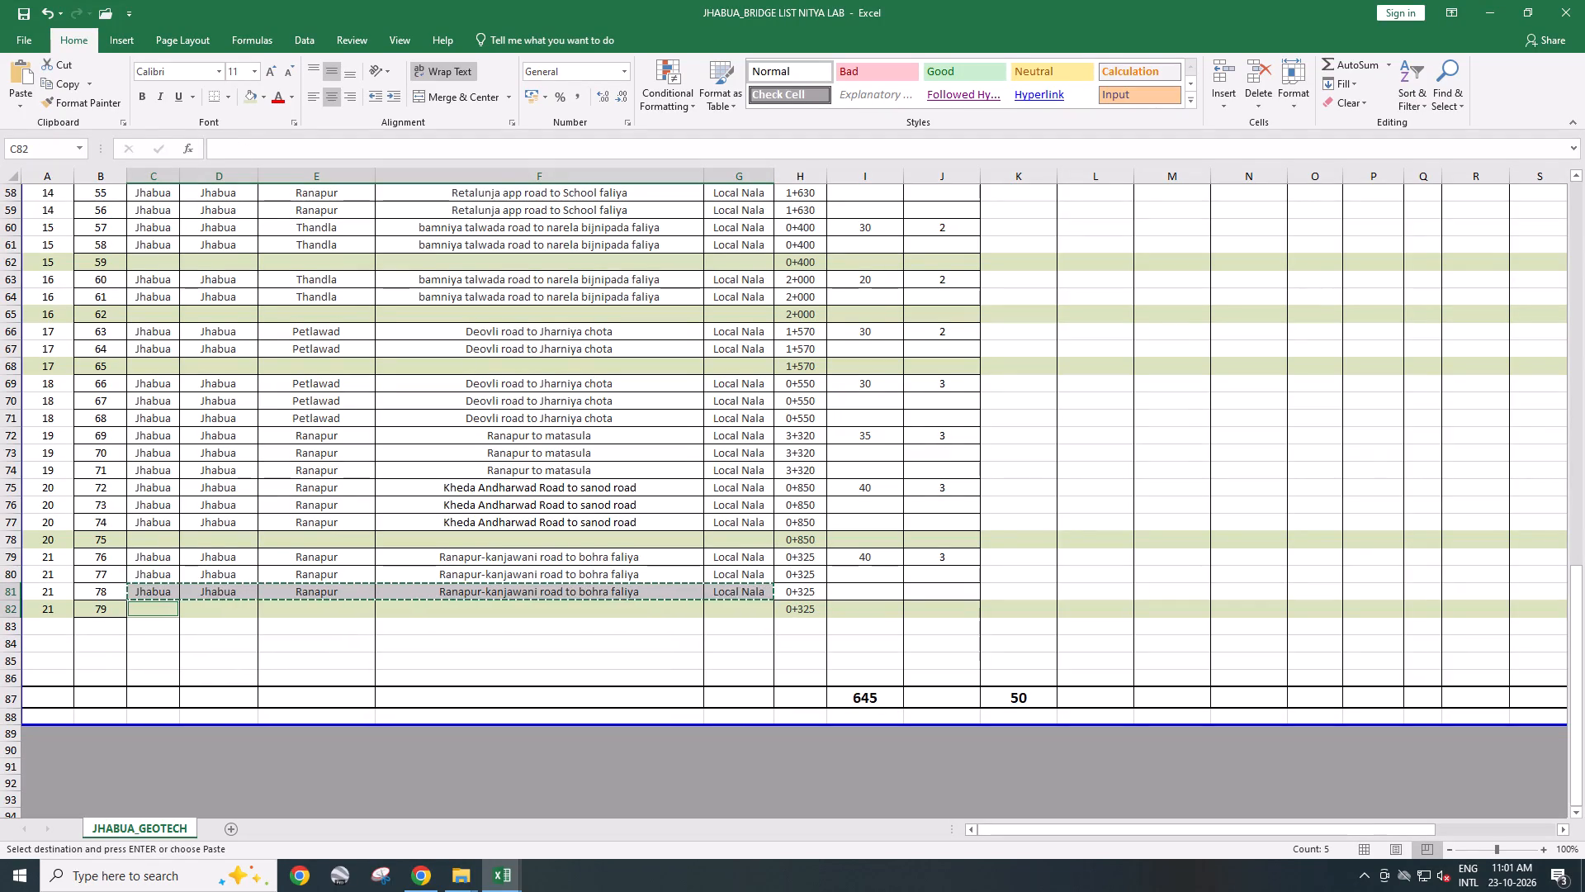
{"action": "key", "text": "ctrl+v"}
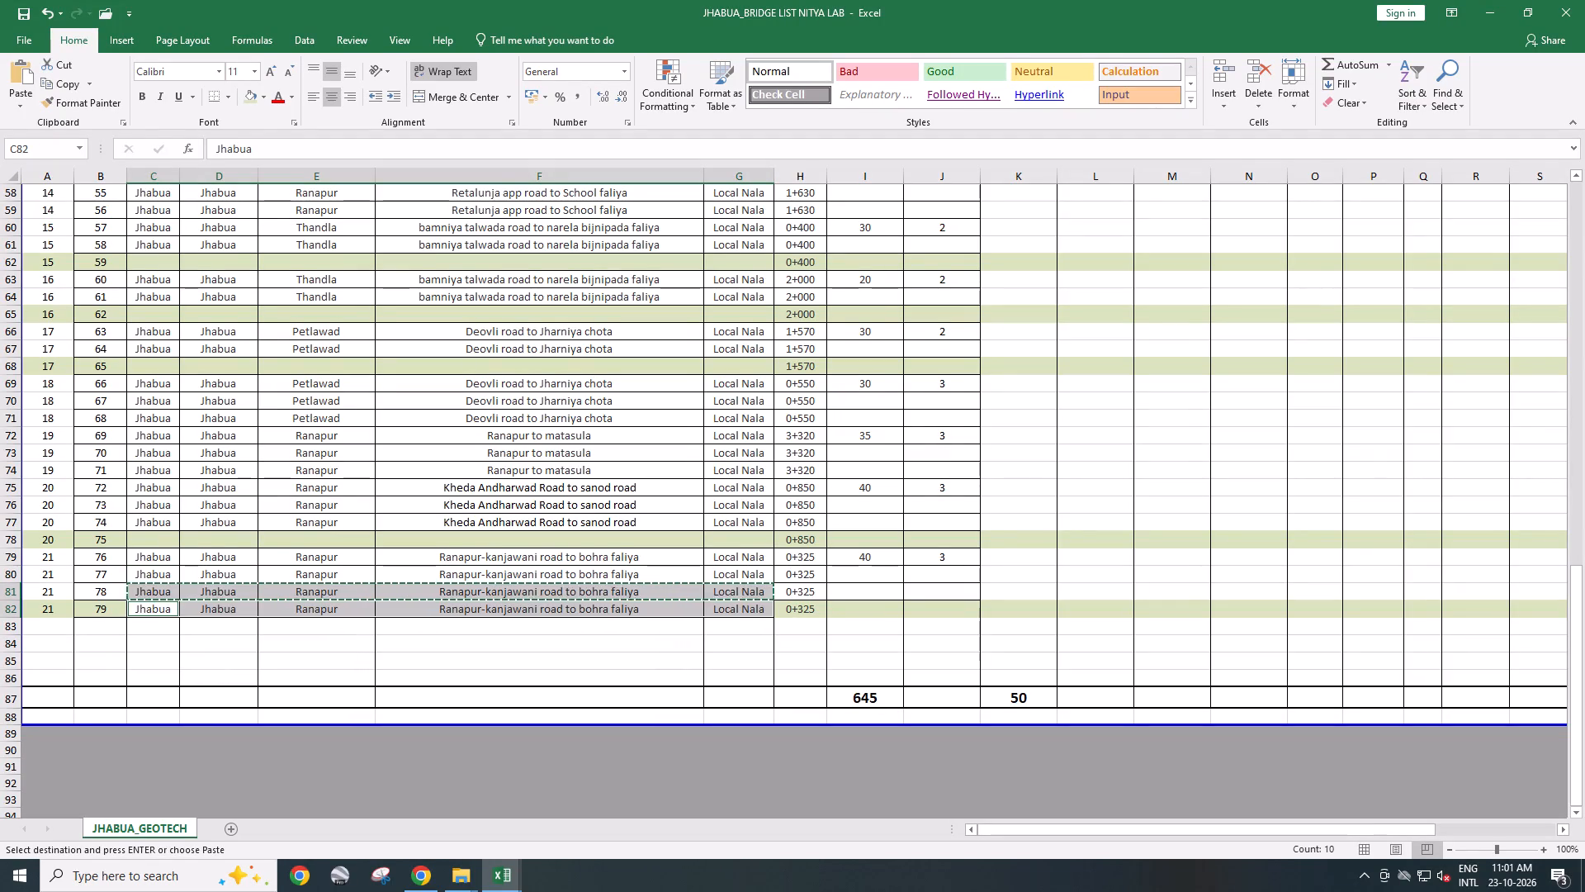
{"action": "left_click", "coordinate": [247, 102]}
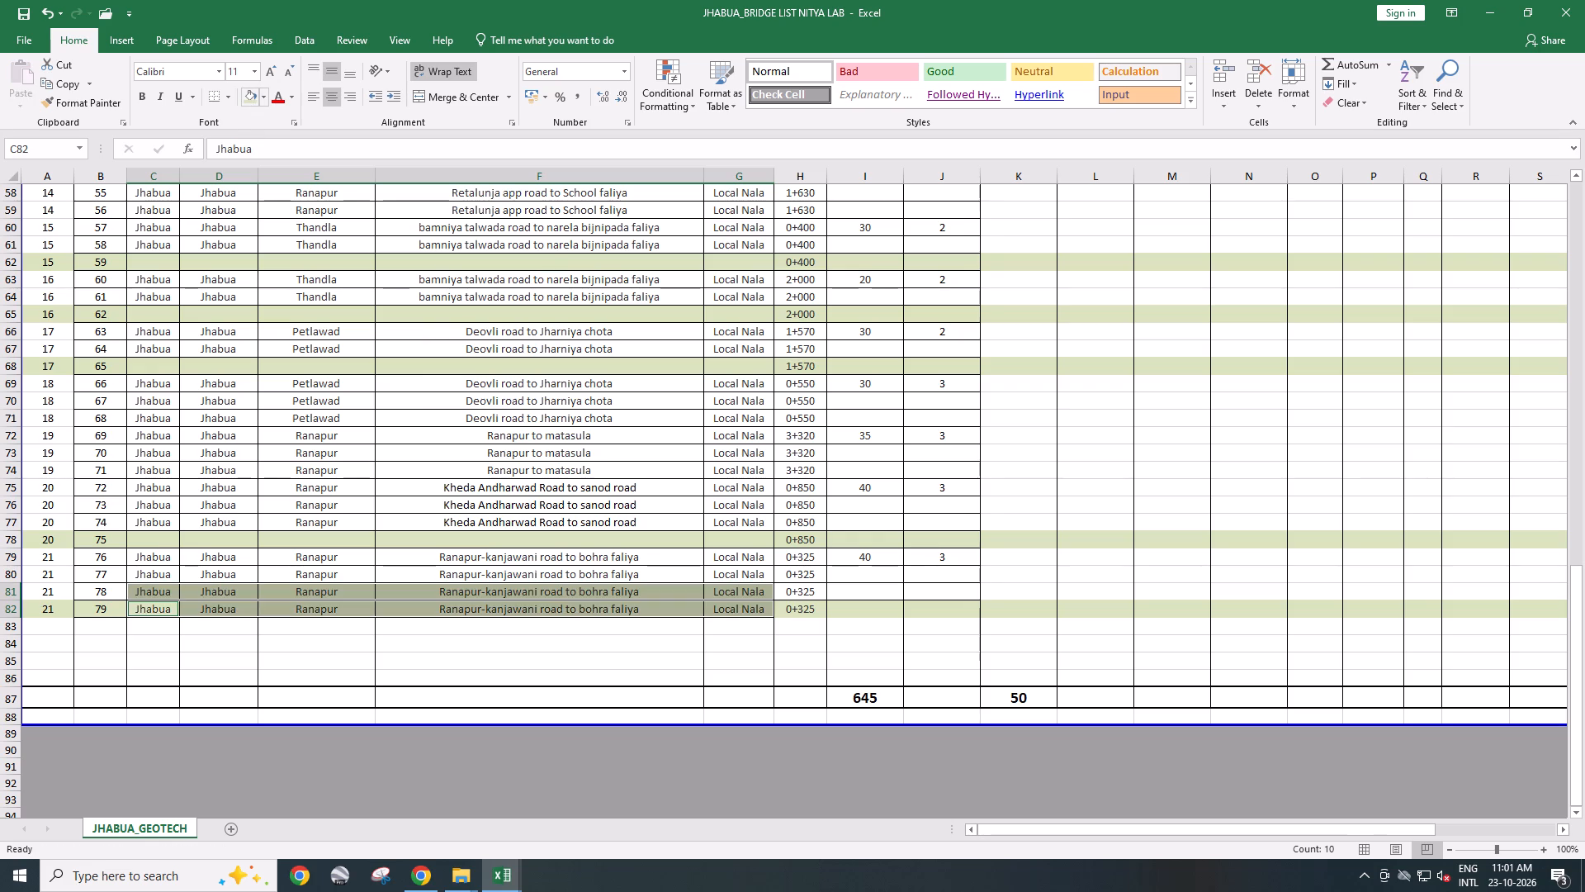
{"action": "left_click", "coordinate": [797, 630]}
{"action": "key", "text": "ctrl+z"}
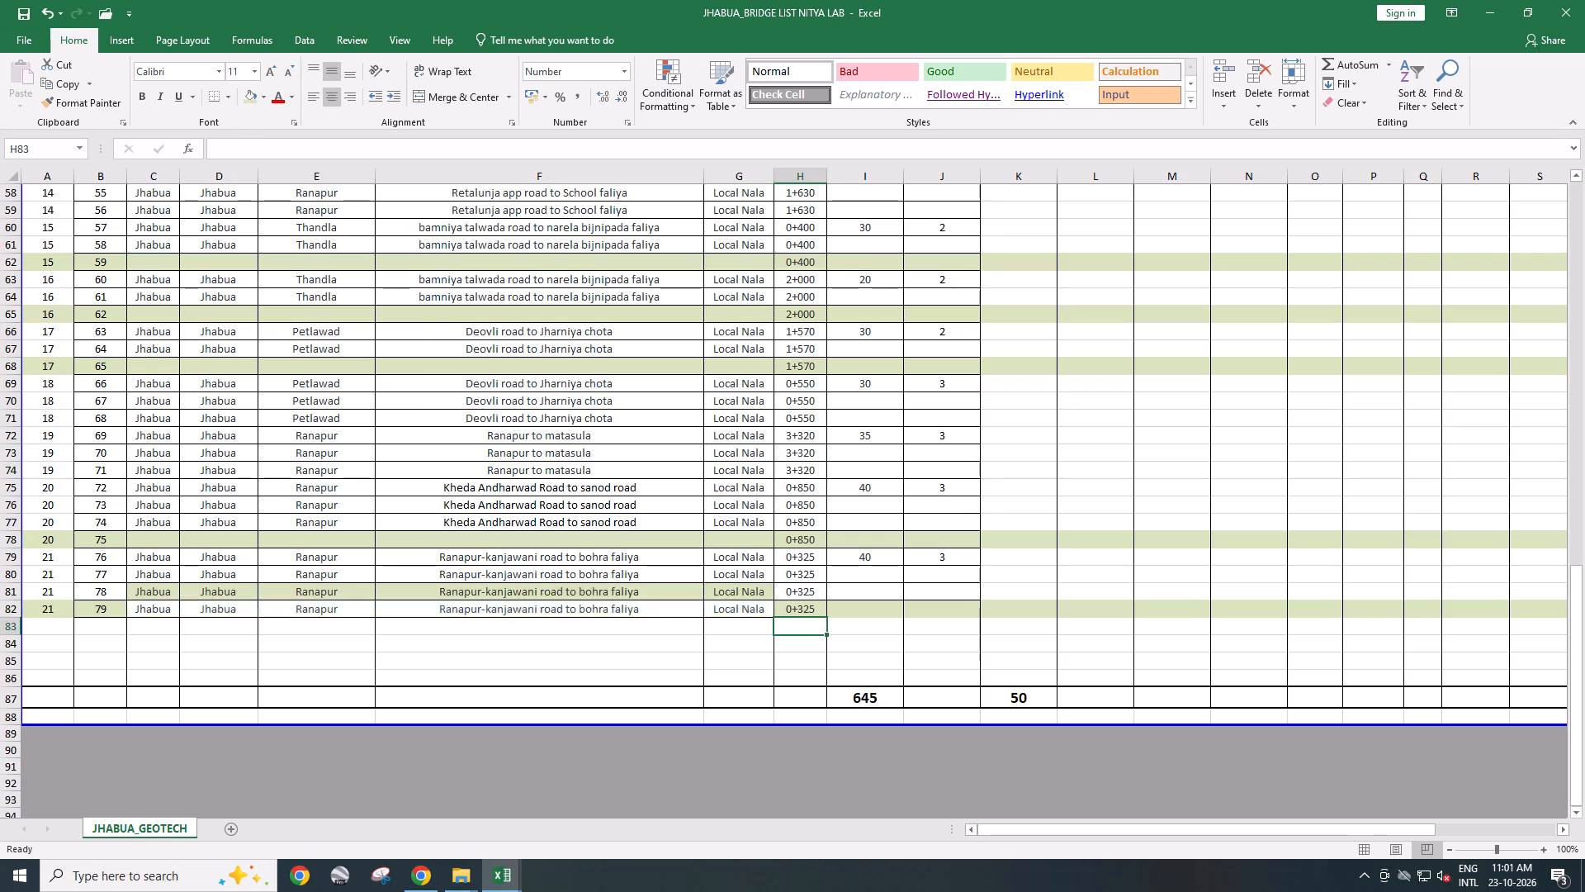
{"action": "left_click", "coordinate": [233, 629]}
{"action": "key", "text": "Escape"}
{"action": "key", "text": "Escape"}
{"action": "left_click_drag", "start_coordinate": [114, 610], "coordinate": [176, 610]}
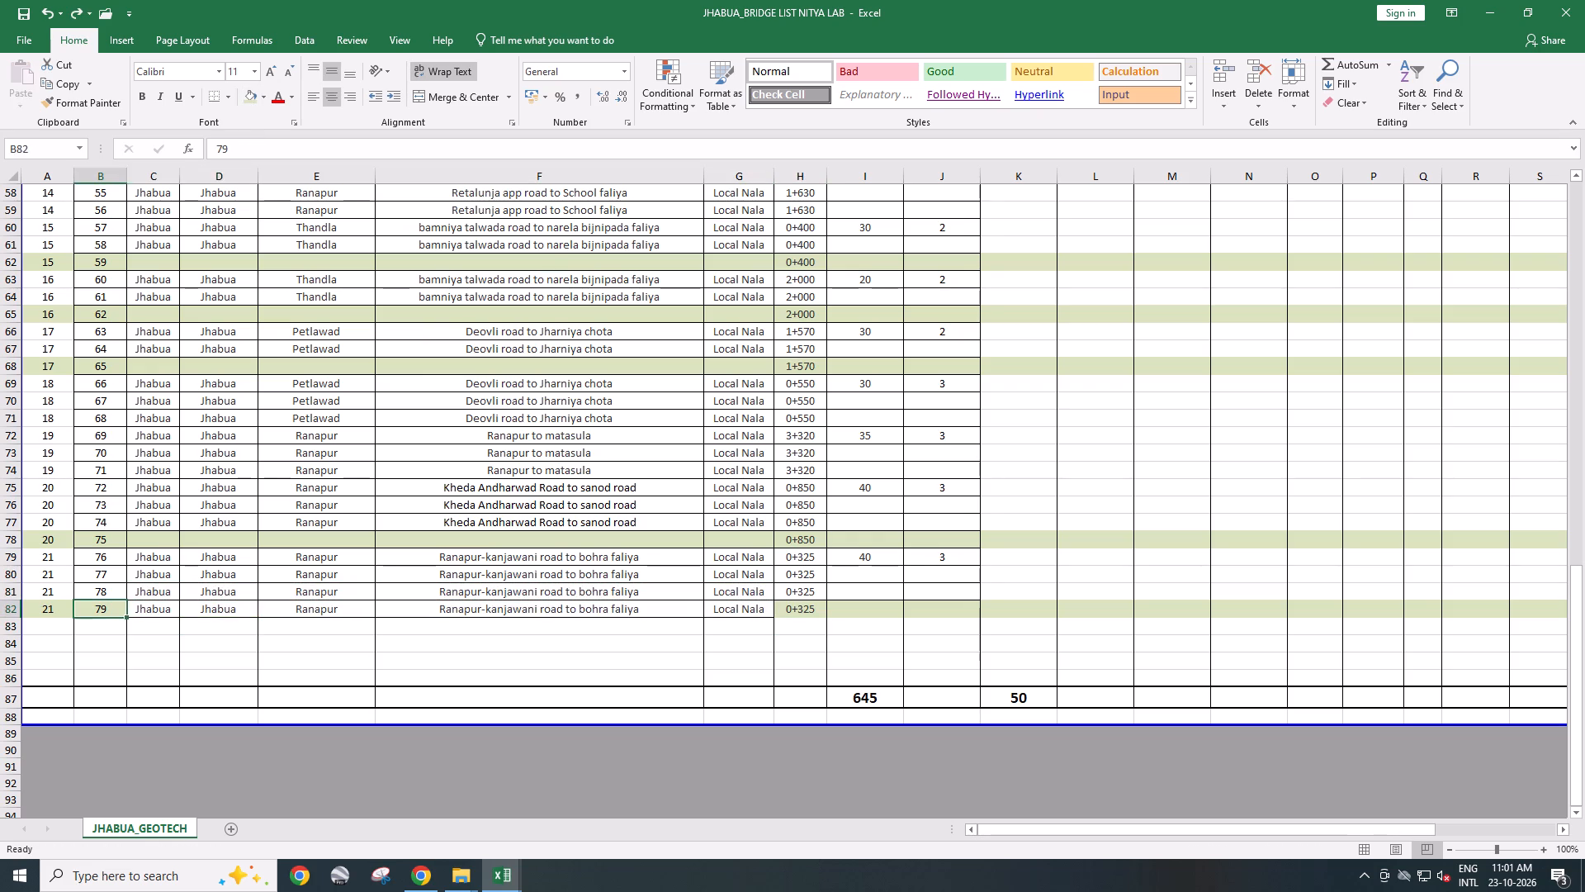
{"action": "left_click_drag", "start_coordinate": [176, 610], "coordinate": [756, 615]}
{"action": "left_click", "coordinate": [250, 97]}
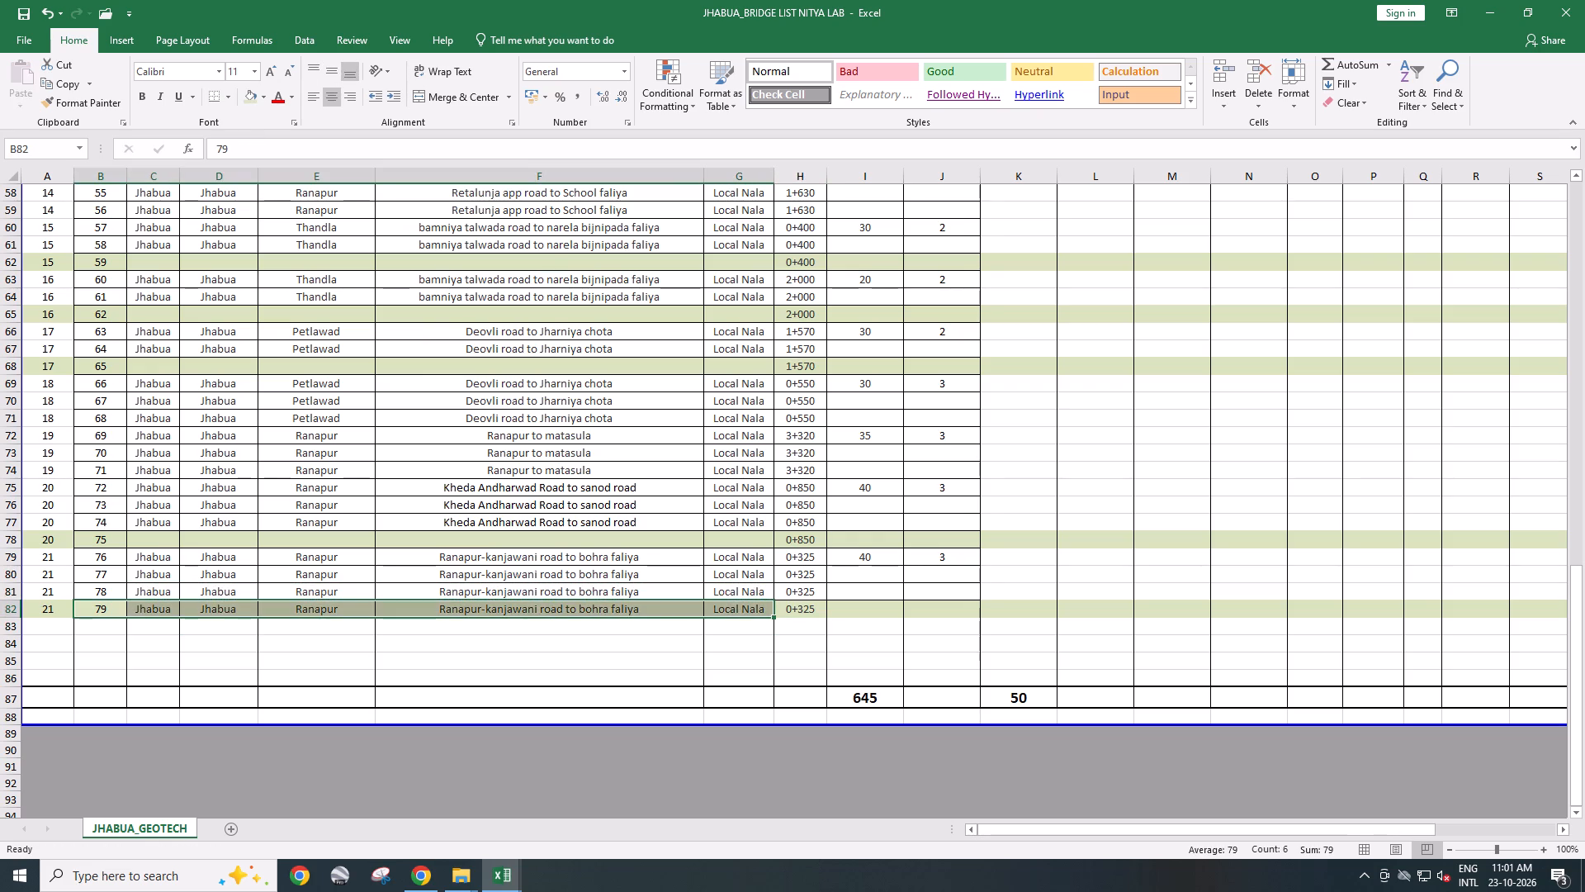
{"action": "left_click", "coordinate": [446, 550]}
Copy the district-to-nala details from serial 74 into serial 75's row, shade them green, and save the workbook.
{"action": "left_click_drag", "start_coordinate": [153, 524], "coordinate": [726, 524]}
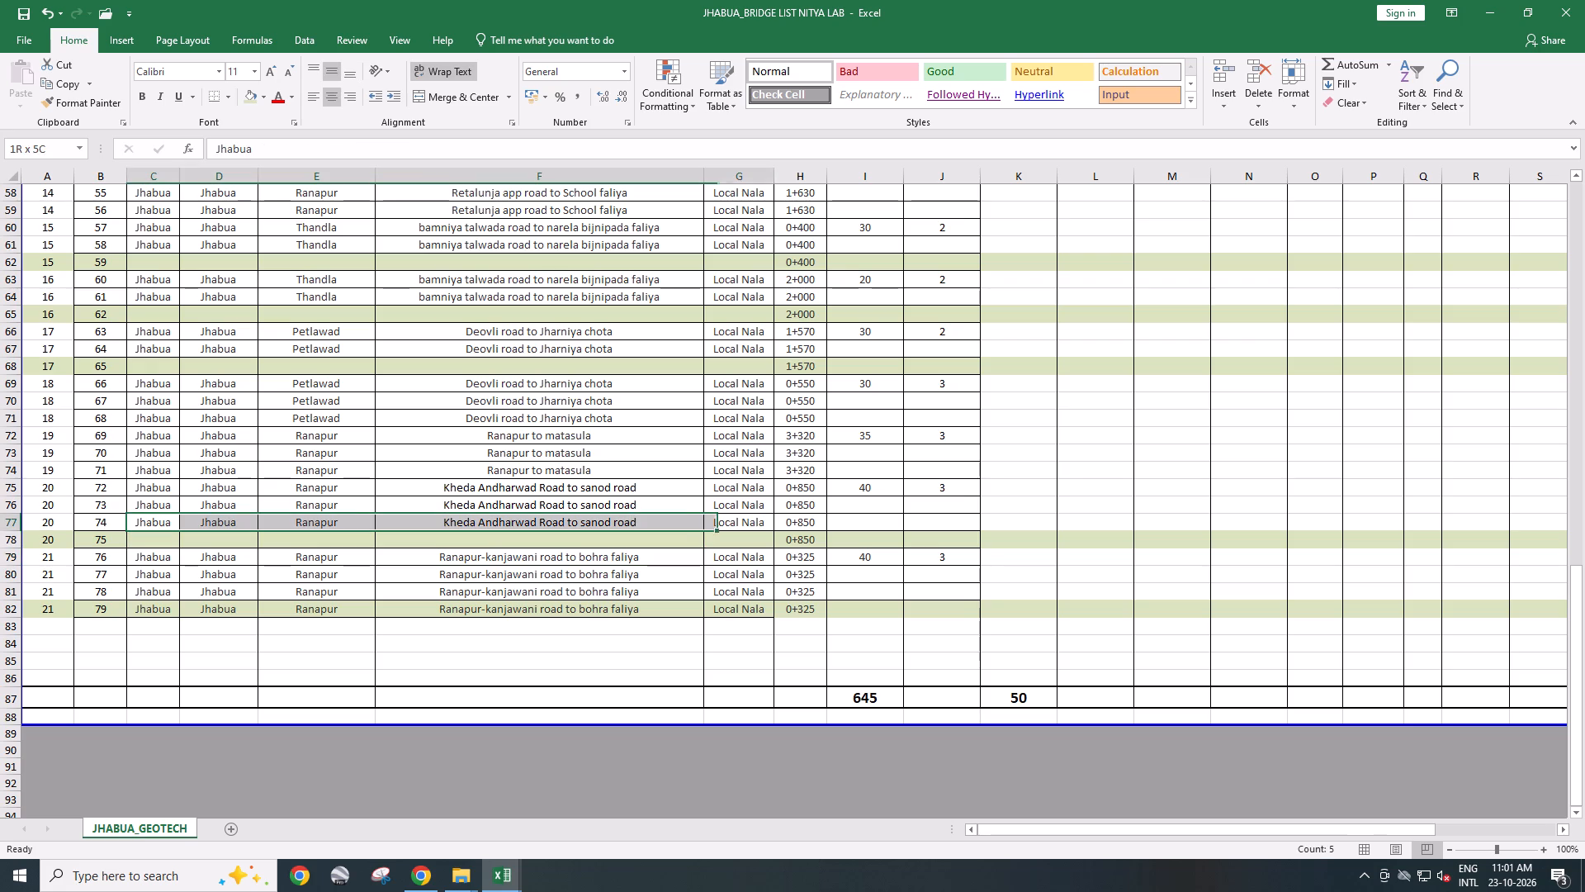
{"action": "left_click_drag", "start_coordinate": [726, 524], "coordinate": [764, 521]}
{"action": "key", "text": "ctrl+c"}
{"action": "left_click", "coordinate": [170, 543]}
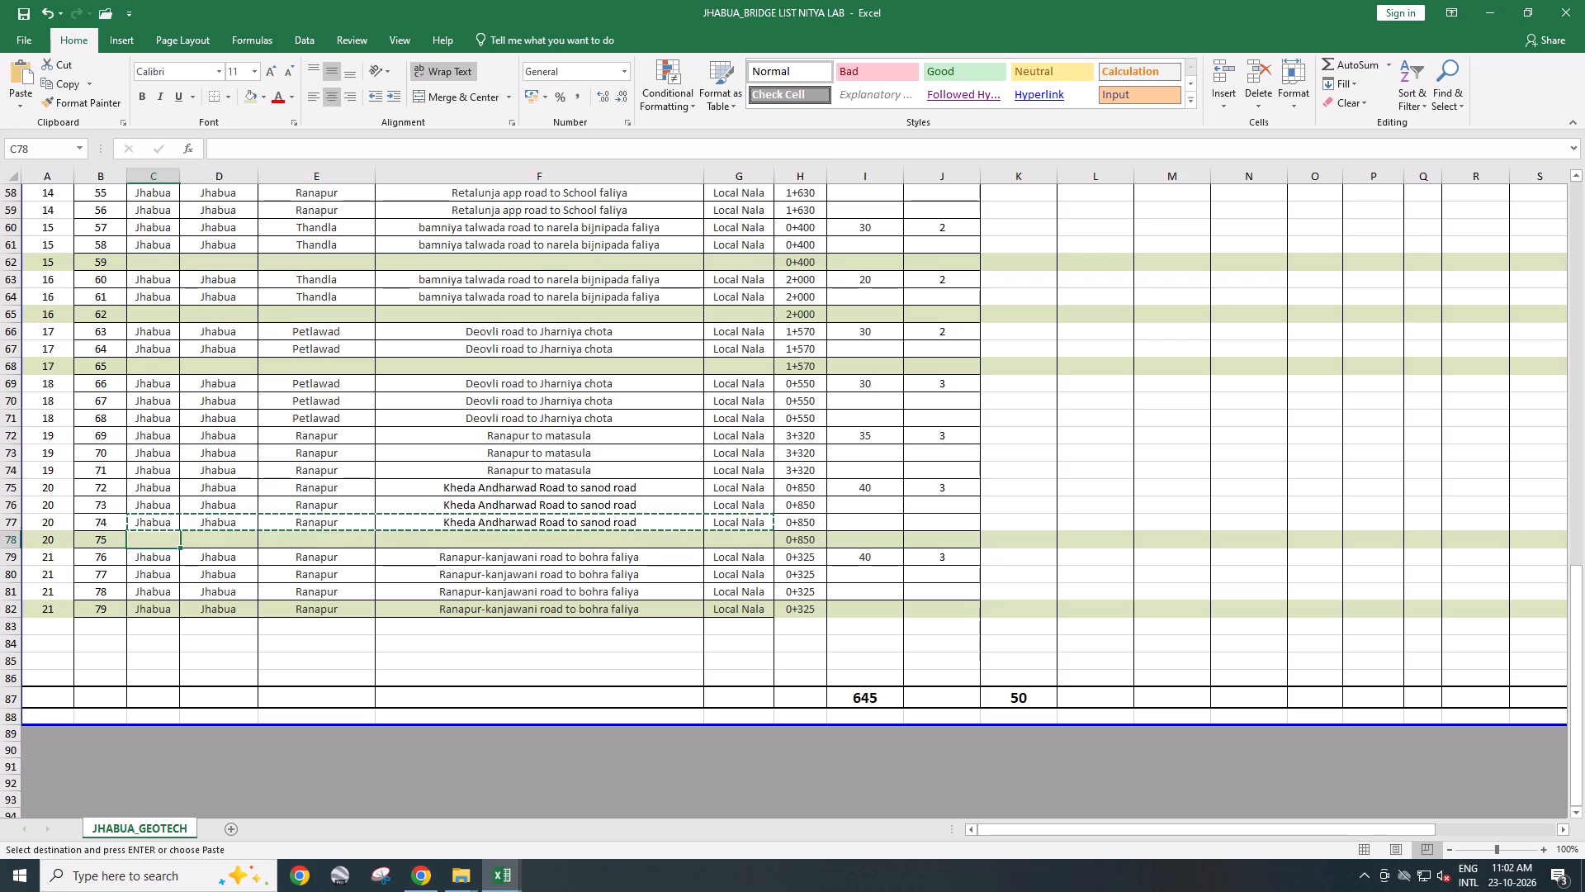
{"action": "key", "text": "ctrl+v"}
{"action": "key", "text": "ctrl+s"}
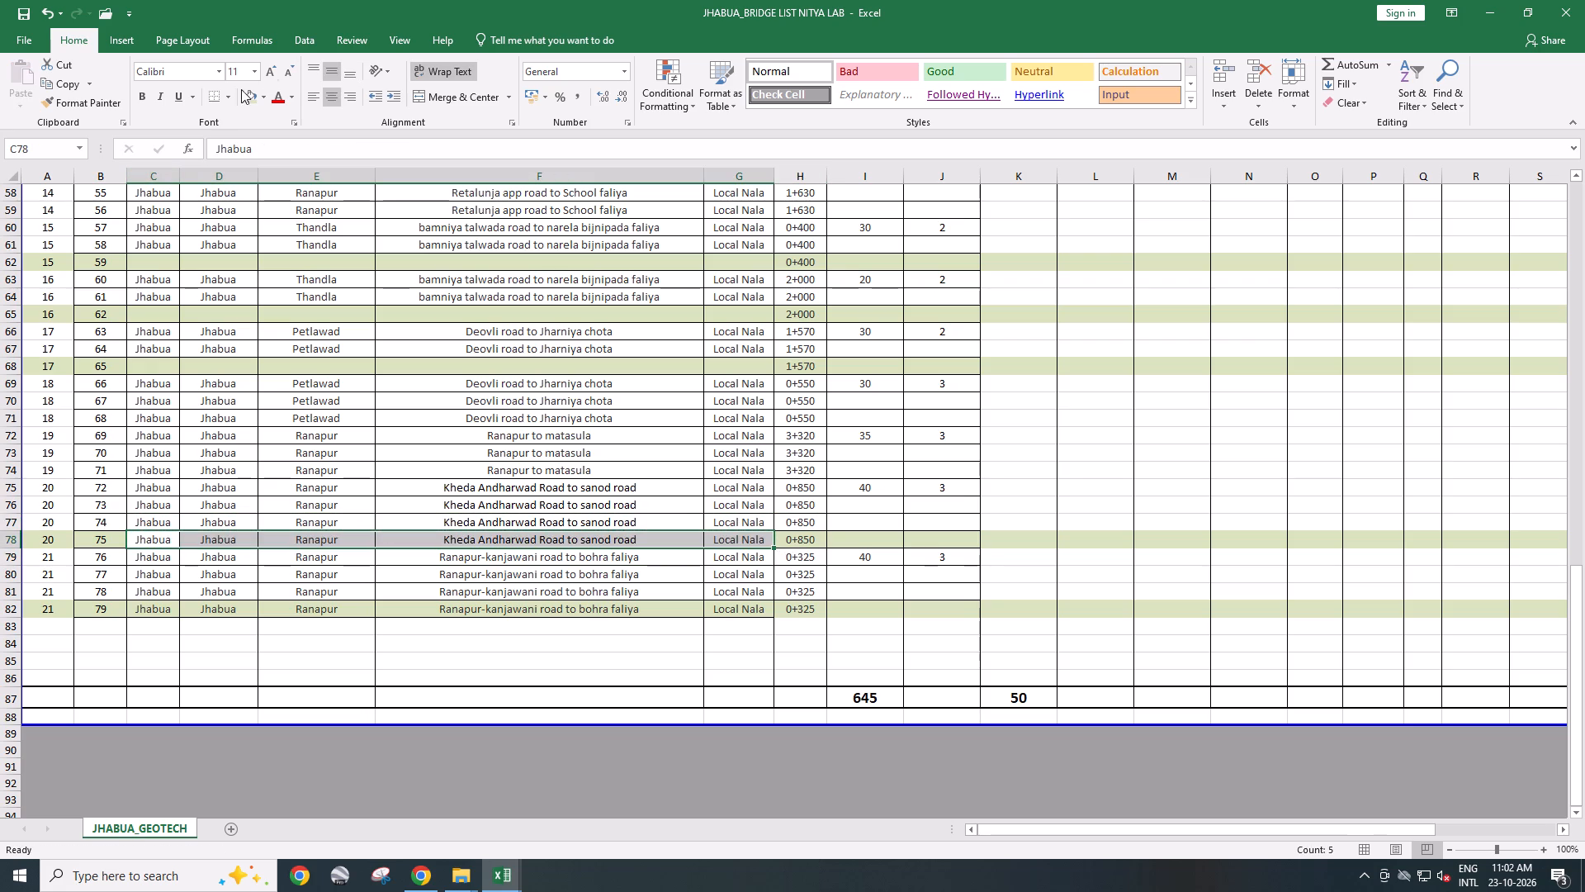
{"action": "left_click", "coordinate": [239, 101]}
{"action": "left_click", "coordinate": [253, 109]}
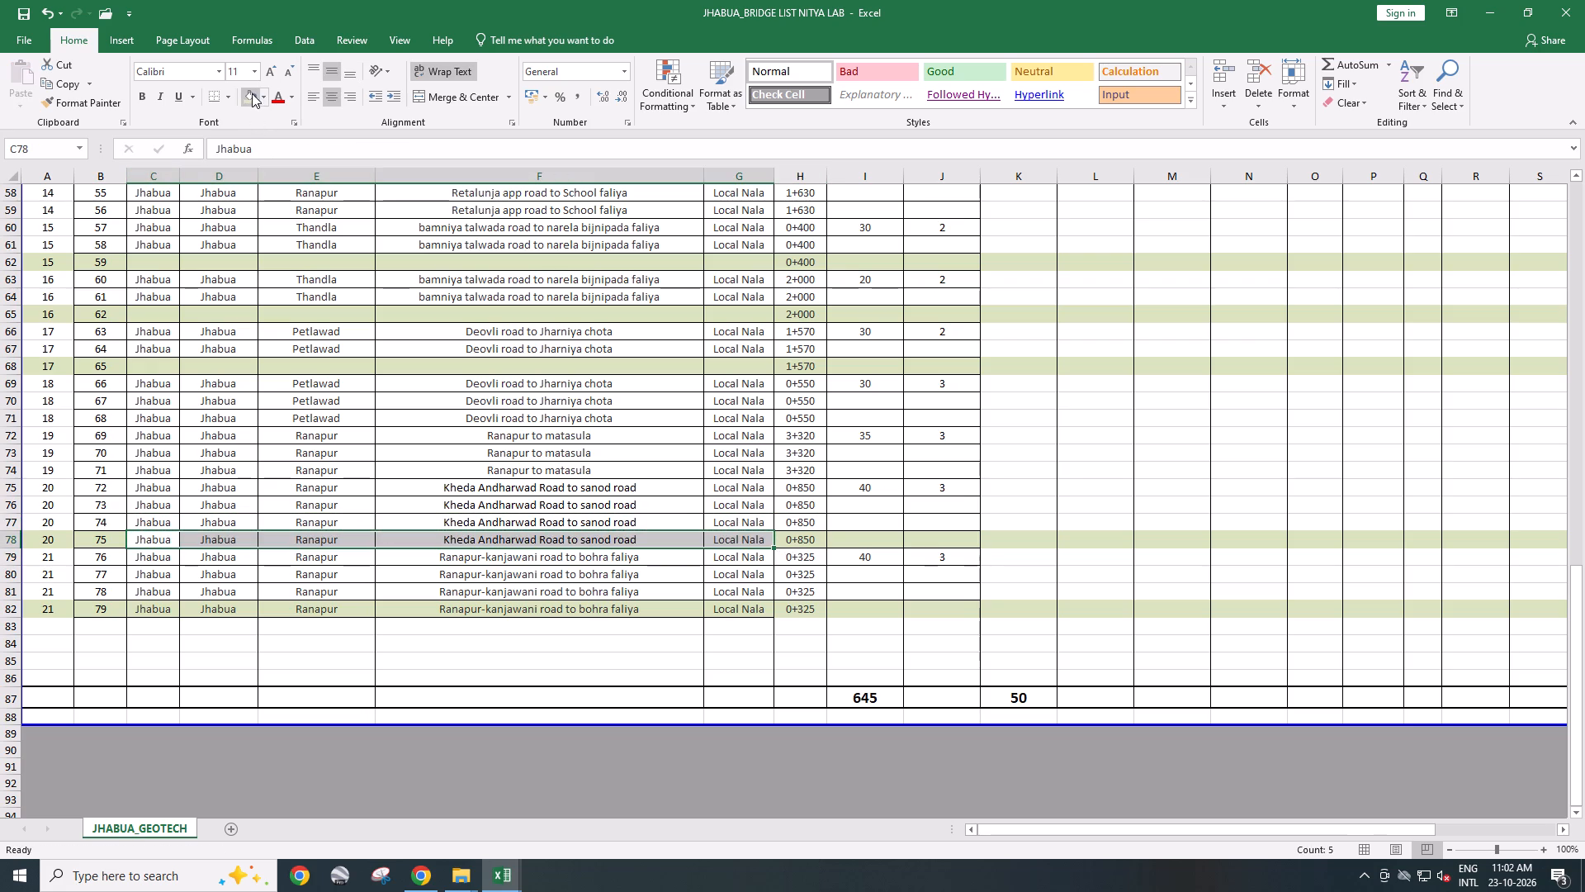
{"action": "left_click", "coordinate": [251, 94]}
{"action": "key", "text": "ctrl+s"}
{"action": "left_click", "coordinate": [627, 558]}
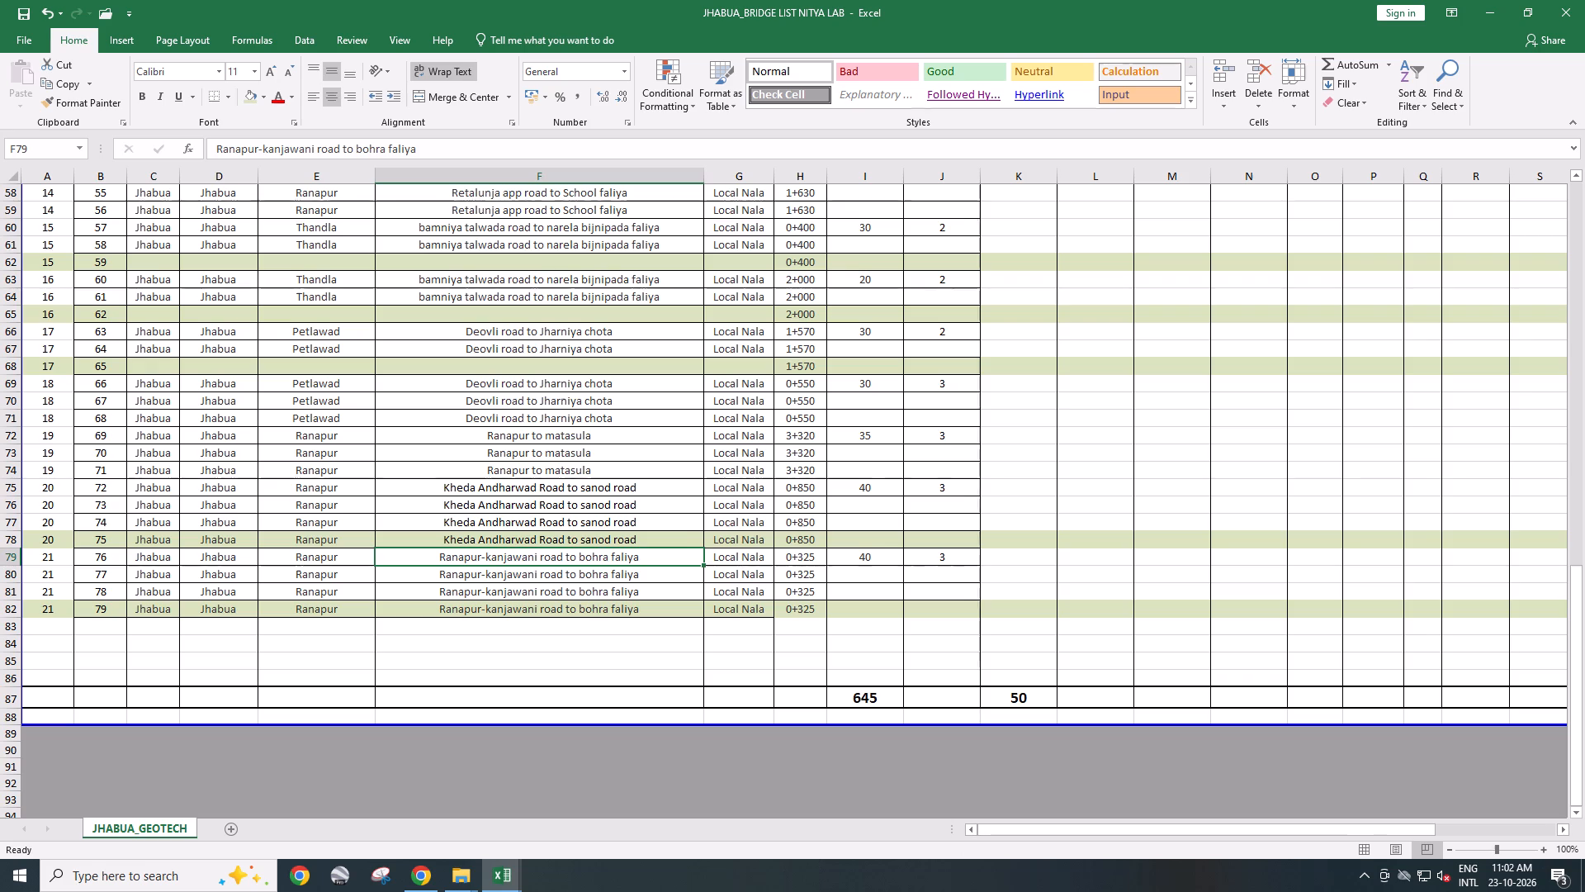
Copy the district-to-nala details from serial 64 into serial 65's row, shade them green, and save the workbook.
{"action": "left_click_drag", "start_coordinate": [144, 352], "coordinate": [773, 343]}
{"action": "key", "text": "ctrl+c"}
{"action": "left_click", "coordinate": [165, 373]}
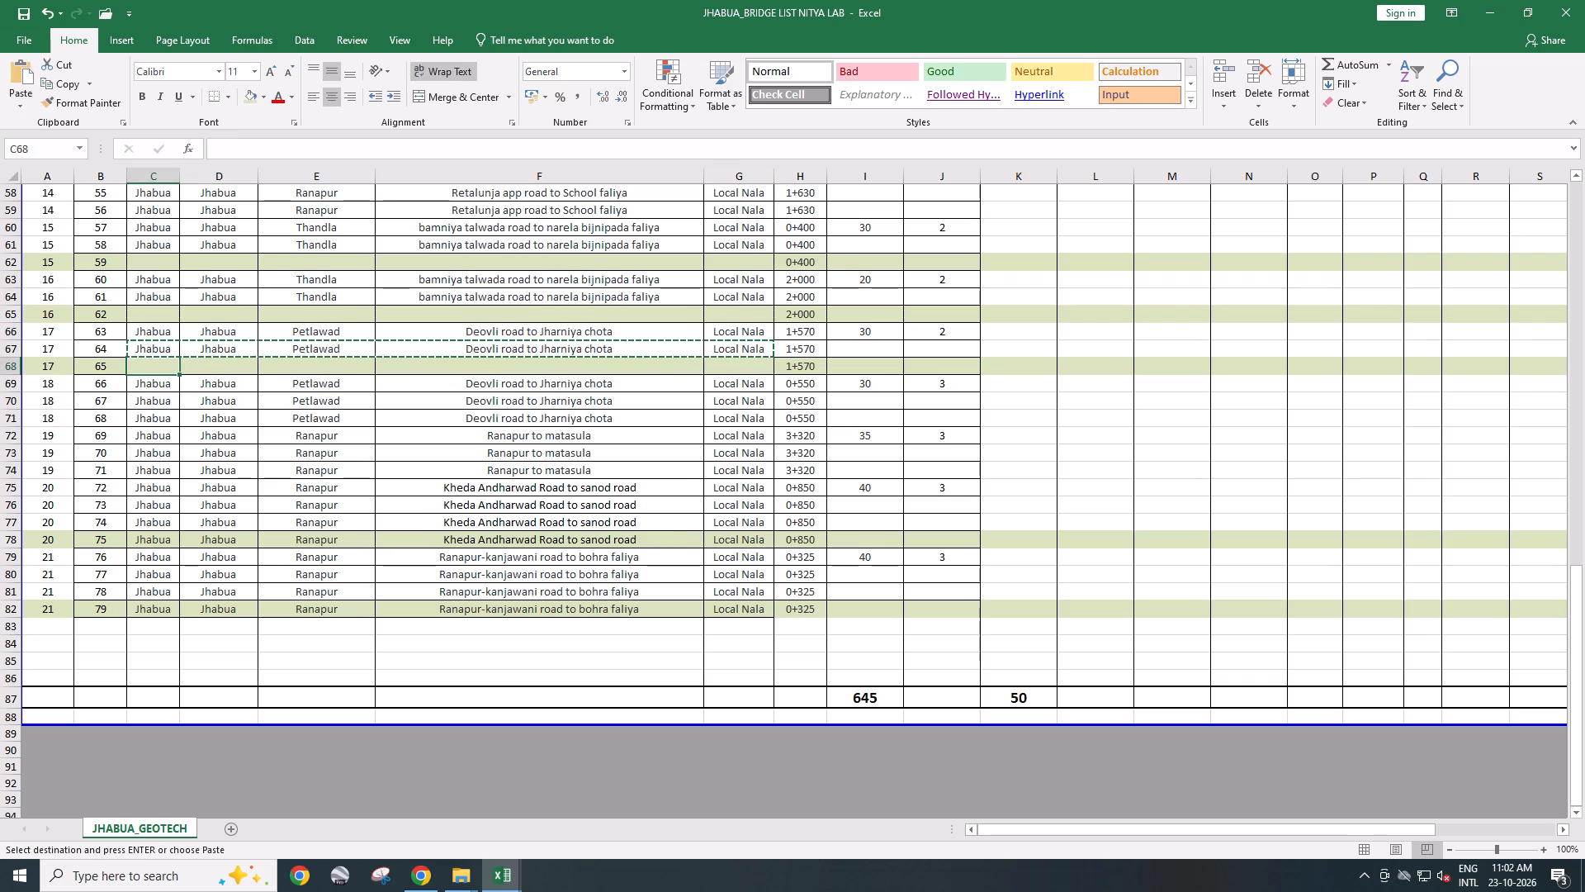
{"action": "key", "text": "ctrl+v"}
{"action": "key", "text": "Escape"}
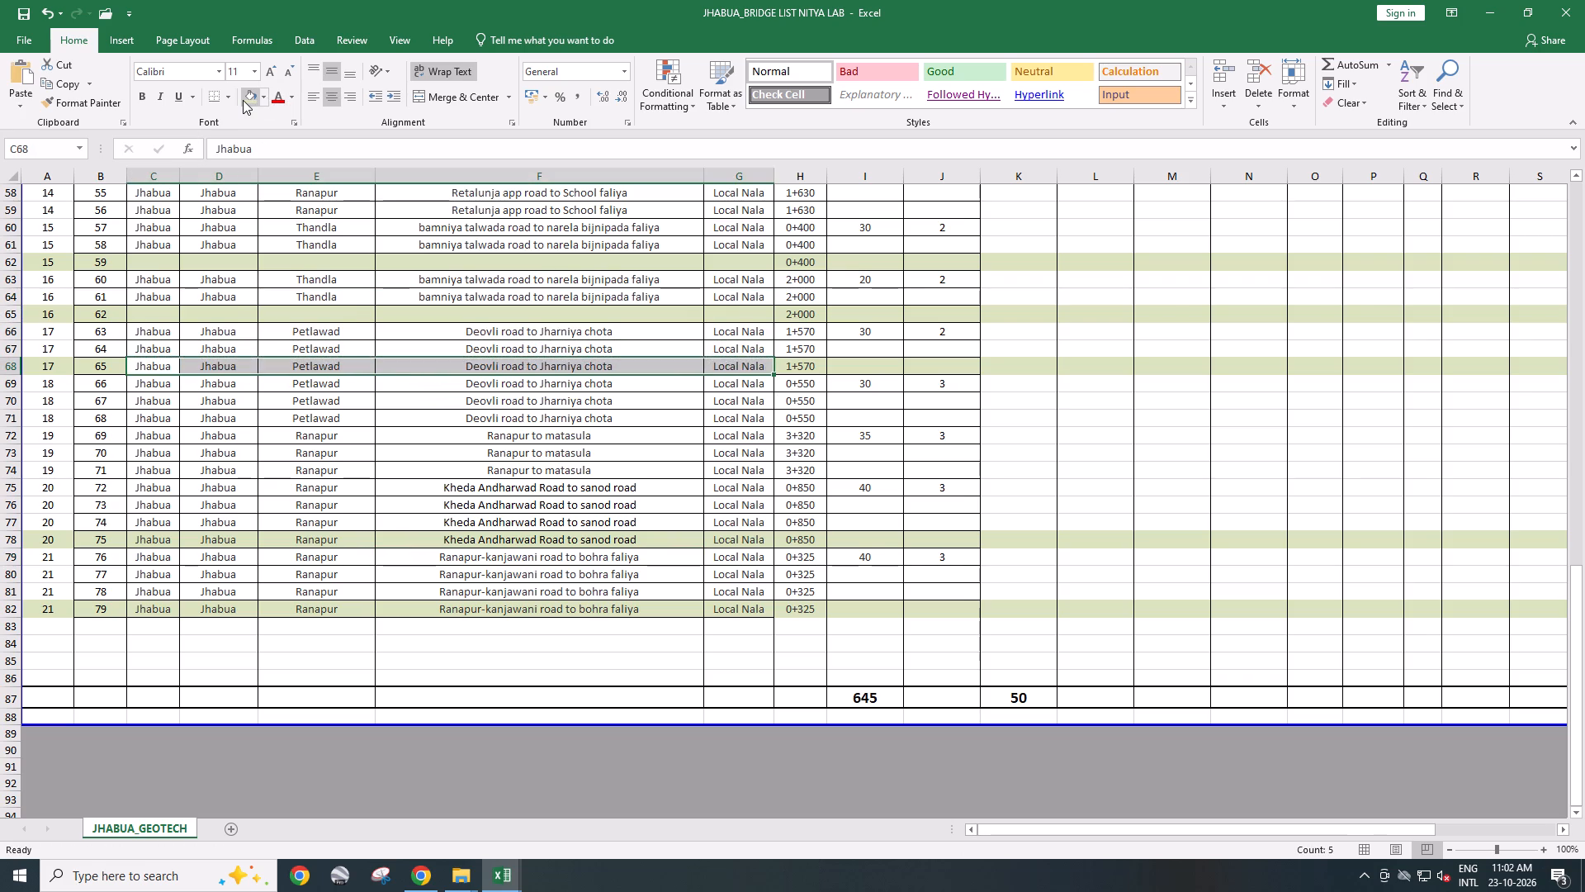
{"action": "left_click", "coordinate": [243, 100]}
{"action": "key", "text": "ctrl+s"}
Copy the district-to-nala details from serial 61 into serial 62's row, shade them green, and save the workbook.
{"action": "scroll", "coordinate": [504, 458], "scroll_direction": "up", "scroll_amount": 1}
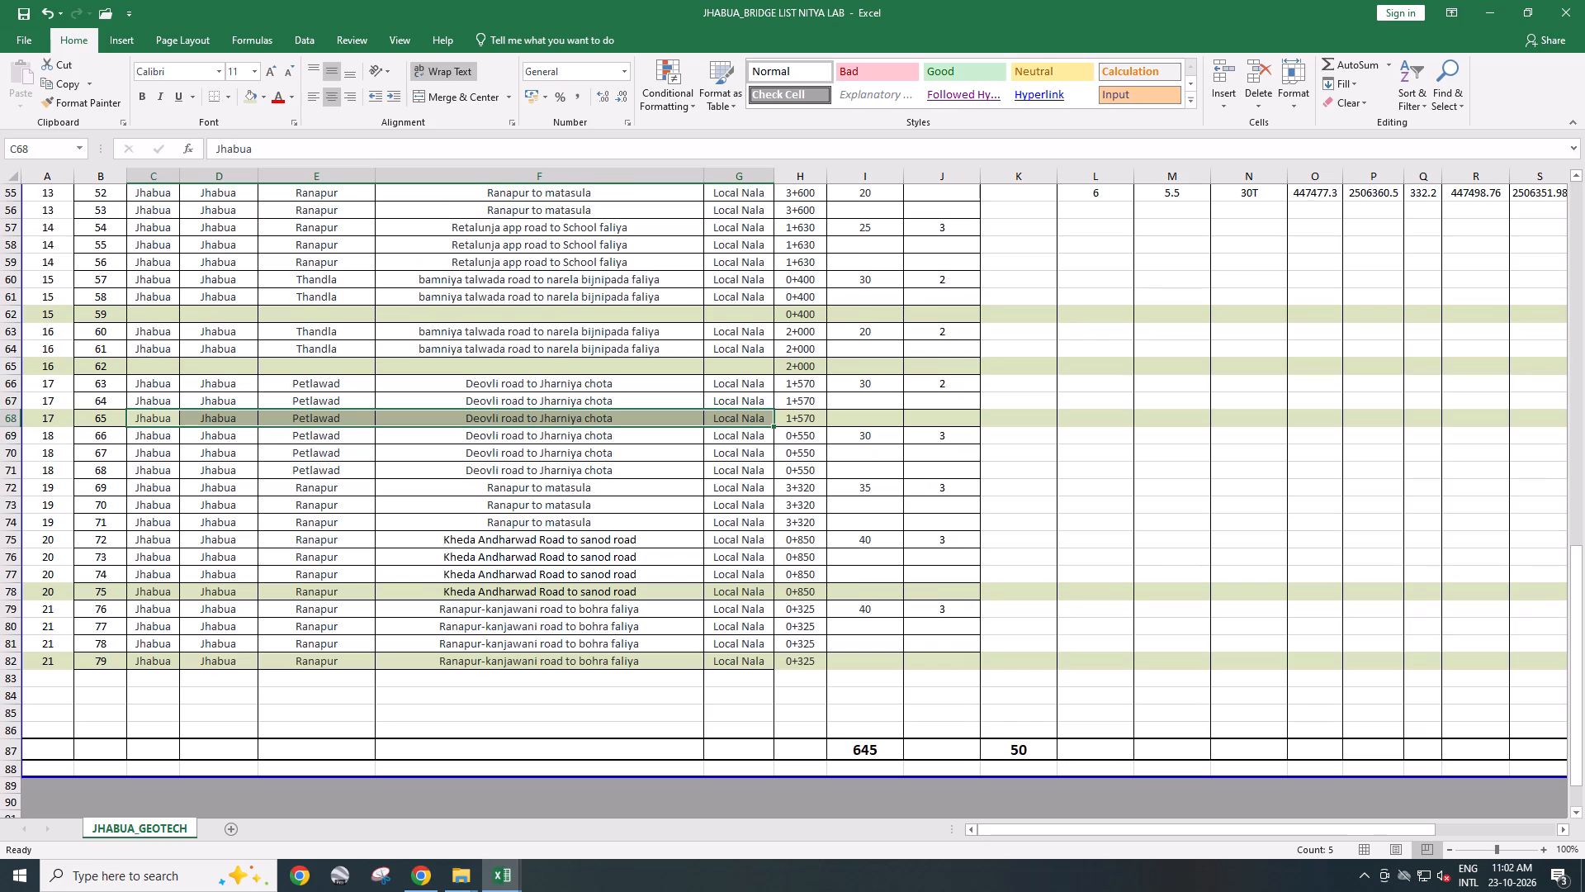
{"action": "left_click_drag", "start_coordinate": [157, 349], "coordinate": [769, 352]}
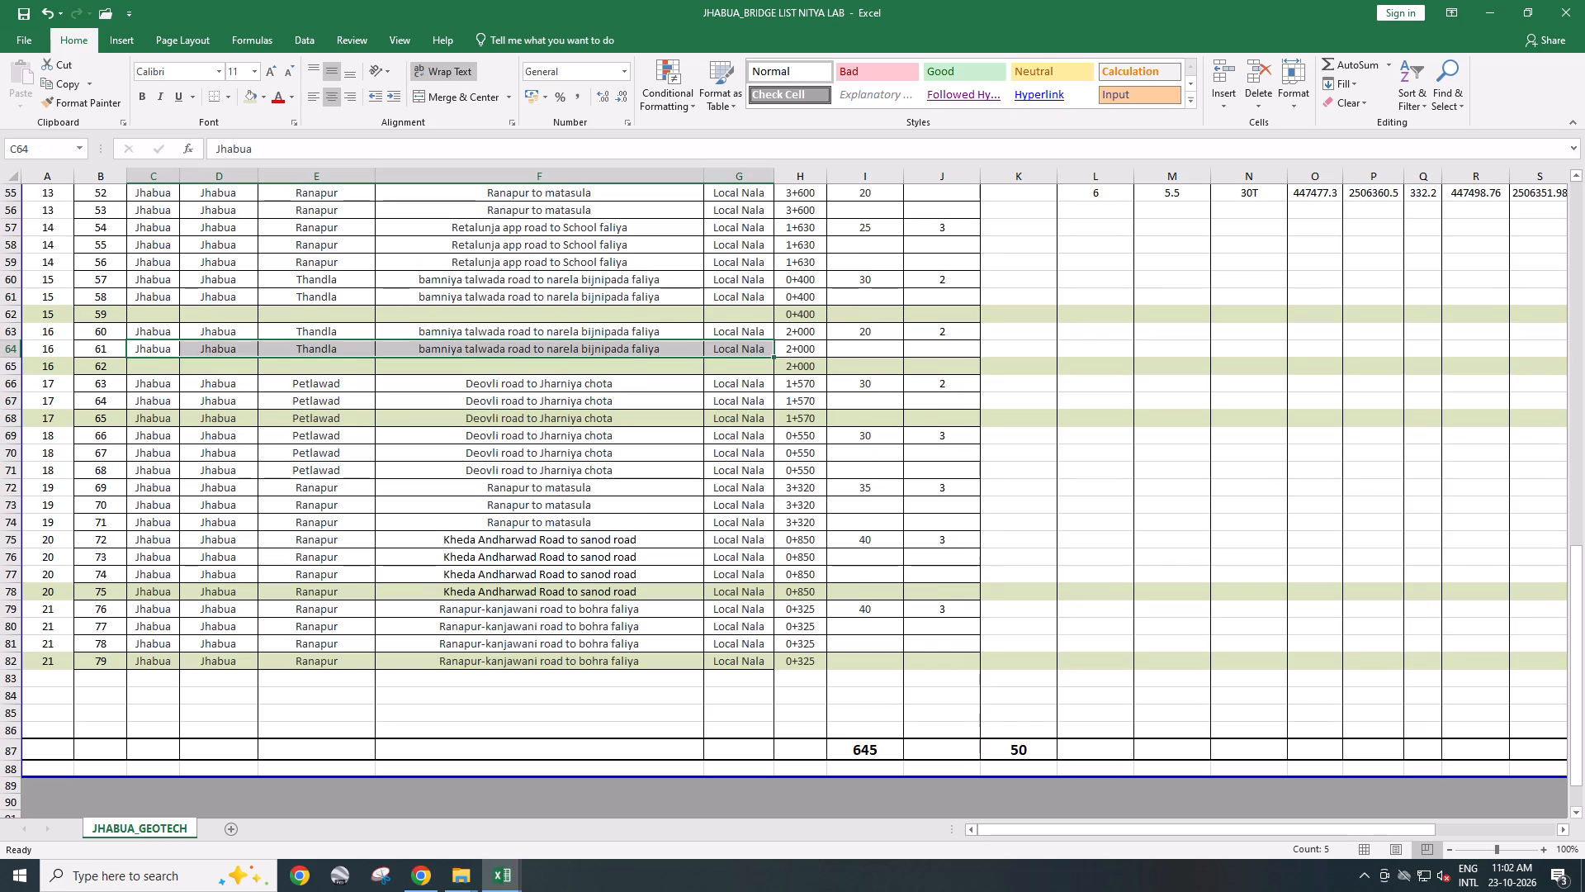
{"action": "key", "text": "ctrl+c"}
{"action": "left_click", "coordinate": [152, 367]}
{"action": "key", "text": "ctrl+v"}
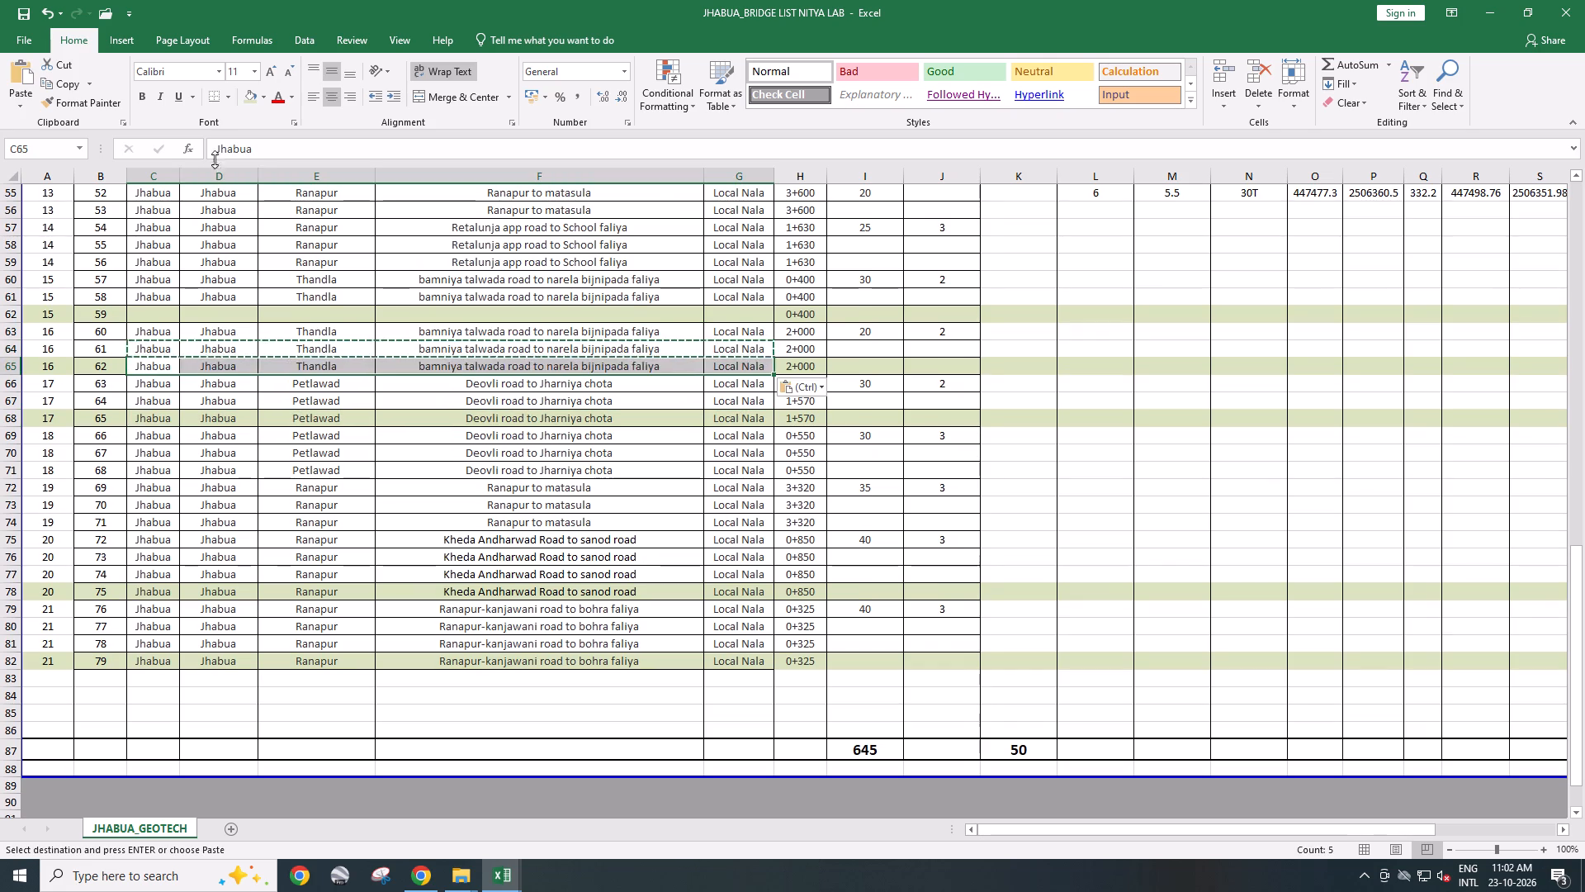
{"action": "key", "text": "Escape"}
{"action": "left_click", "coordinate": [252, 96]}
{"action": "key", "text": "ctrl+s"}
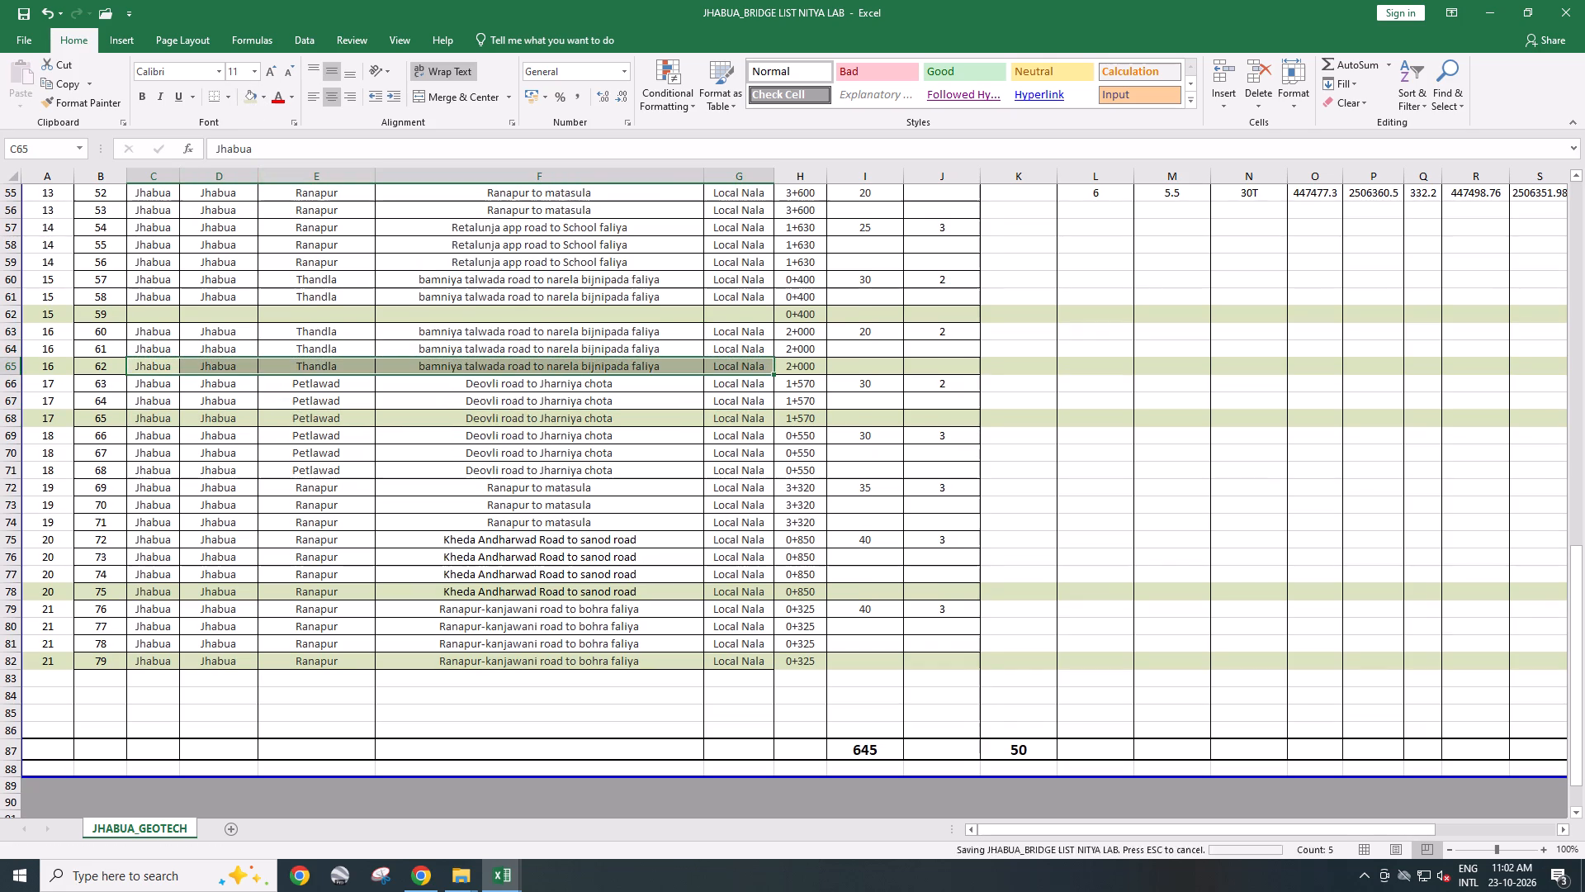
{"action": "left_click", "coordinate": [557, 506]}
Copy the district-to-nala details from serial 58 into serial 59's row, shade them green, and save the workbook.
{"action": "scroll", "coordinate": [543, 479], "scroll_direction": "up", "scroll_amount": 1}
{"action": "left_click_drag", "start_coordinate": [160, 349], "coordinate": [757, 327]}
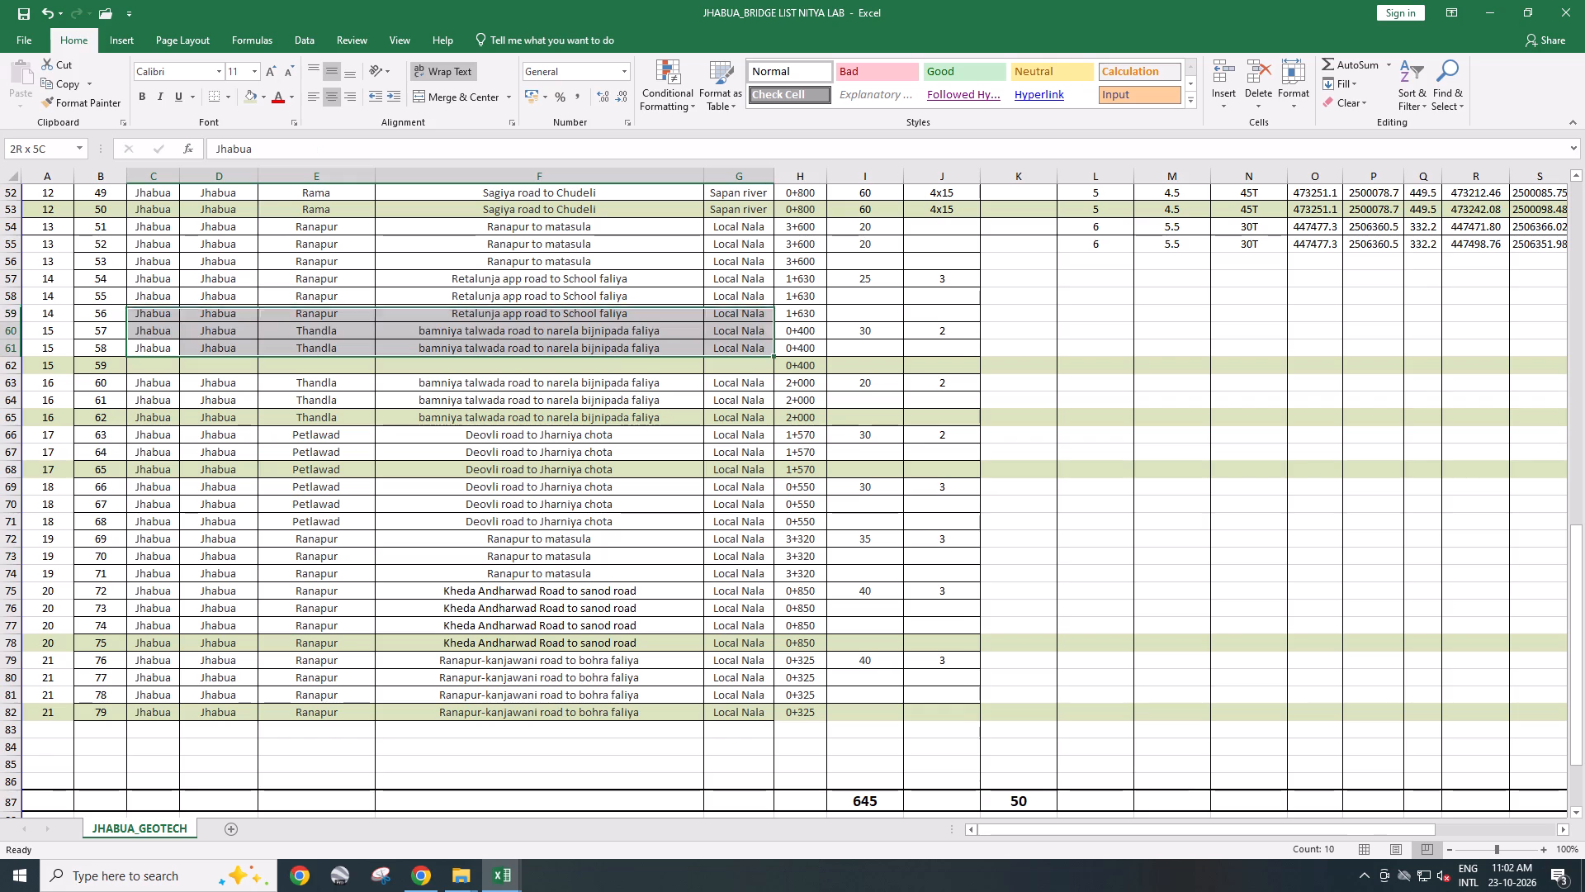
{"action": "left_click_drag", "start_coordinate": [757, 327], "coordinate": [757, 344]}
{"action": "key", "text": "ctrl+c"}
{"action": "left_click", "coordinate": [168, 363]}
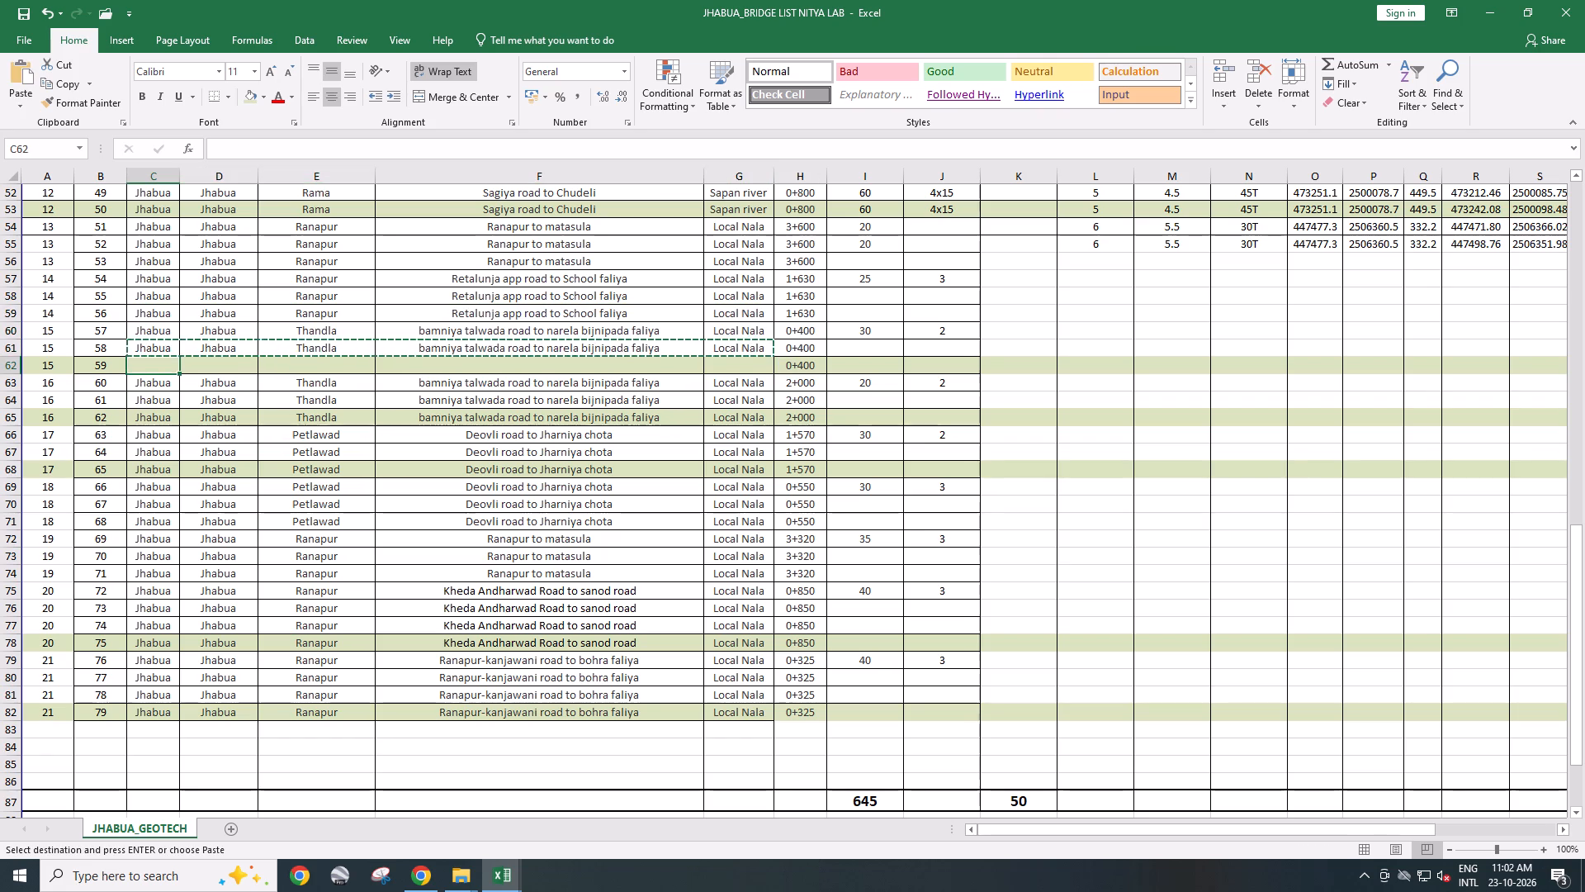
{"action": "key", "text": "ctrl+v"}
{"action": "key", "text": "ctrl+s"}
{"action": "left_click", "coordinate": [248, 99]}
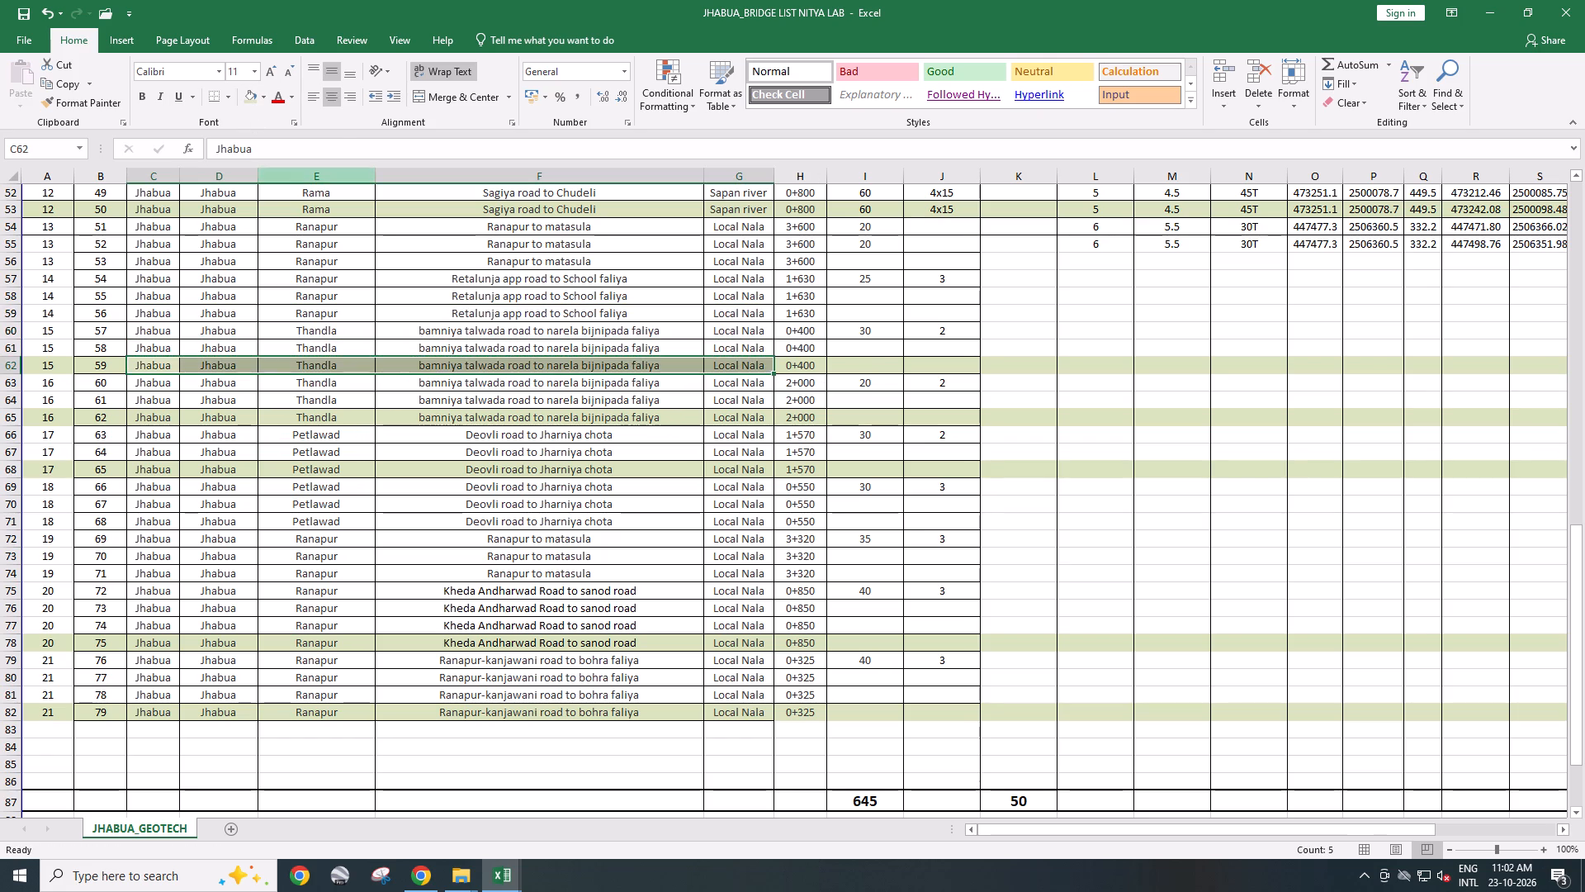
{"action": "left_click", "coordinate": [621, 510]}
{"action": "key", "text": "ctrl+s"}
Enter 20 as the proposed bridge length for serial 53 on the Ranapur to matasula road.
{"action": "scroll", "coordinate": [761, 495], "scroll_direction": "up", "scroll_amount": 1}
{"action": "scroll", "coordinate": [943, 463], "scroll_direction": "up", "scroll_amount": 1}
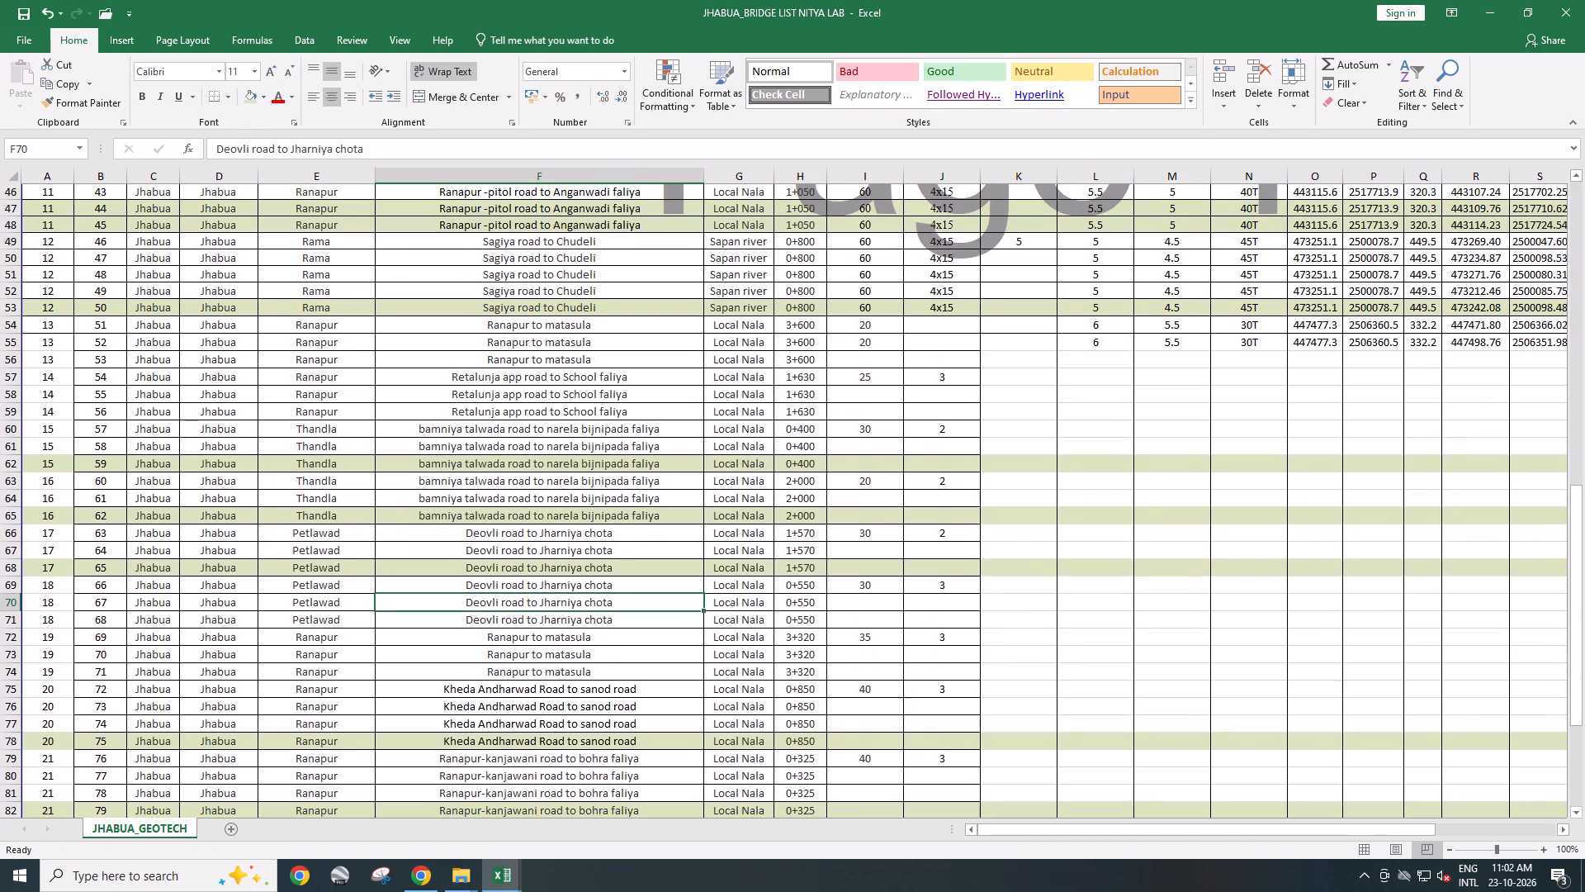
{"action": "scroll", "coordinate": [900, 412], "scroll_direction": "up", "scroll_amount": 2}
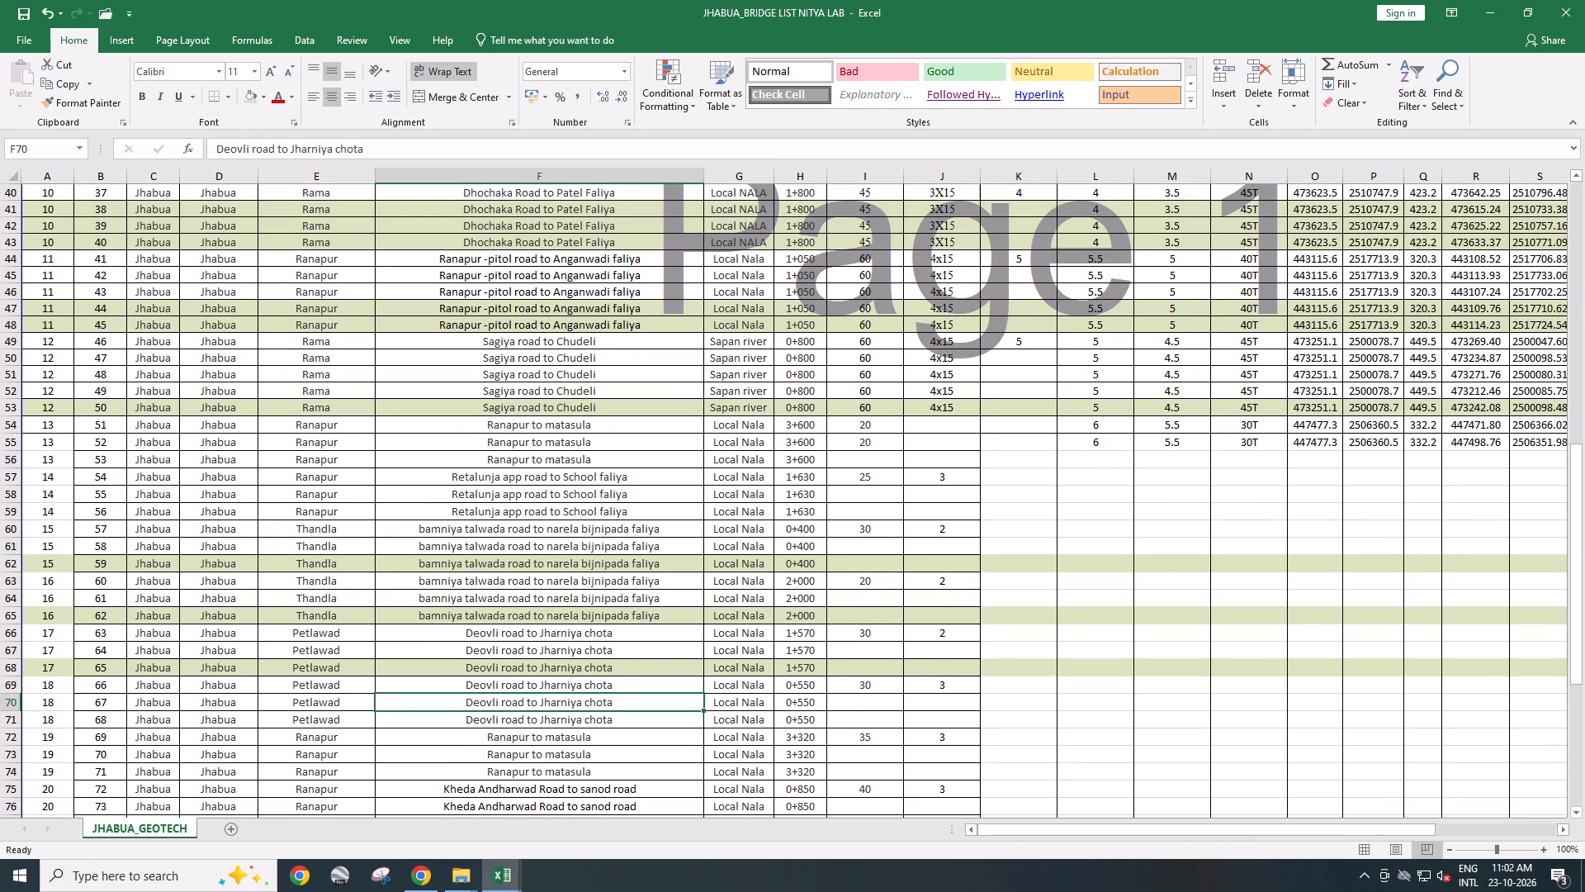
{"action": "left_click", "coordinate": [878, 458]}
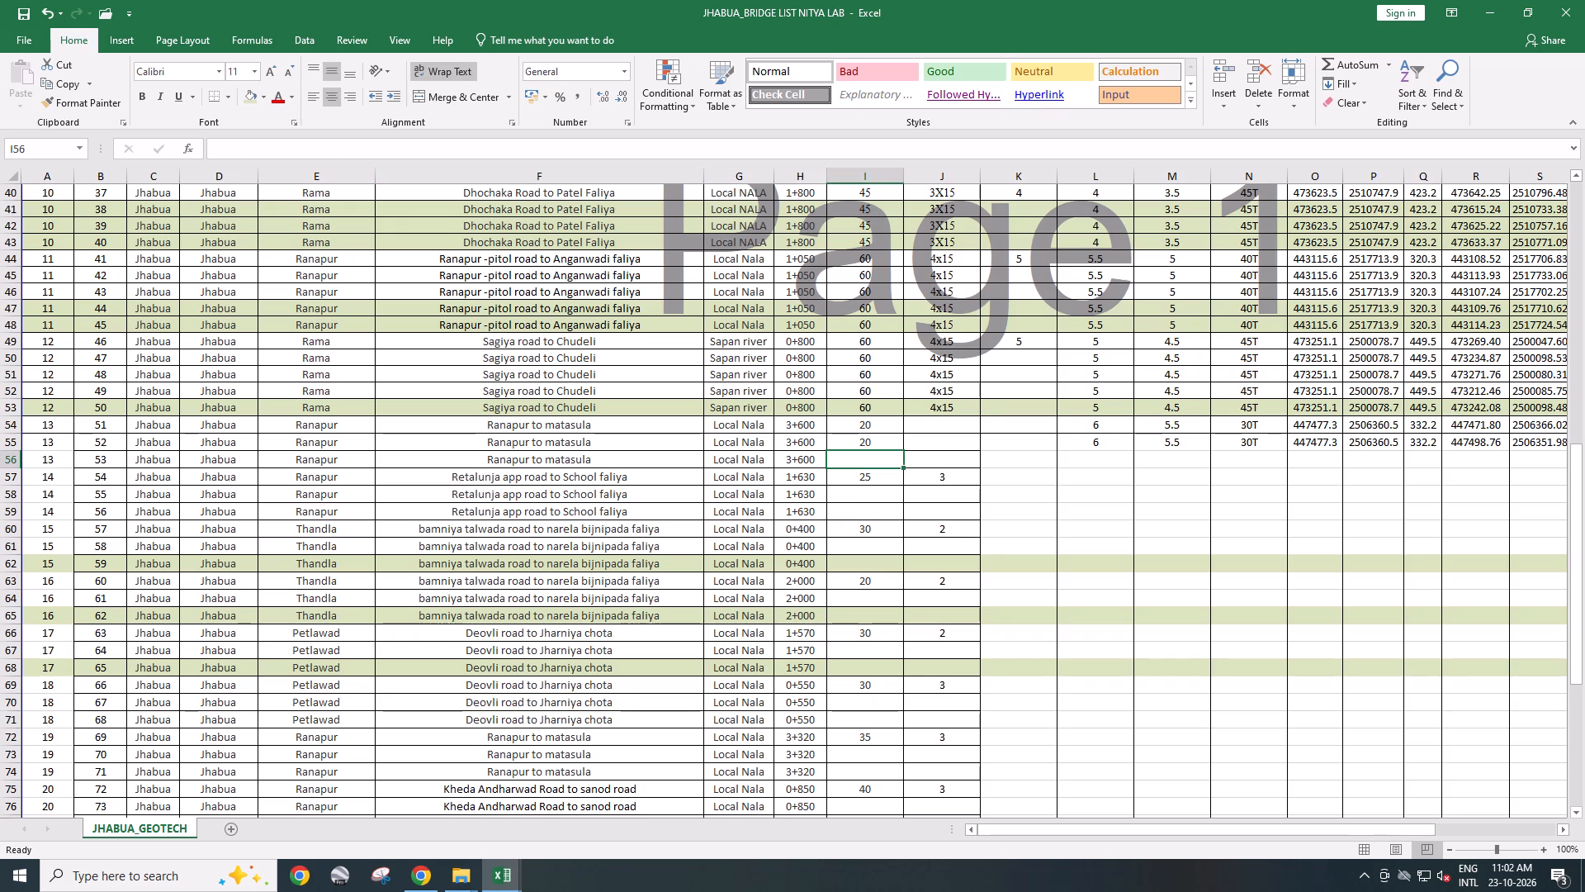
{"action": "key", "text": "2"}
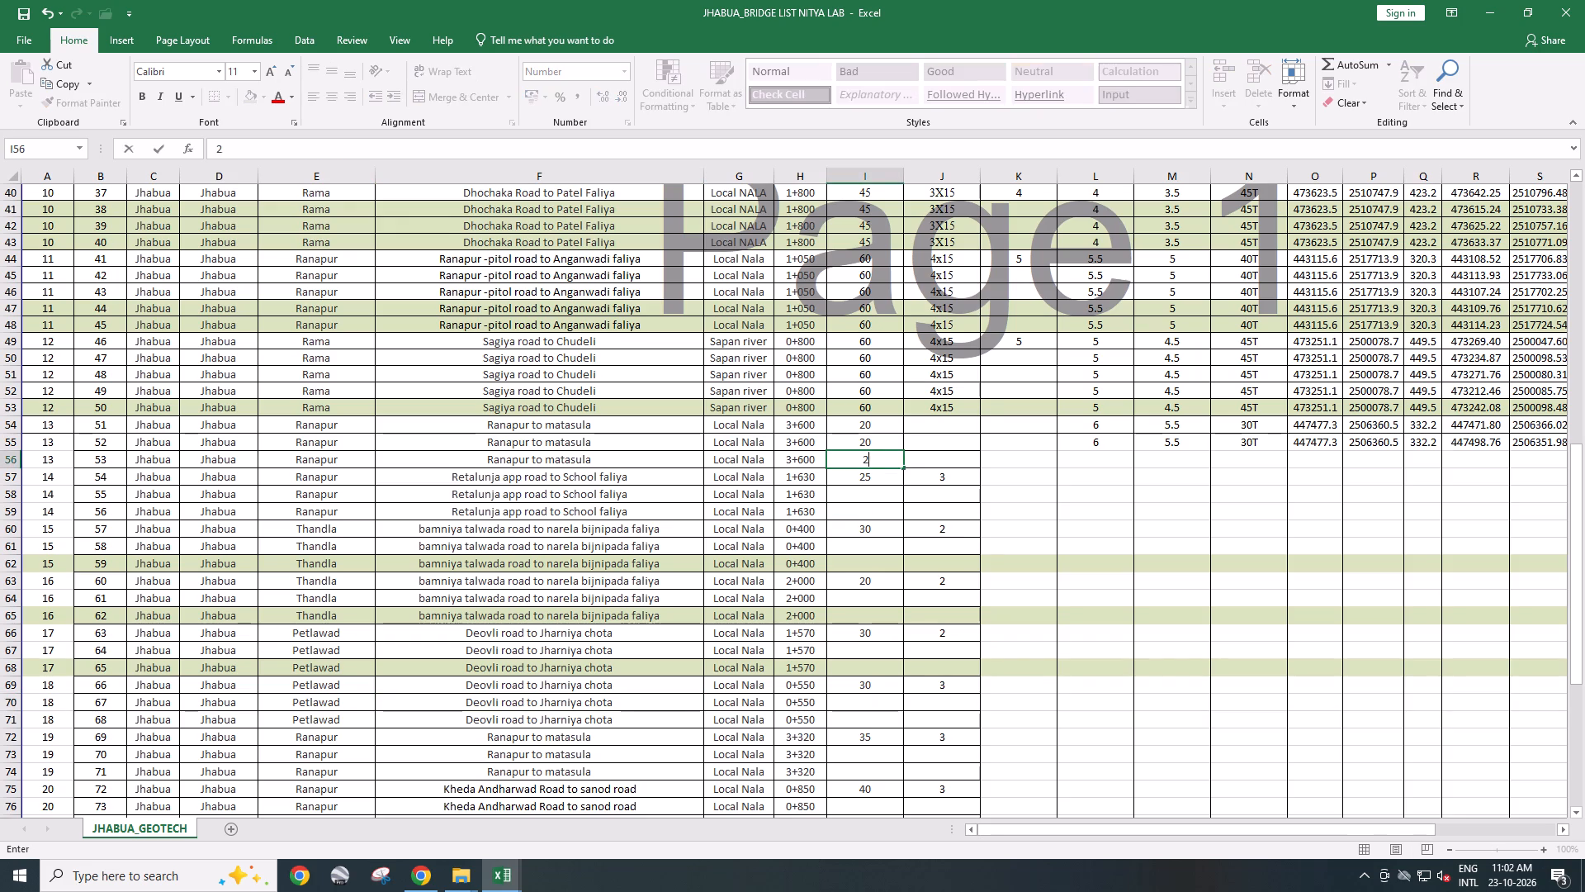
{"action": "key", "text": "0"}
{"action": "key", "text": "Return"}
Clear the repeated proposed bridge lengths from serials 2 and 3 of bridge 1, keeping serial 1's value.
{"action": "scroll", "coordinate": [821, 546], "scroll_direction": "up", "scroll_amount": 4}
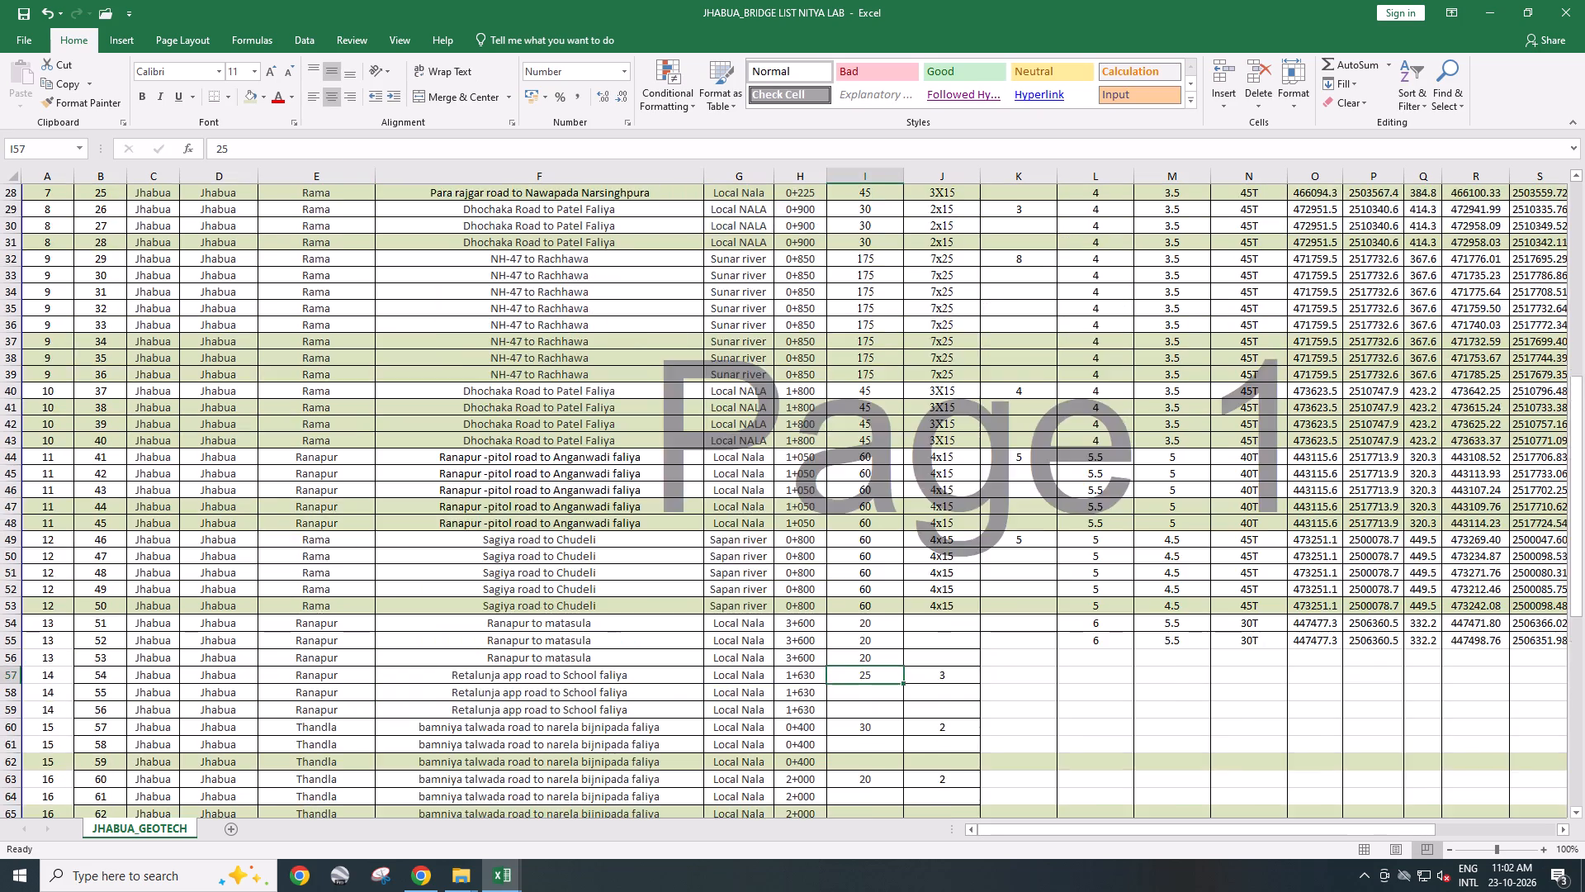
{"action": "scroll", "coordinate": [819, 543], "scroll_direction": "up", "scroll_amount": 17}
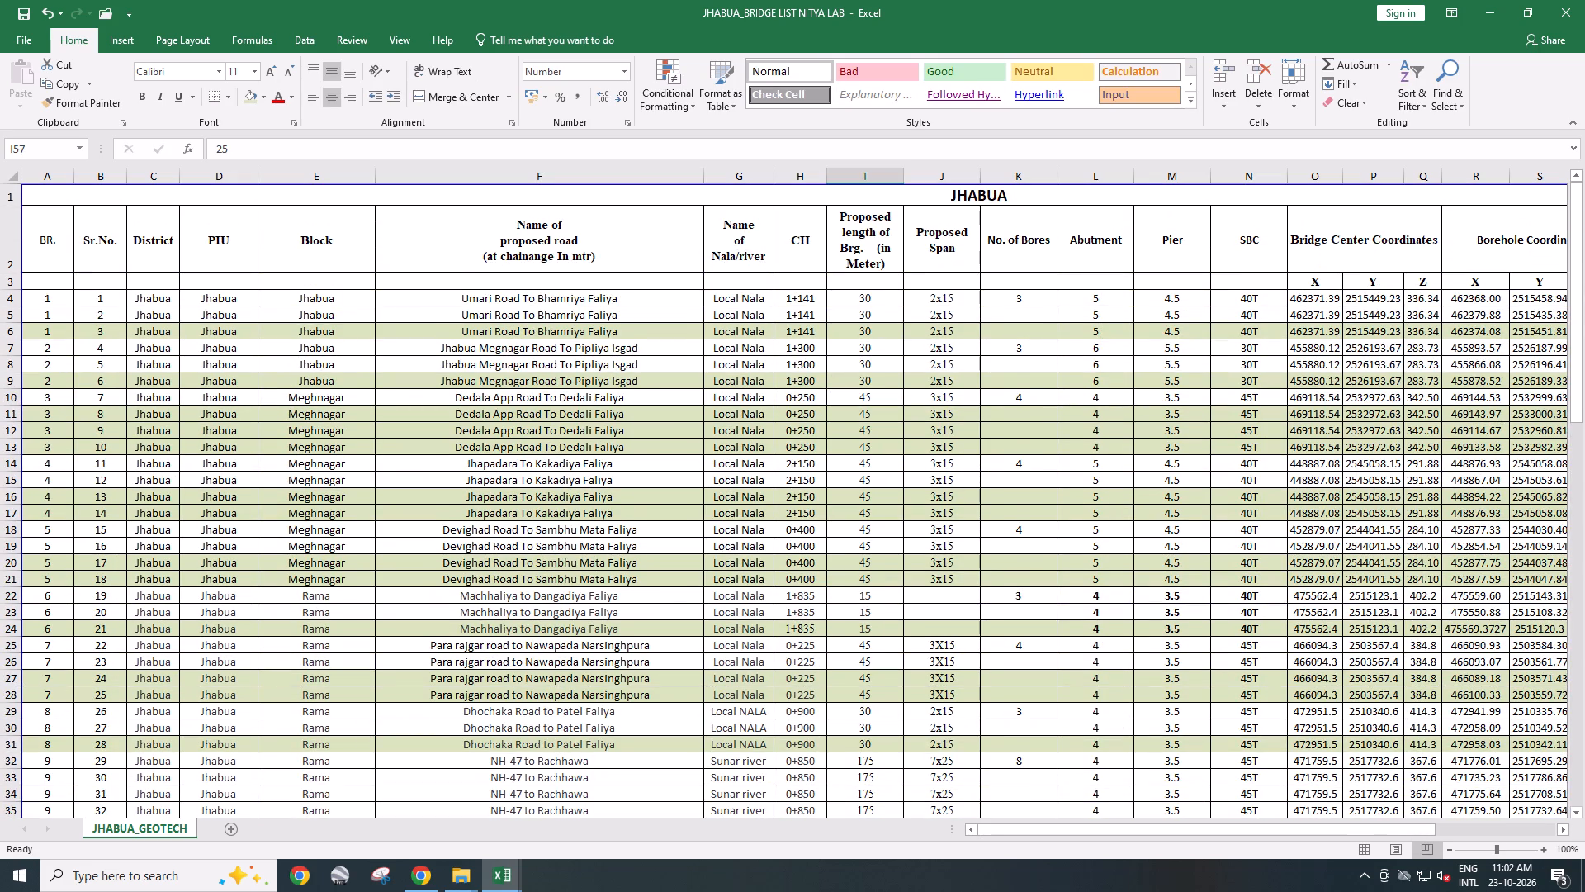
{"action": "left_click", "coordinate": [873, 318]}
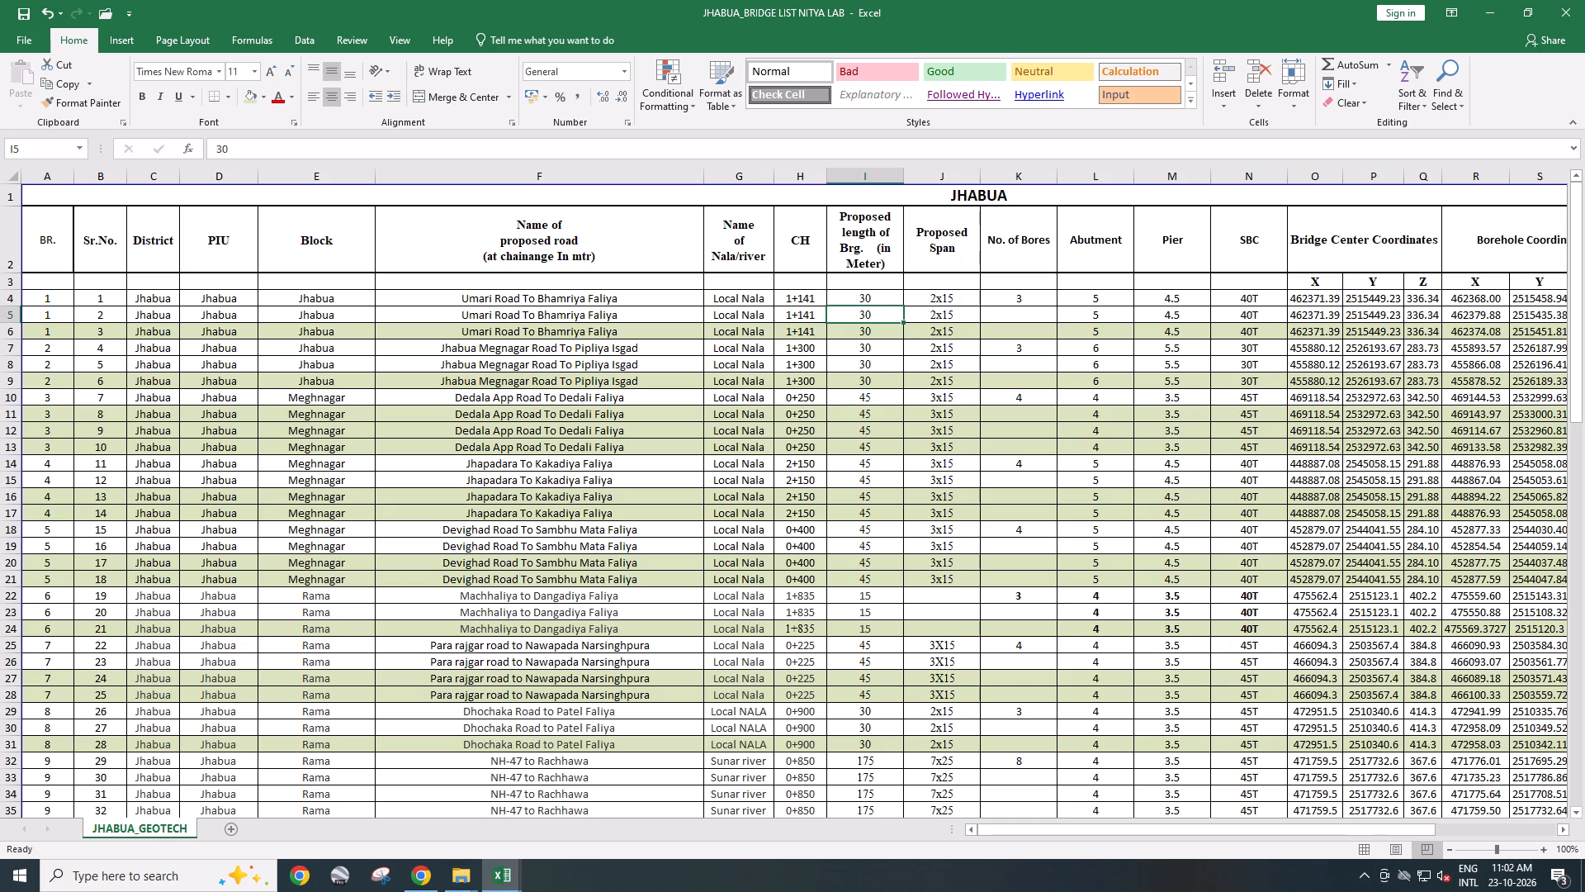
{"action": "key", "text": "Delete"}
{"action": "left_click", "coordinate": [873, 332]}
{"action": "key", "text": "Delete"}
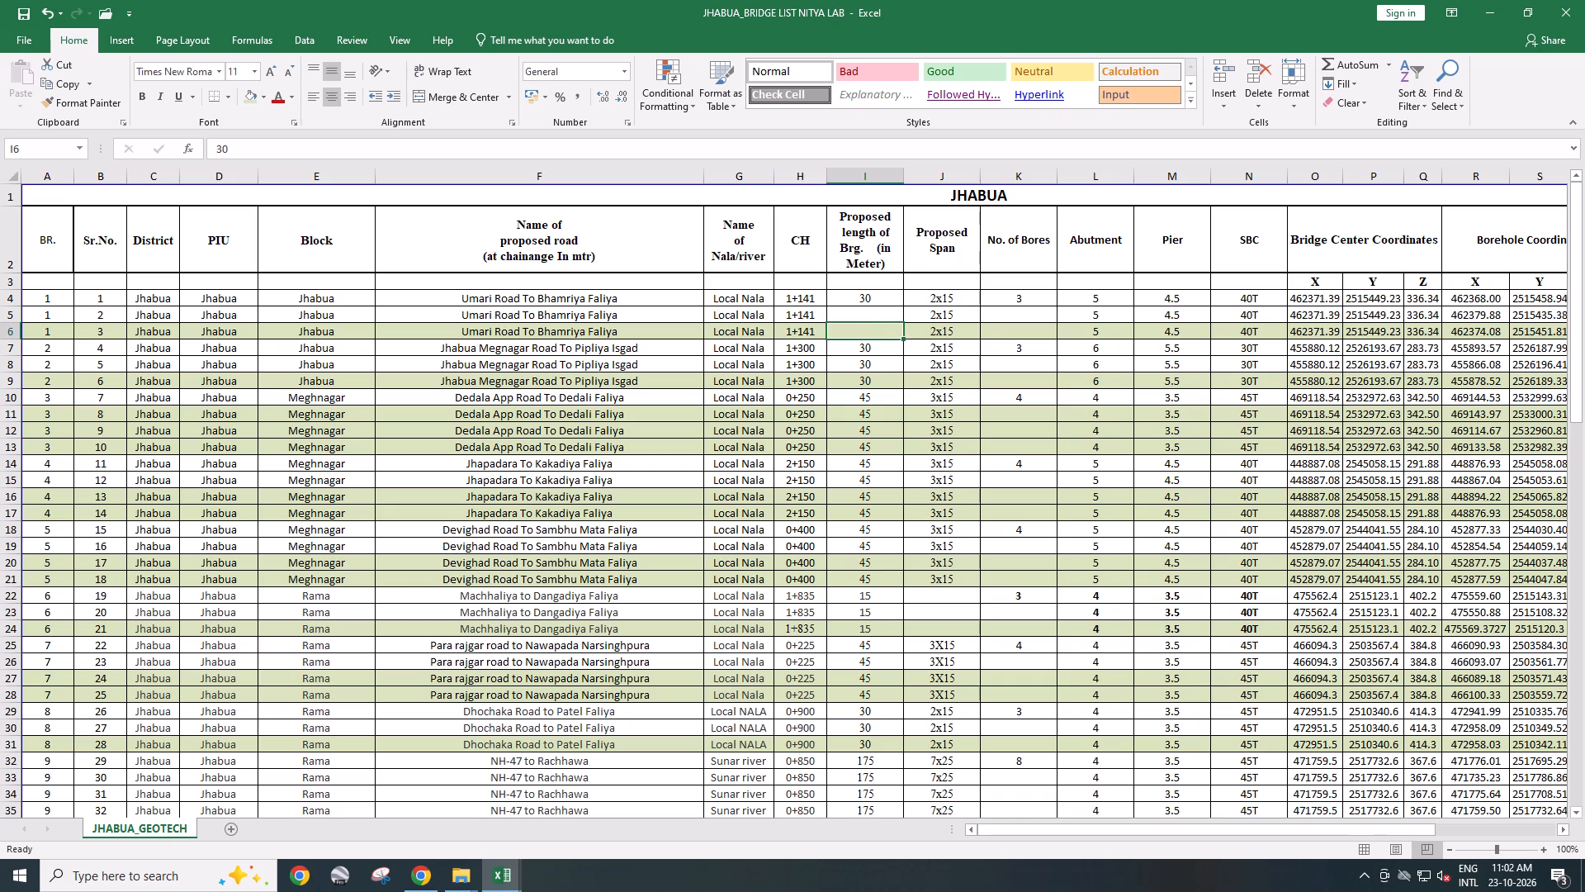
Add filters to the table's header row and filter No. of Bores to show only blank entries.
{"action": "left_click", "coordinate": [870, 363]}
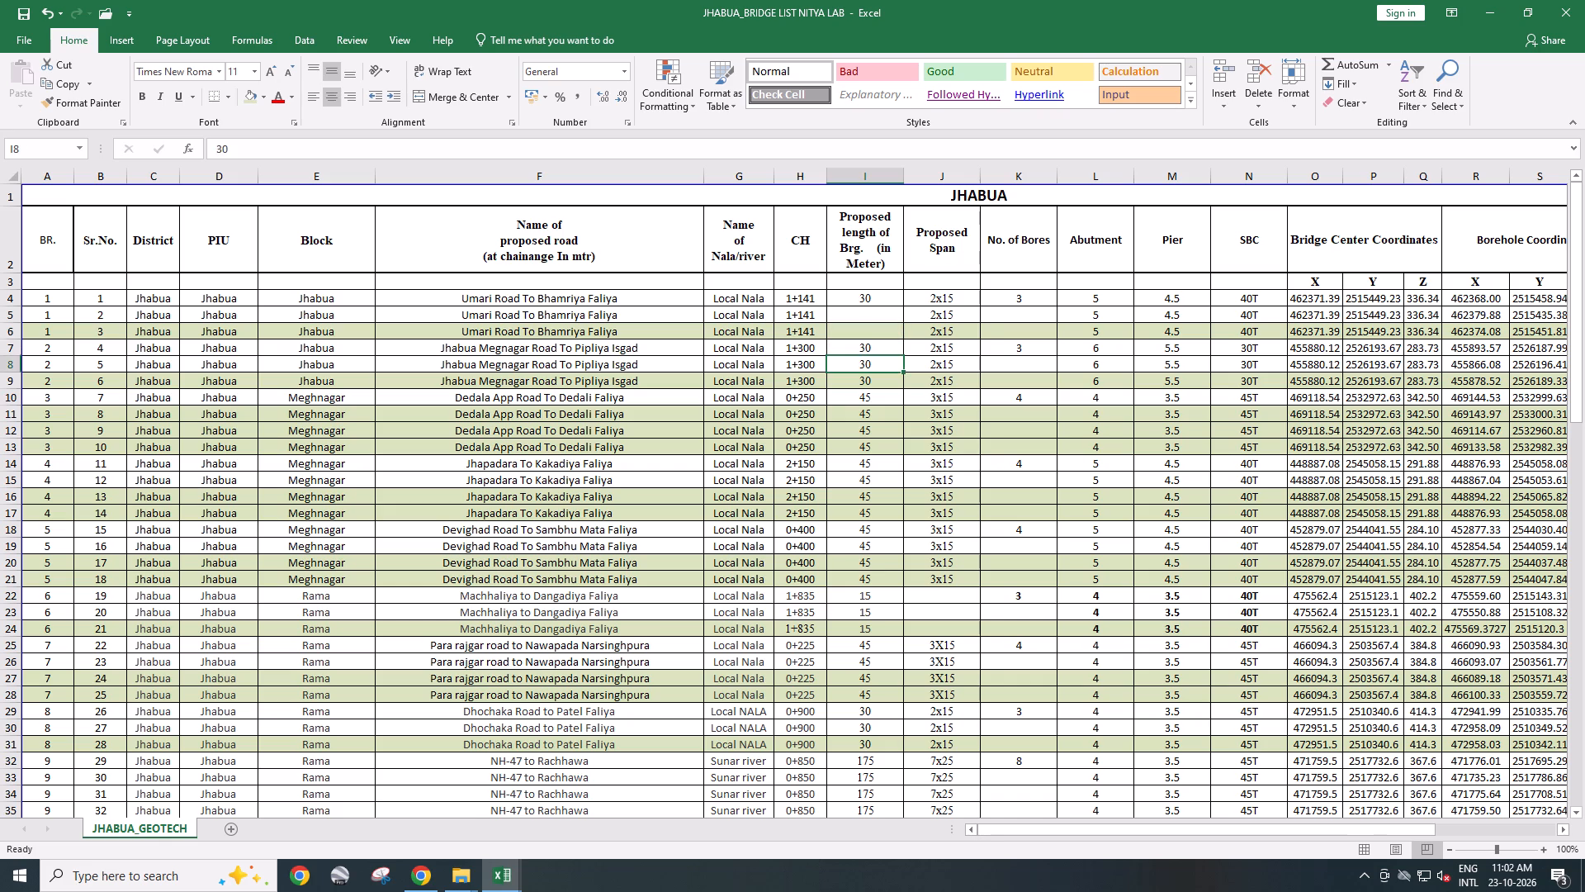
{"action": "left_click", "coordinate": [1039, 382]}
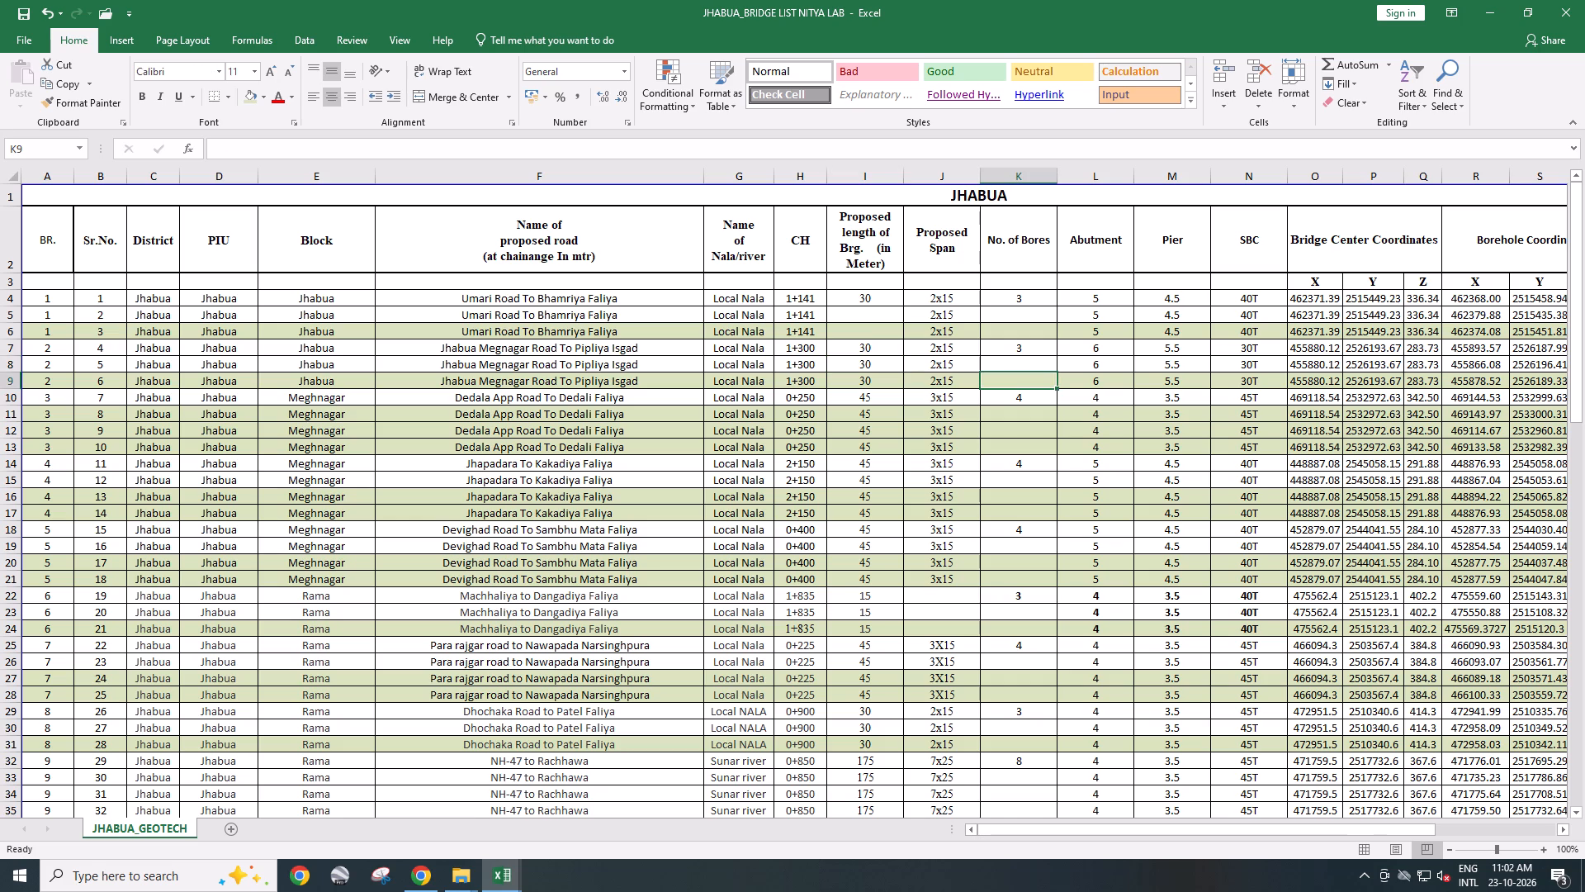
{"action": "left_click", "coordinate": [2, 249]}
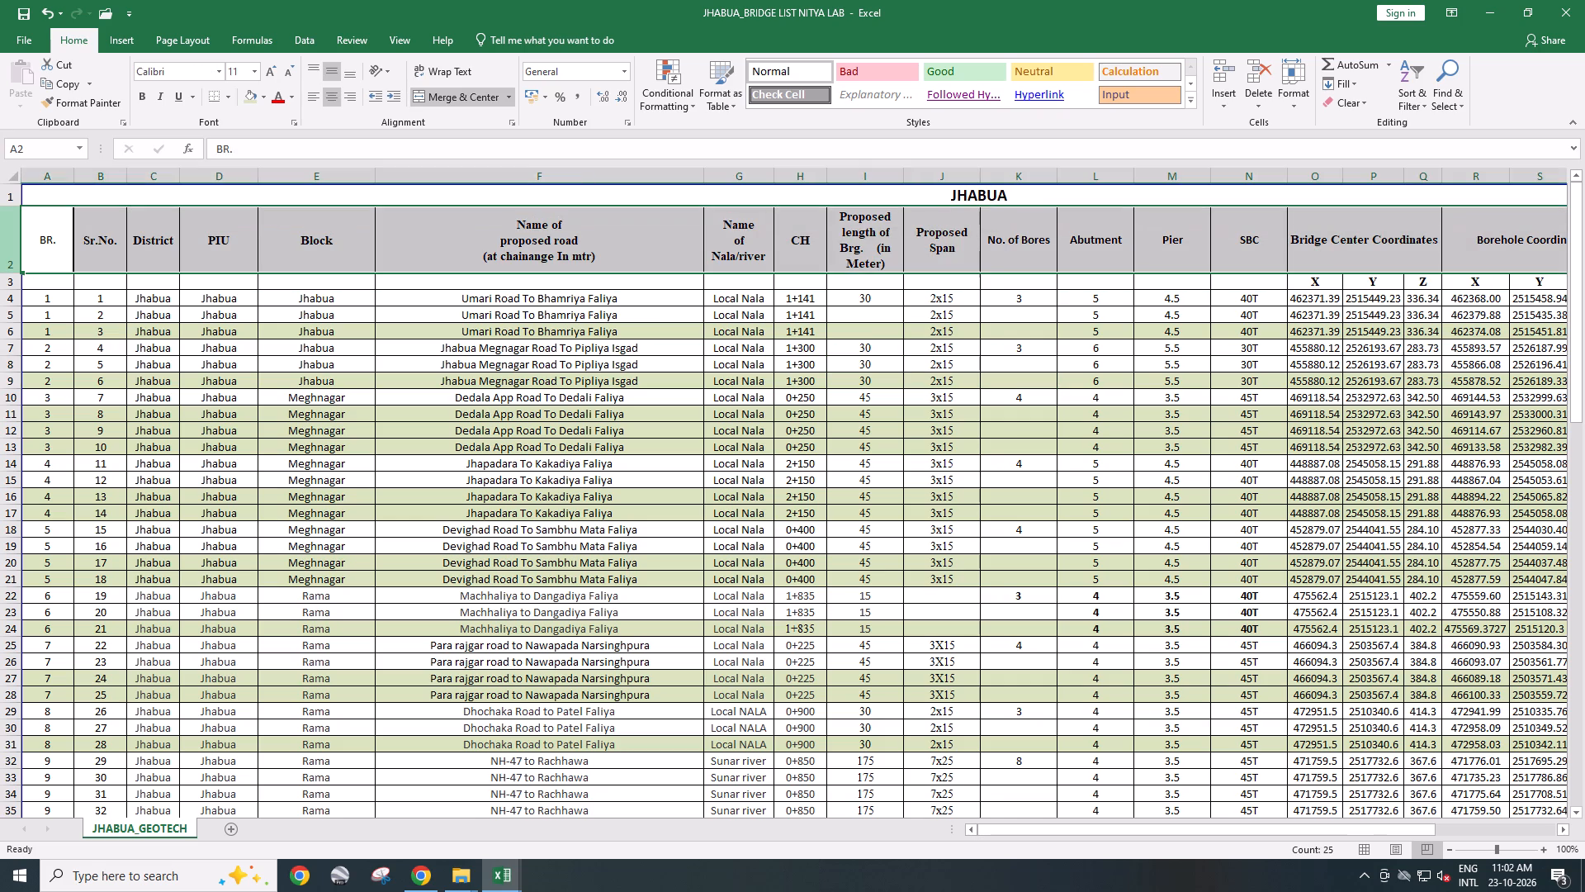
{"action": "key", "text": "a"}
{"action": "key", "text": "t"}
{"action": "left_click", "coordinate": [830, 372]}
{"action": "left_click", "coordinate": [1053, 264]}
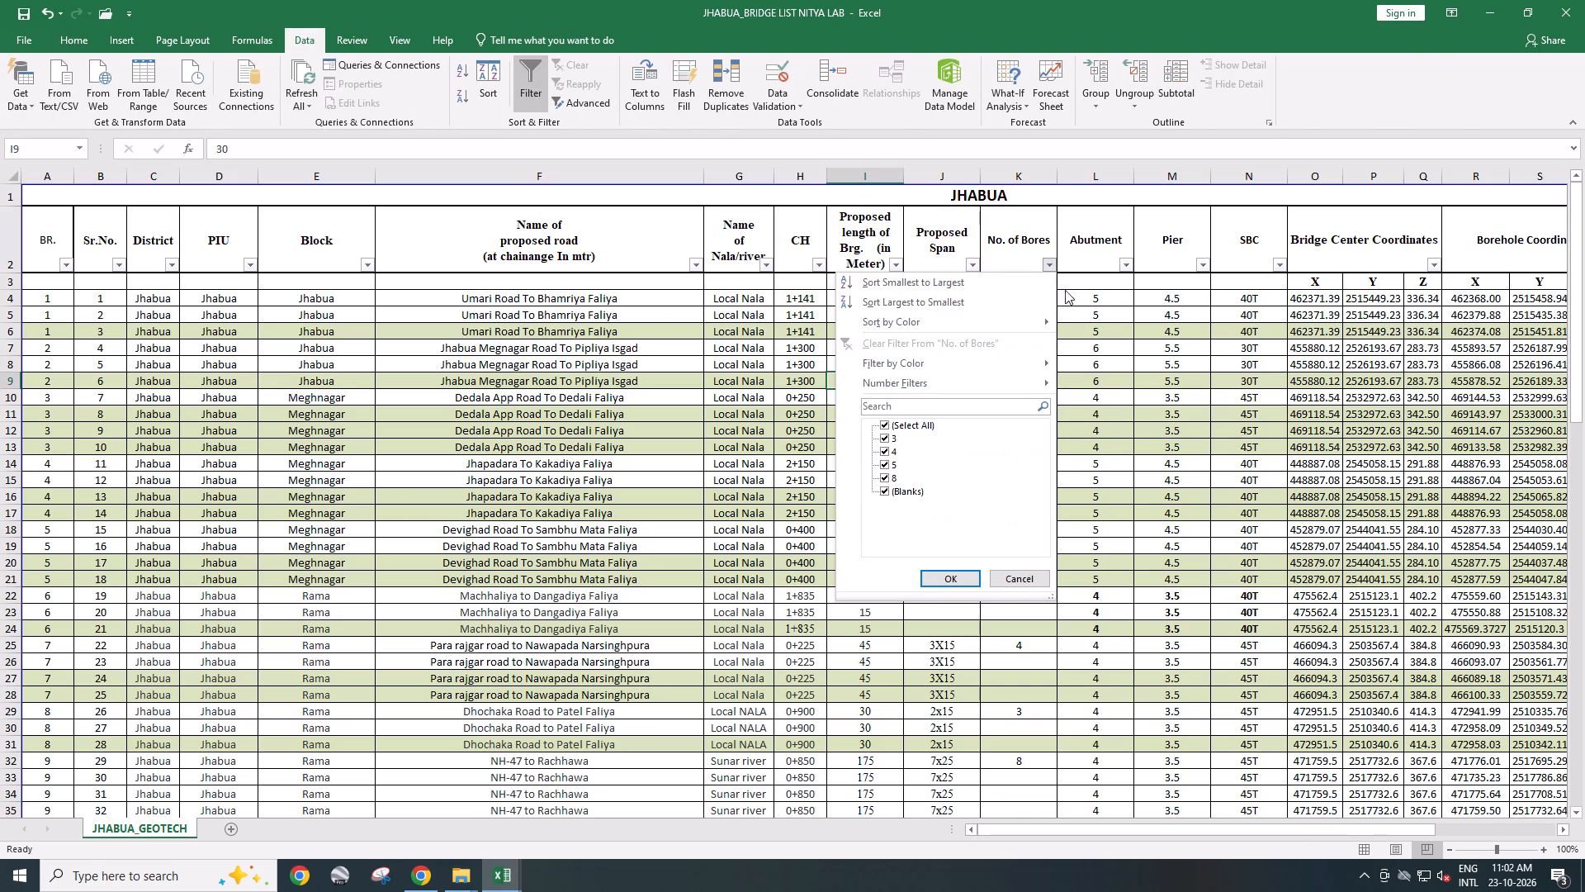
{"action": "left_click", "coordinate": [911, 425]}
{"action": "left_click", "coordinate": [902, 487]}
{"action": "left_click", "coordinate": [960, 583]}
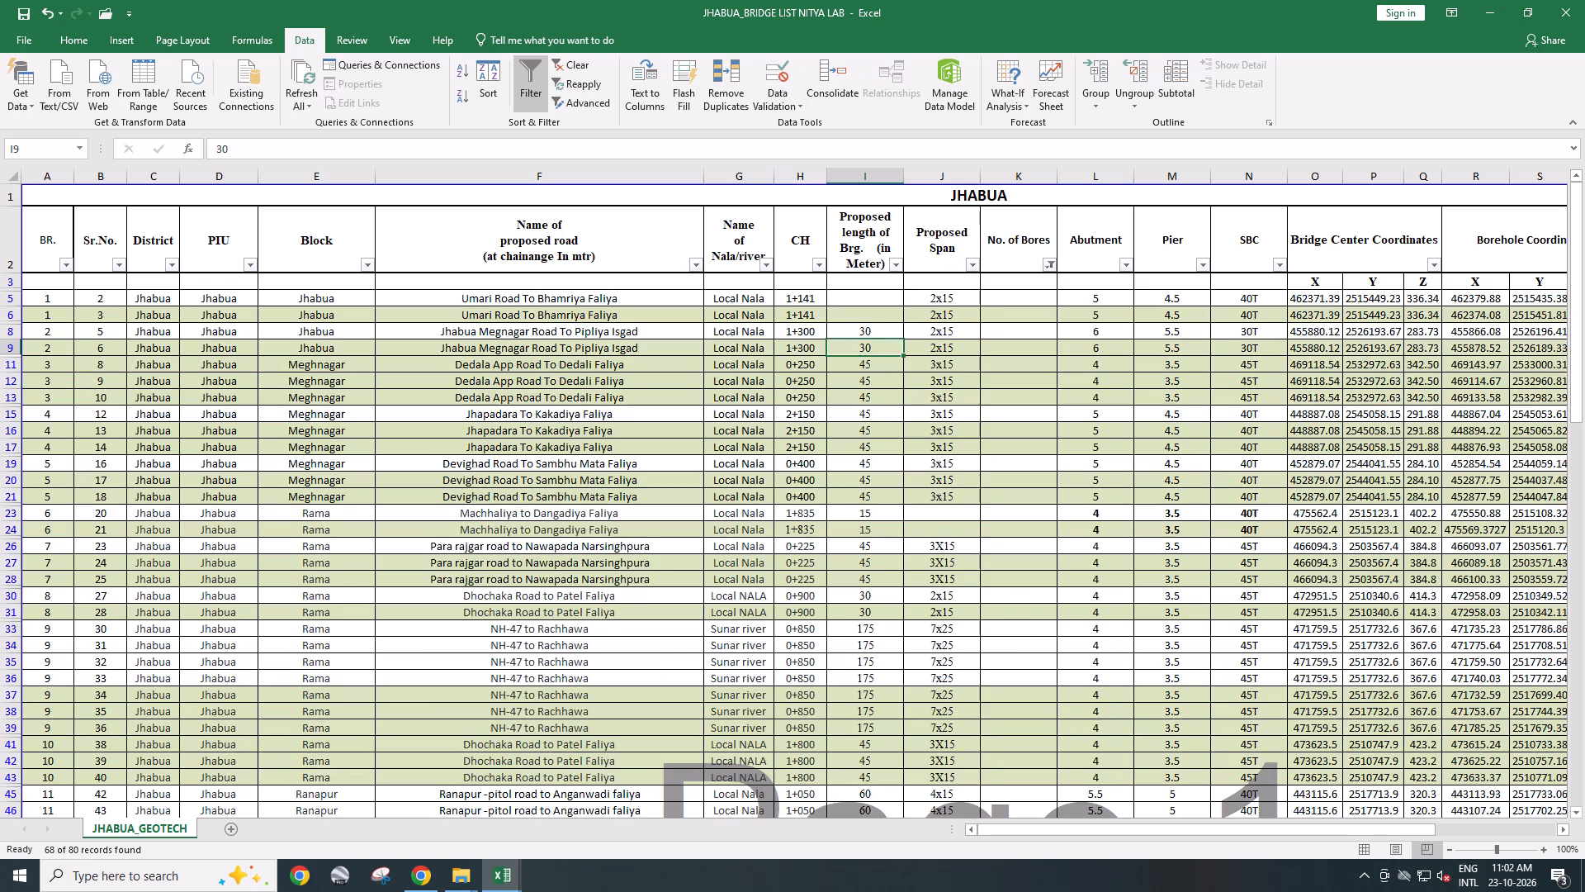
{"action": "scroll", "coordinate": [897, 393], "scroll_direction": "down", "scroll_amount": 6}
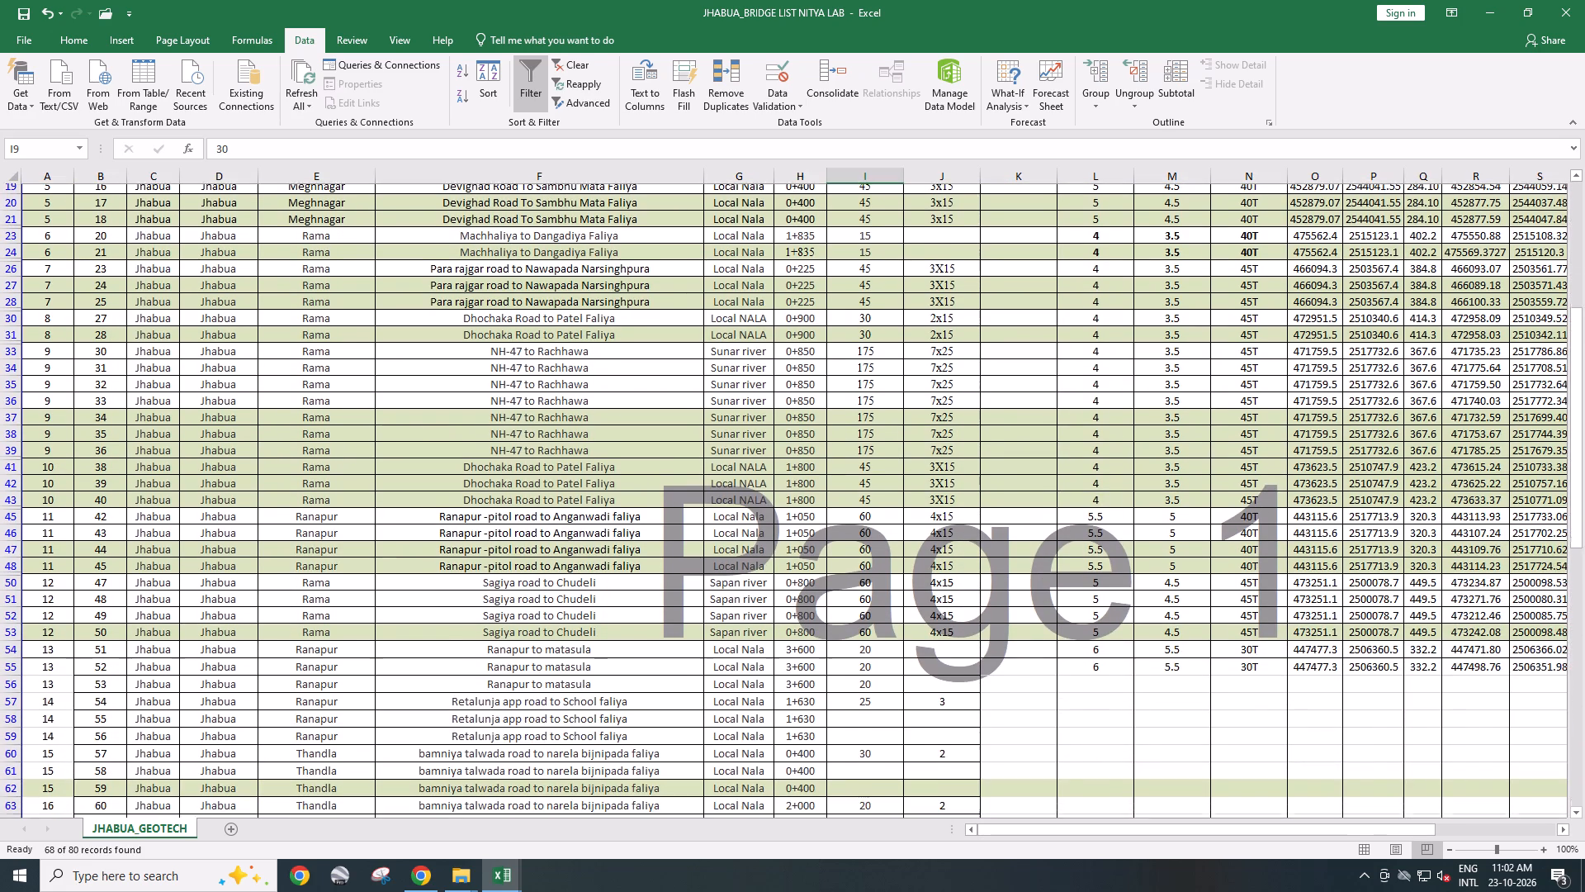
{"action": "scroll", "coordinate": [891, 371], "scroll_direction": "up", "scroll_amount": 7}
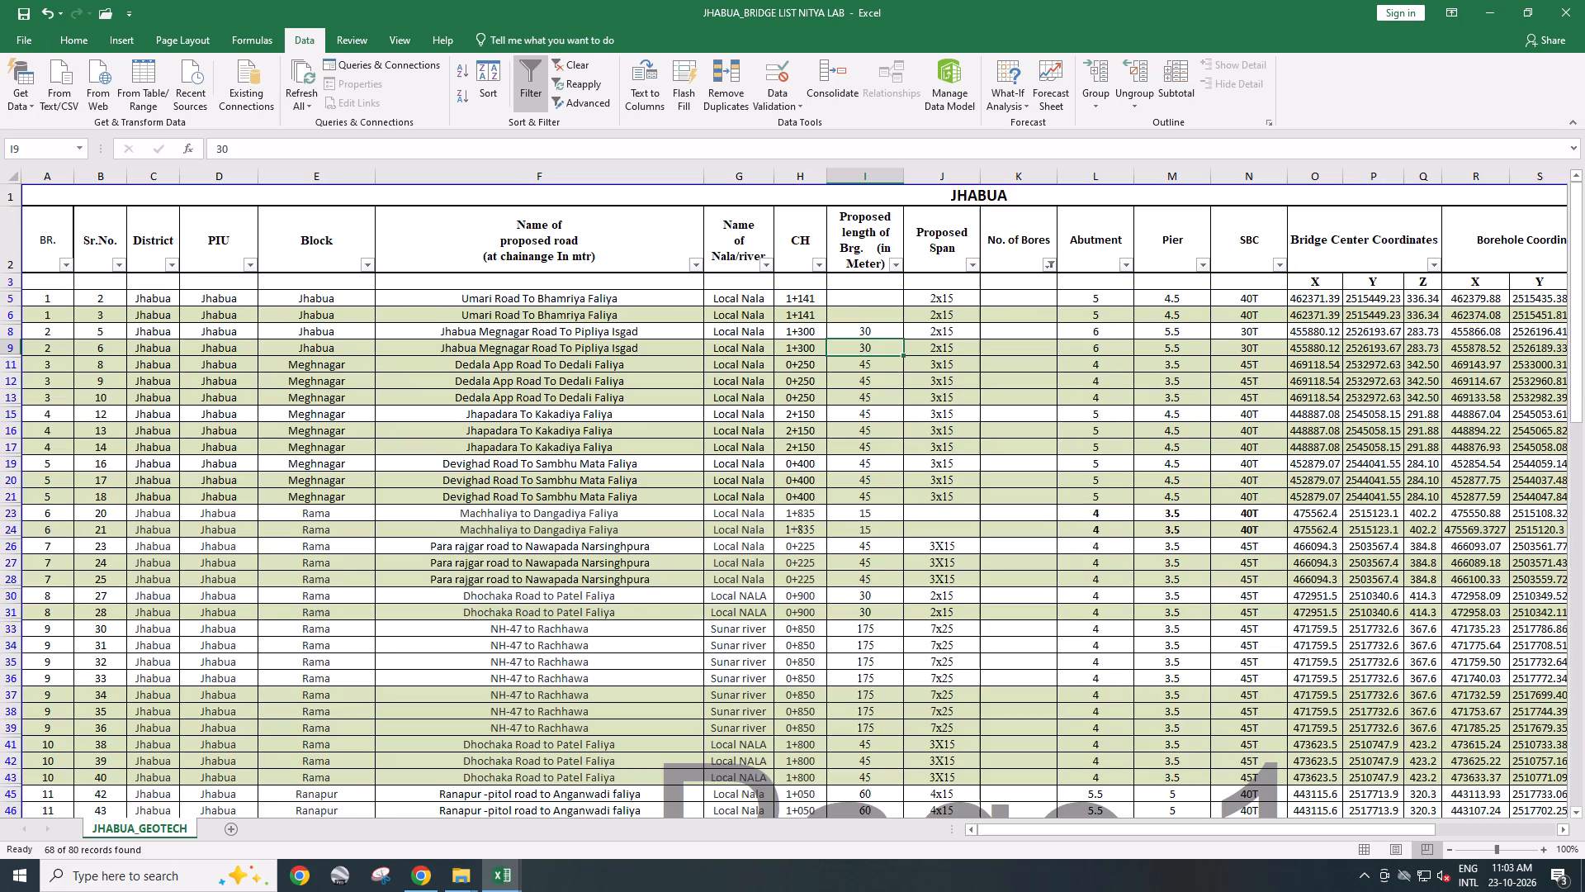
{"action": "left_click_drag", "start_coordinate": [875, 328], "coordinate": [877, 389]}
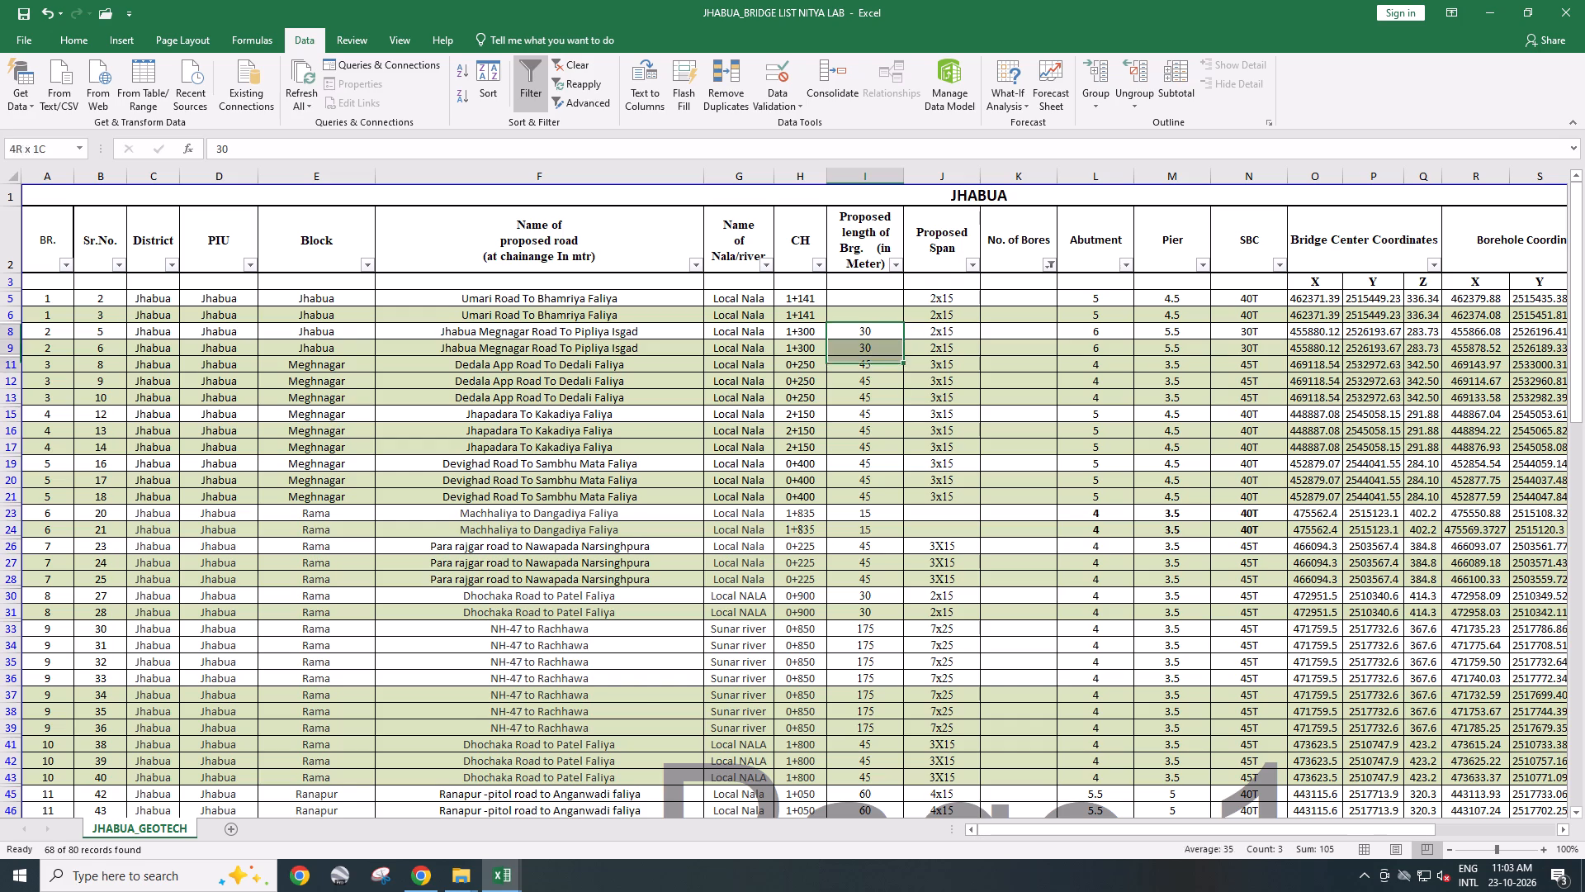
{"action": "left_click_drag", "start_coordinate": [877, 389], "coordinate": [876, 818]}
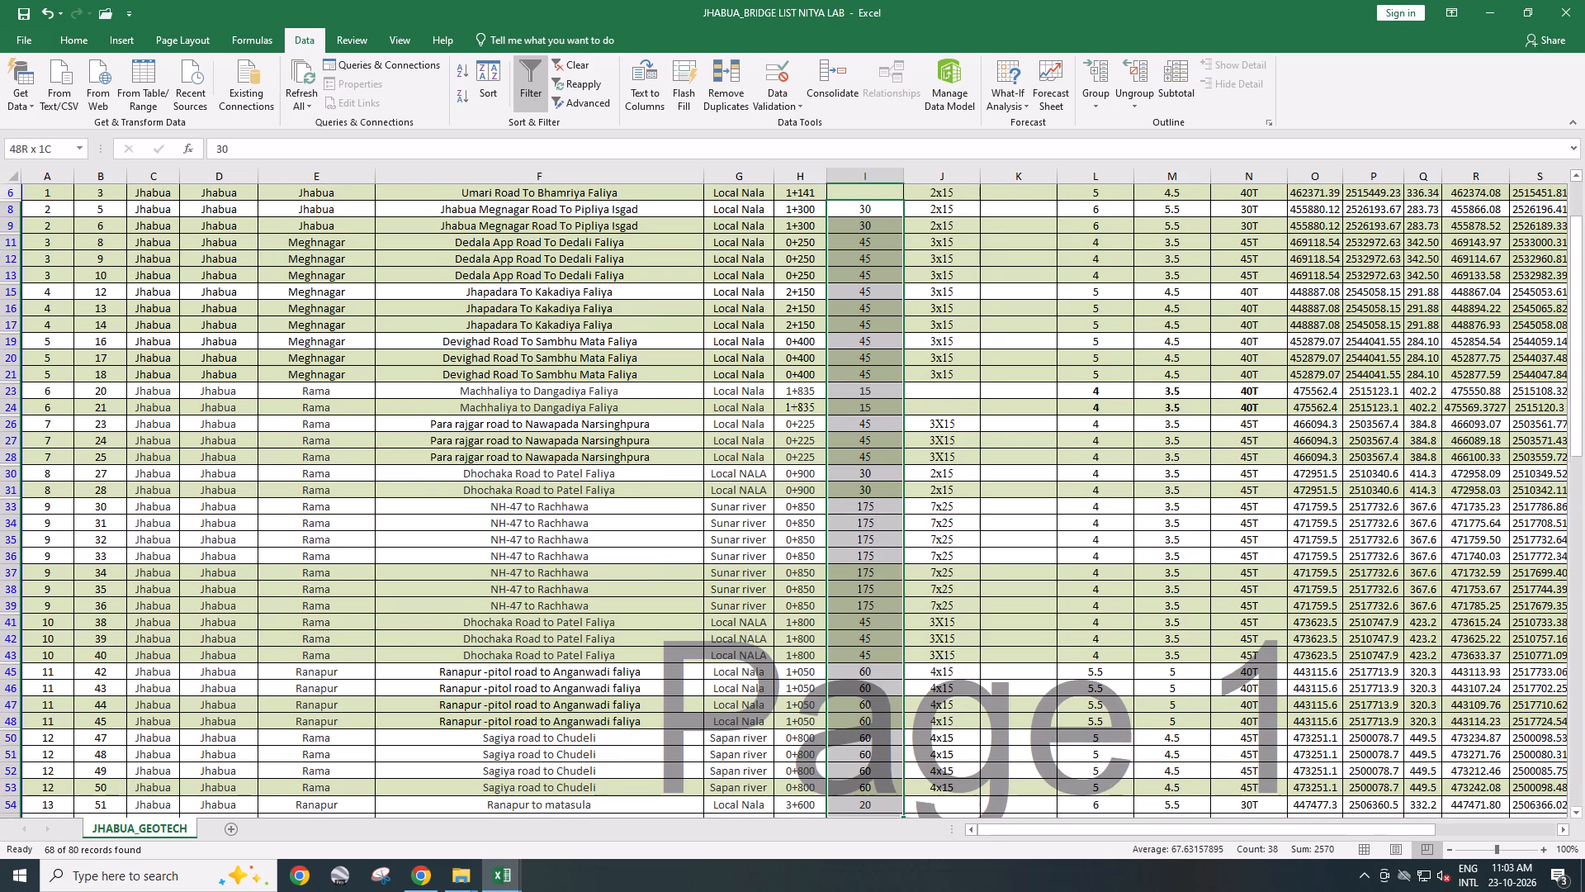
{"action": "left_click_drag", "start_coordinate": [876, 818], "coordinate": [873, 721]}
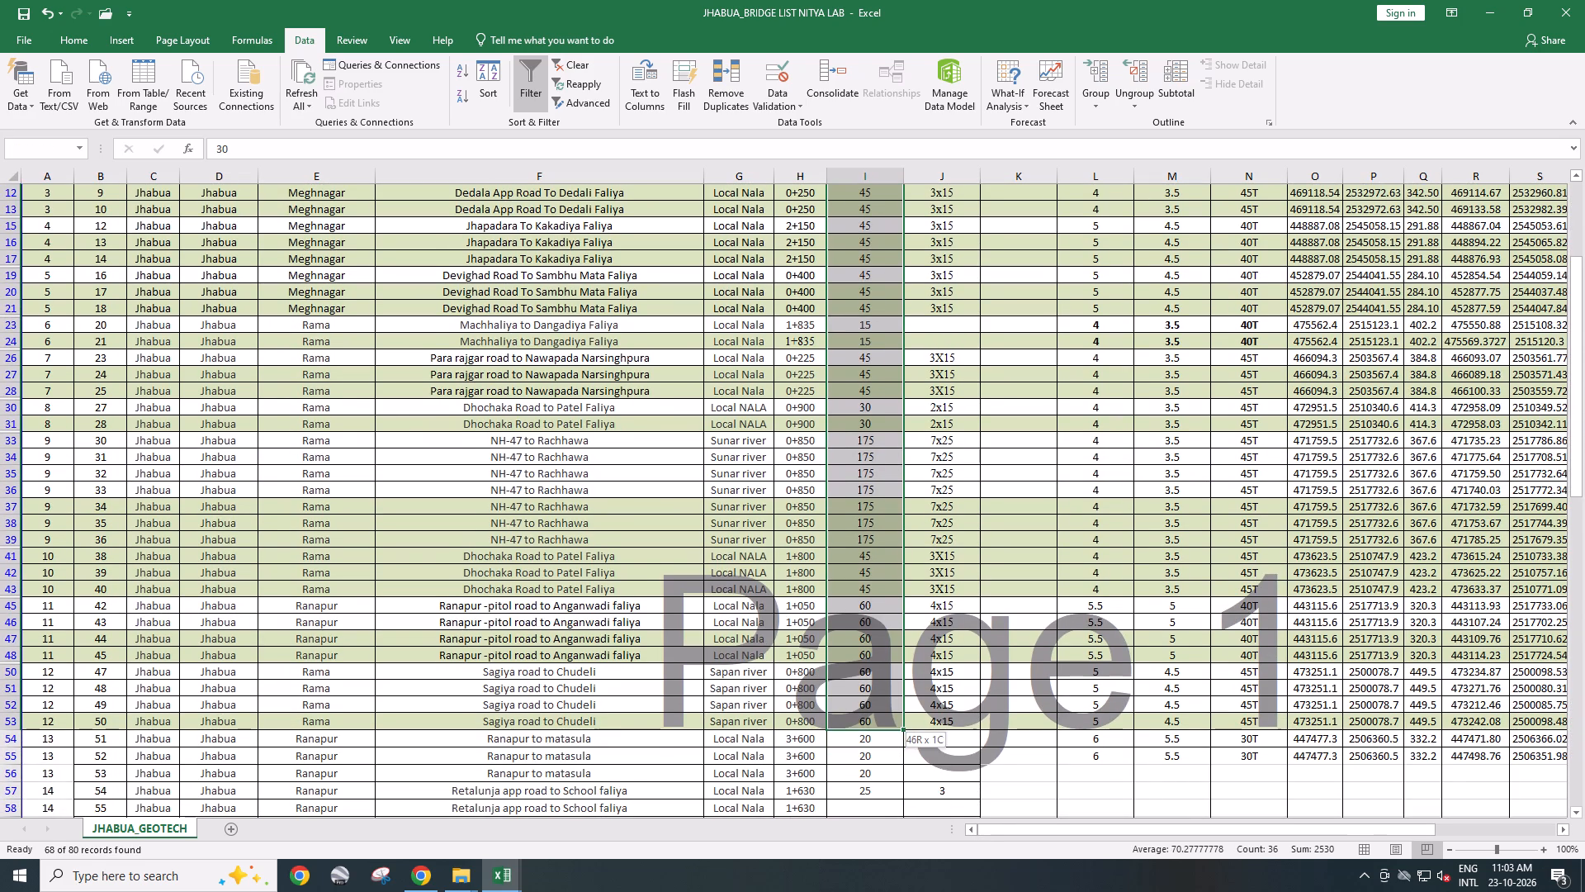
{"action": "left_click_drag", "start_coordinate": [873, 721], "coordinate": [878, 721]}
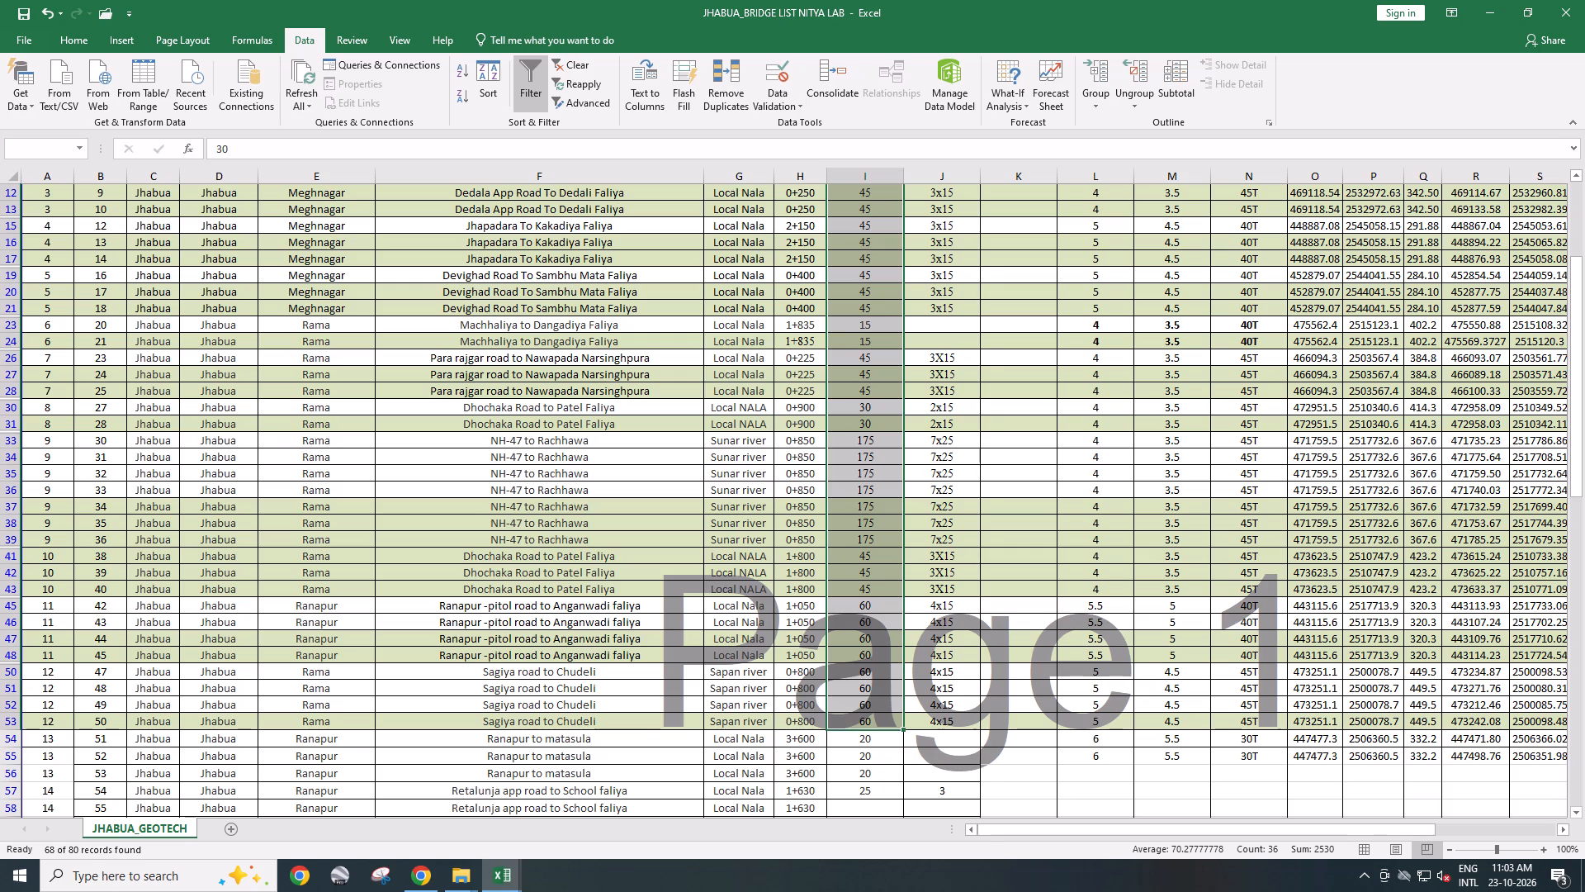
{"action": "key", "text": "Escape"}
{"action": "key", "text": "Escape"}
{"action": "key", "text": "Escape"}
Remove the filters from the table so every row of the bridge list is shown again.
{"action": "scroll", "coordinate": [913, 624], "scroll_direction": "up", "scroll_amount": 7}
{"action": "key", "text": "a"}
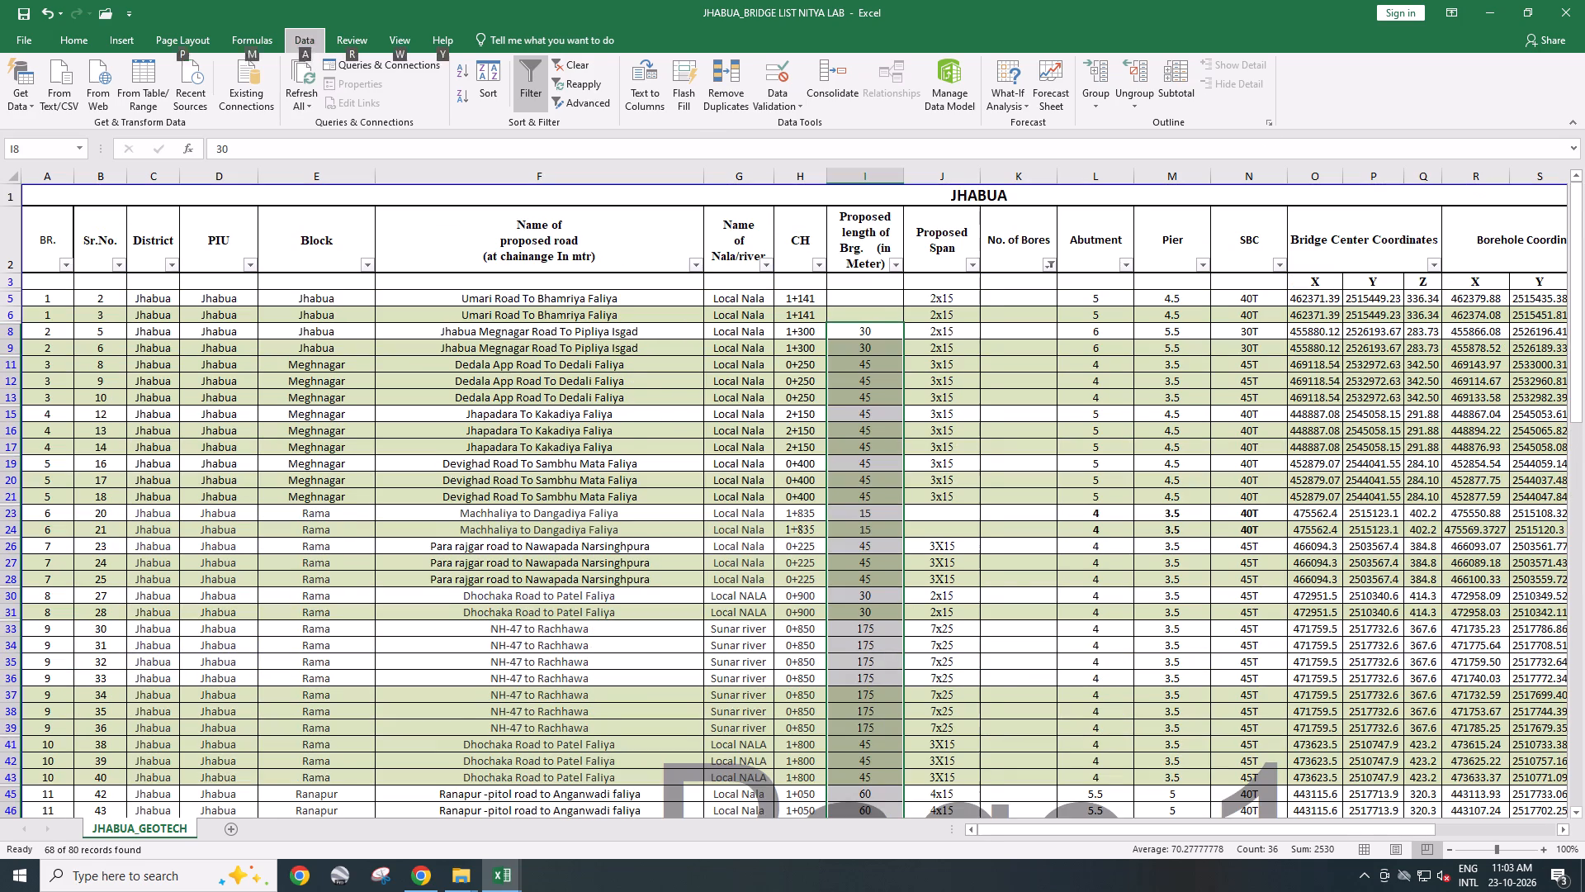
{"action": "key", "text": "t"}
{"action": "key", "text": "Escape"}
{"action": "key", "text": "Escape"}
{"action": "key", "text": "Escape"}
Examine the repeated proposed lengths, chainages and No. of Bores entries across the rows of bridges 6 to 13.
{"action": "scroll", "coordinate": [1010, 586], "scroll_direction": "down", "scroll_amount": 9}
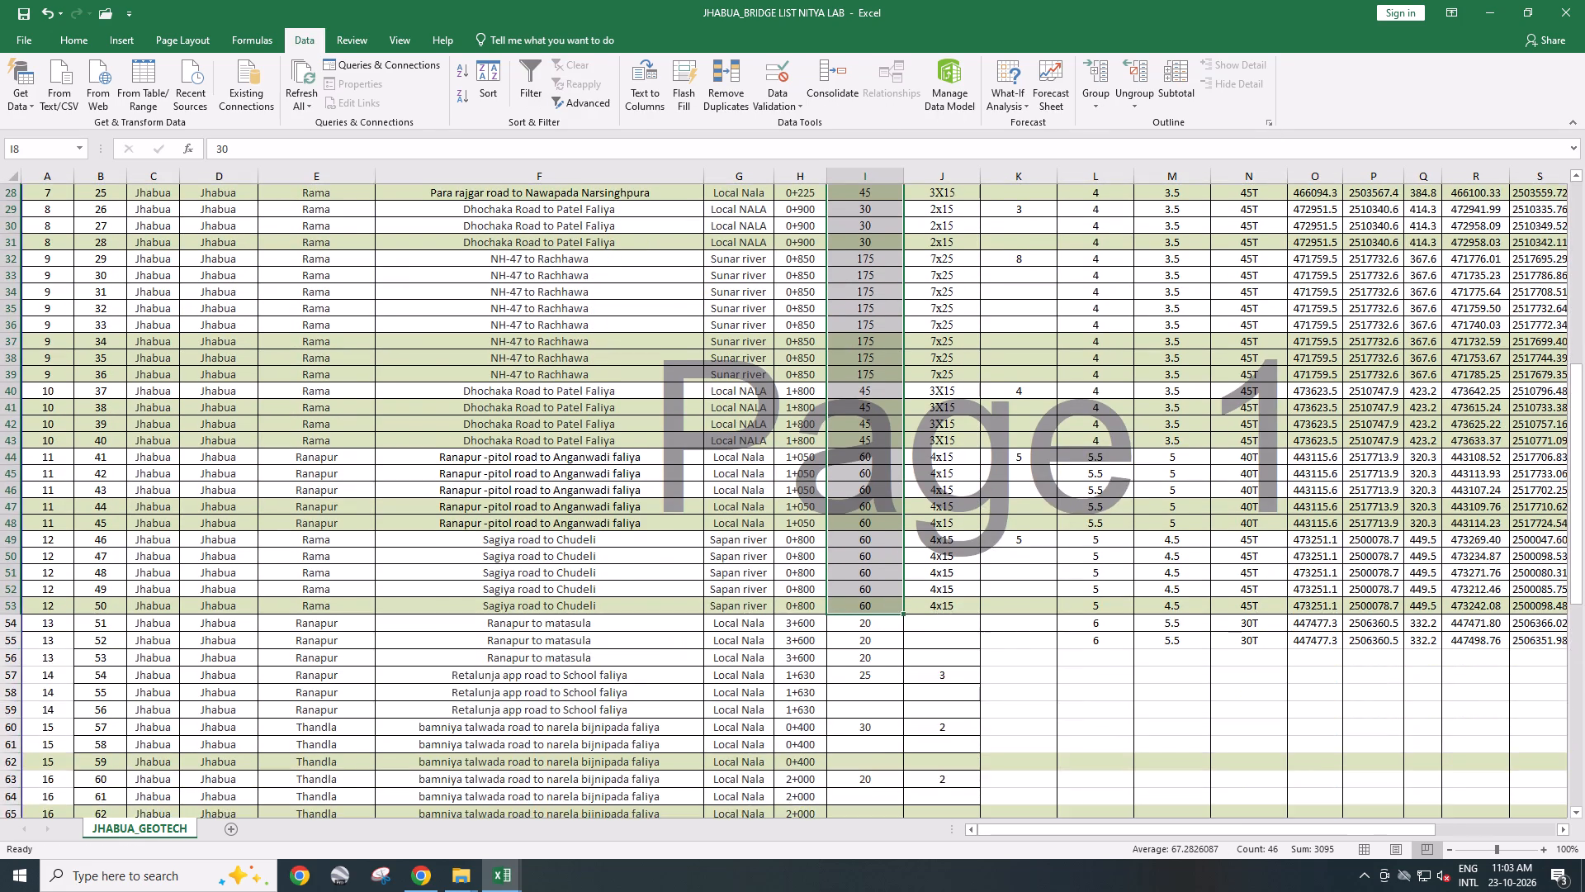
{"action": "scroll", "coordinate": [1010, 586], "scroll_direction": "up", "scroll_amount": 2}
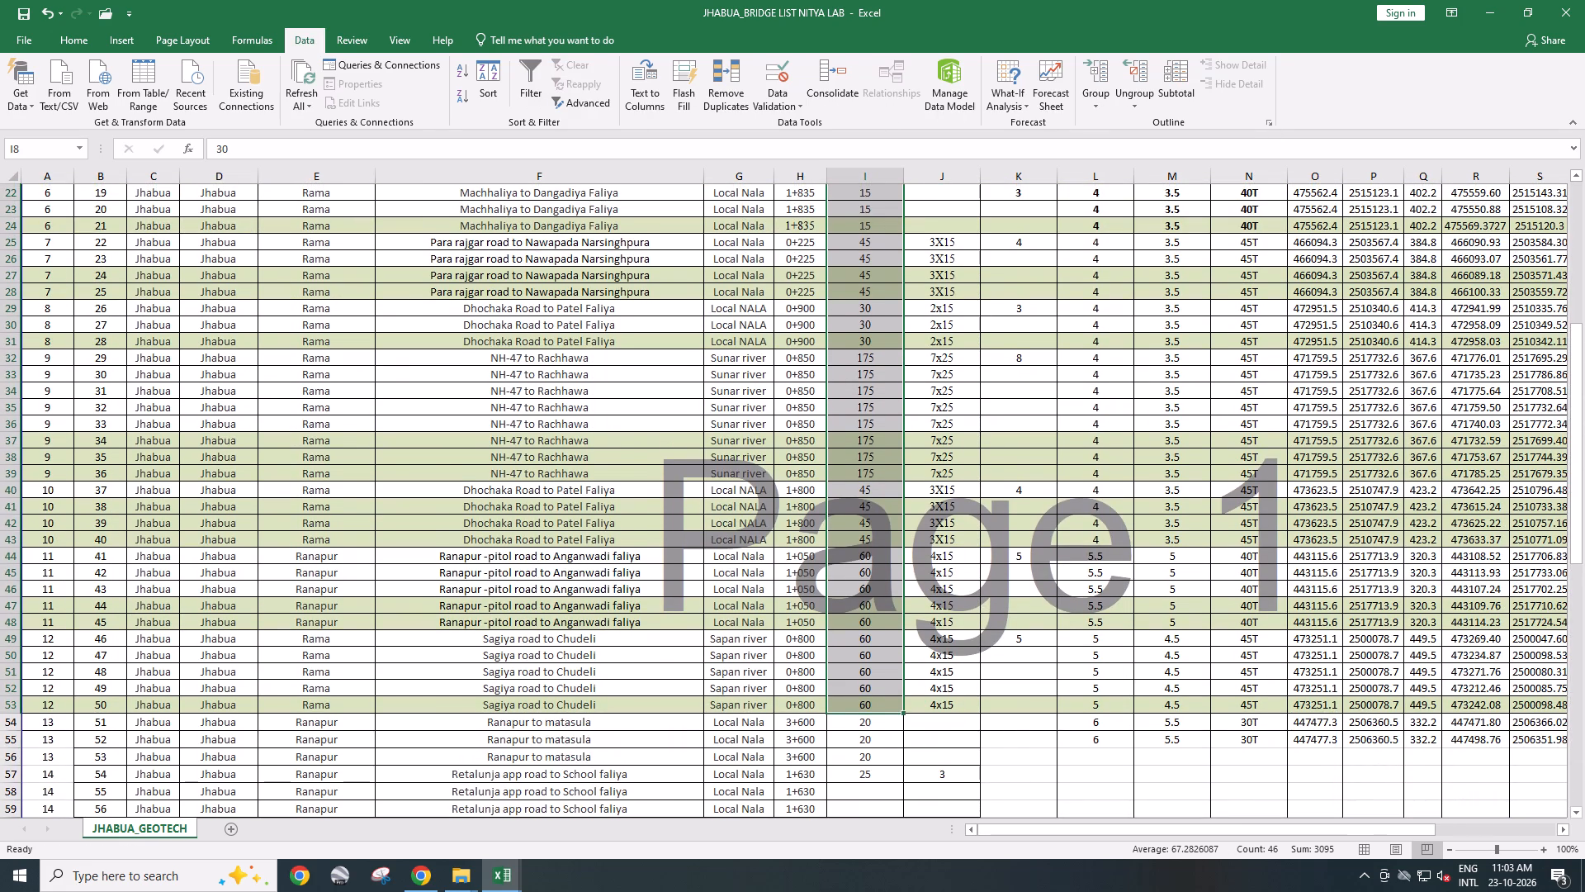
{"action": "left_click_drag", "start_coordinate": [873, 359], "coordinate": [878, 472]}
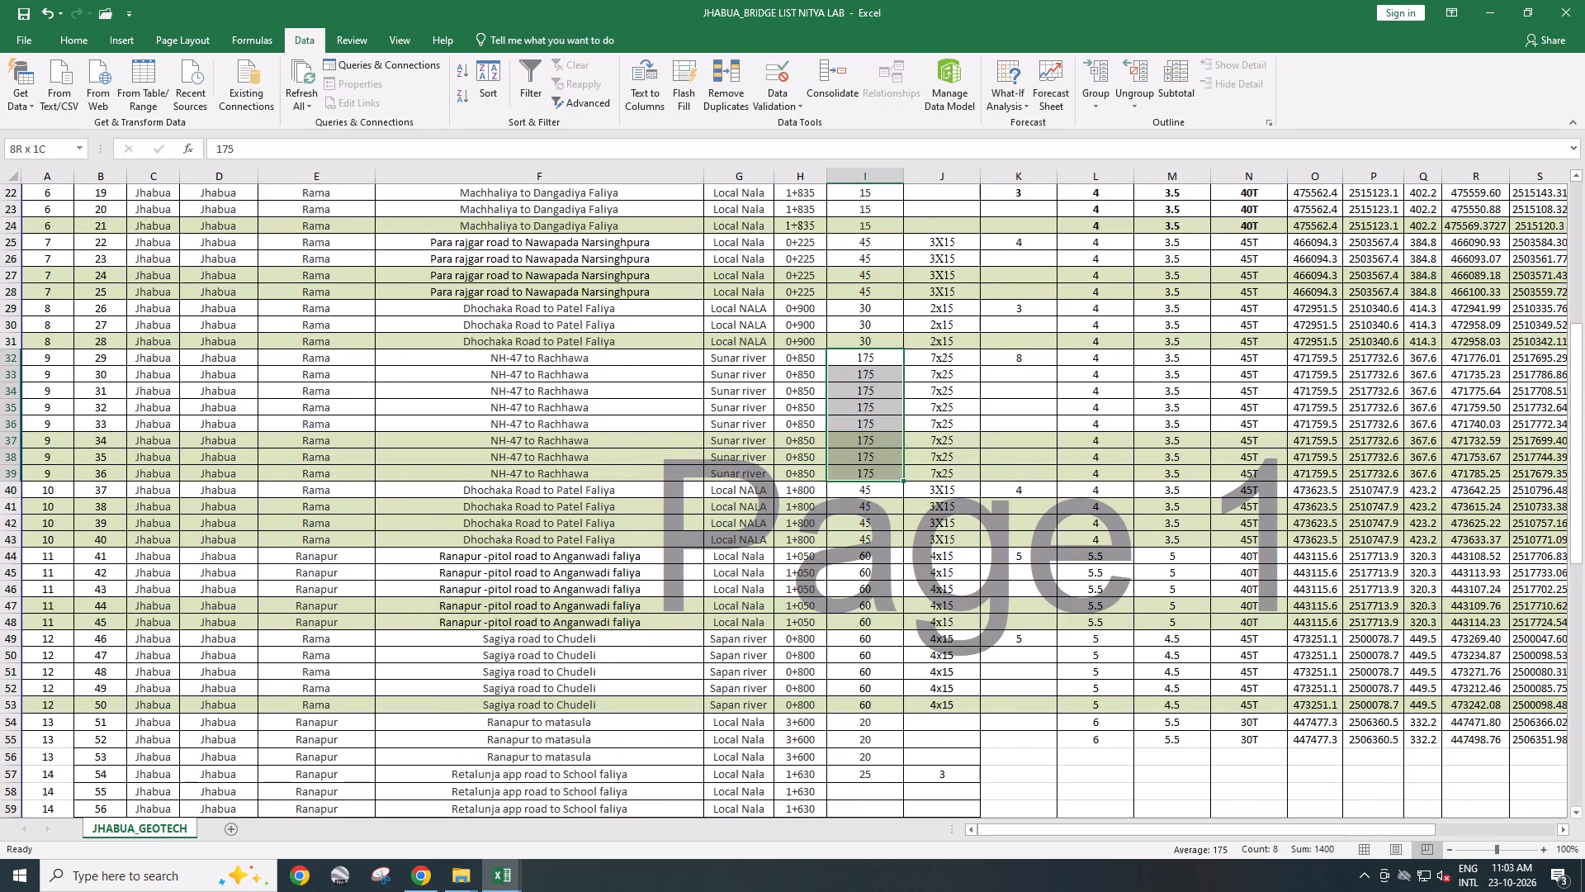
{"action": "scroll", "coordinate": [873, 467], "scroll_direction": "down", "scroll_amount": 4}
{"action": "scroll", "coordinate": [870, 466], "scroll_direction": "up", "scroll_amount": 2}
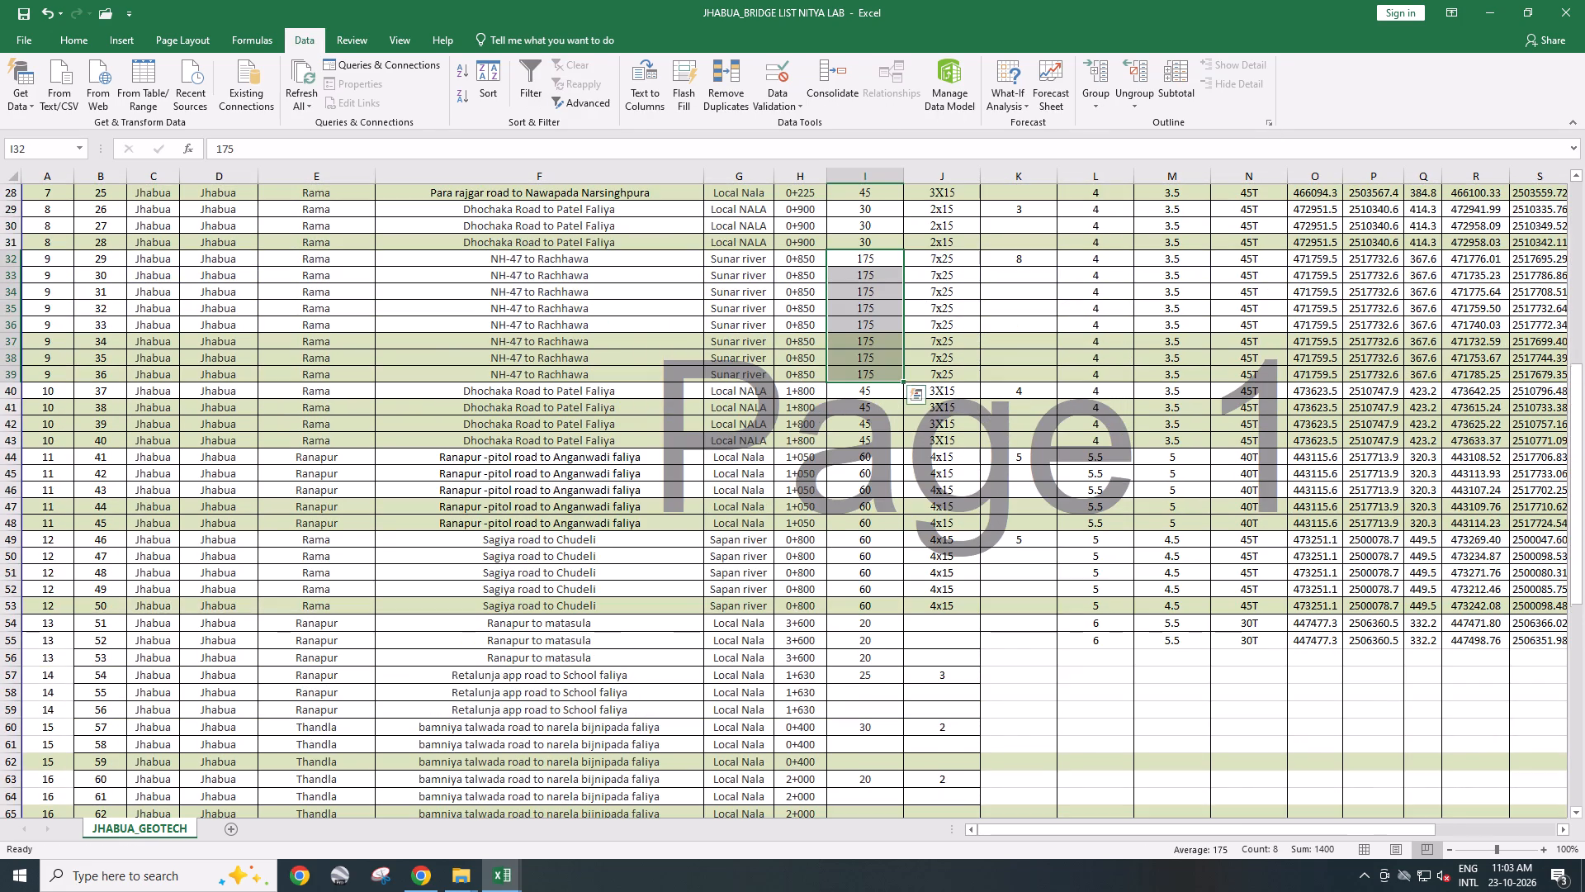
{"action": "left_click", "coordinate": [998, 396]}
{"action": "left_click", "coordinate": [996, 454]}
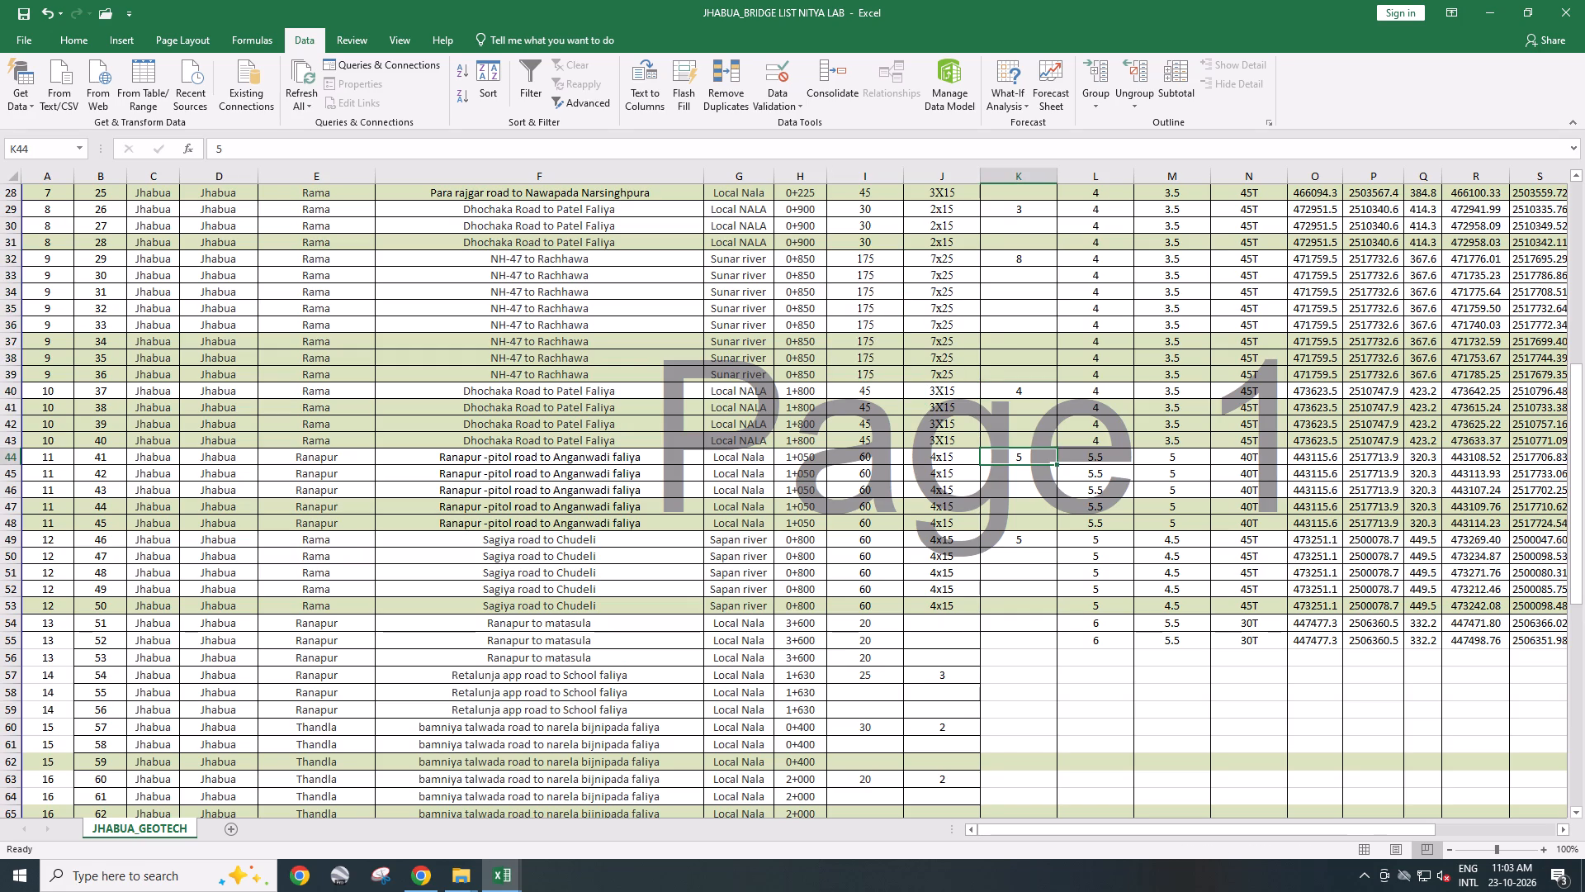
{"action": "left_click", "coordinate": [1025, 540]}
{"action": "left_click_drag", "start_coordinate": [808, 539], "coordinate": [806, 592]}
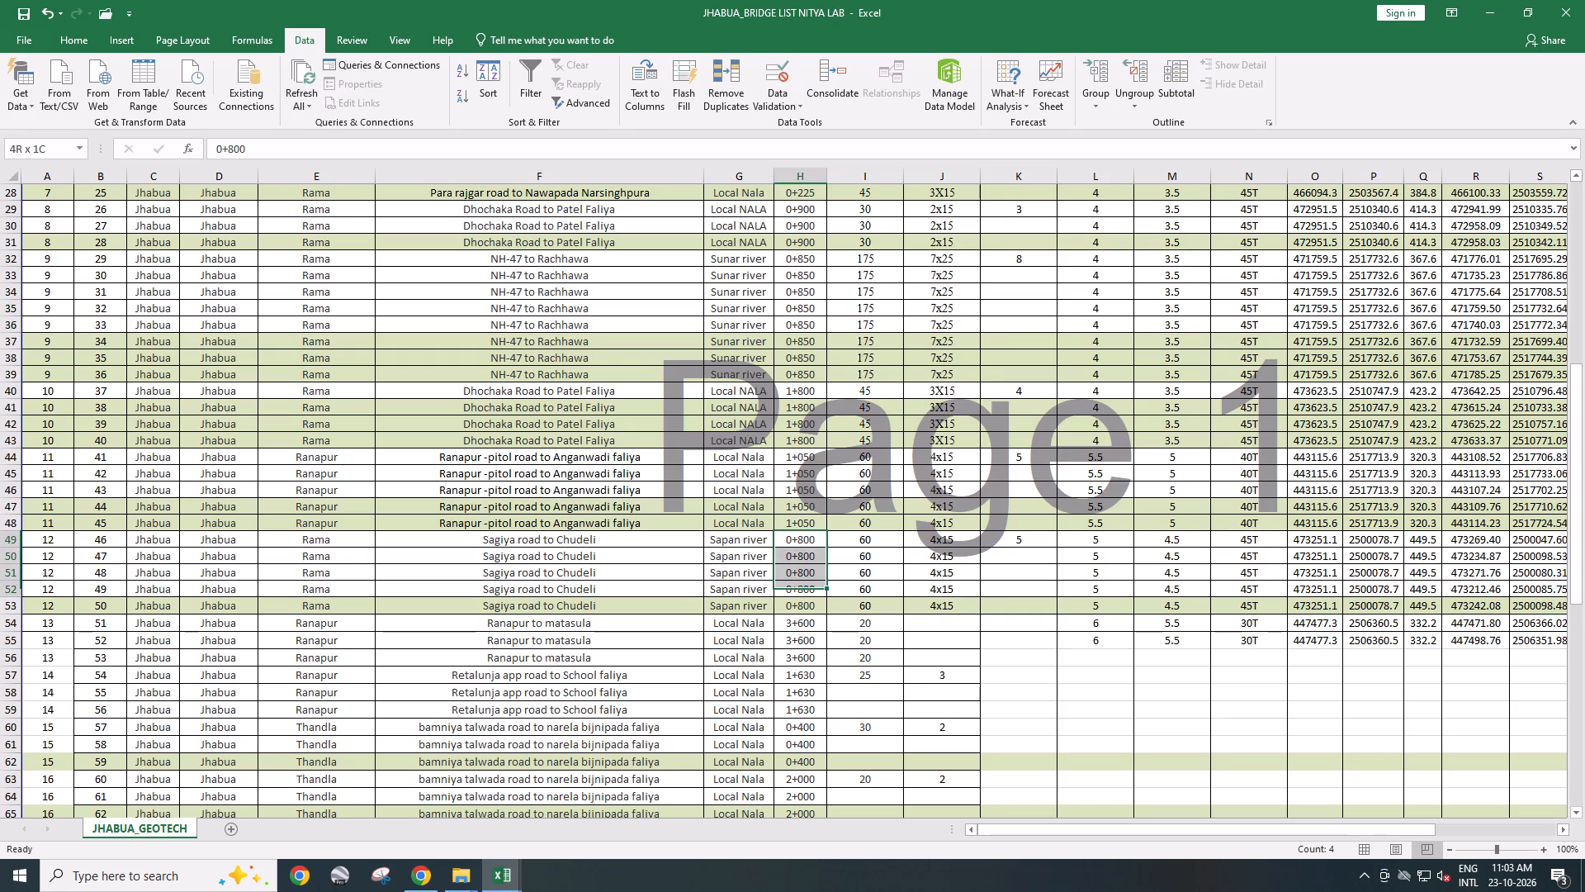
{"action": "left_click_drag", "start_coordinate": [806, 592], "coordinate": [805, 604]}
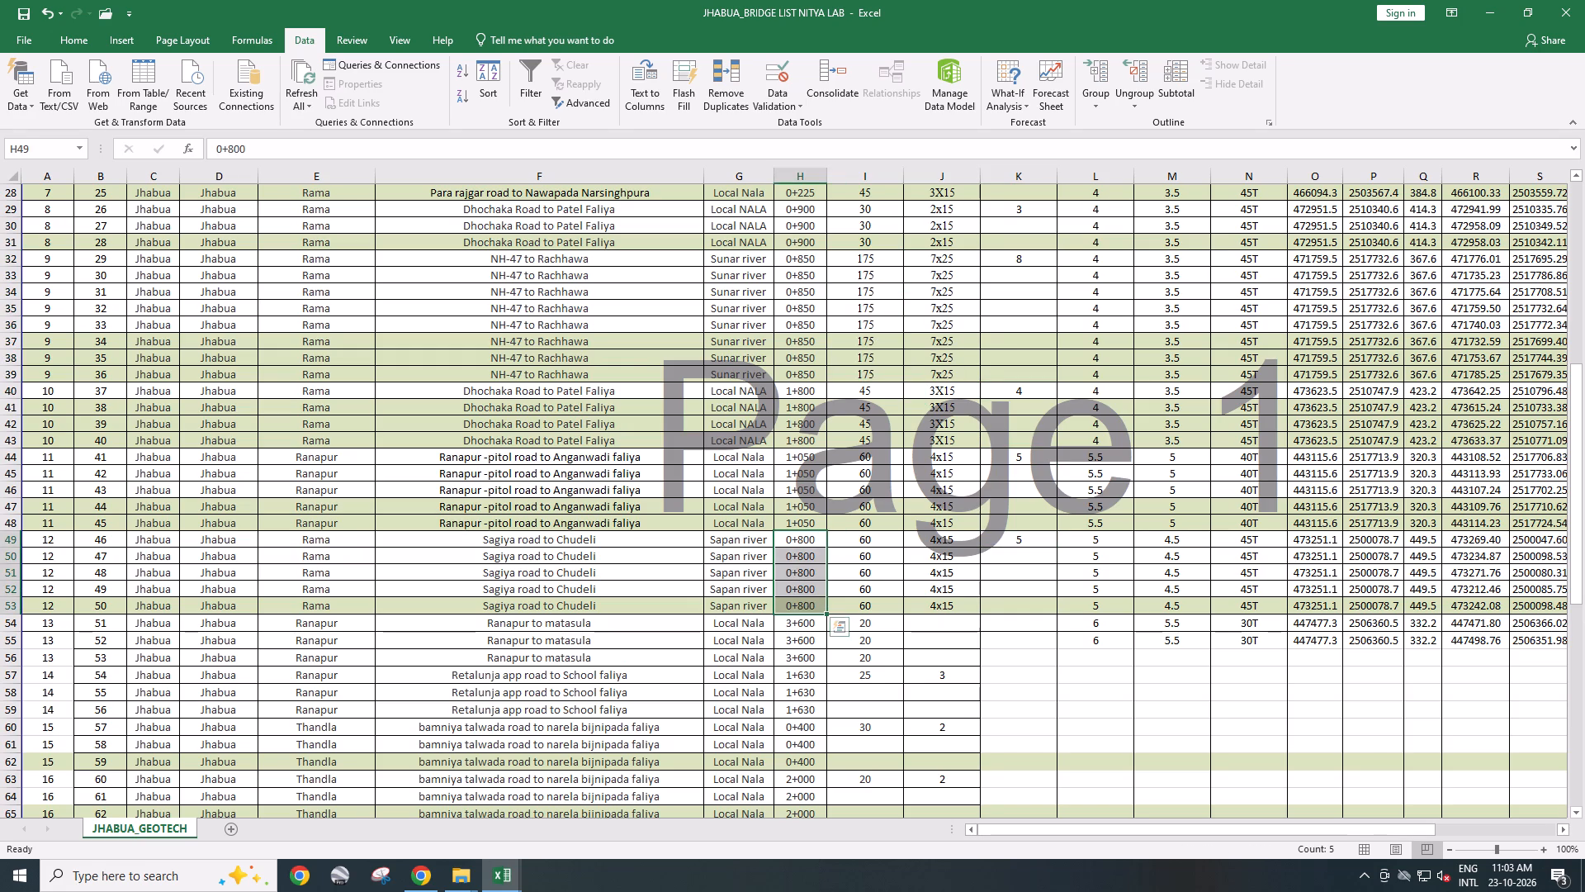
{"action": "left_click", "coordinate": [1008, 621]}
{"action": "scroll", "coordinate": [841, 662], "scroll_direction": "down", "scroll_amount": 2}
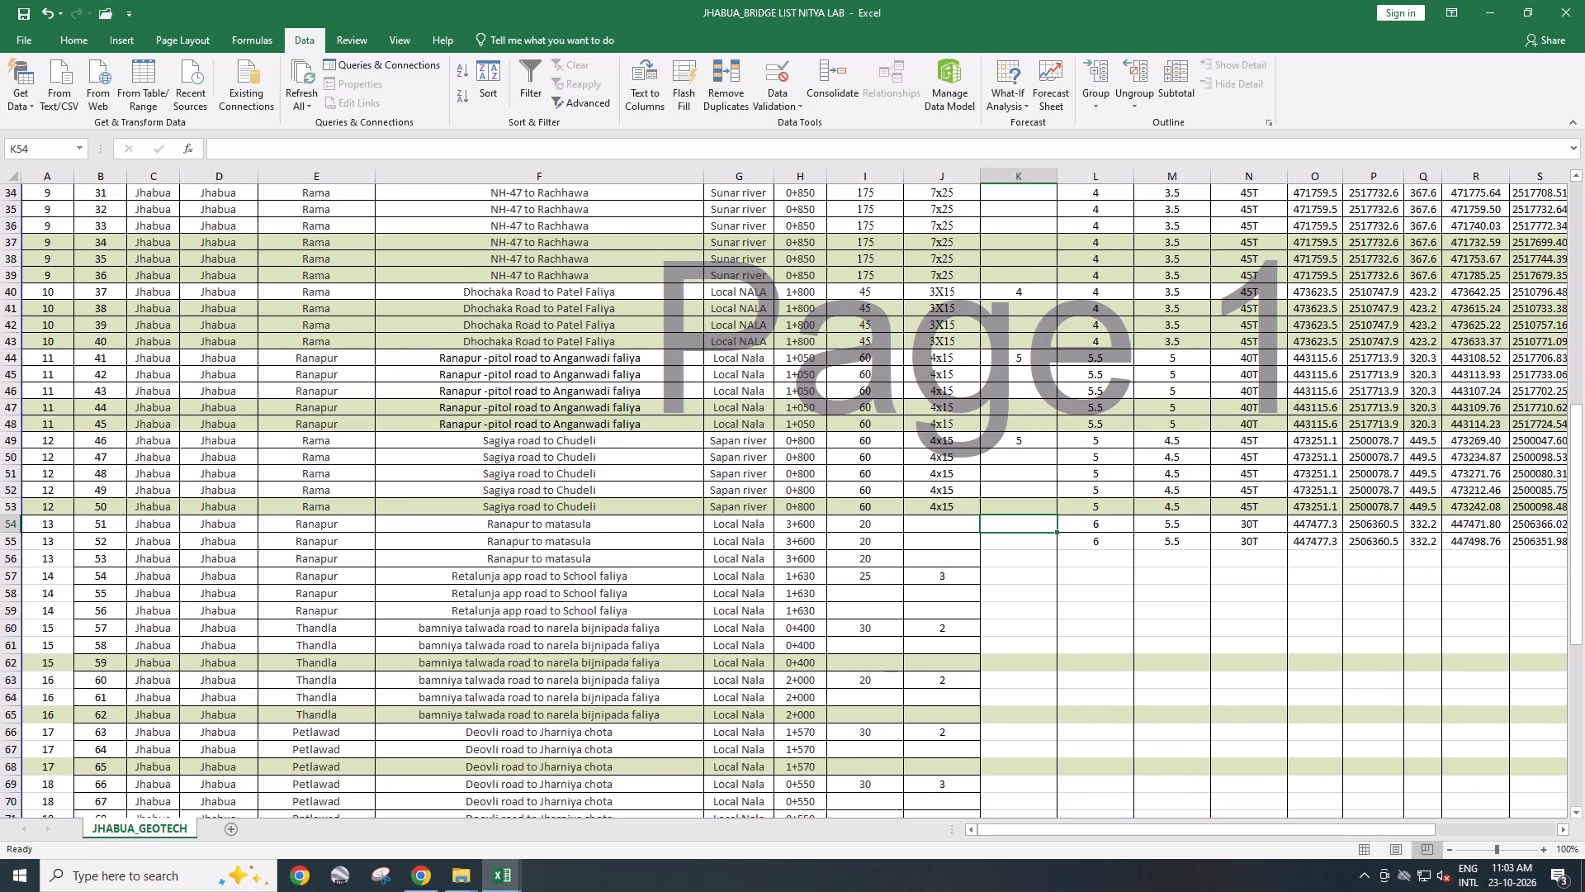
Repeat the proposed bridge length in bridges 14 and 15: 25 for serials 55 and 56, and 30 for serials 58 and 59.
{"action": "left_click", "coordinate": [875, 581]}
{"action": "left_click_drag", "start_coordinate": [906, 584], "coordinate": [899, 612]}
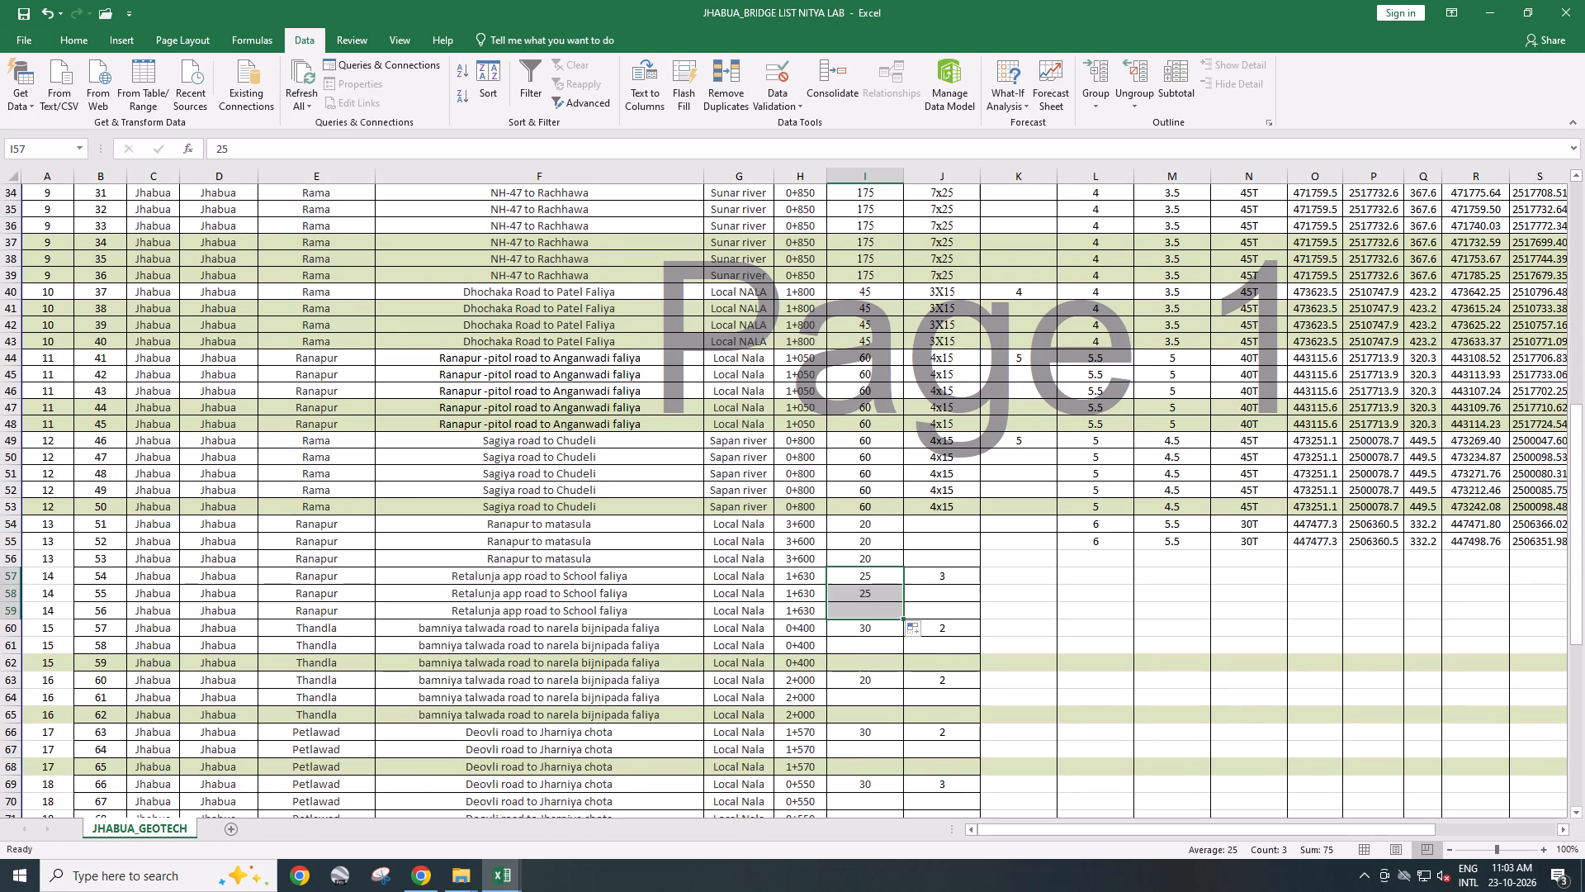
{"action": "scroll", "coordinate": [888, 637], "scroll_direction": "down", "scroll_amount": 2}
{"action": "left_click", "coordinate": [887, 530]}
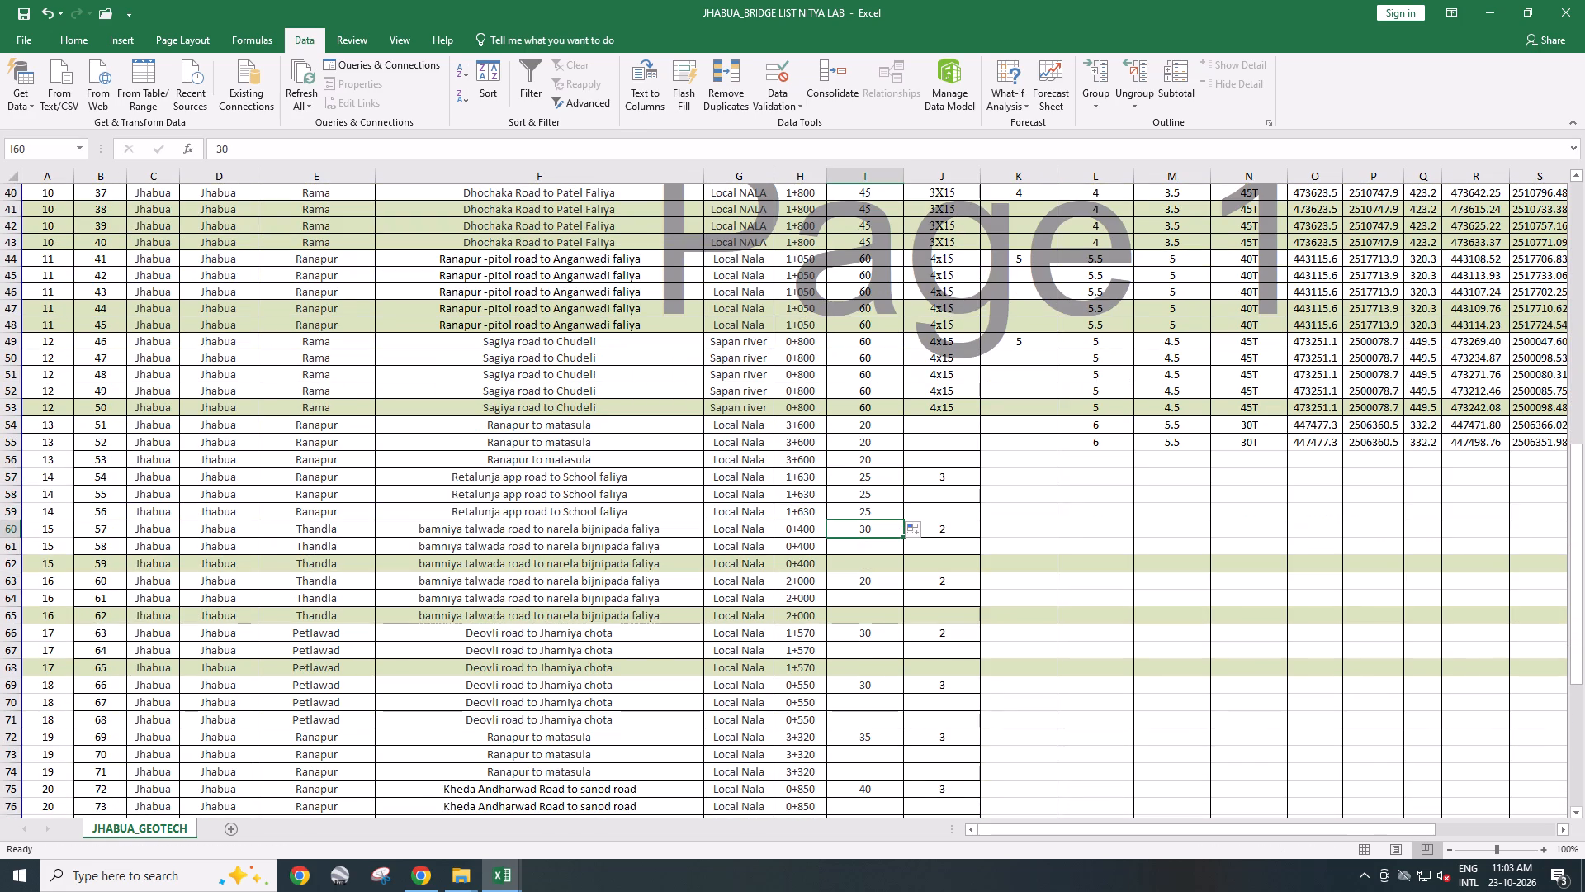
{"action": "left_click_drag", "start_coordinate": [900, 540], "coordinate": [904, 551]}
{"action": "left_click", "coordinate": [877, 564]}
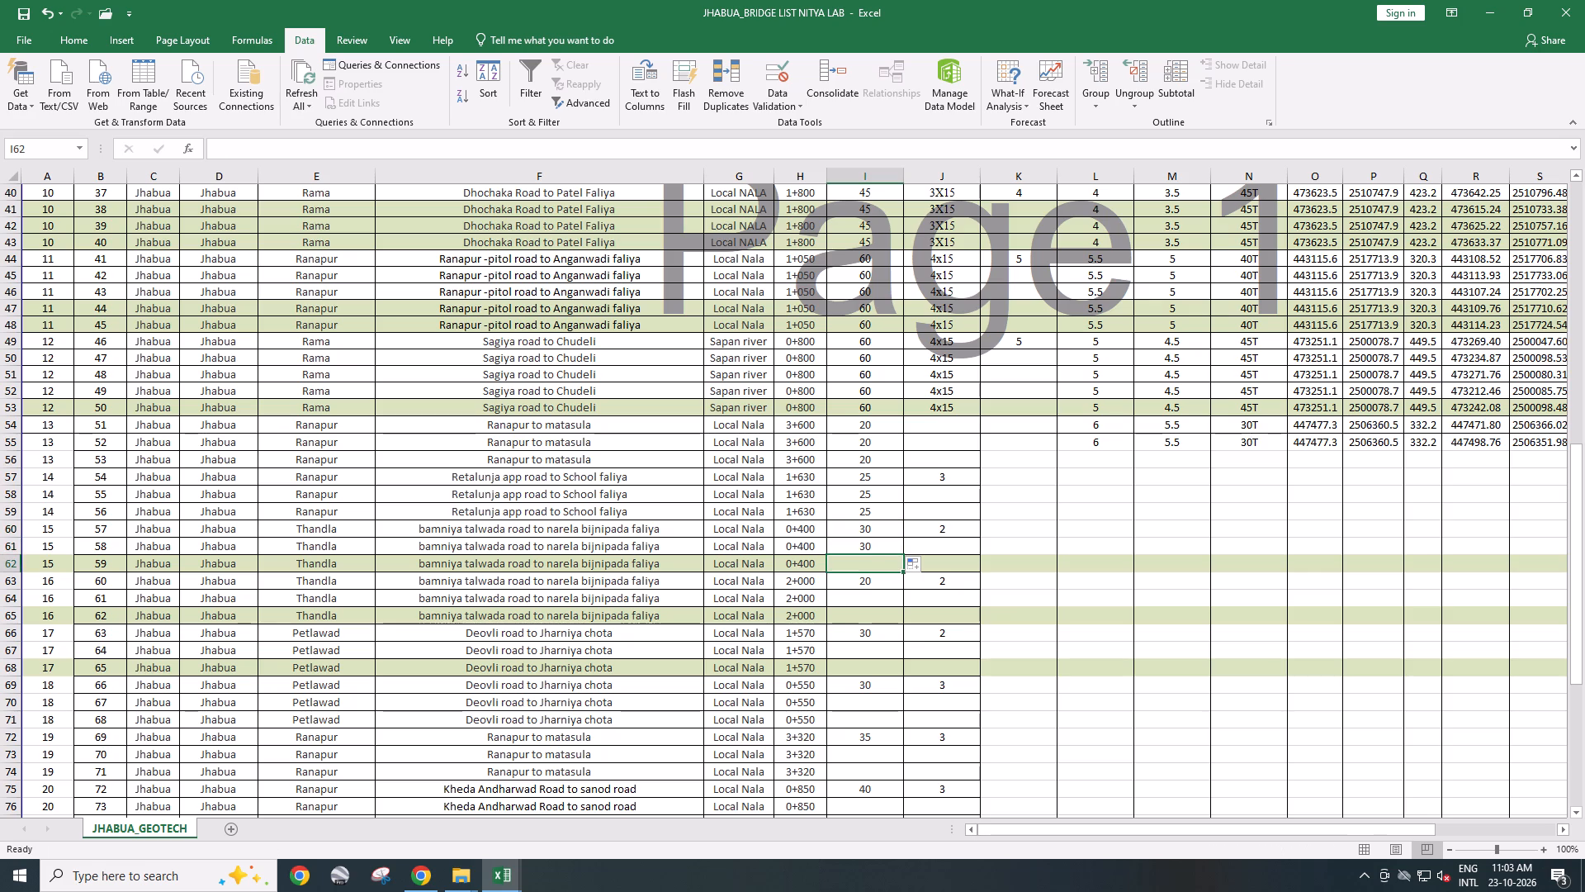
{"action": "type", "text": "30"}
{"action": "key", "text": "Return"}
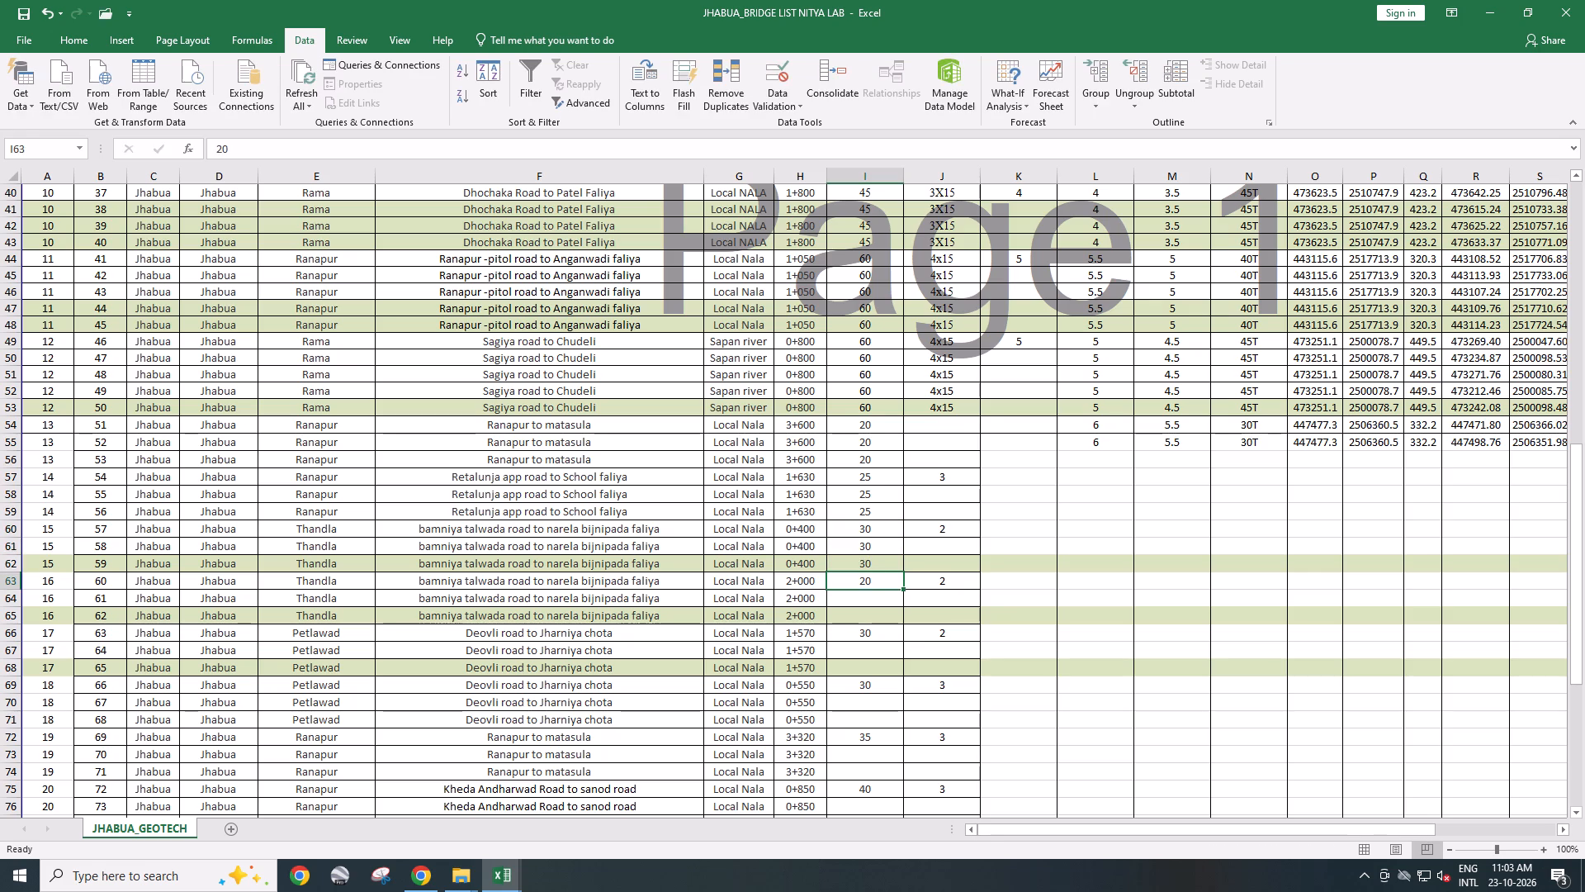
Enter the proposed bridge lengths for bridges 16 and 17: 20 for serials 61 and 62, and 30 for serials 64 and 65.
{"action": "key", "text": "Return"}
{"action": "type", "text": "20"}
{"action": "key", "text": "Return"}
{"action": "type", "text": "20"}
{"action": "key", "text": "Return"}
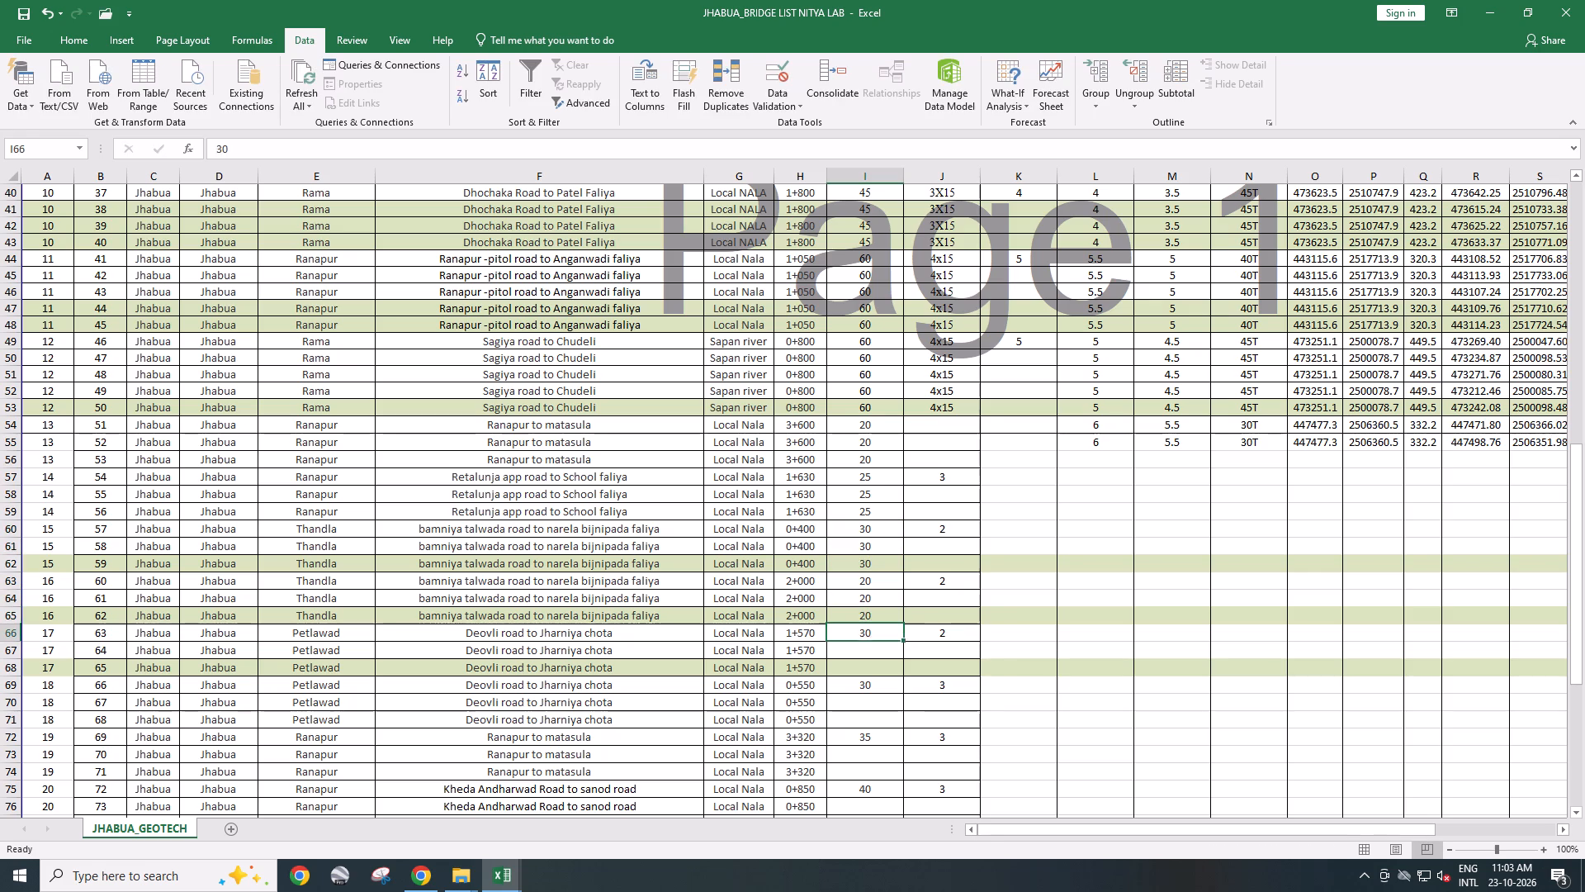
{"action": "key", "text": "Return"}
{"action": "type", "text": "30"}
{"action": "key", "text": "Return"}
{"action": "type", "text": "30"}
{"action": "key", "text": "Return"}
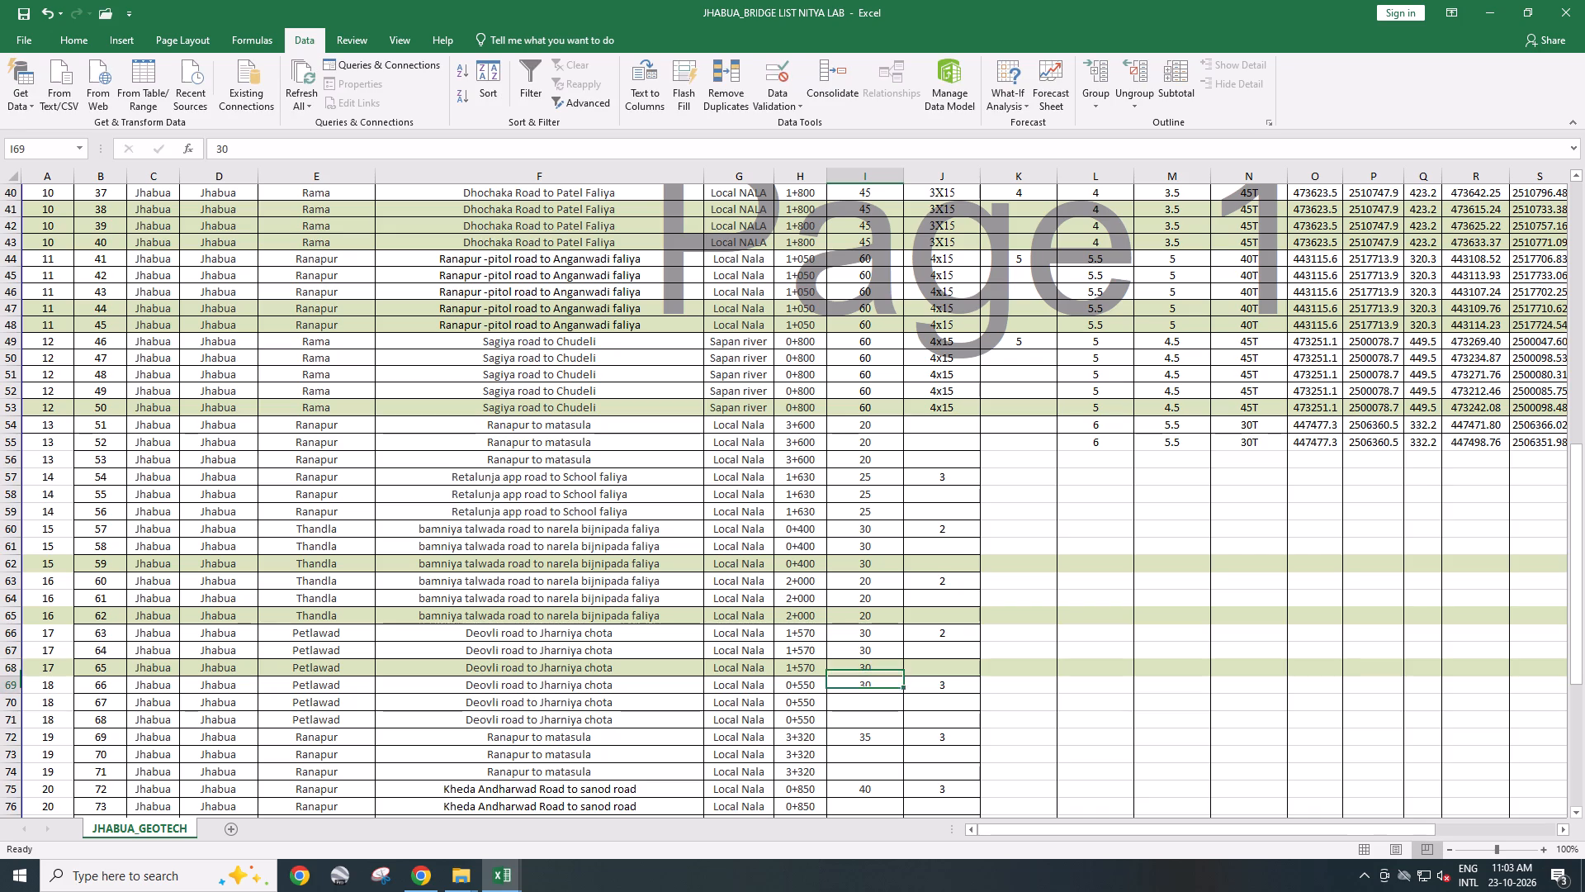
Enter the proposed bridge lengths for bridges 18 and 19: 30 for serials 67 and 68, and 35 for serials 70 and 71.
{"action": "key", "text": "Return"}
{"action": "type", "text": "30"}
{"action": "key", "text": "Return"}
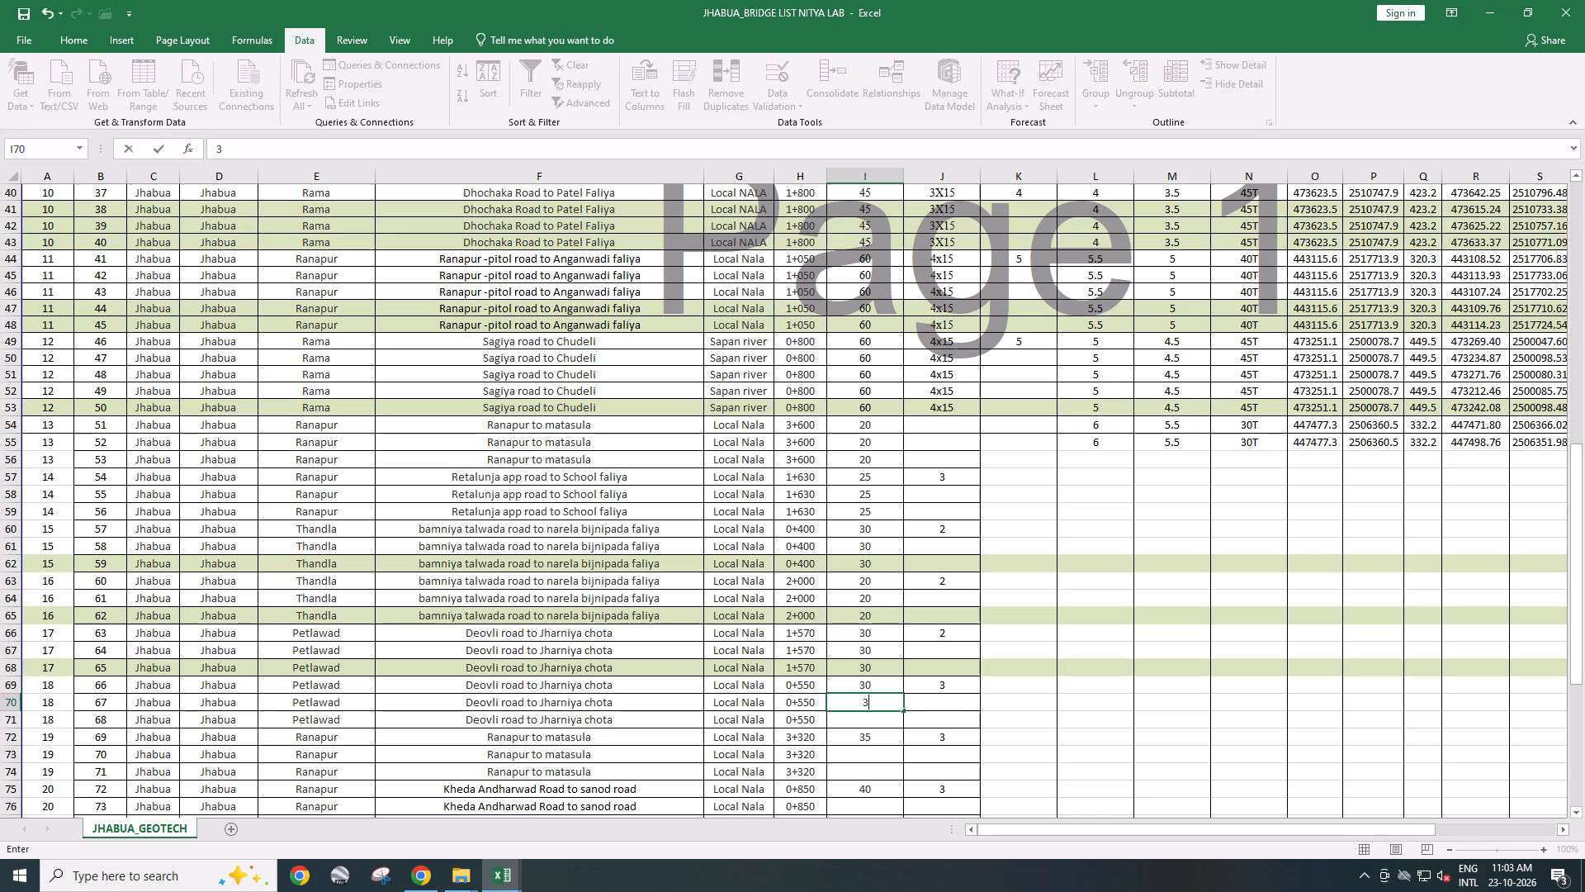
{"action": "type", "text": "30"}
{"action": "key", "text": "Return"}
{"action": "key", "text": "Return"}
{"action": "type", "text": "35"}
{"action": "key", "text": "Return"}
{"action": "type", "text": "35"}
{"action": "key", "text": "Return"}
Enter 40 as the proposed bridge length for serials 73 to 75 of bridge 20 and serials 77 to 79 of bridge 21.
{"action": "key", "text": "Return"}
{"action": "type", "text": "40"}
{"action": "key", "text": "Return"}
{"action": "type", "text": "40"}
{"action": "key", "text": "Return"}
{"action": "type", "text": "40"}
{"action": "key", "text": "Return"}
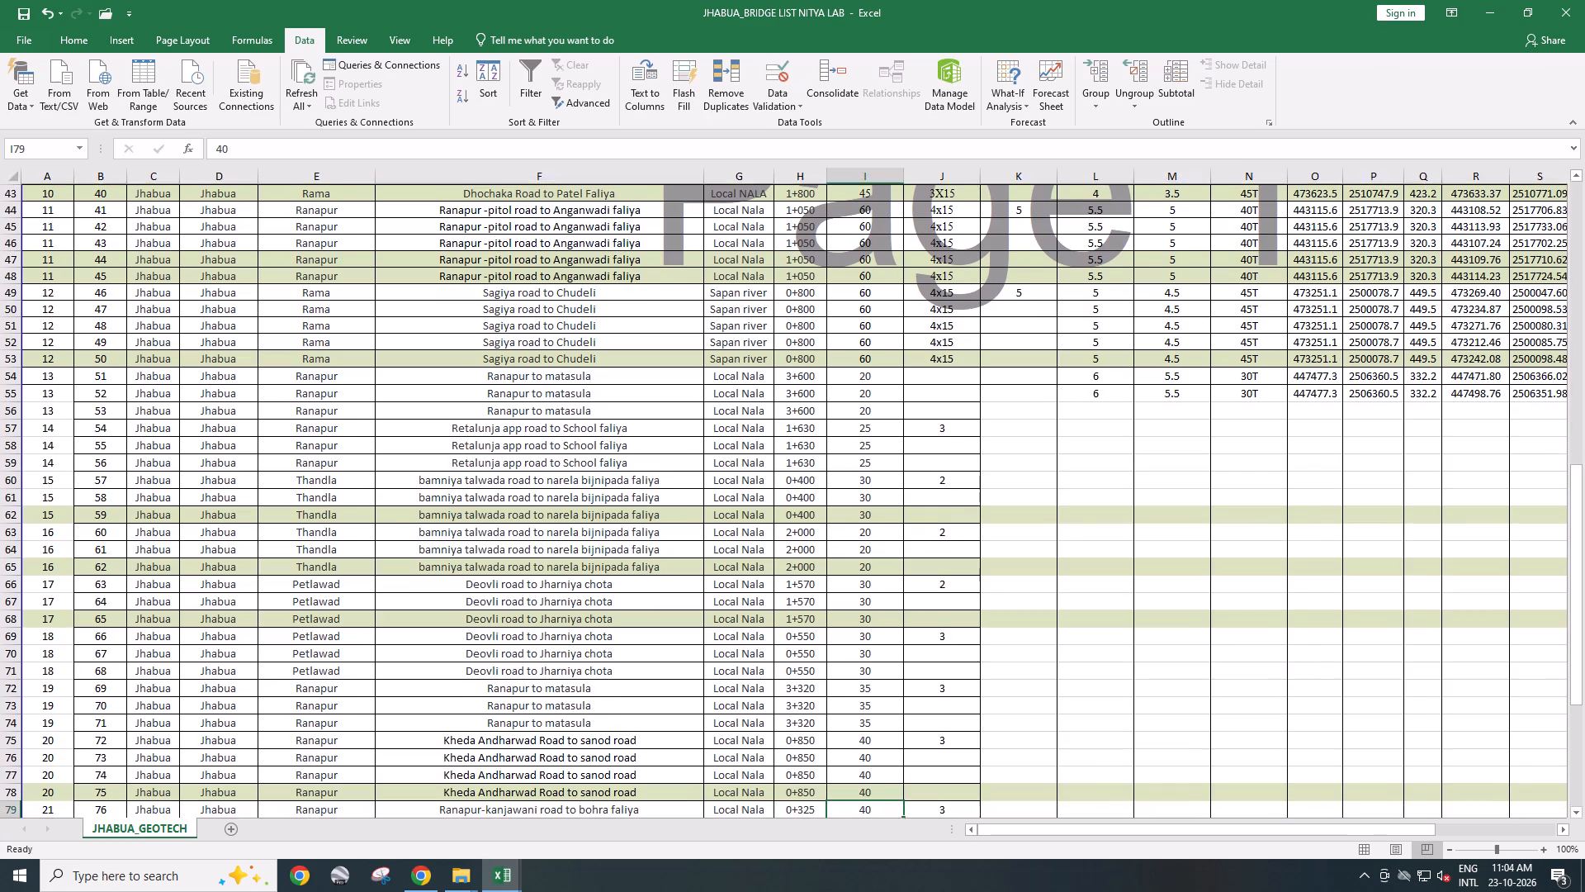
{"action": "key", "text": "Return"}
{"action": "key", "text": "Return"}
{"action": "key", "text": "Up"}
{"action": "type", "text": "40"}
{"action": "key", "text": "Return"}
{"action": "type", "text": "40"}
{"action": "key", "text": "Return"}
{"action": "type", "text": "40"}
{"action": "key", "text": "Return"}
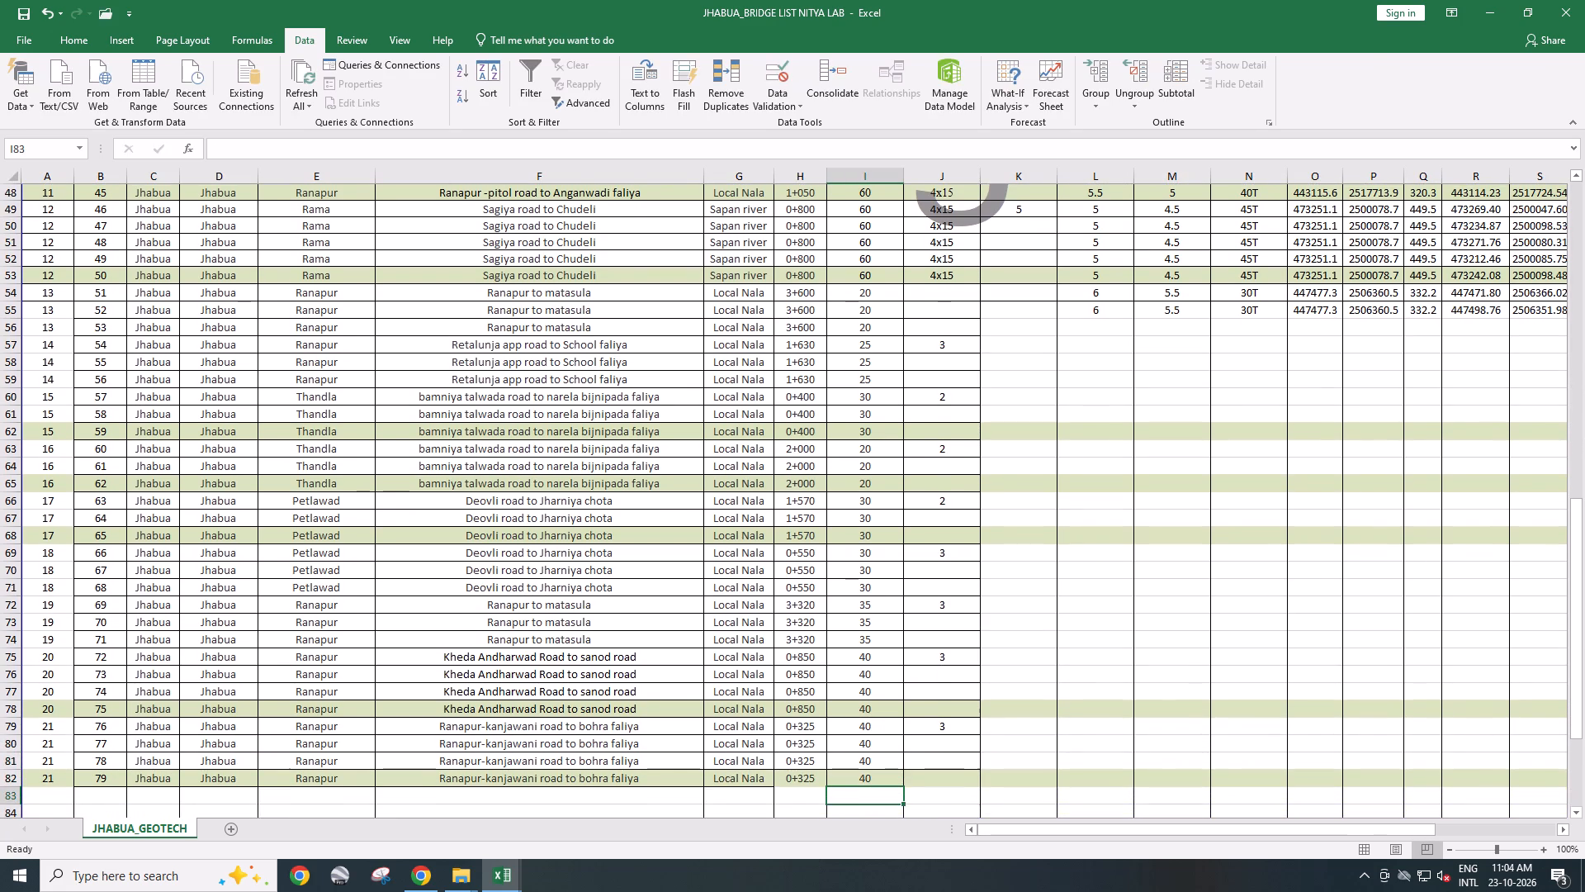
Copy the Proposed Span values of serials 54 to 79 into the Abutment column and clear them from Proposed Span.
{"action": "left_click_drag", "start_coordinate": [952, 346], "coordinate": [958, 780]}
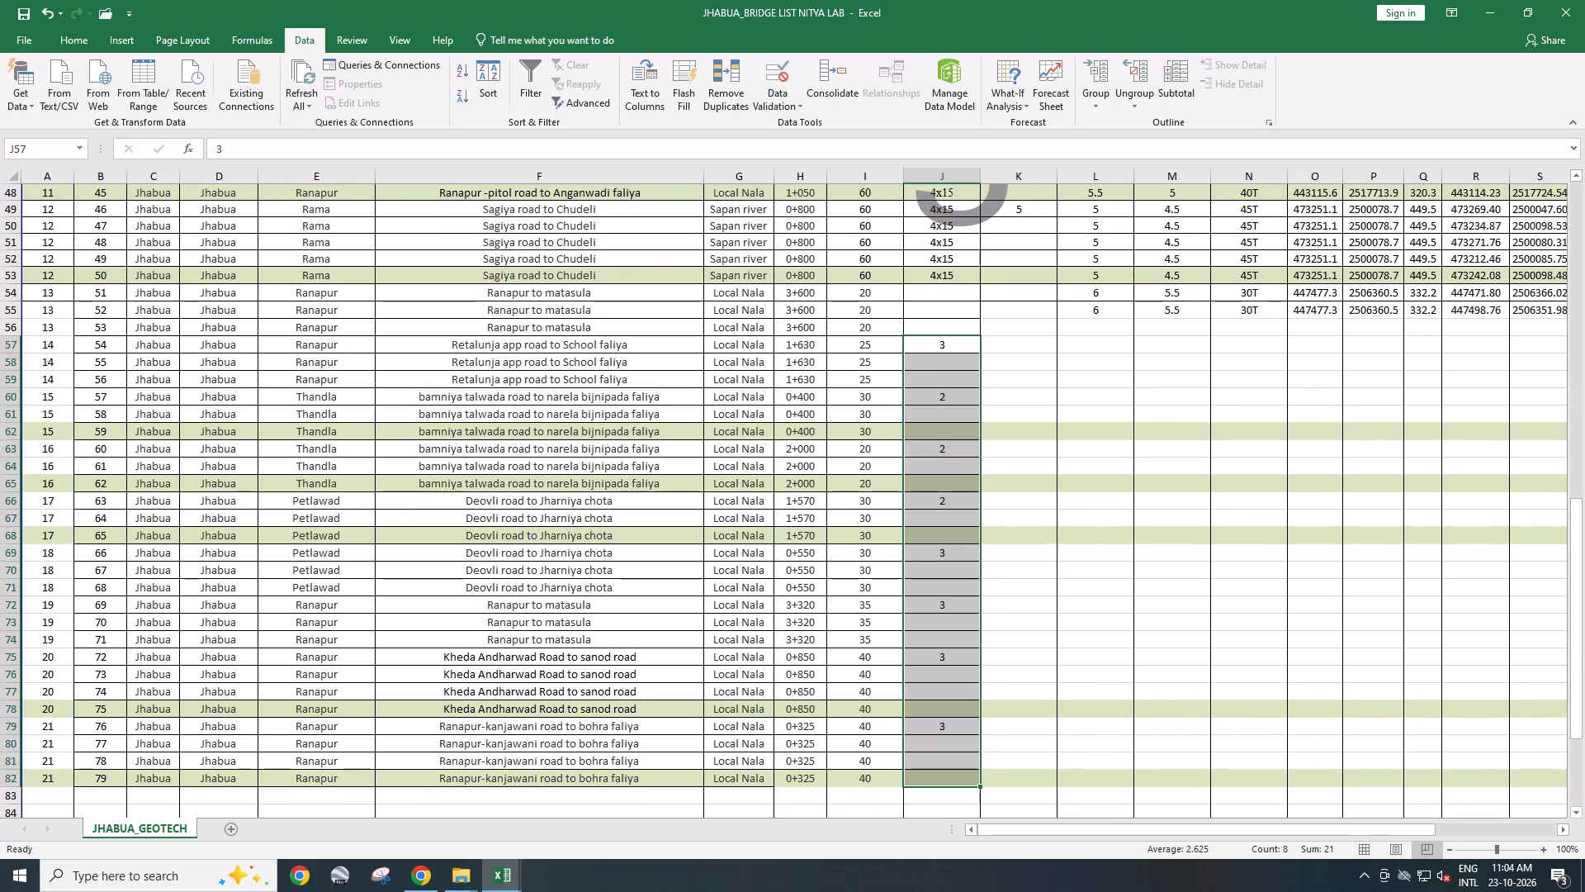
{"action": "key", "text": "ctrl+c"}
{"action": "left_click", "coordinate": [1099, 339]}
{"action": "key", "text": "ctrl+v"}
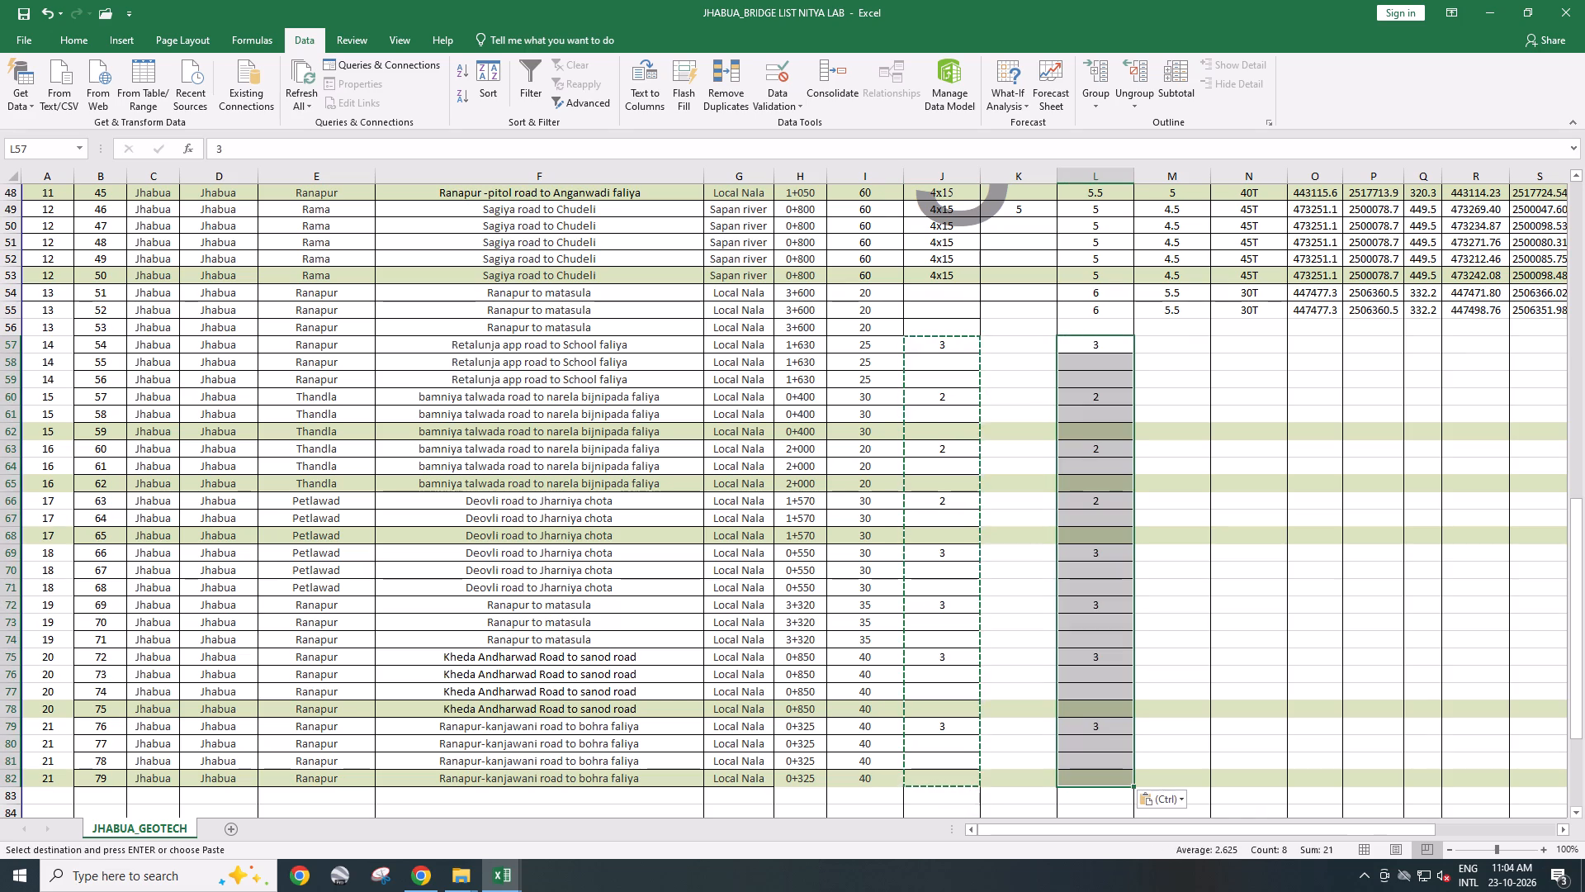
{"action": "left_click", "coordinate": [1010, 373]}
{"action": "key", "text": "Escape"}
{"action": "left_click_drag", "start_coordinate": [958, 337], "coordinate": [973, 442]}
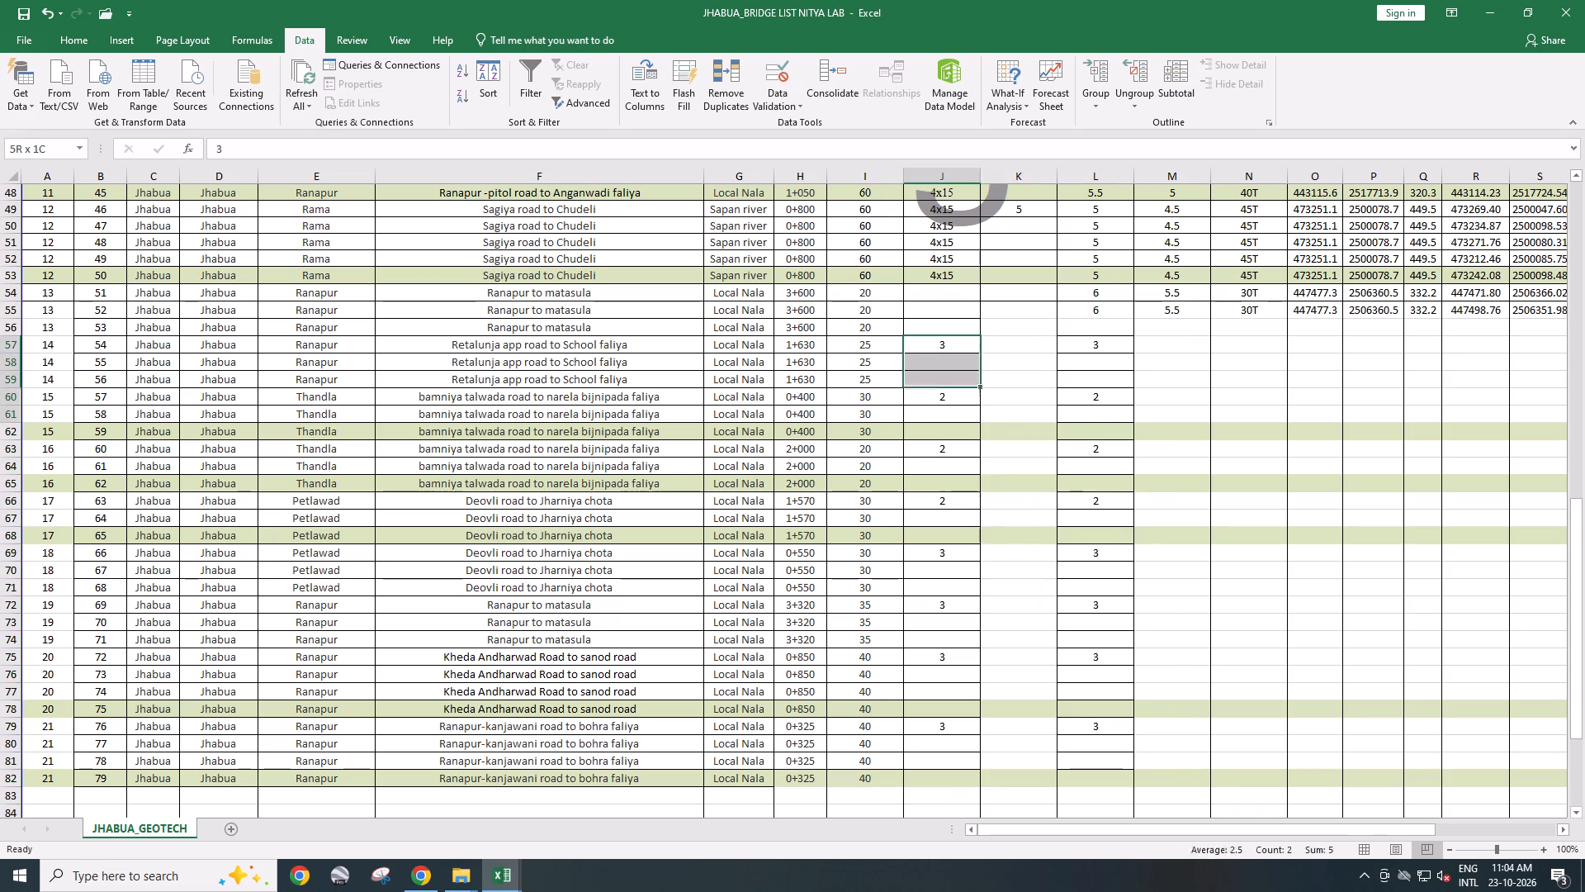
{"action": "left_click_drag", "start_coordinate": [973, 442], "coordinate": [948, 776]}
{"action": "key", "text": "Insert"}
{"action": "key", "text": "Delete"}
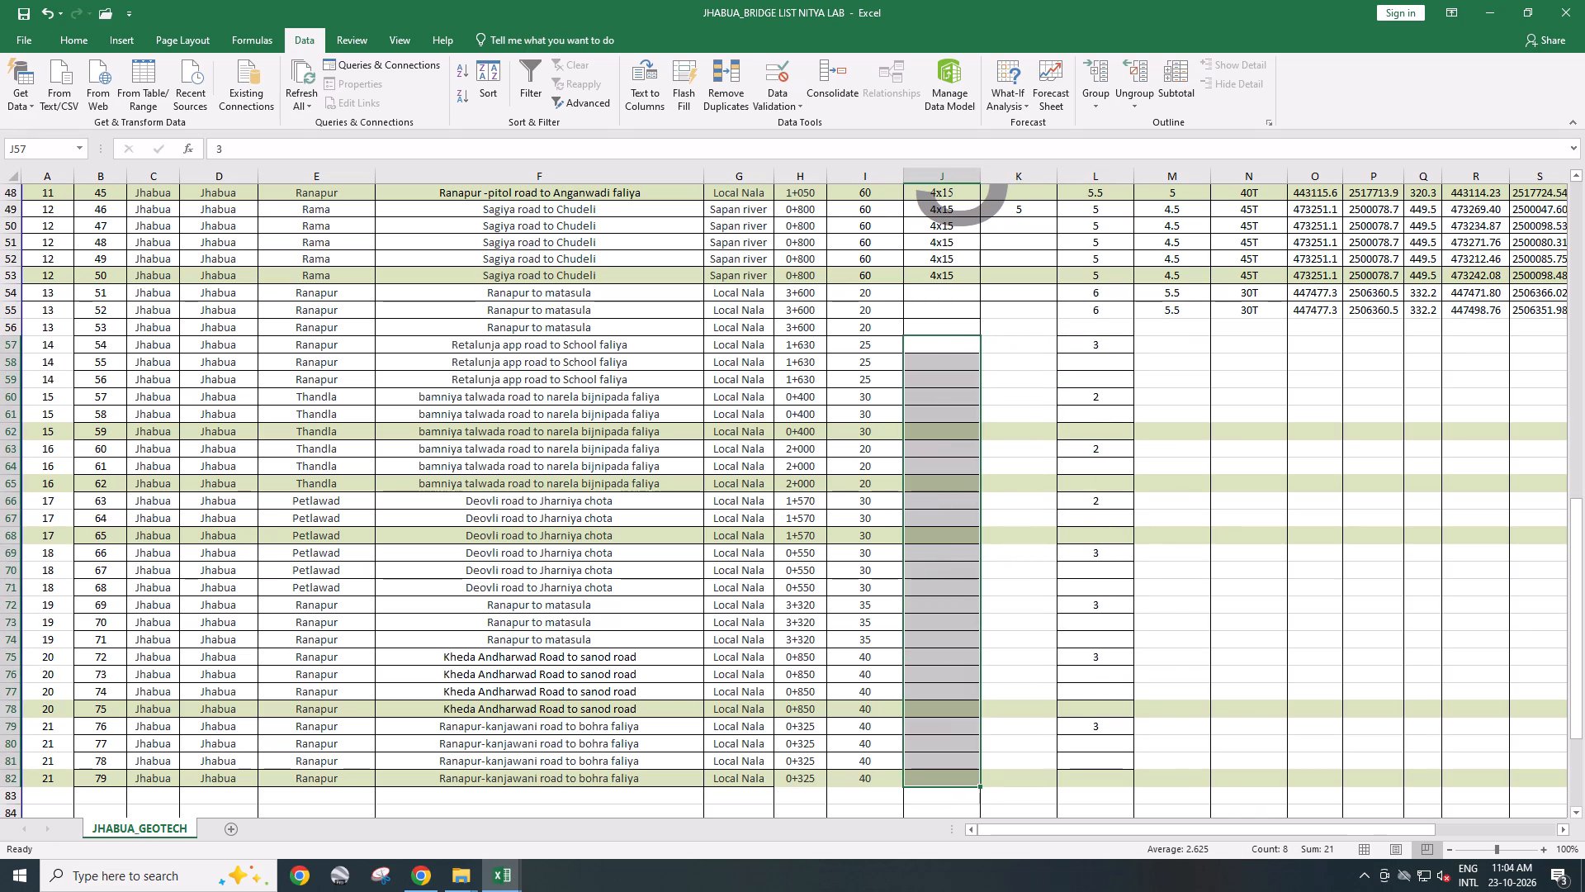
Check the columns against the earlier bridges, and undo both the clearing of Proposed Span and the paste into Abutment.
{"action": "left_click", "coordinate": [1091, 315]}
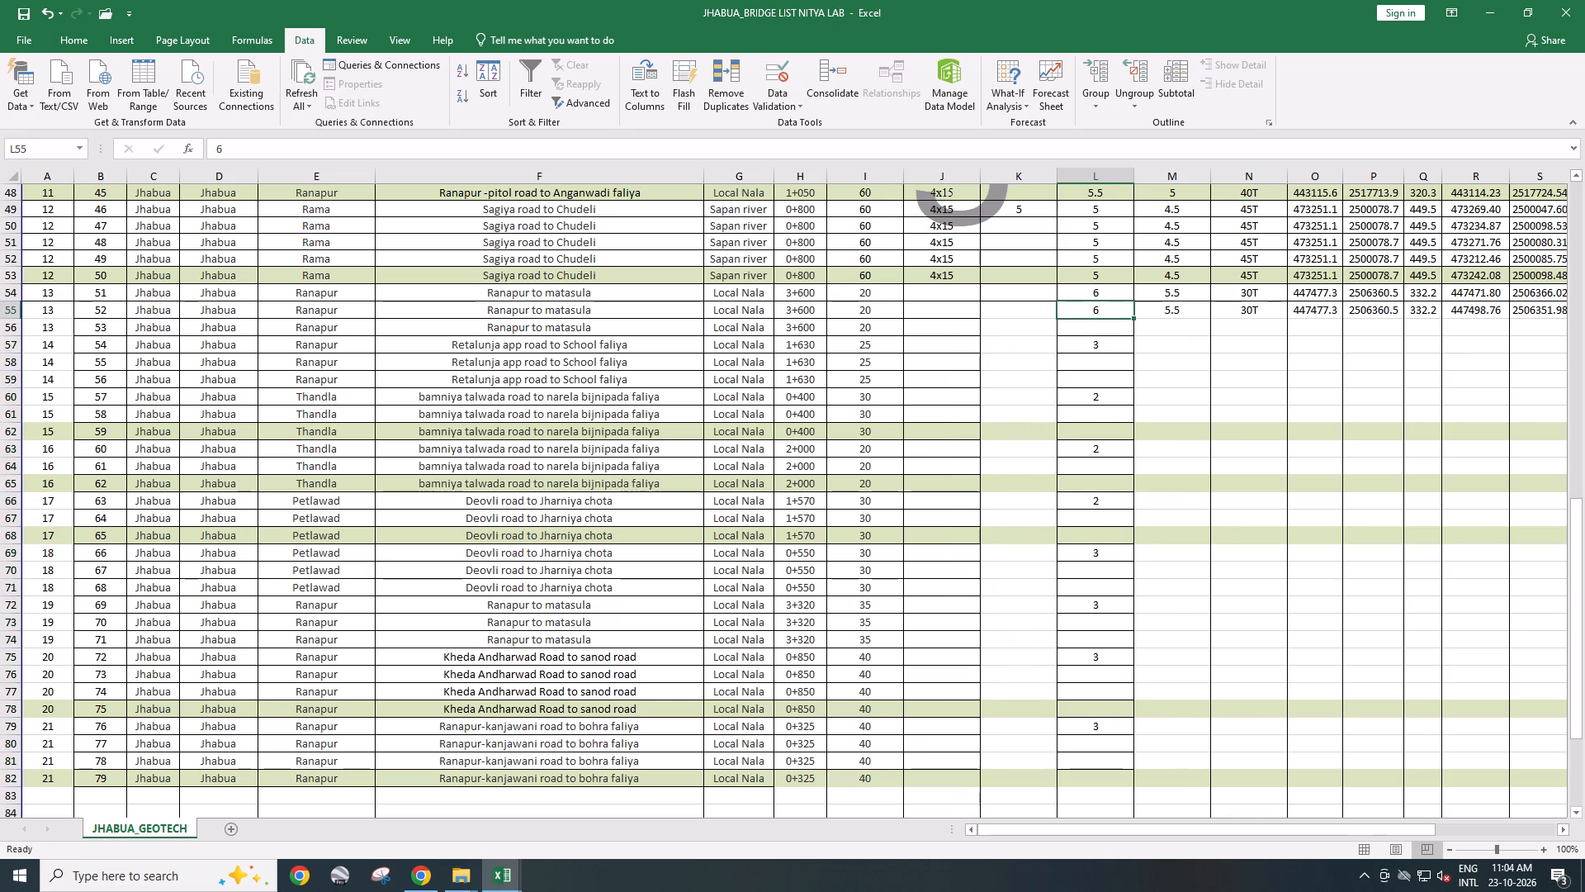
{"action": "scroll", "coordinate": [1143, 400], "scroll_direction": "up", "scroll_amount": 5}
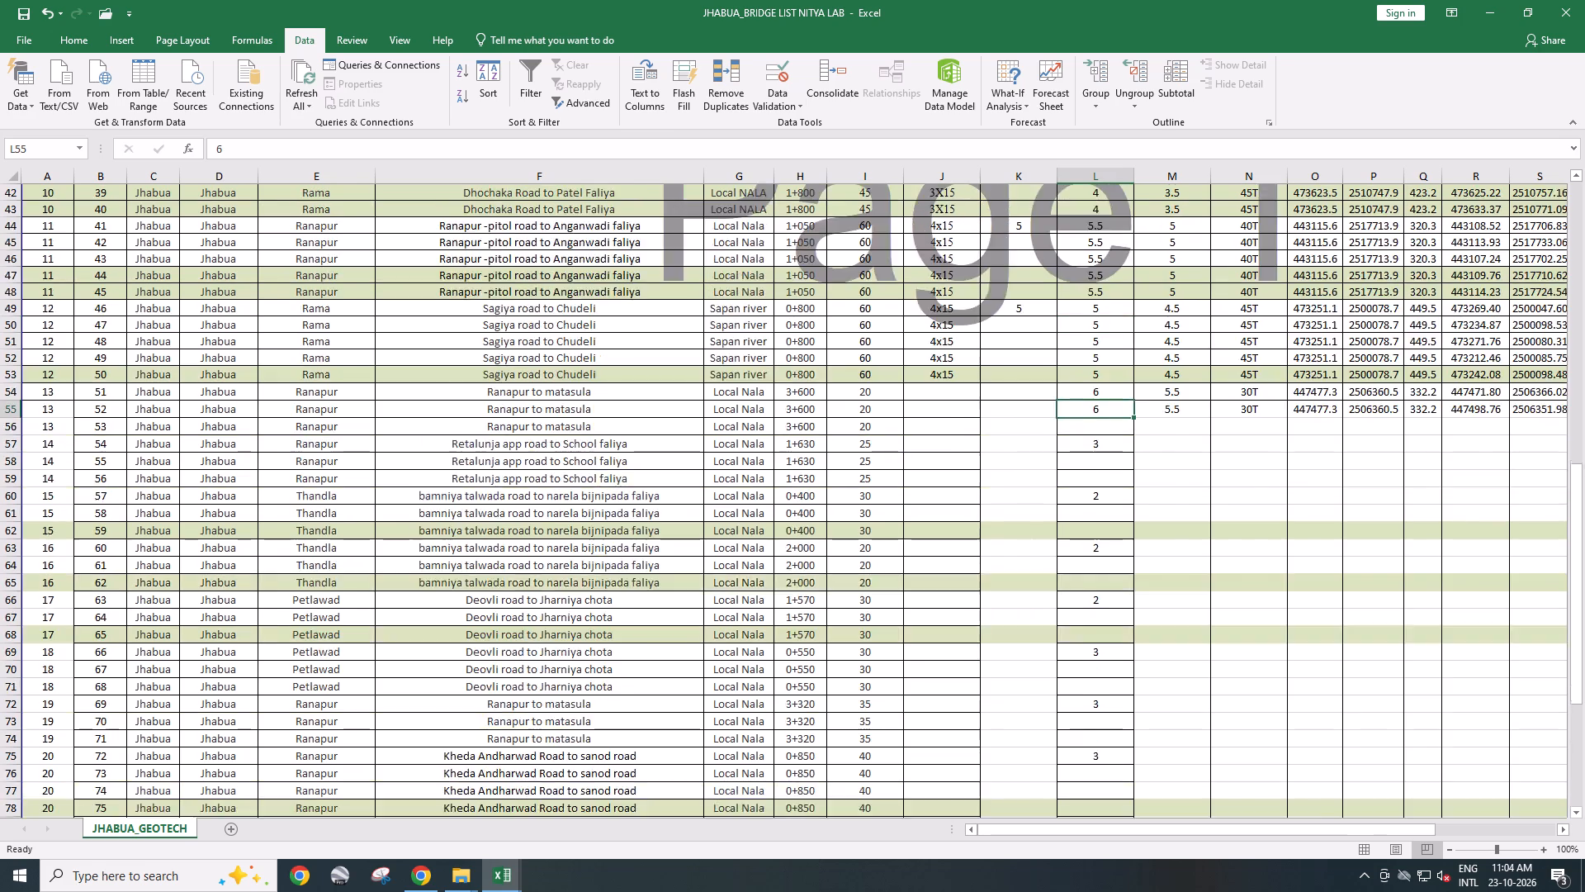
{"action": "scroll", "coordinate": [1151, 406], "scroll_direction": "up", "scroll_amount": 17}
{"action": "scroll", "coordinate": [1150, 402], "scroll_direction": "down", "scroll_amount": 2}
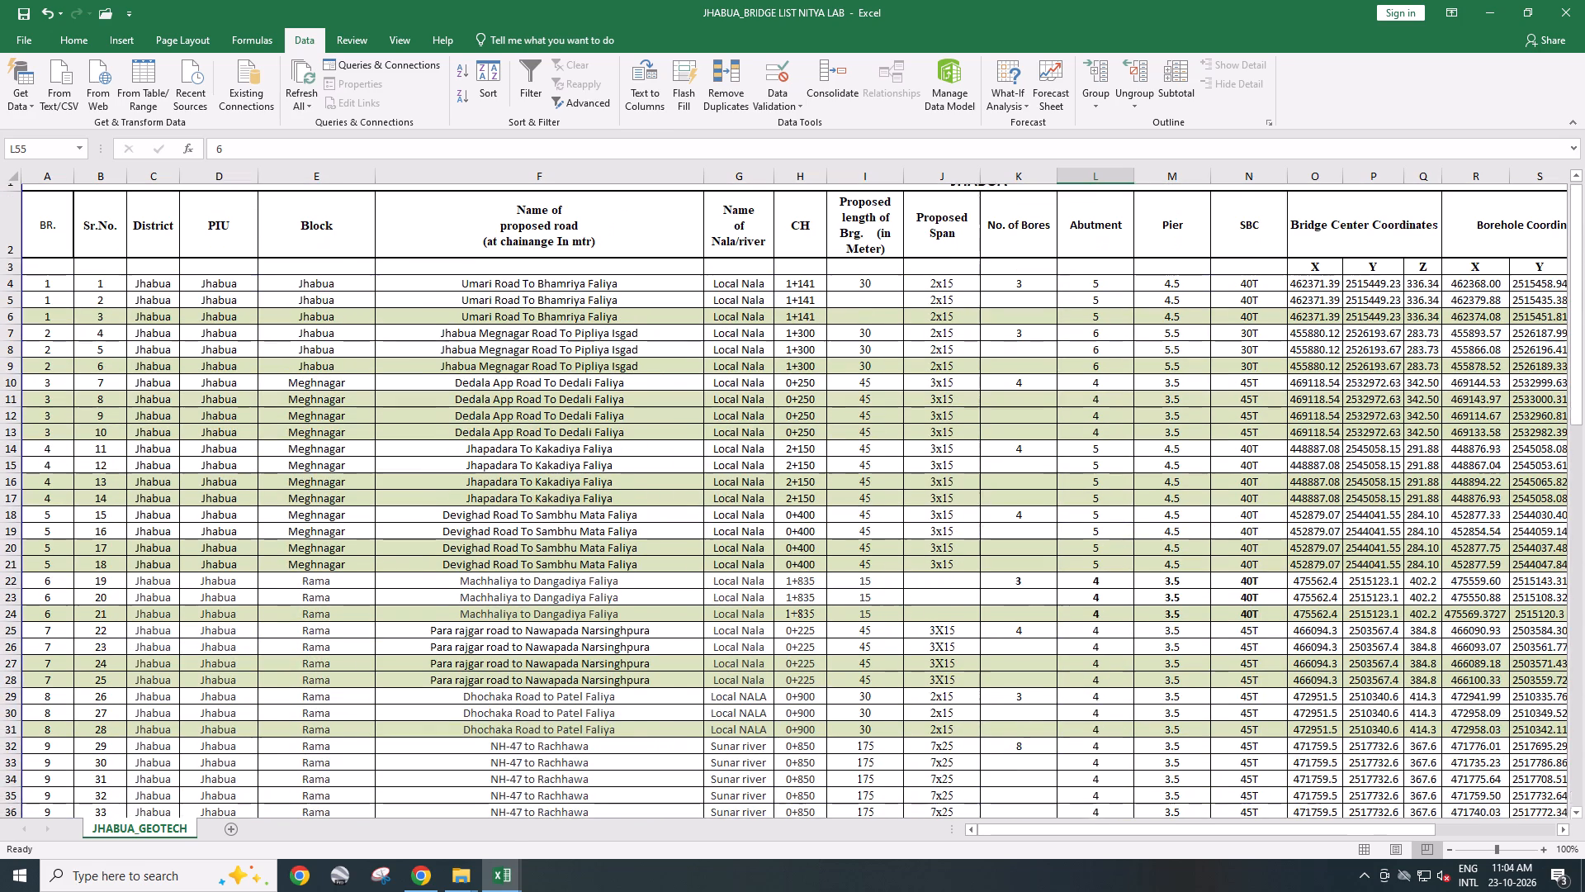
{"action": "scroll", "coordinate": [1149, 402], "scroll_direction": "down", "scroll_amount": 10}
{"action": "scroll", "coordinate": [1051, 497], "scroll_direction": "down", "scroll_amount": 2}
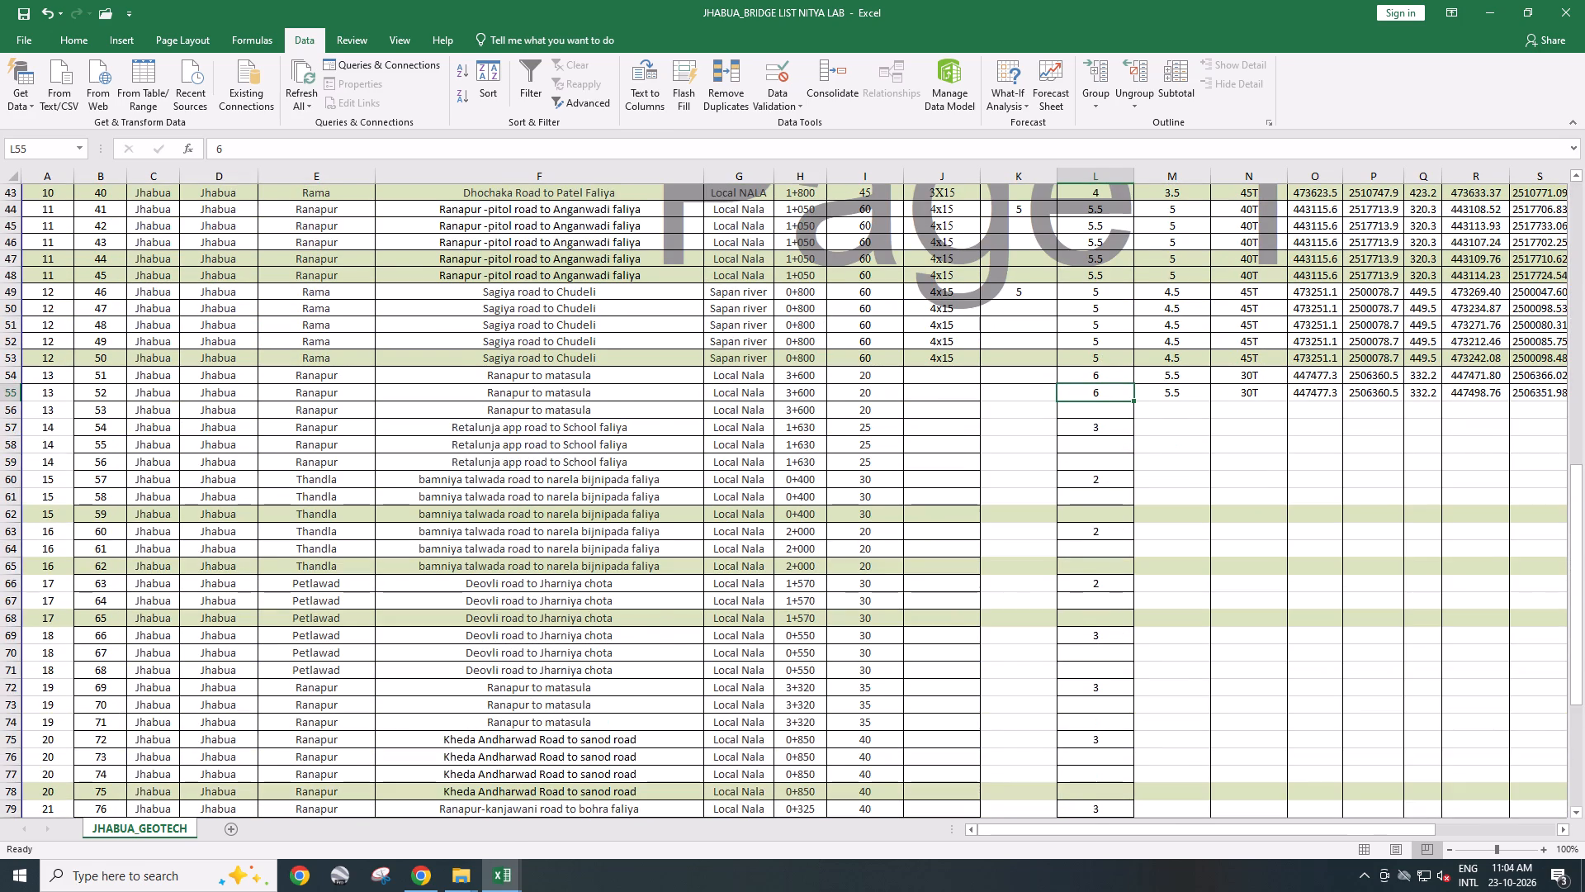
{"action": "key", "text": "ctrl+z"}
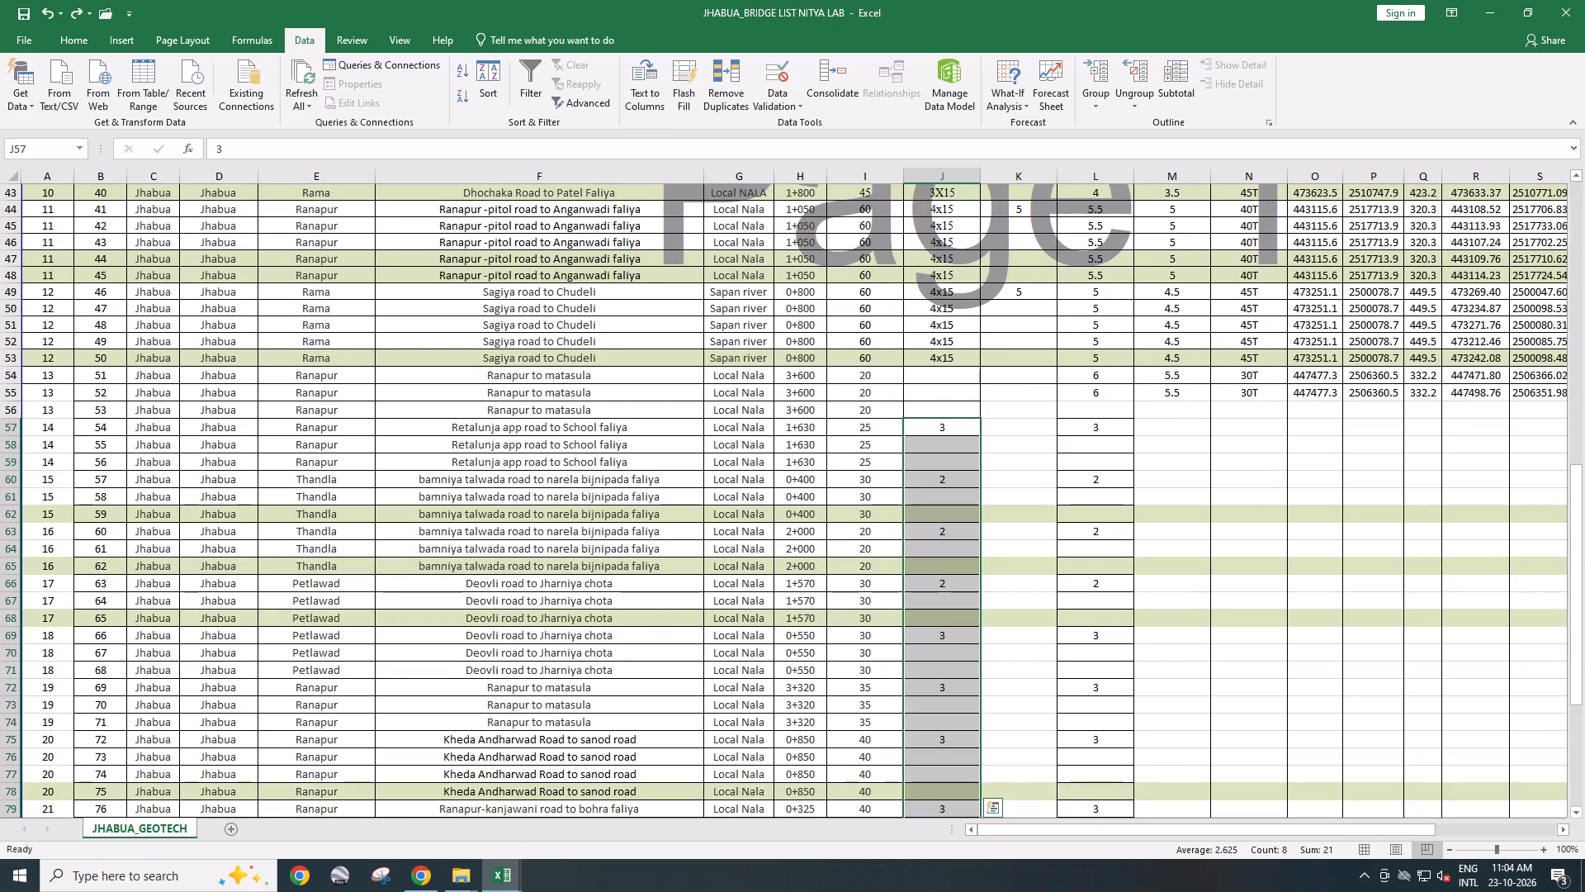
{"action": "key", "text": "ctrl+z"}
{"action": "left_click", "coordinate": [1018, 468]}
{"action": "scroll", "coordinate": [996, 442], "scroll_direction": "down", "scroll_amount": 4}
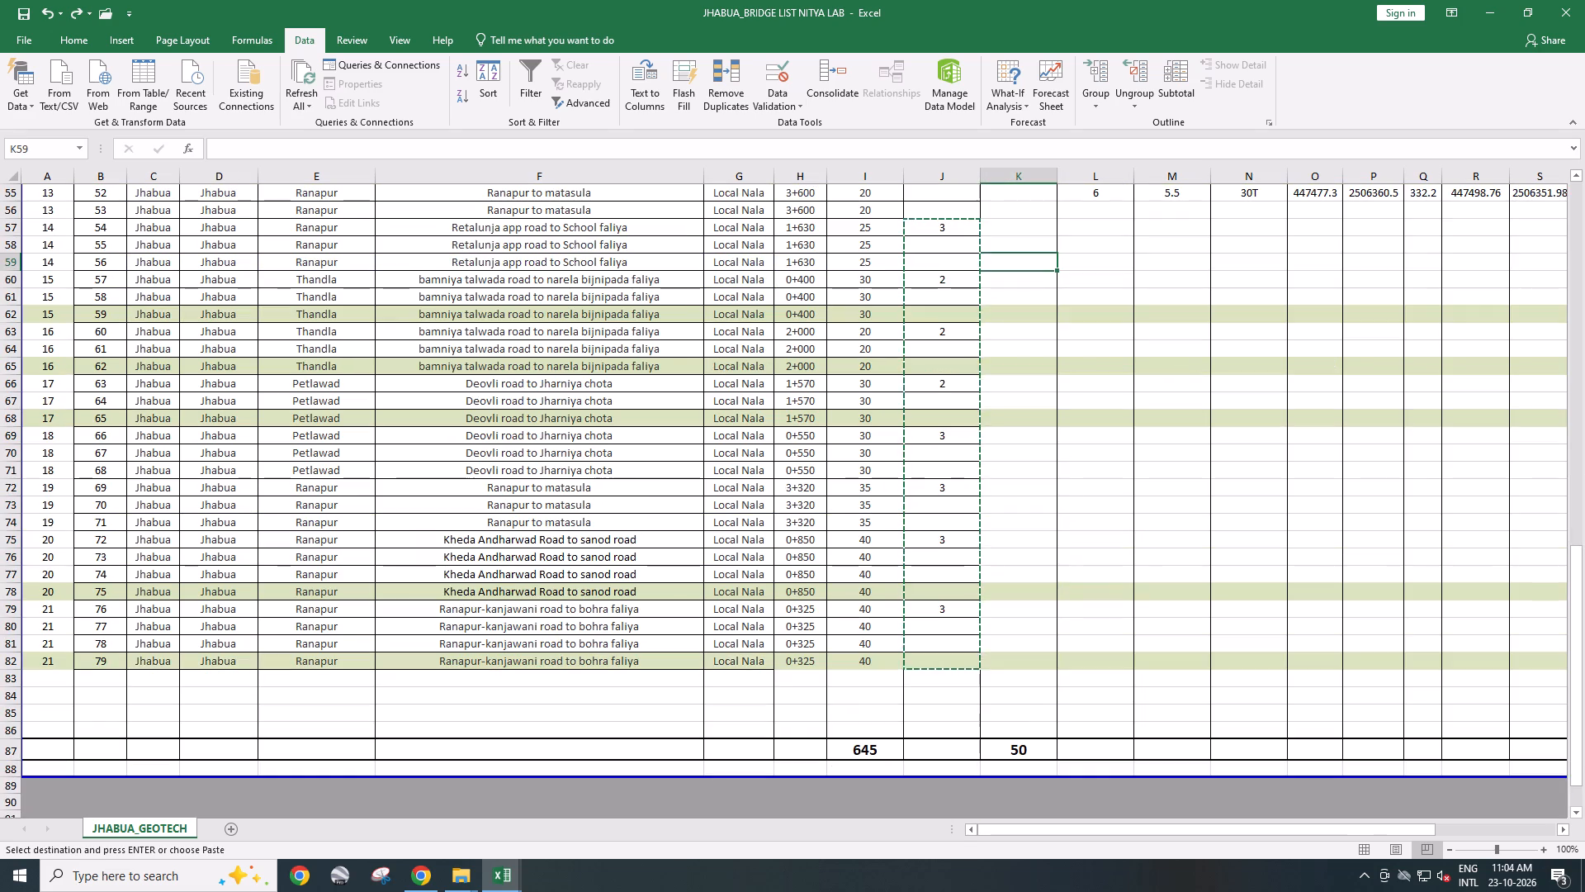
Paste the copied Proposed Span values for serials 54 to 79 into No. of Bores, clear them from Proposed Span, and save.
{"action": "scroll", "coordinate": [1006, 234], "scroll_direction": "up", "scroll_amount": 1}
{"action": "left_click", "coordinate": [1021, 284]}
{"action": "key", "text": "ctrl+v"}
{"action": "left_click", "coordinate": [1034, 403]}
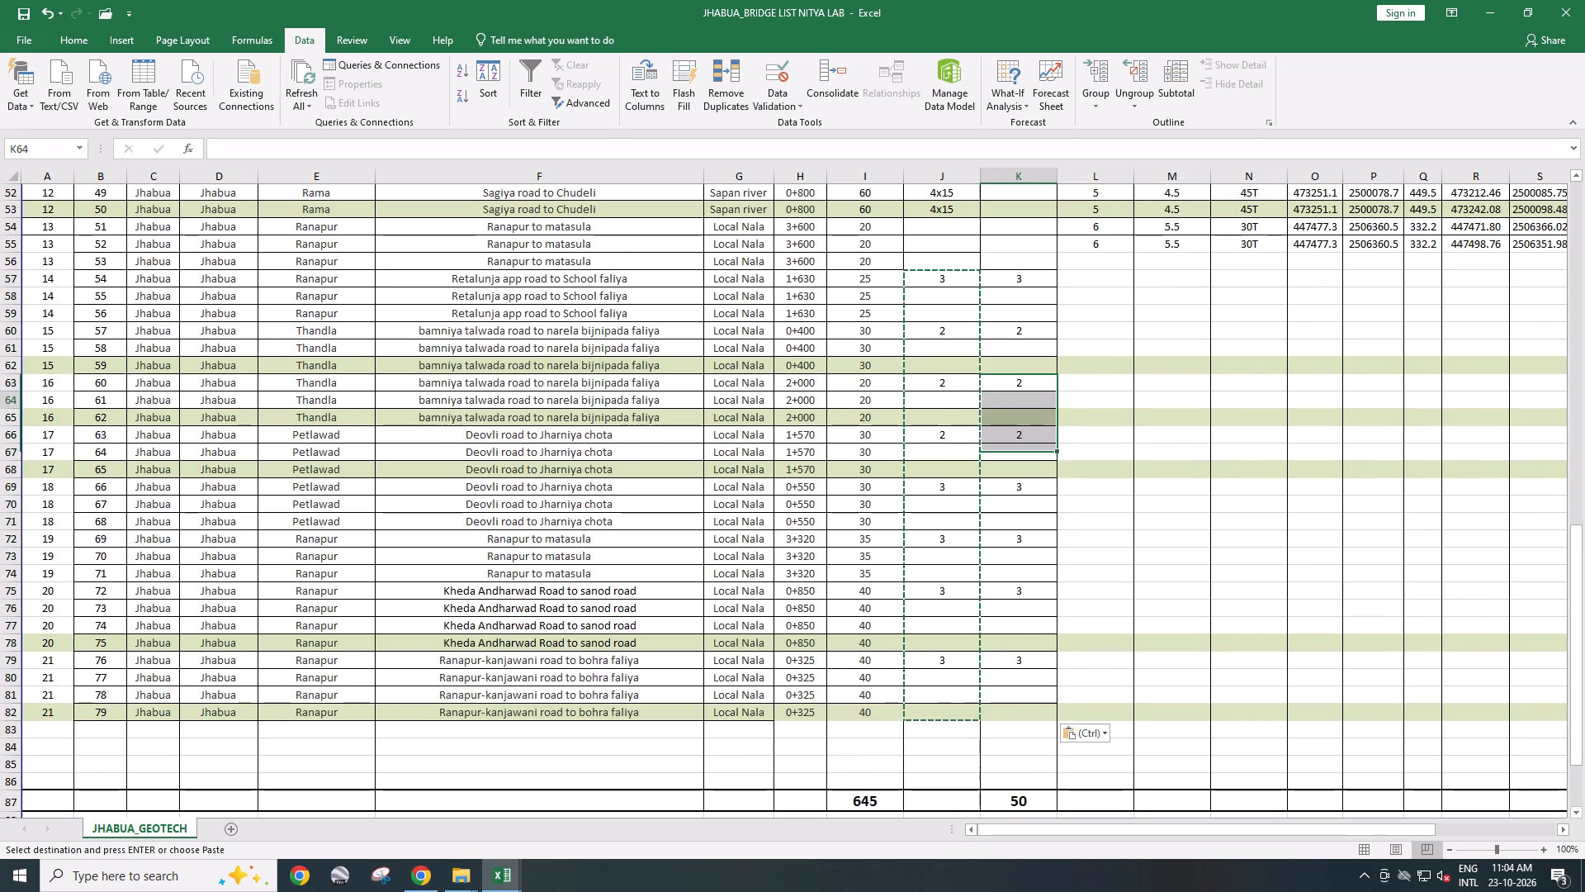
{"action": "left_click_drag", "start_coordinate": [951, 271], "coordinate": [951, 708]}
{"action": "key", "text": "Delete"}
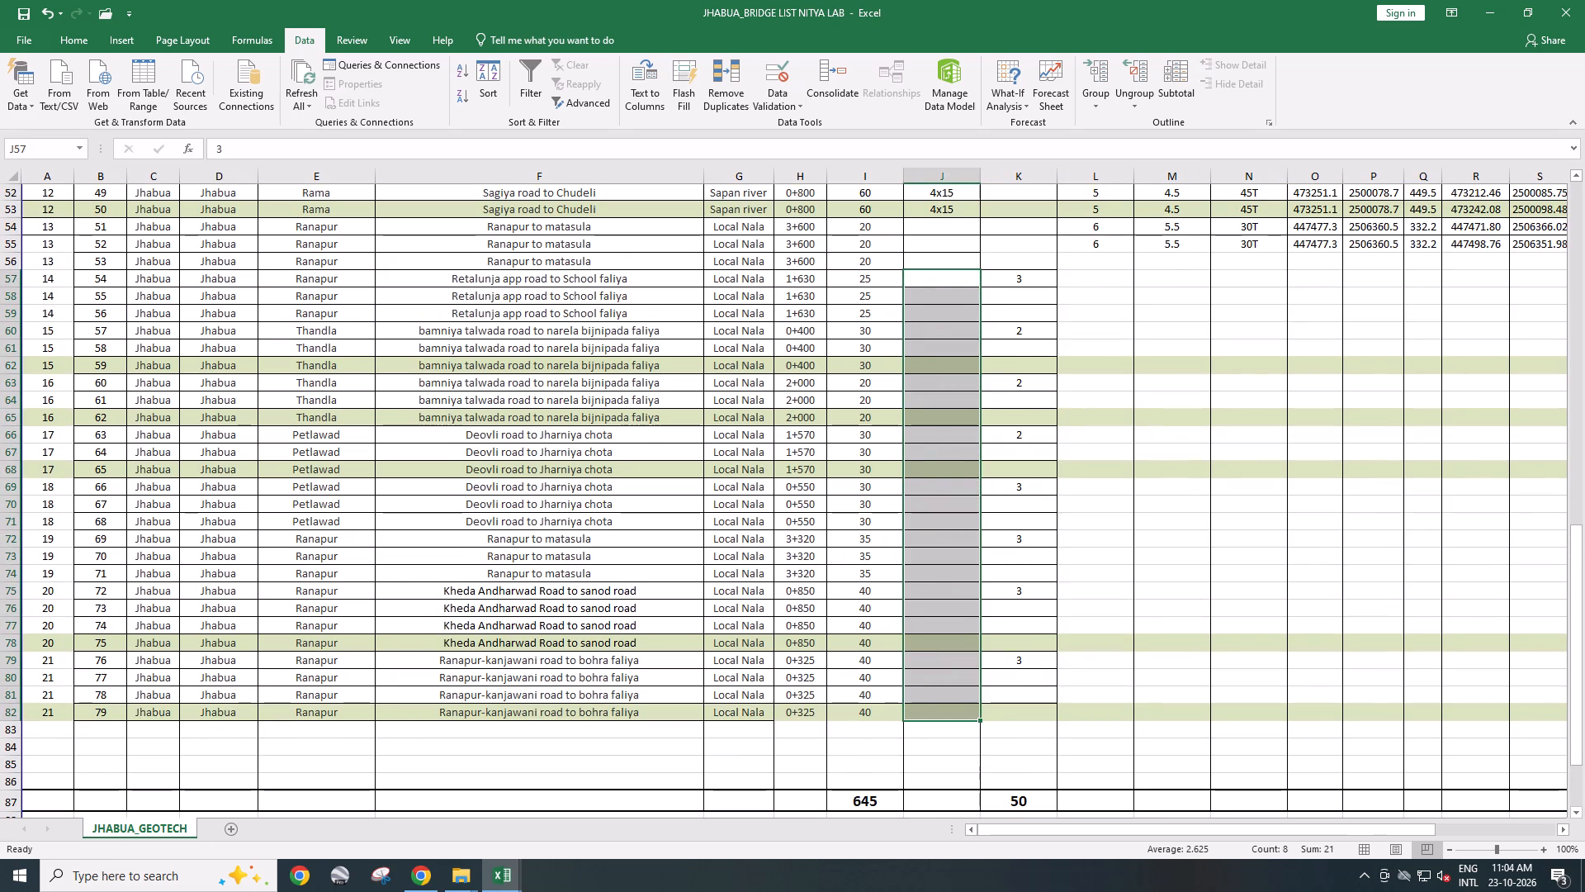
{"action": "key", "text": "ctrl+s"}
{"action": "left_click", "coordinate": [952, 677]}
Enter 3 as the number of bores for serial 51 of bridge 13 and save the workbook.
{"action": "scroll", "coordinate": [972, 540], "scroll_direction": "up", "scroll_amount": 2}
{"action": "scroll", "coordinate": [1002, 448], "scroll_direction": "up", "scroll_amount": 2}
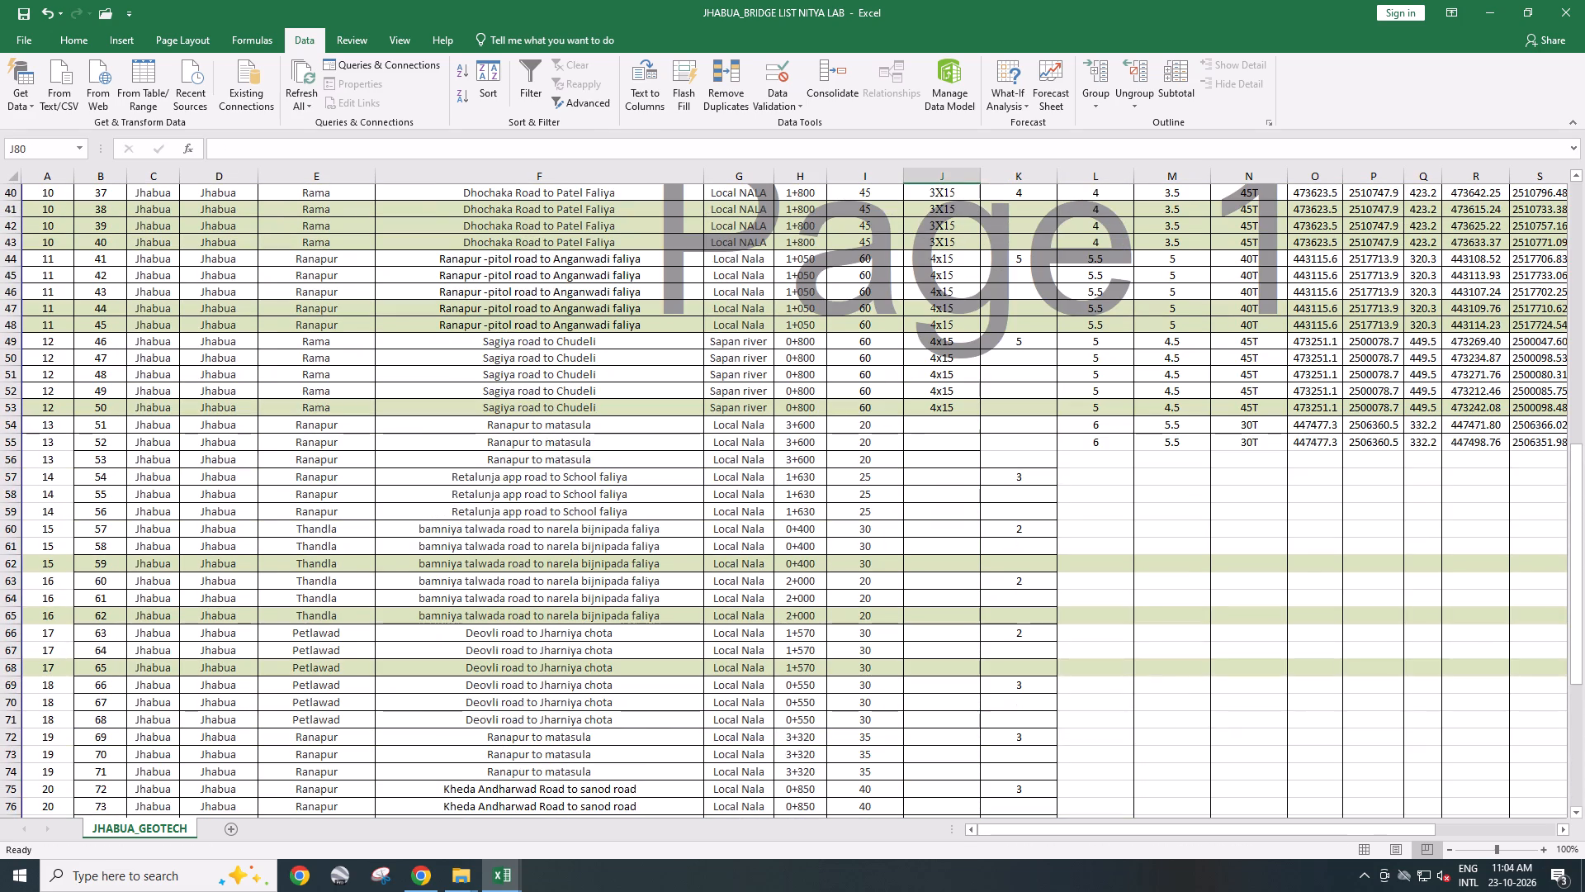
{"action": "left_click", "coordinate": [1025, 428]}
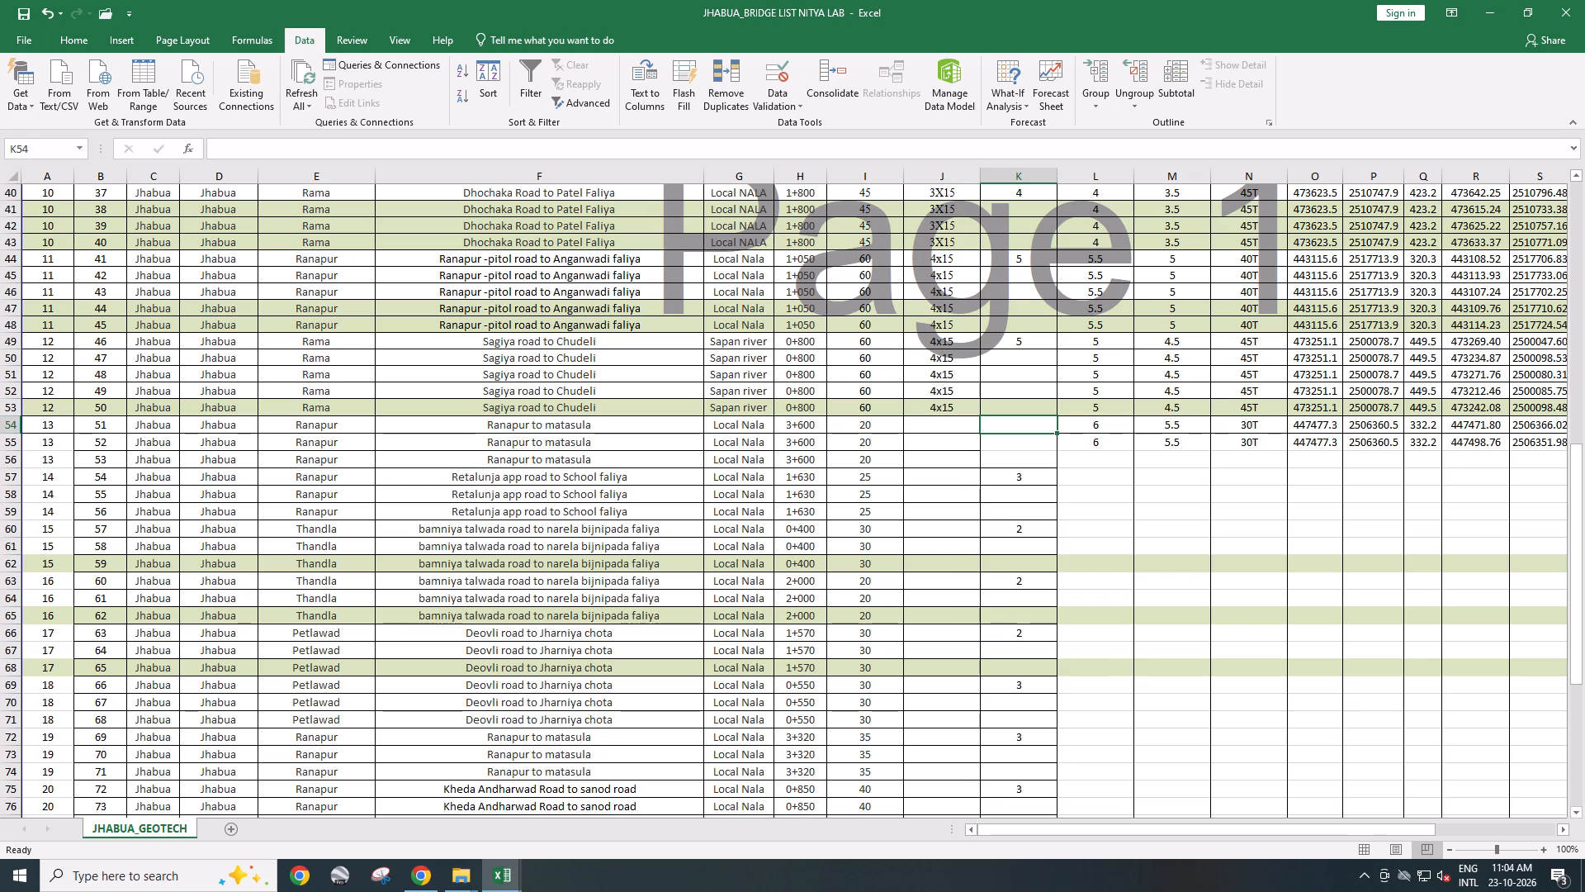
{"action": "key", "text": "3"}
{"action": "key", "text": "Return"}
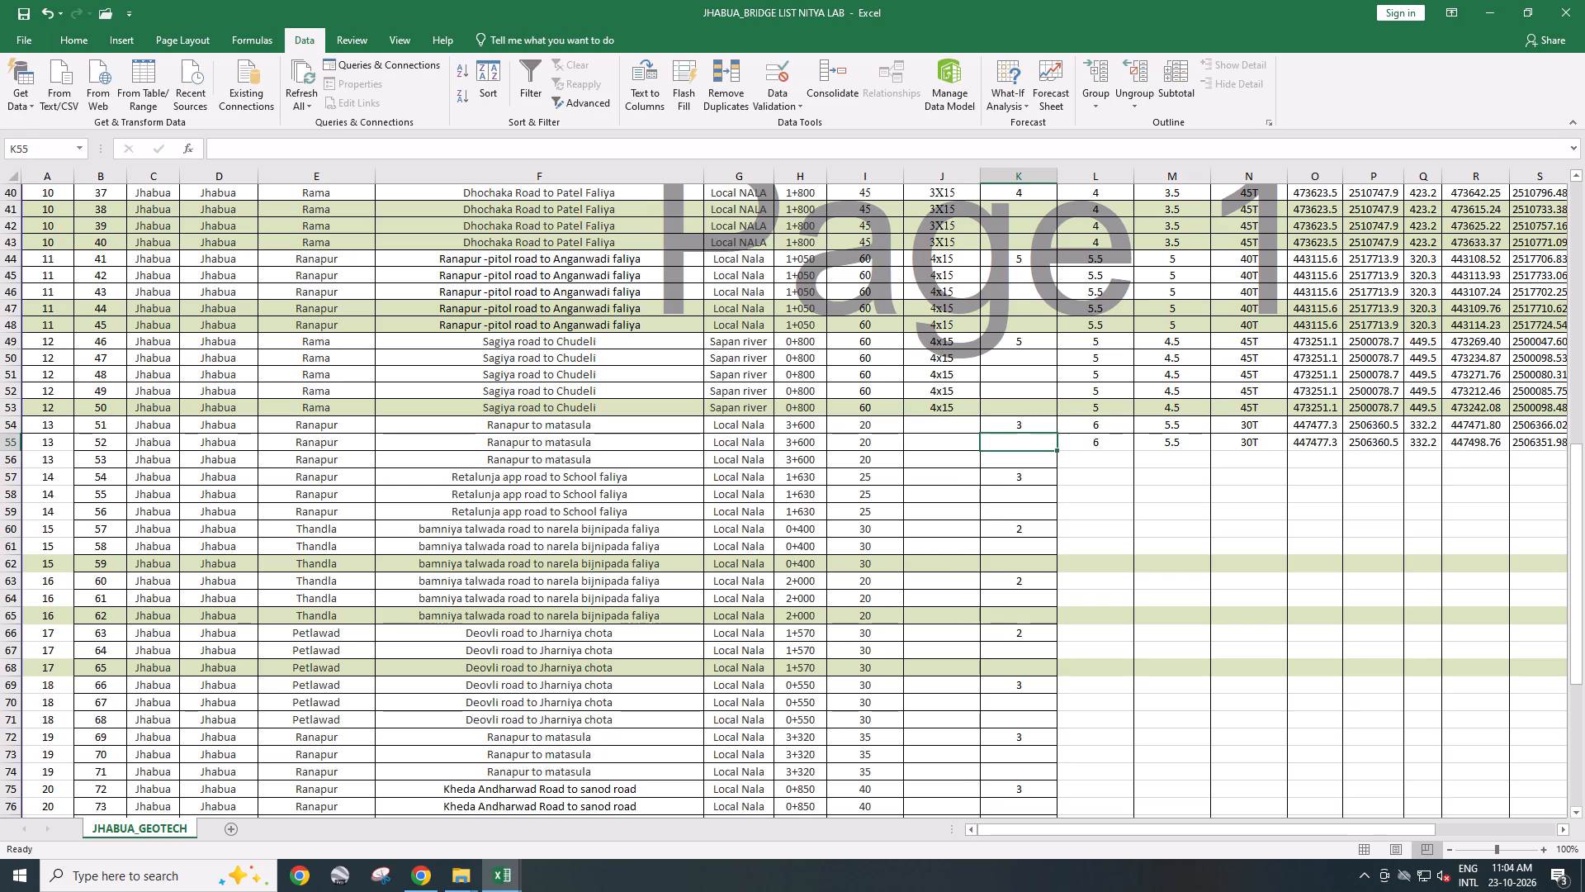
{"action": "key", "text": "ctrl+s"}
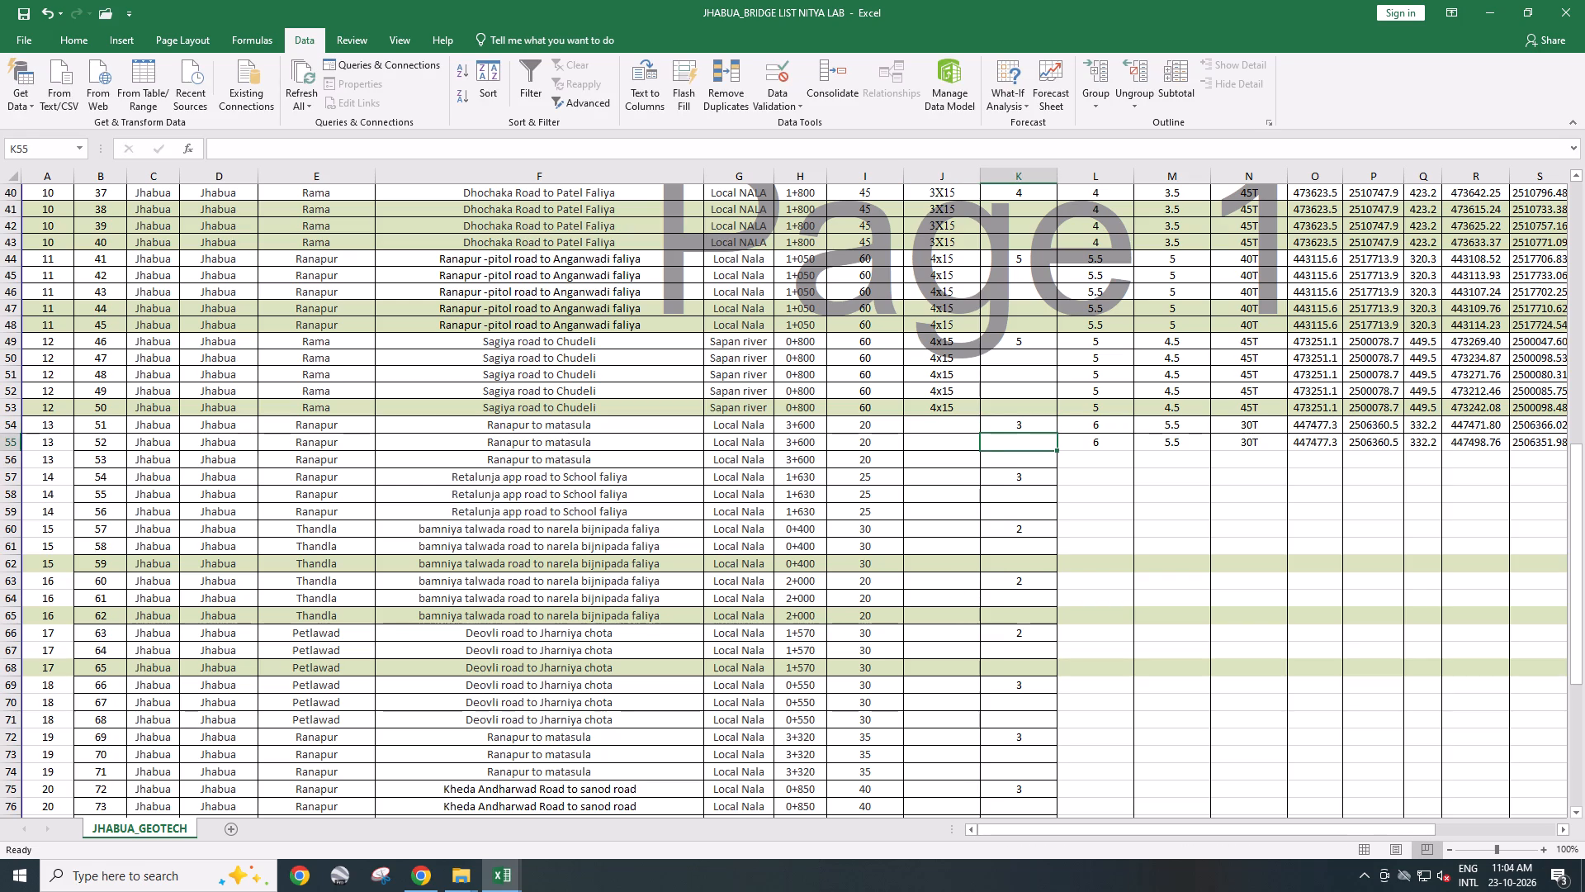
Set the number of bores to 3 for bridges 15, 16 and 17, in the rows of serials 57, 60 and 63.
{"action": "left_click_drag", "start_coordinate": [796, 420], "coordinate": [1010, 429]}
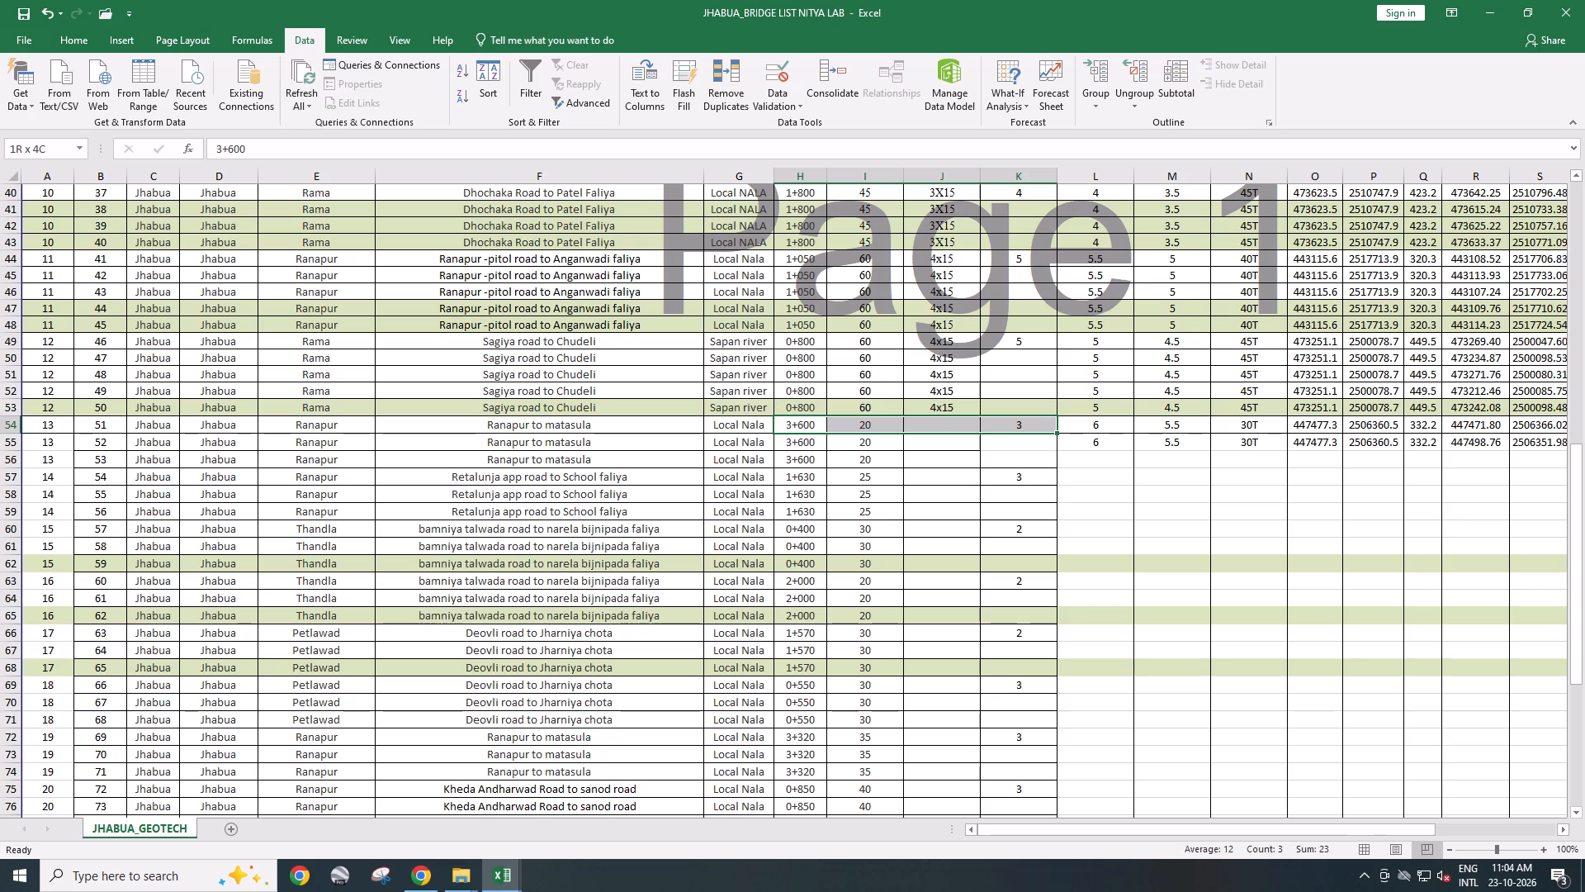
{"action": "left_click_drag", "start_coordinate": [1010, 429], "coordinate": [1010, 429]}
{"action": "left_click_drag", "start_coordinate": [800, 477], "coordinate": [970, 489]}
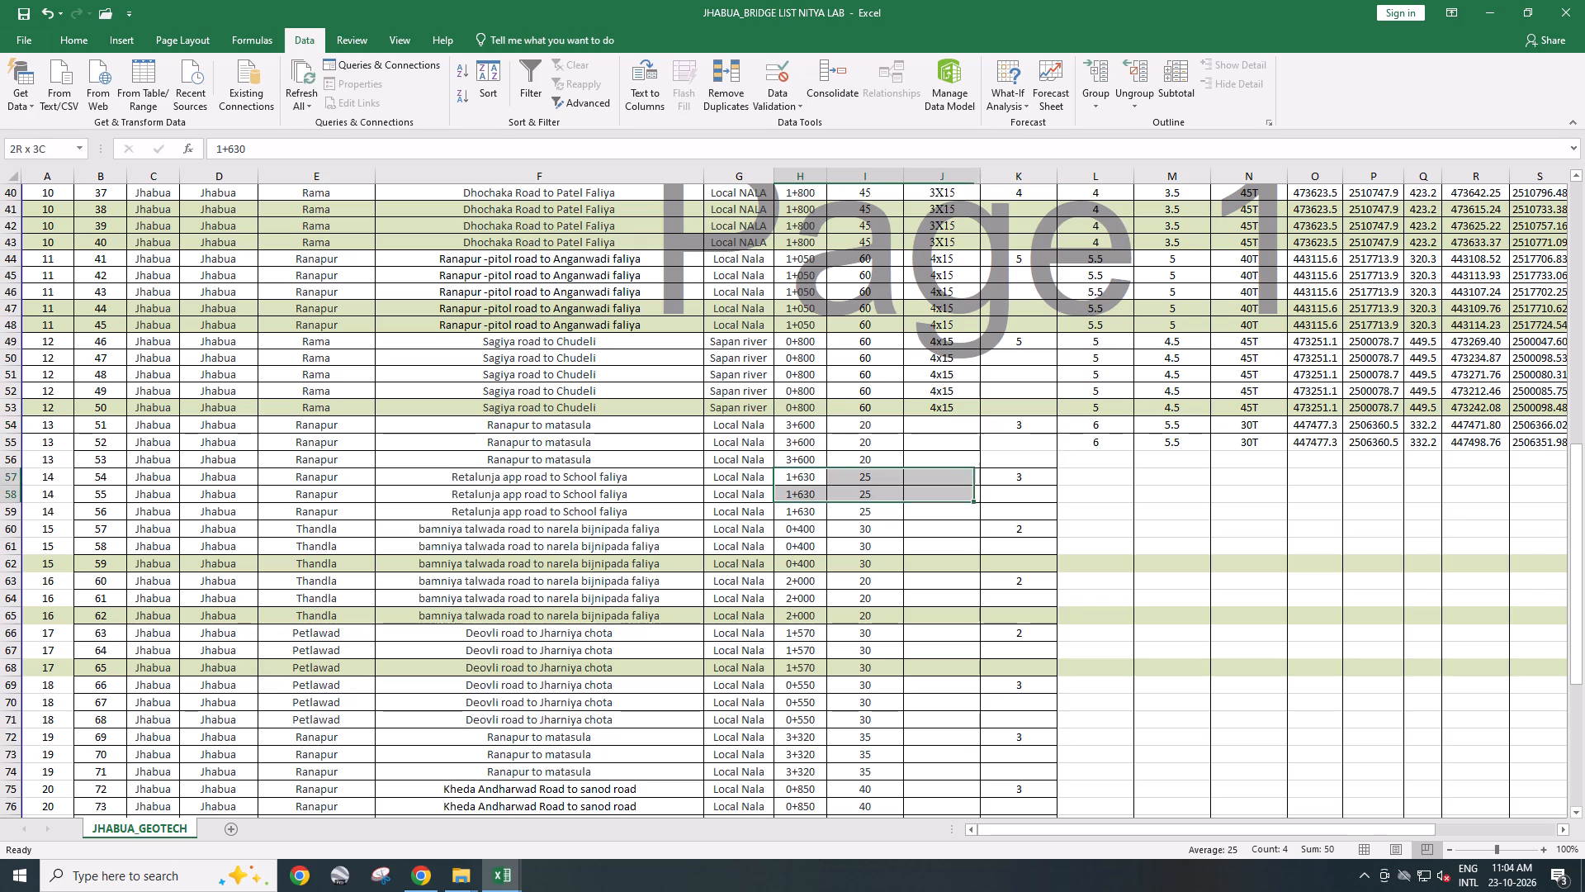
{"action": "left_click_drag", "start_coordinate": [970, 489], "coordinate": [1005, 490]}
{"action": "left_click_drag", "start_coordinate": [807, 530], "coordinate": [1001, 533]}
{"action": "left_click", "coordinate": [1002, 528]}
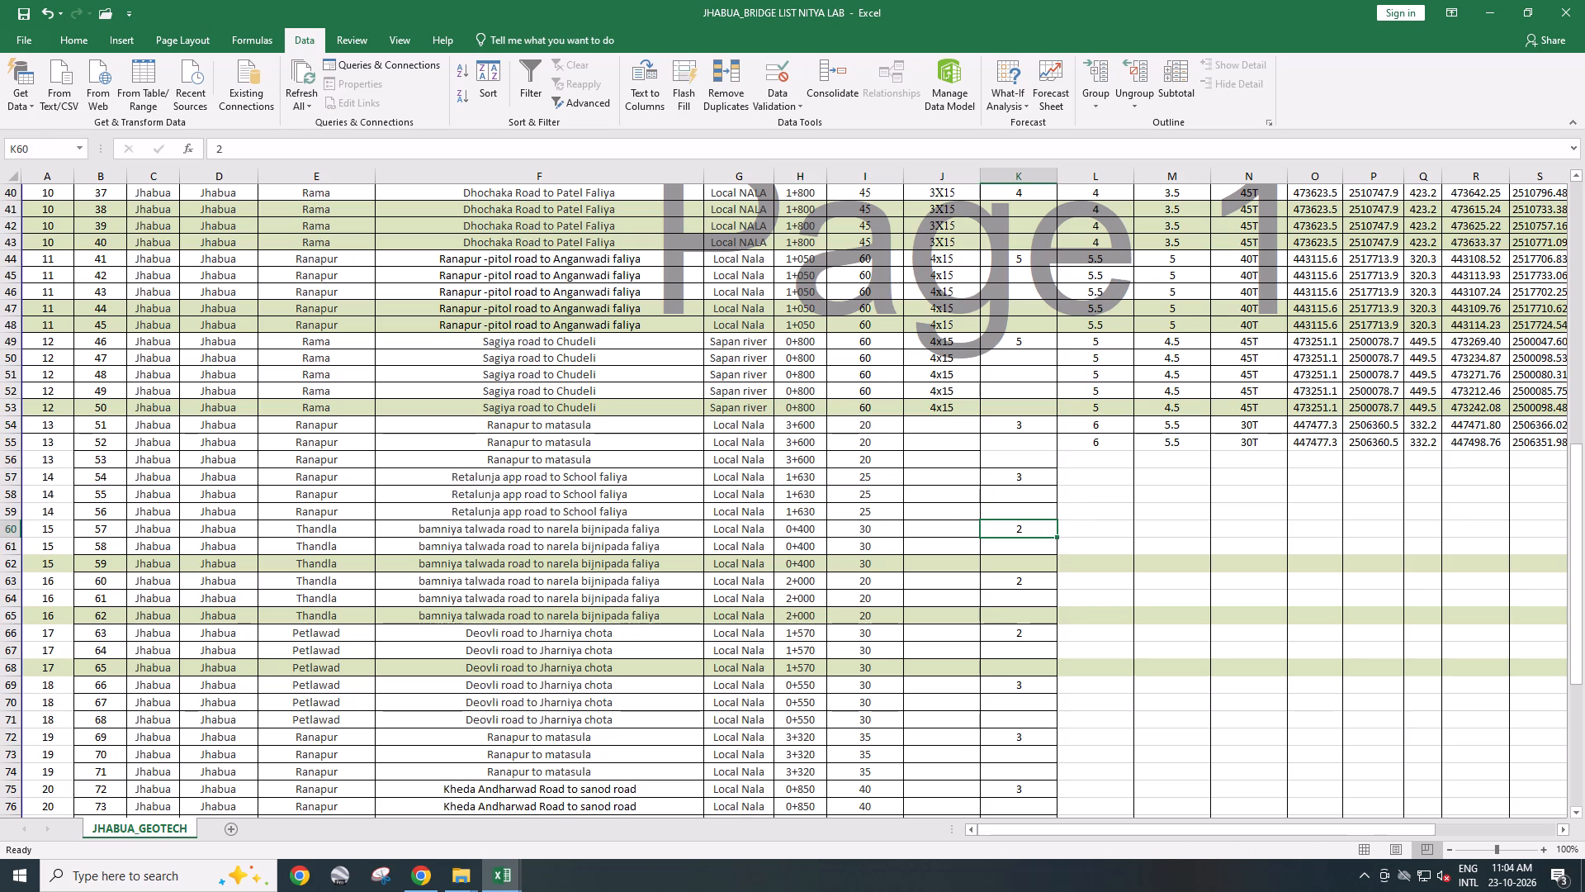
{"action": "key", "text": "3"}
{"action": "key", "text": "Return"}
{"action": "key", "text": "Return"}
{"action": "key", "text": "Return"}
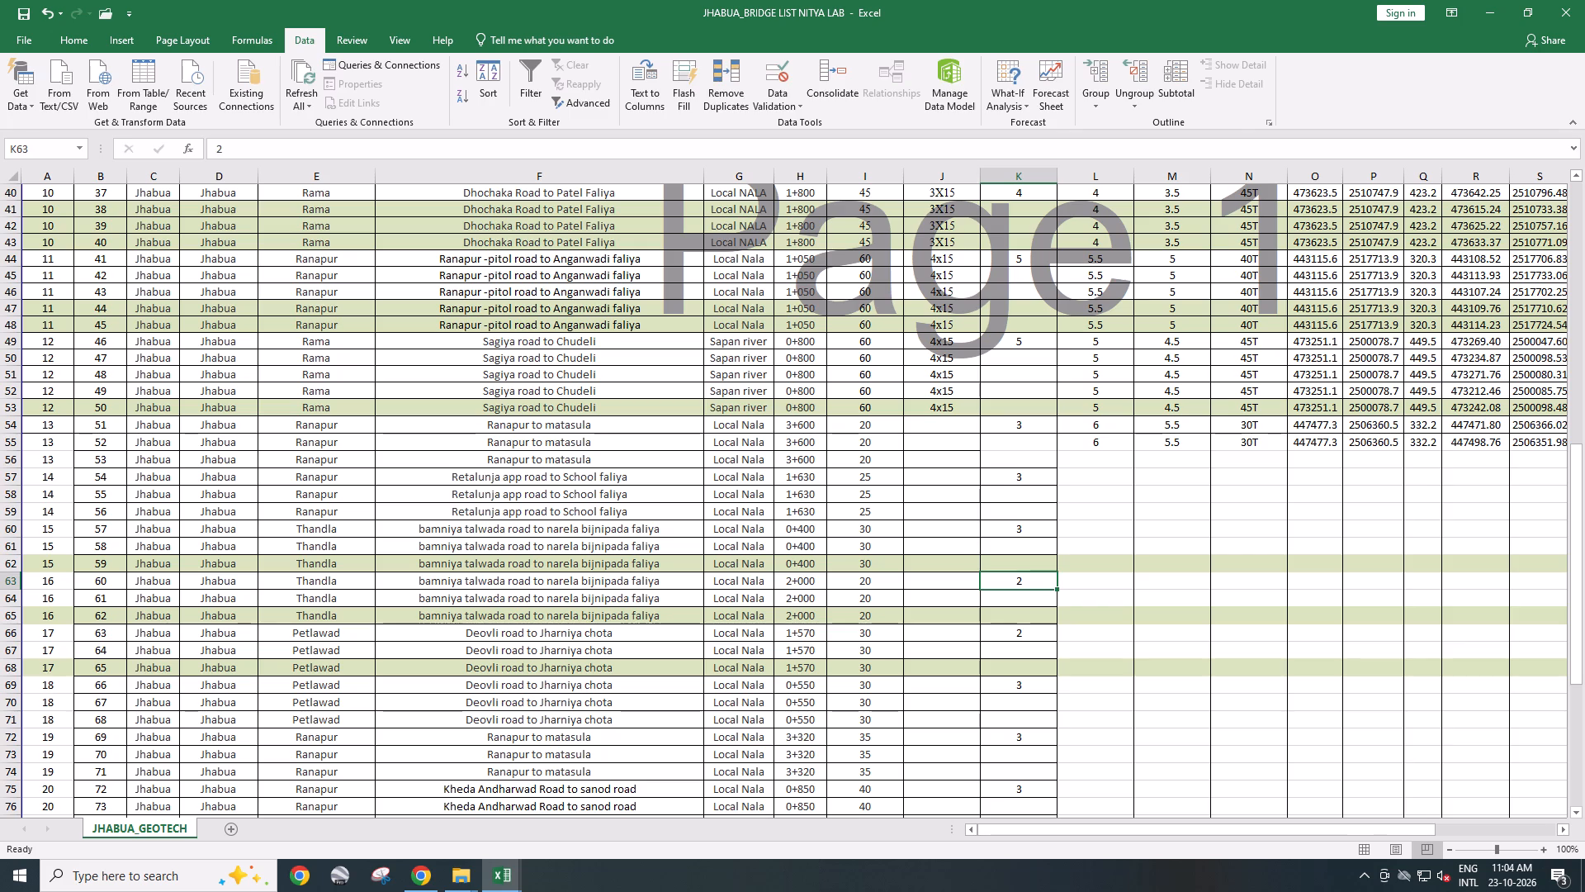
{"action": "key", "text": "3"}
{"action": "key", "text": "Return"}
{"action": "key", "text": "Return"}
{"action": "key", "text": "Return"}
{"action": "key", "text": "3"}
{"action": "key", "text": "Return"}
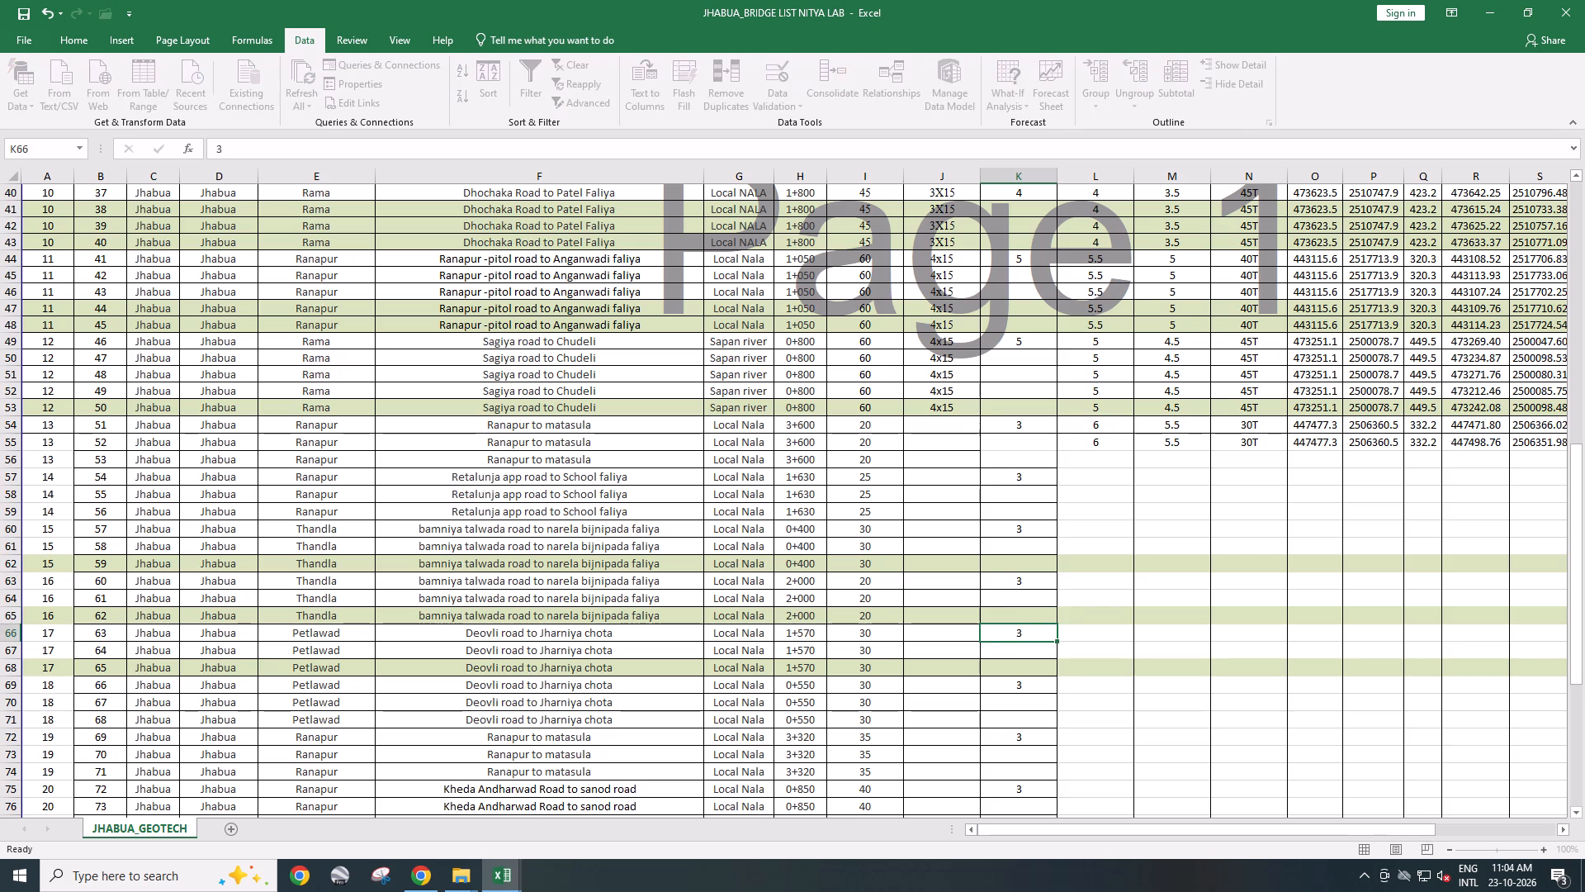
Set the number of bores to 4 for bridge 21 in the row of serial 76, and save the workbook.
{"action": "key", "text": "Return"}
{"action": "key", "text": "Return"}
{"action": "key", "text": "Return"}
{"action": "key", "text": "Return"}
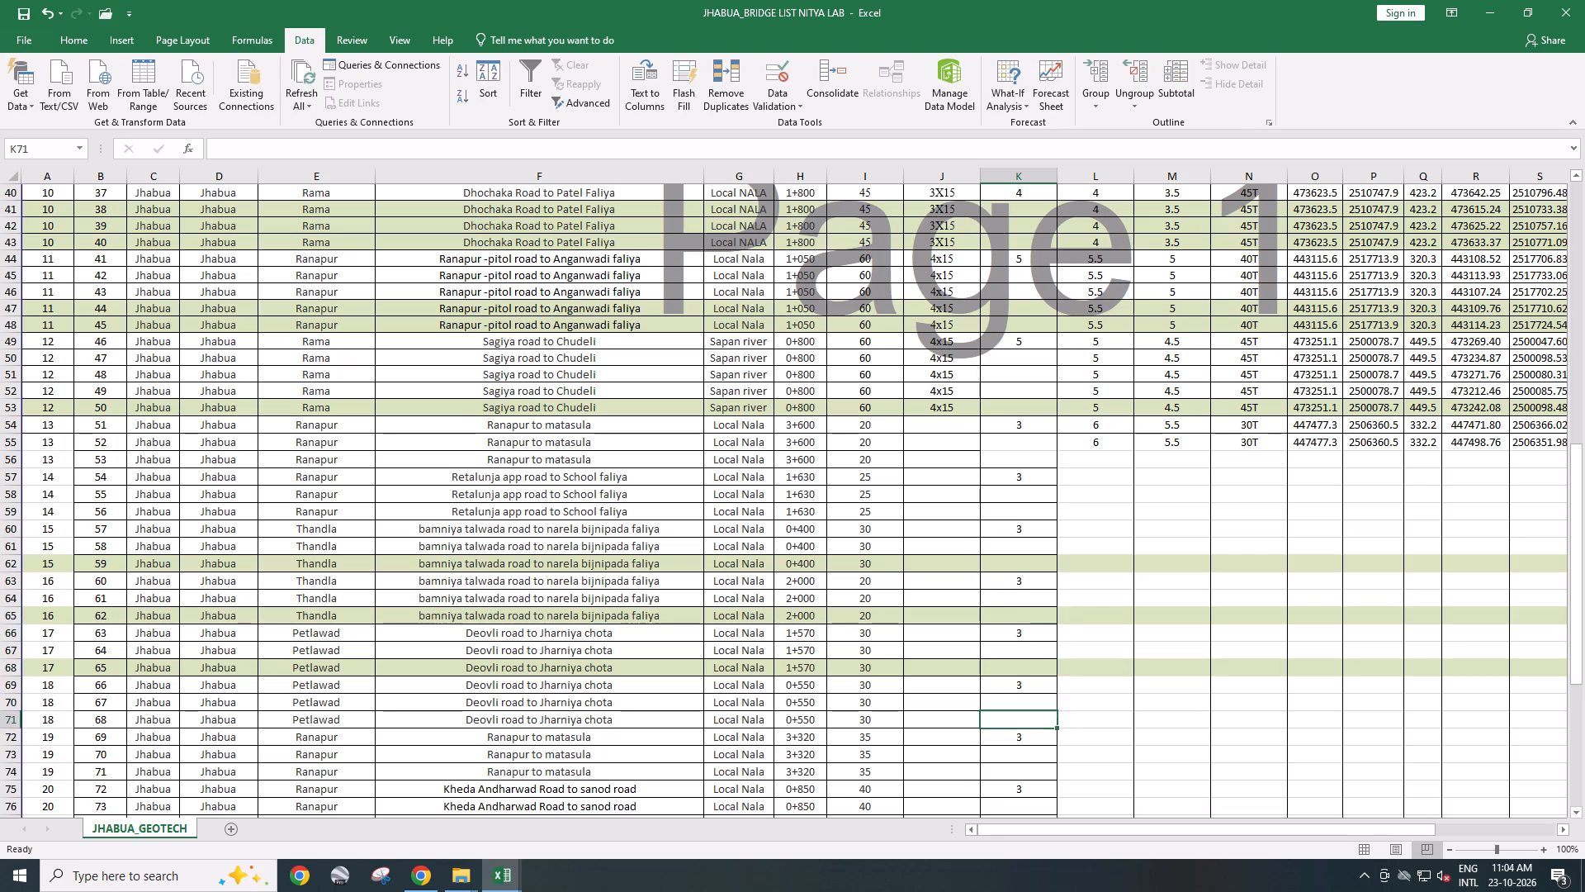
{"action": "key", "text": "Return"}
{"action": "key", "text": "Return"}
{"action": "key", "text": "Return"}
{"action": "key", "text": "Return"}
{"action": "key", "text": "Return"}
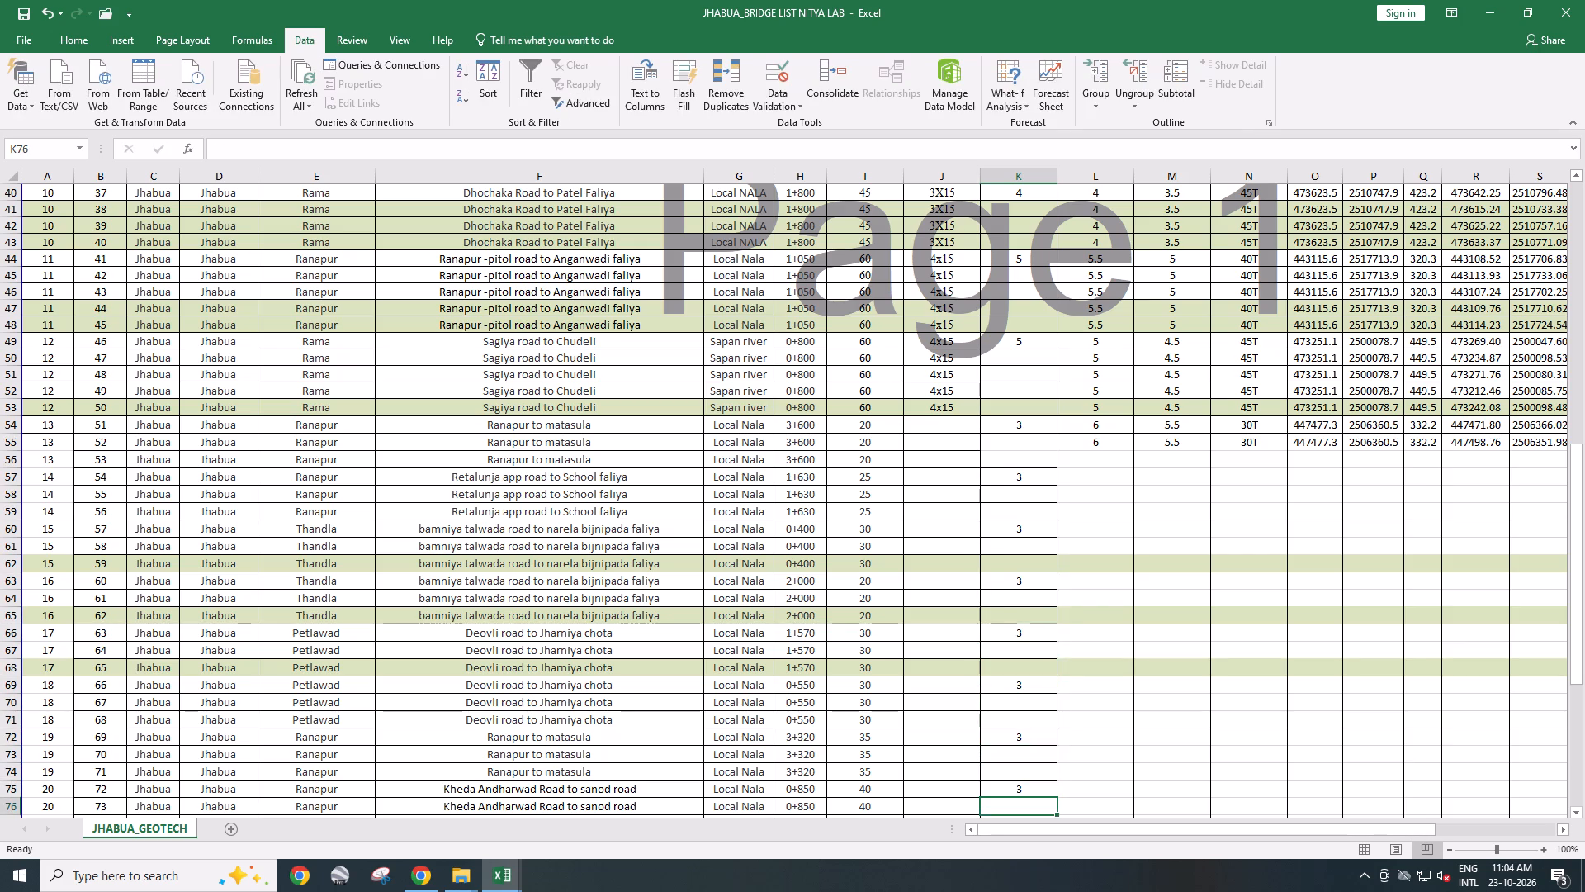
{"action": "key", "text": "Up"}
{"action": "scroll", "coordinate": [863, 553], "scroll_direction": "down", "scroll_amount": 3}
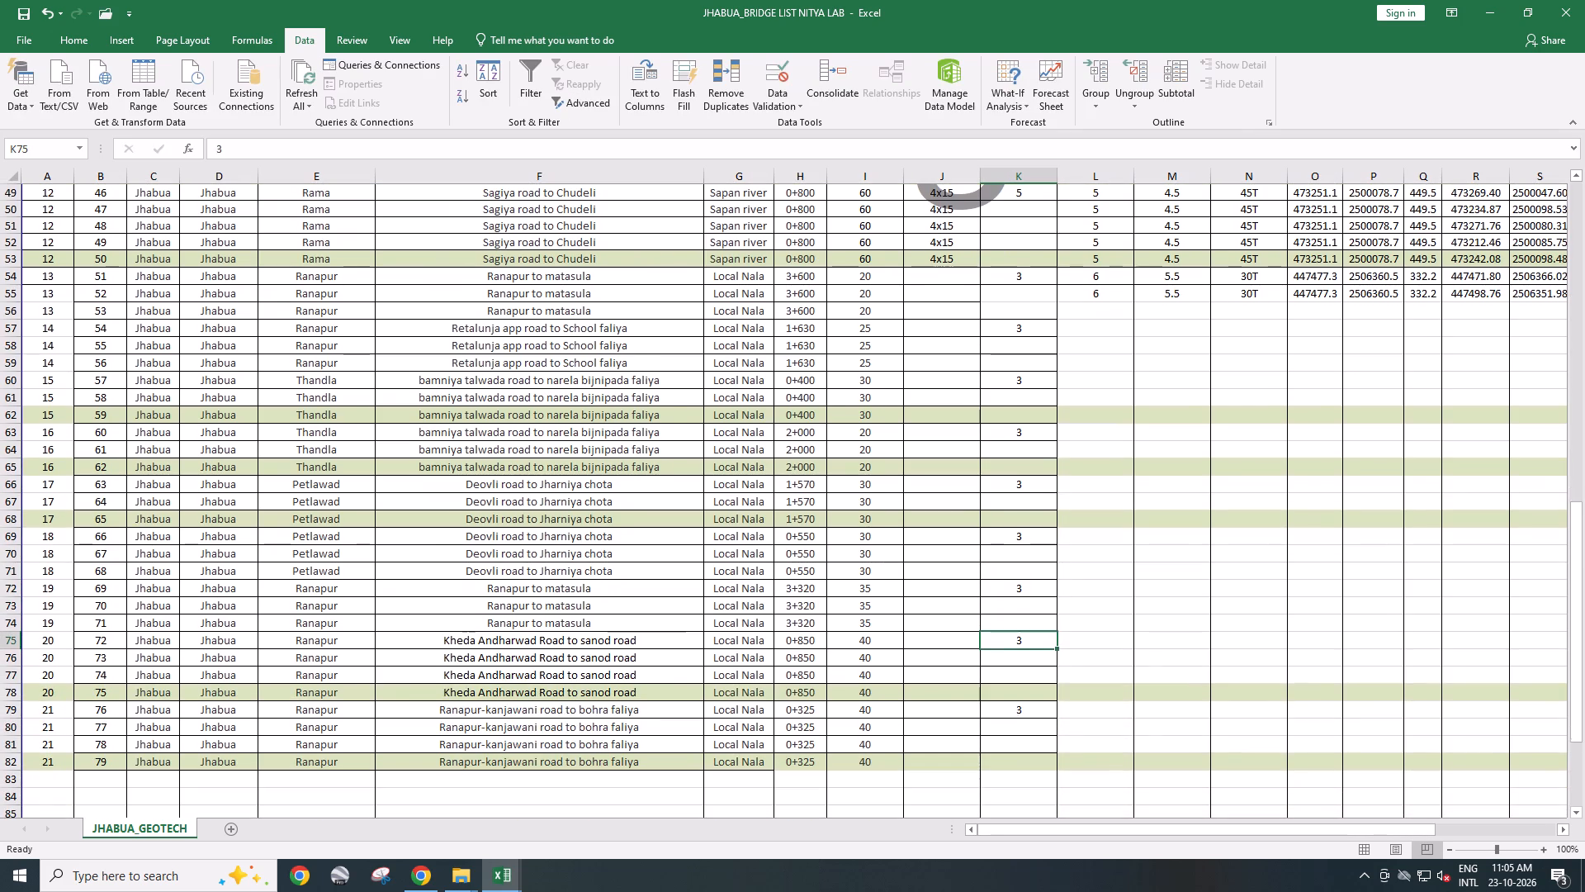
{"action": "left_click", "coordinate": [1002, 714]}
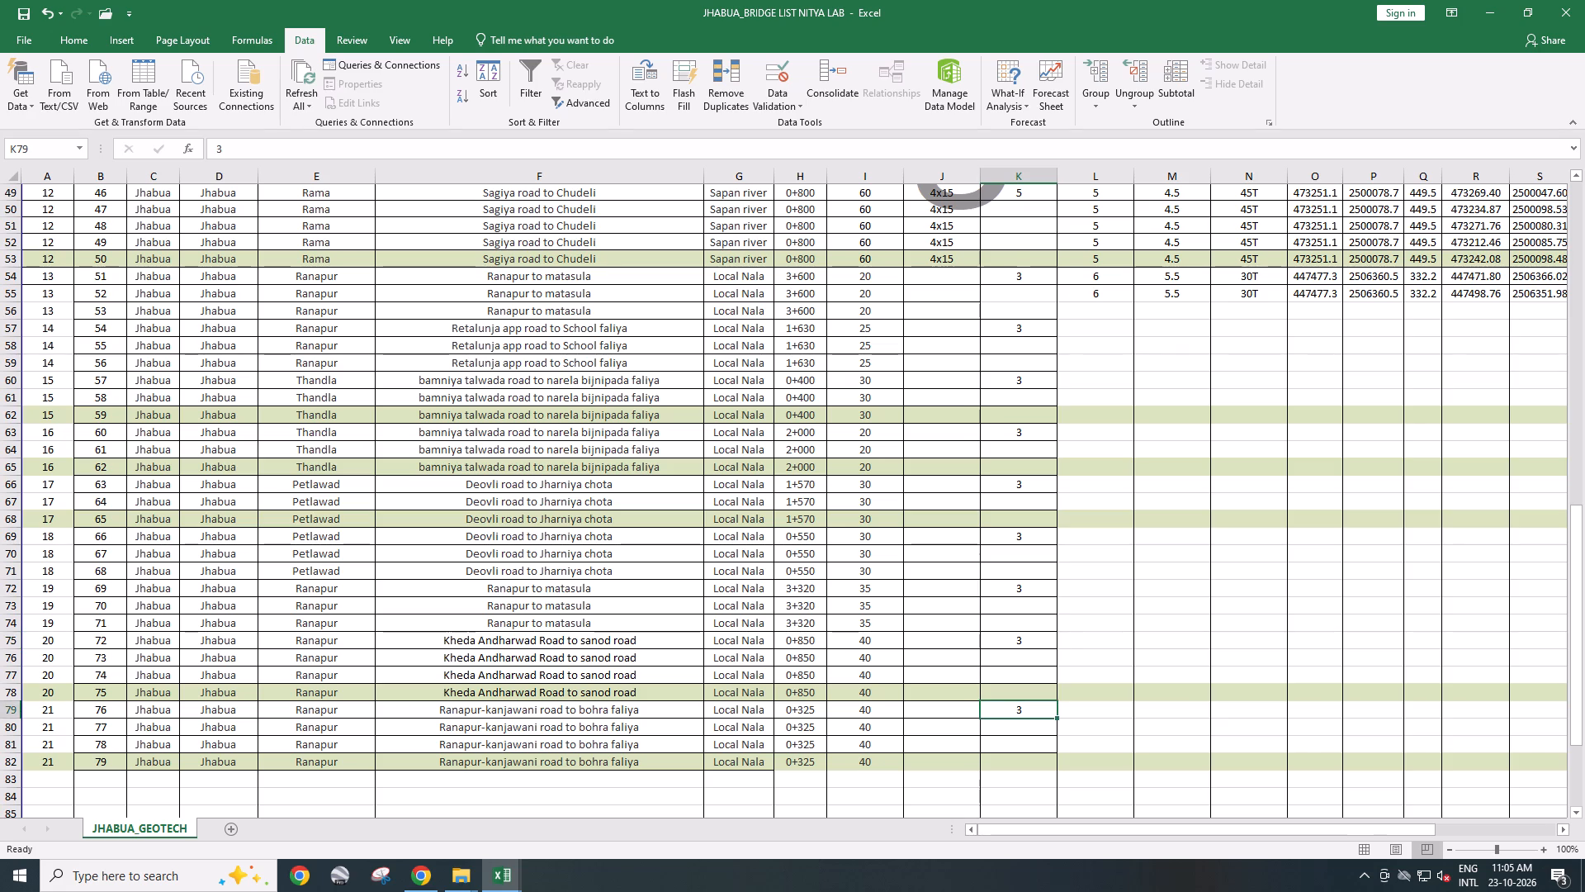
{"action": "key", "text": "4"}
{"action": "key", "text": "Return"}
{"action": "key", "text": "ctrl+s"}
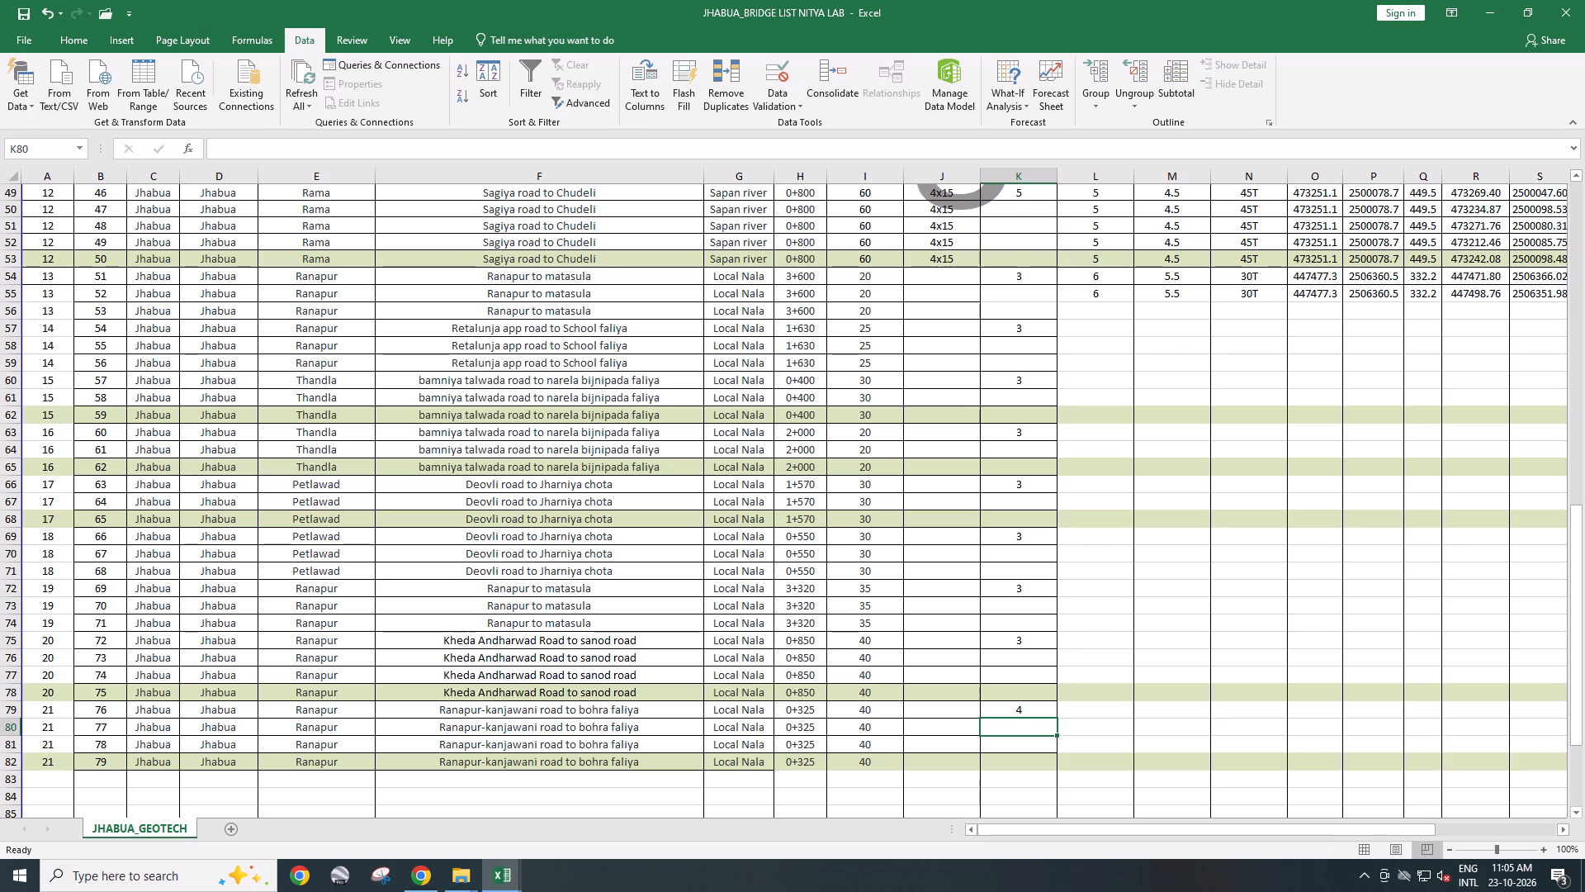
Add filters to the header row and filter No. of Bores to show only the blank rows.
{"action": "scroll", "coordinate": [985, 670], "scroll_direction": "up", "scroll_amount": 12}
{"action": "scroll", "coordinate": [651, 371], "scroll_direction": "up", "scroll_amount": 9}
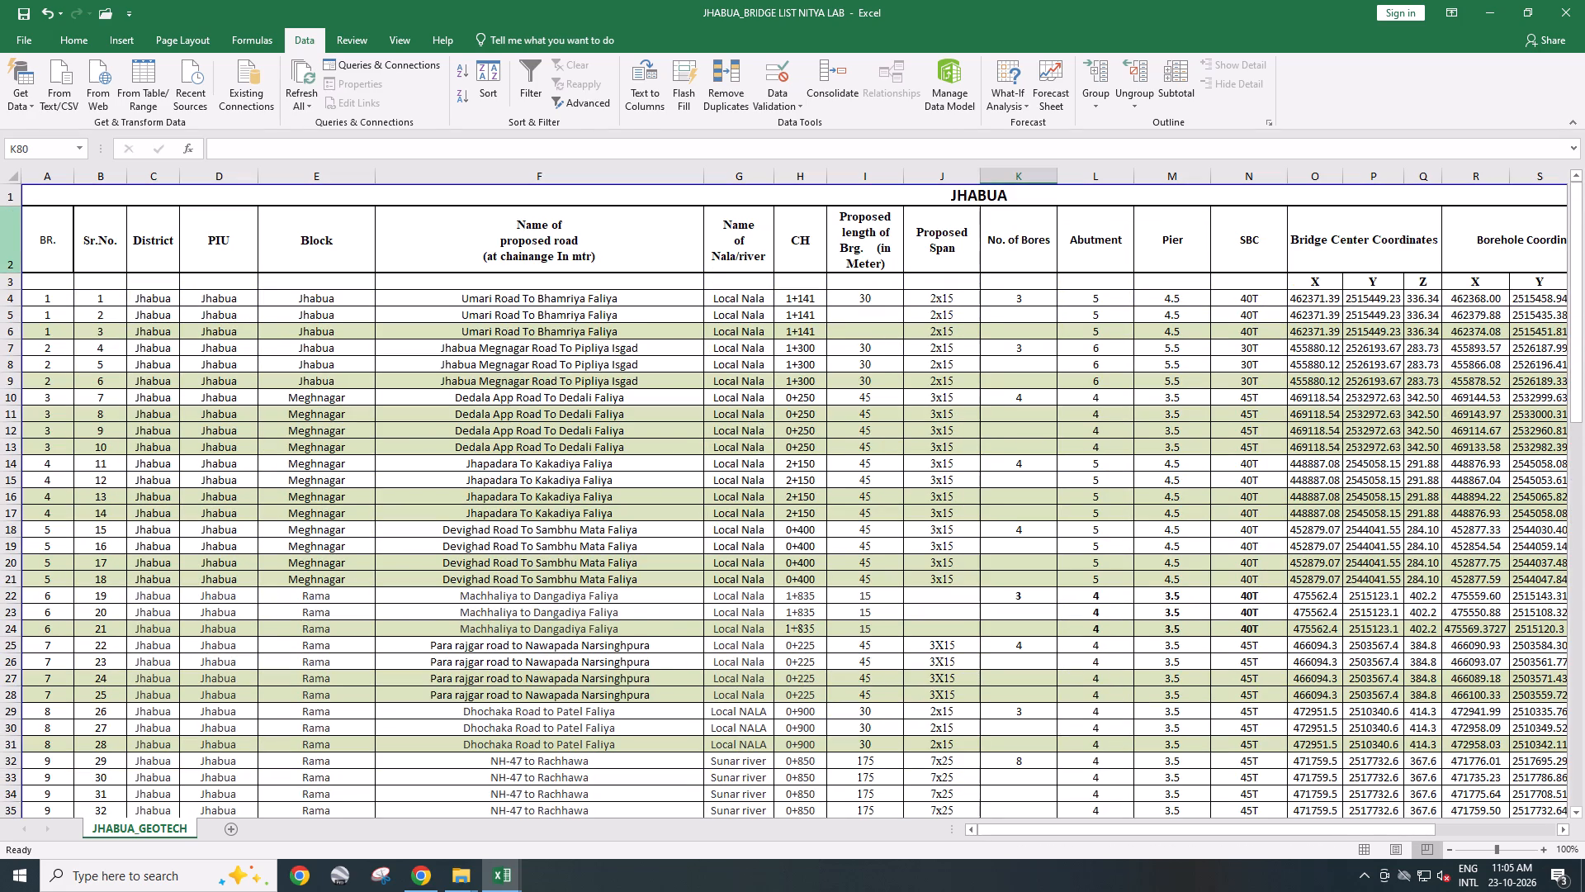
{"action": "left_click", "coordinate": [0, 246]}
{"action": "key", "text": "a"}
{"action": "key", "text": "t"}
{"action": "left_click", "coordinate": [1444, 510]}
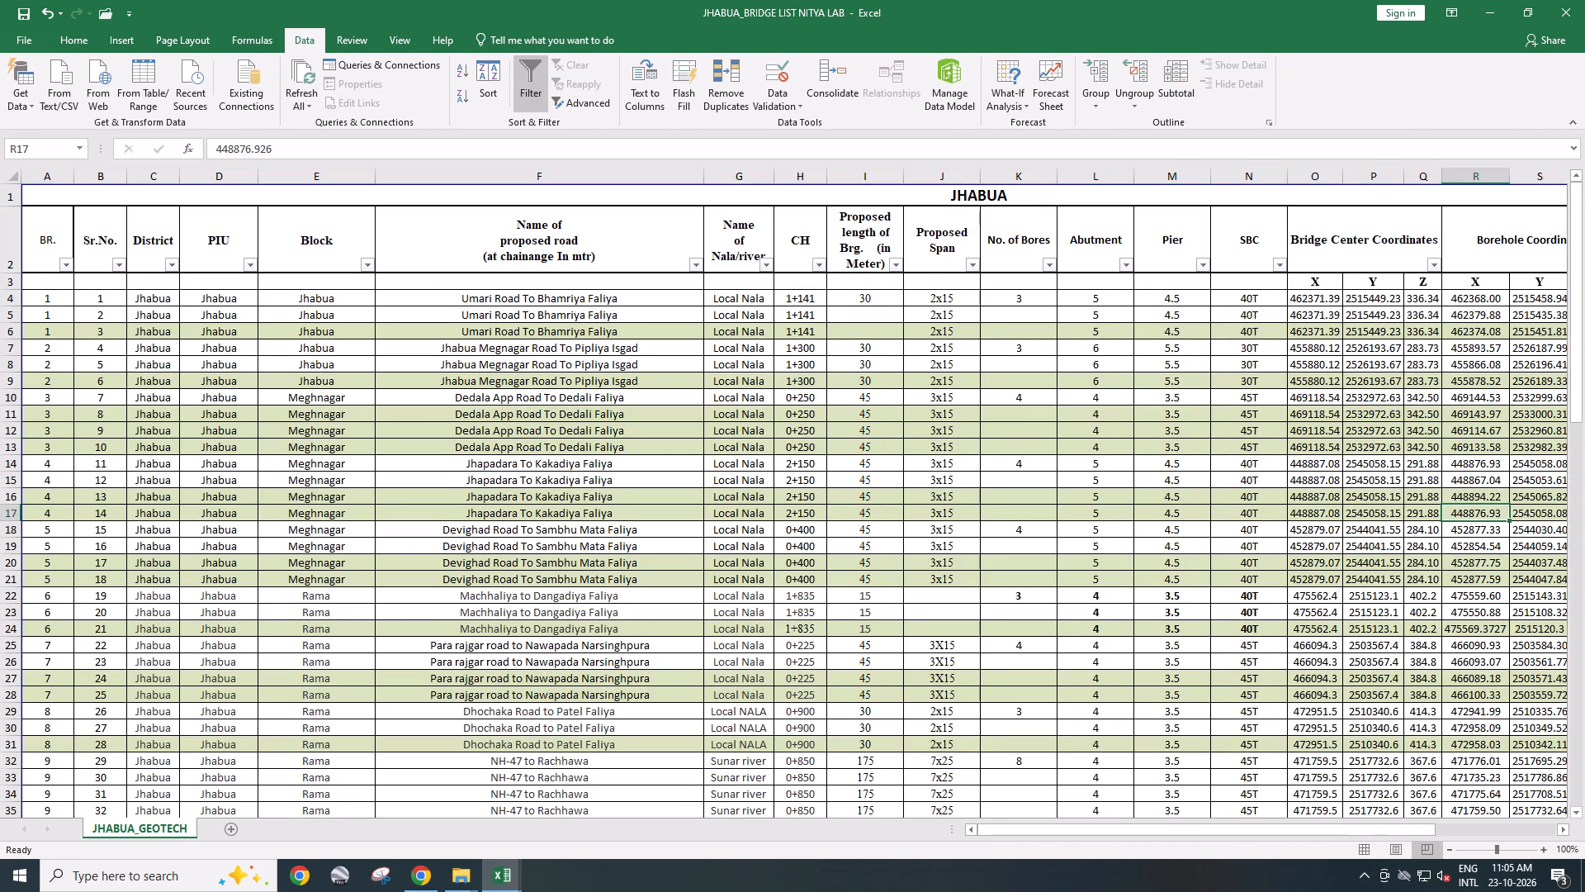
{"action": "left_click", "coordinate": [1053, 268]}
{"action": "left_click", "coordinate": [916, 424]}
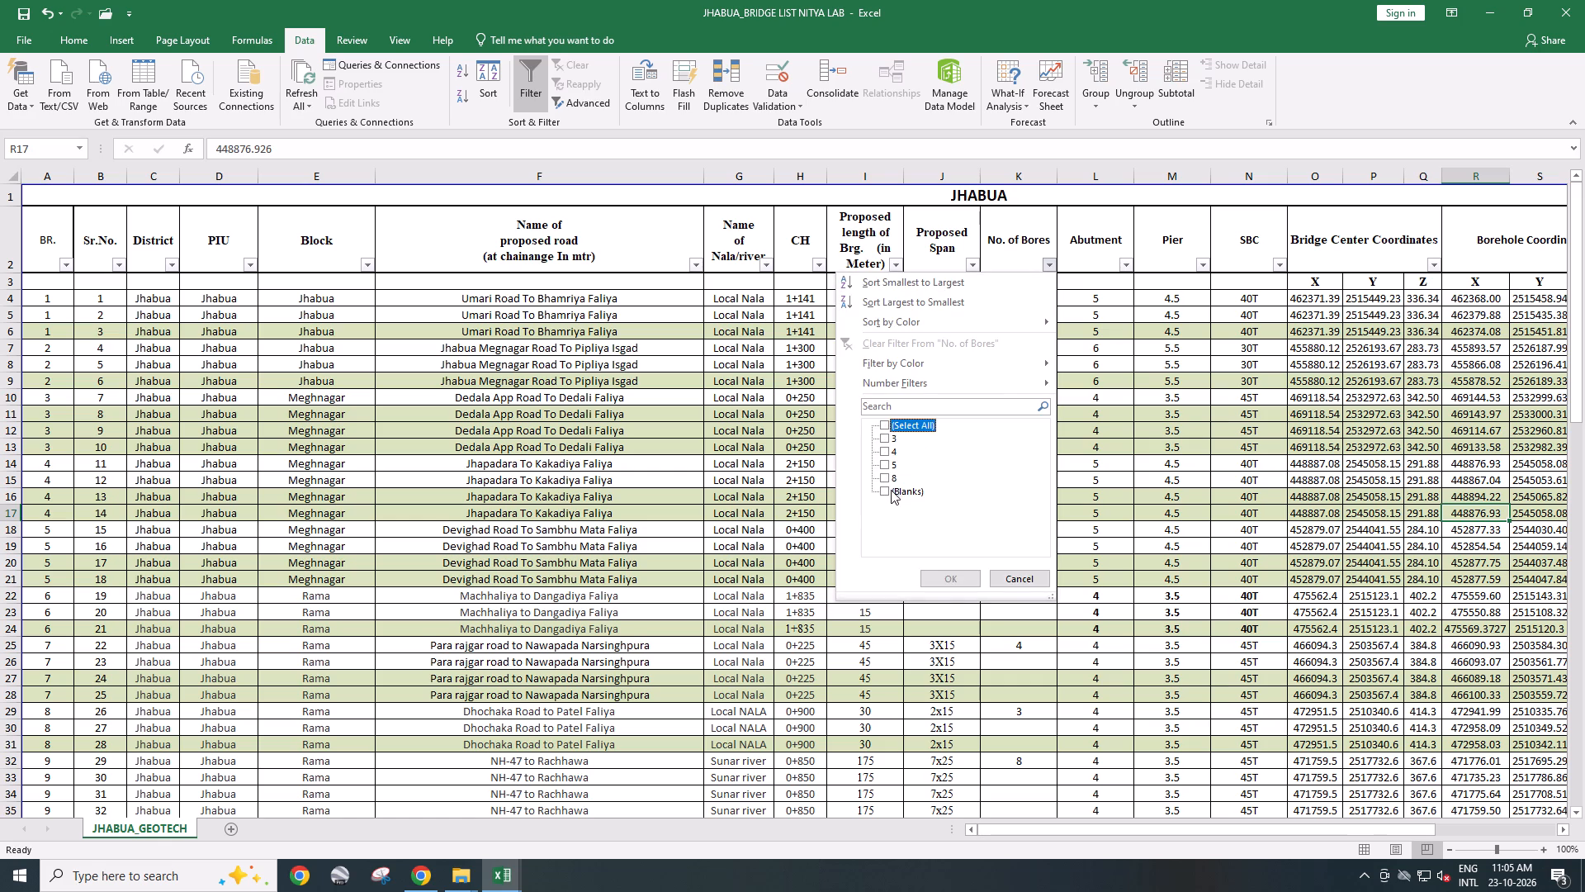
{"action": "left_click", "coordinate": [891, 490]}
{"action": "left_click", "coordinate": [948, 583]}
{"action": "scroll", "coordinate": [930, 402], "scroll_direction": "down", "scroll_amount": 3}
{"action": "scroll", "coordinate": [882, 274], "scroll_direction": "up", "scroll_amount": 2}
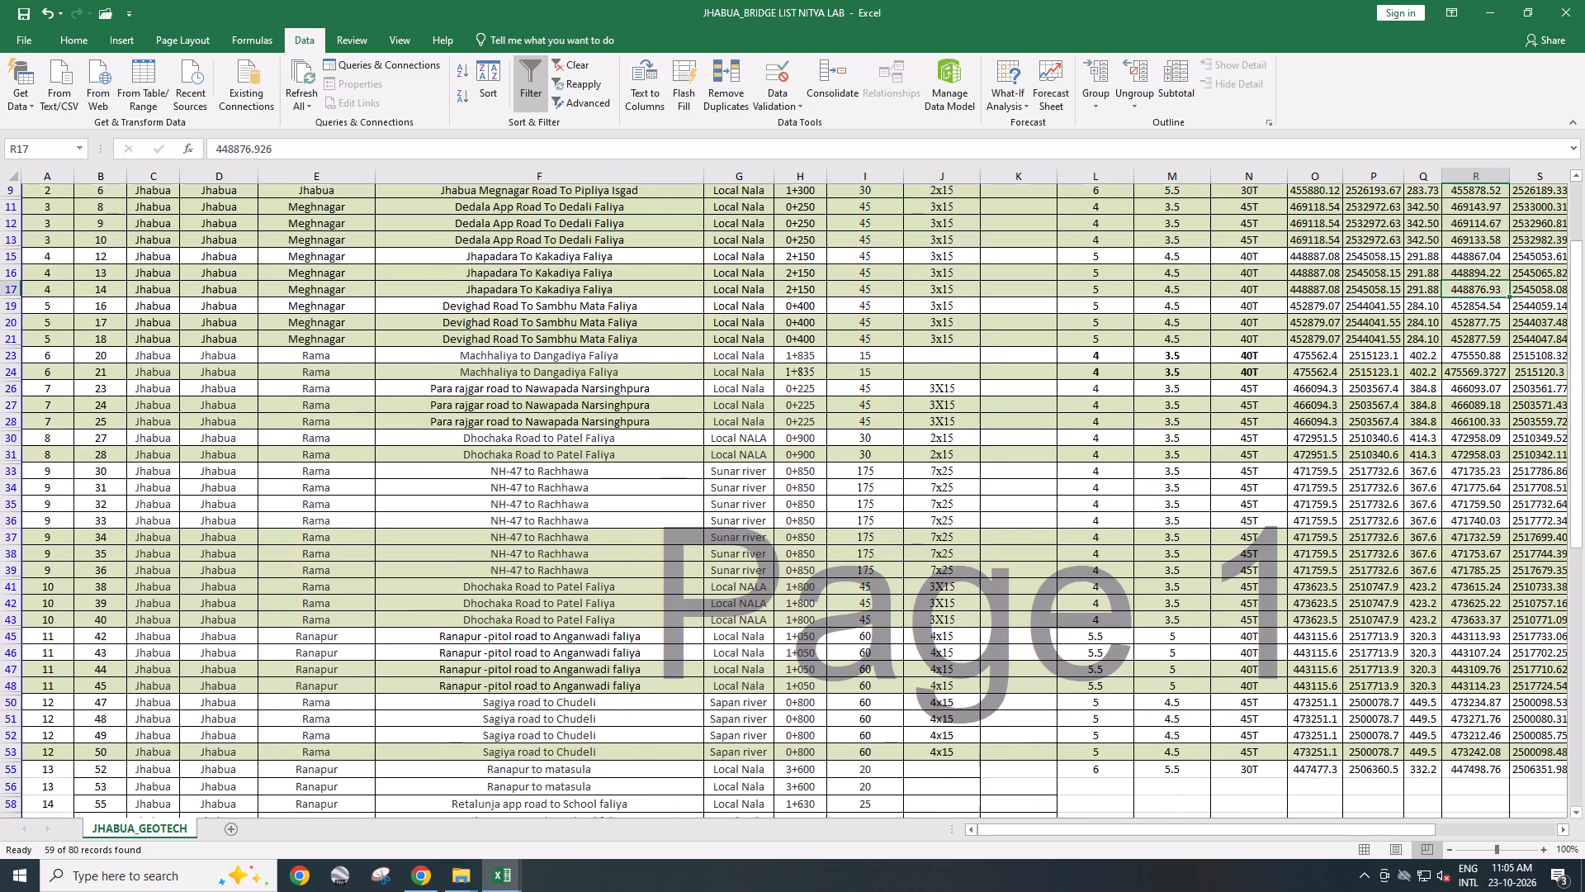
Clear the proposed bridge lengths in the filtered rows from serial 5 to serial 79, remove the filter, and save.
{"action": "left_click_drag", "start_coordinate": [878, 222], "coordinate": [873, 846]}
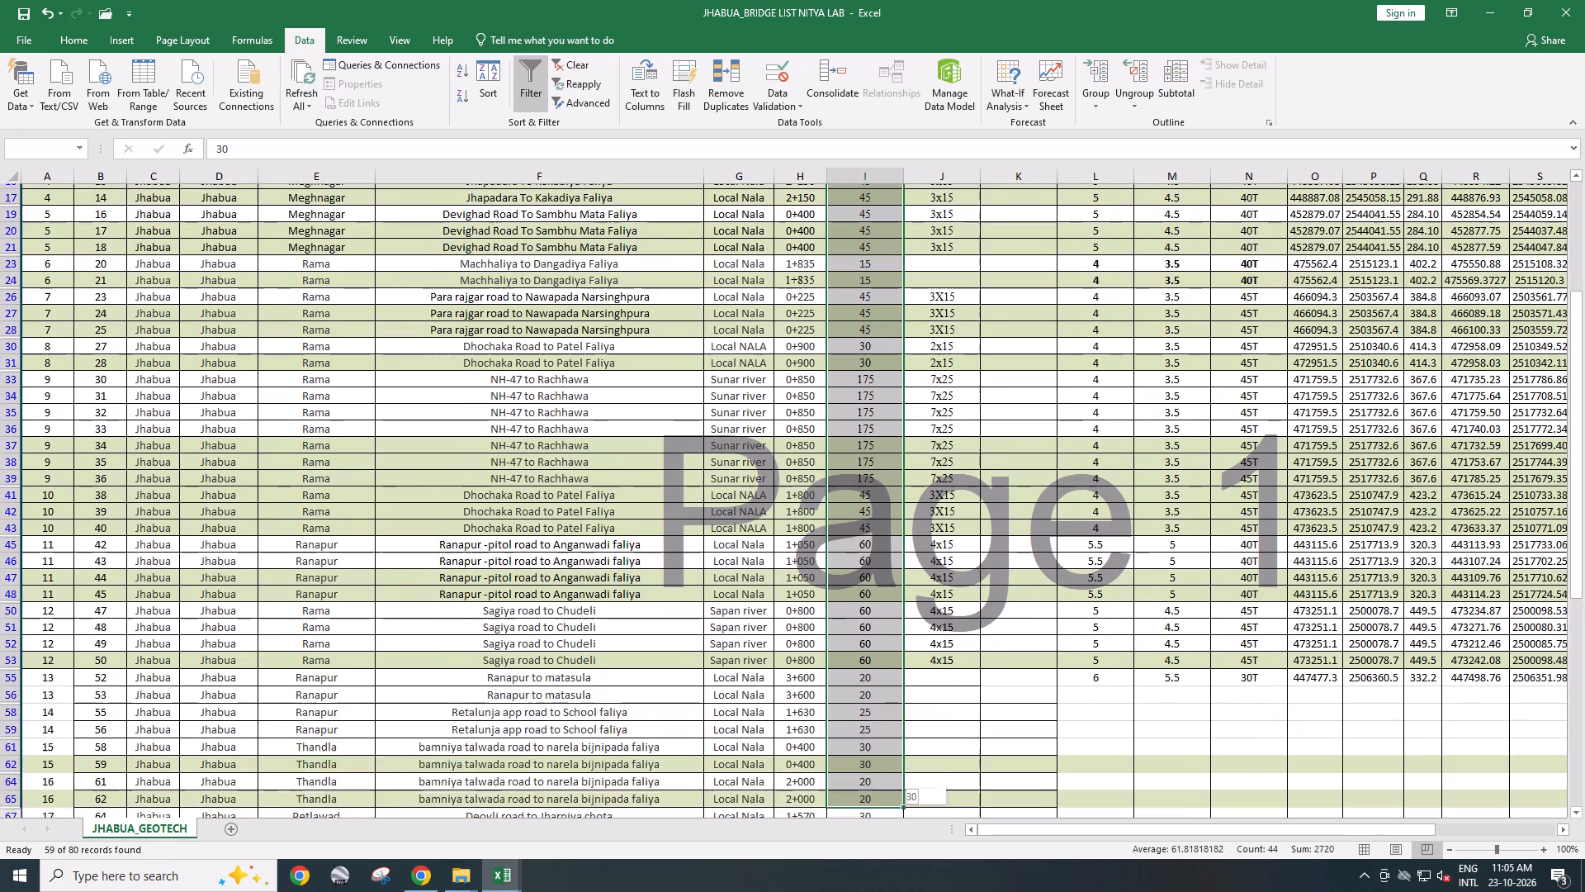
{"action": "left_click_drag", "start_coordinate": [873, 846], "coordinate": [875, 795]}
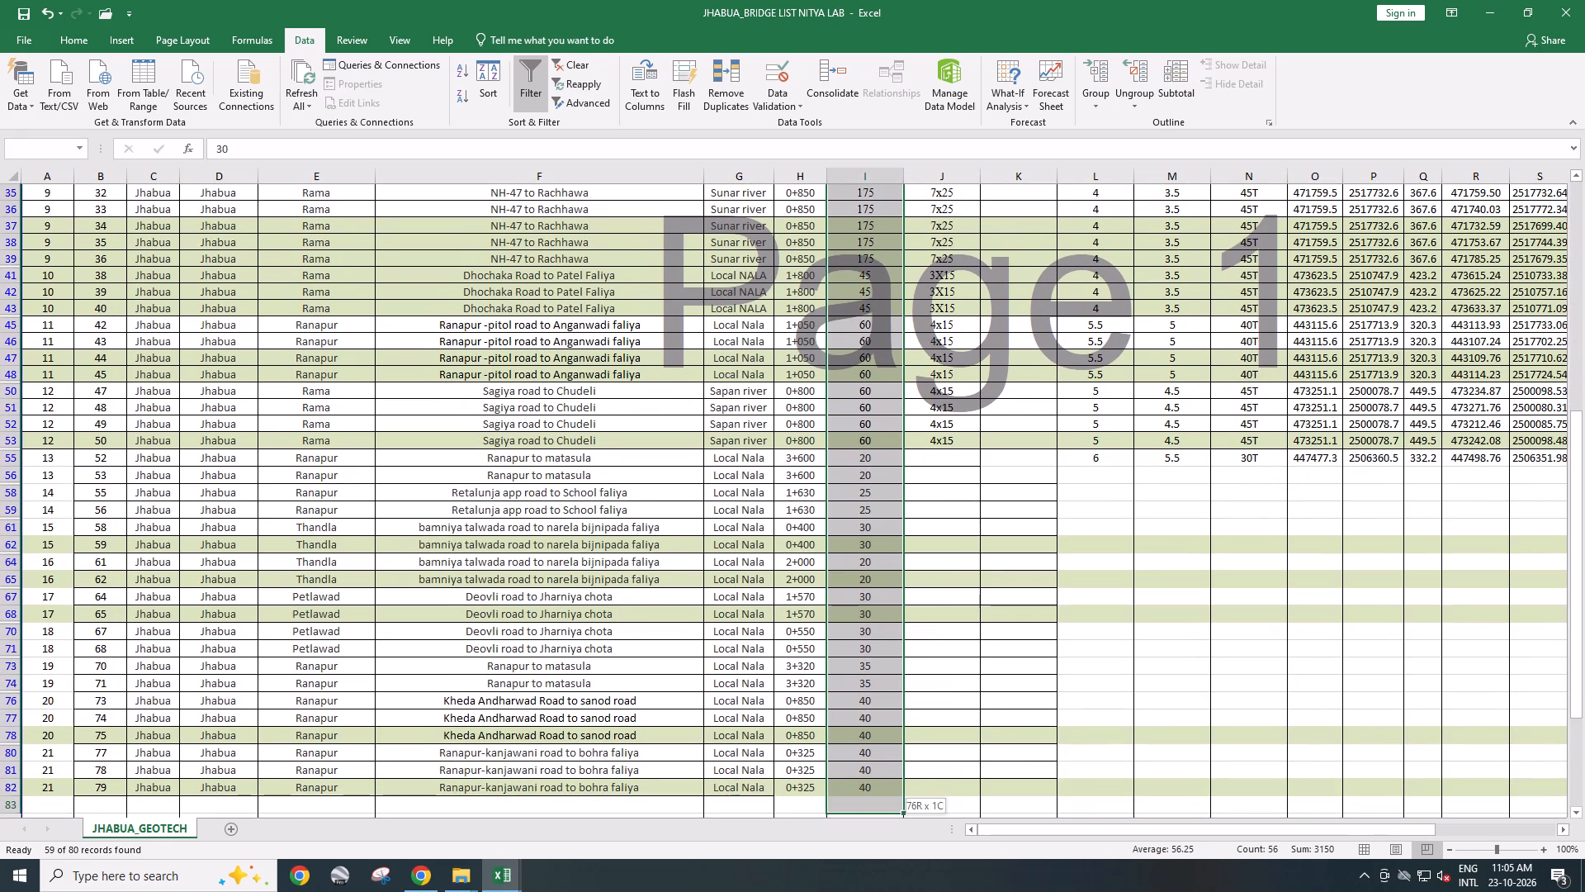
{"action": "left_click_drag", "start_coordinate": [875, 795], "coordinate": [875, 795]}
{"action": "key", "text": "Delete"}
{"action": "scroll", "coordinate": [921, 739], "scroll_direction": "up", "scroll_amount": 1}
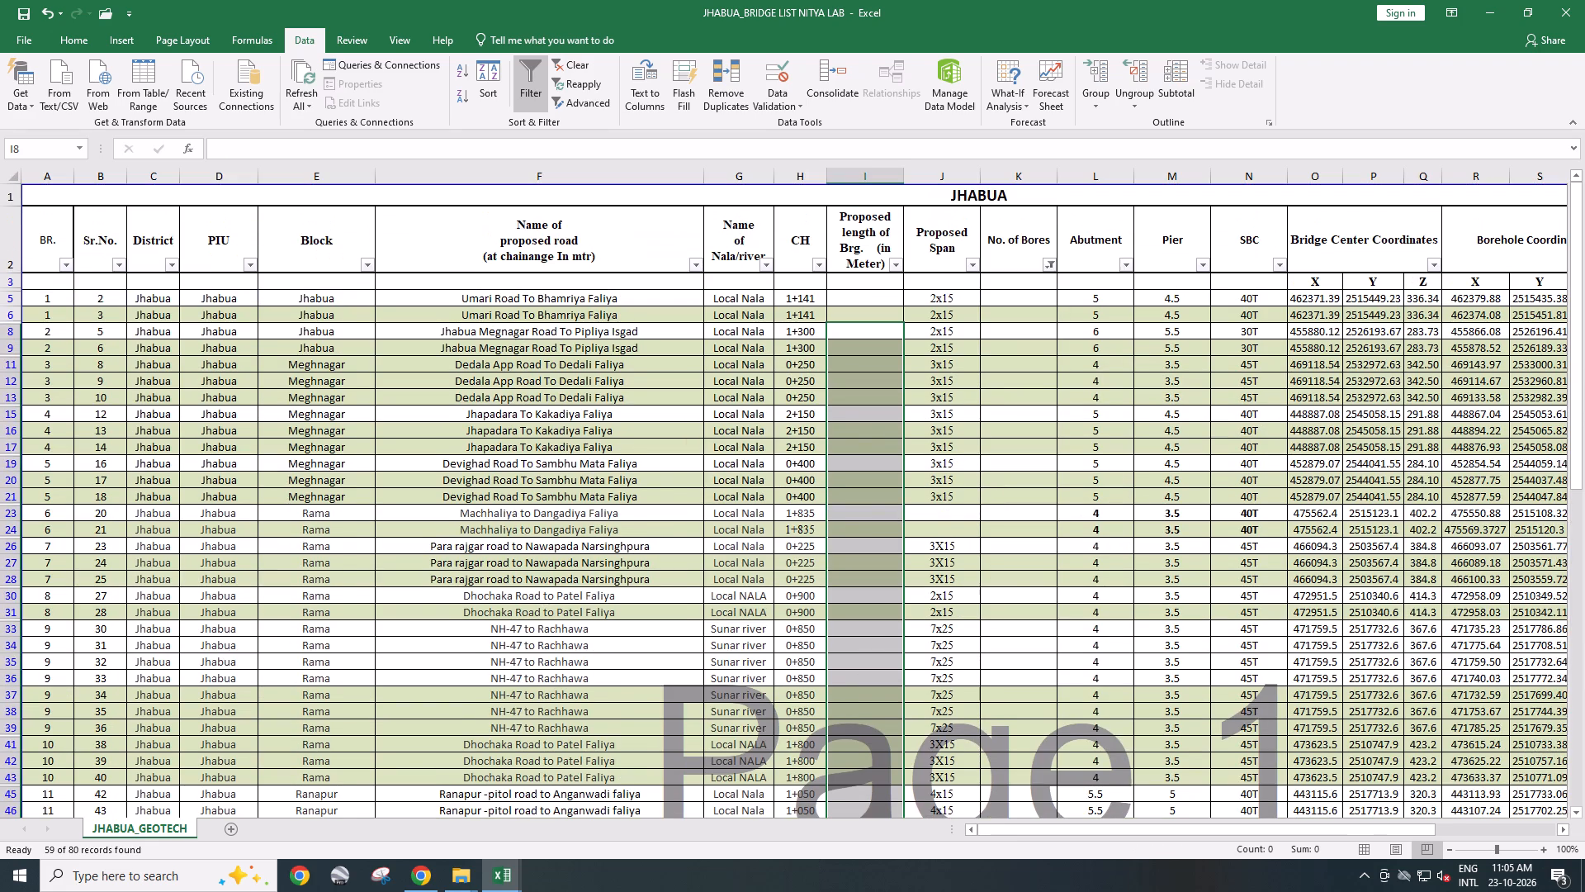
{"action": "type", "text": "AT"}
{"action": "key", "text": "Escape"}
{"action": "key", "text": "ctrl+s"}
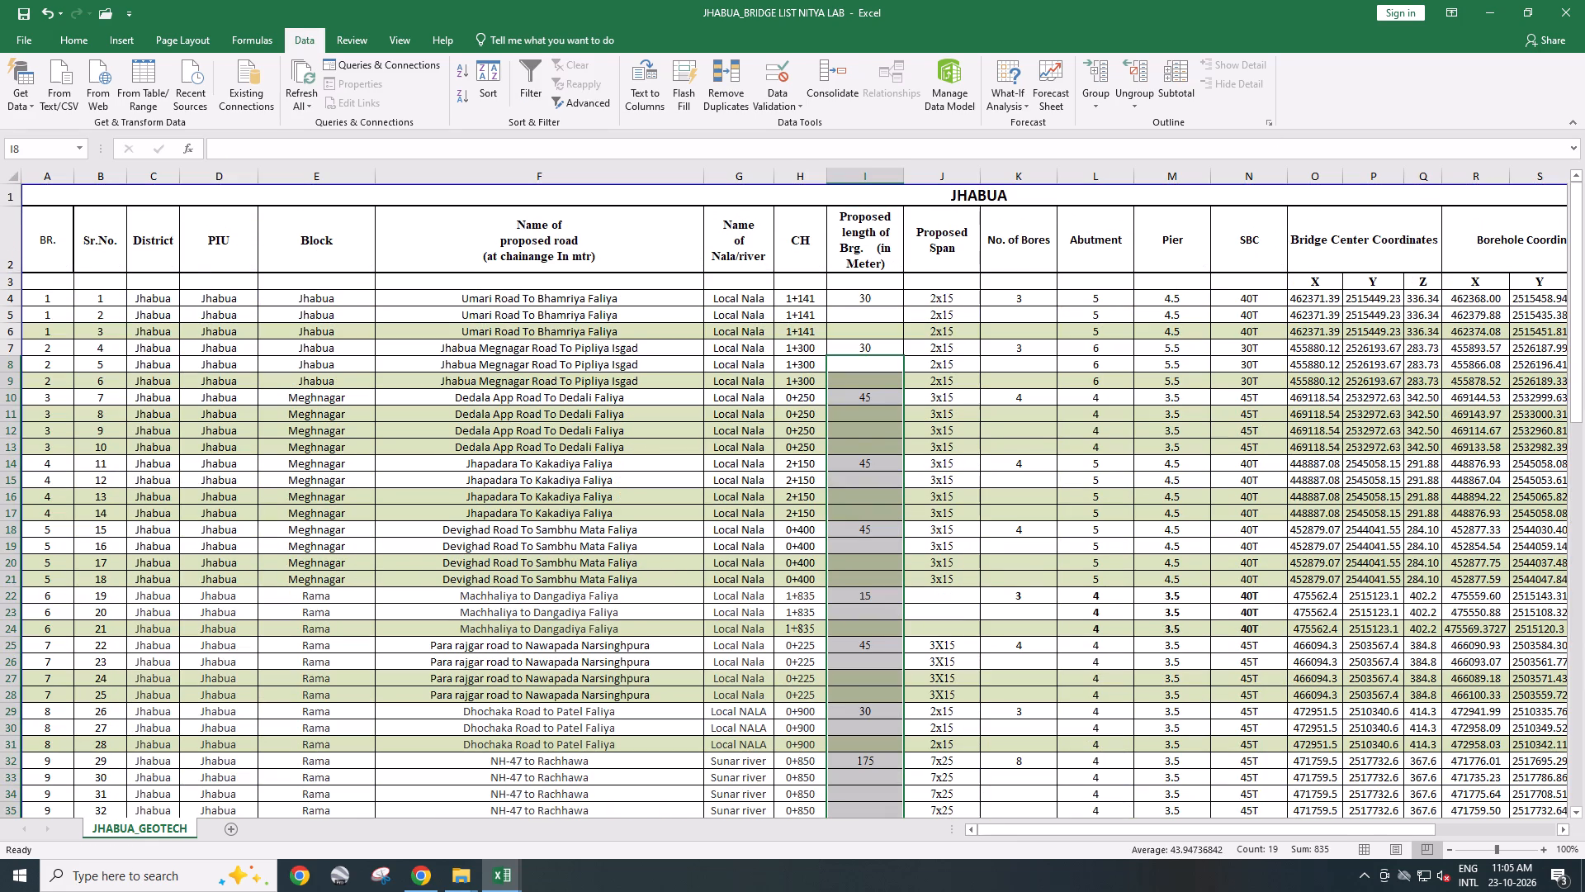
Inspect the formula behind the total of proposed bridge lengths at the bottom of the list, leaving it unedited.
{"action": "scroll", "coordinate": [896, 570], "scroll_direction": "up", "scroll_amount": 3}
{"action": "scroll", "coordinate": [896, 570], "scroll_direction": "down", "scroll_amount": 19}
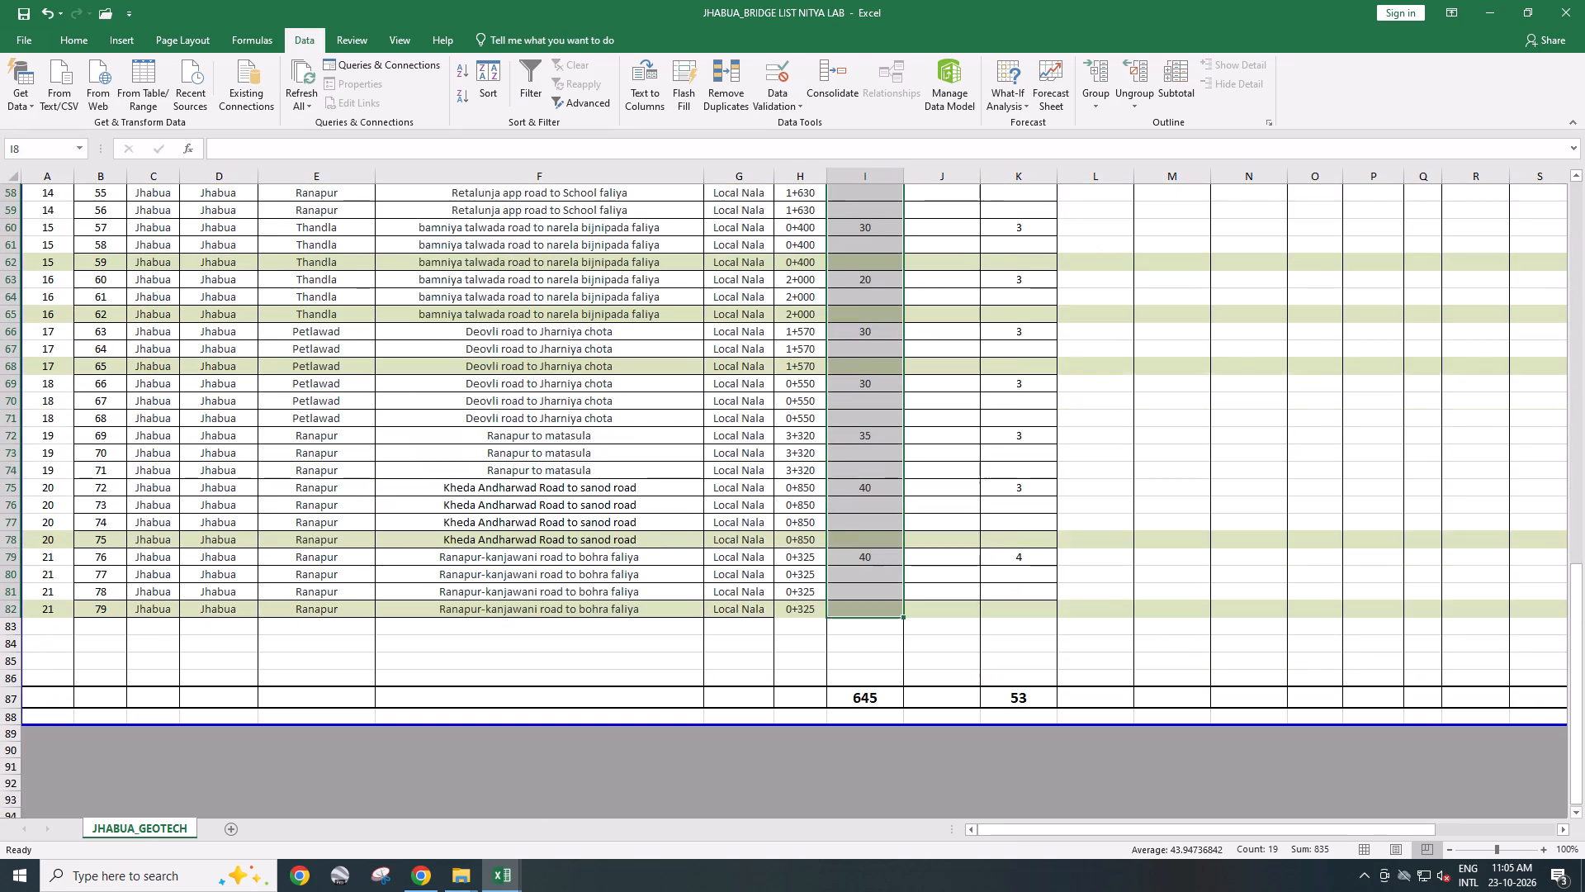
{"action": "scroll", "coordinate": [896, 569], "scroll_direction": "down", "scroll_amount": 1}
{"action": "left_click", "coordinate": [887, 612]}
{"action": "double_click", "coordinate": [873, 651]}
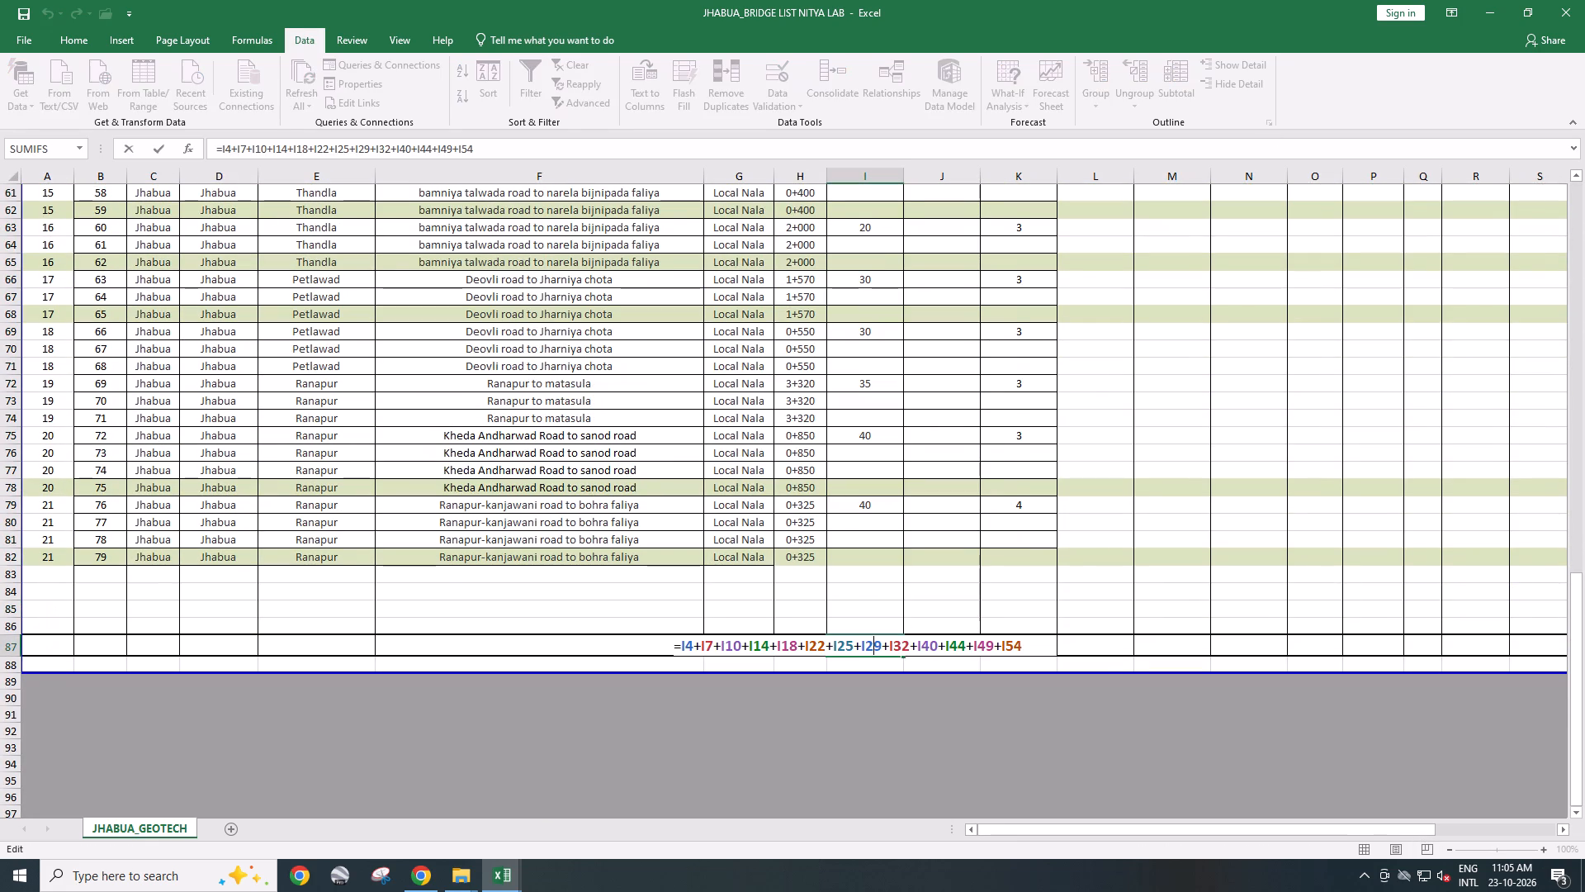
{"action": "key", "text": "Escape"}
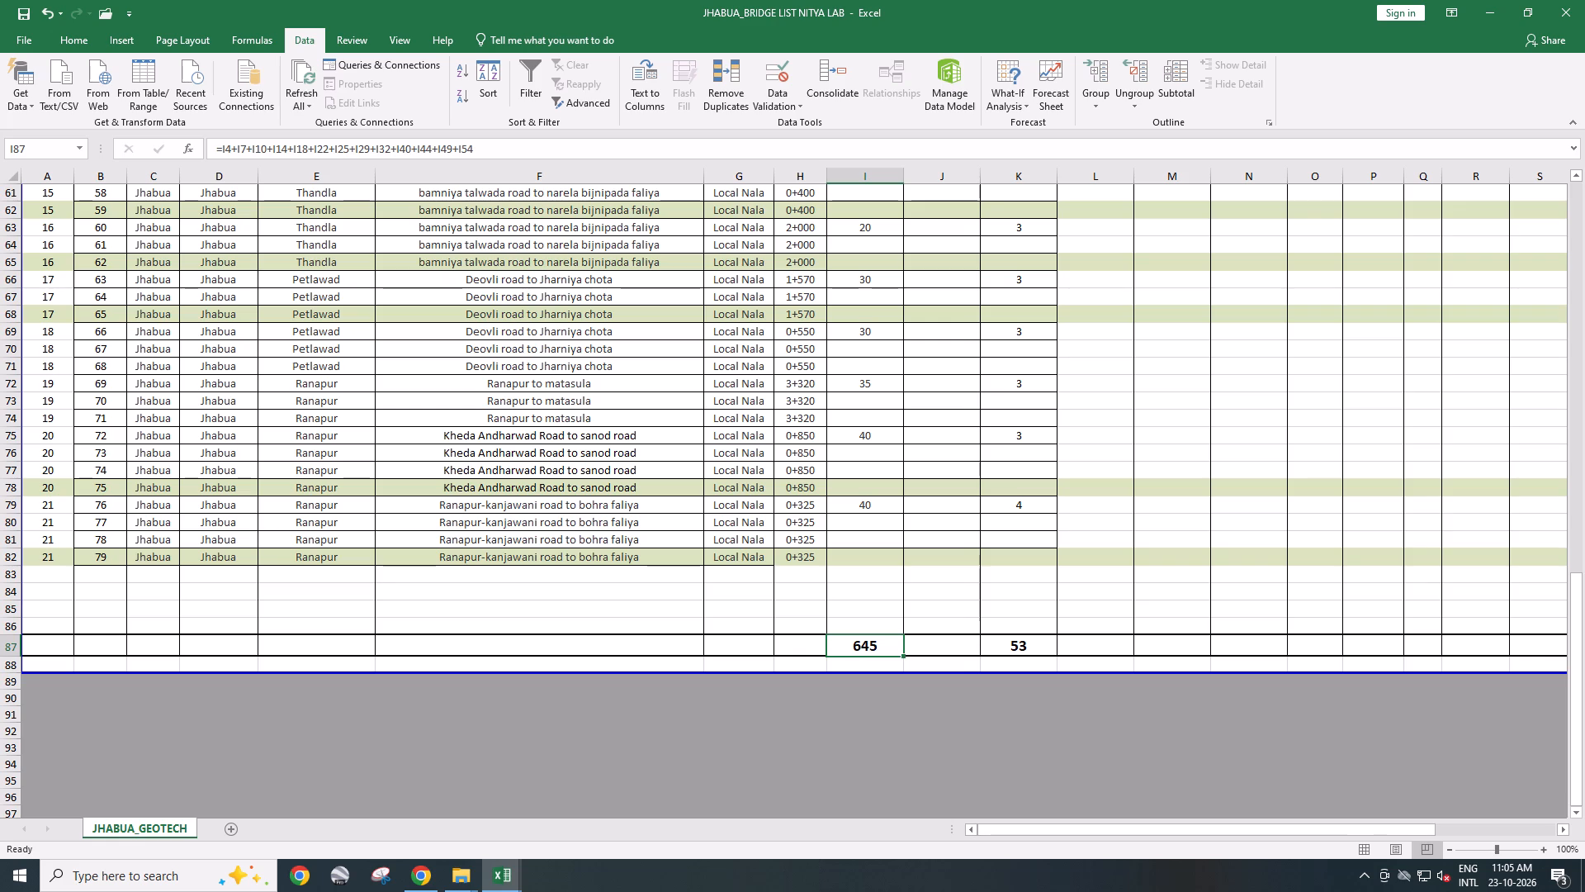
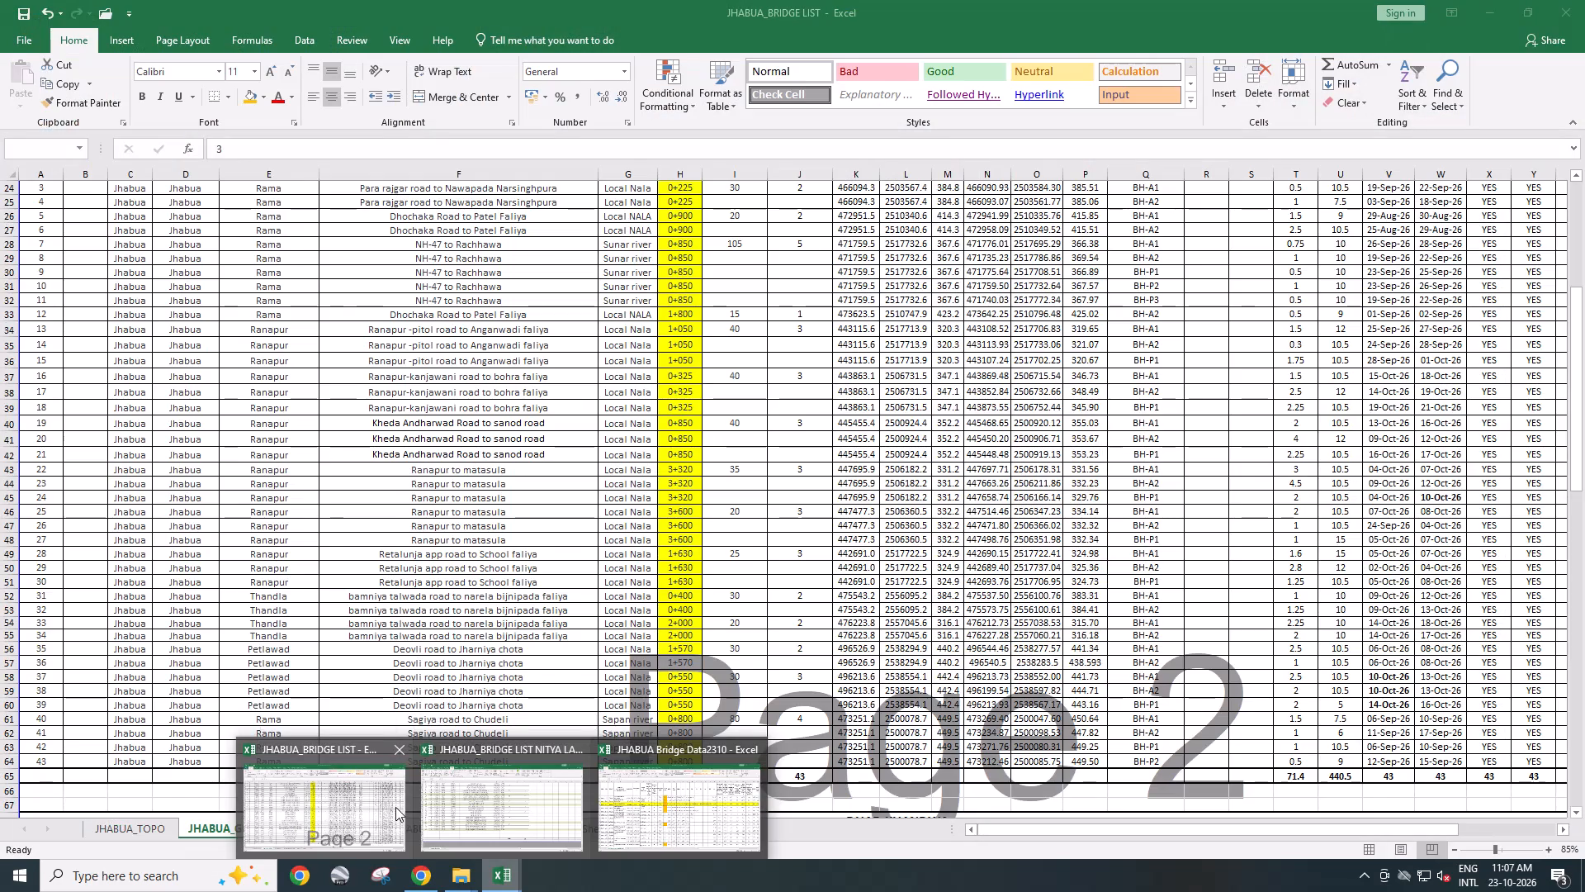
Examine the formulas behind both Jhabua borehole totals in JHABUA_BRIDGE LIST and compare the totals with the NITYA LAB list.
{"action": "left_click", "coordinate": [395, 807]}
{"action": "scroll", "coordinate": [701, 650], "scroll_direction": "down", "scroll_amount": 3}
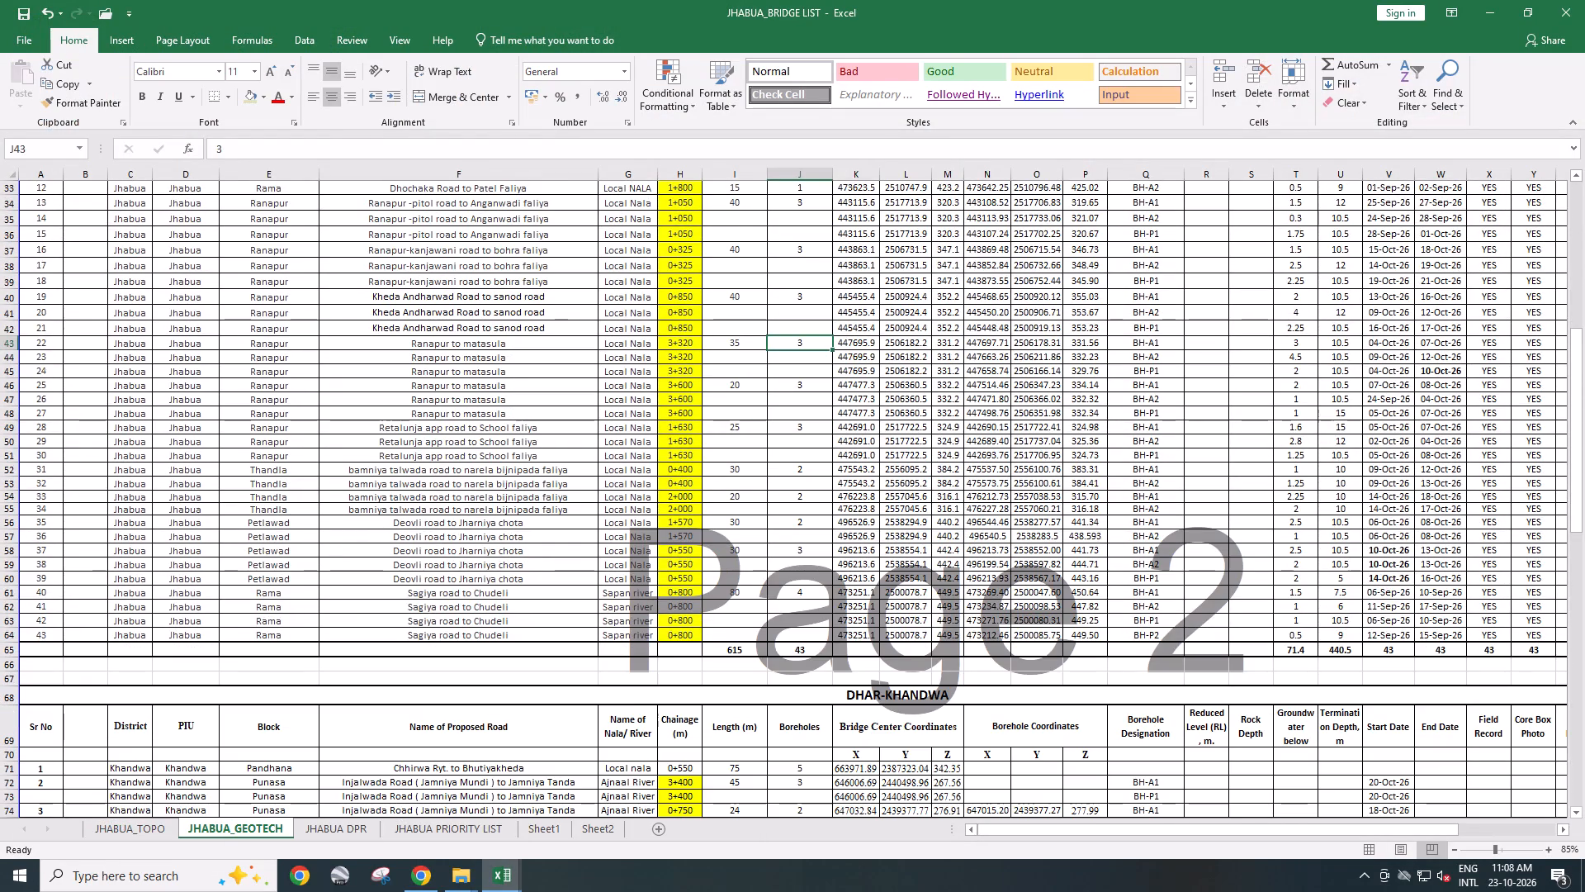
{"action": "left_click", "coordinate": [802, 652]}
{"action": "scroll", "coordinate": [813, 712], "scroll_direction": "up", "scroll_amount": 6}
{"action": "scroll", "coordinate": [811, 709], "scroll_direction": "down", "scroll_amount": 1}
{"action": "scroll", "coordinate": [811, 709], "scroll_direction": "up", "scroll_amount": 7}
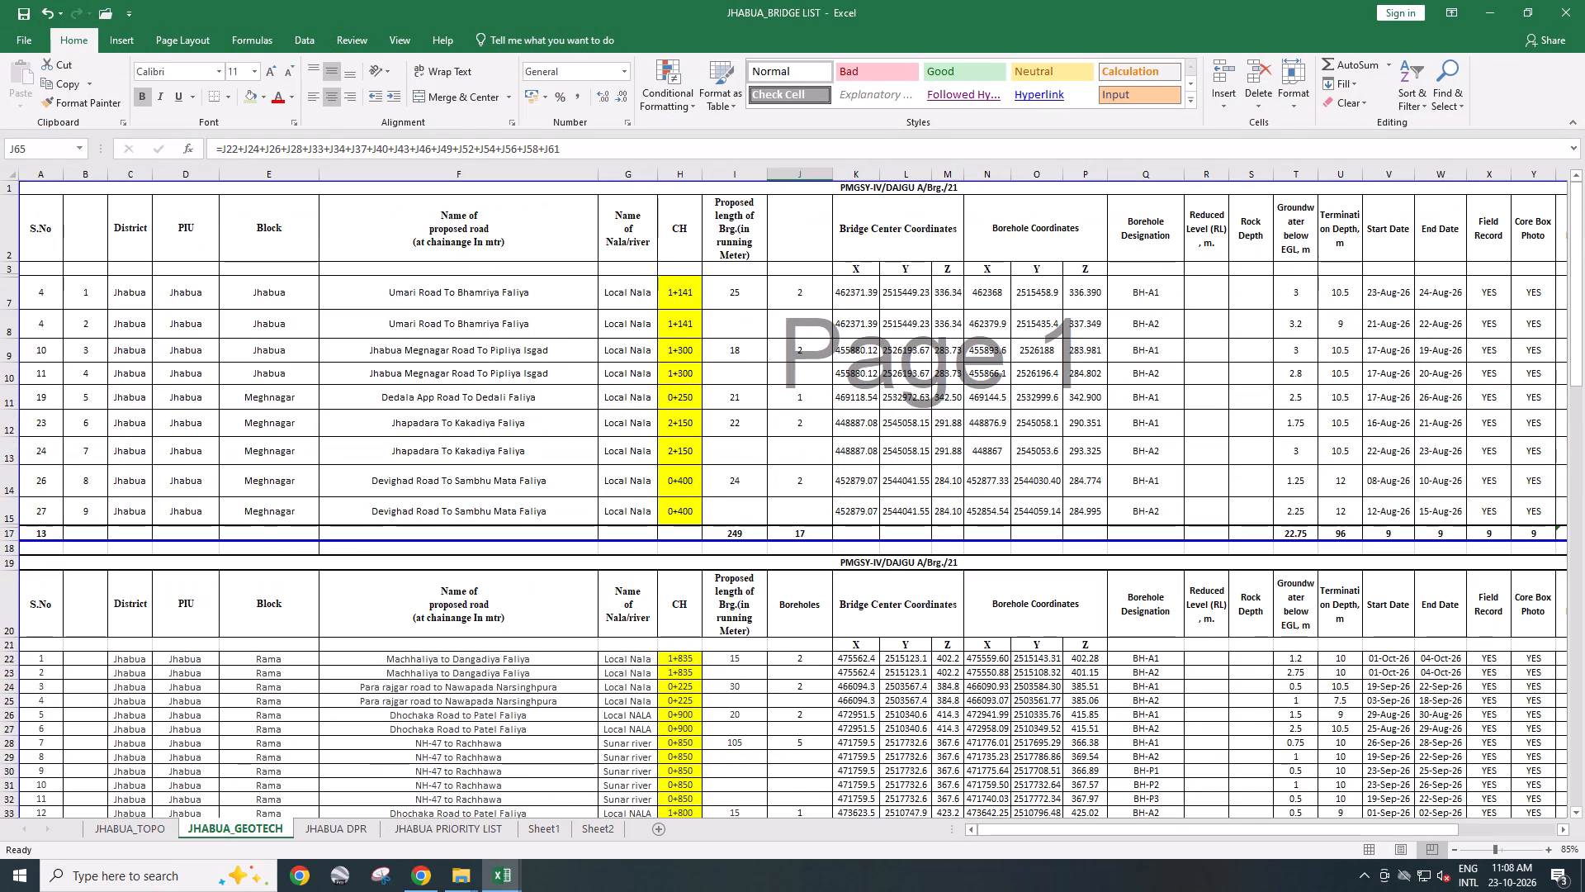
{"action": "left_click", "coordinate": [799, 535], "text": "ctrl"}
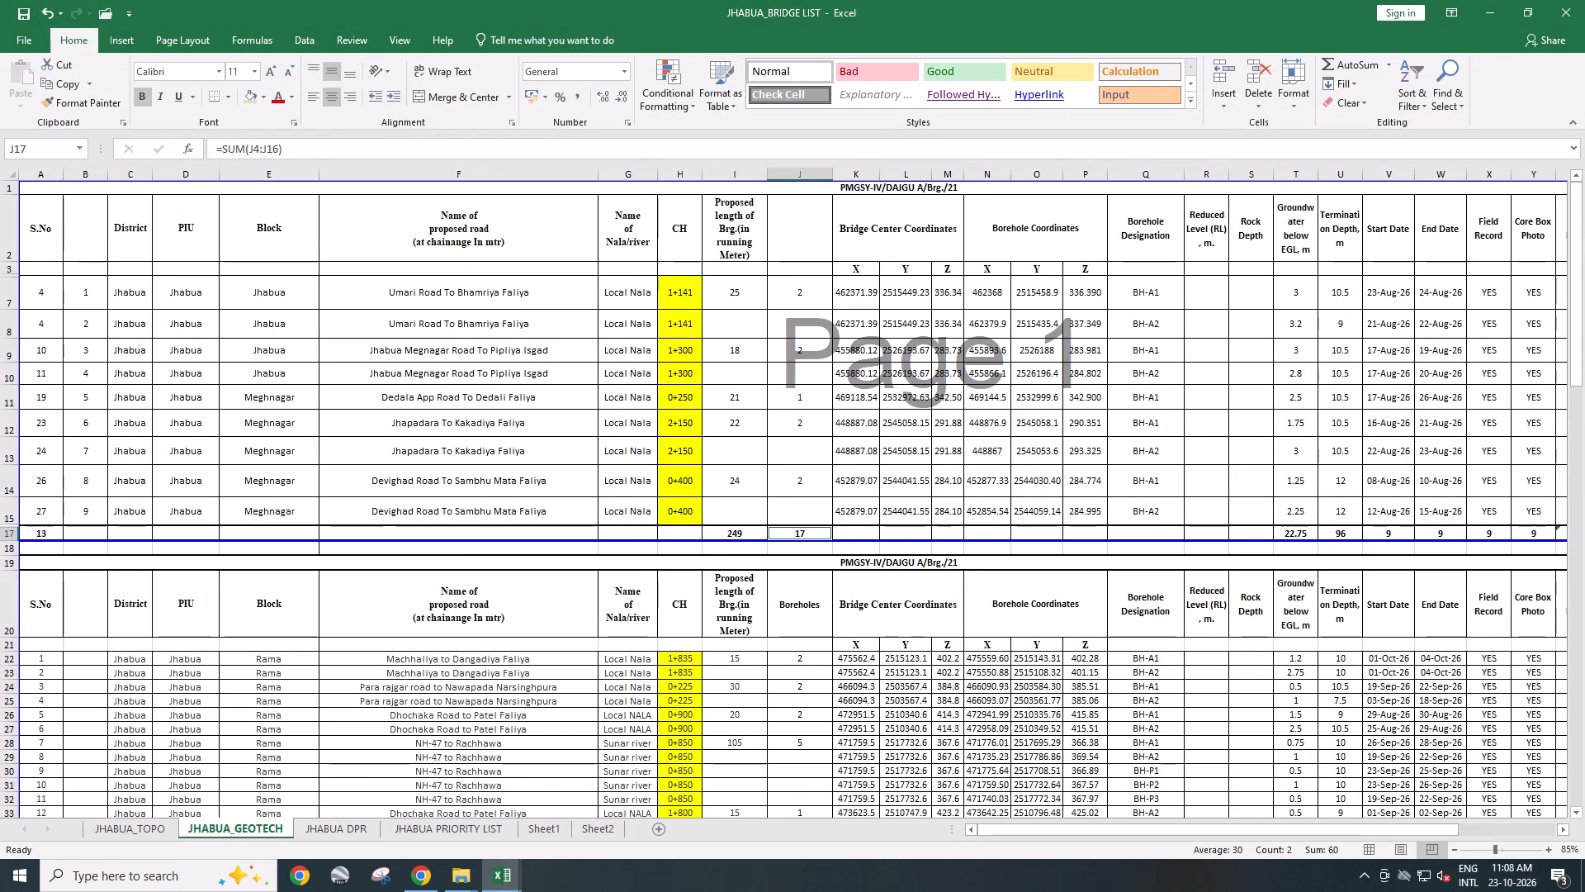
{"action": "key", "text": "alt+Tab"}
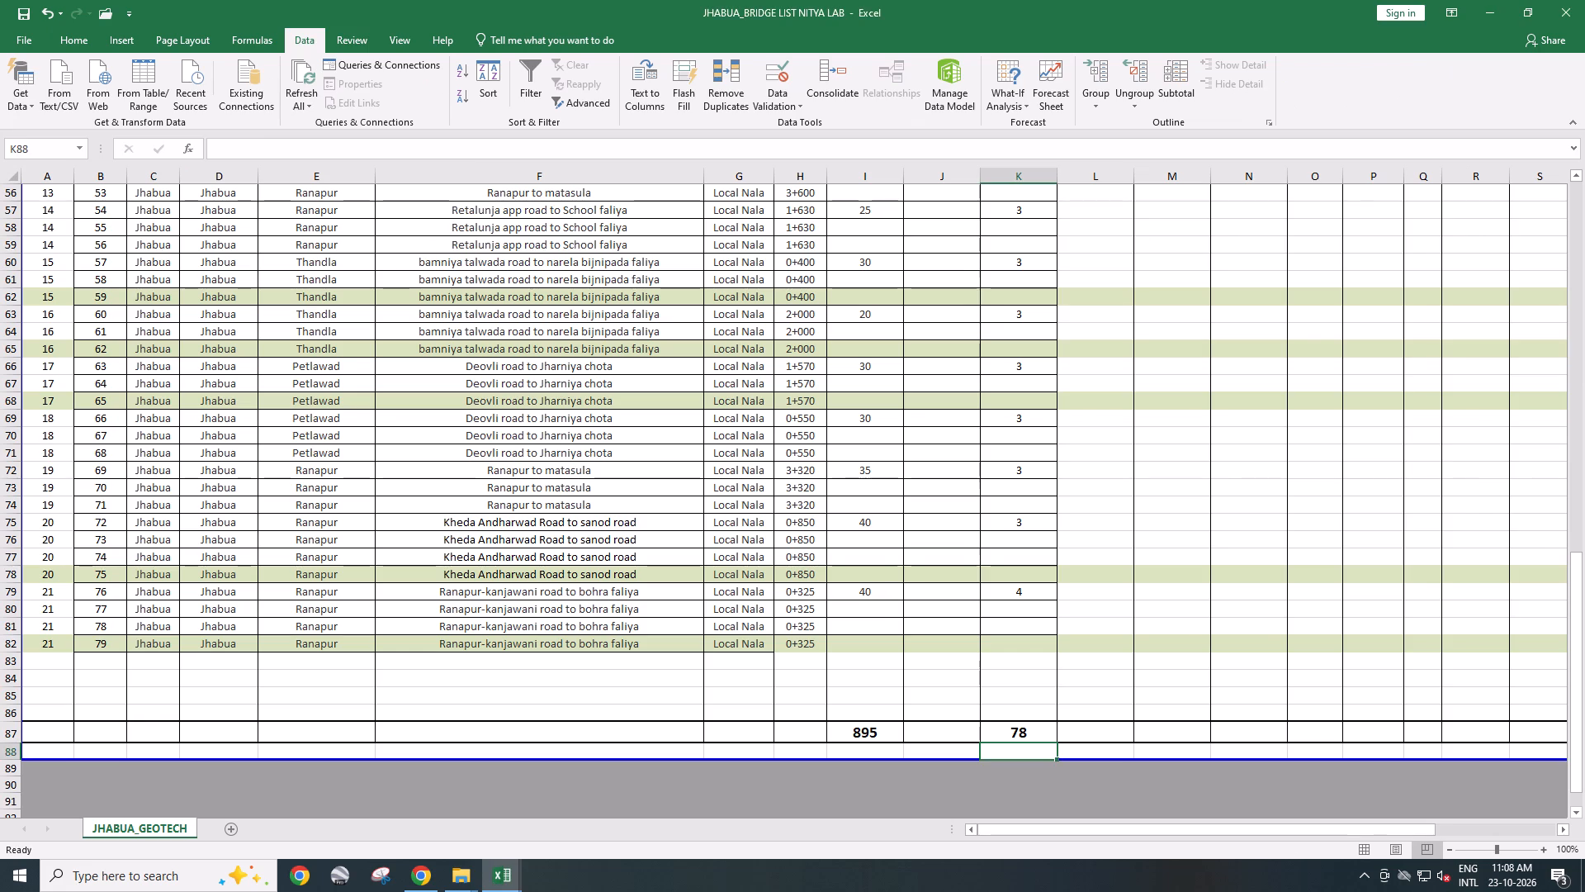
{"action": "key", "text": "alt+Tab"}
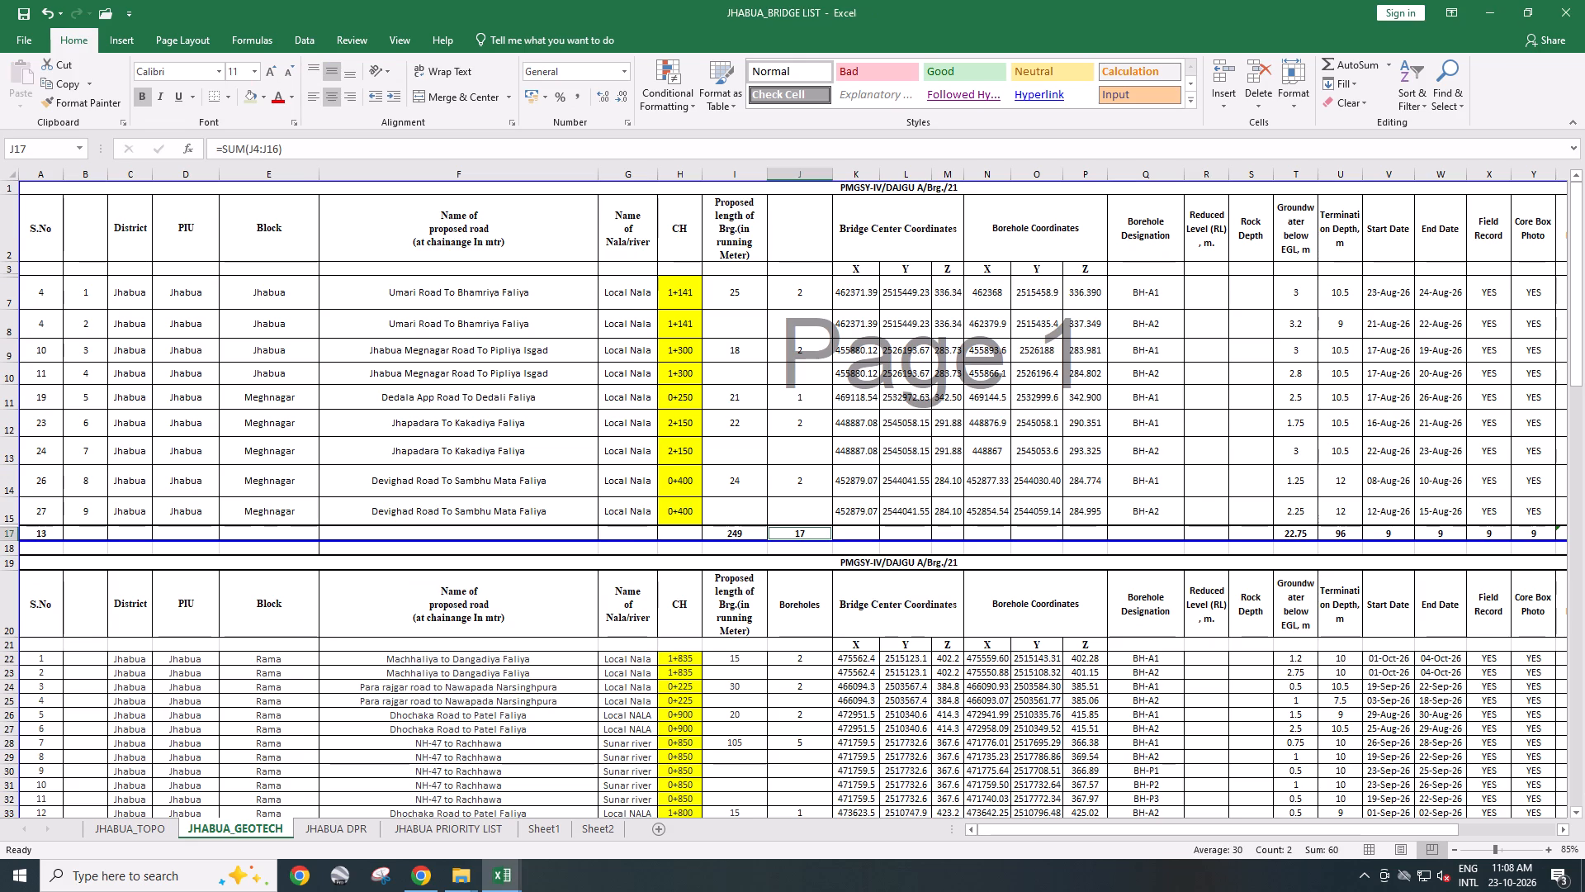
{"action": "key", "text": "alt+Tab"}
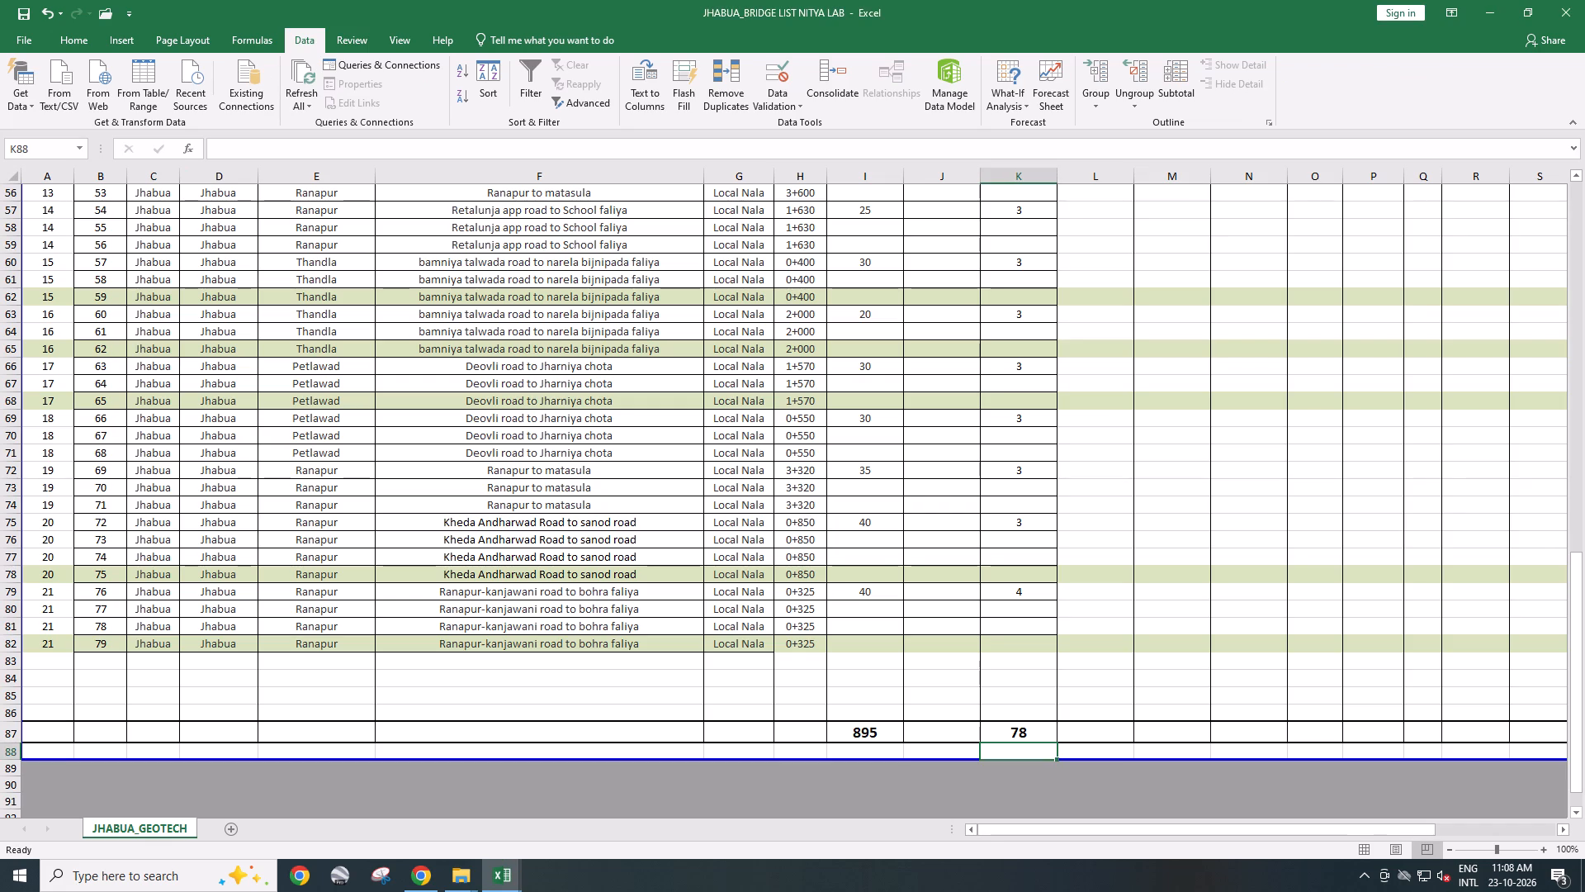
Delete three of the empty rows above the totals row in the NITYA LAB list, and save the workbook.
{"action": "key", "text": "ctrl+s"}
{"action": "left_click", "coordinate": [870, 688]}
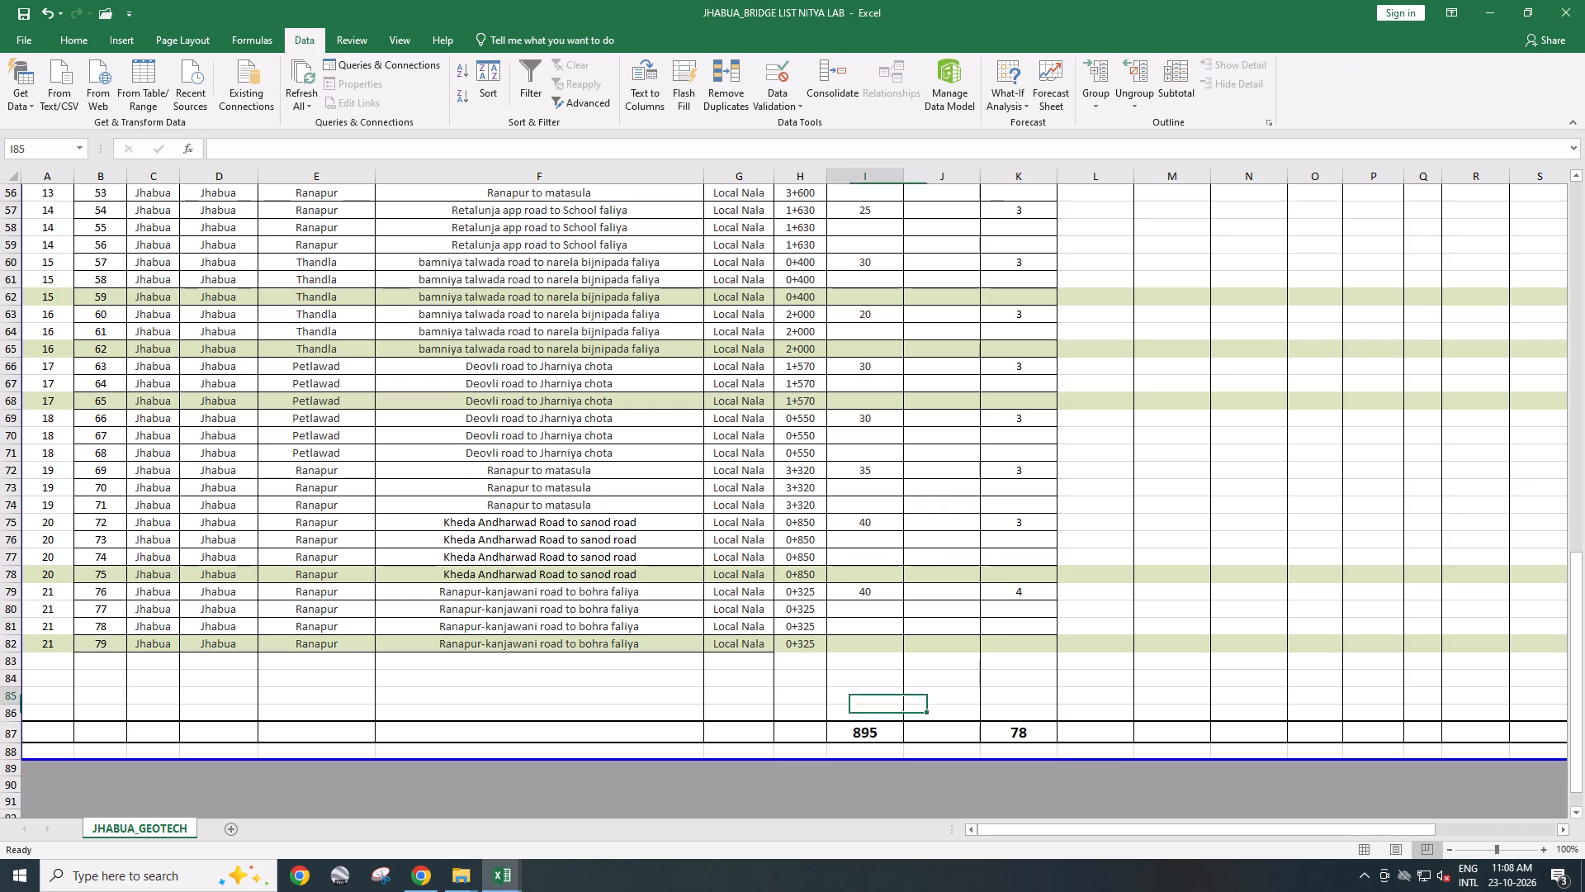
{"action": "left_click_drag", "start_coordinate": [19, 663], "coordinate": [16, 694]}
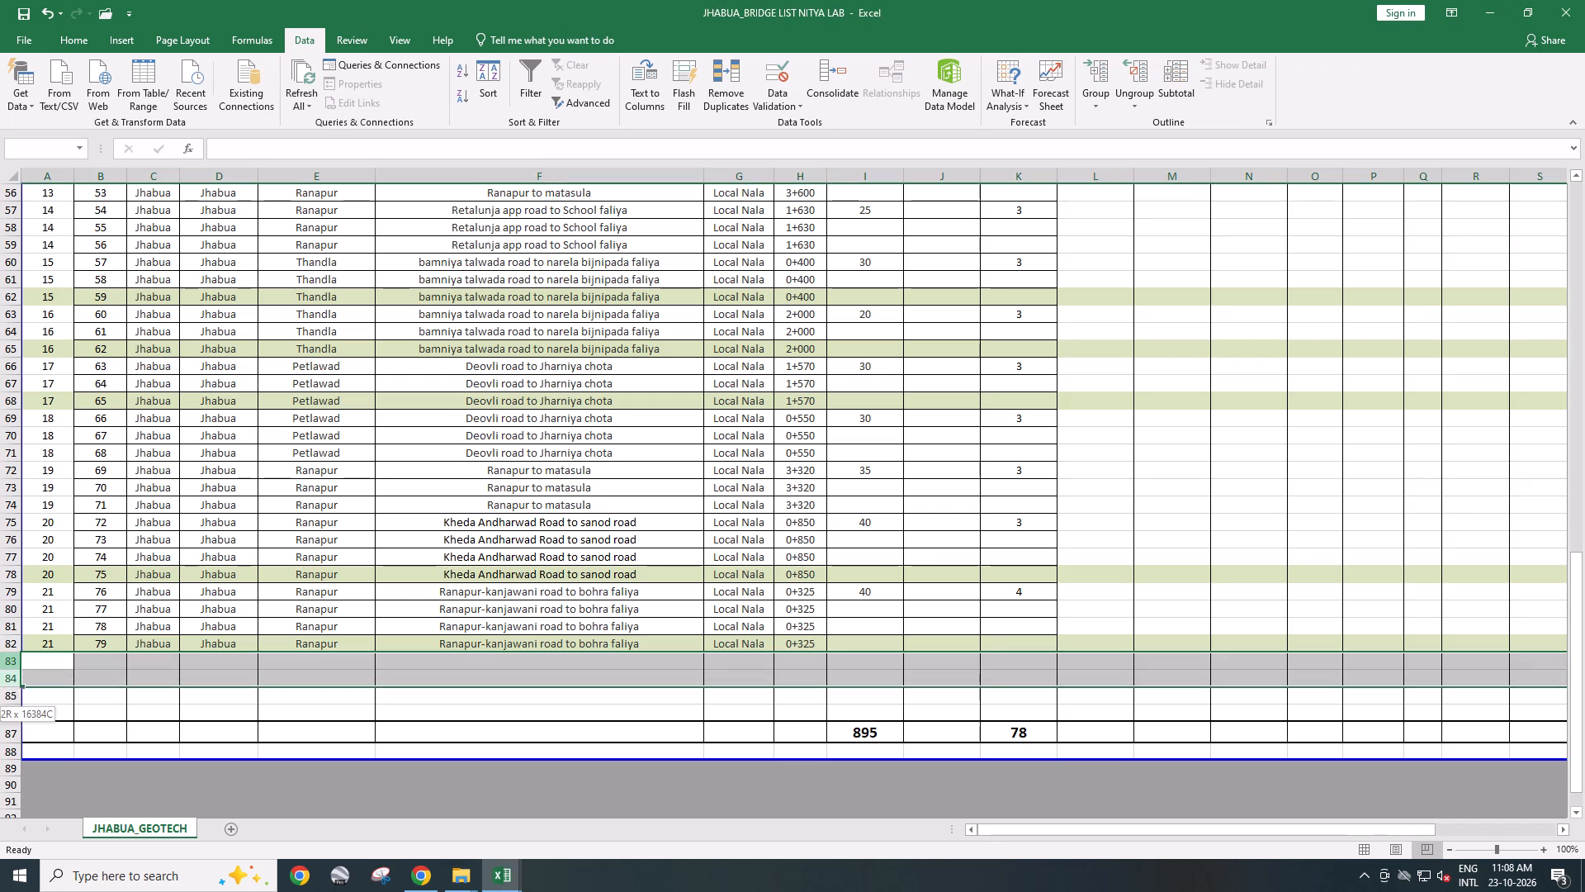
{"action": "left_click_drag", "start_coordinate": [16, 694], "coordinate": [16, 703]}
{"action": "key", "text": "ctrl+minus"}
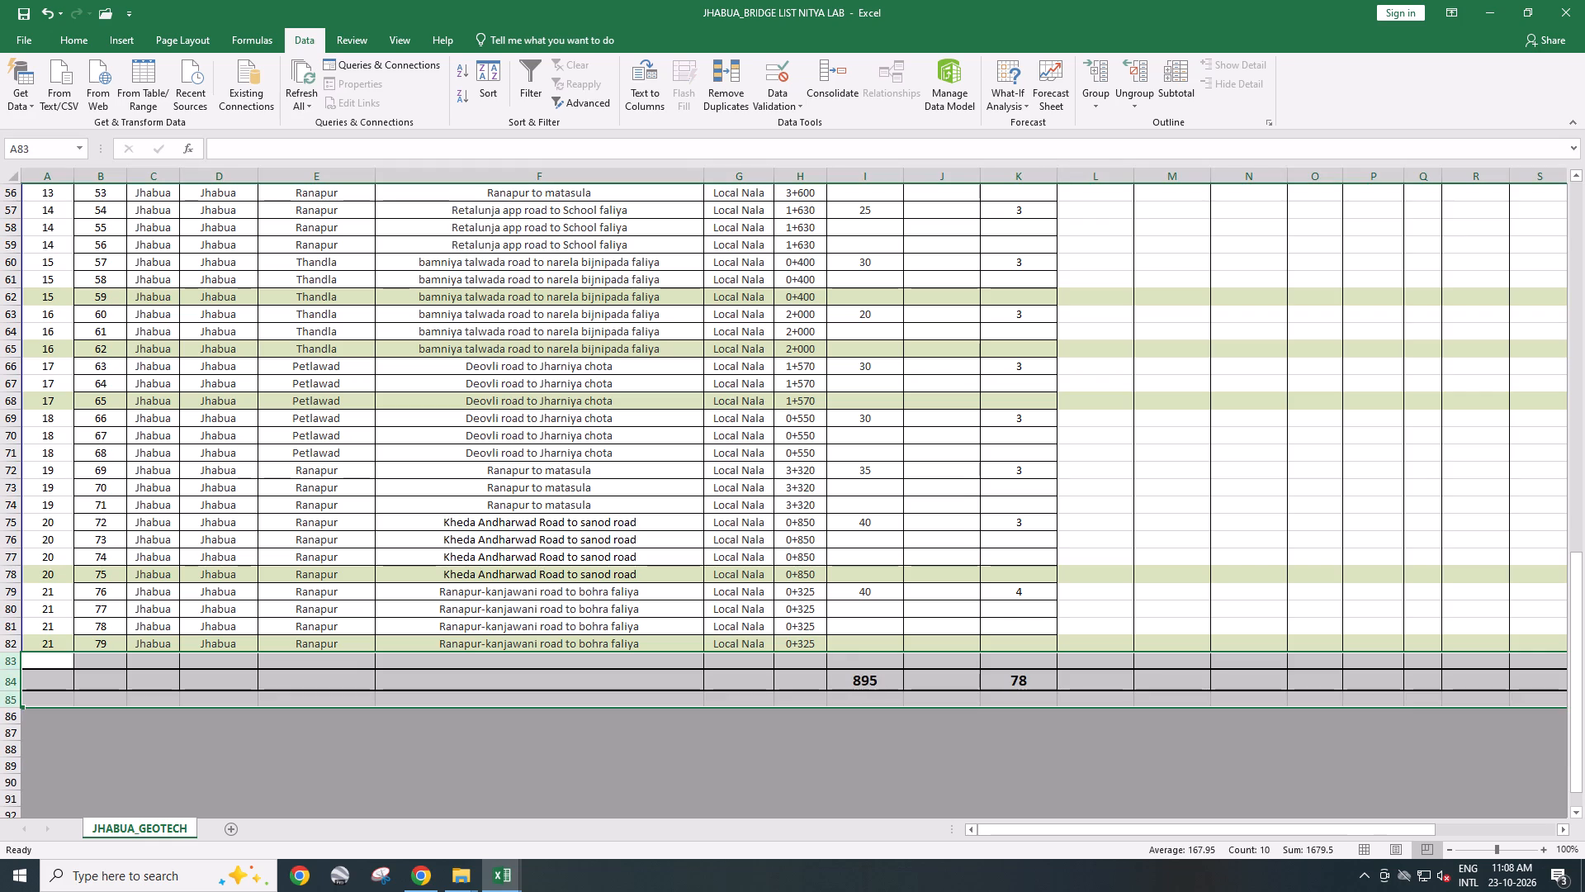
{"action": "key", "text": "ctrl+s"}
Apply all borders to the rows of bridges 13 to 21, serials 51 to 79, across the full table width, and save.
{"action": "left_click", "coordinate": [727, 550]}
{"action": "scroll", "coordinate": [713, 638], "scroll_direction": "up", "scroll_amount": 1}
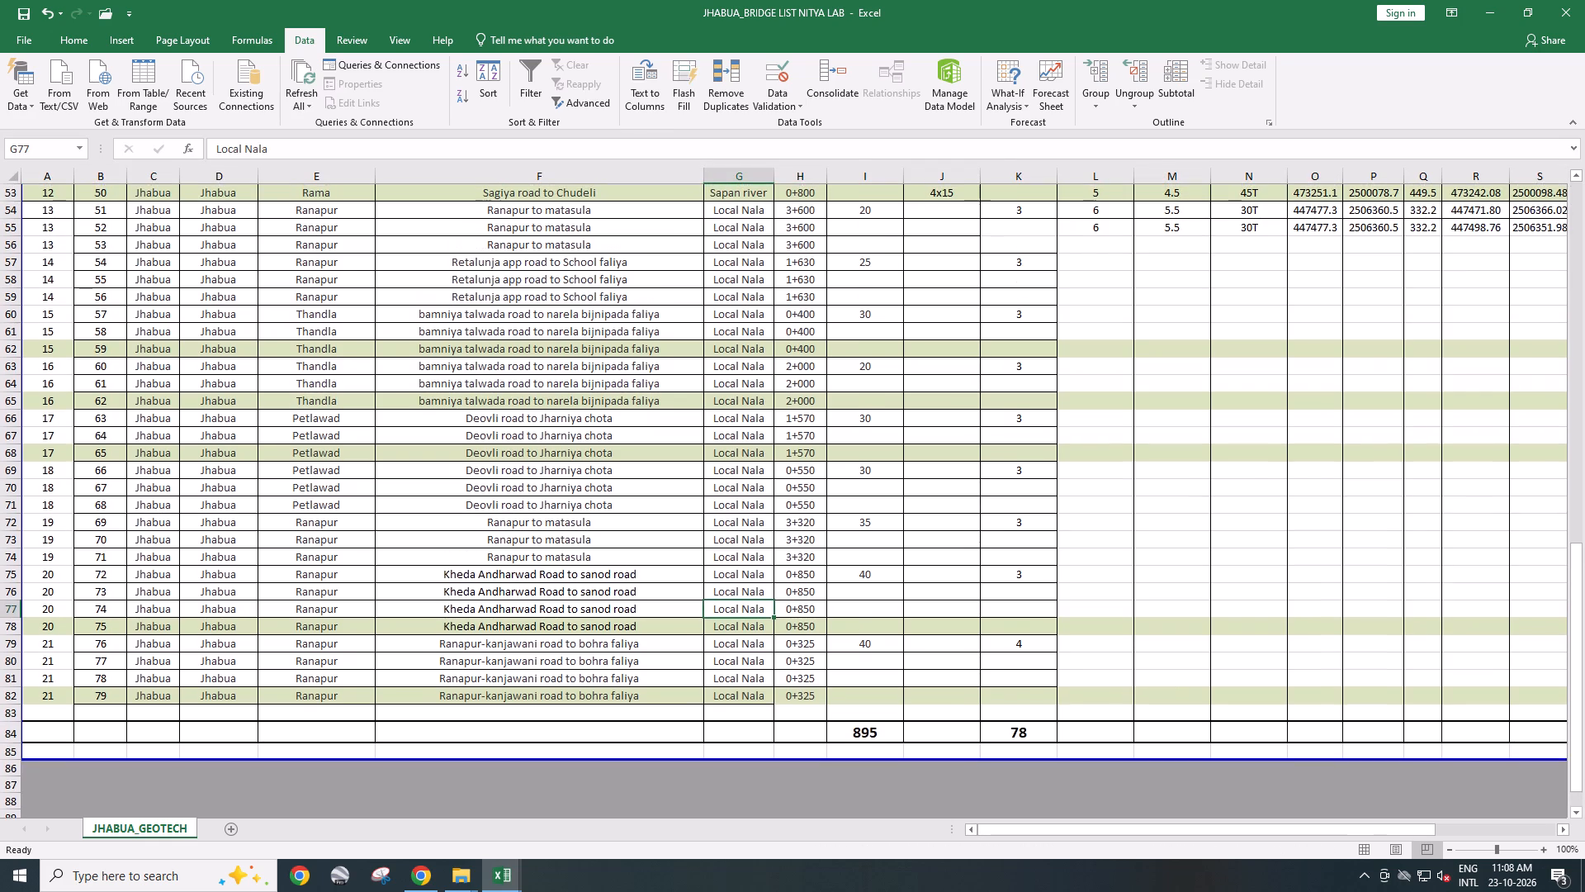
{"action": "scroll", "coordinate": [713, 638], "scroll_direction": "up", "scroll_amount": 7}
{"action": "scroll", "coordinate": [713, 638], "scroll_direction": "down", "scroll_amount": 1}
{"action": "scroll", "coordinate": [713, 638], "scroll_direction": "up", "scroll_amount": 3}
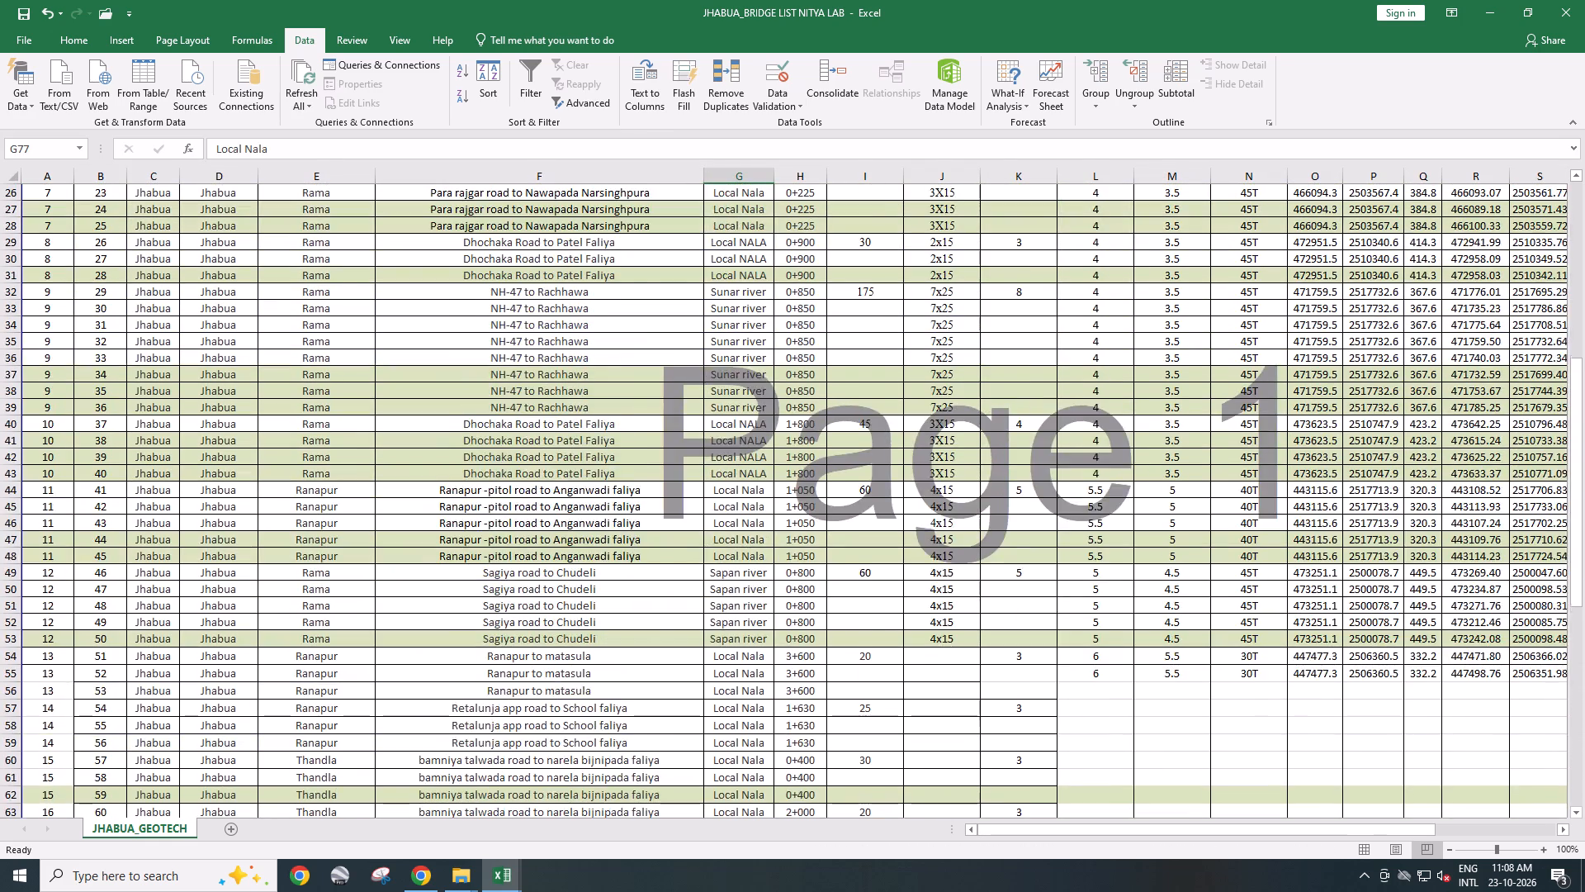
{"action": "scroll", "coordinate": [713, 638], "scroll_direction": "down", "scroll_amount": 6}
{"action": "left_click_drag", "start_coordinate": [49, 361], "coordinate": [468, 722]}
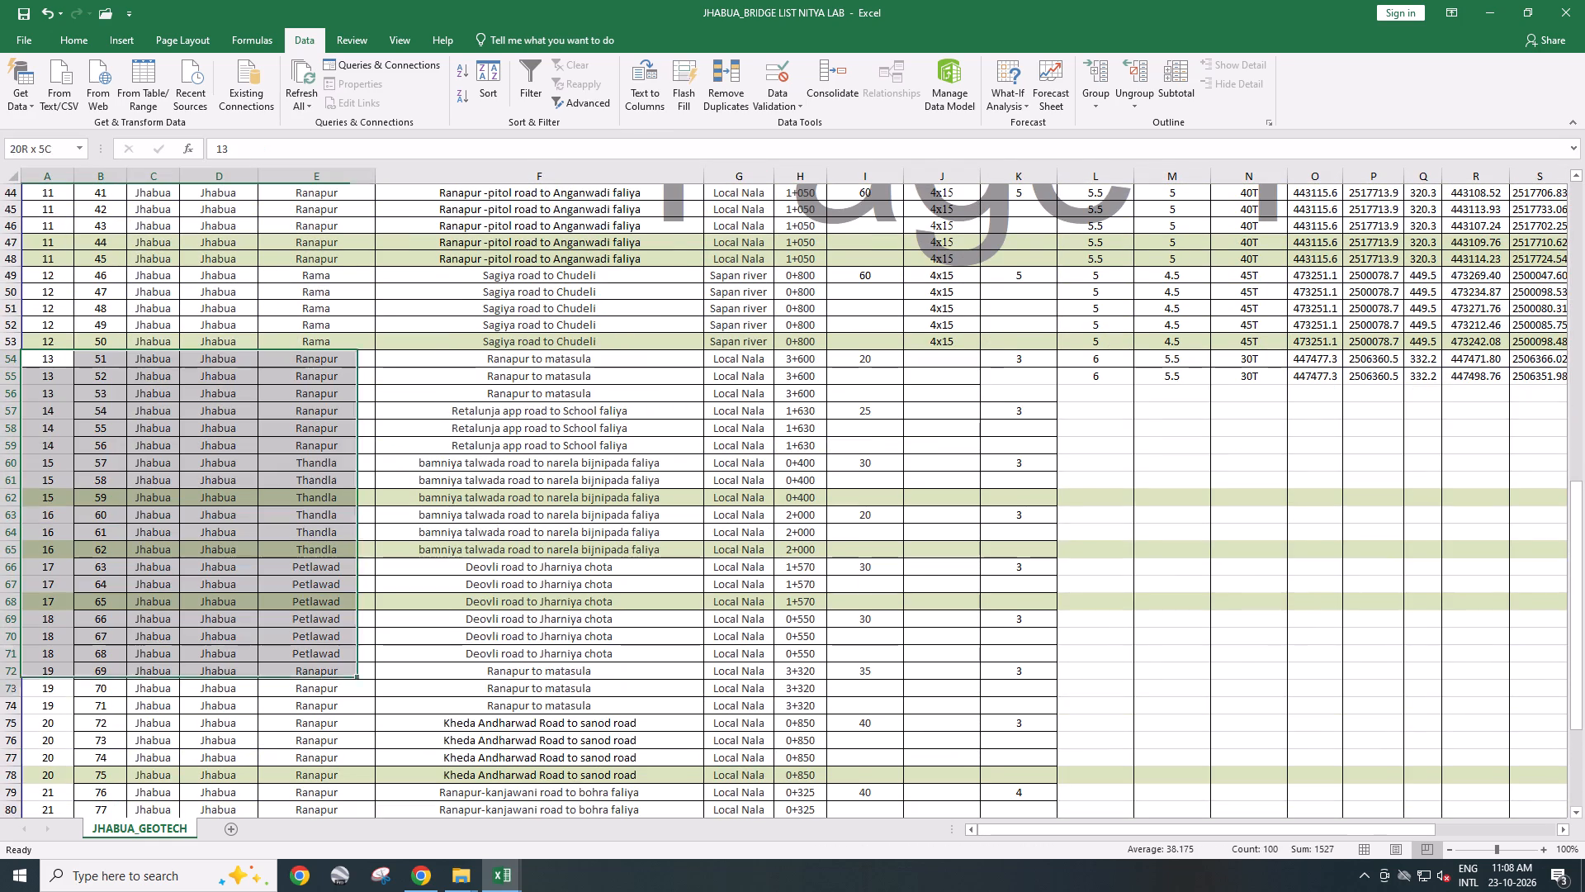
{"action": "left_click_drag", "start_coordinate": [468, 722], "coordinate": [1532, 769]}
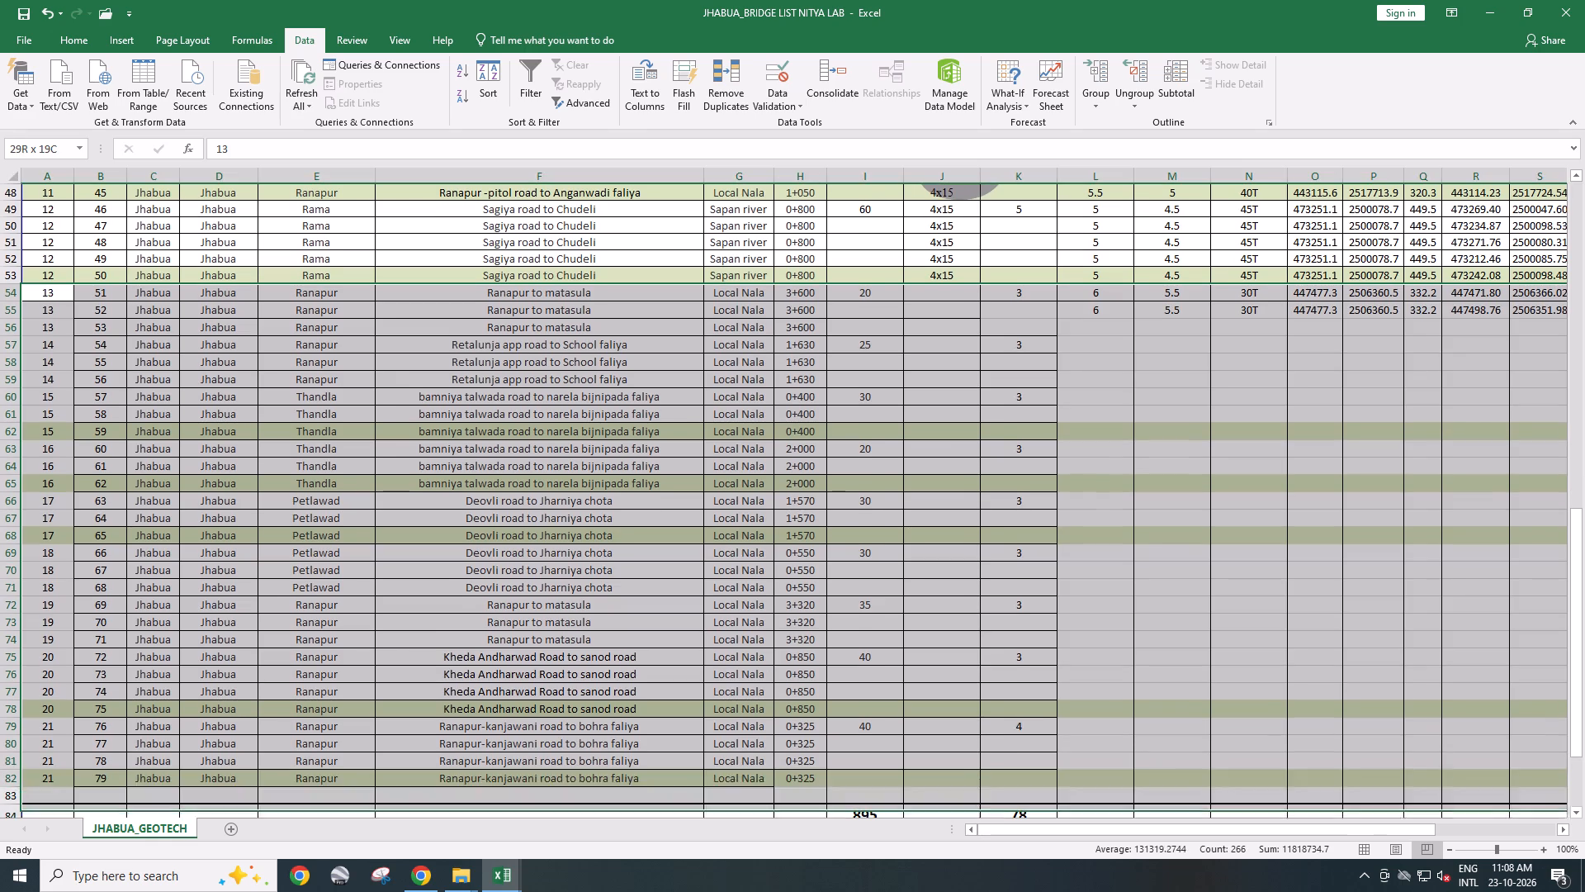
{"action": "left_click_drag", "start_coordinate": [1532, 769], "coordinate": [1582, 776]}
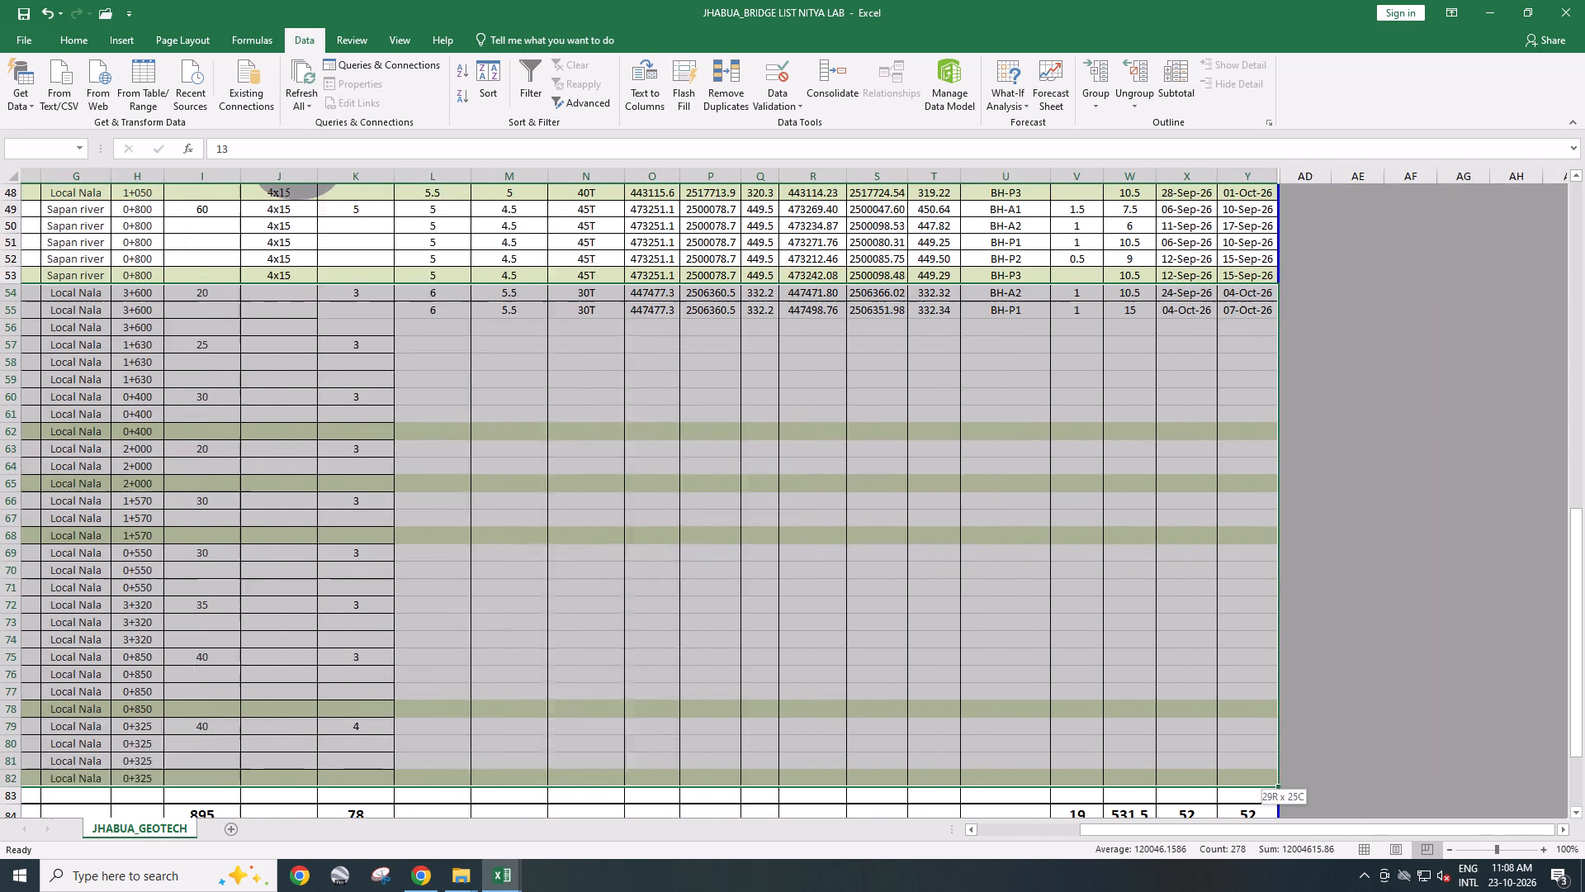
{"action": "left_click_drag", "start_coordinate": [1582, 776], "coordinate": [1223, 781]}
{"action": "type", "text": "HBA"}
{"action": "key", "text": "ctrl+s"}
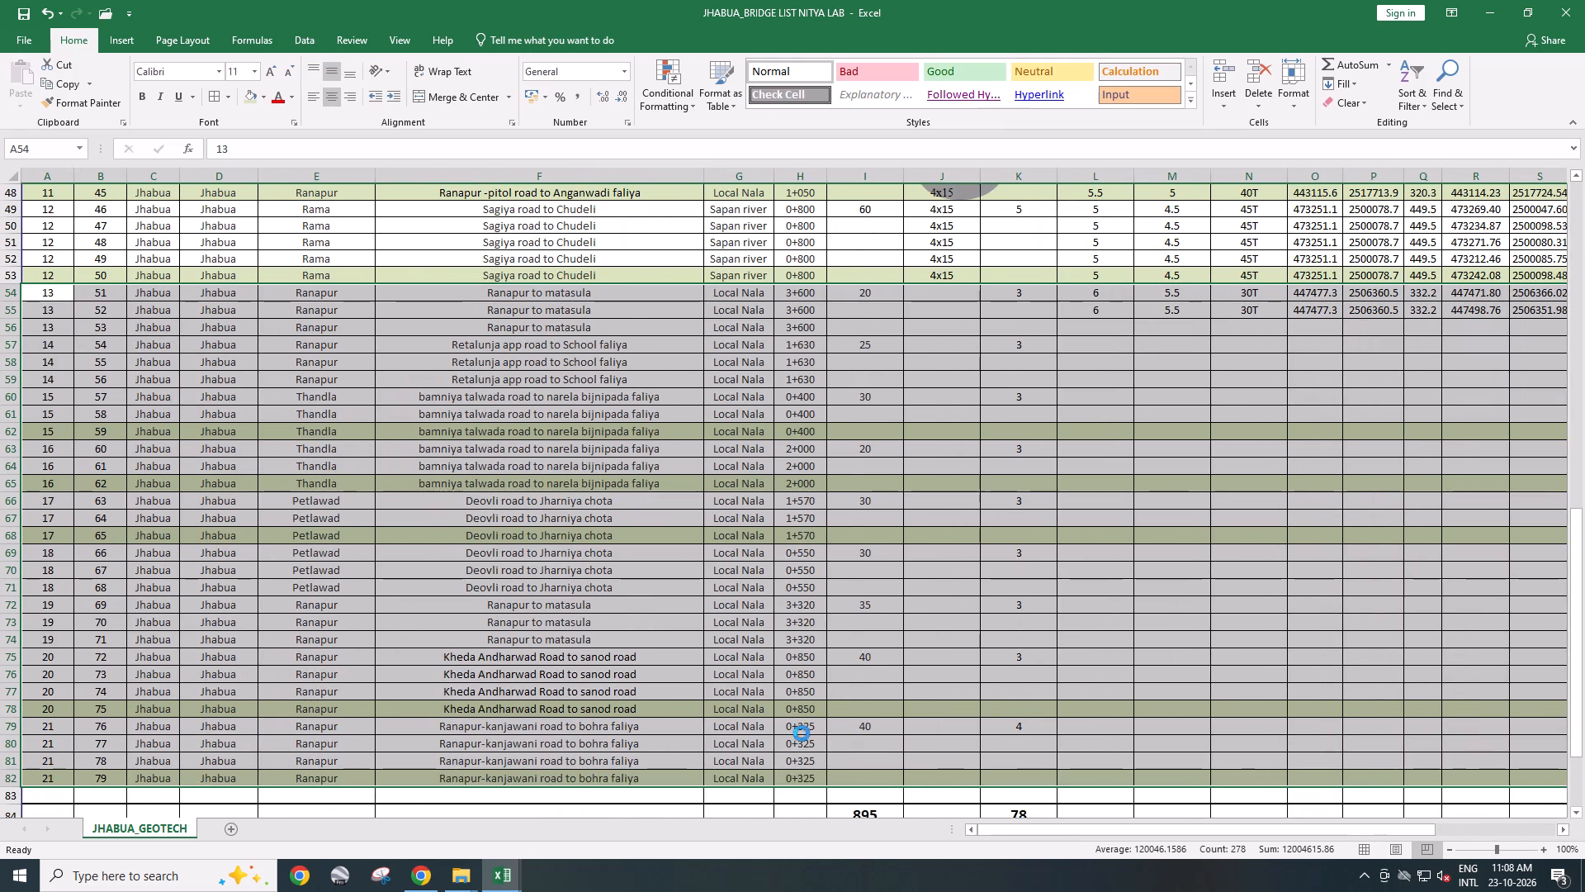
{"action": "left_click", "coordinate": [803, 726]}
Switch to the JHABUA_BRIDGE LIST workbook and close it.
{"action": "scroll", "coordinate": [1016, 702], "scroll_direction": "up", "scroll_amount": 5}
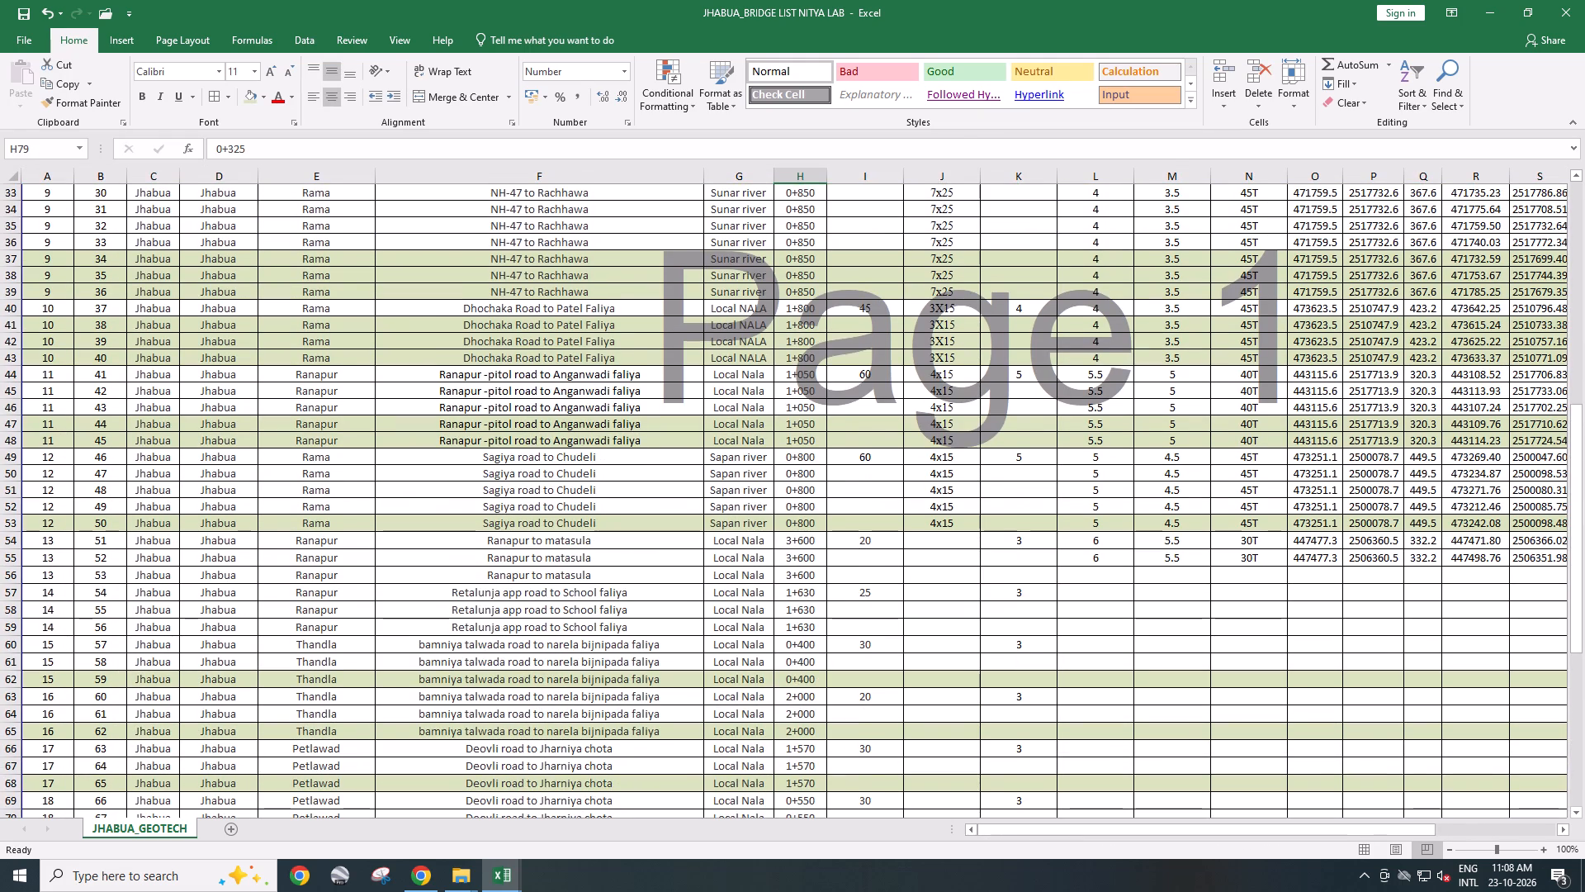
{"action": "scroll", "coordinate": [1129, 713], "scroll_direction": "down", "scroll_amount": 2}
{"action": "scroll", "coordinate": [831, 581], "scroll_direction": "down", "scroll_amount": 1}
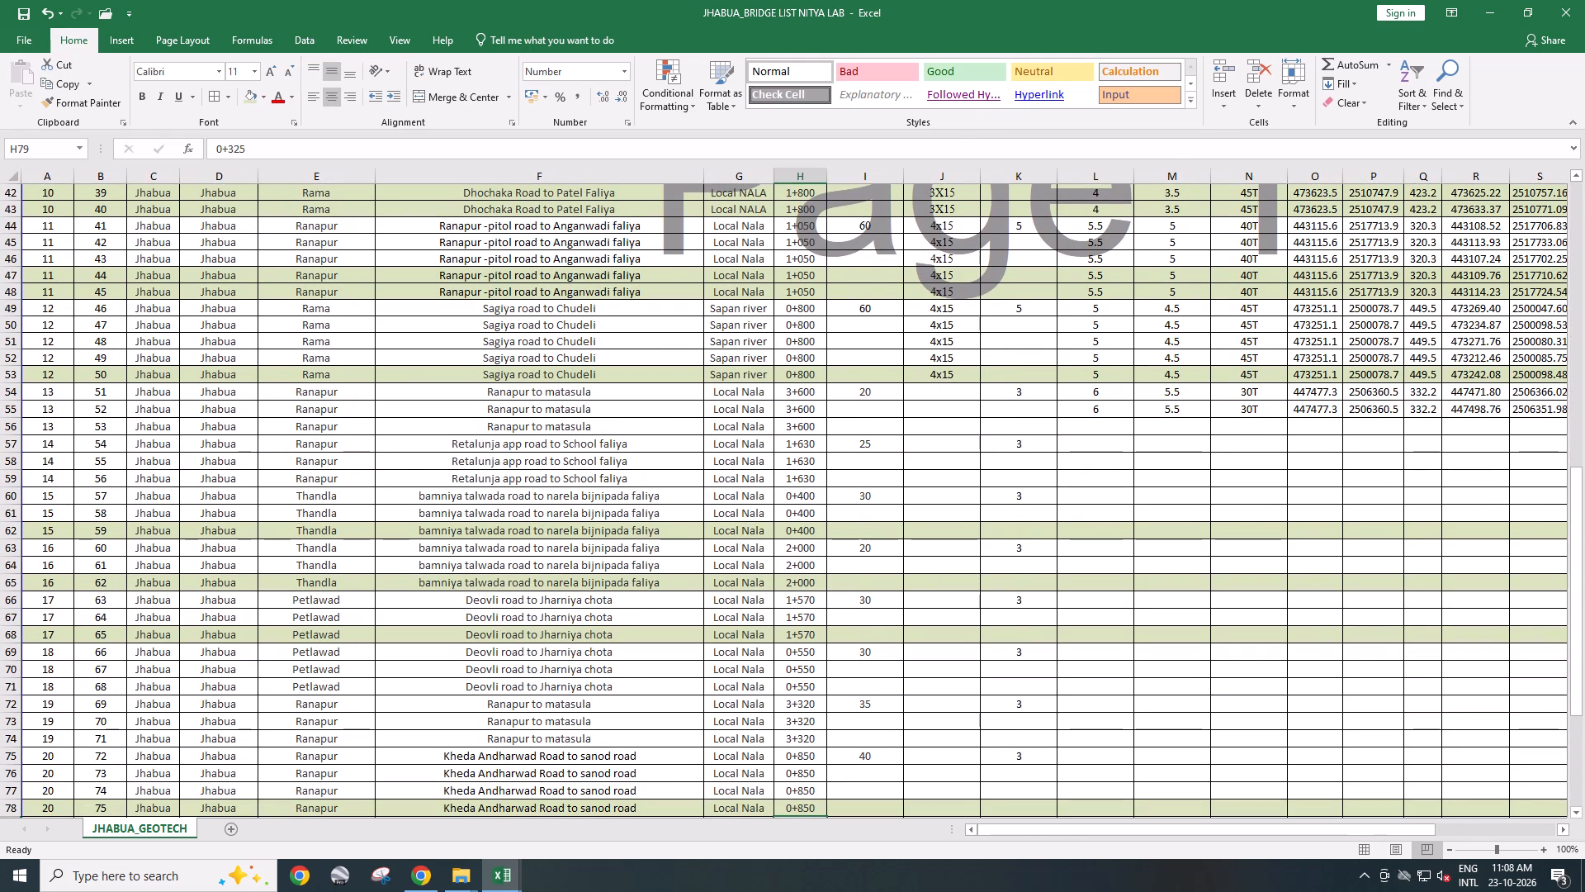
{"action": "key", "text": "alt+Tab"}
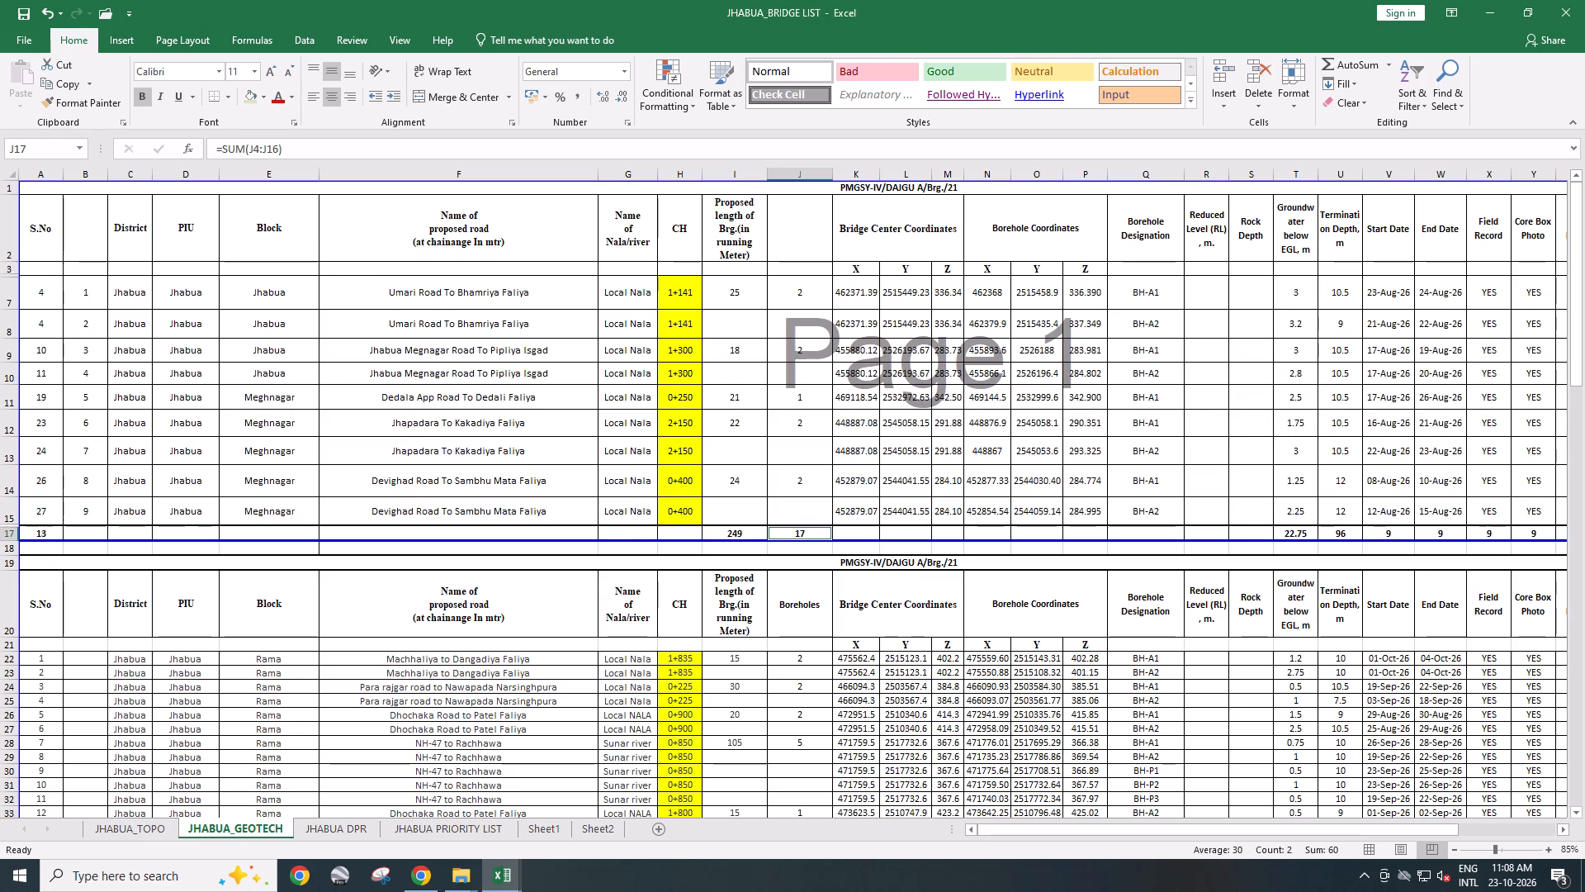
{"action": "scroll", "coordinate": [723, 563], "scroll_direction": "down", "scroll_amount": 1}
{"action": "scroll", "coordinate": [996, 486], "scroll_direction": "down", "scroll_amount": 1}
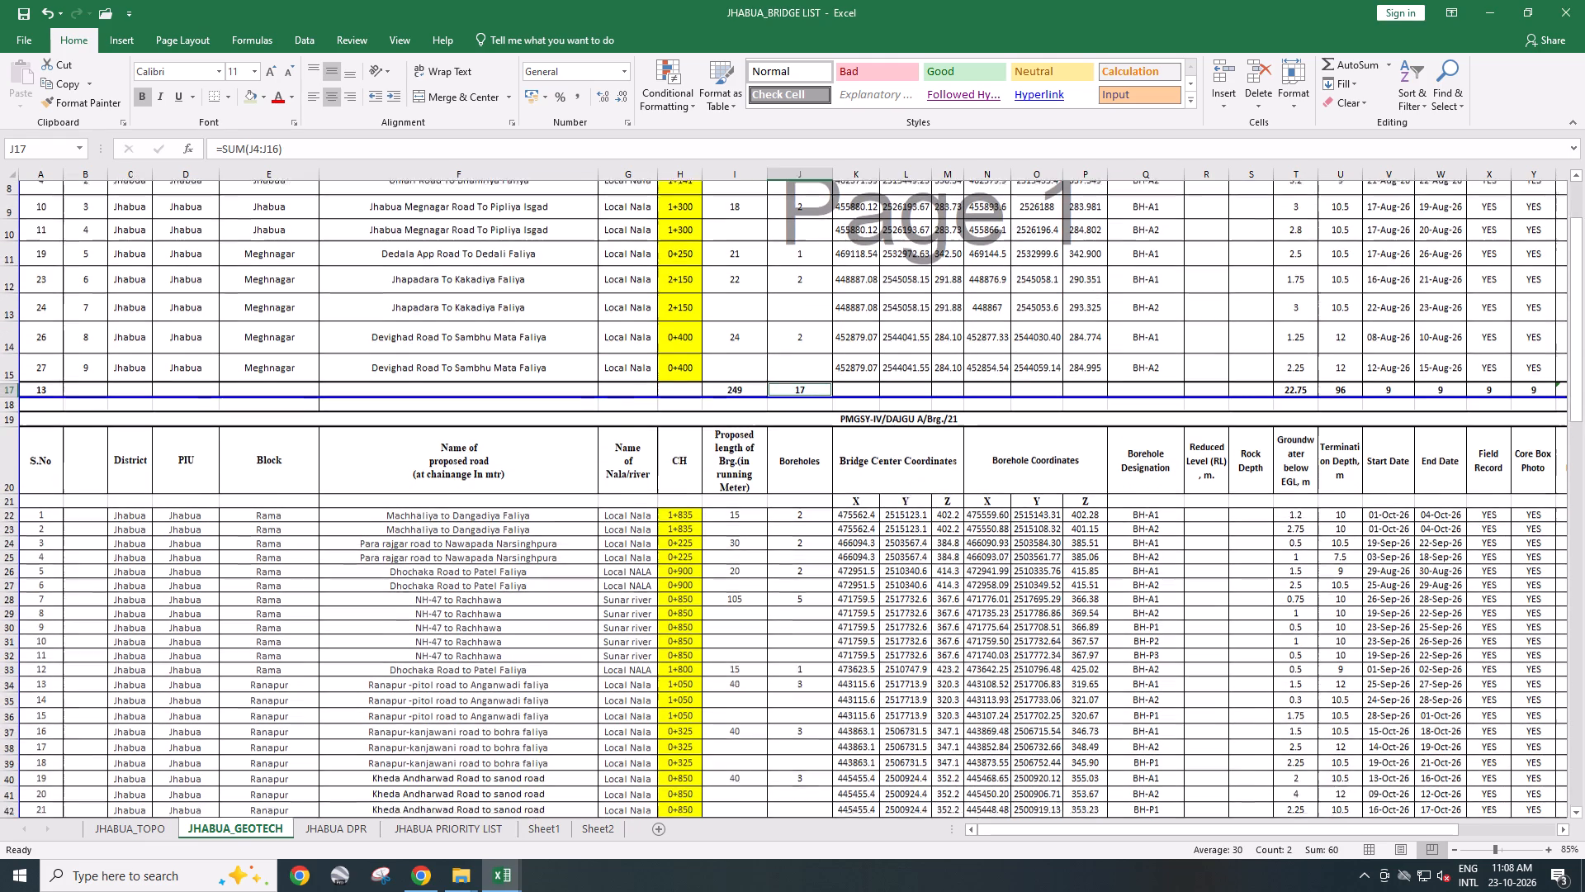
{"action": "left_click", "coordinate": [1581, 0]}
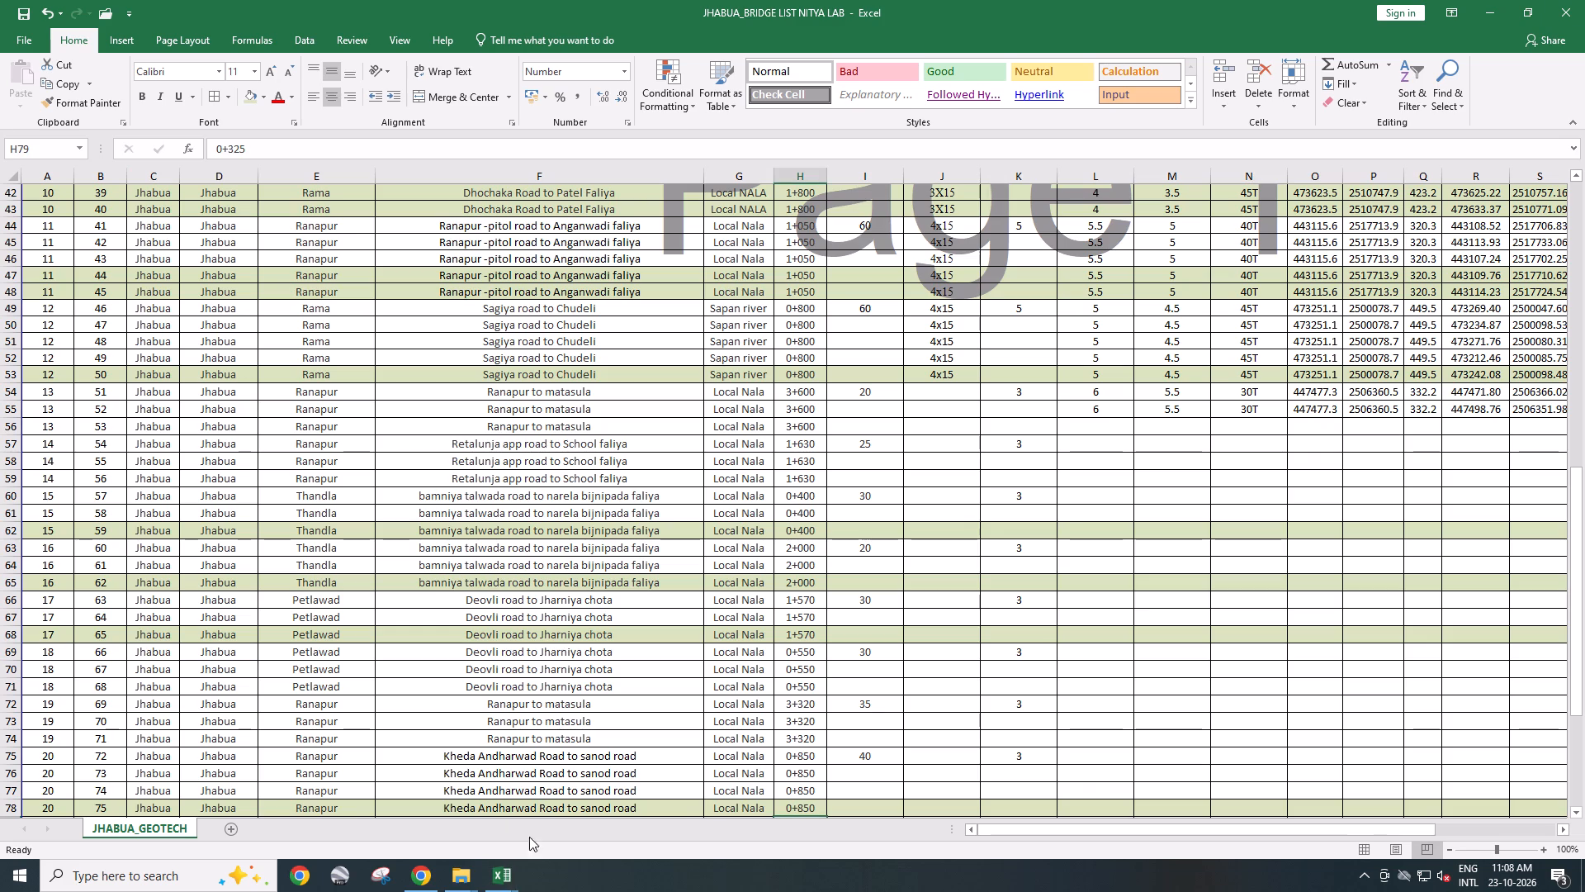
Compare the bridge lengths, spans and bore counts in JHABUA Bridge Data2310 with the entries in the NITYA LAB list.
{"action": "left_click", "coordinate": [504, 877]}
{"action": "left_click", "coordinate": [621, 805]}
{"action": "scroll", "coordinate": [636, 458], "scroll_direction": "down", "scroll_amount": 1}
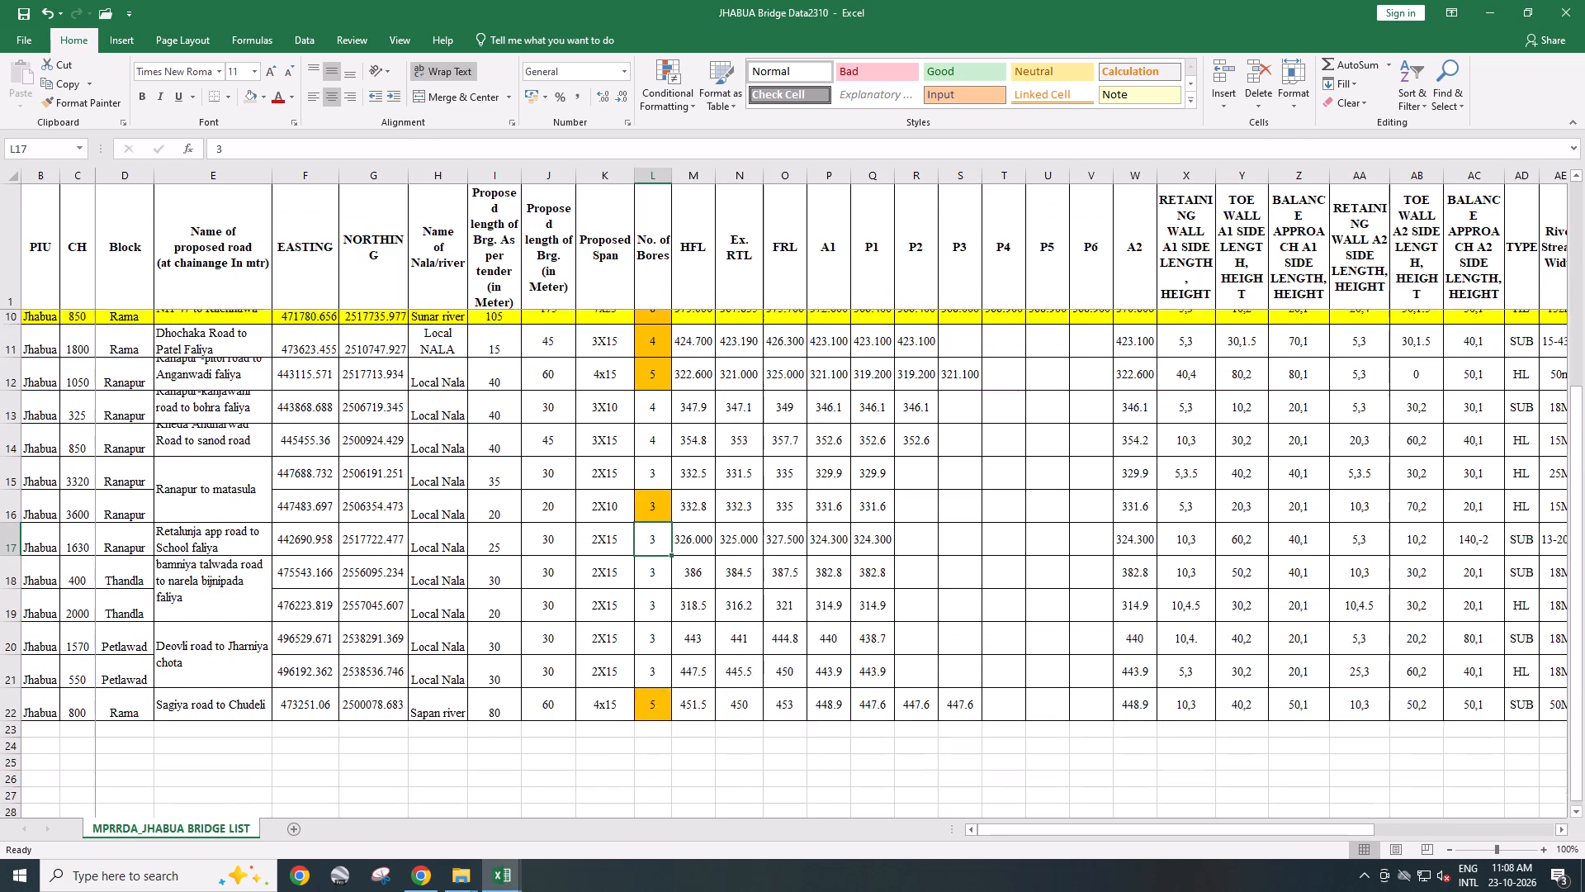
{"action": "scroll", "coordinate": [707, 439], "scroll_direction": "up", "scroll_amount": 1}
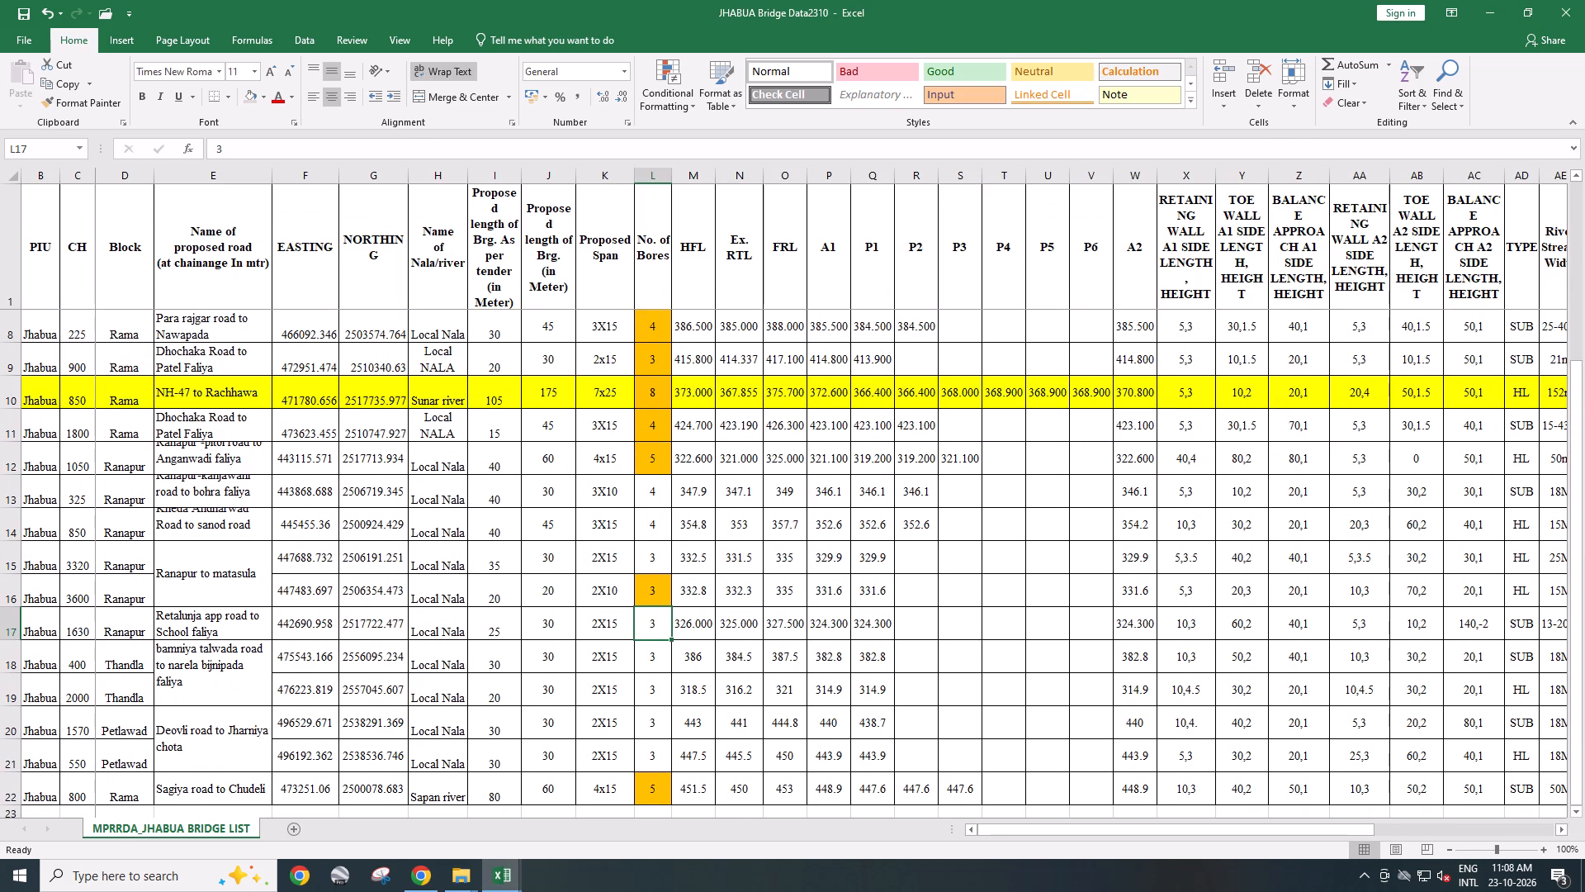
{"action": "key", "text": "alt+Tab"}
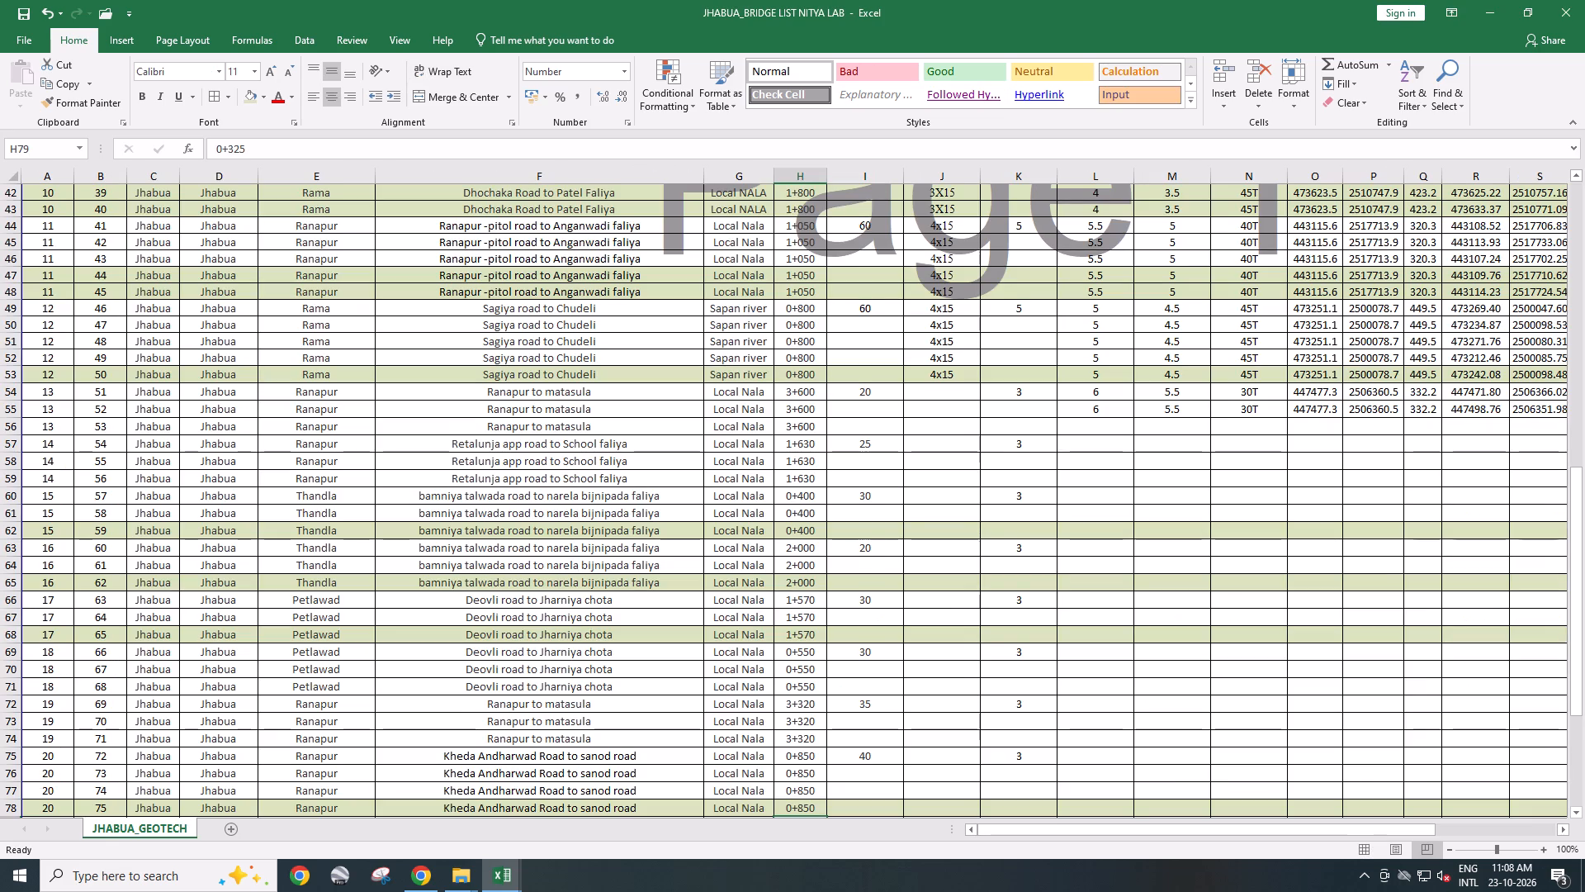
{"action": "scroll", "coordinate": [1275, 496], "scroll_direction": "up", "scroll_amount": 1}
{"action": "scroll", "coordinate": [1354, 606], "scroll_direction": "up", "scroll_amount": 1}
{"action": "scroll", "coordinate": [1354, 606], "scroll_direction": "down", "scroll_amount": 1}
{"action": "scroll", "coordinate": [1354, 606], "scroll_direction": "up", "scroll_amount": 19}
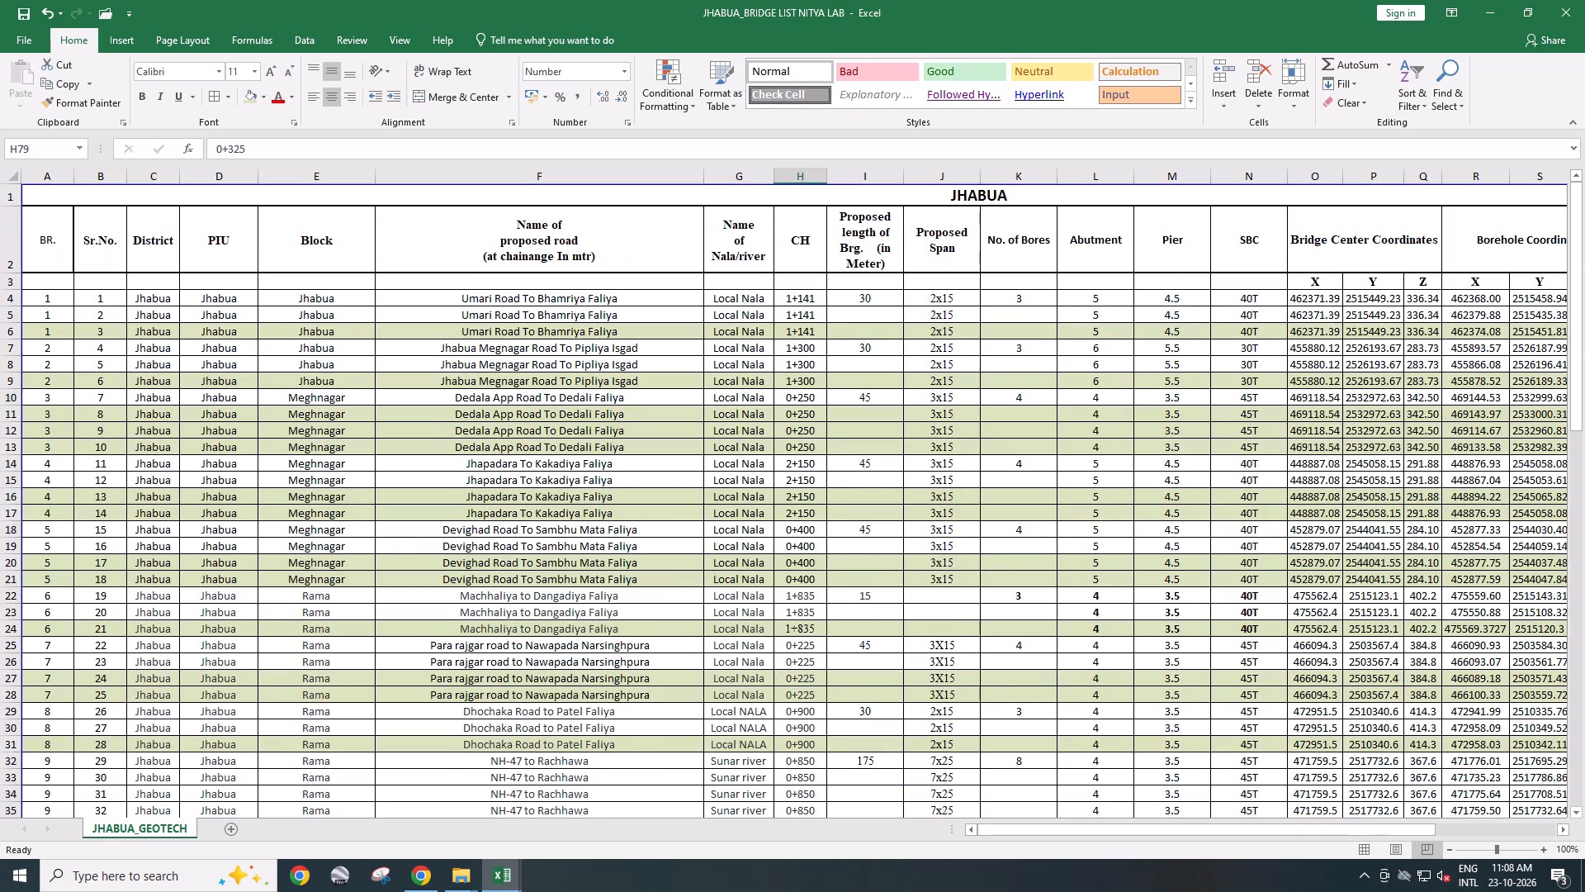
{"action": "scroll", "coordinate": [1346, 605], "scroll_direction": "down", "scroll_amount": 9}
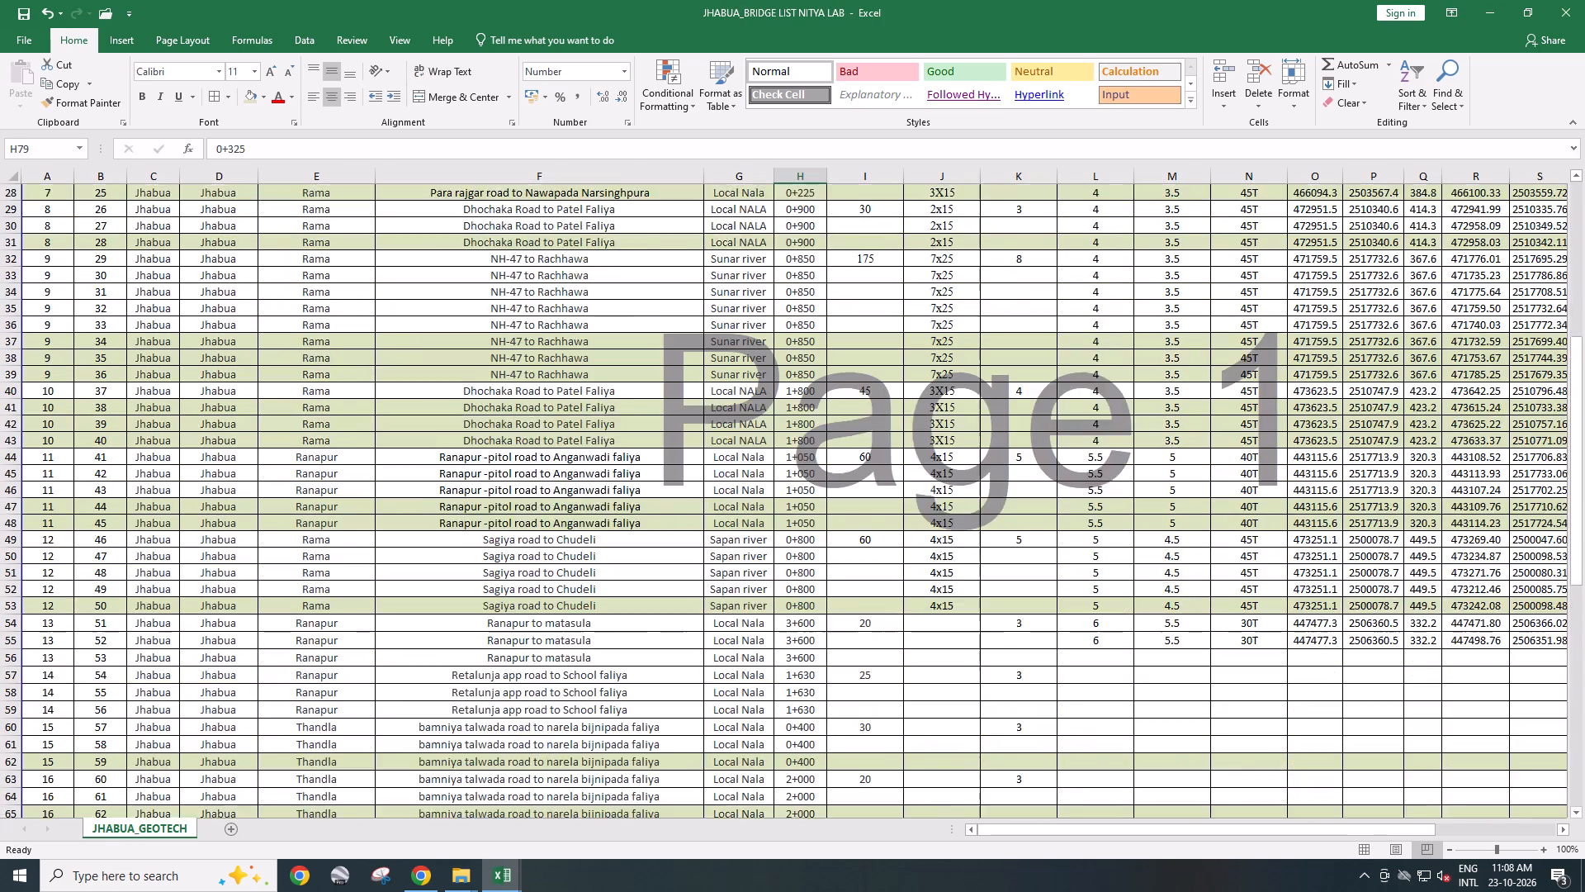
{"action": "scroll", "coordinate": [1346, 605], "scroll_direction": "down", "scroll_amount": 3}
{"action": "scroll", "coordinate": [893, 573], "scroll_direction": "down", "scroll_amount": 1}
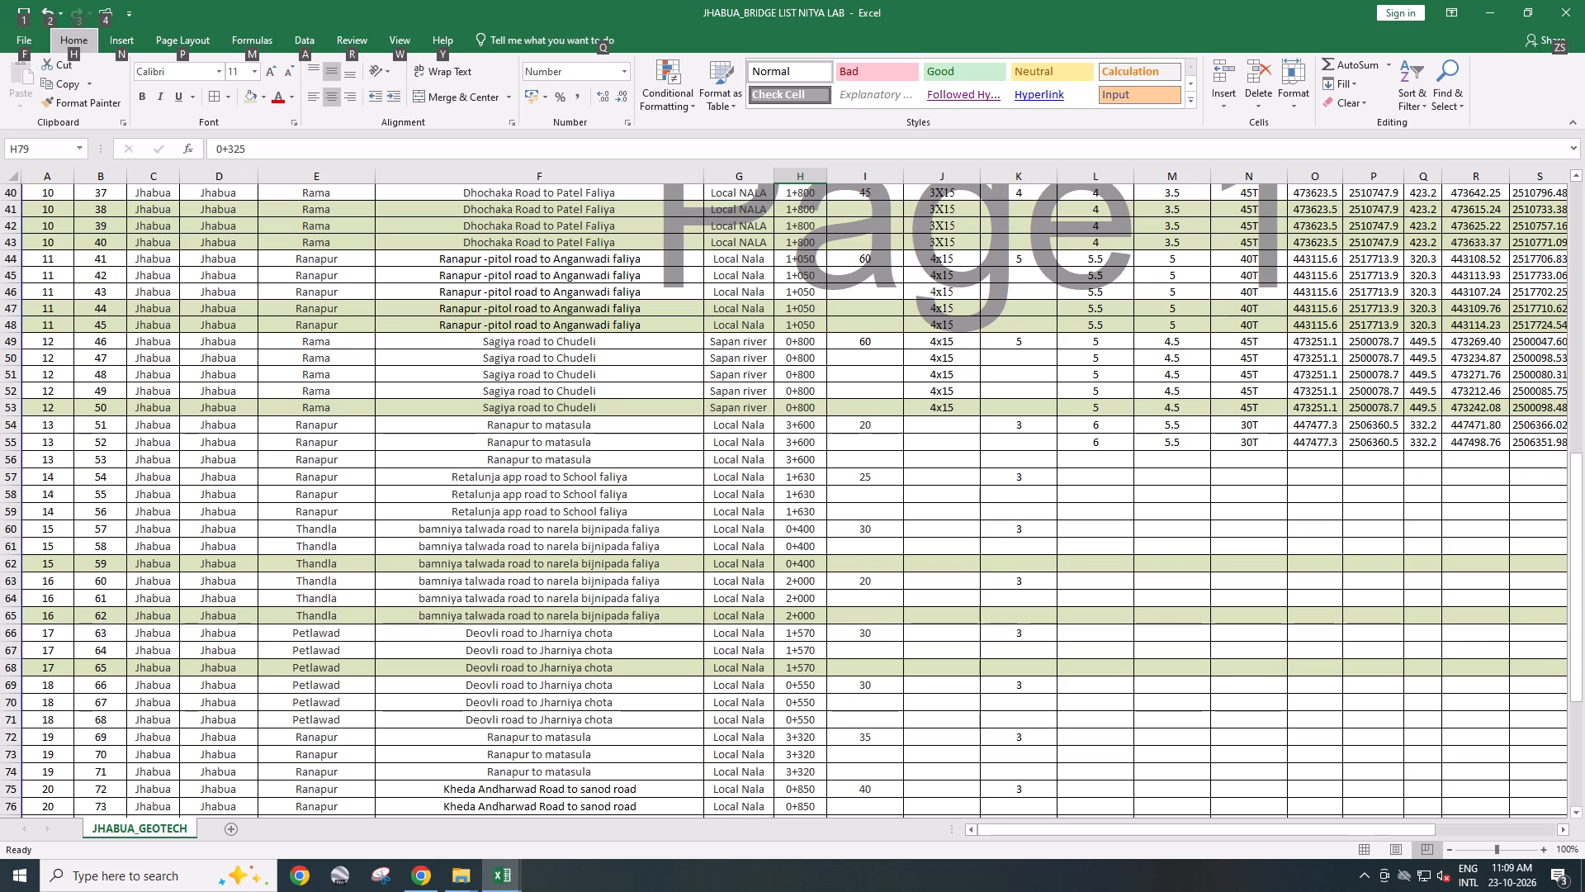
Hide columns I to N, from the proposed bridge length through SBC, in the NITYA LAB list.
{"action": "left_click_drag", "start_coordinate": [1211, 826], "coordinate": [1308, 828]}
{"action": "left_click_drag", "start_coordinate": [1308, 828], "coordinate": [1266, 835]}
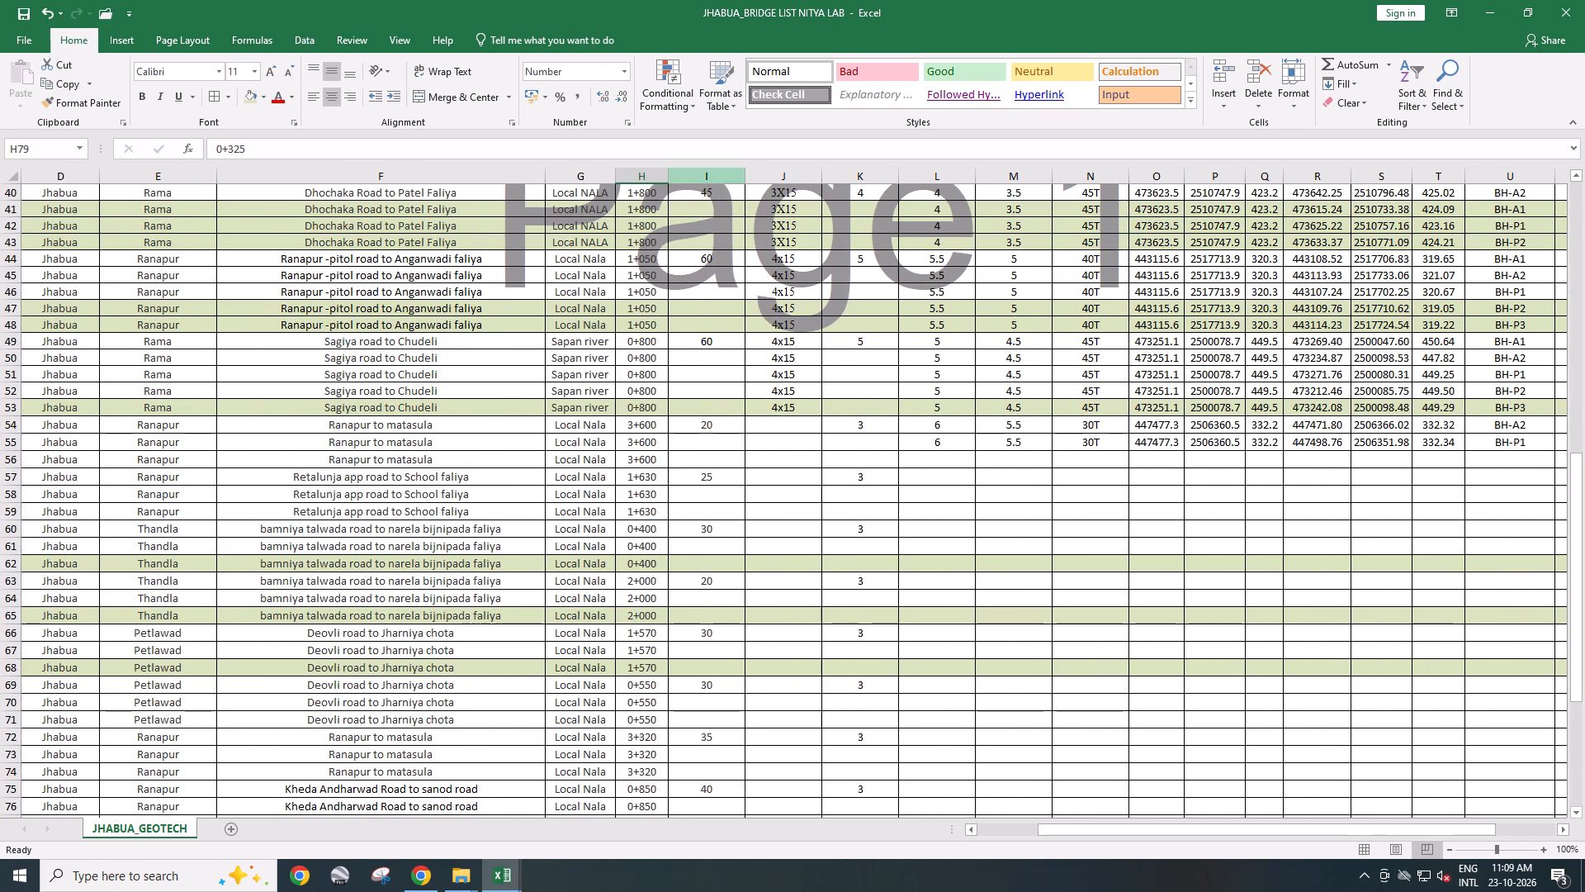
{"action": "left_click_drag", "start_coordinate": [717, 169], "coordinate": [1097, 236]}
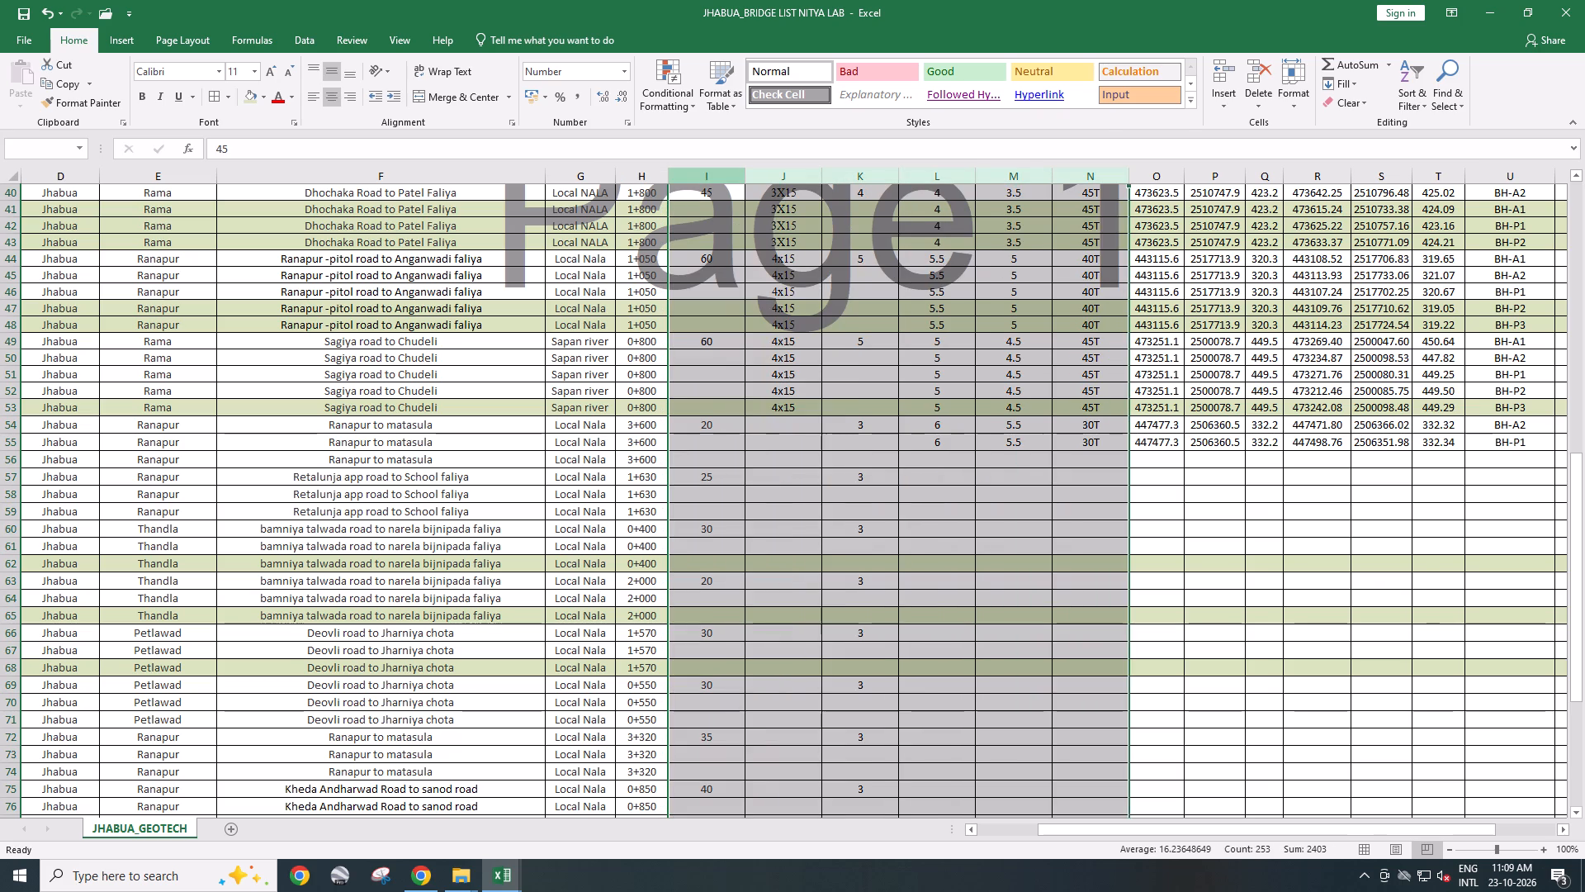
{"action": "right_click", "coordinate": [977, 179]}
{"action": "left_click", "coordinate": [1021, 402]}
{"action": "left_click", "coordinate": [845, 496]}
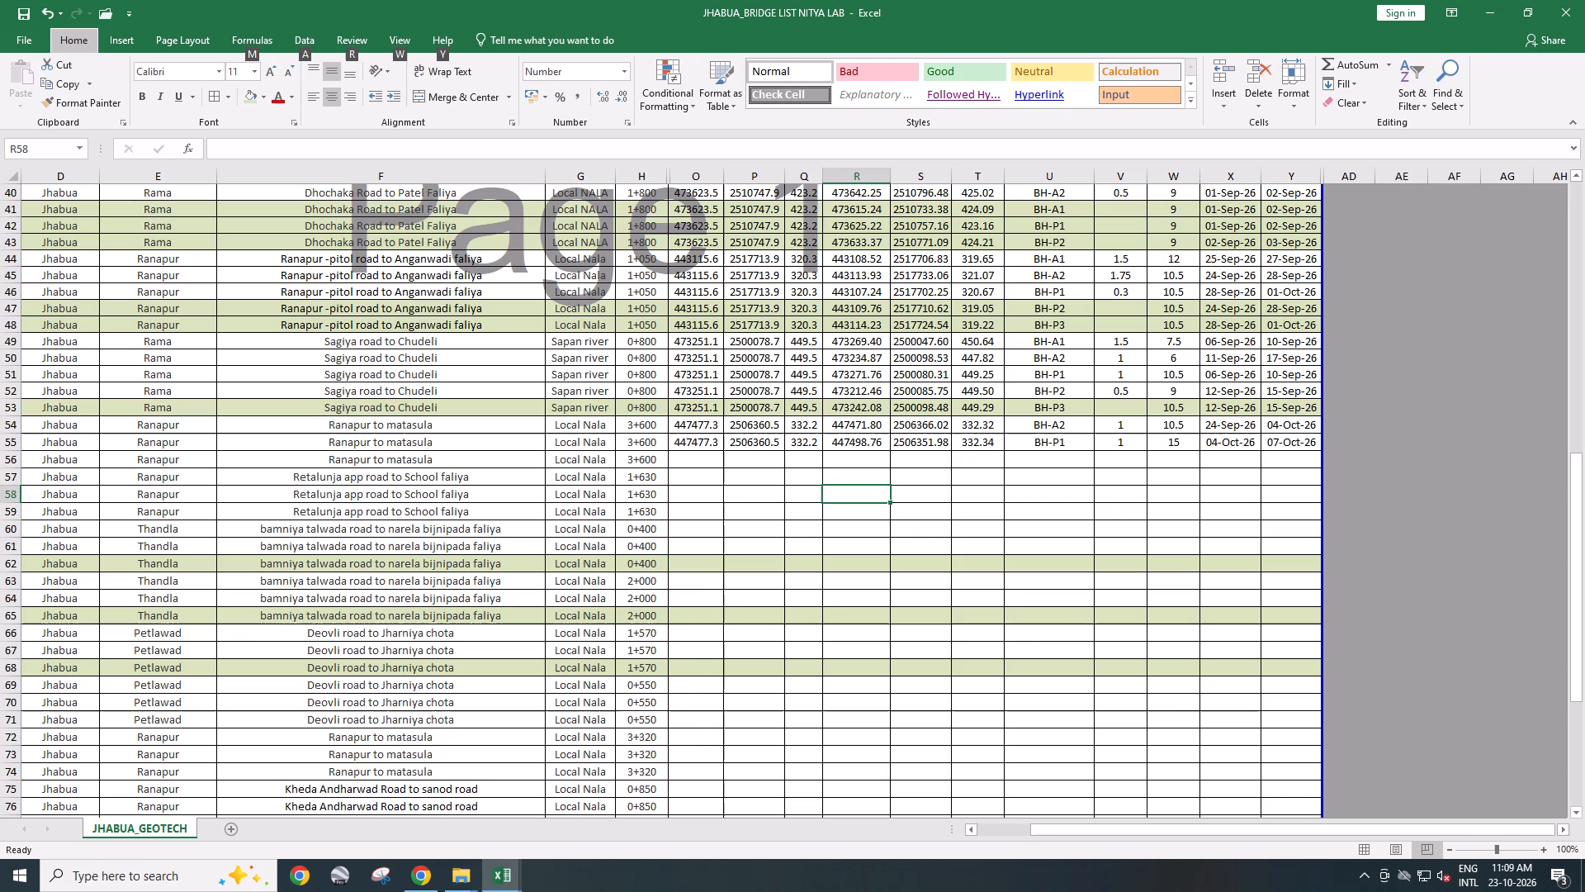
Clear the coordinates, borehole designation, depths and dates in the rows of serials 51 and 52 for bridge 13.
{"action": "left_click_drag", "start_coordinate": [685, 425], "coordinate": [816, 439]}
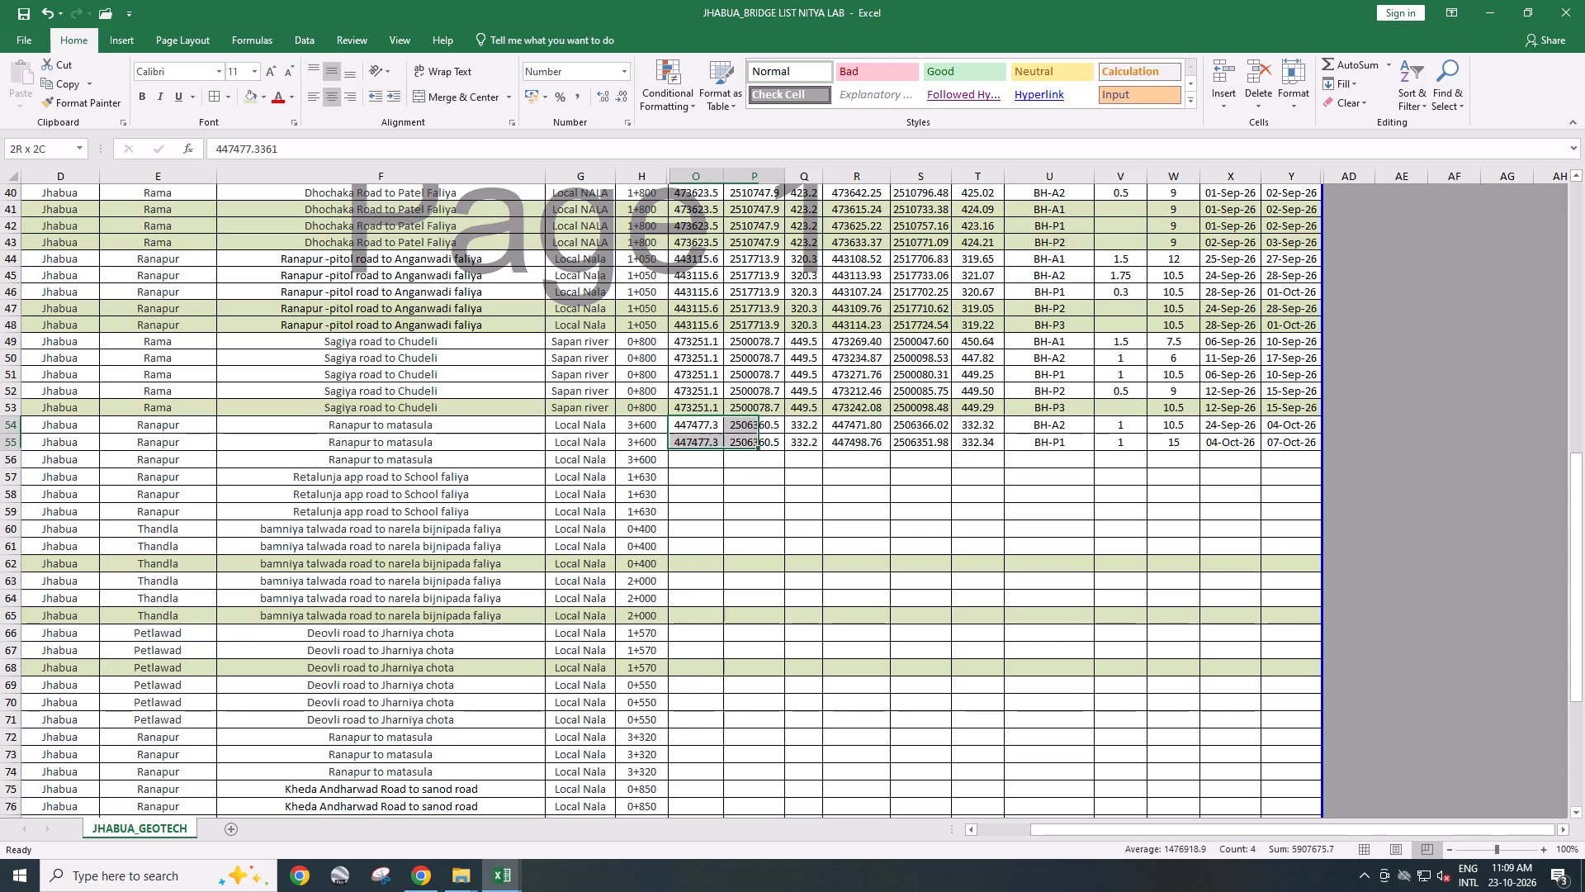
{"action": "left_click_drag", "start_coordinate": [816, 439], "coordinate": [1293, 434]}
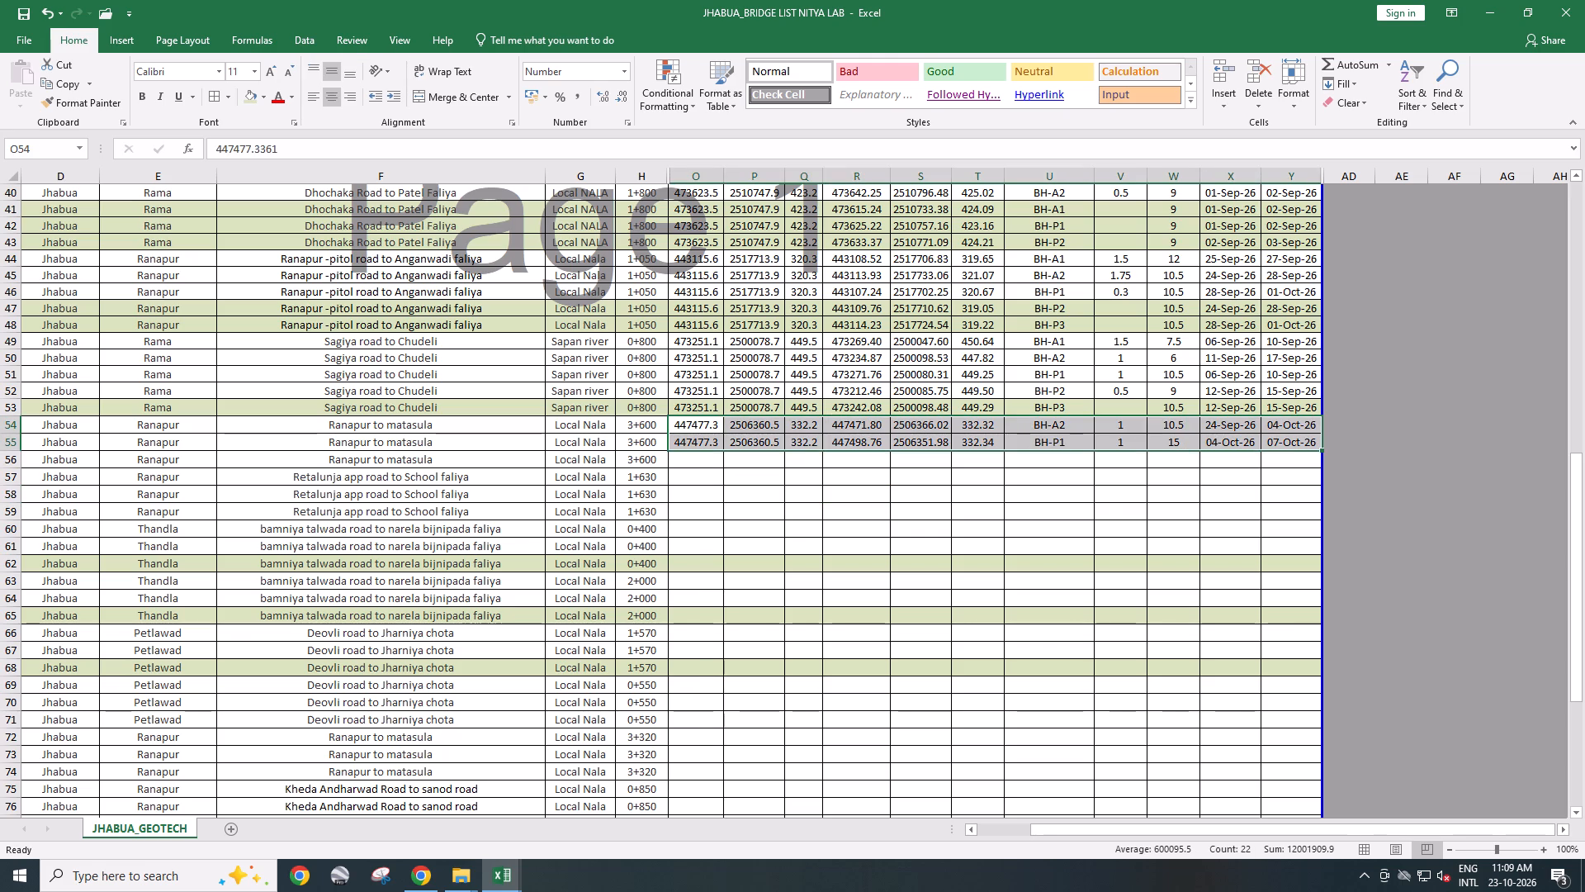
{"action": "key", "text": "Delete"}
{"action": "left_click", "coordinate": [897, 543]}
{"action": "key", "text": "alt+Tab"}
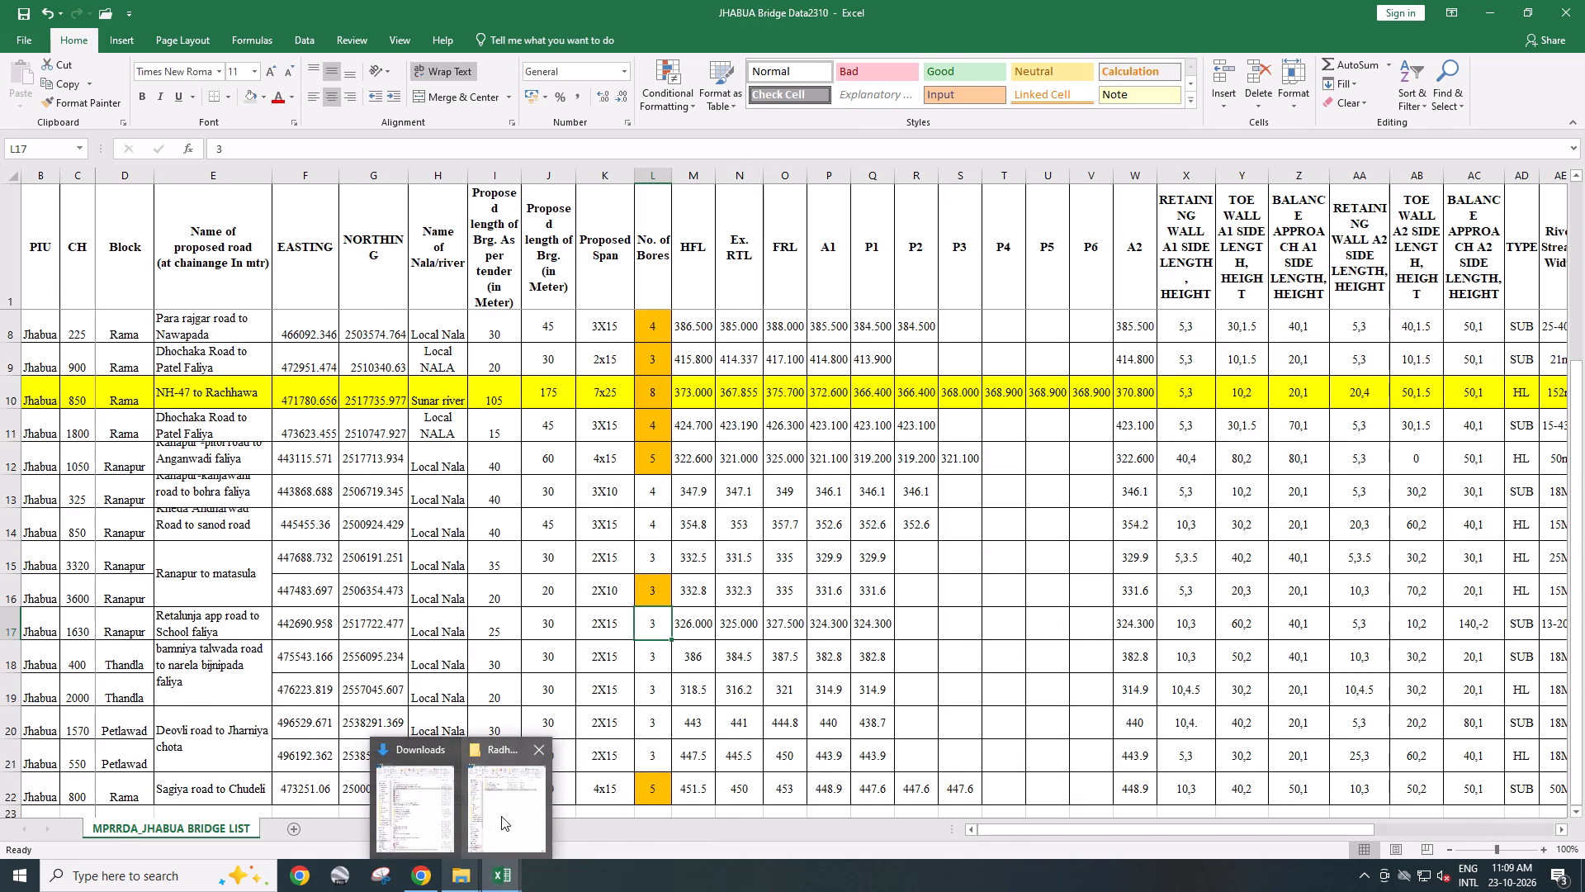
{"action": "left_click", "coordinate": [501, 816]}
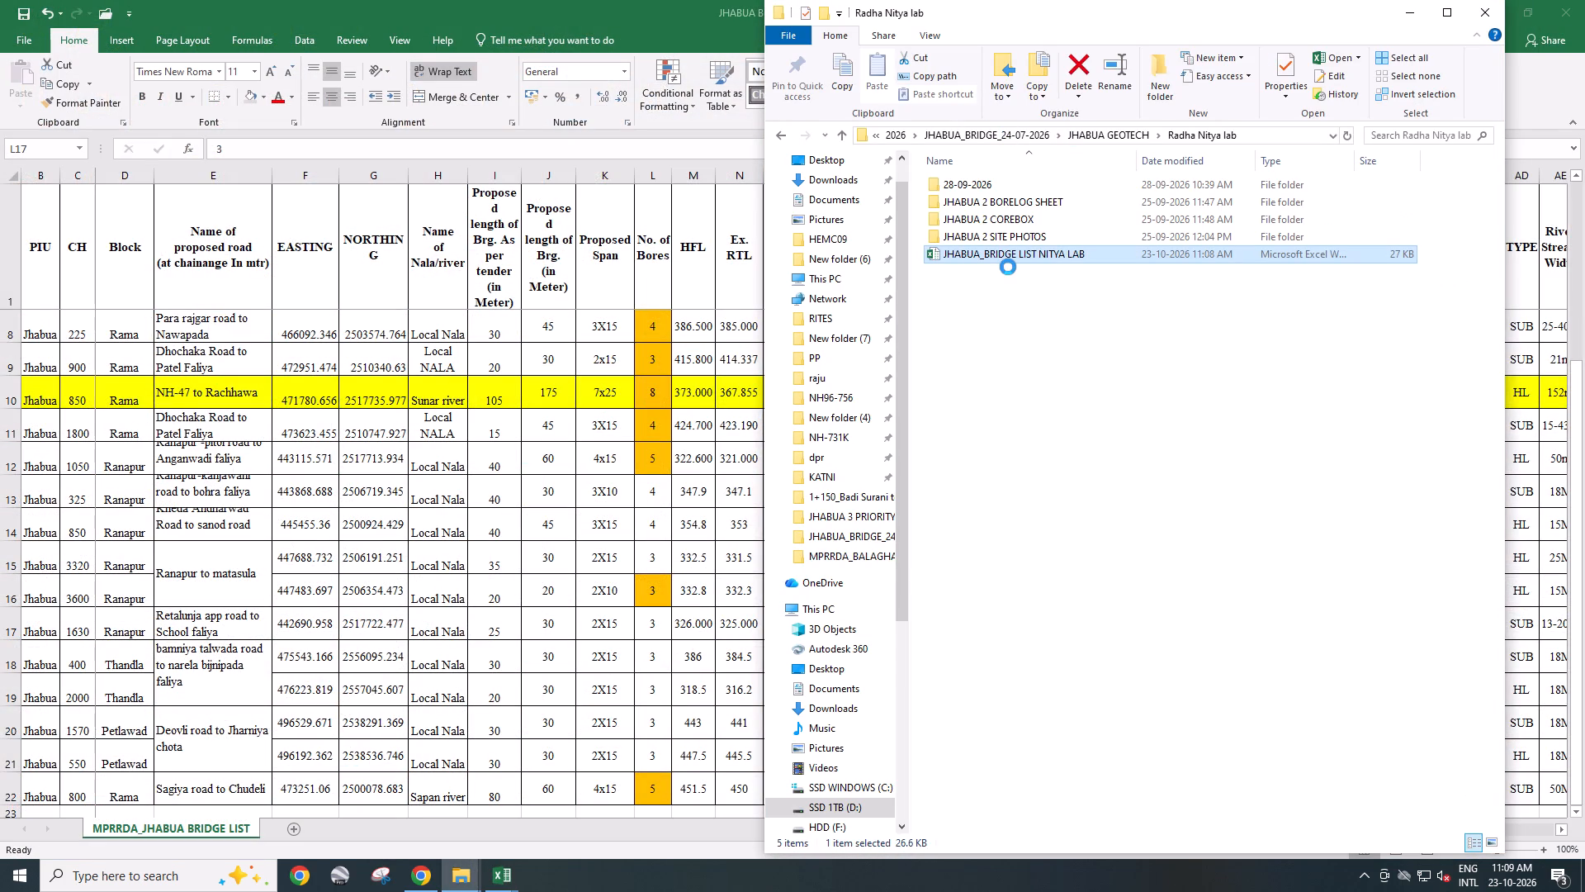
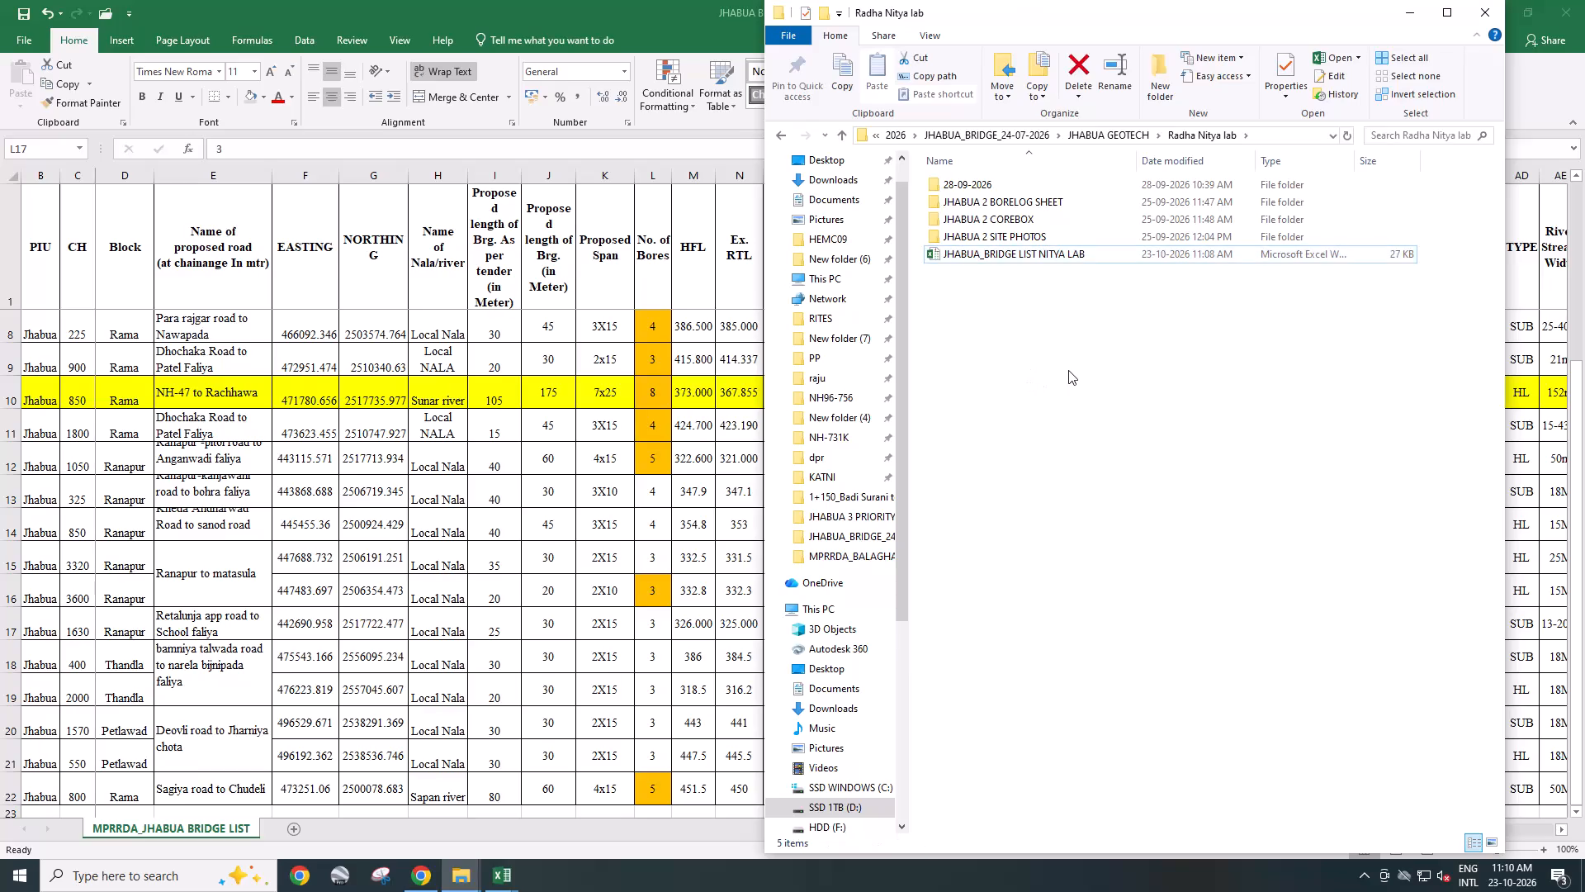
Open the JHABUA_BRIDGE LIST workbook from the JHABUA_BRIDGE_24-07-2026 folder.
{"action": "left_click", "coordinate": [1109, 434]}
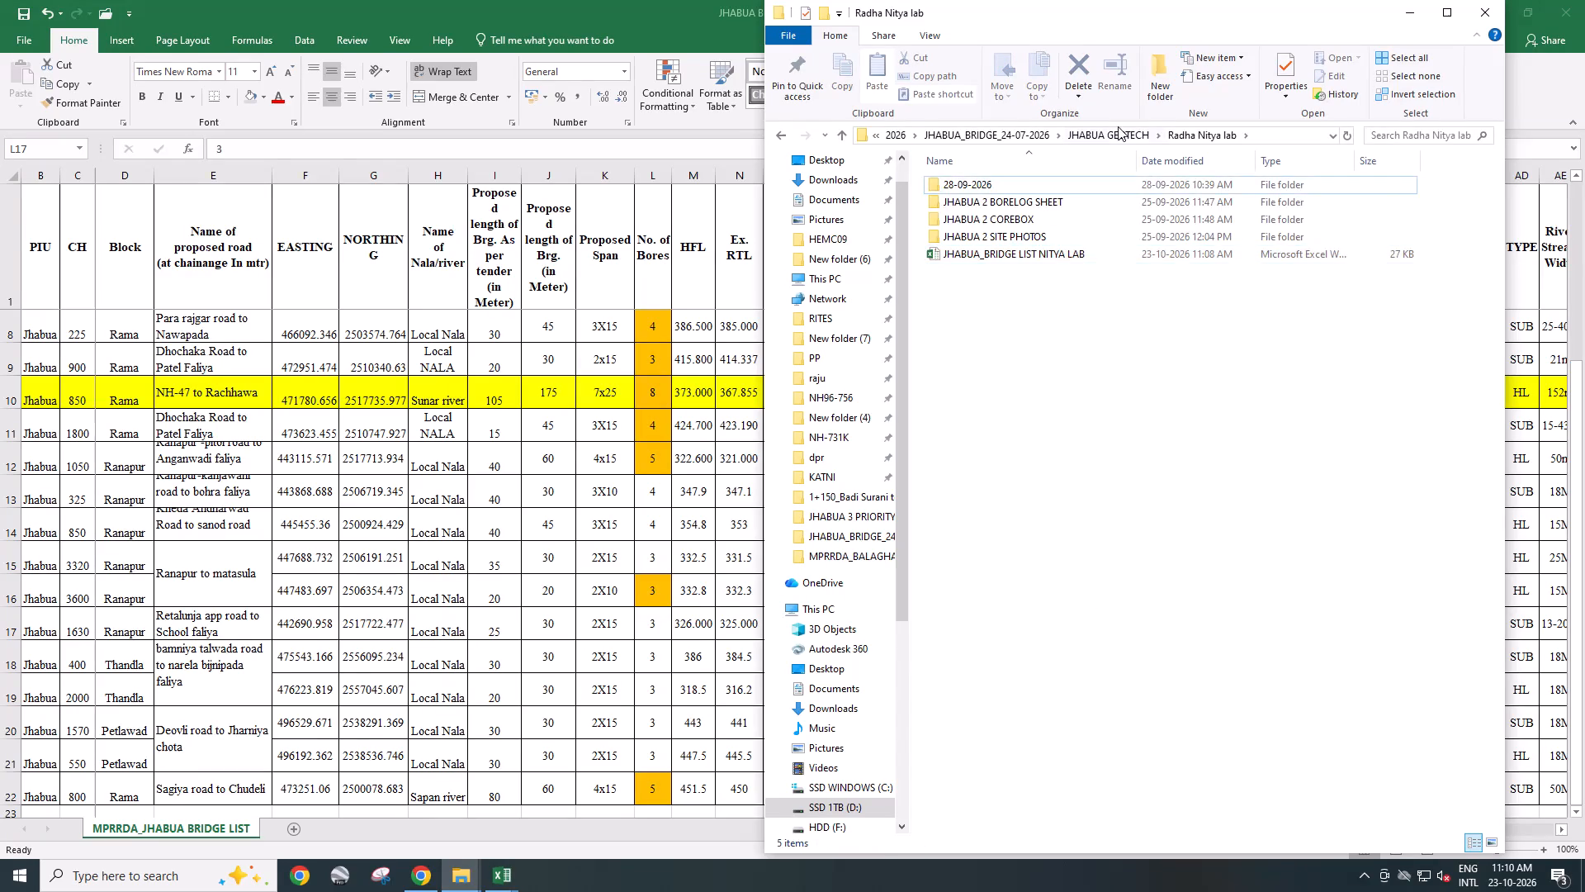
{"action": "left_click", "coordinate": [1118, 126]}
{"action": "left_click", "coordinate": [1086, 140]}
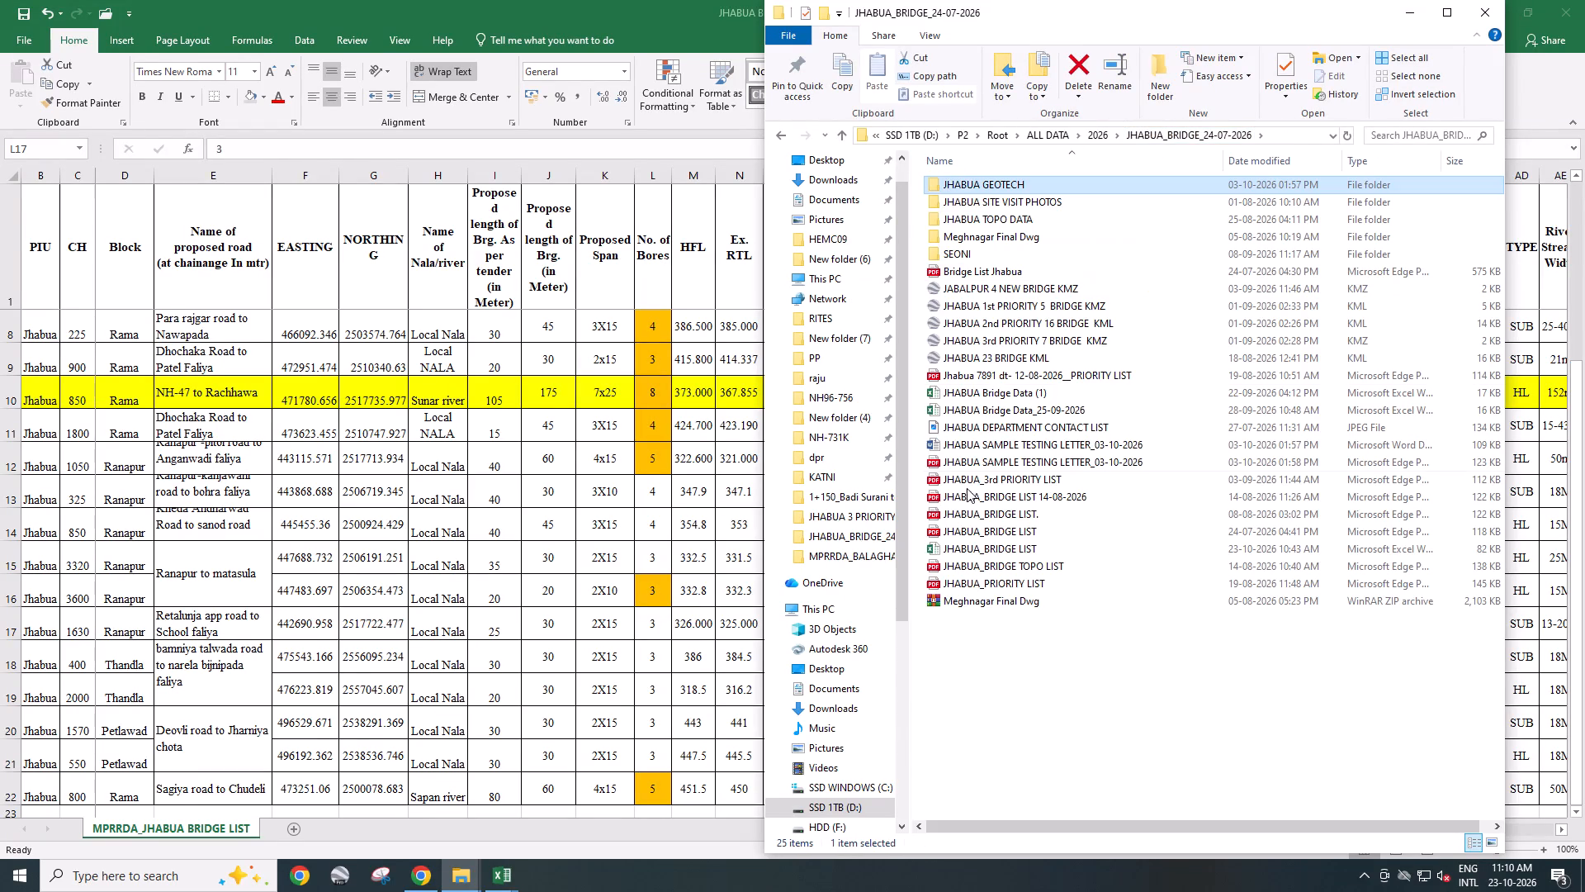
{"action": "double_click", "coordinate": [963, 554]}
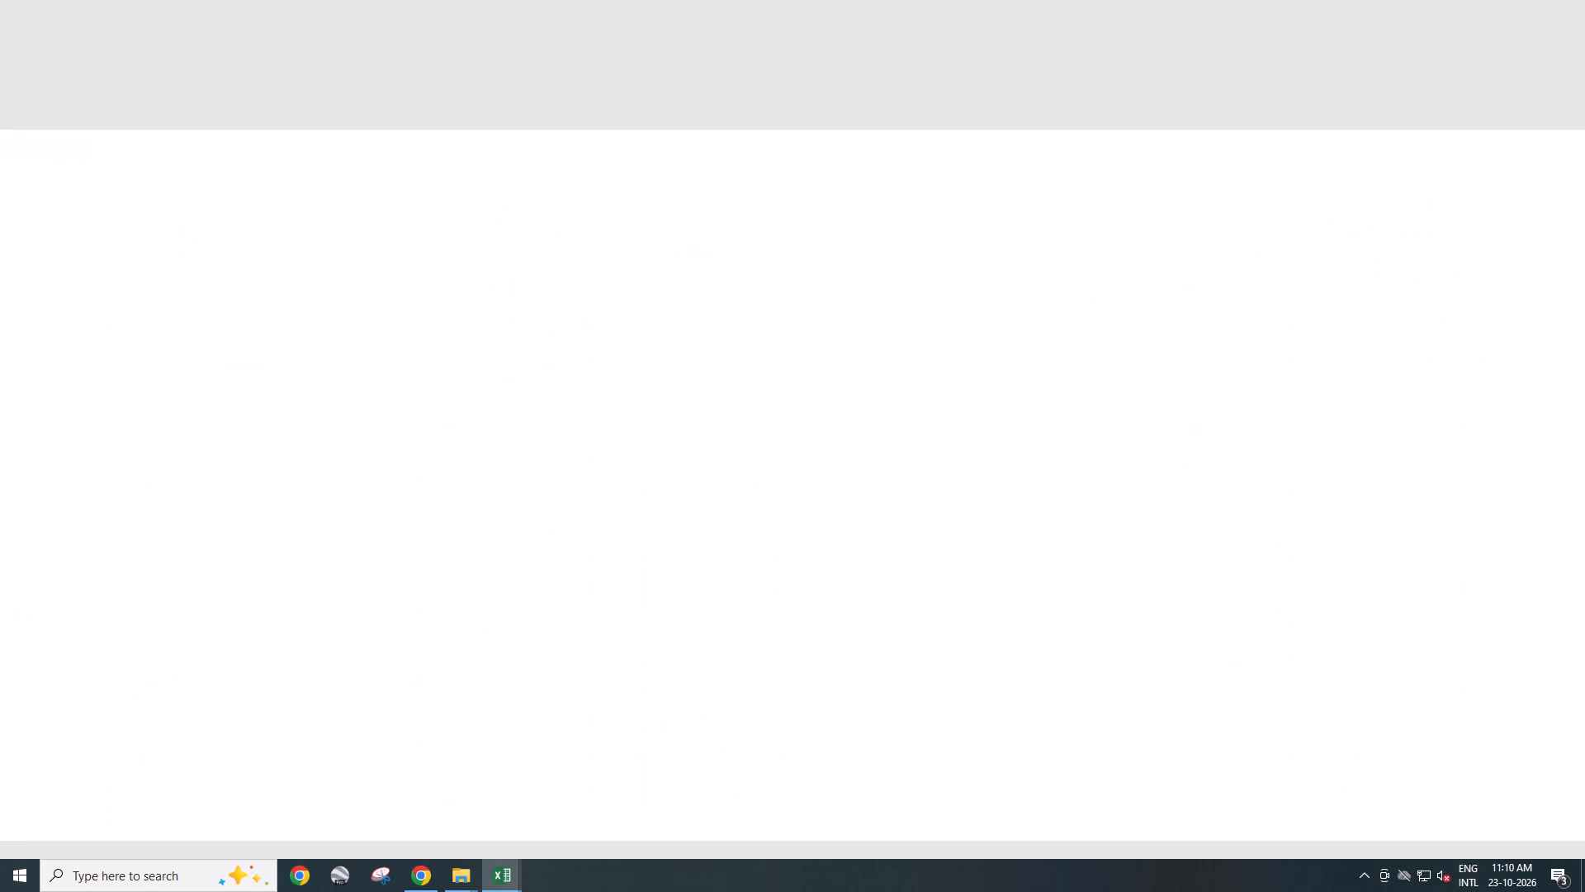
Copy the bridge centre and borehole coordinates and designations for Ranapur to matasula 3+600 from JHABUA_BRIDGE LIST into rows 54 to 56 of the NITYA LAB list.
{"action": "scroll", "coordinate": [850, 468], "scroll_direction": "down", "scroll_amount": 2}
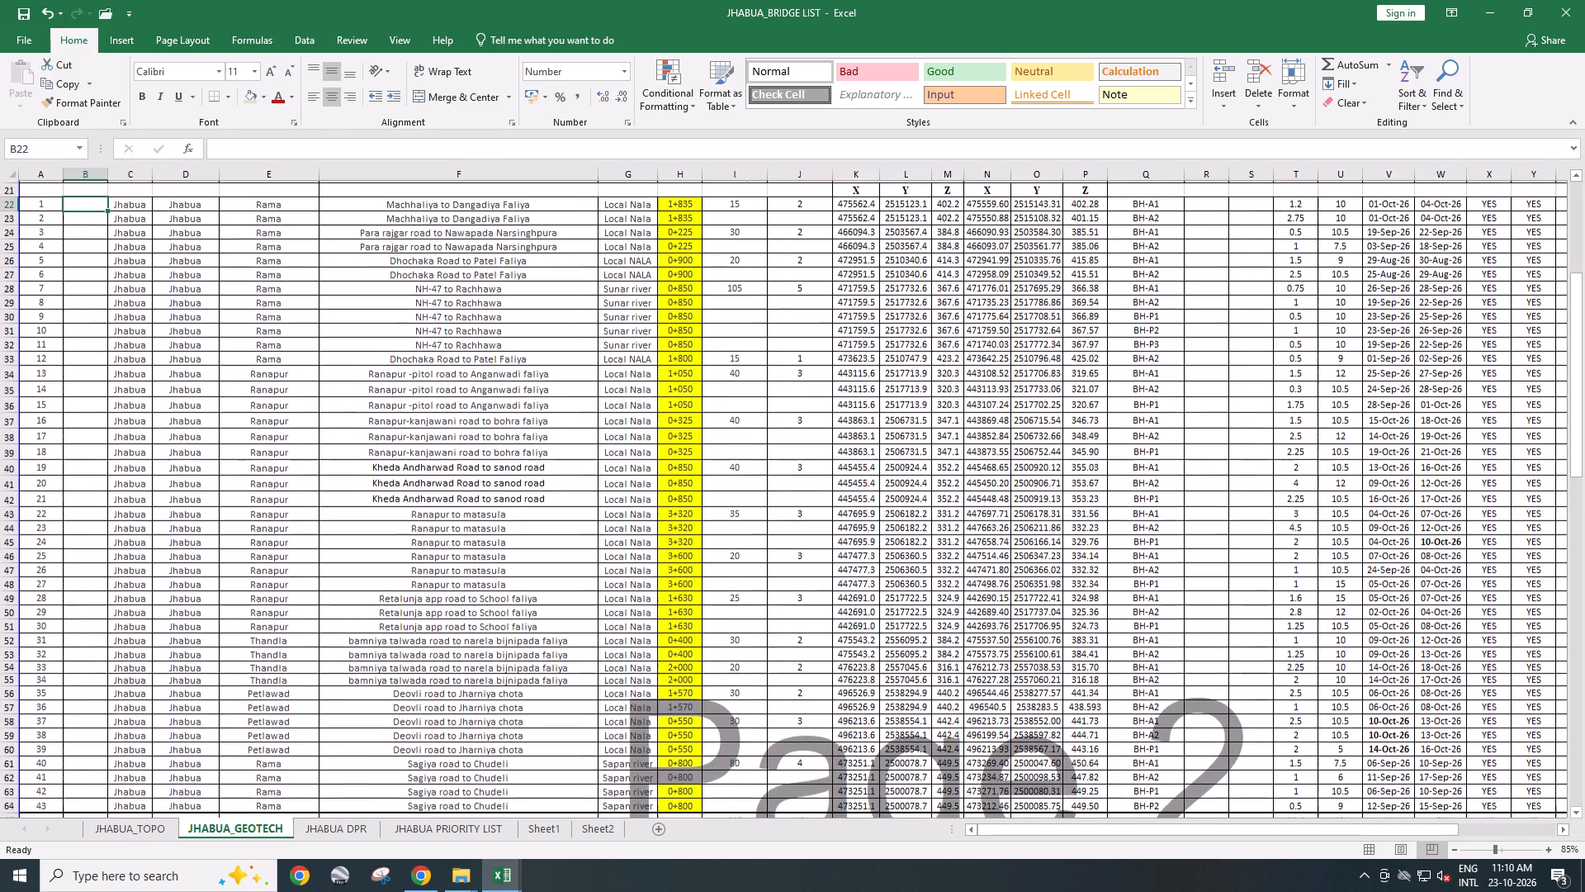
{"action": "scroll", "coordinate": [725, 500], "scroll_direction": "down", "scroll_amount": 5}
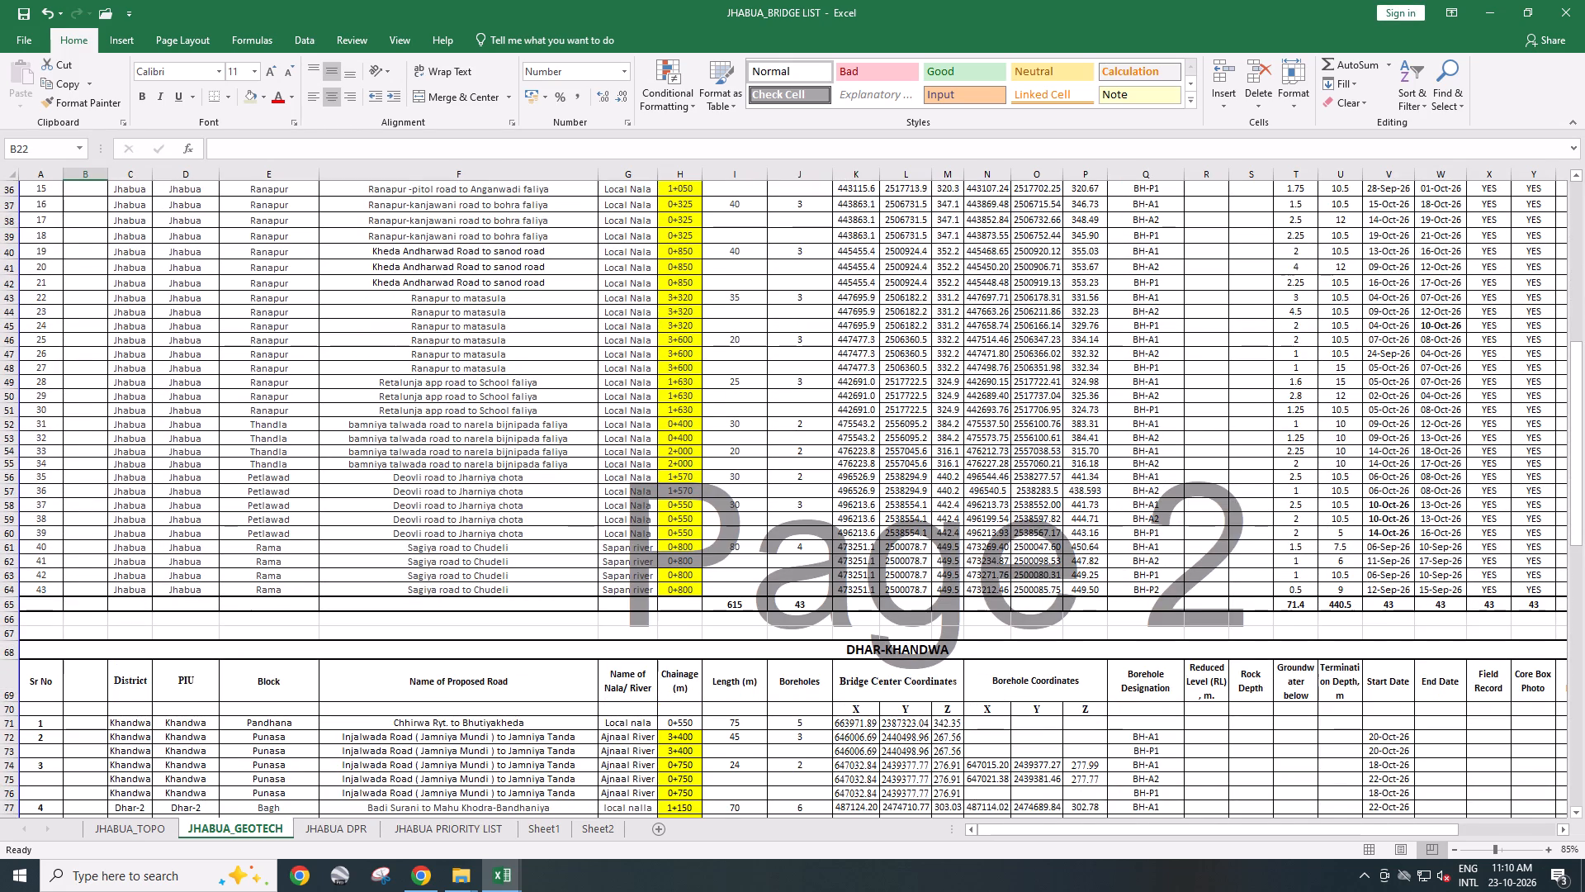
{"action": "scroll", "coordinate": [735, 466], "scroll_direction": "up", "scroll_amount": 2}
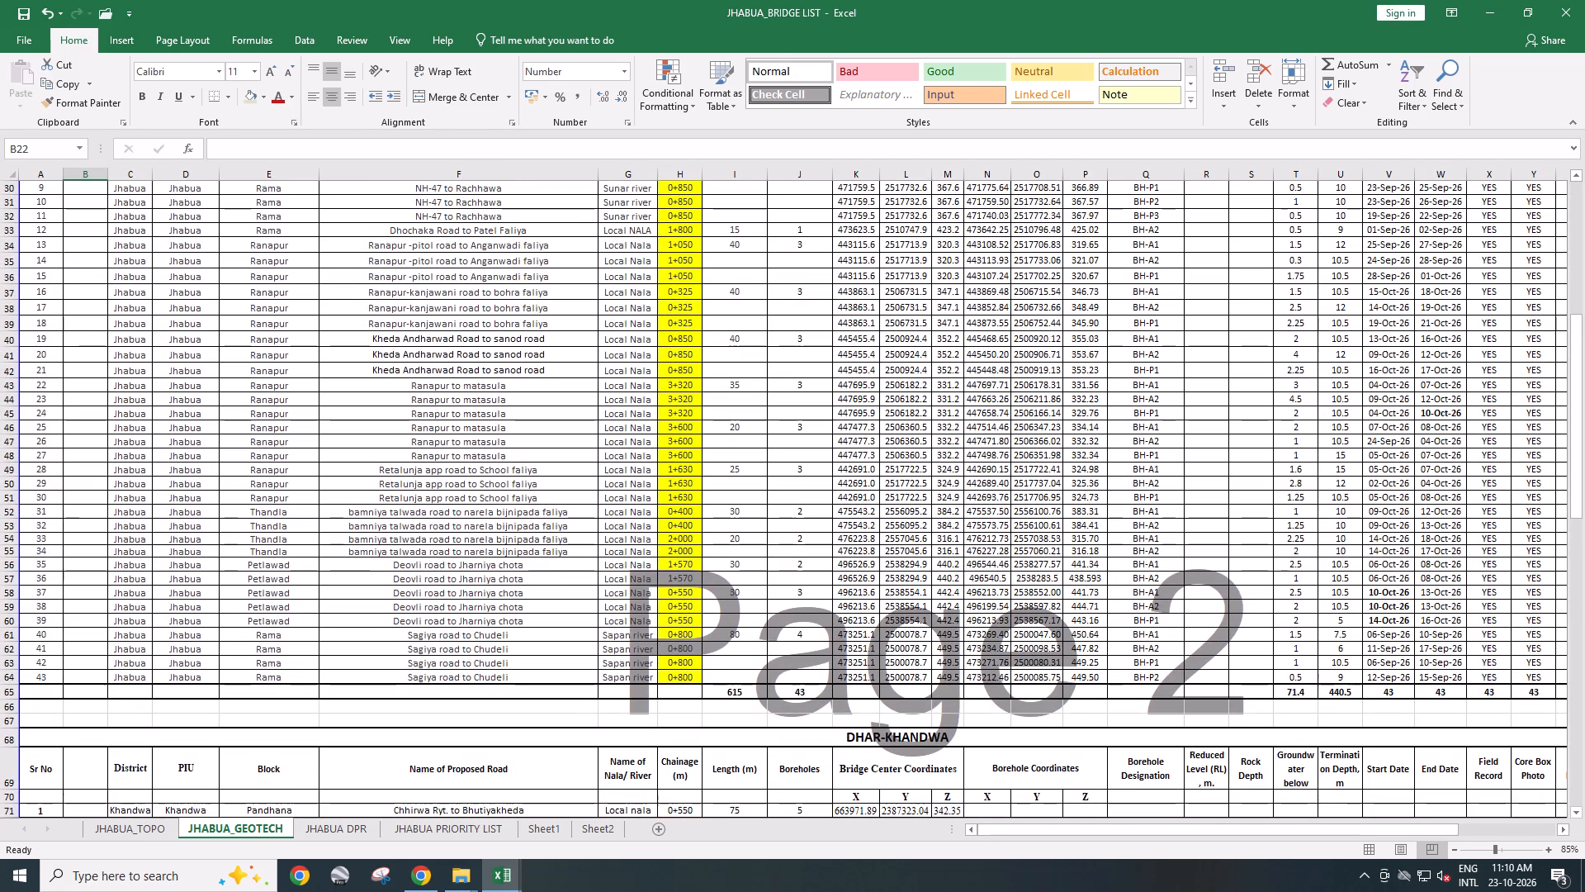
{"action": "left_click_drag", "start_coordinate": [697, 425], "coordinate": [974, 462]}
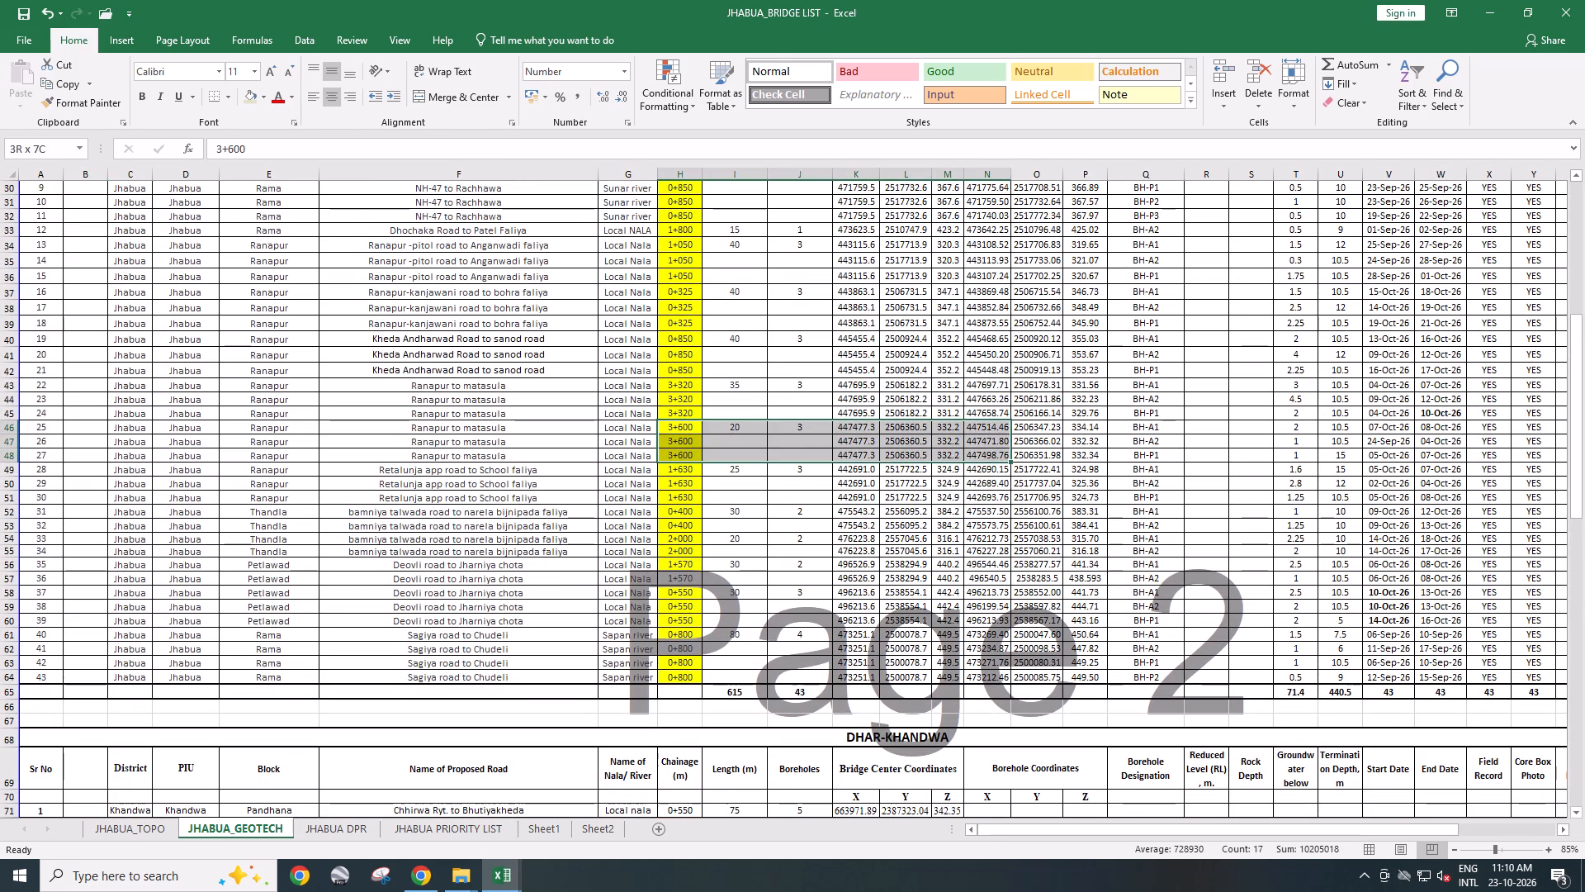
{"action": "left_click_drag", "start_coordinate": [974, 462], "coordinate": [1147, 457]}
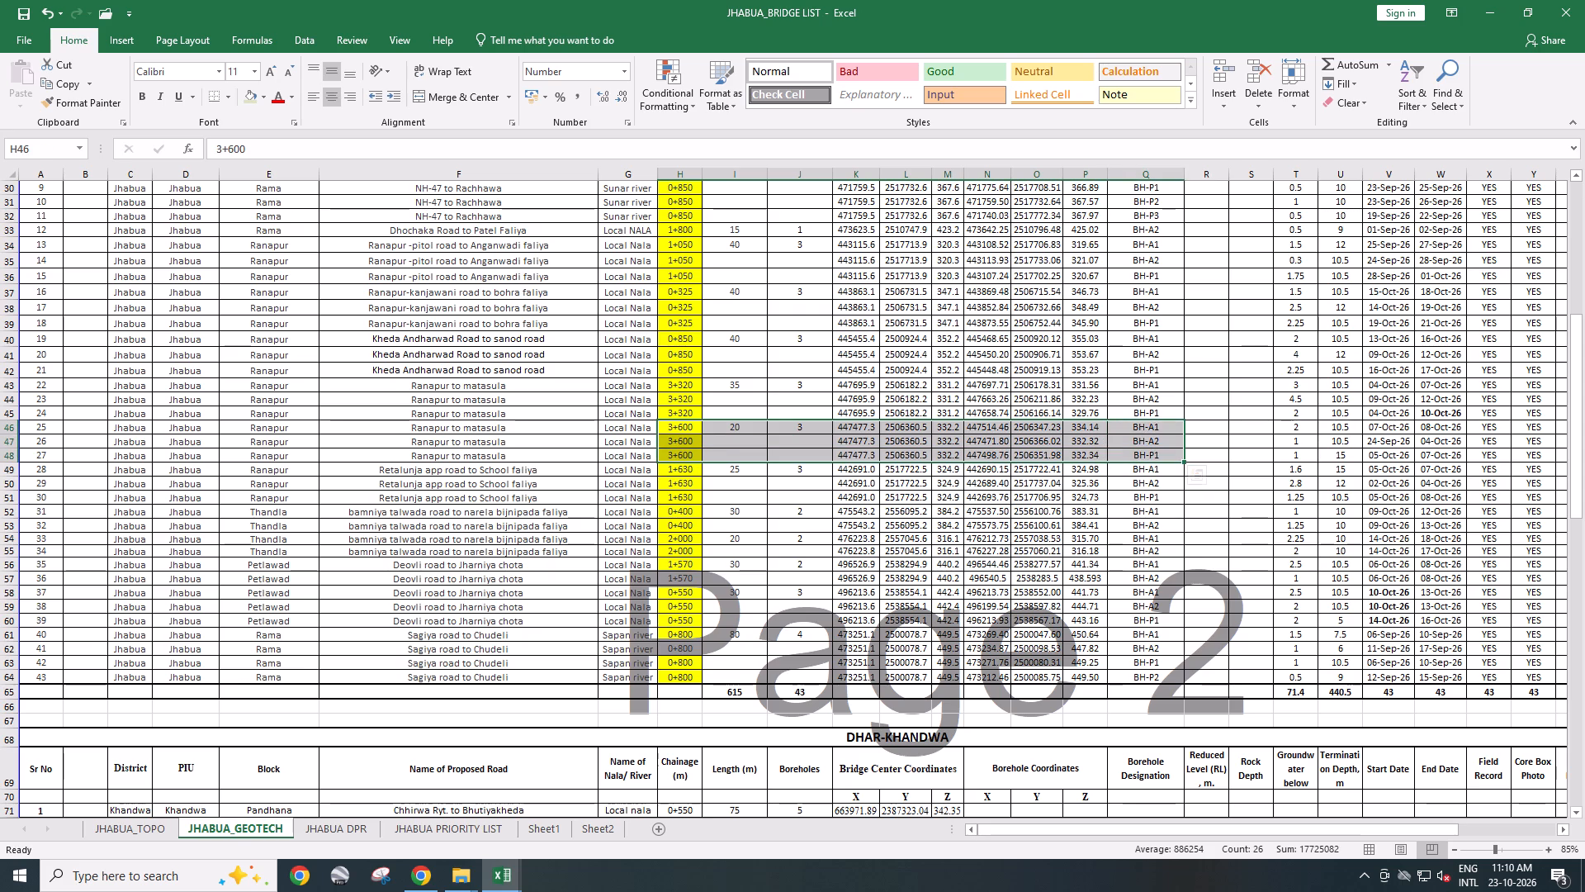
{"action": "left_click_drag", "start_coordinate": [849, 426], "coordinate": [1172, 453]}
{"action": "key", "text": "ctrl+c"}
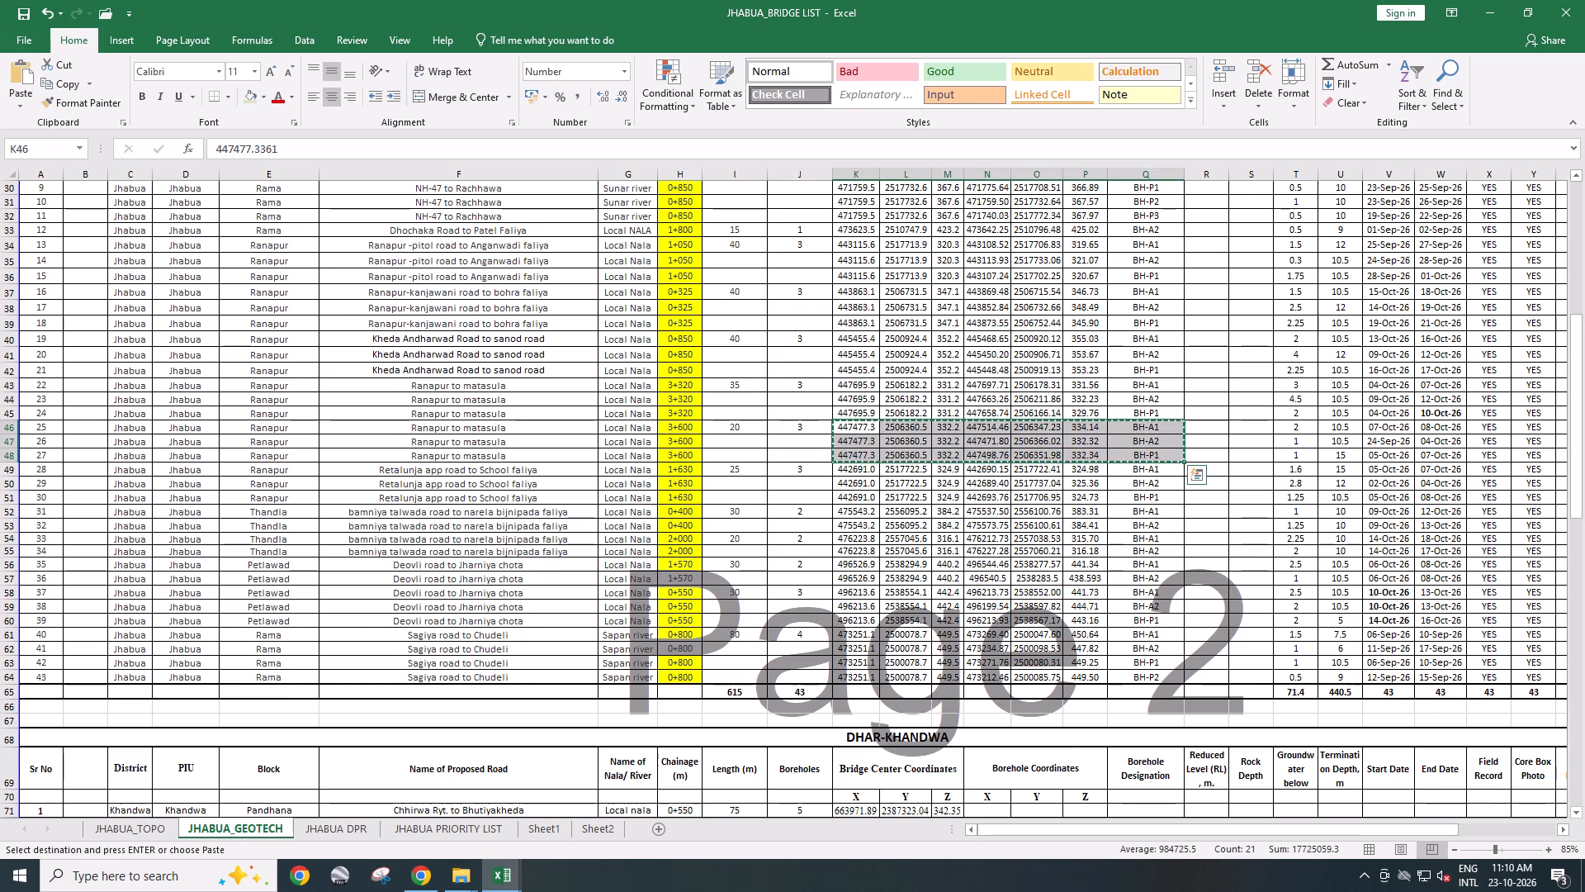
{"action": "key", "text": "alt+Tab"}
{"action": "key", "text": "alt+Tab"}
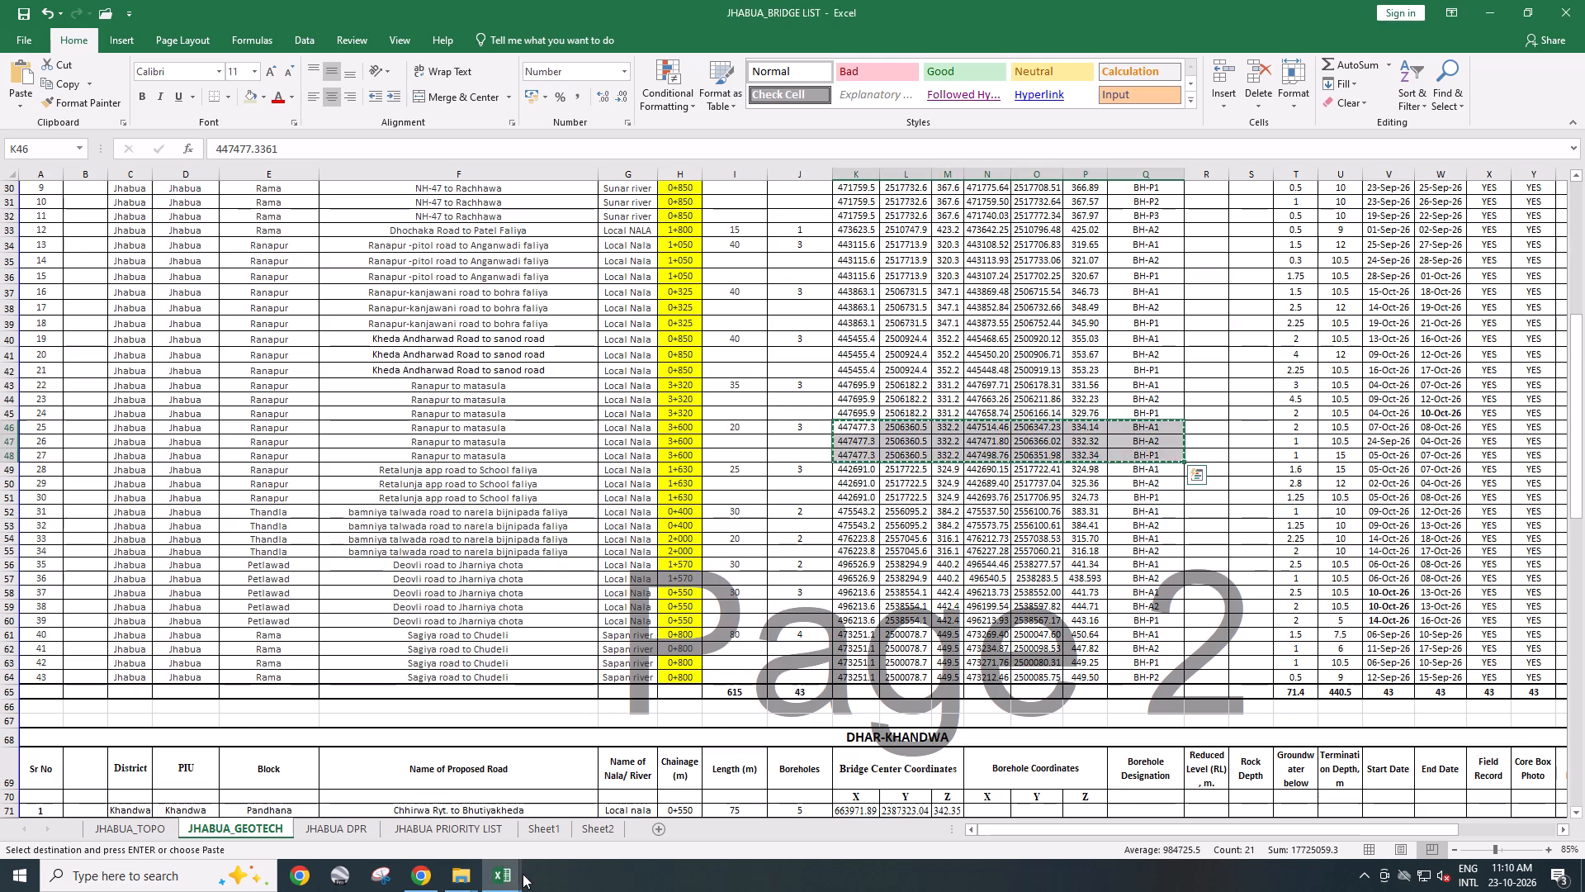
{"action": "left_click", "coordinate": [509, 874]}
{"action": "left_click", "coordinate": [328, 808]}
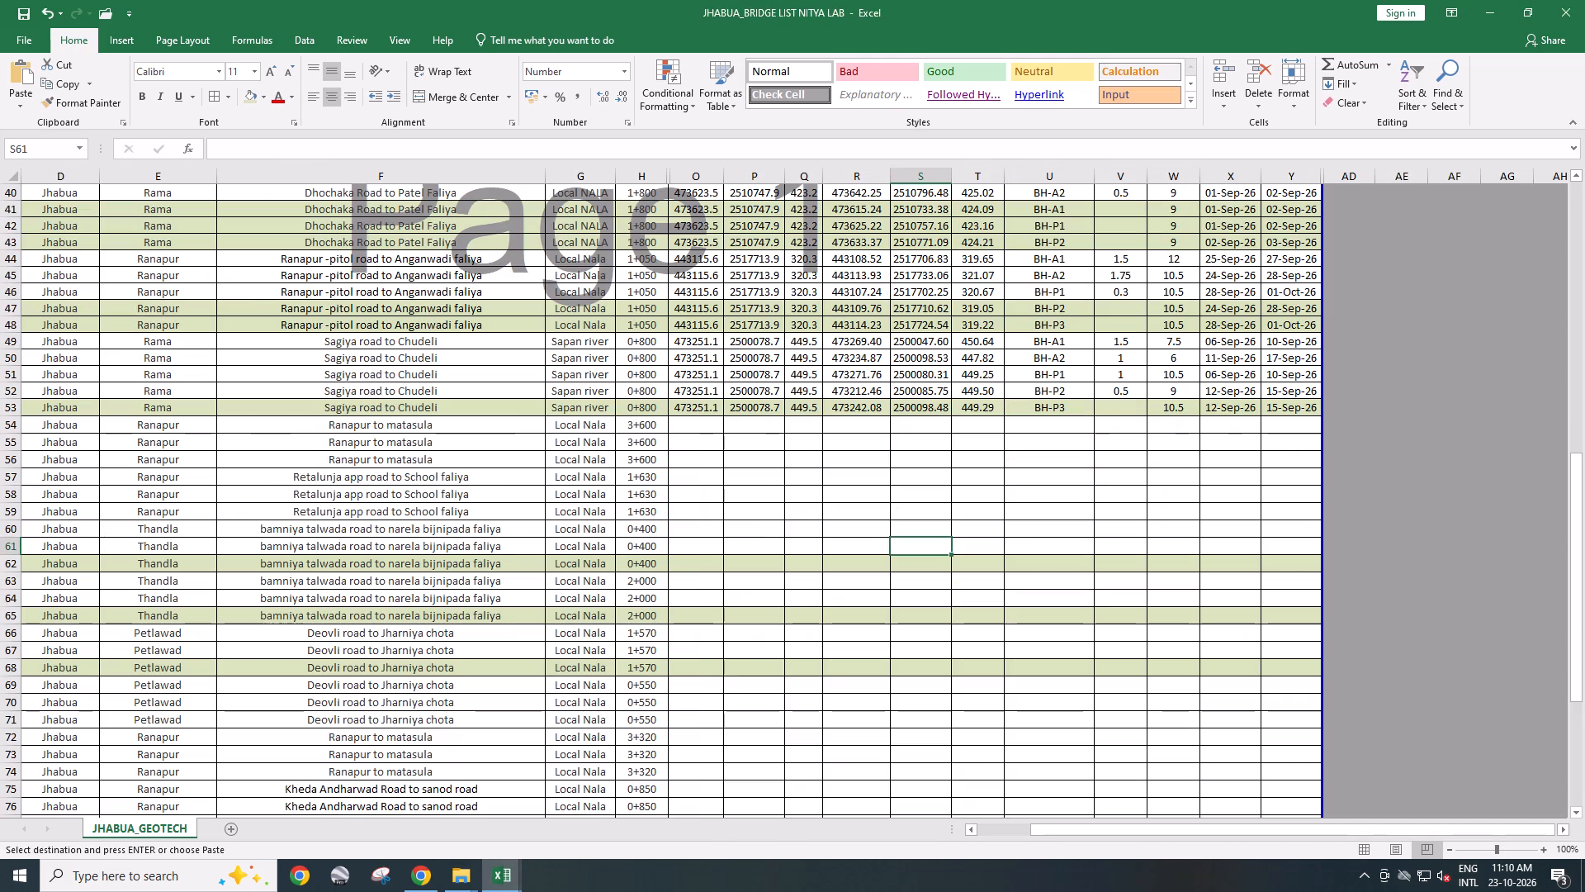
{"action": "left_click", "coordinate": [706, 428]}
{"action": "key", "text": "ctrl+v"}
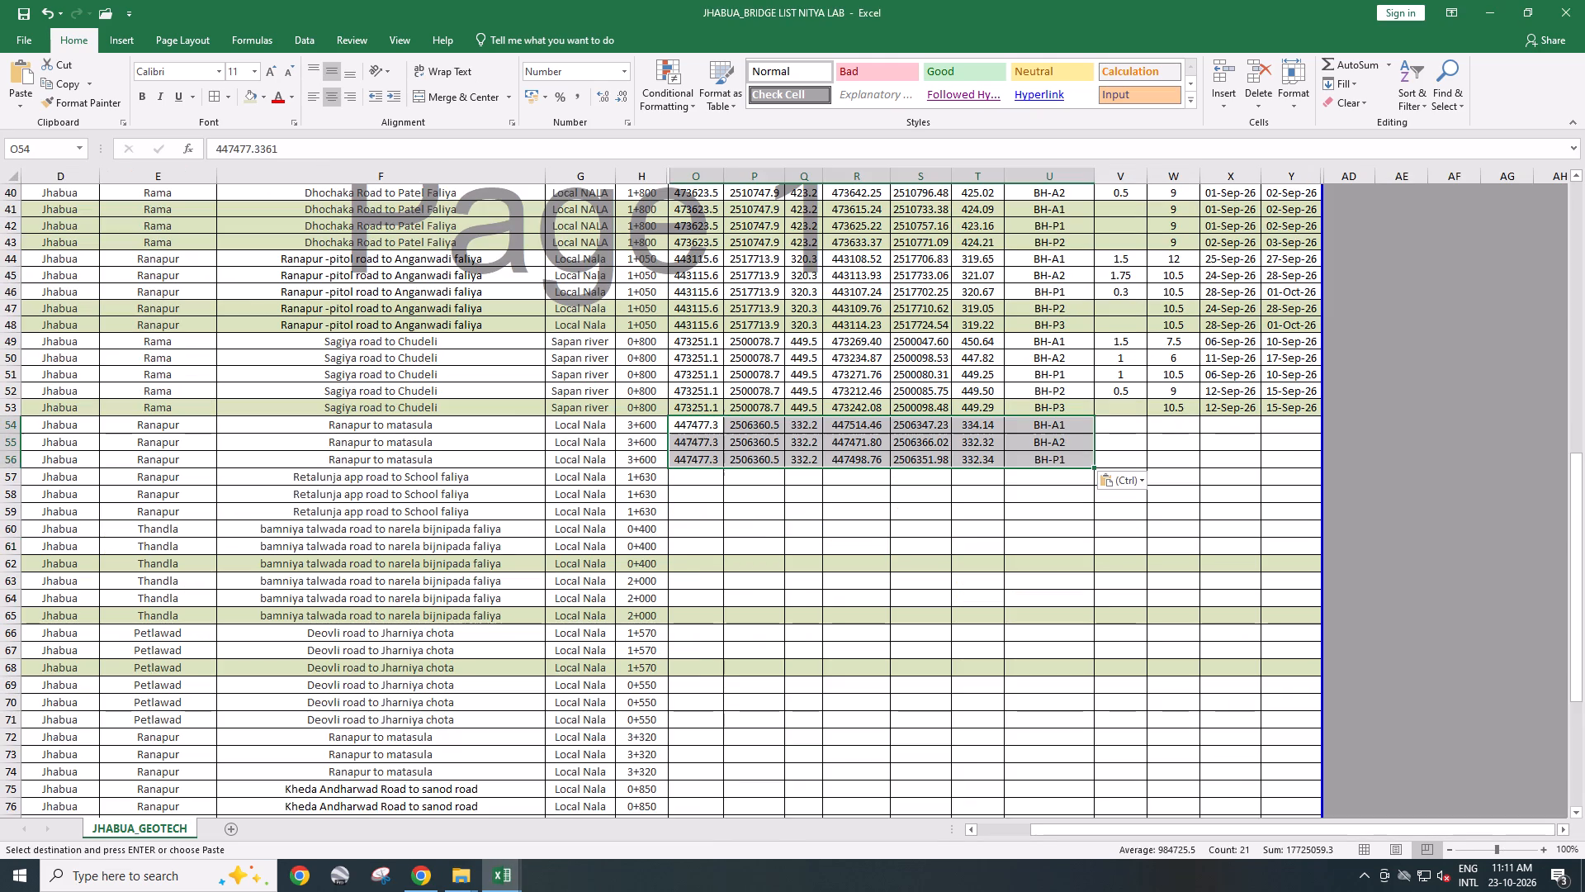
Copy the groundwater and termination depths and start and end dates for Ranapur to matasula 3+600 into NITYA LAB rows 54 to 56, and save.
{"action": "key", "text": "alt+Tab"}
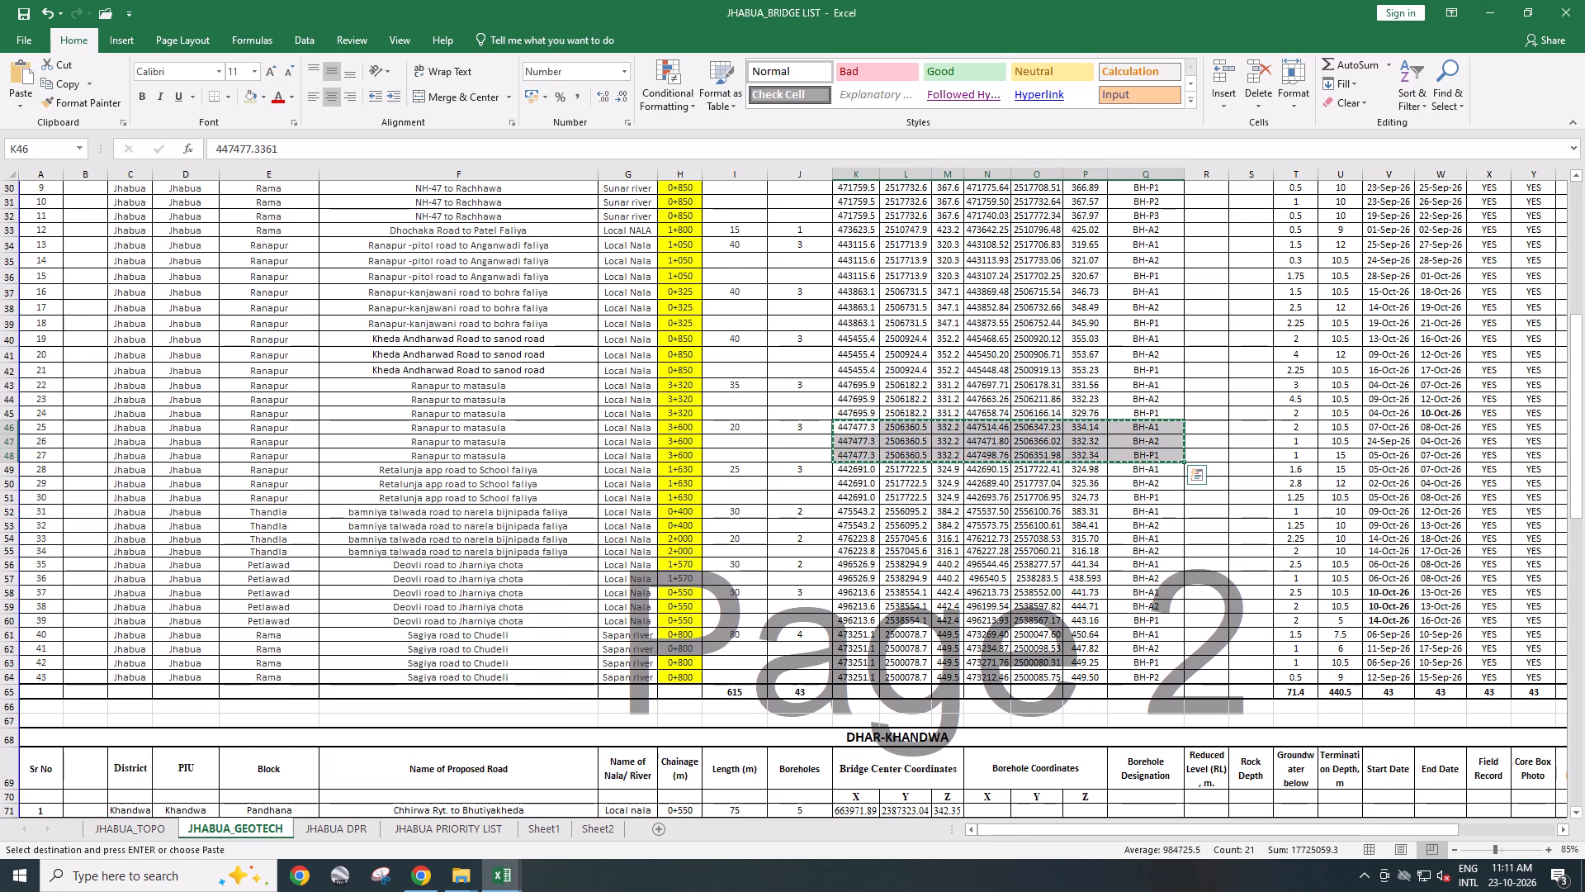
{"action": "key", "text": "alt+Tab"}
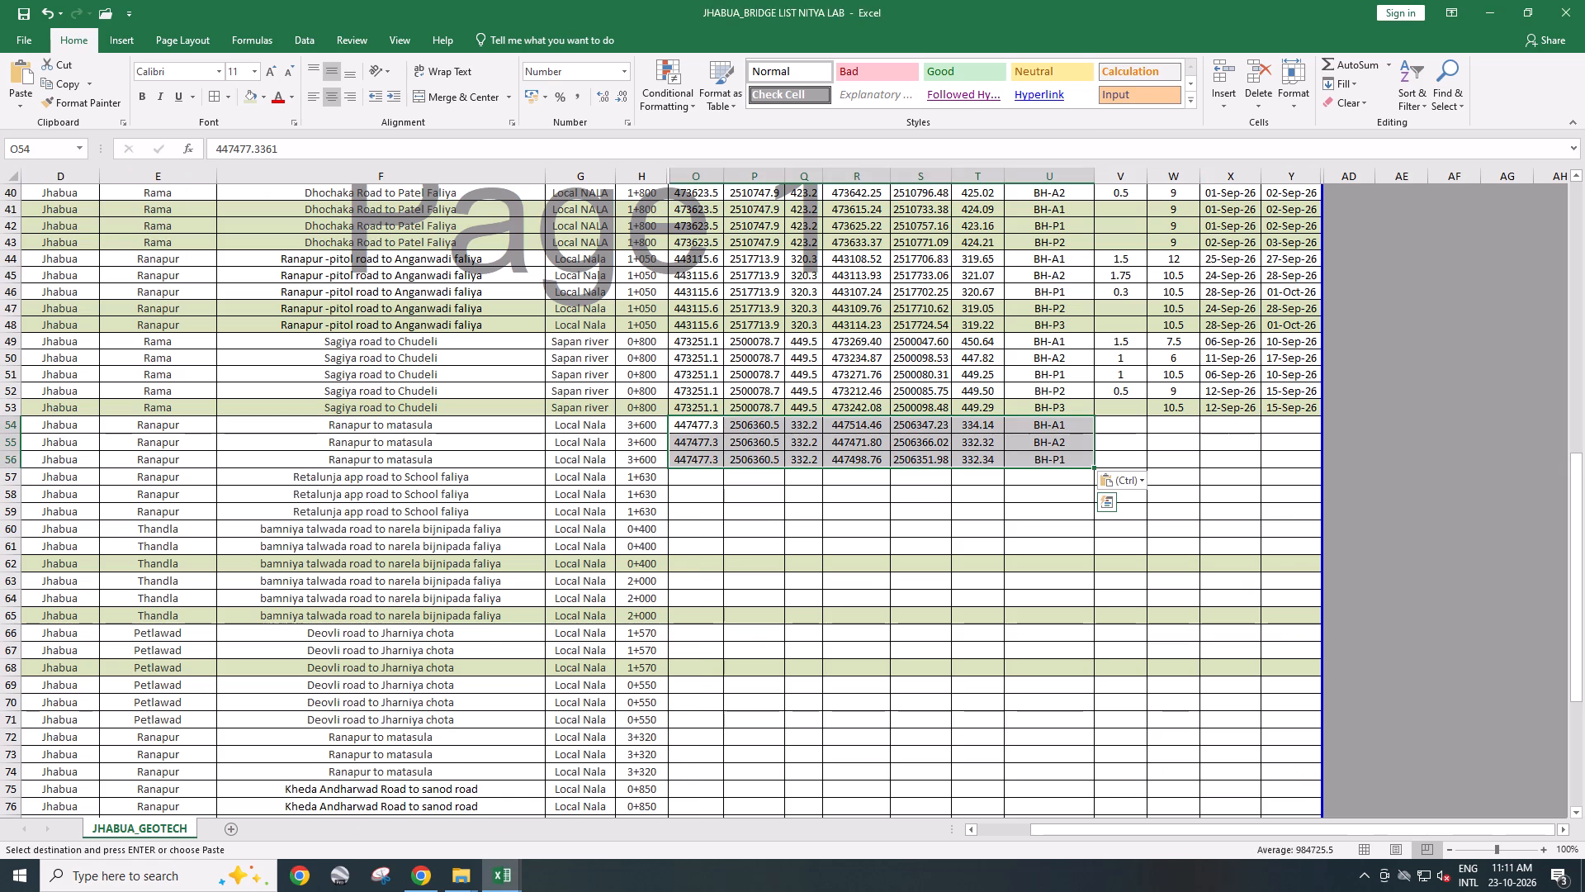
{"action": "key", "text": "alt+Tab"}
{"action": "left_click_drag", "start_coordinate": [1299, 429], "coordinate": [1424, 459]}
{"action": "key", "text": "ctrl+c"}
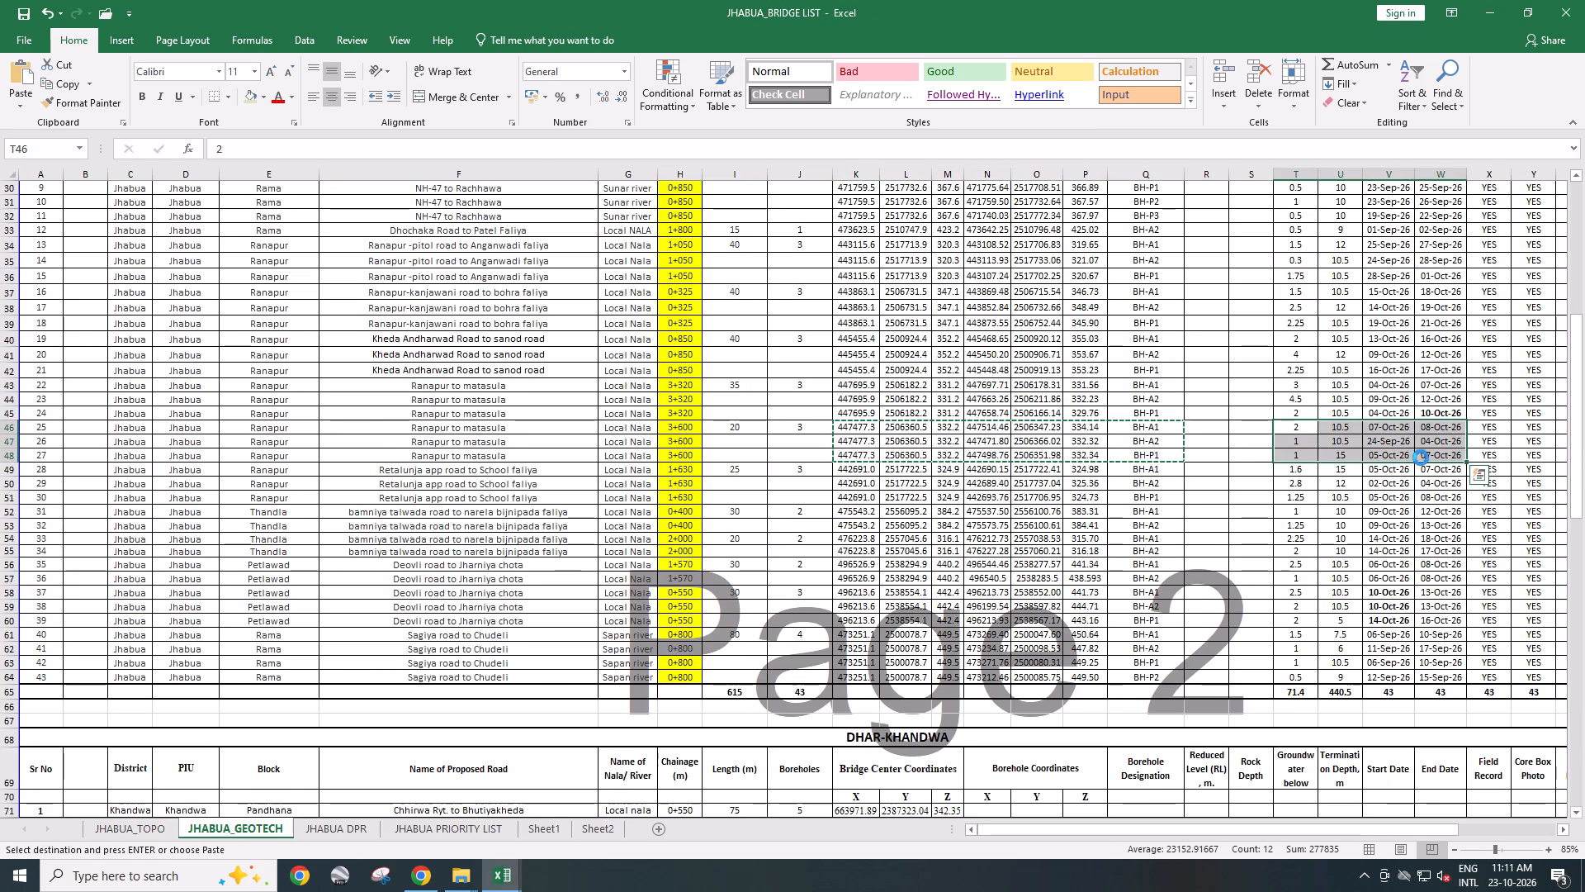
{"action": "key", "text": "alt+Tab"}
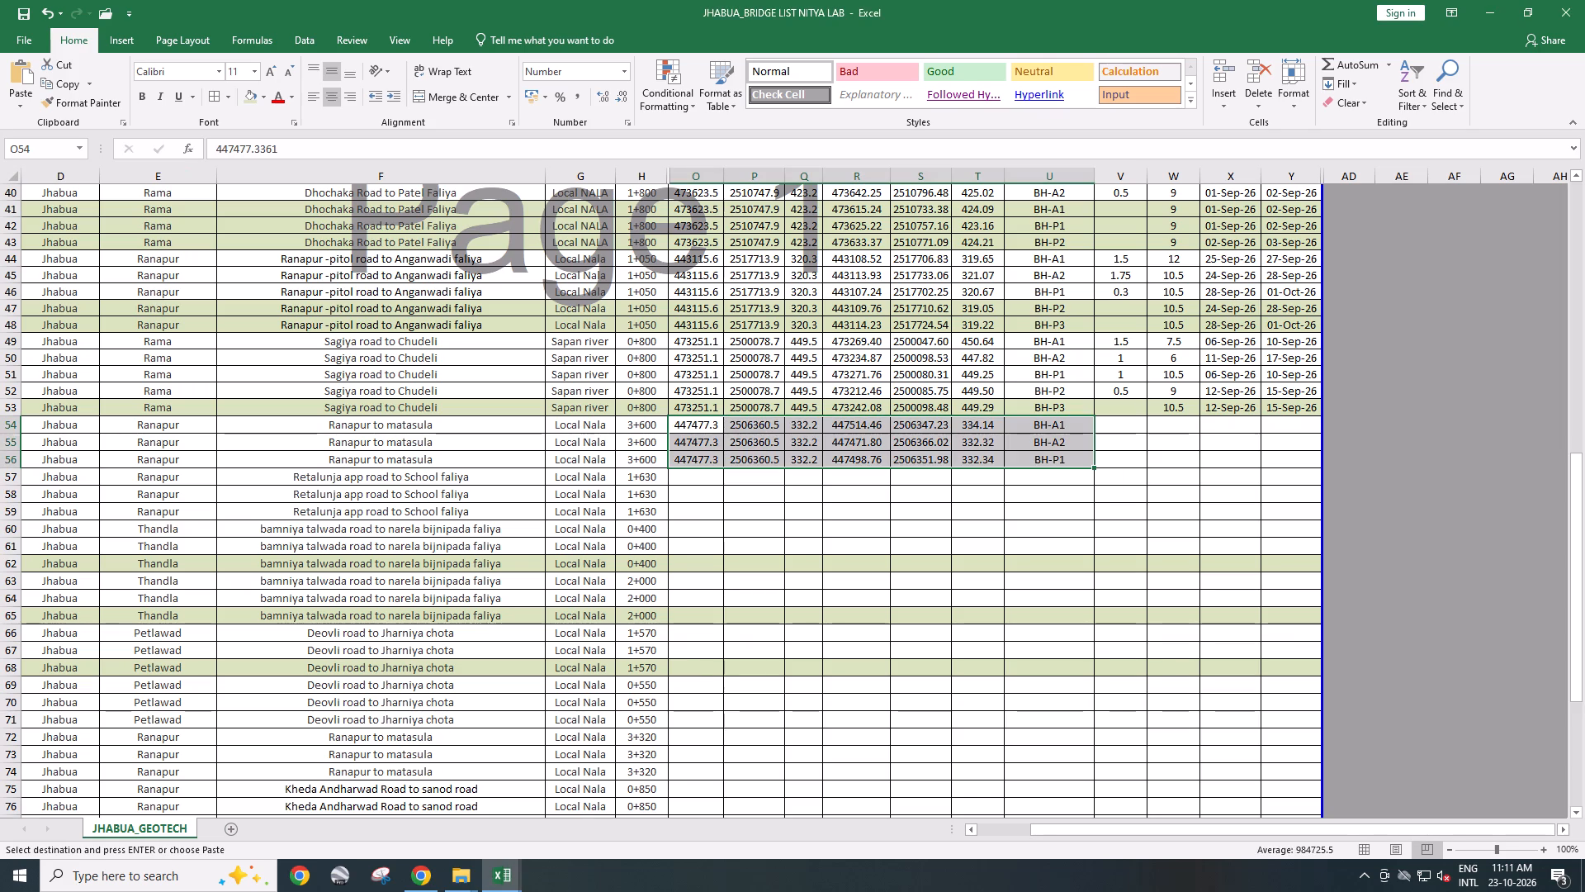
{"action": "left_click", "coordinate": [1131, 427]}
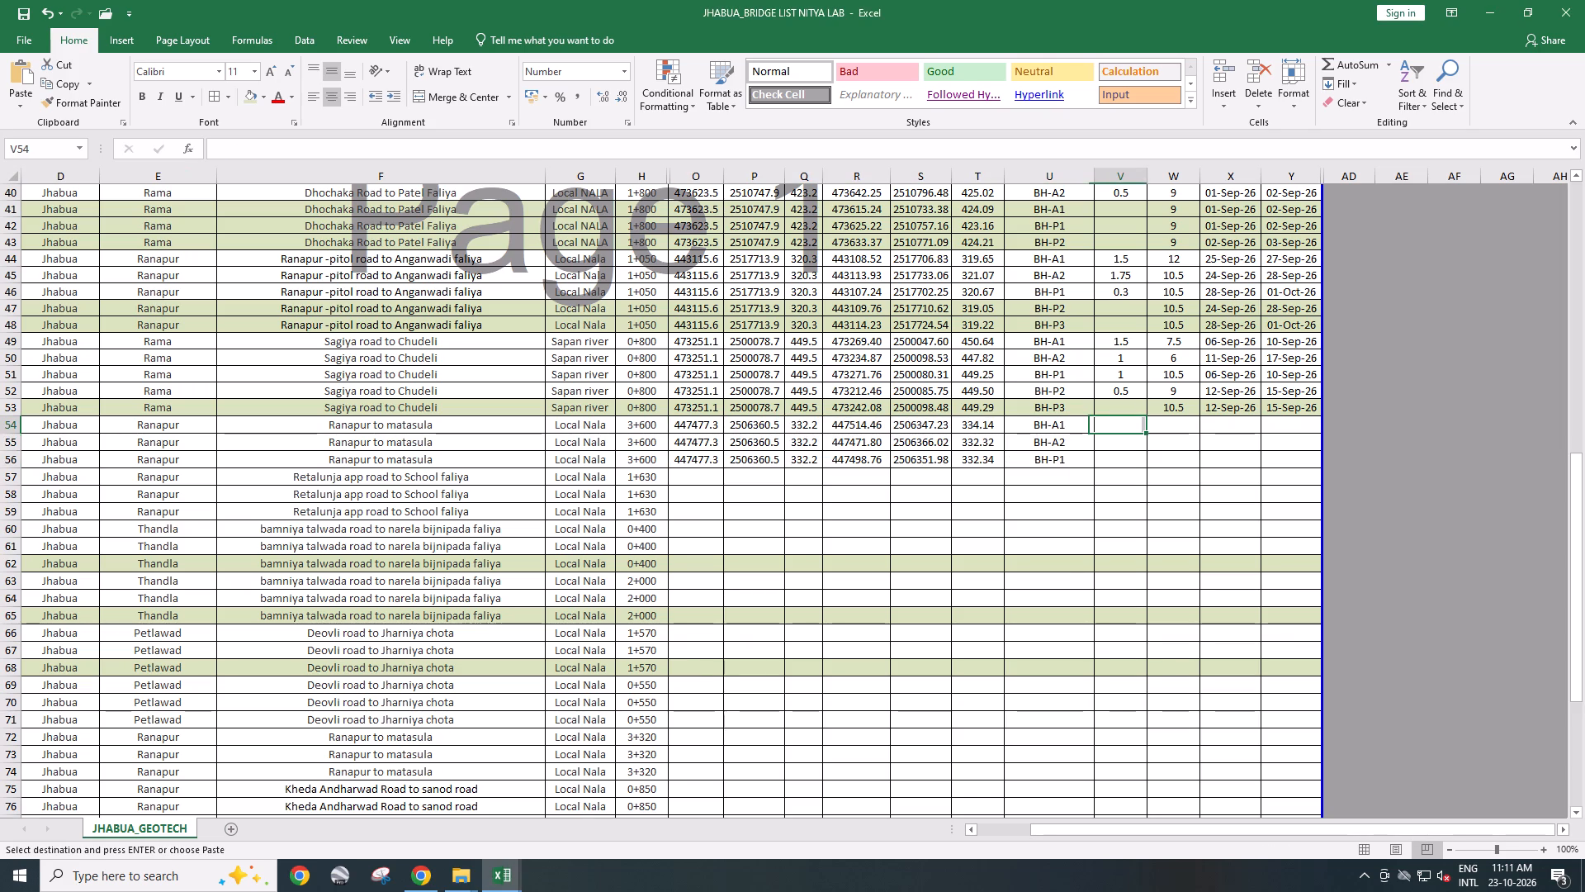
{"action": "key", "text": "ctrl+v"}
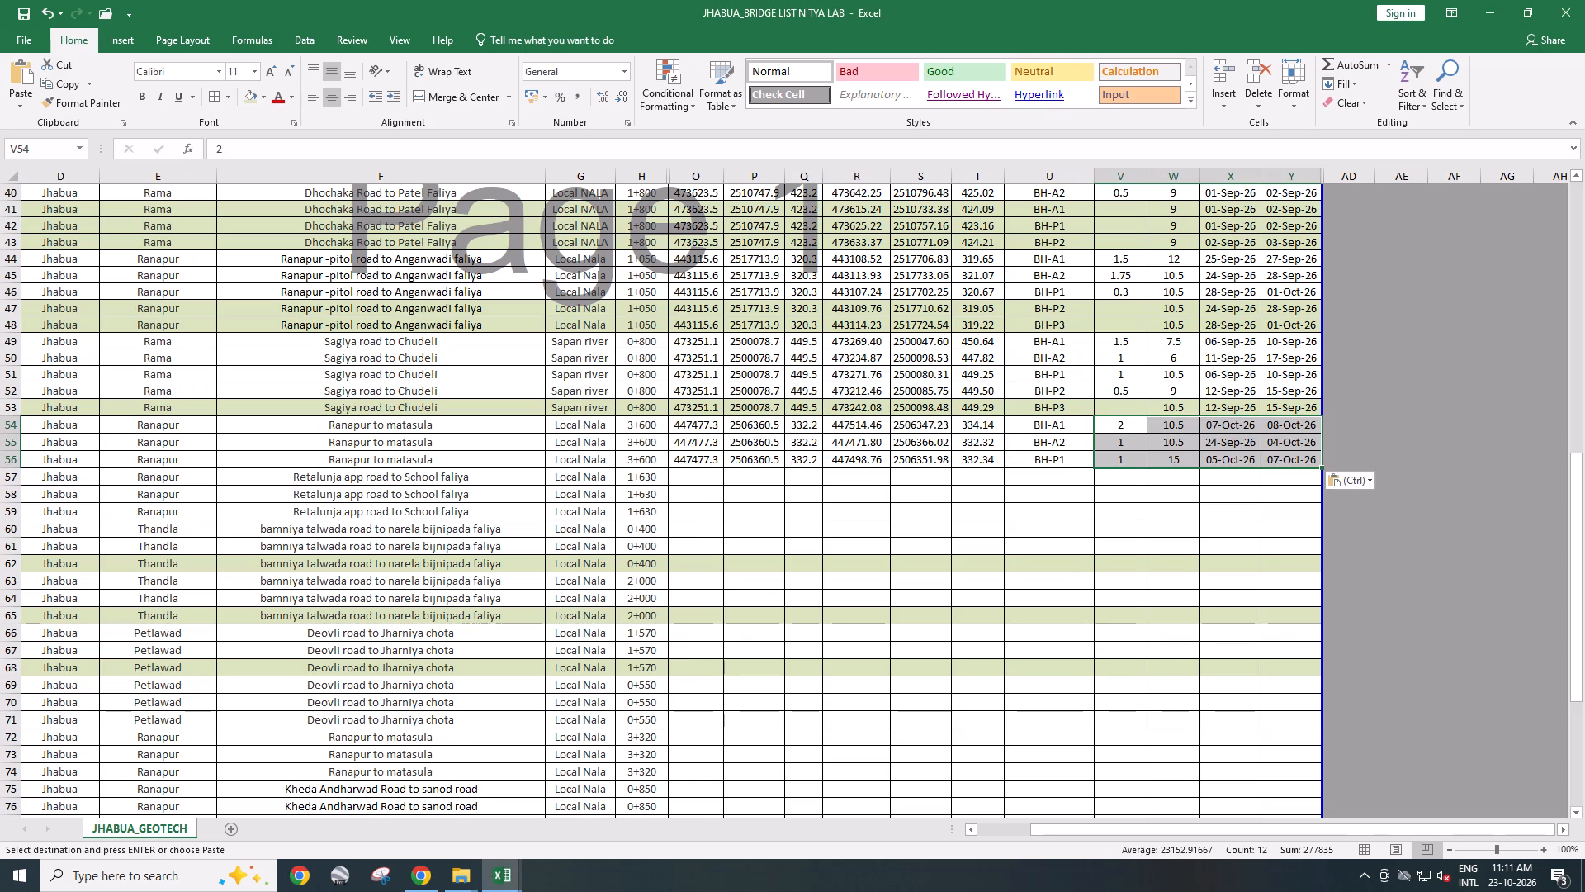
{"action": "key", "text": "ctrl+s"}
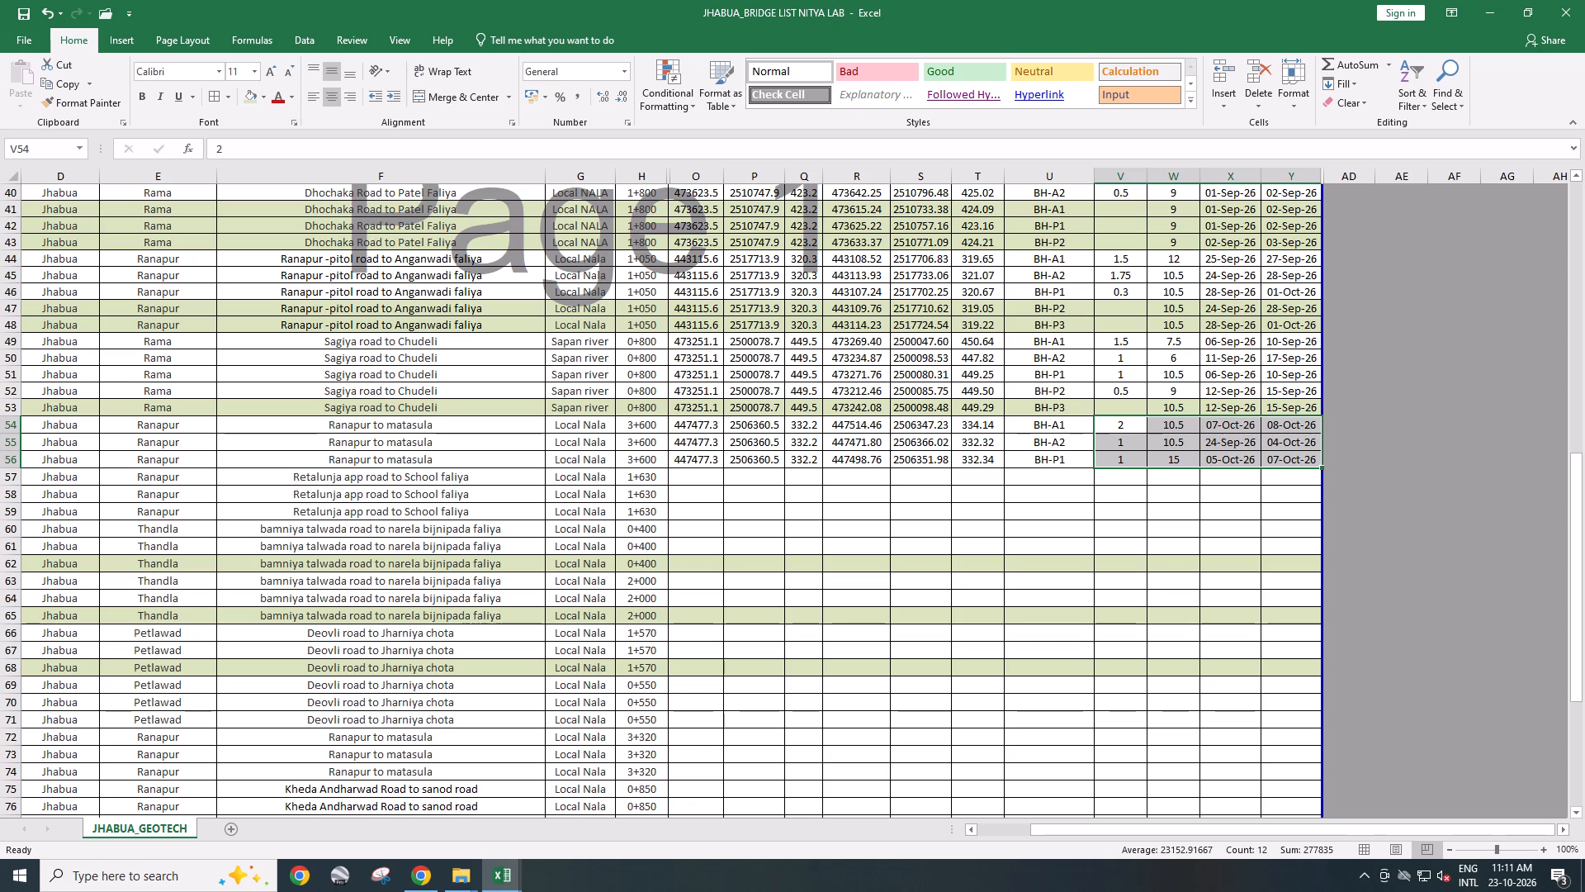
Copy the bridge centre and borehole coordinates and designations for Retalunja app road to School faliya 1+630 into NITYA LAB rows 57 to 59.
{"action": "key", "text": "alt+Tab"}
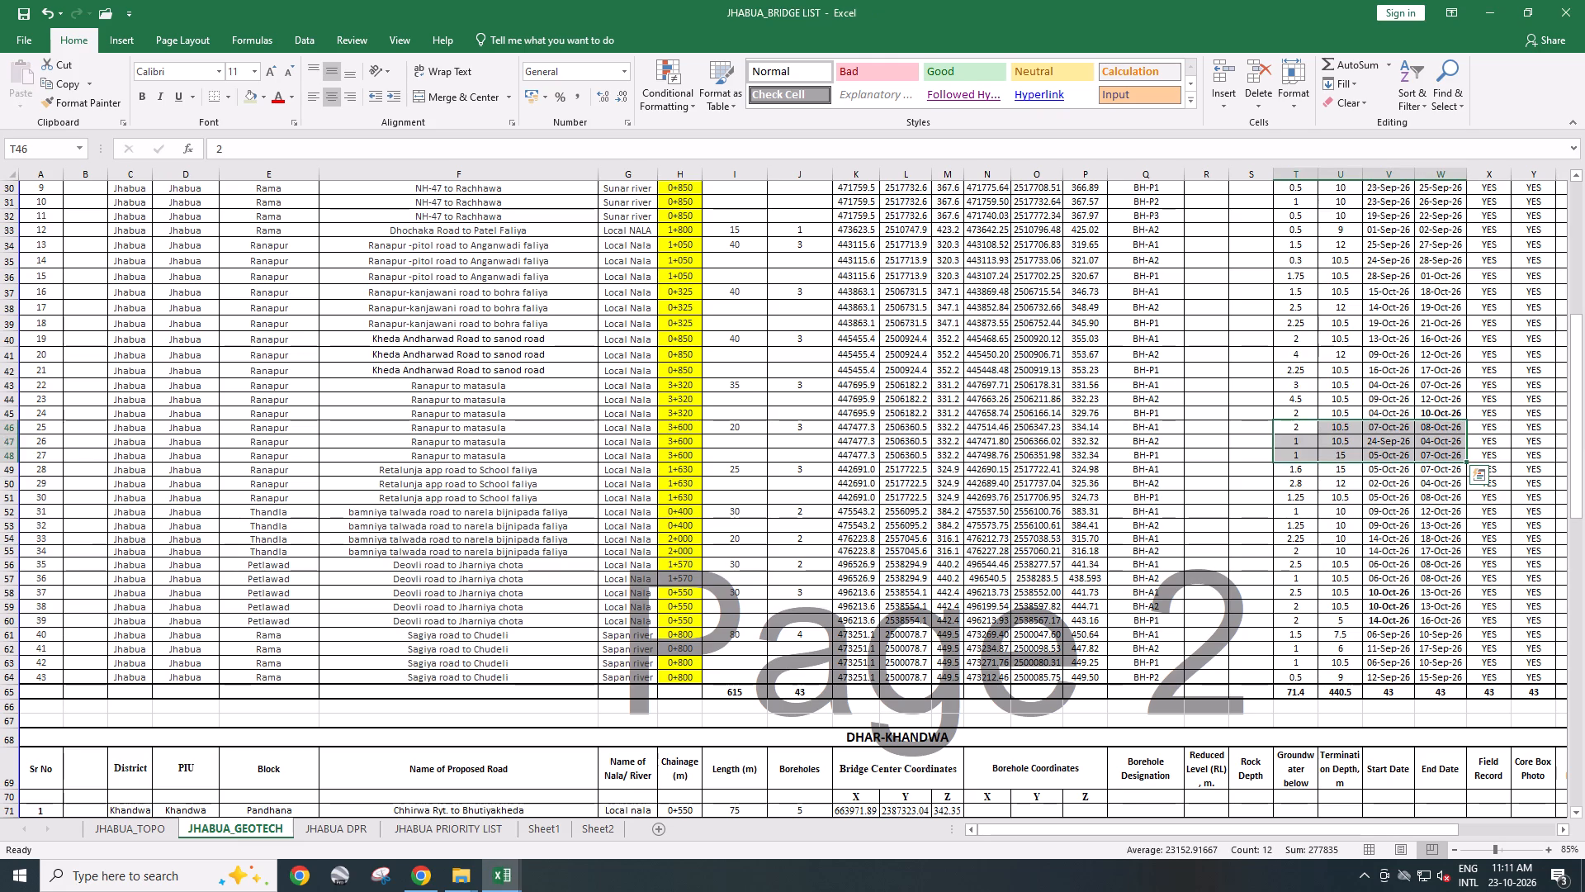
{"action": "left_click_drag", "start_coordinate": [693, 472], "coordinate": [885, 505]}
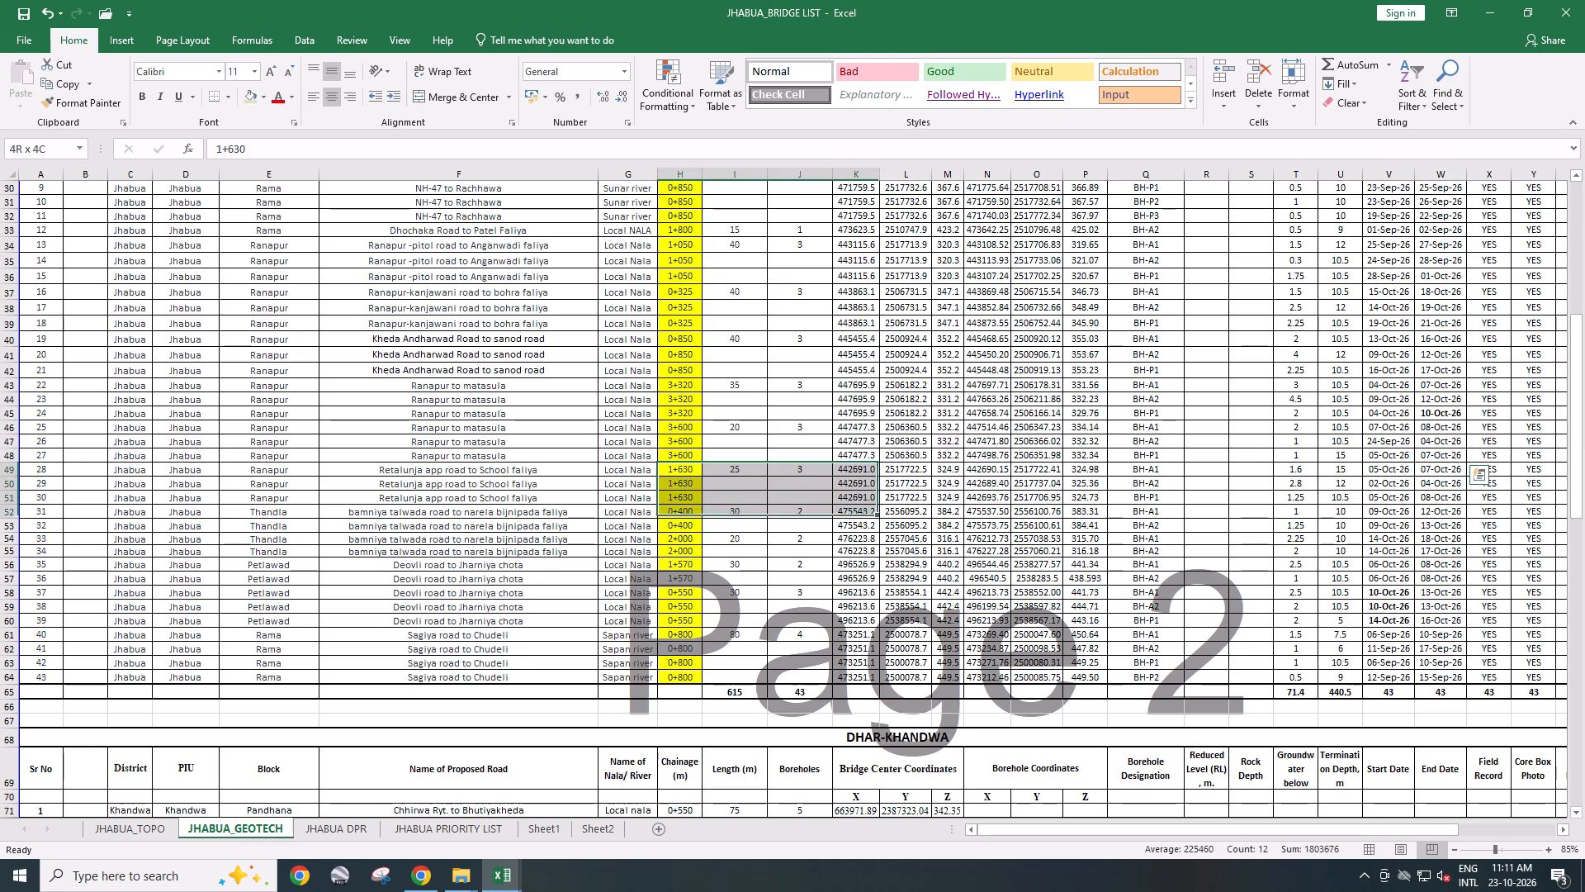
{"action": "left_click_drag", "start_coordinate": [885, 505], "coordinate": [915, 505]}
{"action": "left_click_drag", "start_coordinate": [854, 469], "coordinate": [1133, 491]}
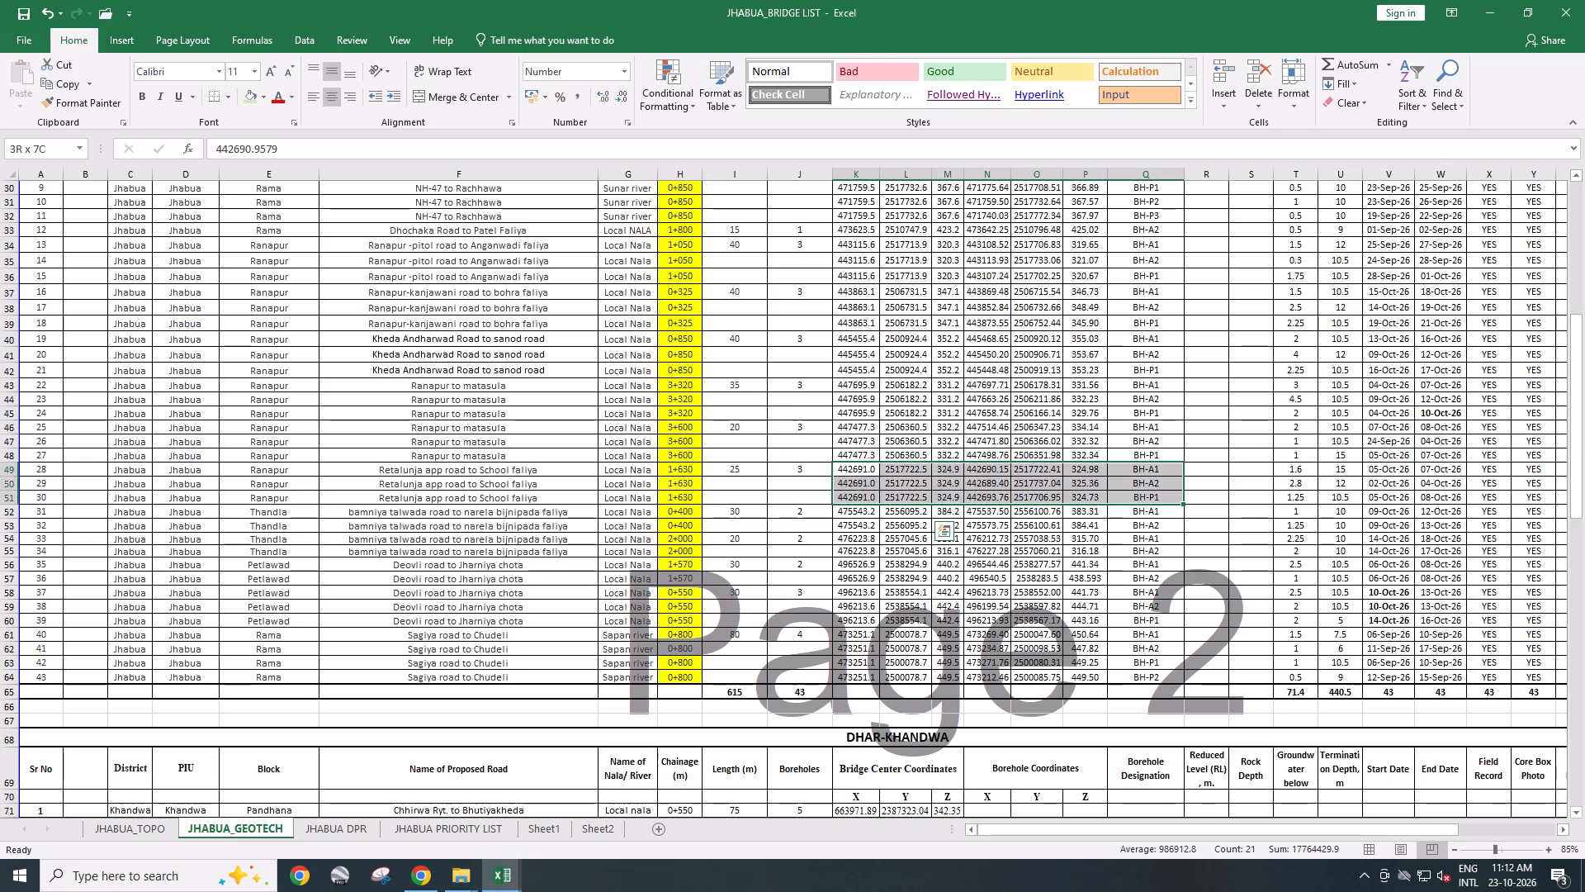
{"action": "left_click_drag", "start_coordinate": [1133, 491], "coordinate": [1156, 500]}
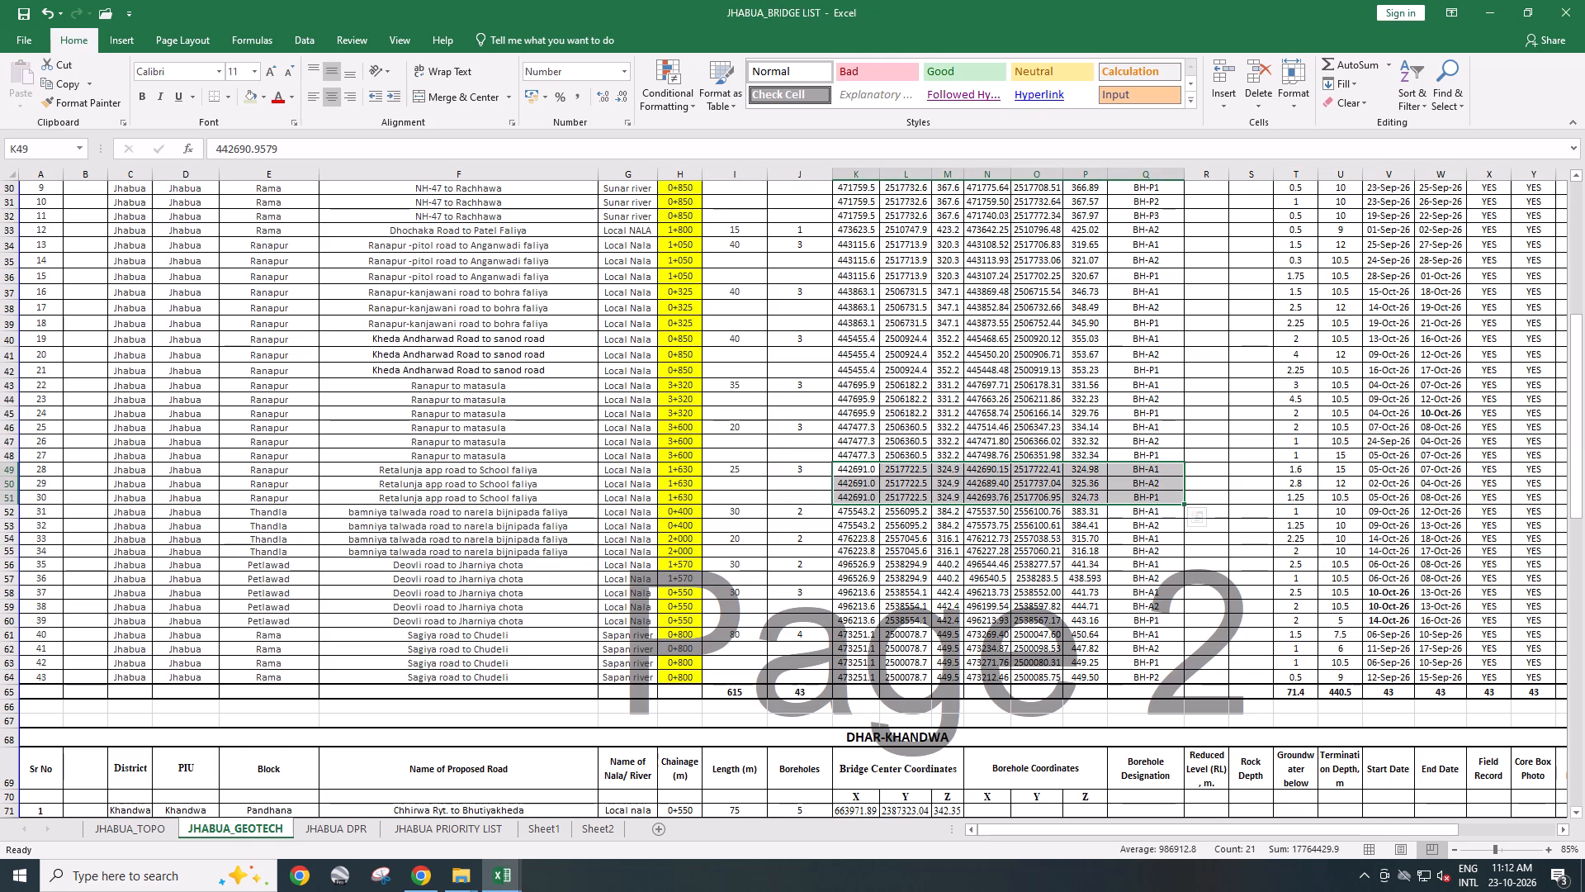
{"action": "key", "text": "ctrl+c"}
{"action": "key", "text": "alt+Tab"}
{"action": "left_click", "coordinate": [712, 477]}
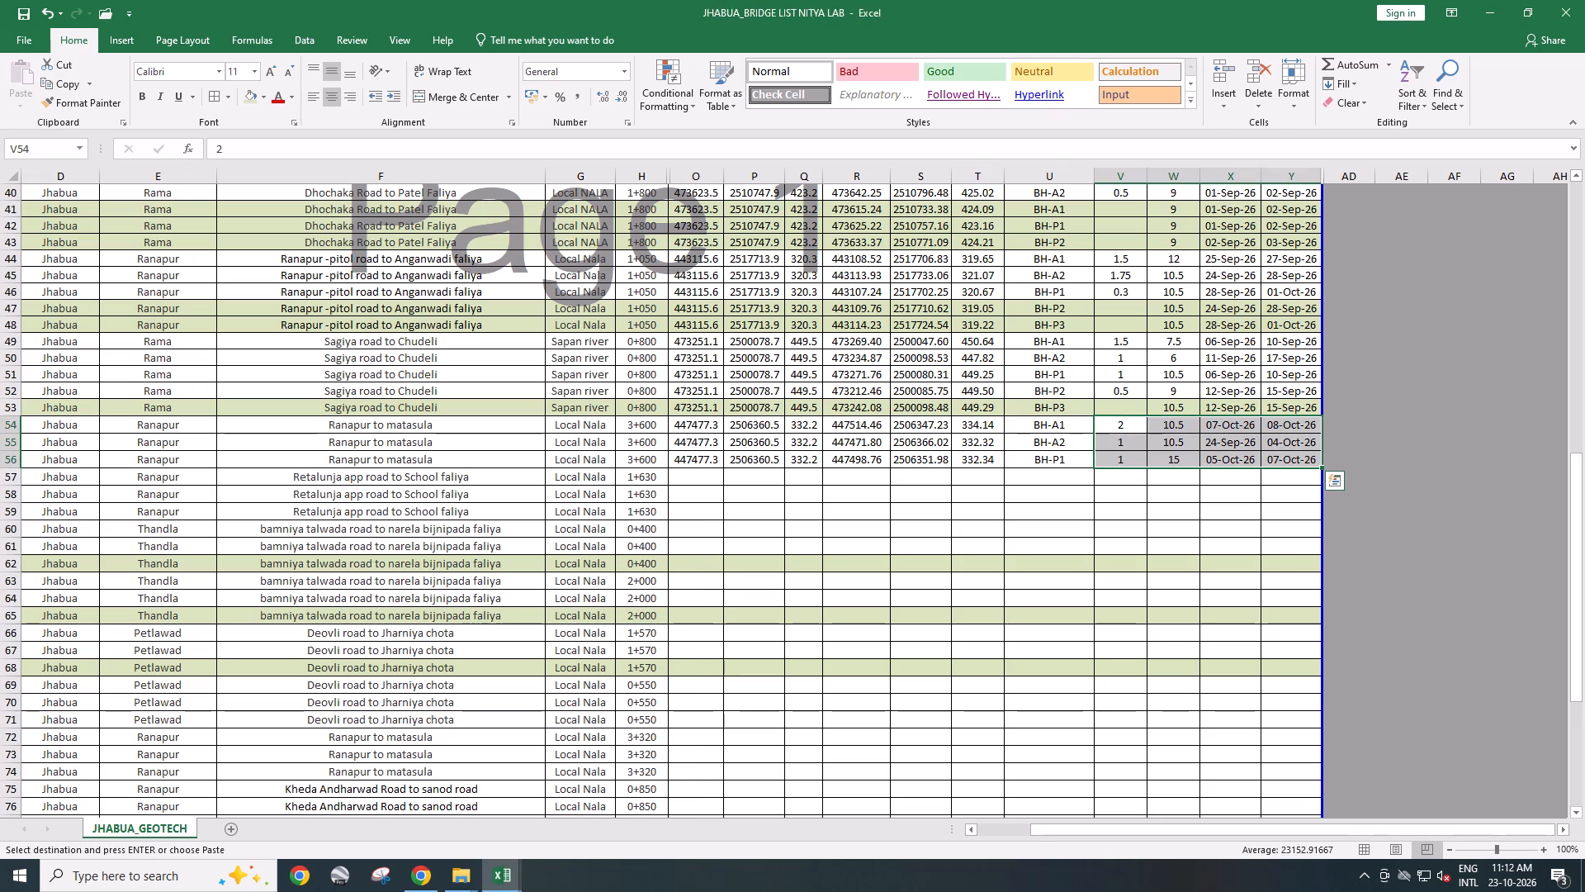
{"action": "key", "text": "ctrl+v"}
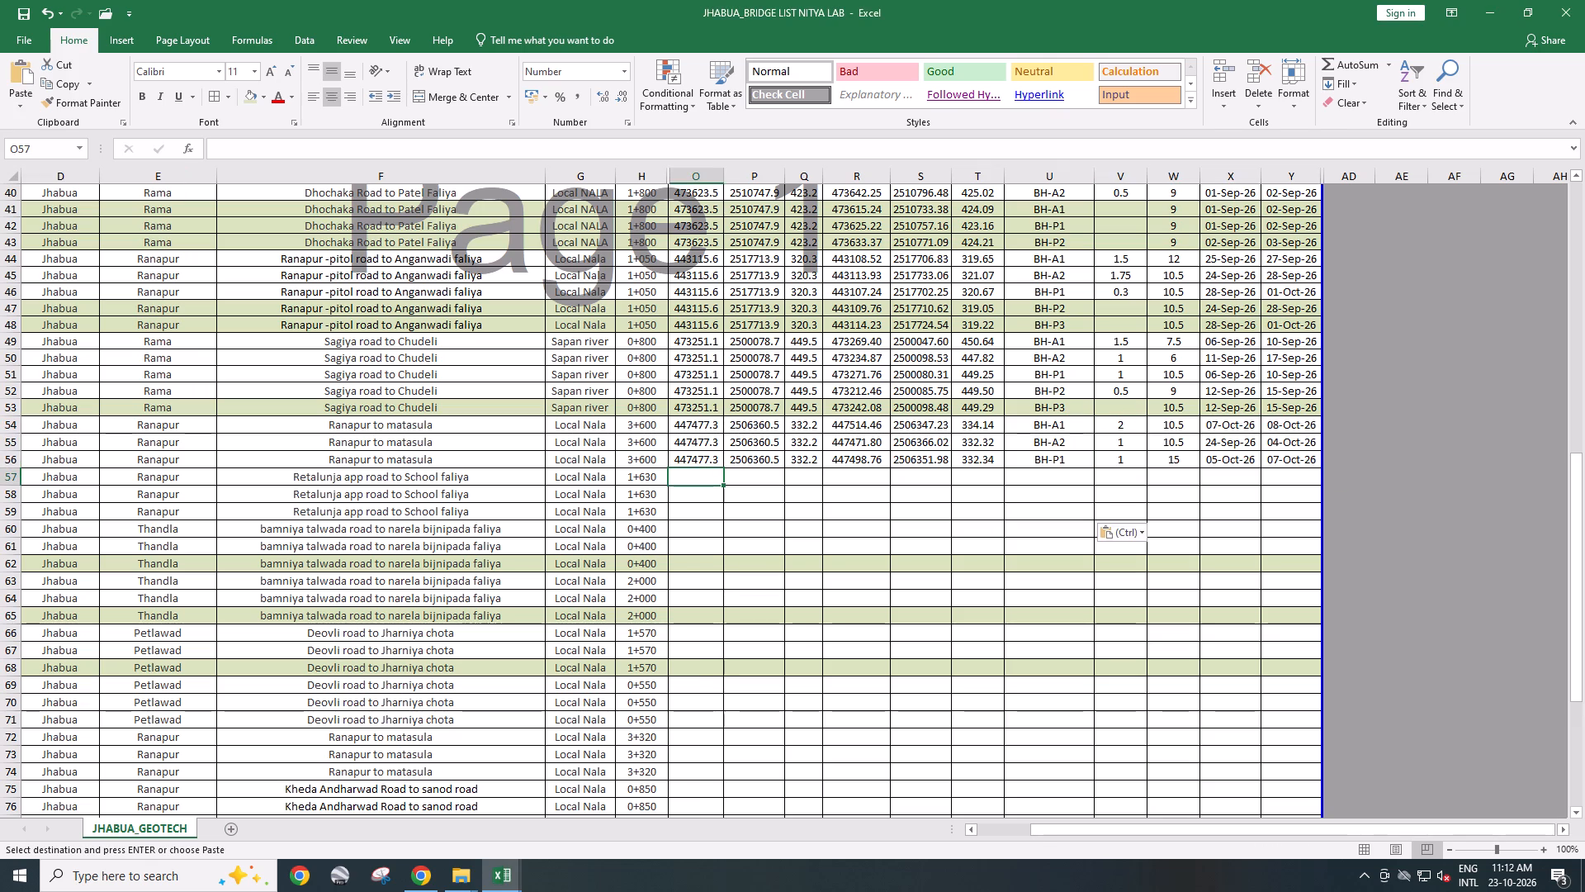
Copy the groundwater and termination depths and start and end dates for Retalunja 1+630 into NITYA LAB rows 57 to 59, and save.
{"action": "key", "text": "alt+Tab"}
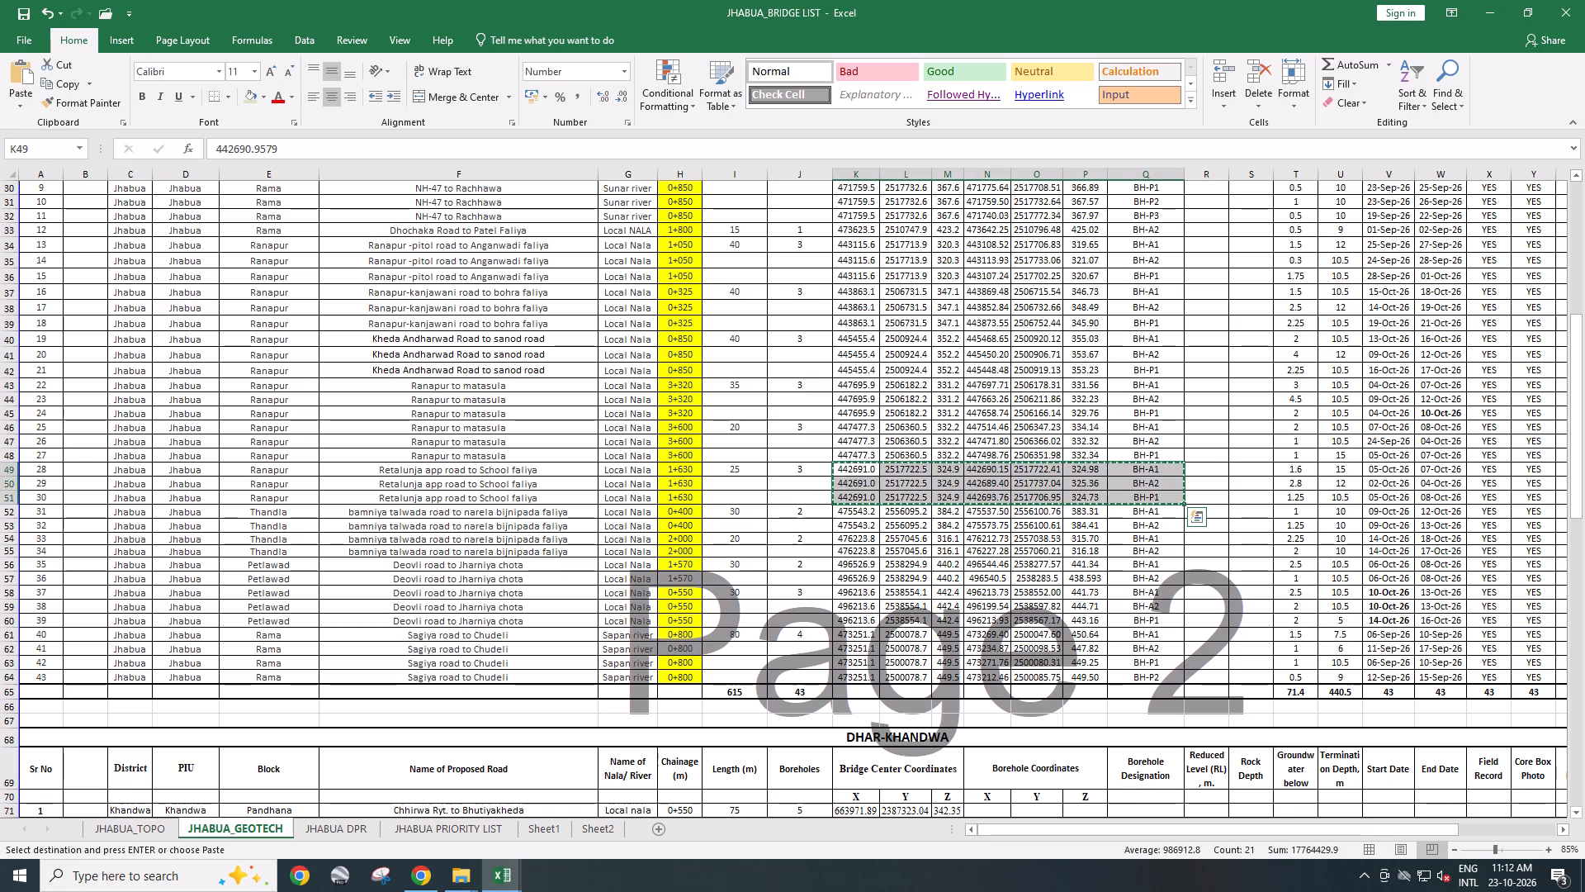
{"action": "left_click_drag", "start_coordinate": [1294, 465], "coordinate": [1438, 495]}
{"action": "key", "text": "ctrl+c"}
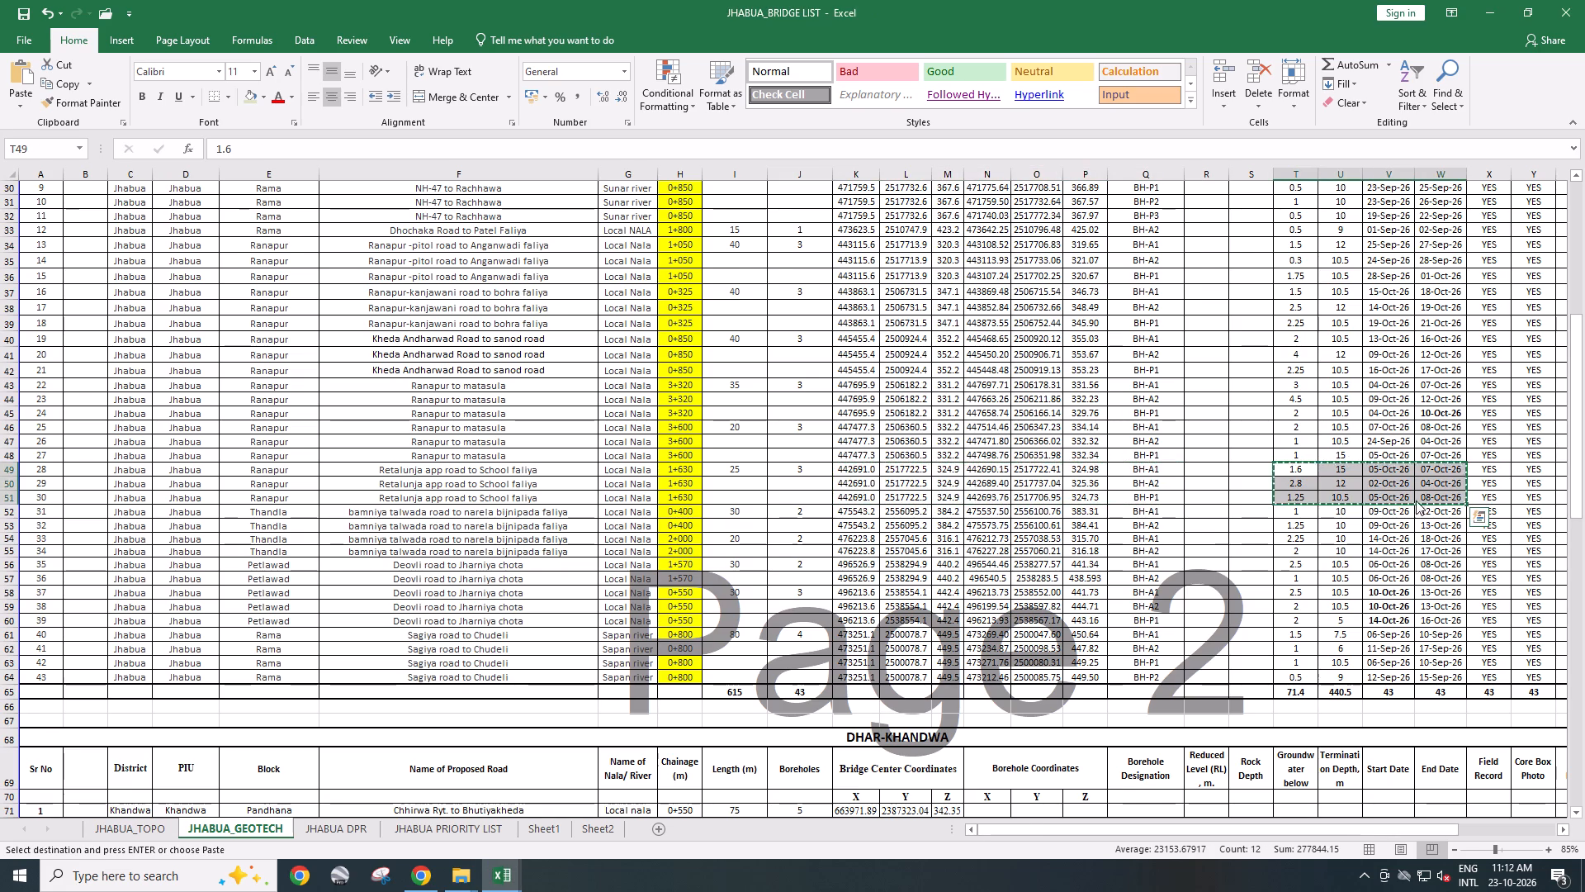
{"action": "key", "text": "alt+Tab"}
{"action": "left_click", "coordinate": [1138, 482]}
{"action": "key", "text": "ctrl+v"}
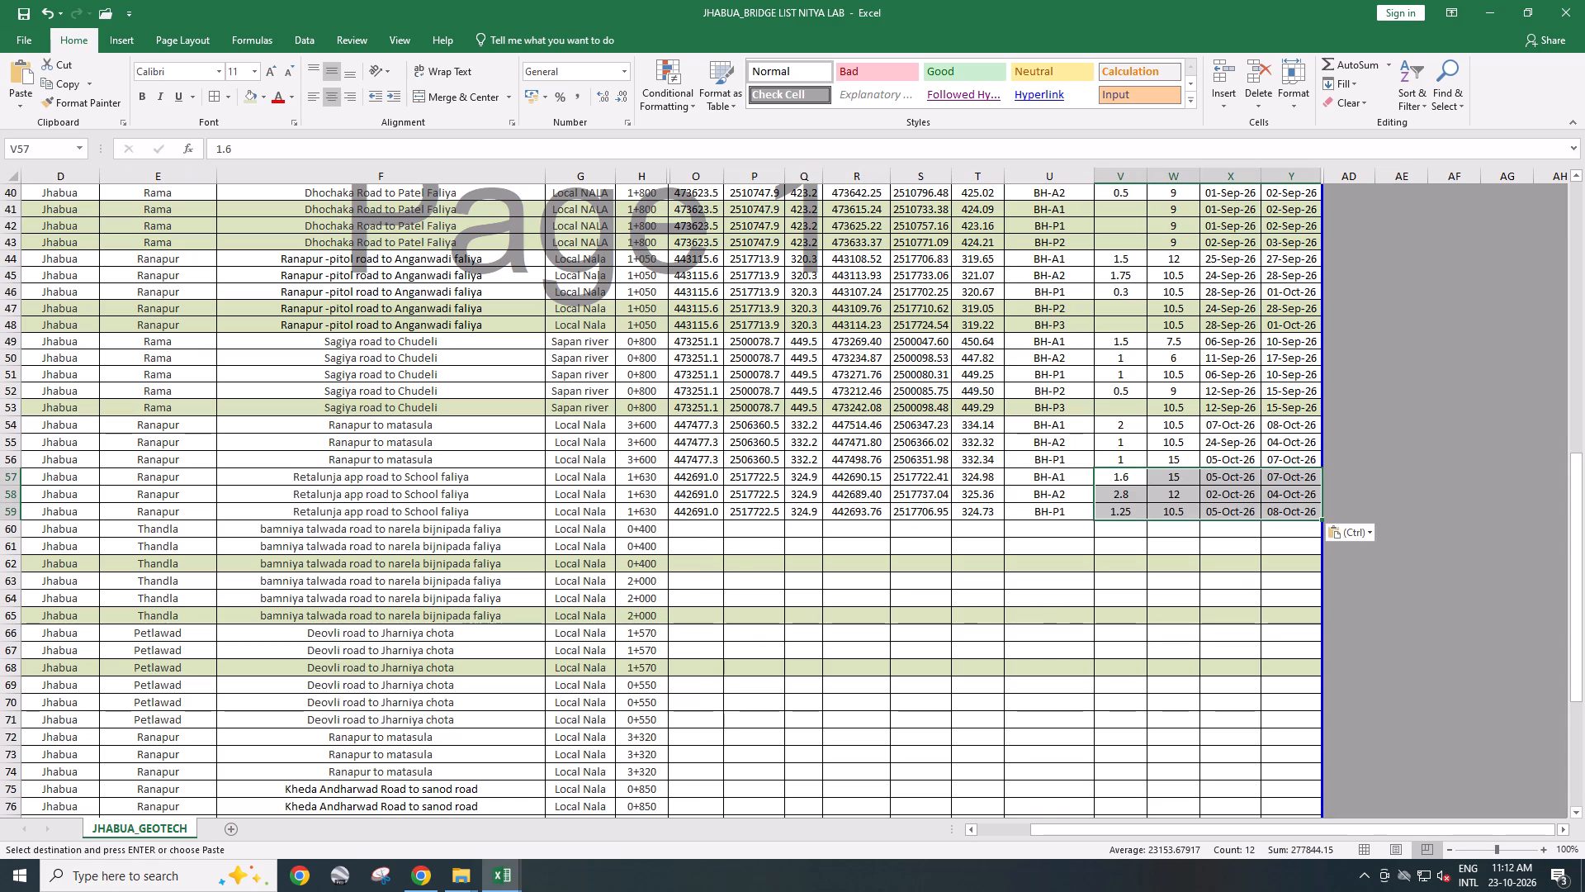
{"action": "key", "text": "ctrl+s"}
Copy the bridge centre and borehole coordinates and designations for bamniya talwada road 0+400 into NITYA LAB rows 60 and 61.
{"action": "scroll", "coordinate": [663, 517], "scroll_direction": "down", "scroll_amount": 1}
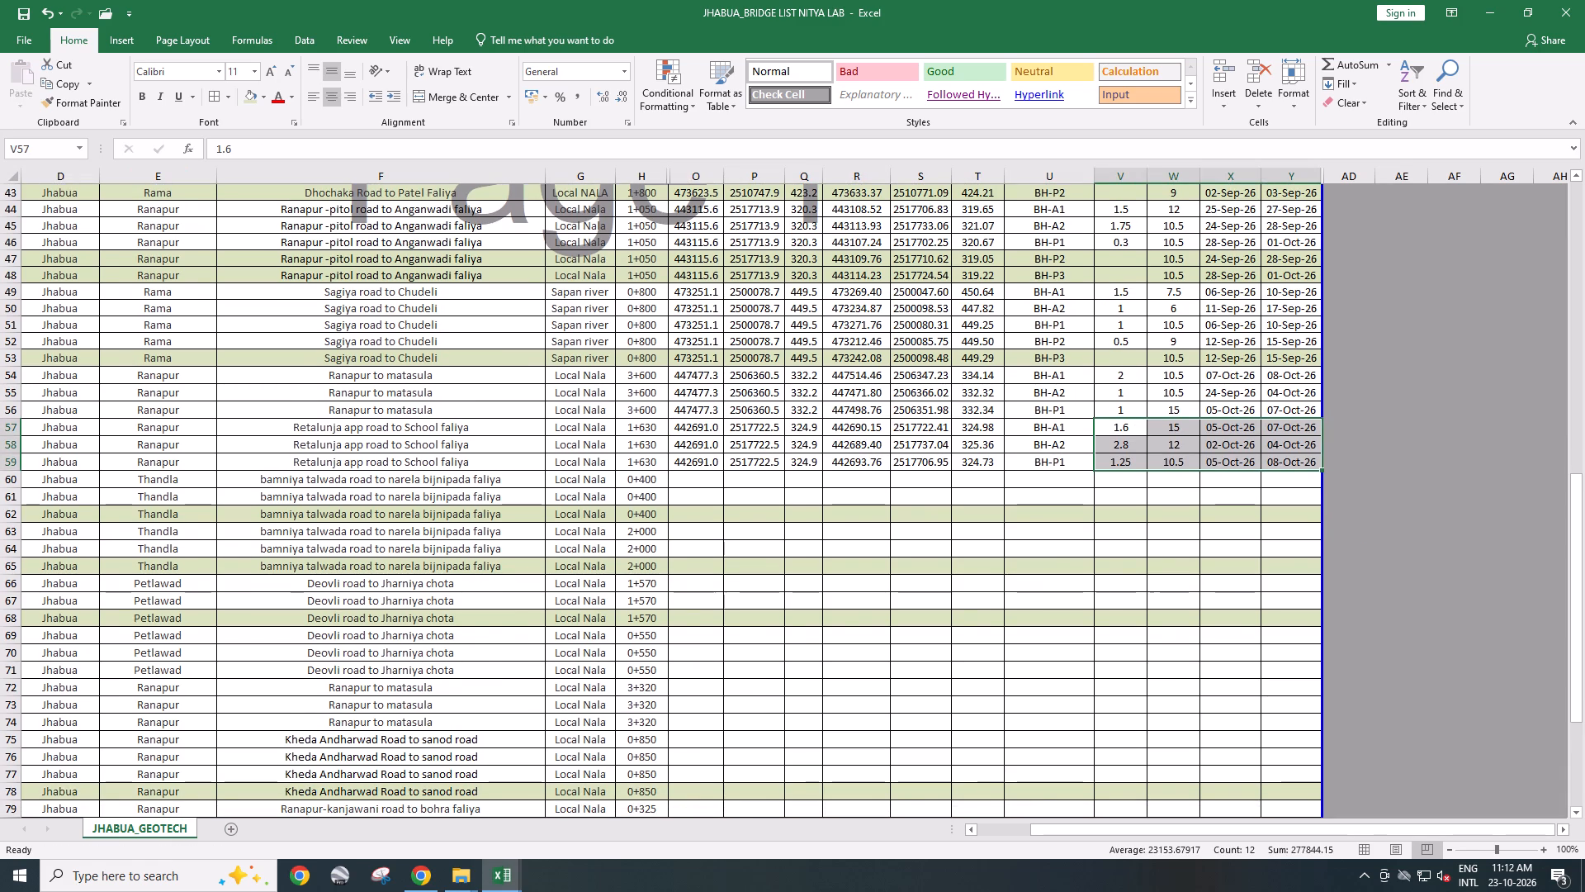
{"action": "key", "text": "alt+Tab"}
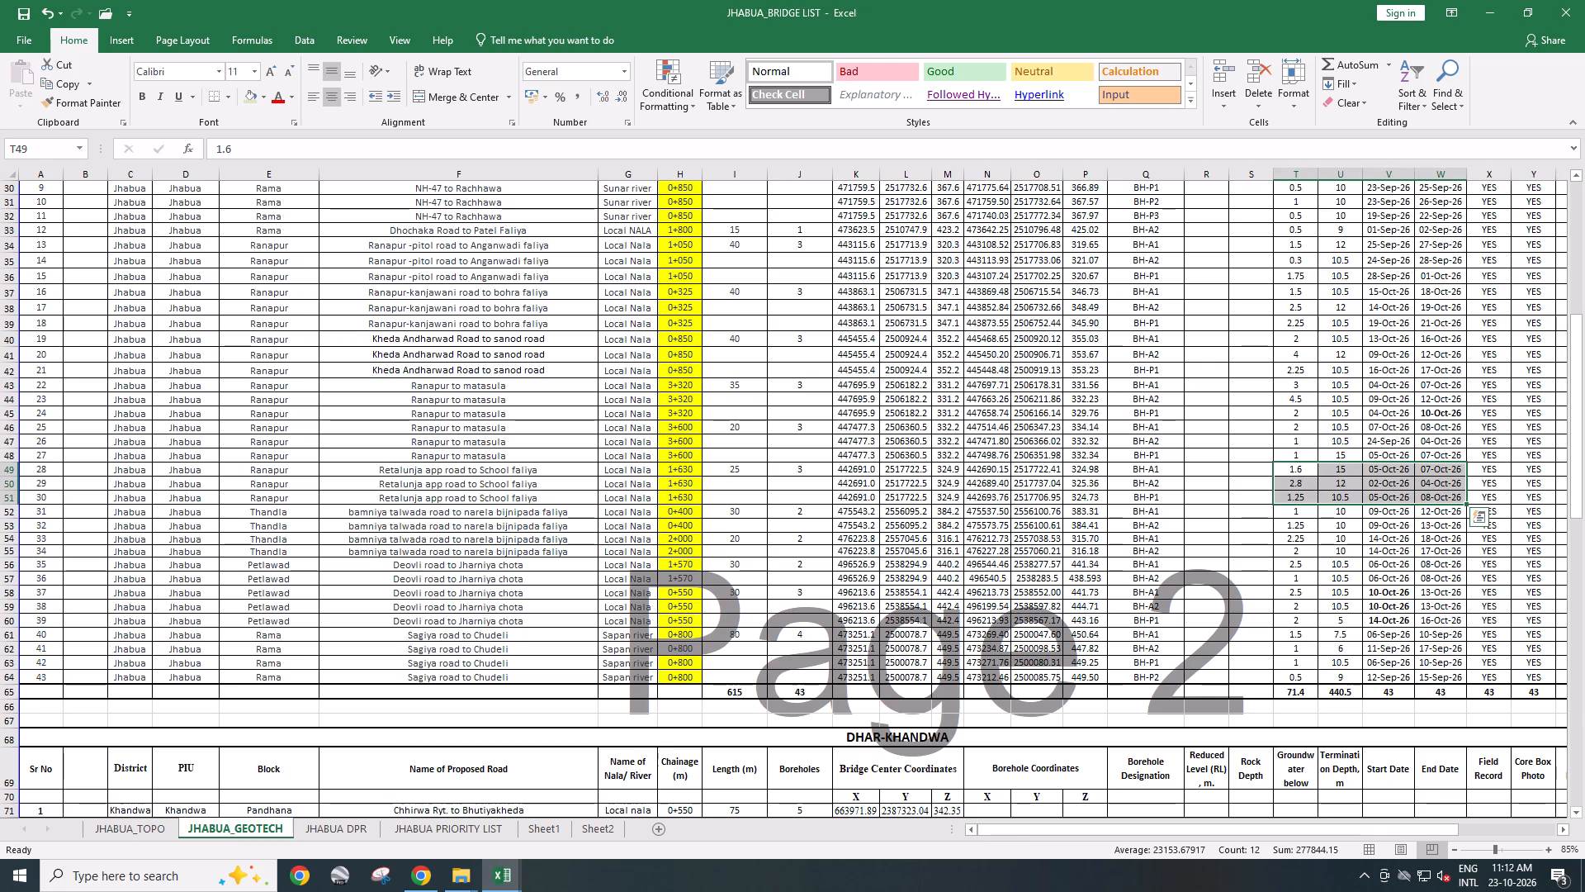
{"action": "left_click_drag", "start_coordinate": [689, 513], "coordinate": [918, 526]}
{"action": "left_click_drag", "start_coordinate": [869, 511], "coordinate": [869, 522]}
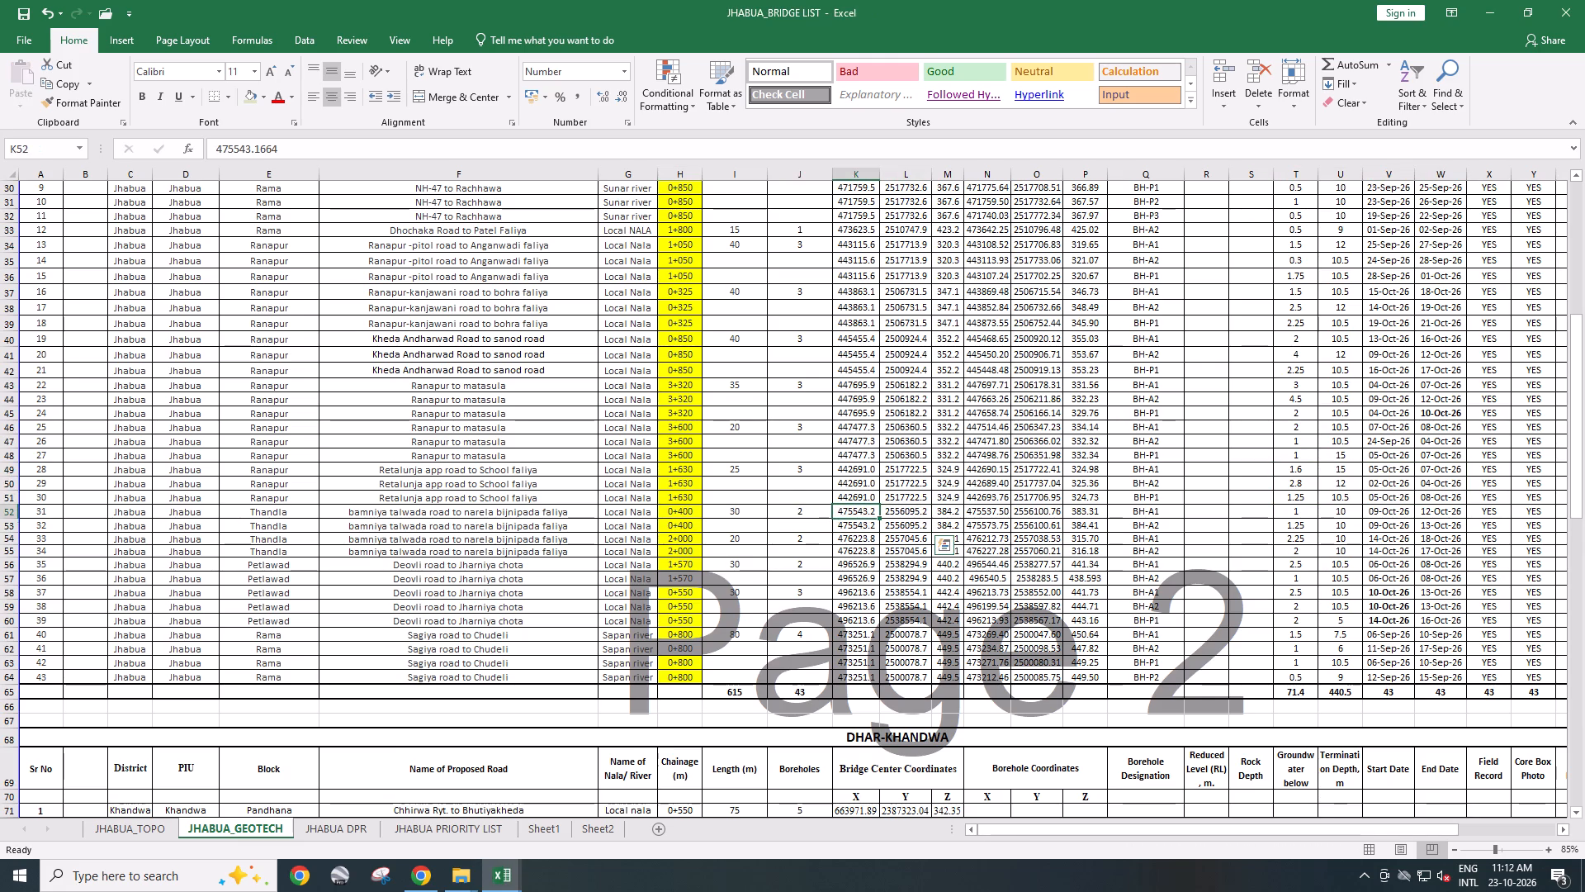
{"action": "left_click_drag", "start_coordinate": [869, 522], "coordinate": [1143, 526]}
{"action": "key", "text": "ctrl+c"}
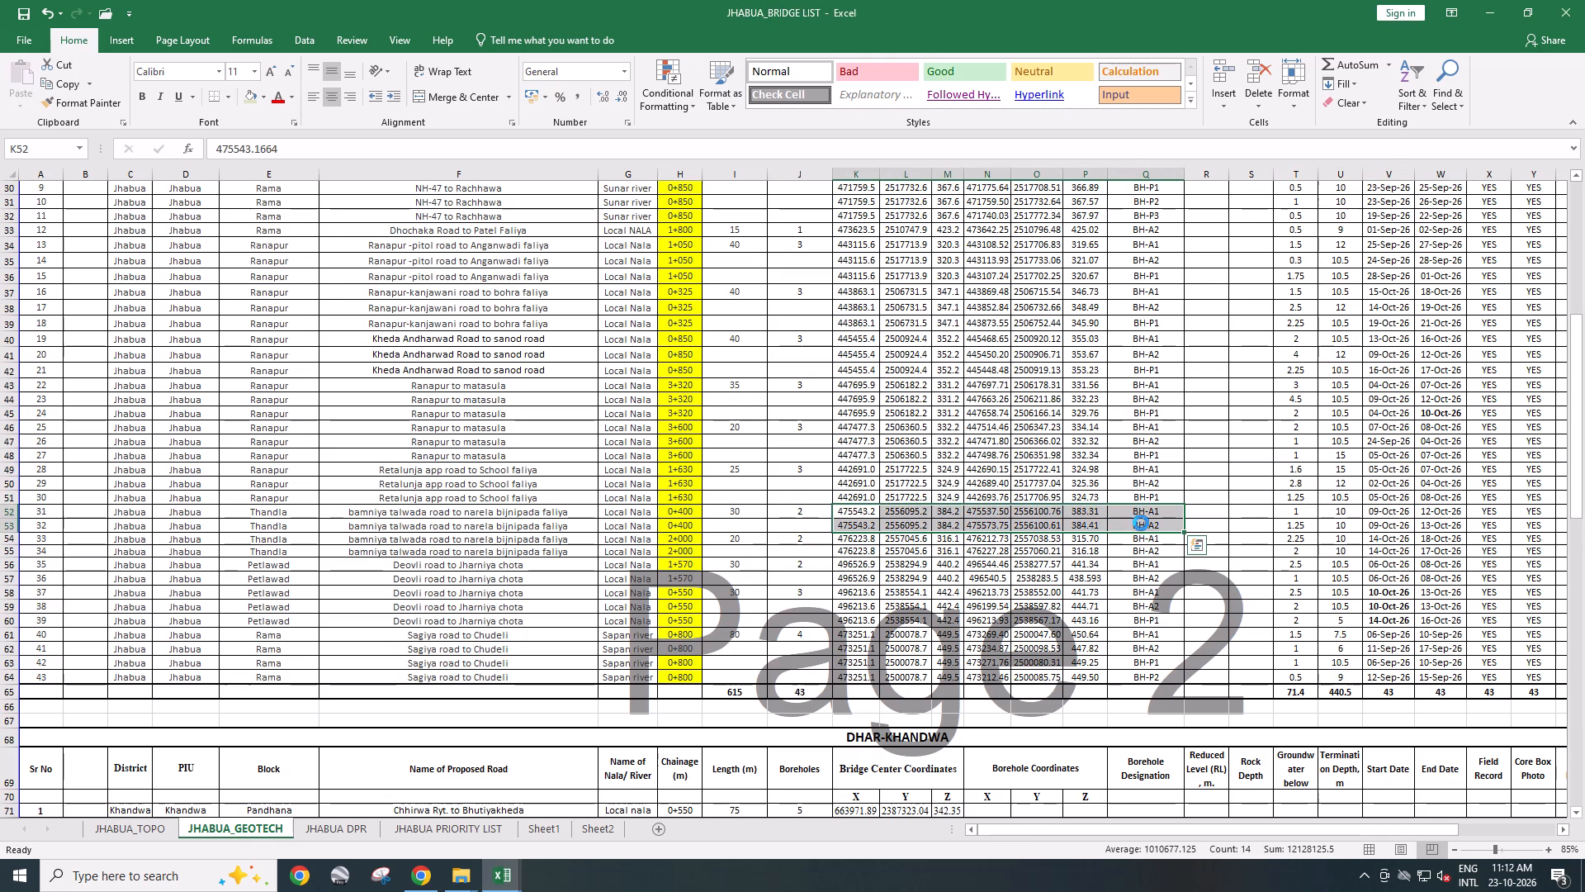
{"action": "key", "text": "alt+Tab"}
{"action": "left_click", "coordinate": [703, 479]}
{"action": "key", "text": "ctrl+v"}
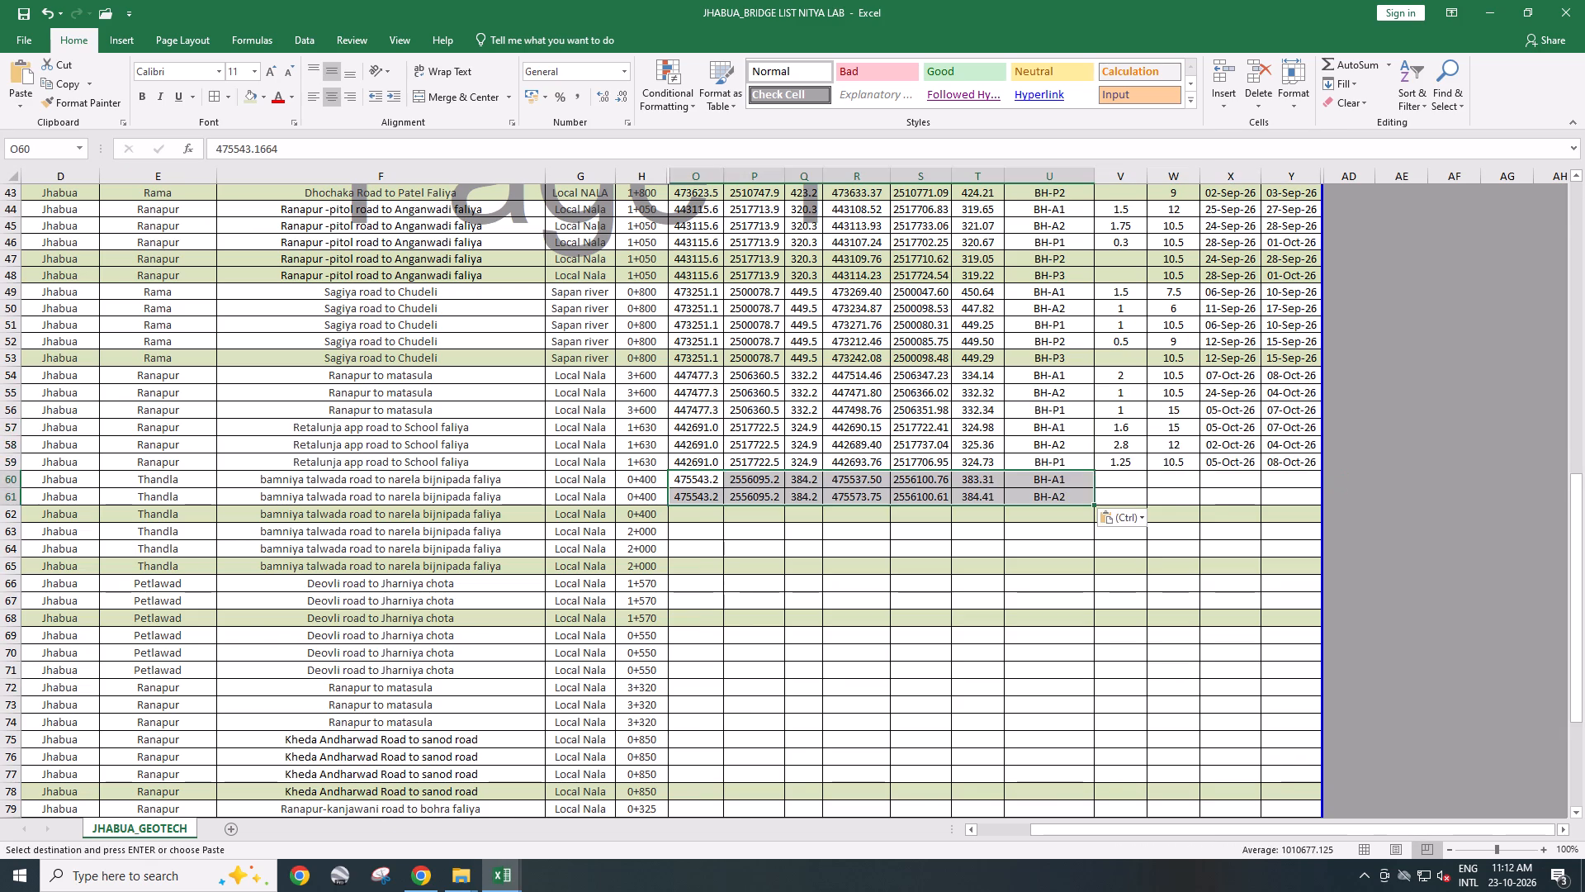
Copy the groundwater and termination depths and start and end dates for bamniya talwada road 0+400 into NITYA LAB rows 60 and 61.
{"action": "key", "text": "alt+Tab"}
{"action": "left_click_drag", "start_coordinate": [1304, 514], "coordinate": [1334, 524]}
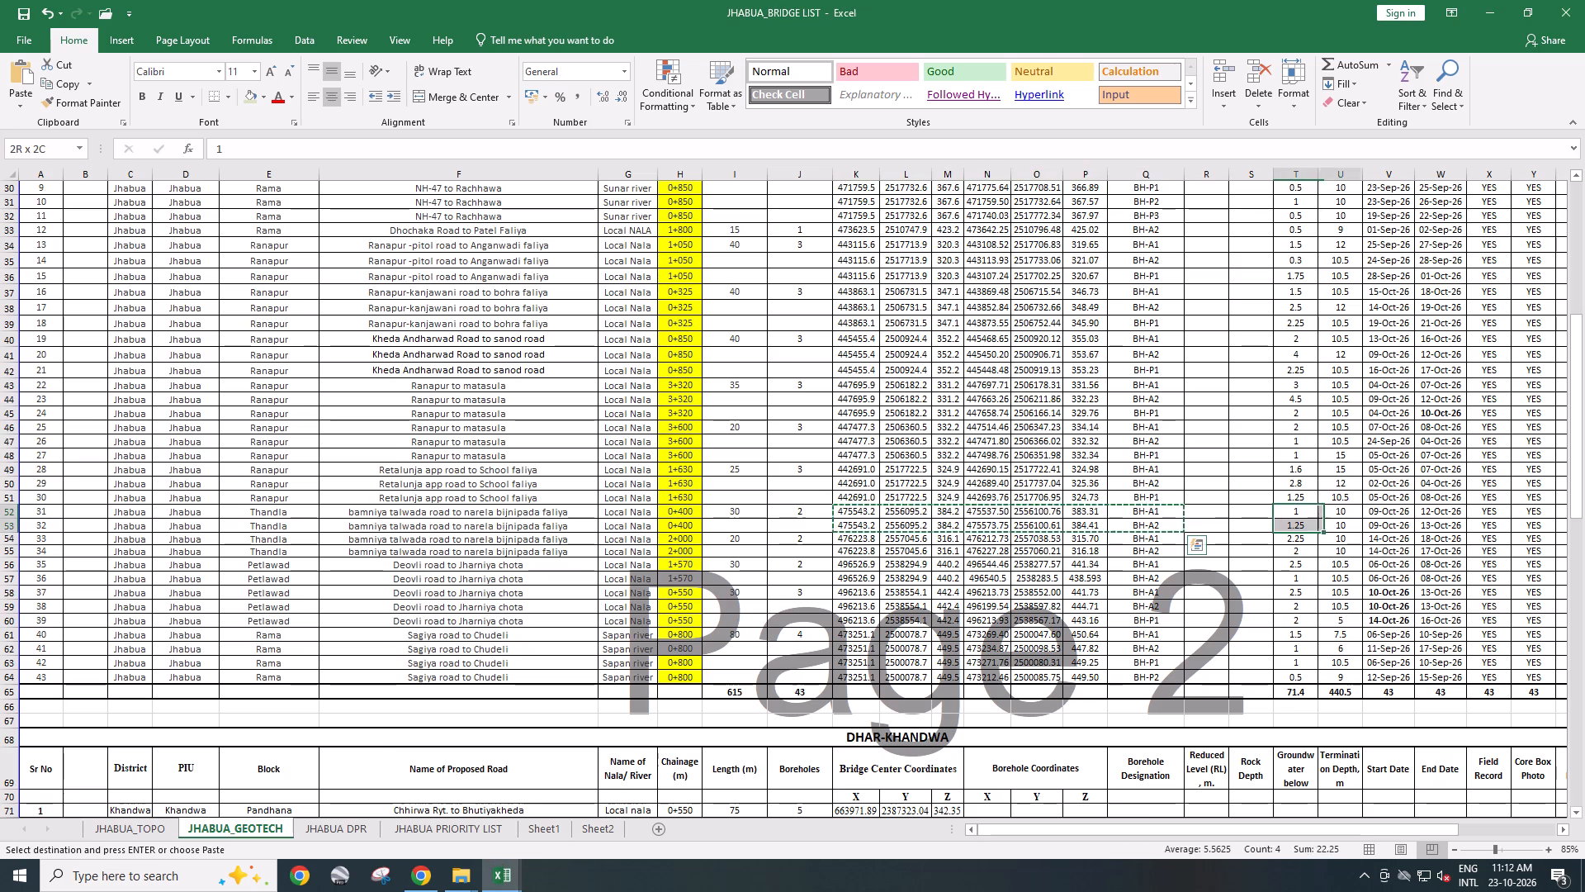
{"action": "left_click_drag", "start_coordinate": [1334, 524], "coordinate": [1430, 524]}
{"action": "key", "text": "ctrl+c"}
{"action": "key", "text": "alt+Tab"}
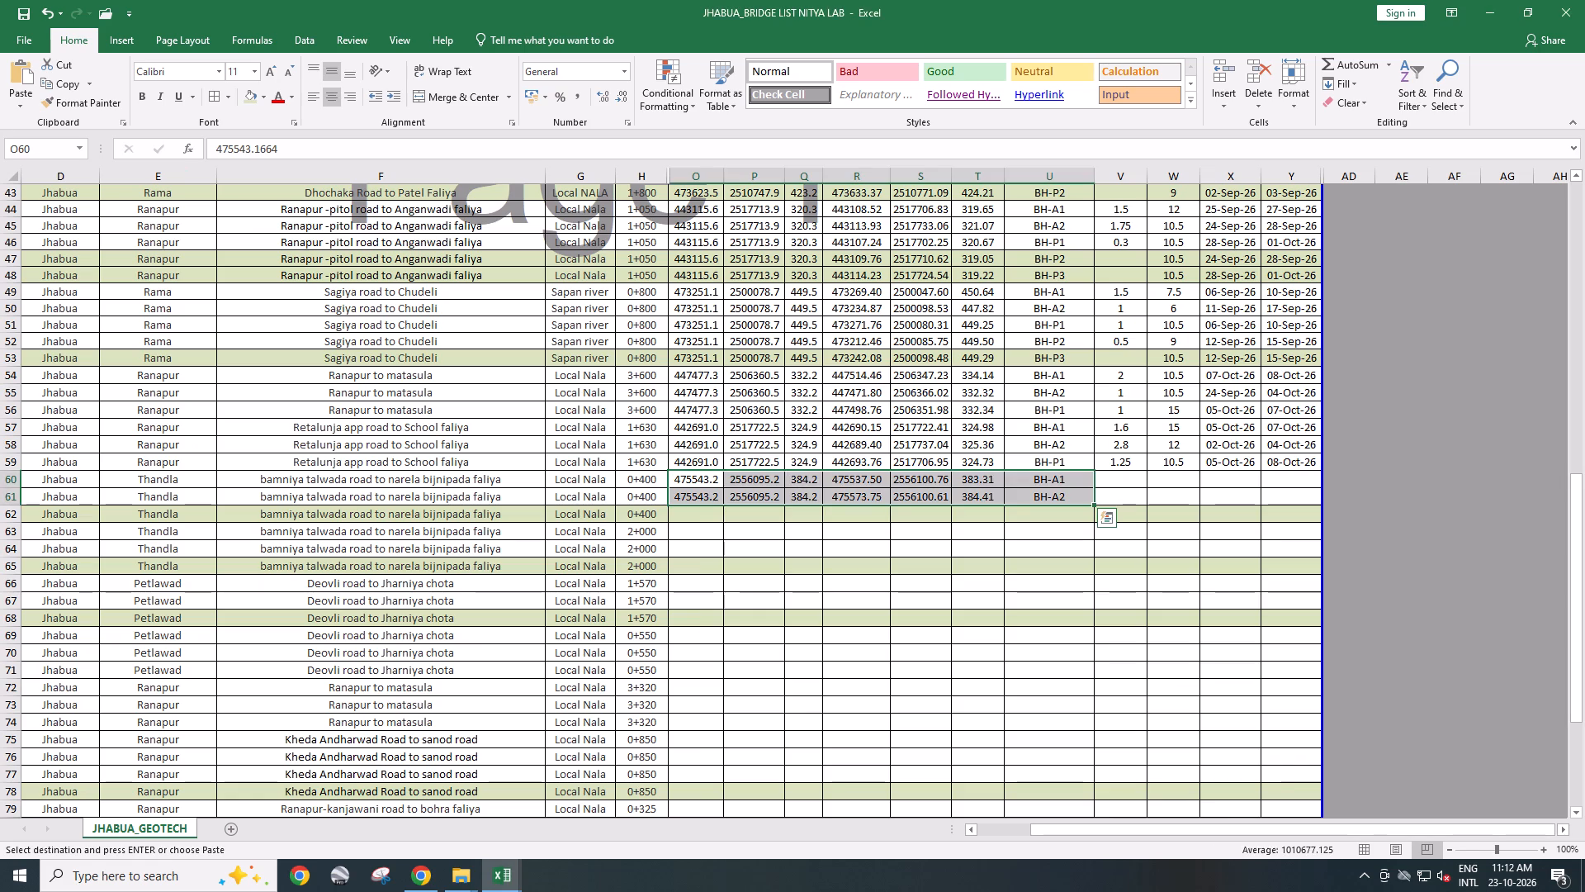
{"action": "left_click", "coordinate": [1166, 482]}
{"action": "left_click", "coordinate": [1130, 478]}
{"action": "key", "text": "ctrl+v"}
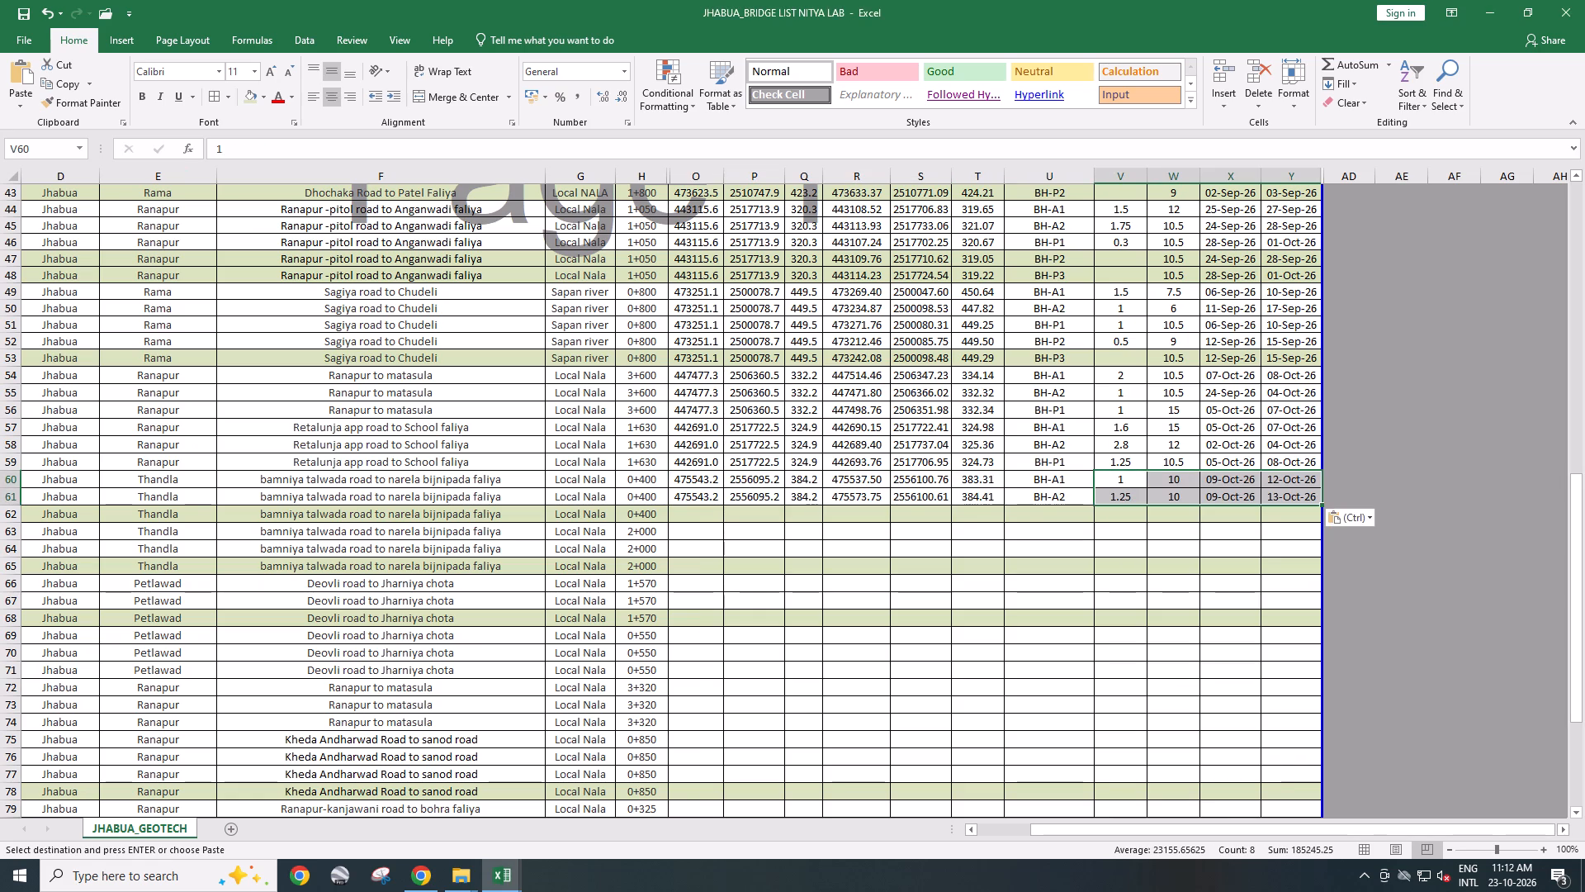
Copy the start and end dates from row 61 into row 62, give them the row's green fill, and save.
{"action": "left_click", "coordinate": [1215, 515]}
{"action": "left_click_drag", "start_coordinate": [1252, 496], "coordinate": [1277, 491]}
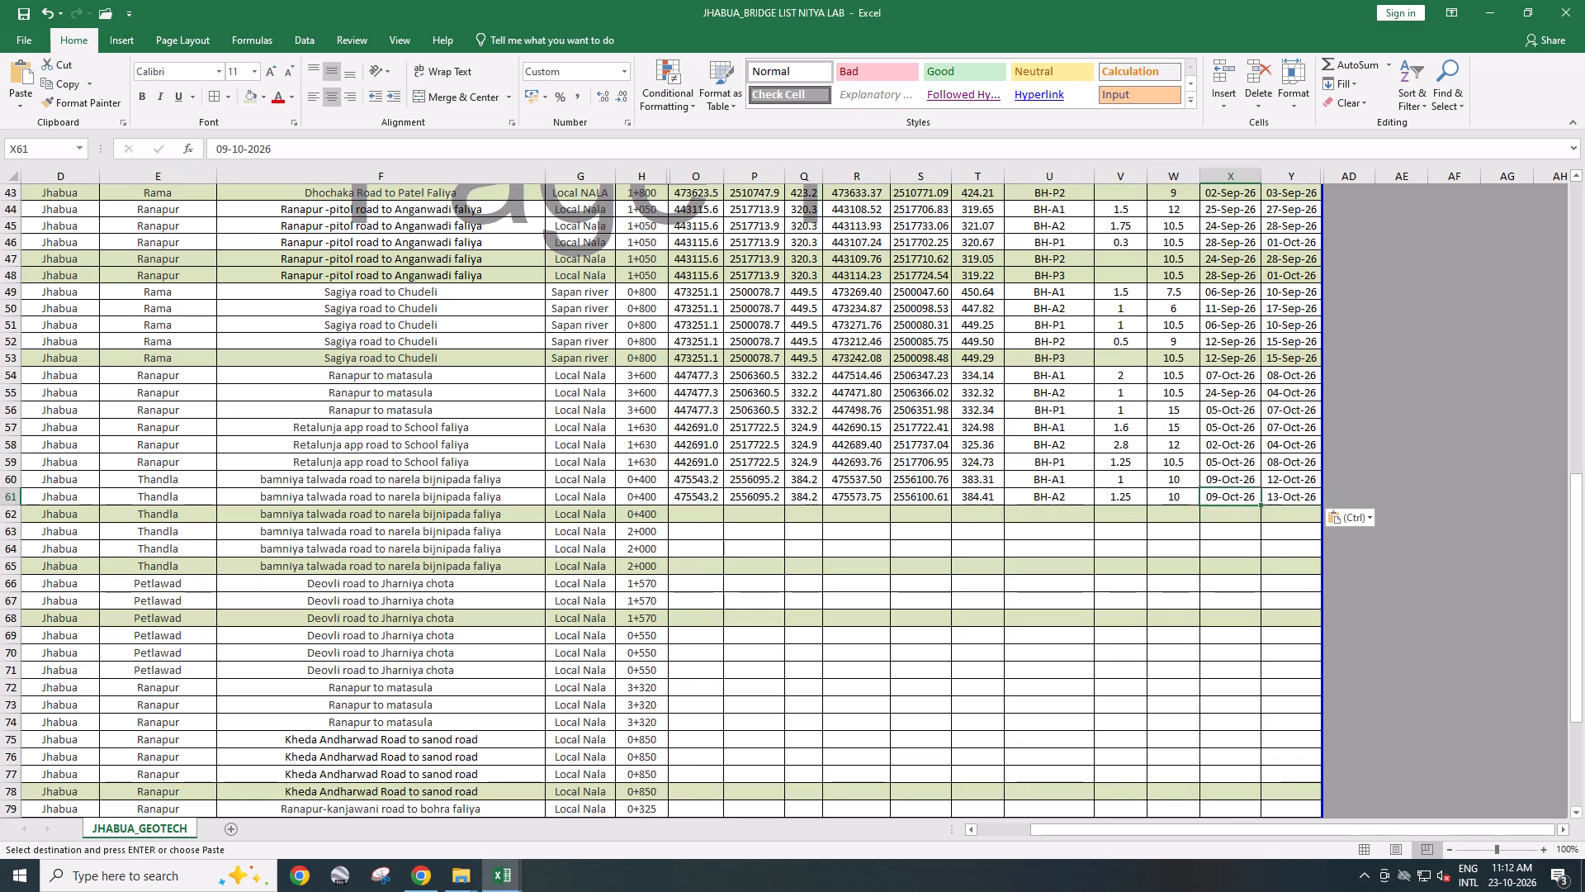
{"action": "left_click_drag", "start_coordinate": [1277, 491], "coordinate": [1280, 491]}
{"action": "key", "text": "ctrl+c"}
{"action": "left_click", "coordinate": [1233, 510]}
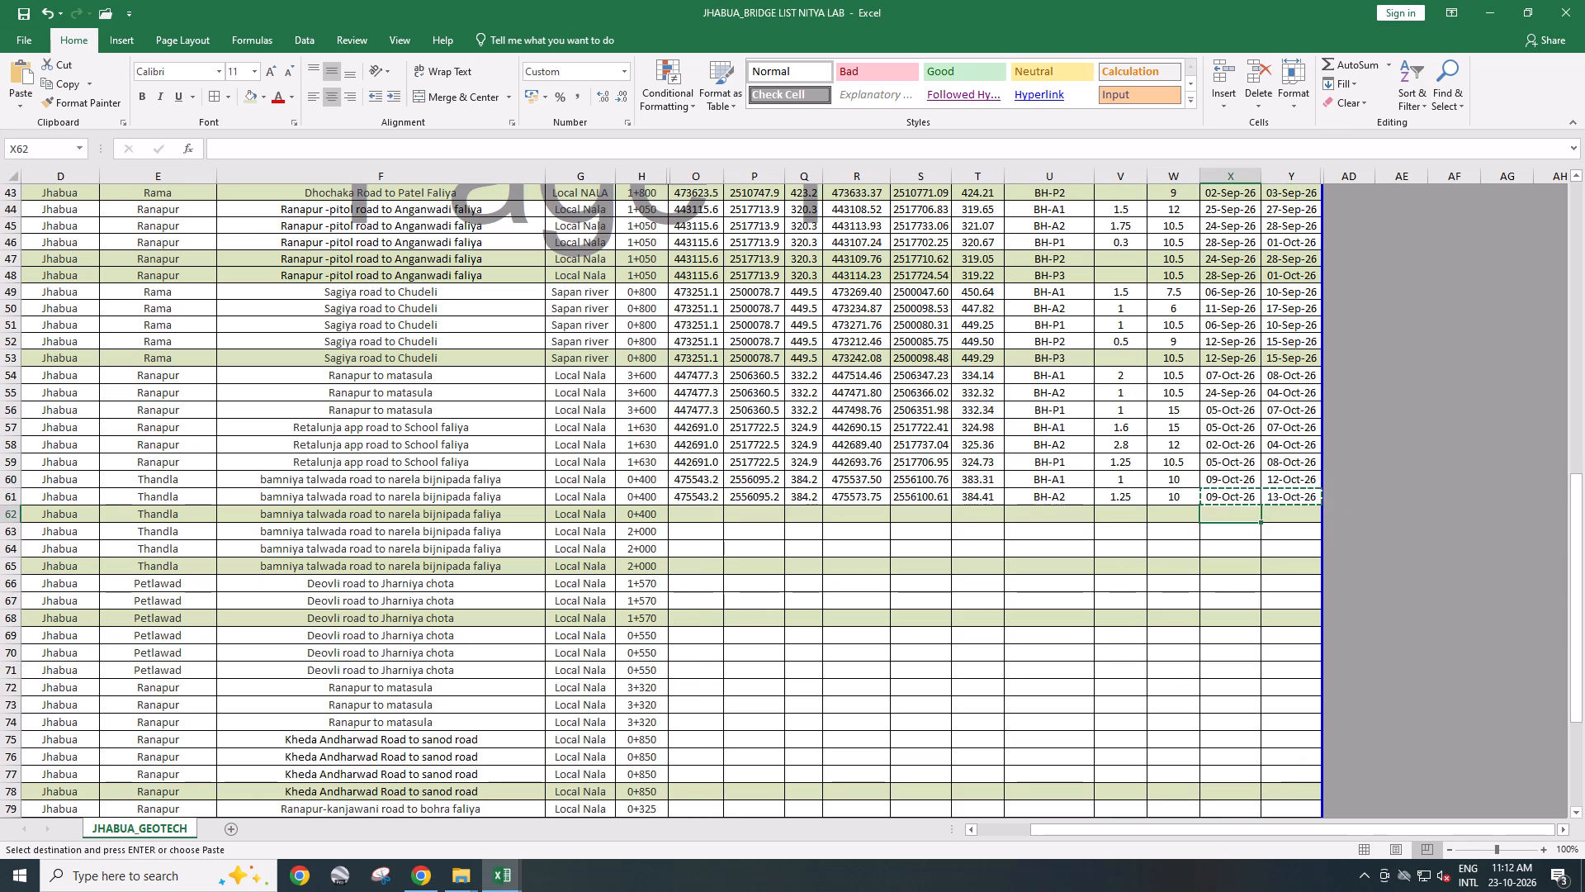
{"action": "key", "text": "ctrl+v"}
{"action": "left_click", "coordinate": [240, 96]}
{"action": "left_click", "coordinate": [263, 97]}
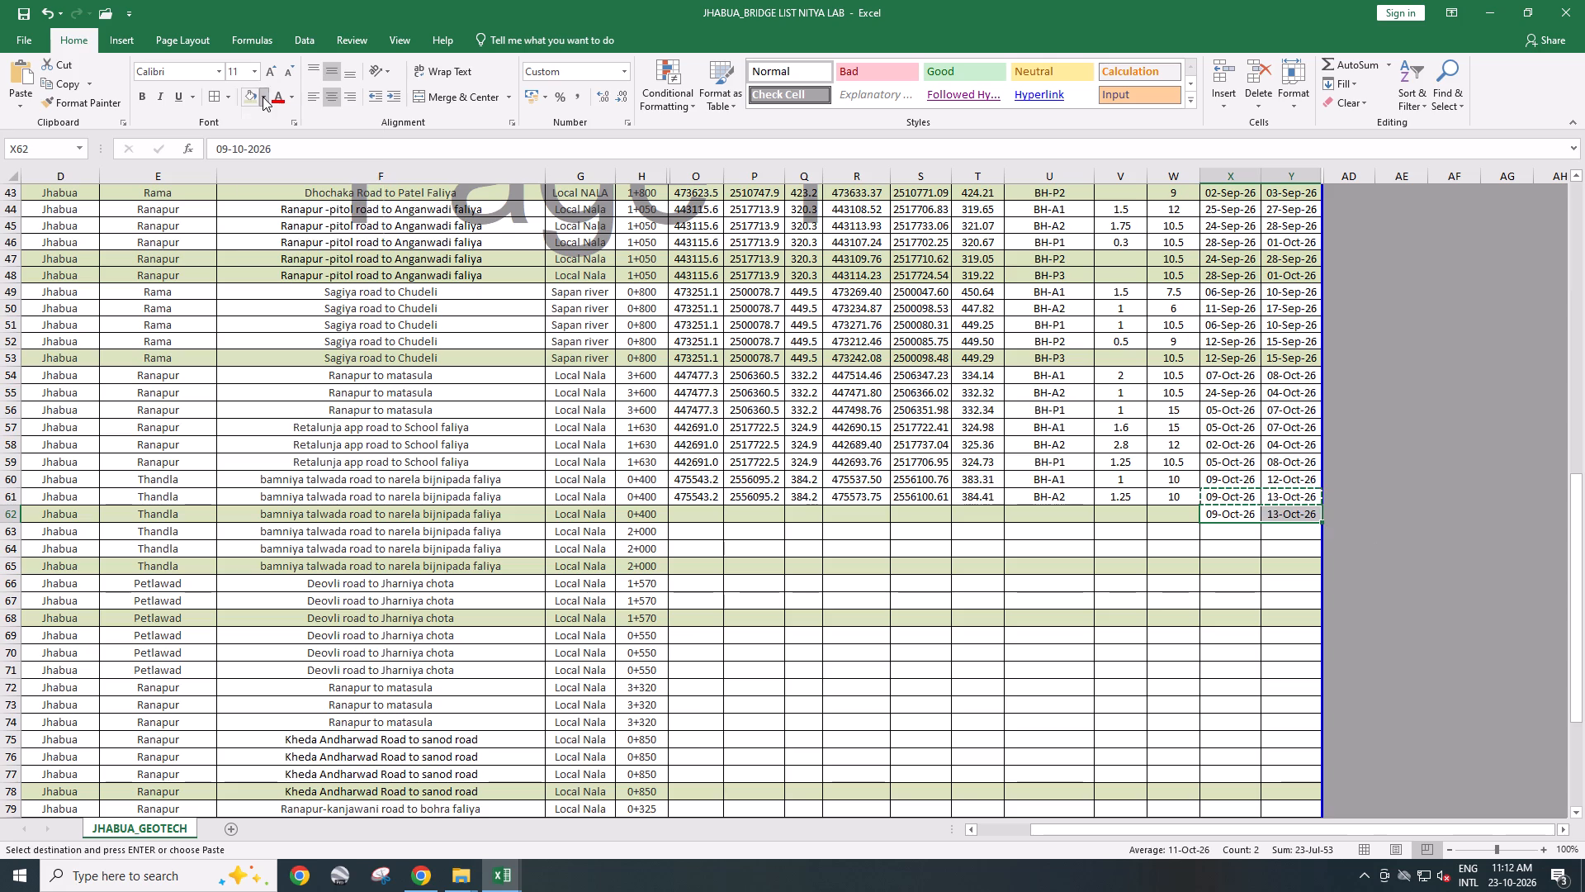
{"action": "key", "text": "Escape"}
{"action": "key", "text": "Escape"}
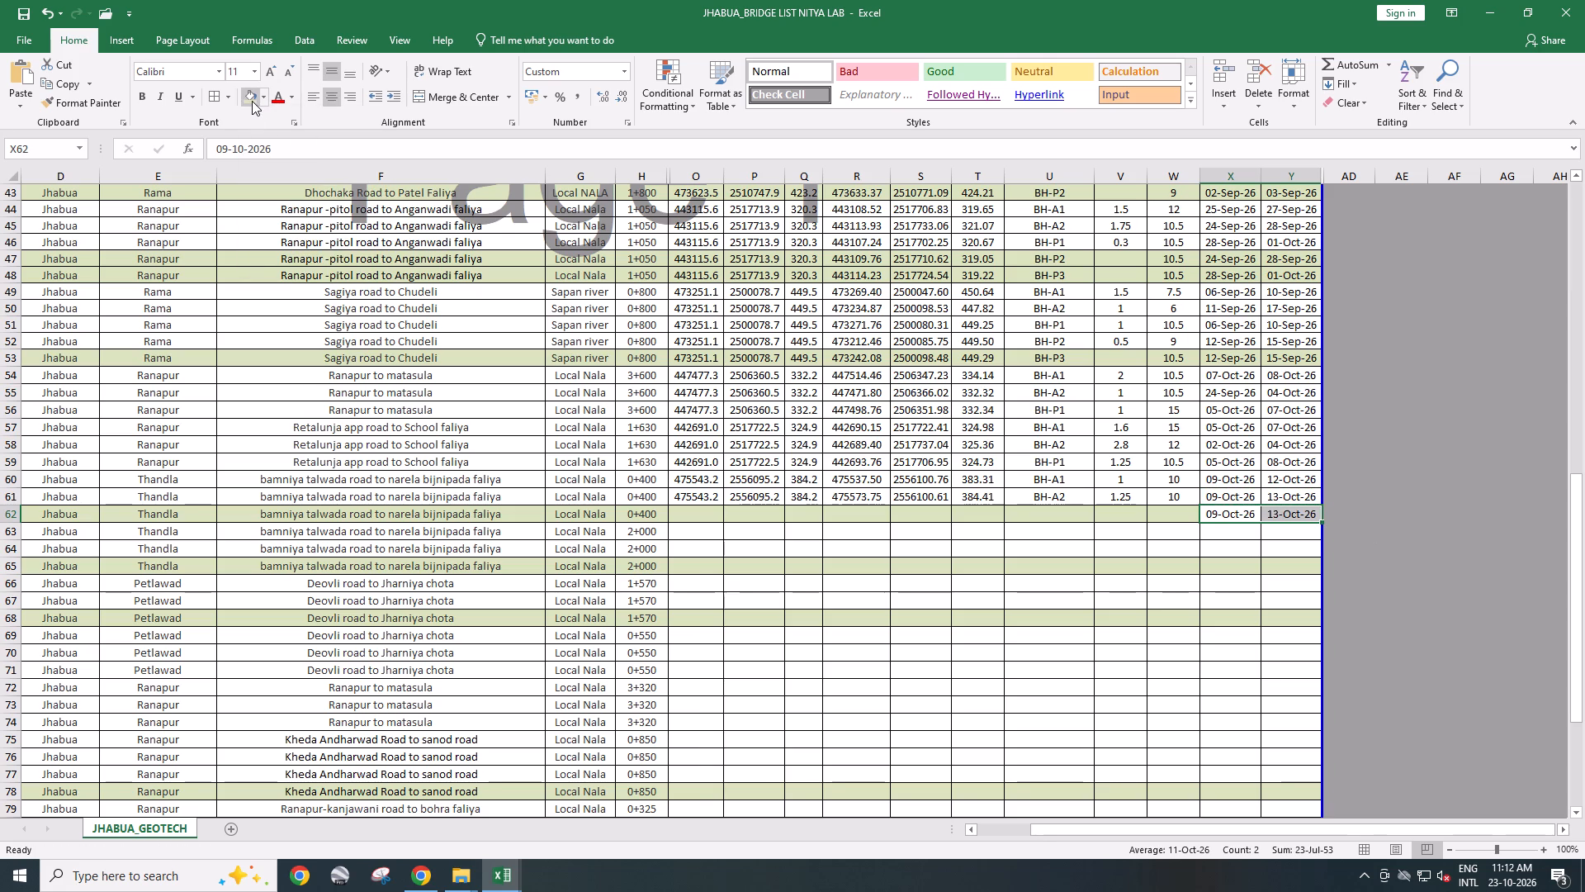
{"action": "left_click", "coordinate": [252, 101]}
{"action": "left_click", "coordinate": [1021, 505]}
{"action": "key", "text": "ctrl+s"}
Enter termination depth 10 and borehole designation BH-P1 in row 62, and save.
{"action": "left_click", "coordinate": [1038, 505]}
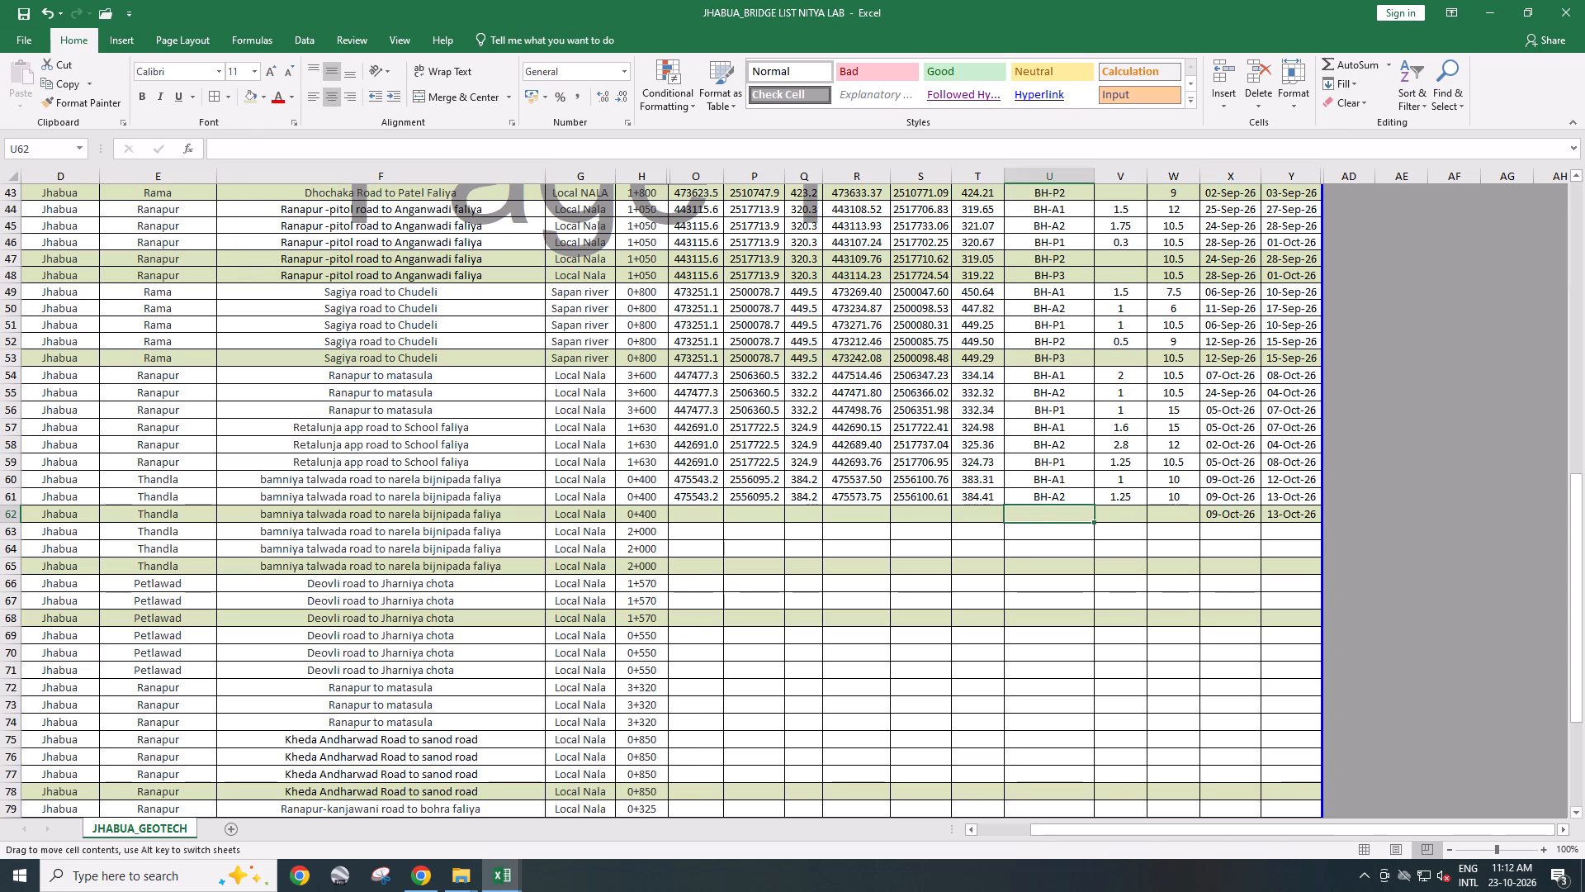
{"action": "left_click", "coordinate": [1180, 510]}
{"action": "type", "text": "10"}
{"action": "key", "text": "Return"}
{"action": "key", "text": "ctrl+s"}
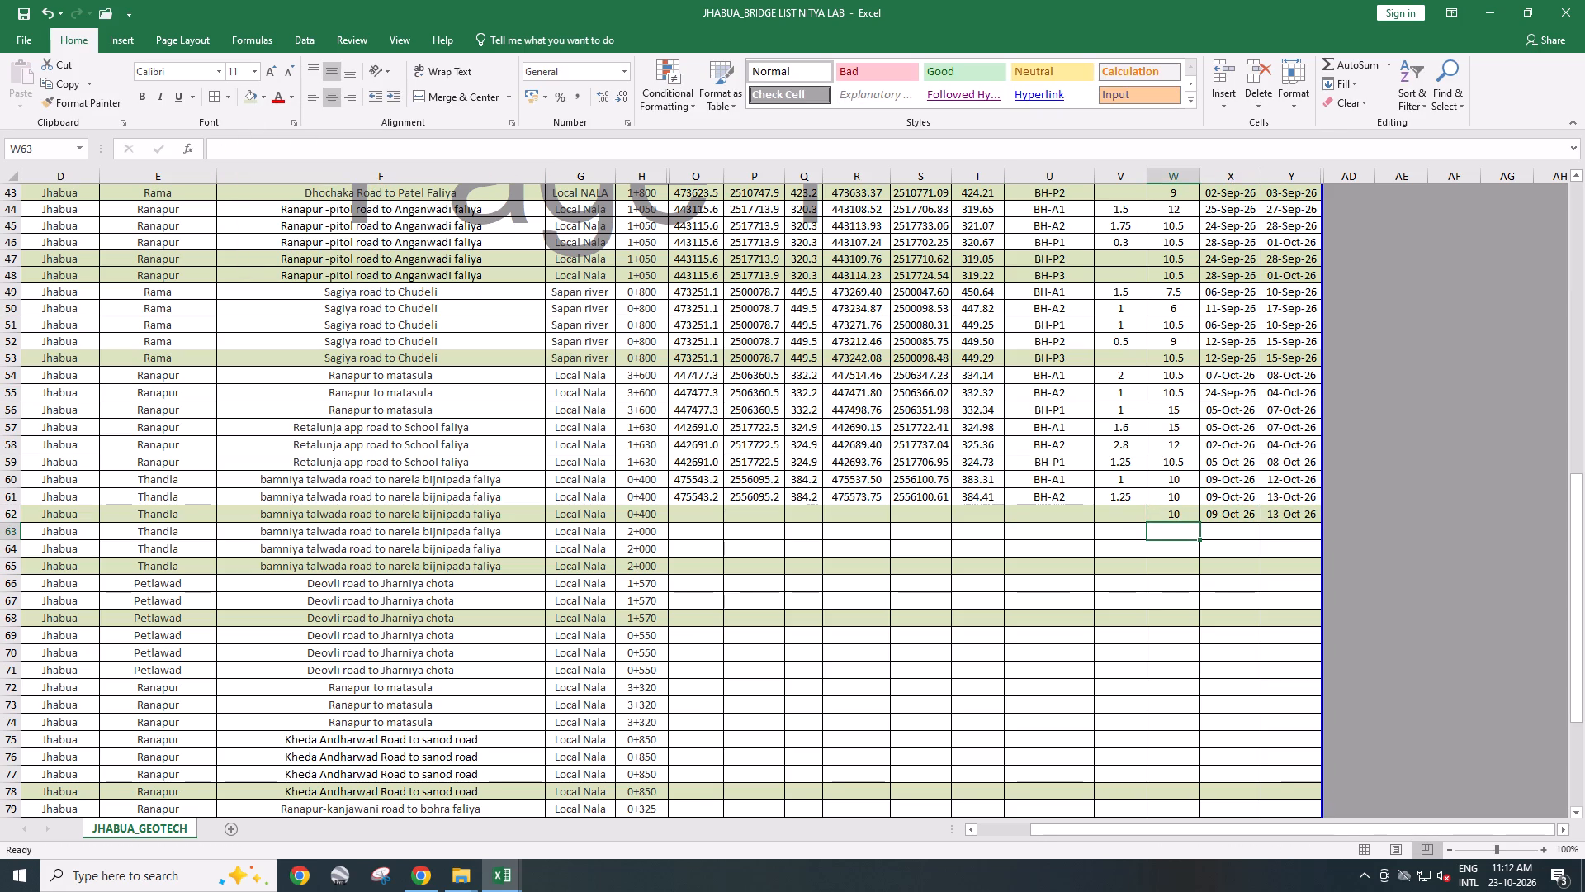
{"action": "left_click", "coordinate": [1062, 467]}
{"action": "left_click", "coordinate": [1053, 513]}
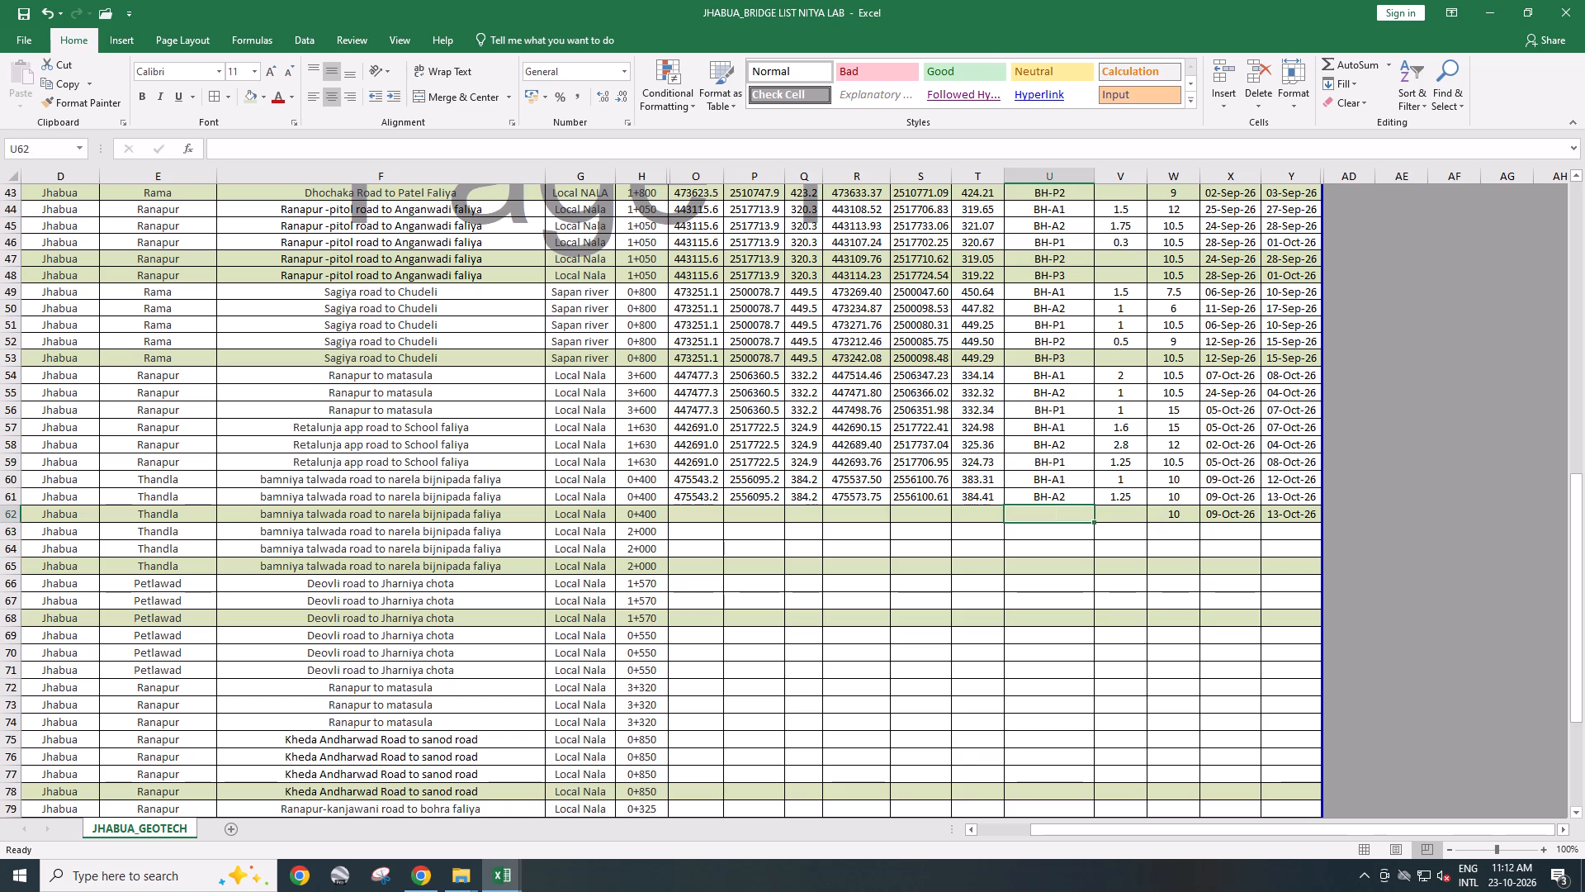
{"action": "type", "text": "BH-P1"}
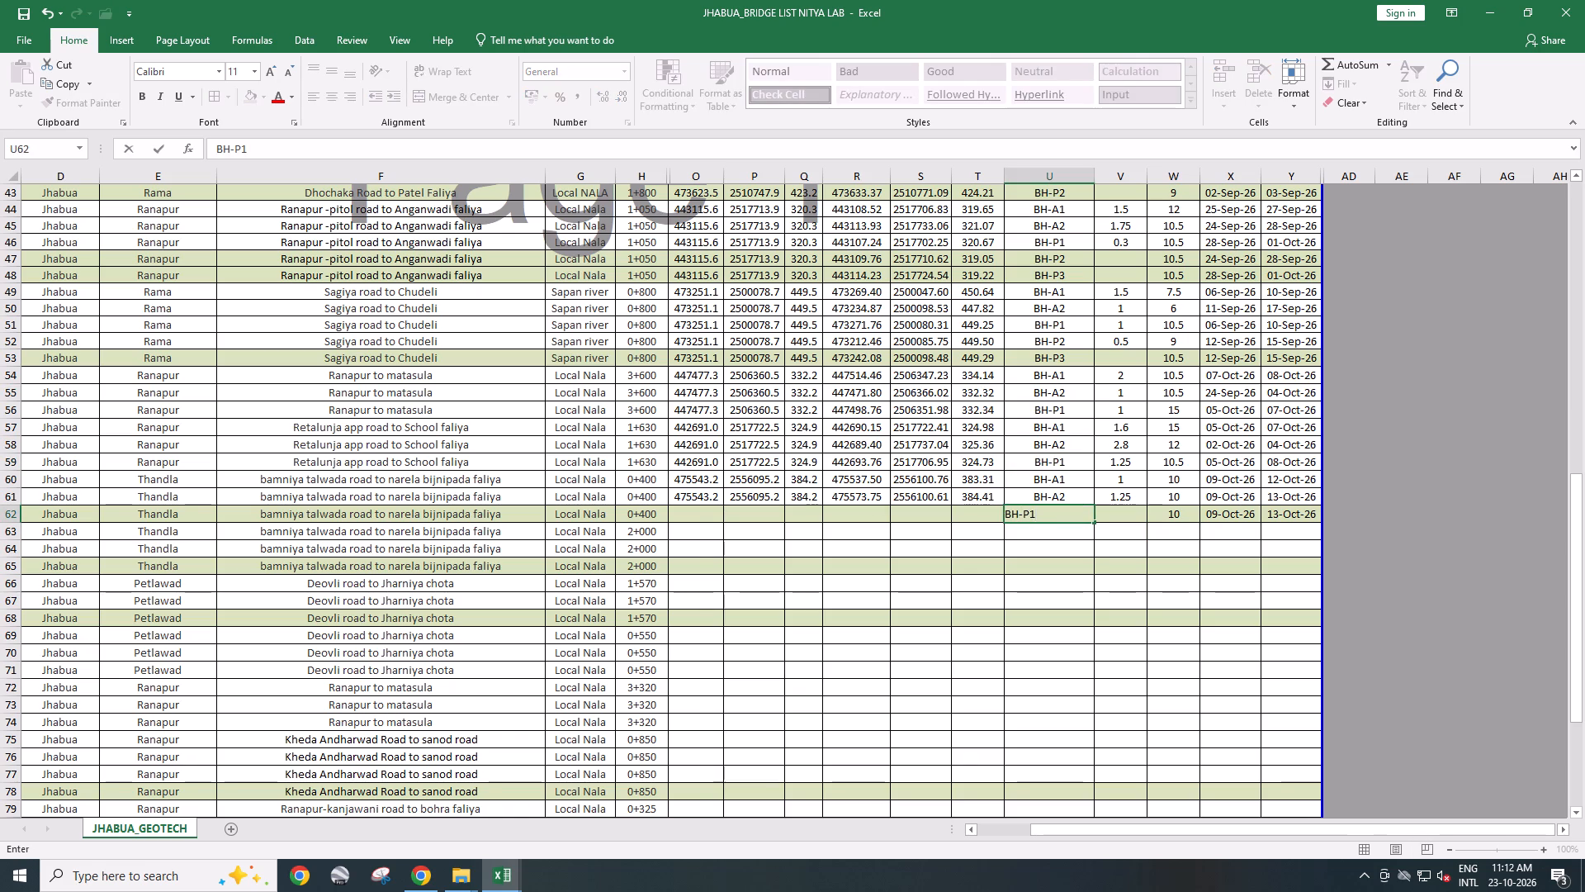
{"action": "left_click", "coordinate": [1059, 557]}
{"action": "key", "text": "ctrl+s"}
Copy the bridge centre coordinates from row 61 into row 62, apply the green fill to them, and save.
{"action": "left_click_drag", "start_coordinate": [692, 497], "coordinate": [815, 496]}
{"action": "key", "text": "ctrl+c"}
{"action": "left_click", "coordinate": [710, 509]}
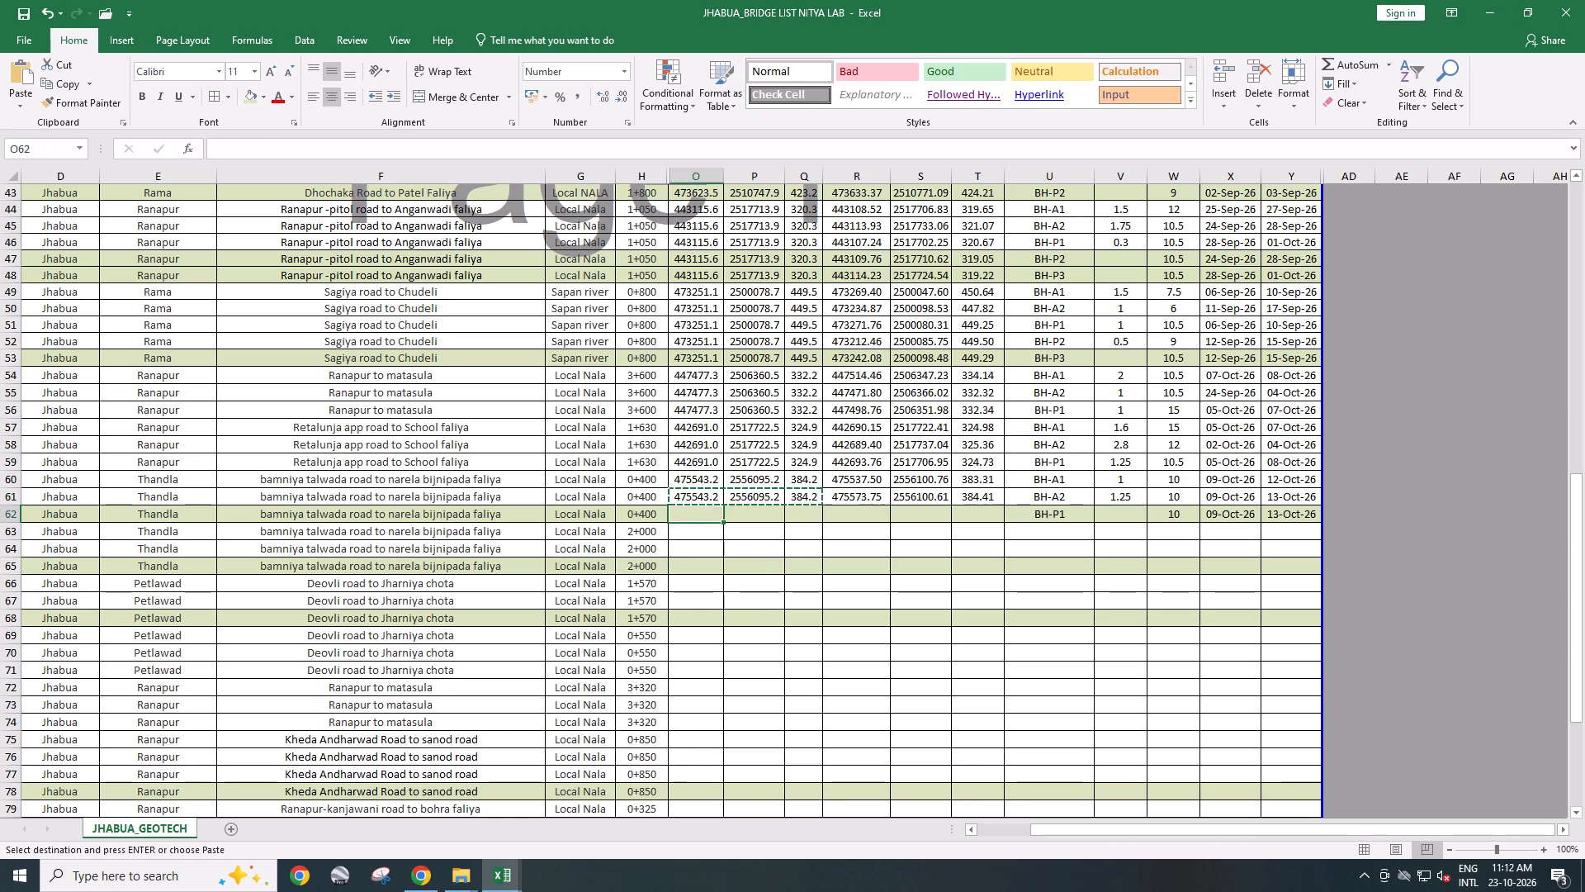
{"action": "key", "text": "ctrl+v"}
{"action": "key", "text": "ctrl+a"}
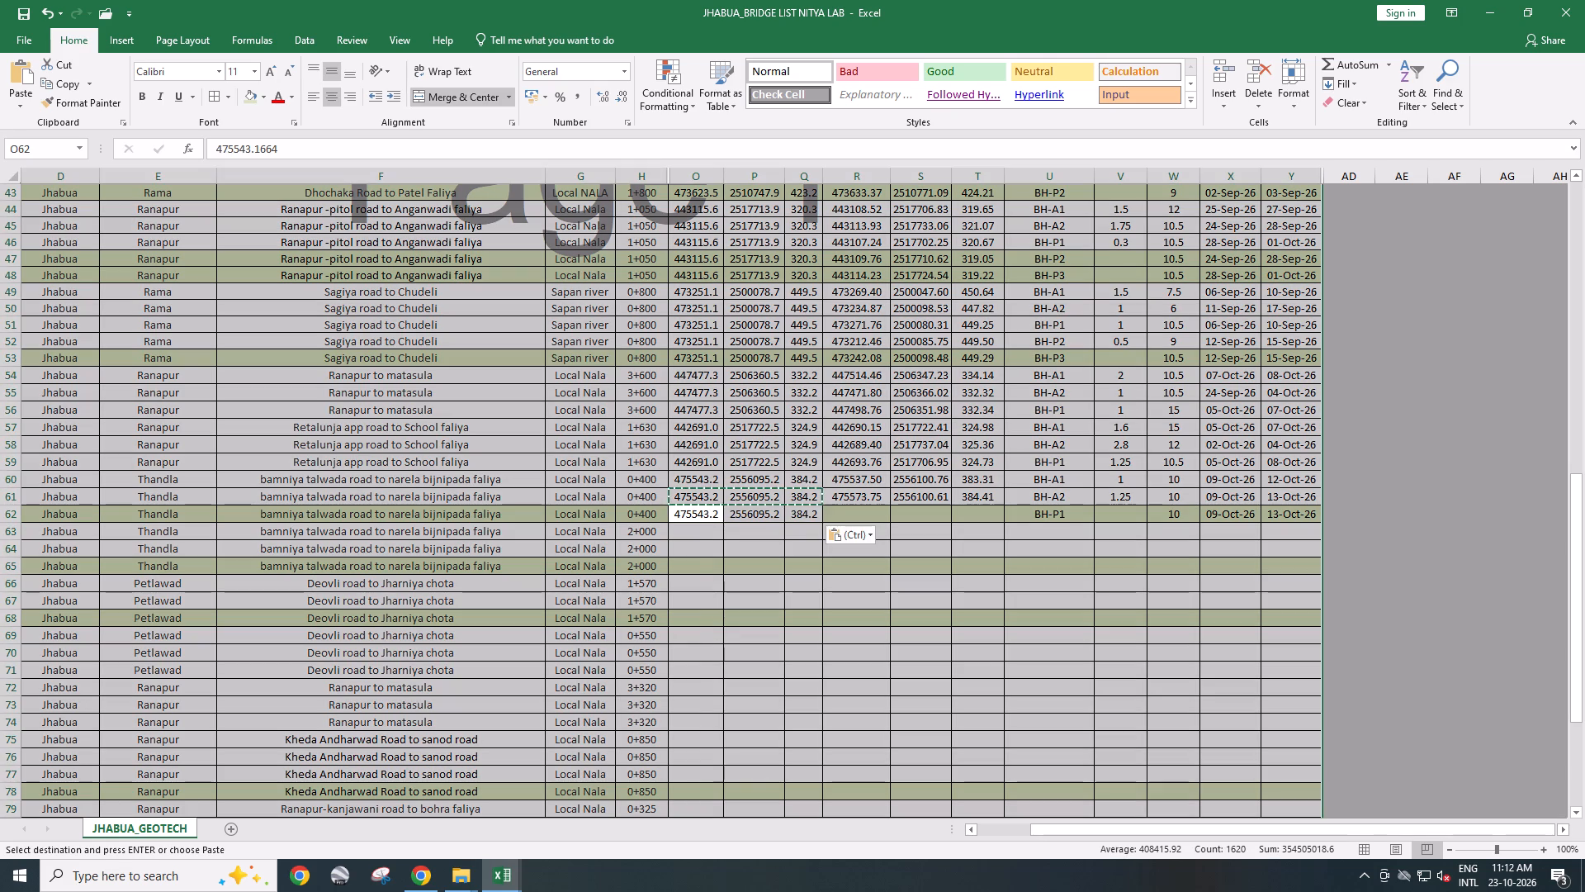
{"action": "key", "text": "Escape"}
{"action": "key", "text": "ctrl+s"}
{"action": "left_click", "coordinate": [695, 519]}
{"action": "left_click_drag", "start_coordinate": [695, 517], "coordinate": [813, 517]}
{"action": "left_click", "coordinate": [249, 93]}
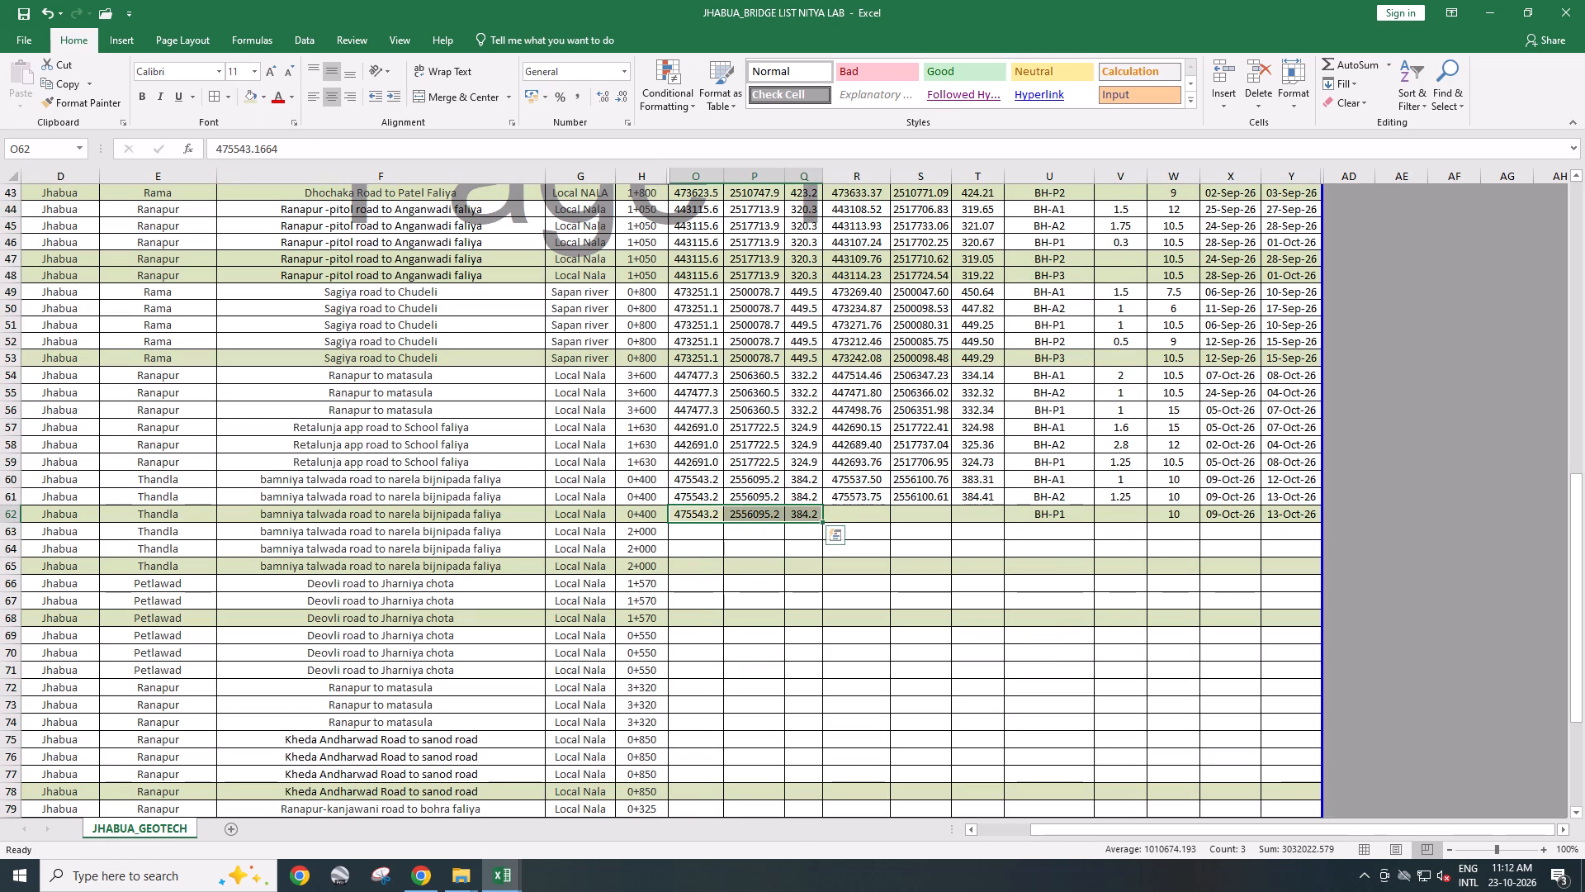
{"action": "key", "text": "ctrl+s"}
{"action": "left_click", "coordinate": [809, 557]}
Copy the bridge centre and borehole coordinates and designations for bamniya talwada road 2+000 from JHABUA_BRIDGE LIST into NITYA LAB rows 63 and 64.
{"action": "scroll", "coordinate": [732, 515], "scroll_direction": "down", "scroll_amount": 2}
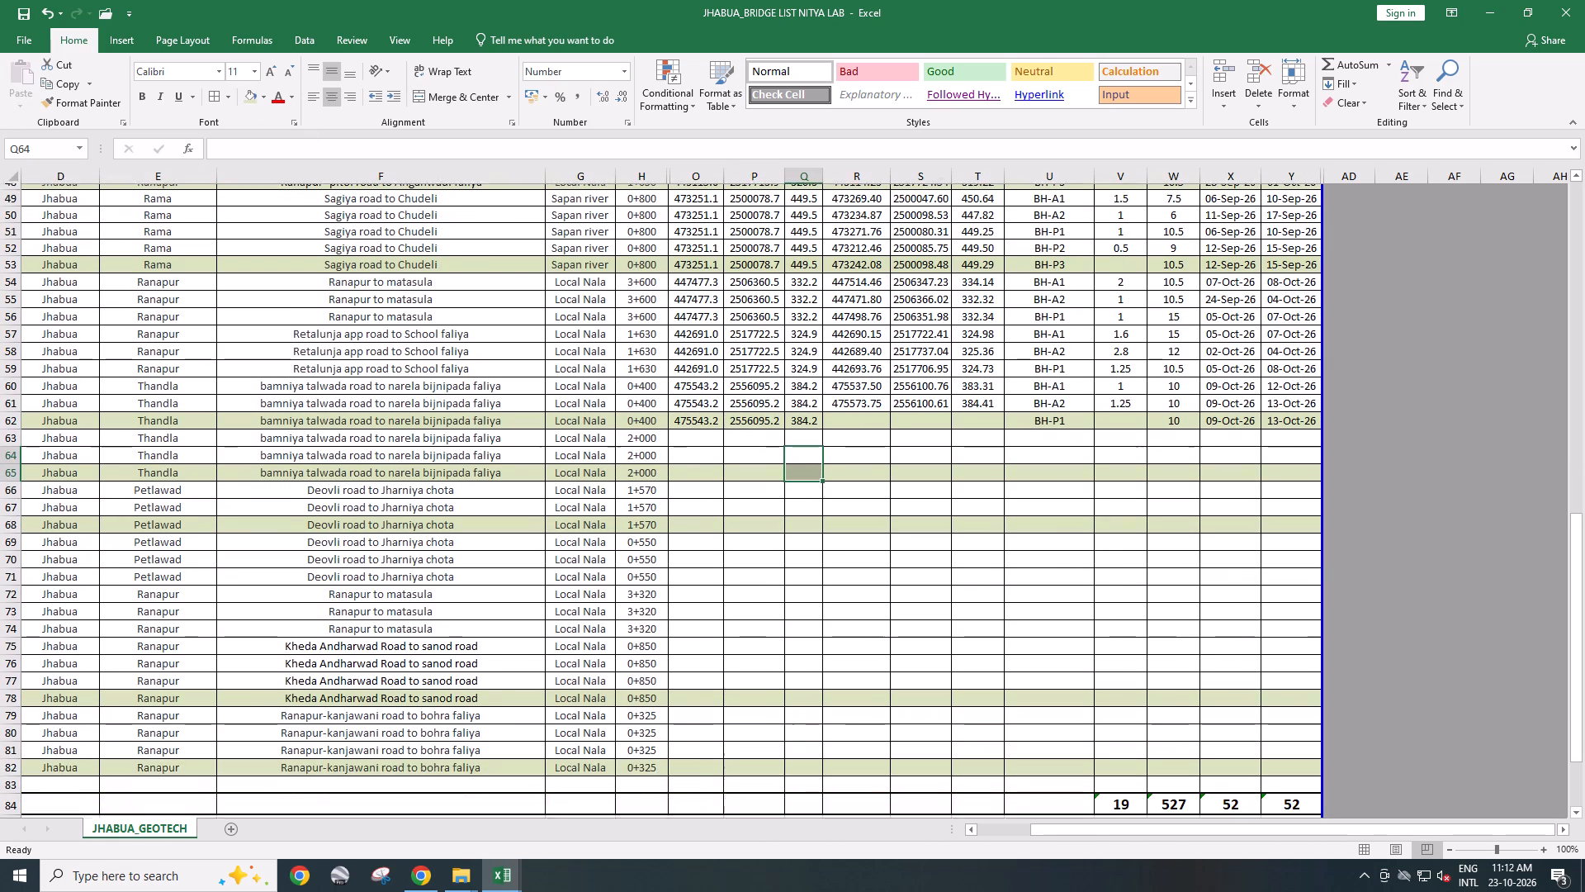
{"action": "key", "text": "alt+Tab"}
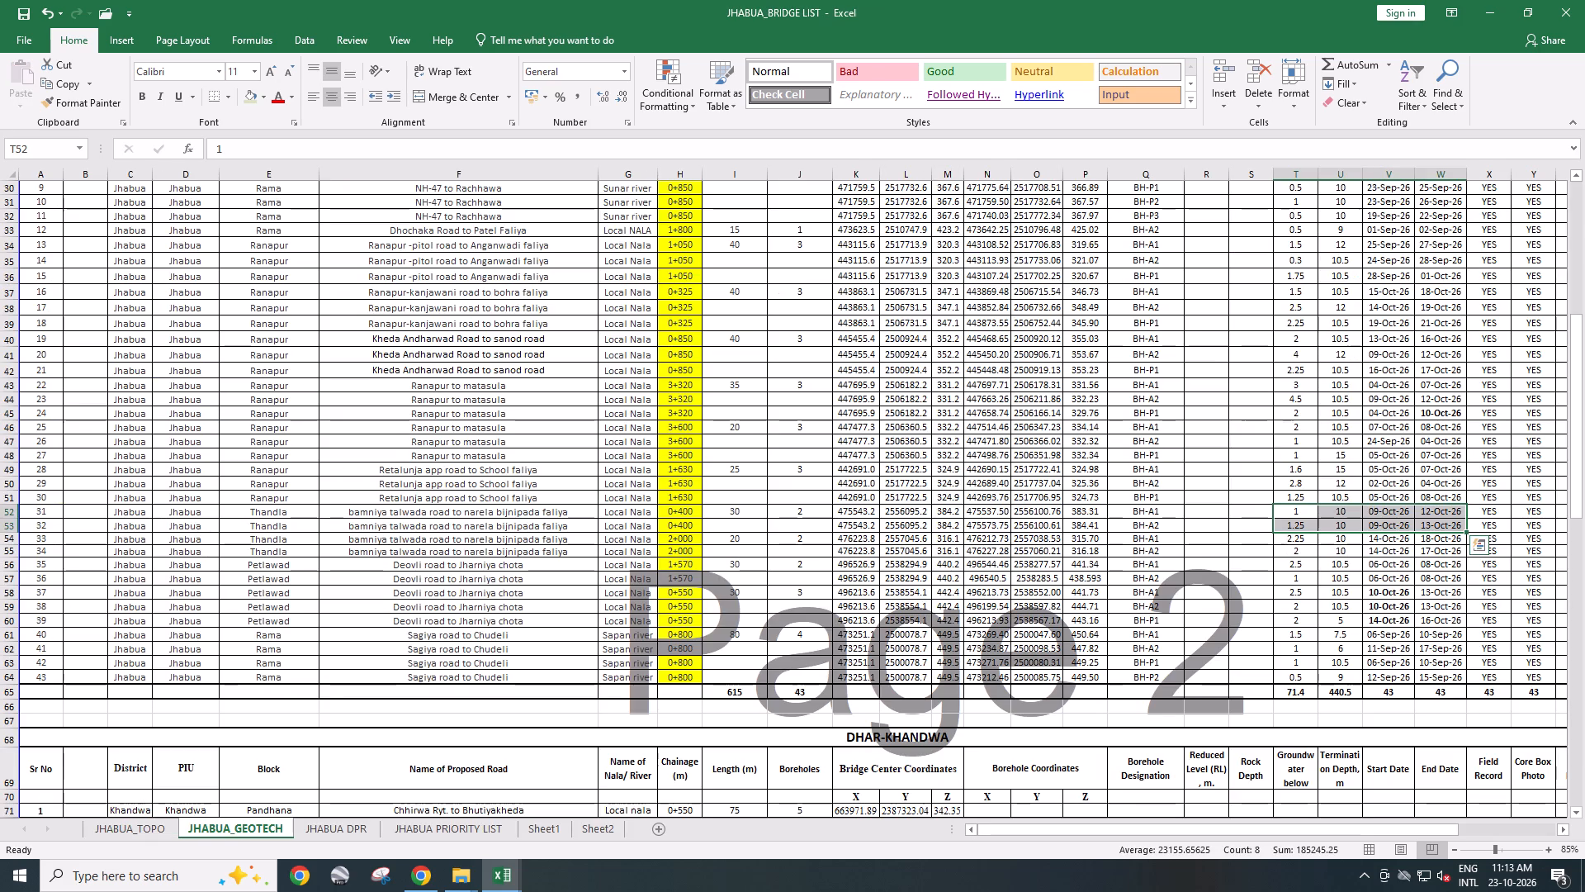
{"action": "left_click_drag", "start_coordinate": [680, 539], "coordinate": [859, 552]}
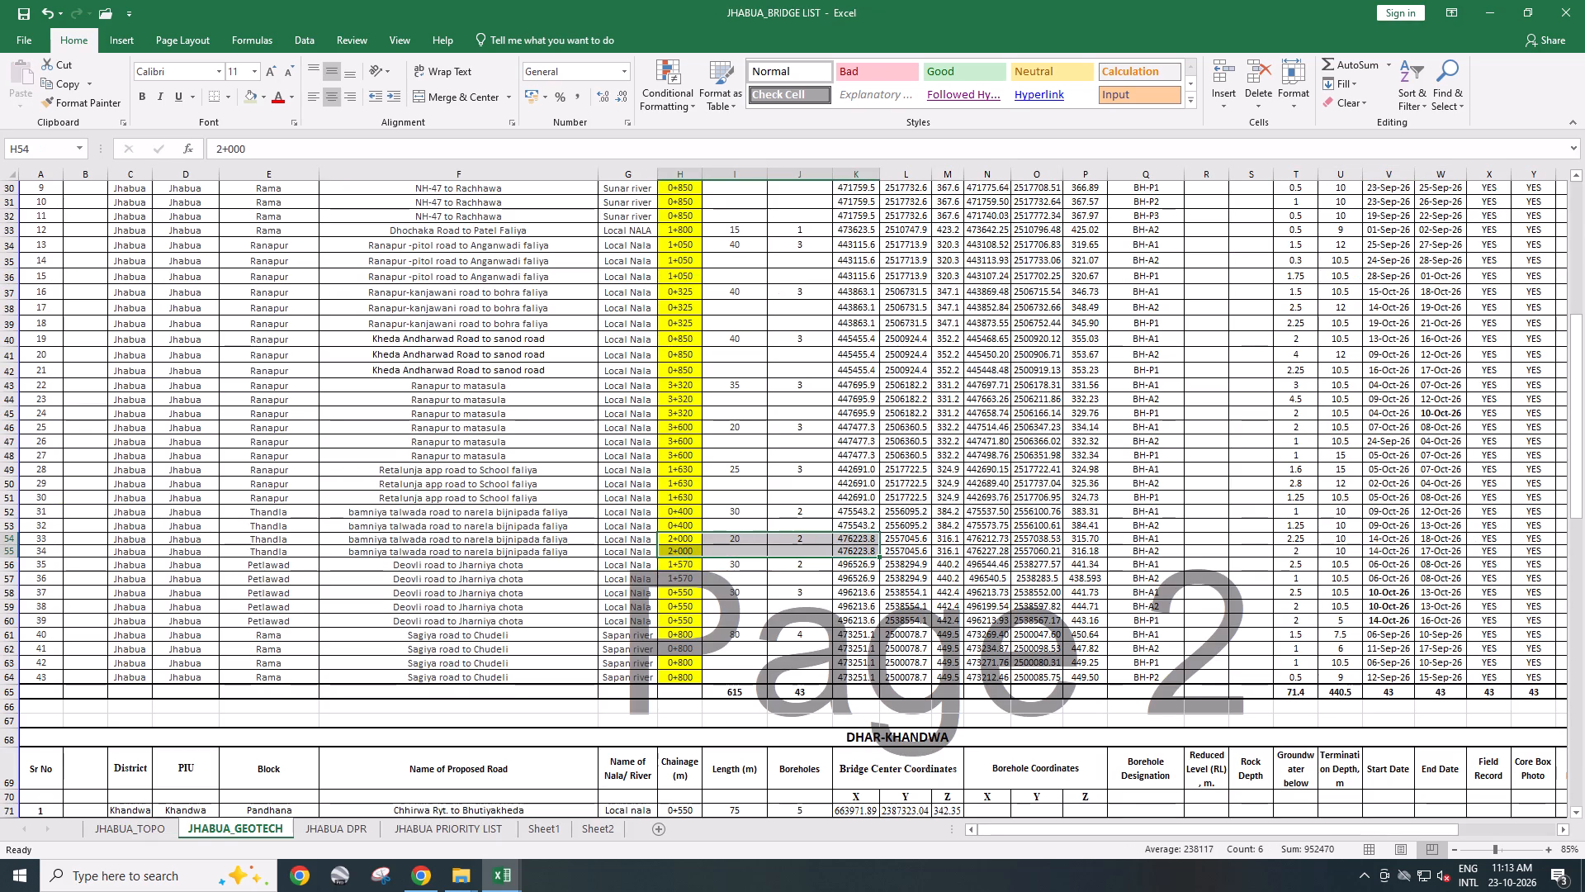
{"action": "left_click_drag", "start_coordinate": [855, 542], "coordinate": [1141, 545]}
{"action": "key", "text": "ctrl+c"}
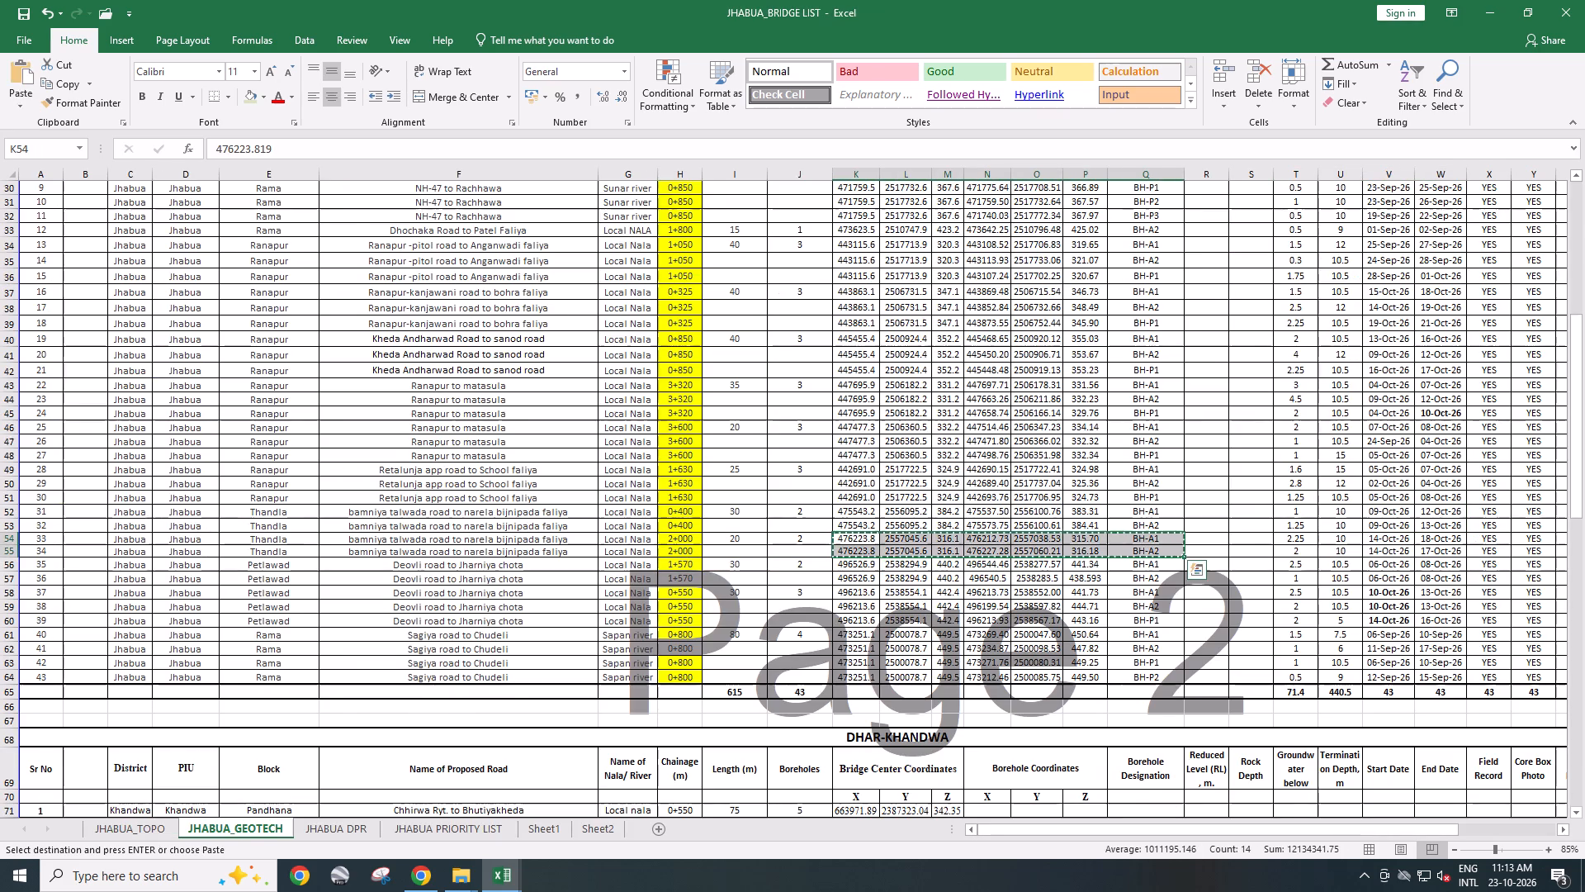
{"action": "key", "text": "alt+Tab"}
{"action": "left_click", "coordinate": [689, 433]}
{"action": "key", "text": "ctrl+v"}
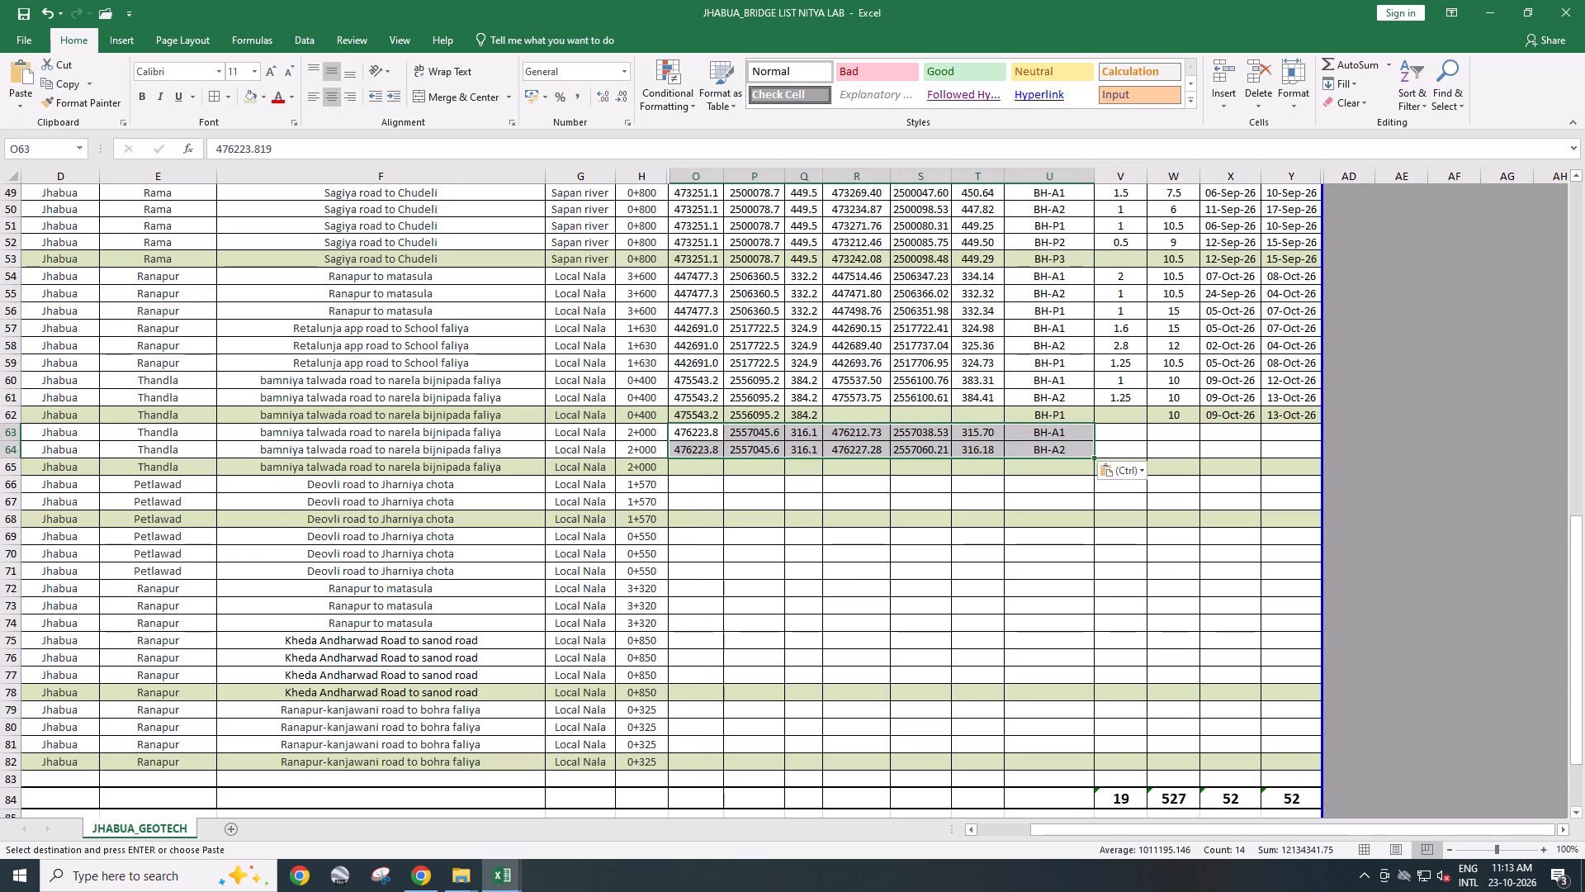
Copy the groundwater and termination depths and start and end dates for bamniya talwada road 2+000 into NITYA LAB rows 63 and 64, and save.
{"action": "key", "text": "alt+Tab"}
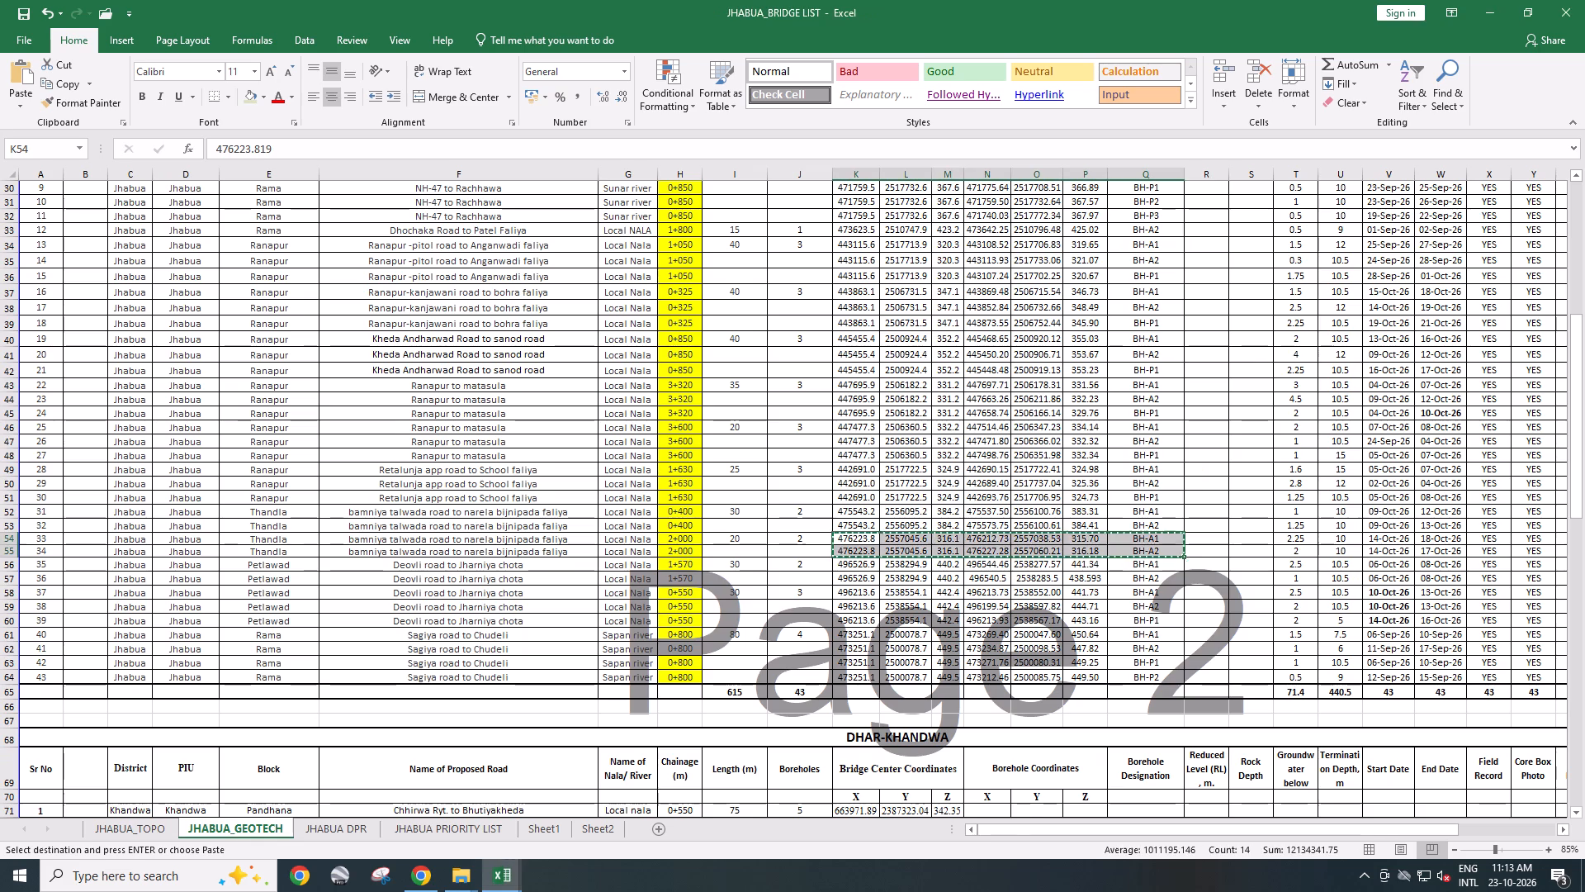
{"action": "left_click_drag", "start_coordinate": [1291, 538], "coordinate": [1441, 553]}
{"action": "key", "text": "ctrl+c"}
{"action": "key", "text": "alt+Tab"}
{"action": "left_click", "coordinate": [1133, 435]}
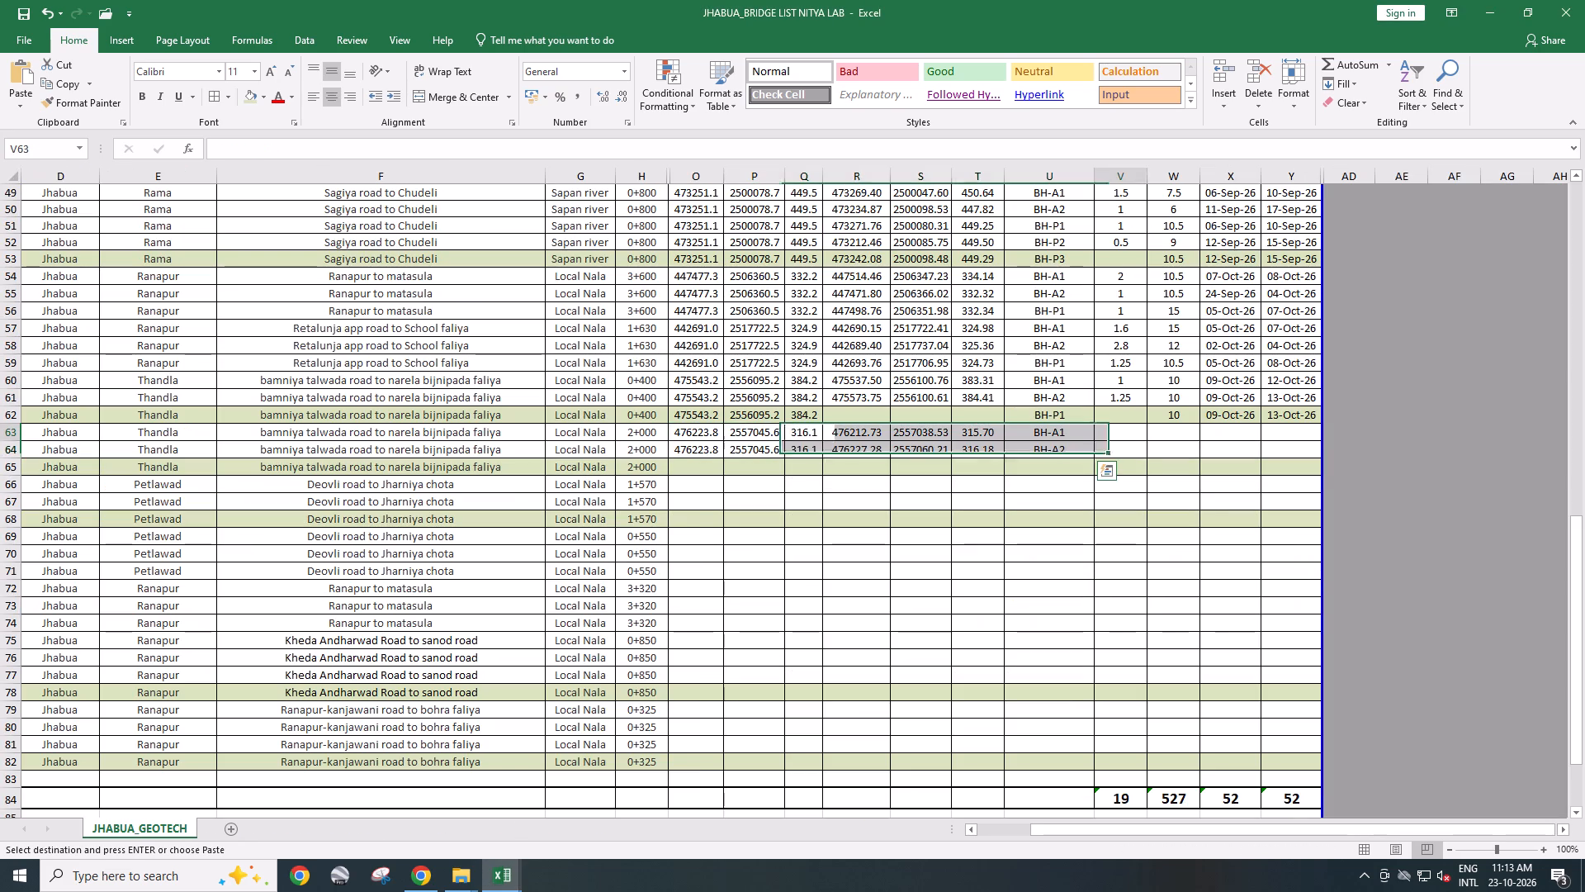
{"action": "key", "text": "ctrl+v"}
{"action": "key", "text": "ctrl+s"}
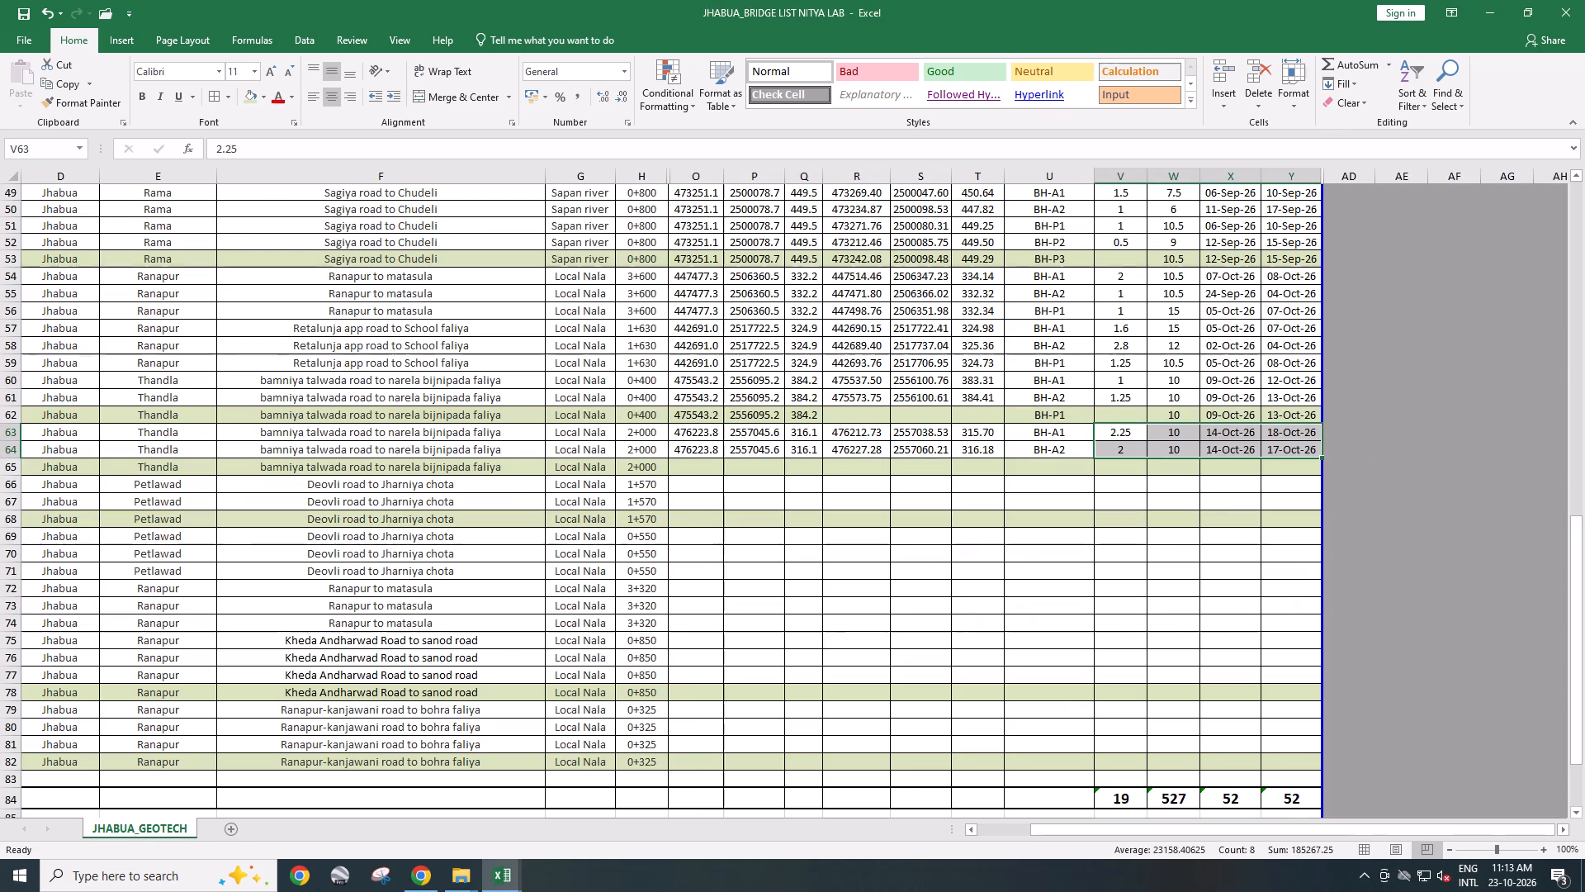
Copy the bridge centre coordinates from row 64 into row 65, and save.
{"action": "left_click_drag", "start_coordinate": [697, 446], "coordinate": [816, 452]}
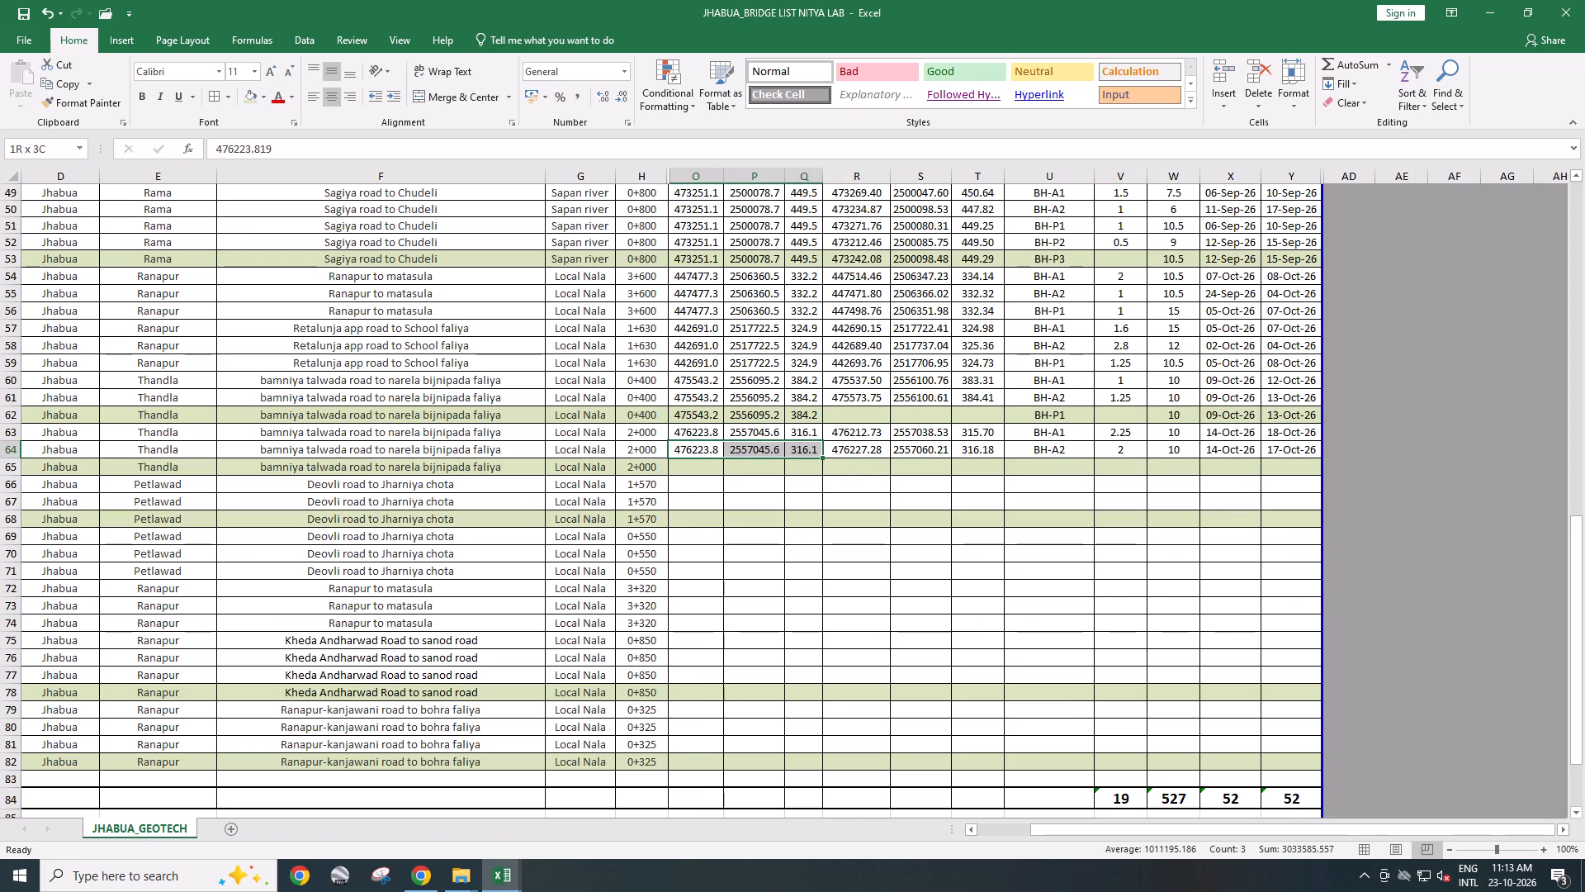
{"action": "key", "text": "ctrl+c"}
{"action": "left_click", "coordinate": [687, 467]}
{"action": "key", "text": "ctrl+v"}
{"action": "key", "text": "ctrl+s"}
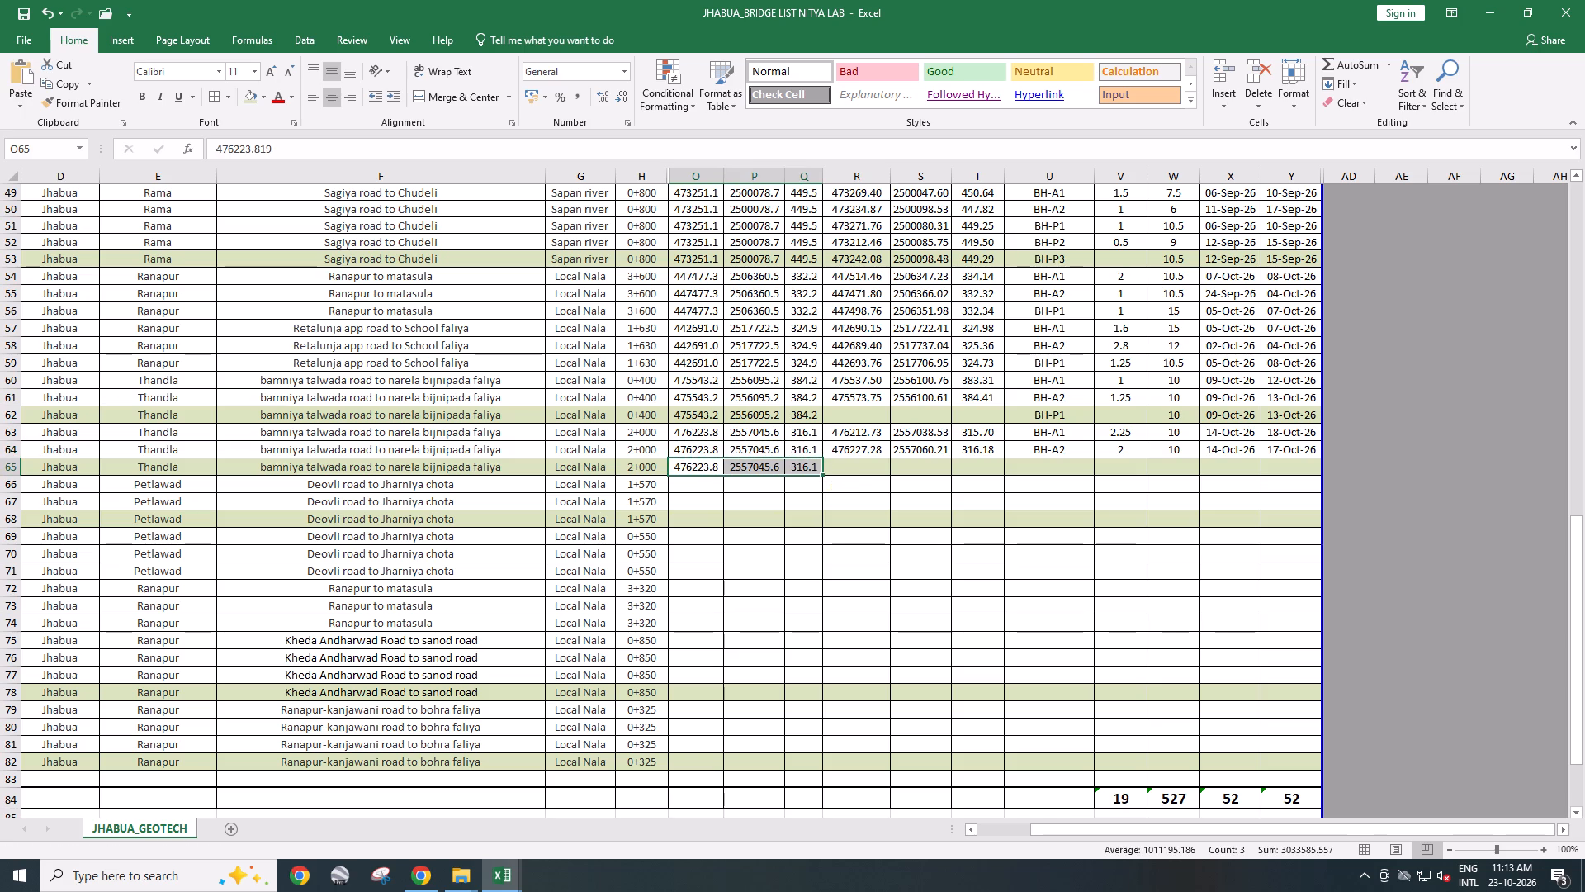
Copy the termination depth and start and end dates from row 64 into row 65, and save.
{"action": "left_click_drag", "start_coordinate": [1190, 449], "coordinate": [1251, 453]}
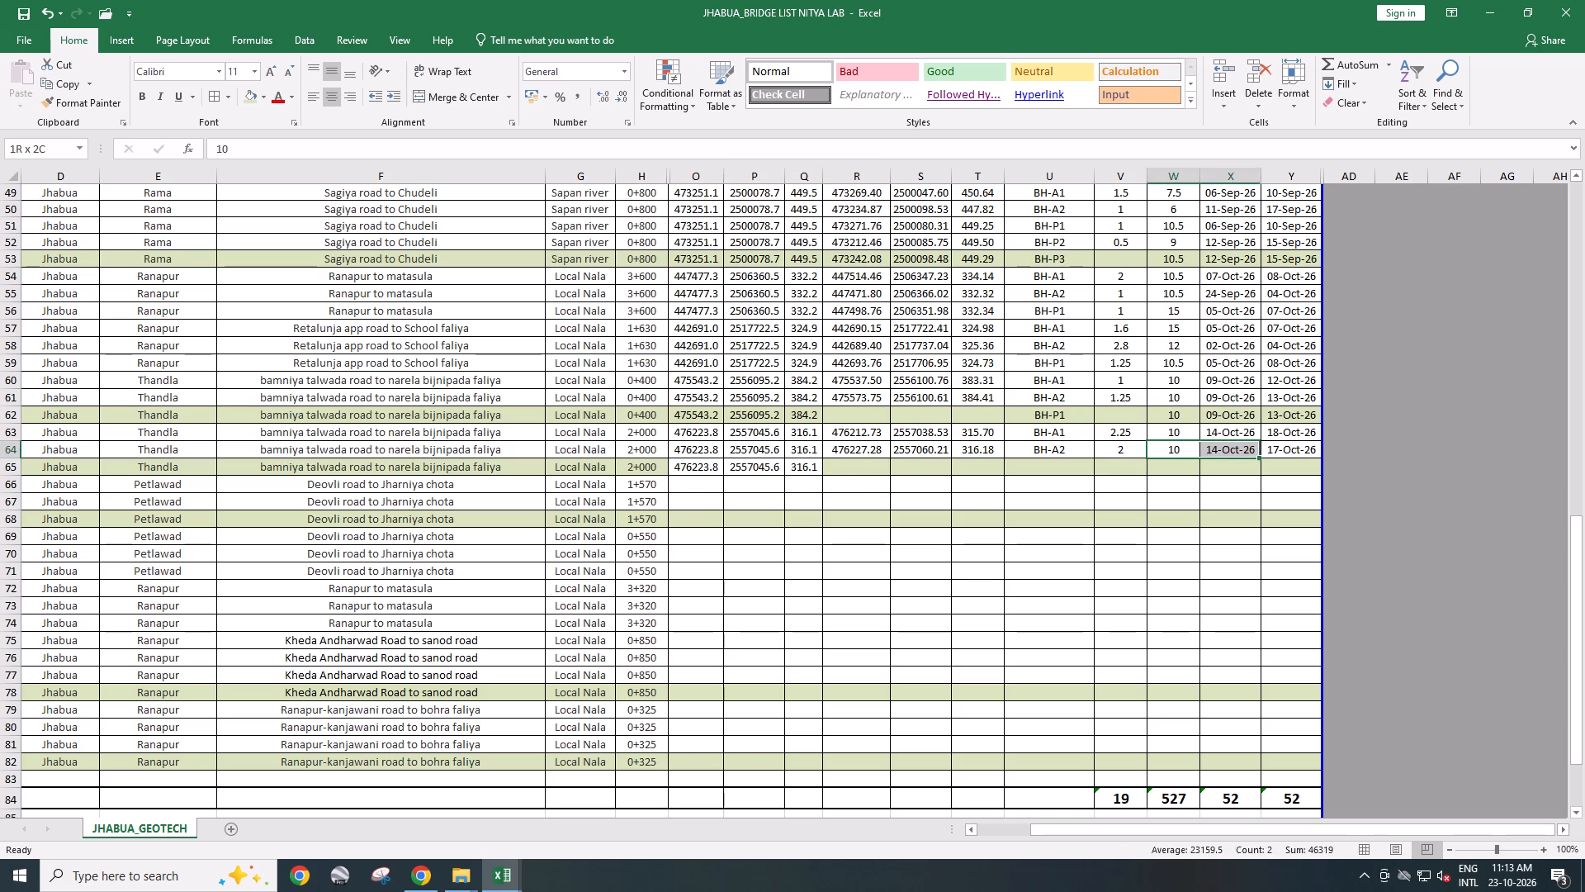
{"action": "left_click_drag", "start_coordinate": [1251, 453], "coordinate": [1286, 453]}
{"action": "key", "text": "ctrl+c"}
{"action": "left_click", "coordinate": [1186, 469]}
{"action": "key", "text": "ctrl+v"}
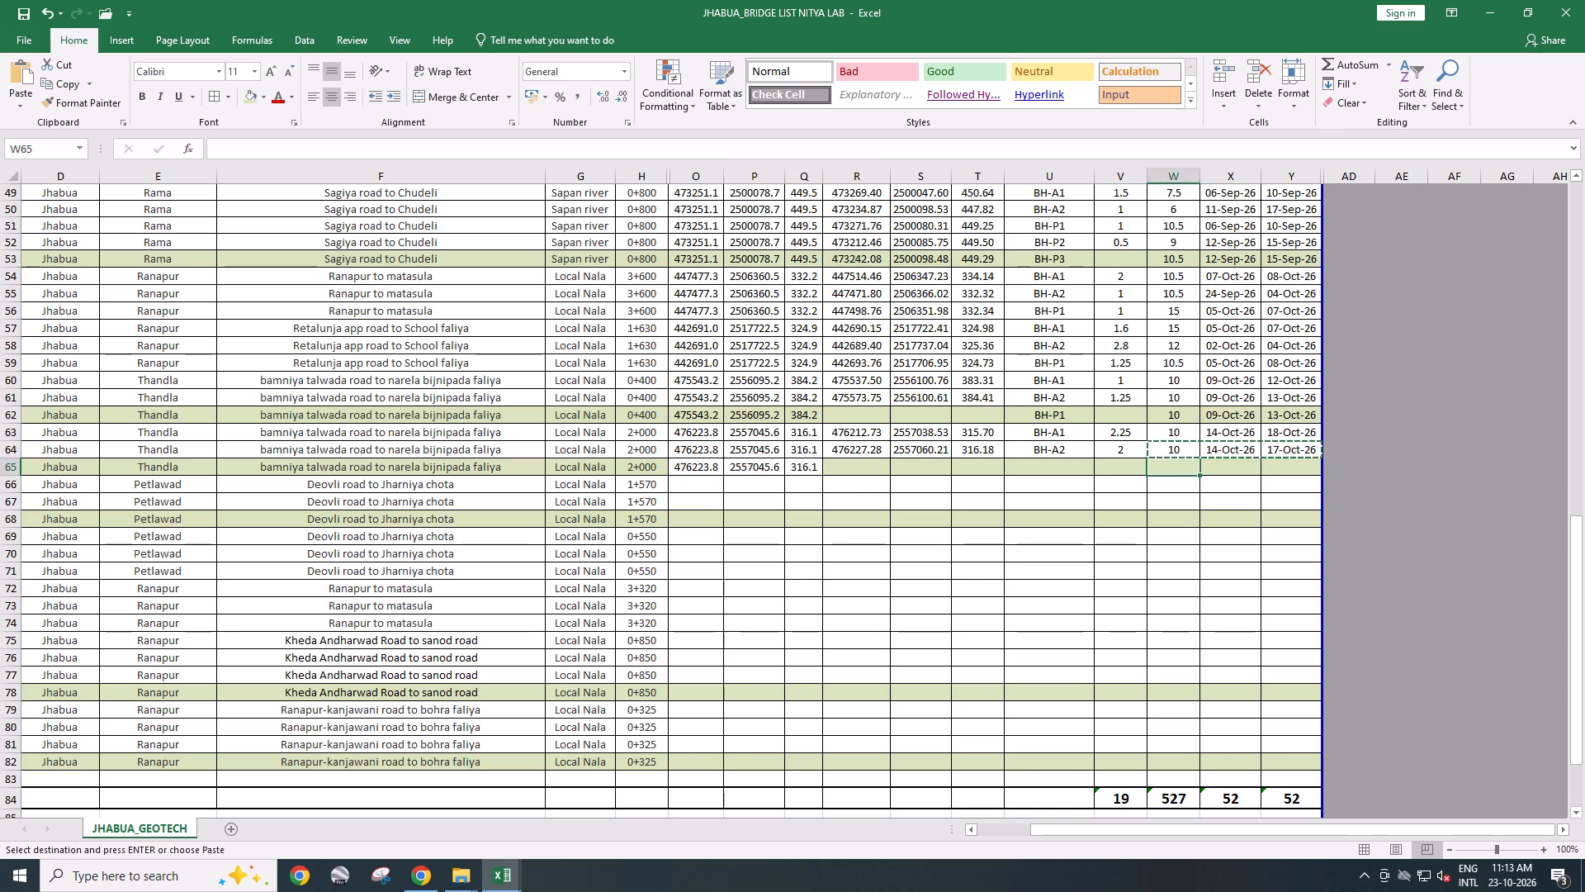
{"action": "key", "text": "ctrl+s"}
Apply the green fill to row 65 from the bridge centre coordinates through the end date.
{"action": "left_click_drag", "start_coordinate": [677, 470], "coordinate": [1247, 471]}
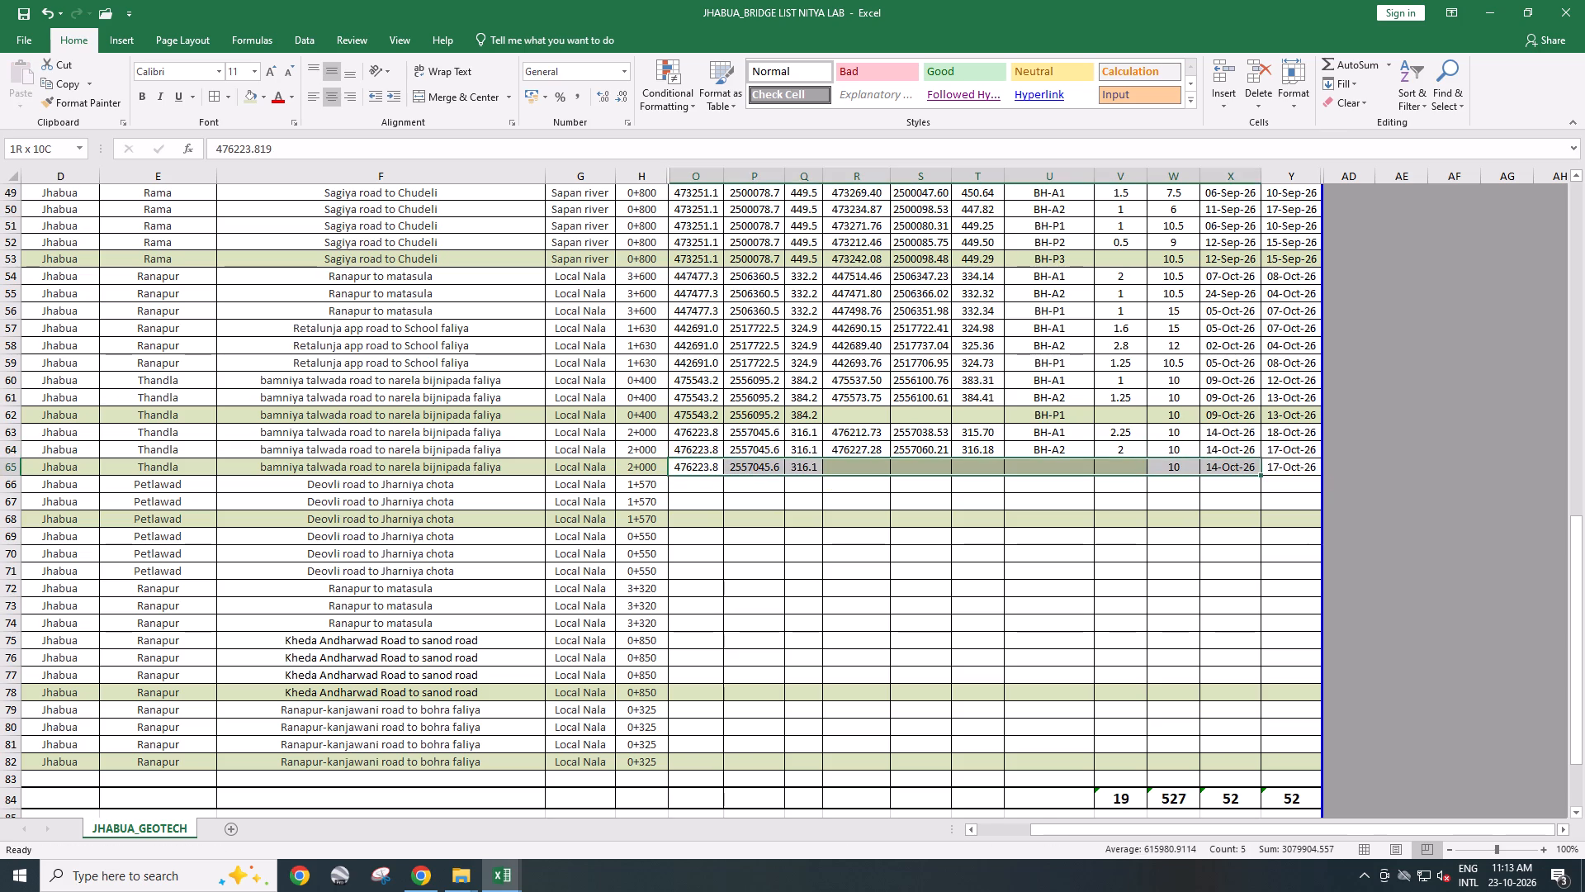
{"action": "left_click_drag", "start_coordinate": [1247, 471], "coordinate": [1291, 463]}
{"action": "left_click", "coordinate": [244, 100]}
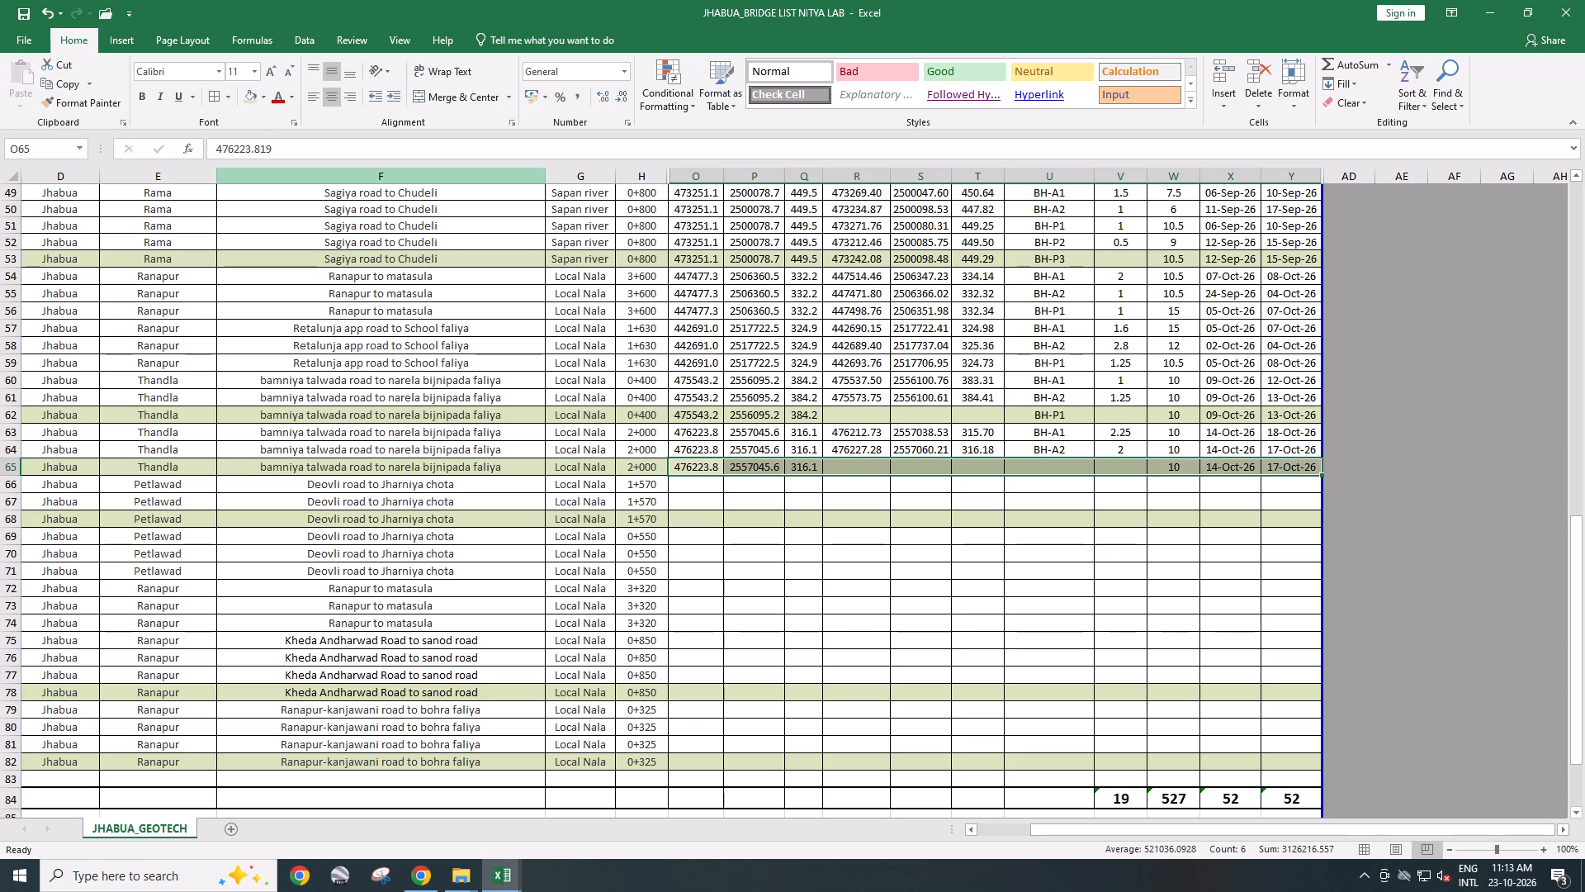
Copy the BH-P1 designation from row 62 into row 65, and save.
{"action": "left_click", "coordinate": [1077, 418]}
{"action": "key", "text": "ctrl+c"}
{"action": "left_click", "coordinate": [1068, 460]}
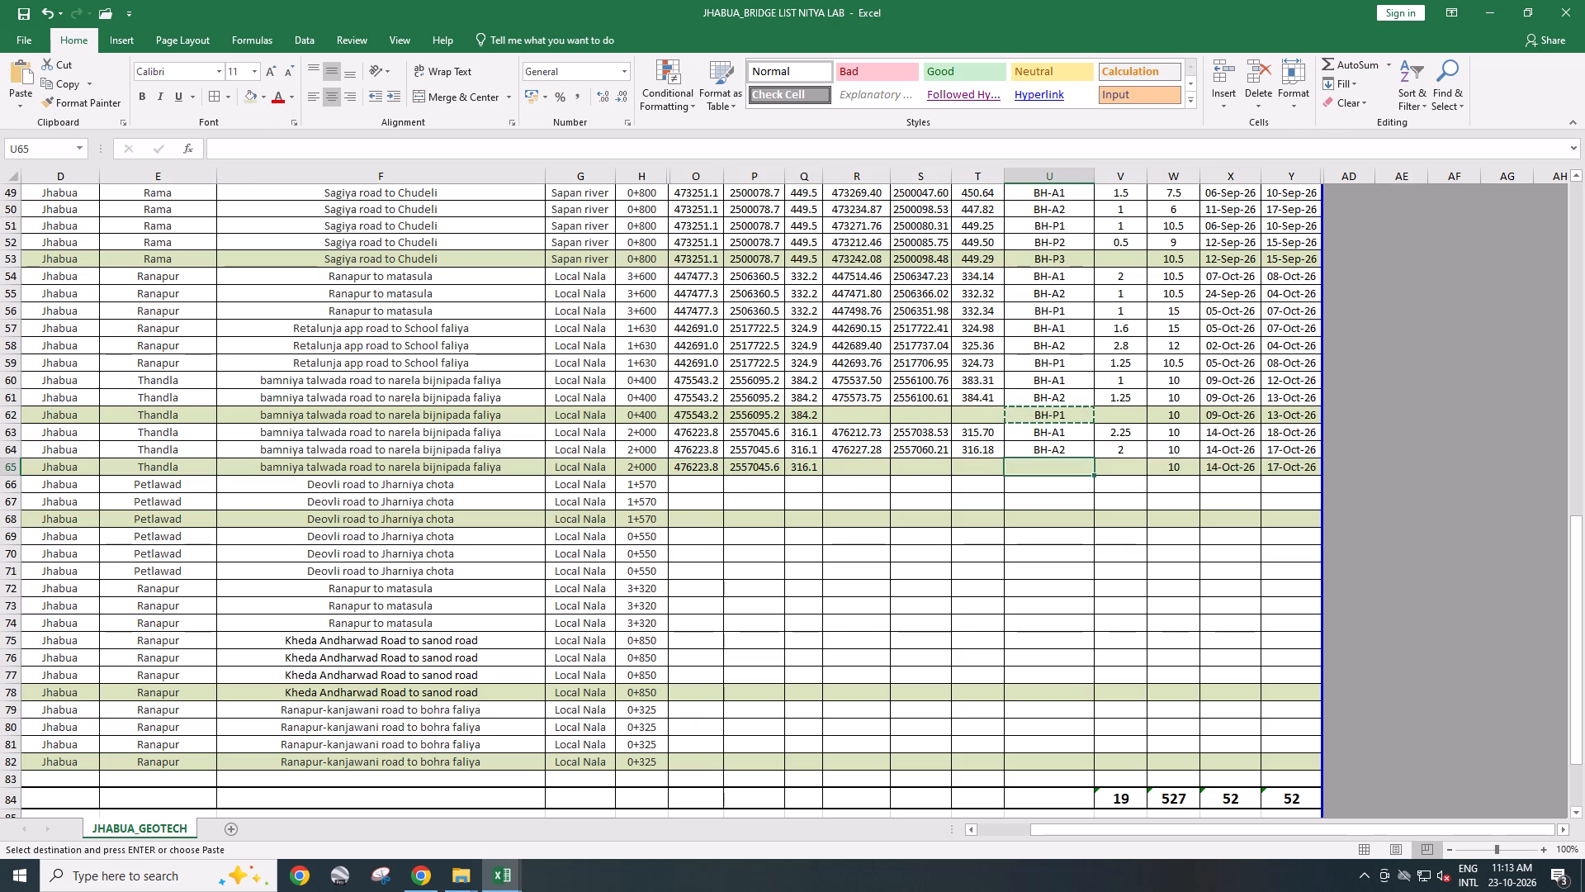
{"action": "key", "text": "ctrl+v"}
{"action": "key", "text": "ctrl+s"}
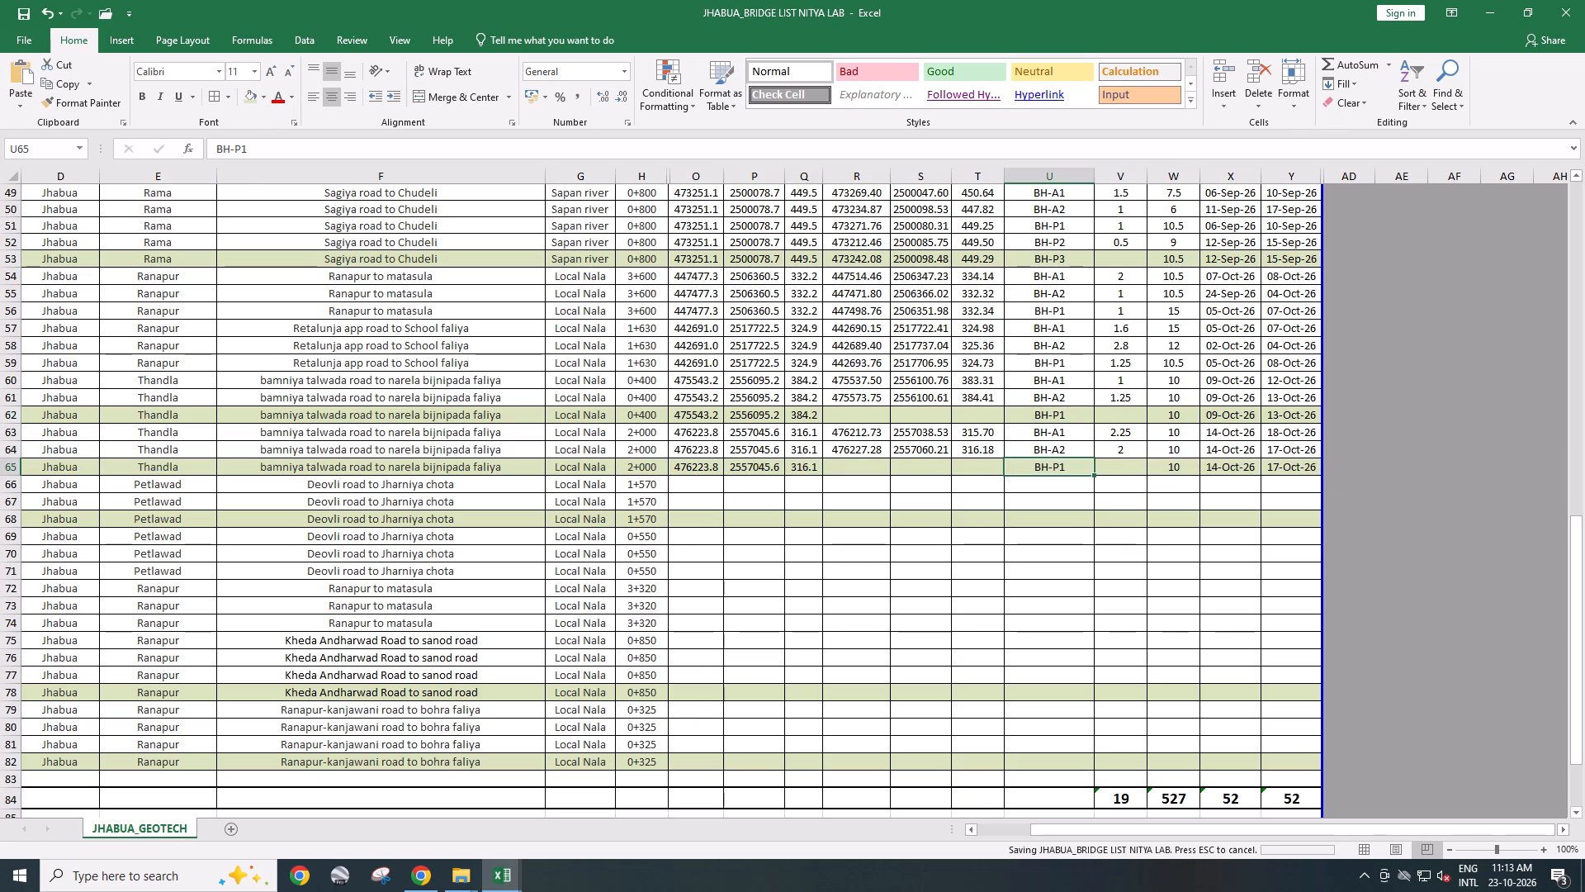
{"action": "key", "text": "ctrl+s"}
Copy the bridge centre and borehole coordinates and designations for Deovli road to Jharniya chota 1+570 into NITYA LAB rows 66 and 67.
{"action": "scroll", "coordinate": [868, 478], "scroll_direction": "down", "scroll_amount": 1}
{"action": "key", "text": "alt+Tab"}
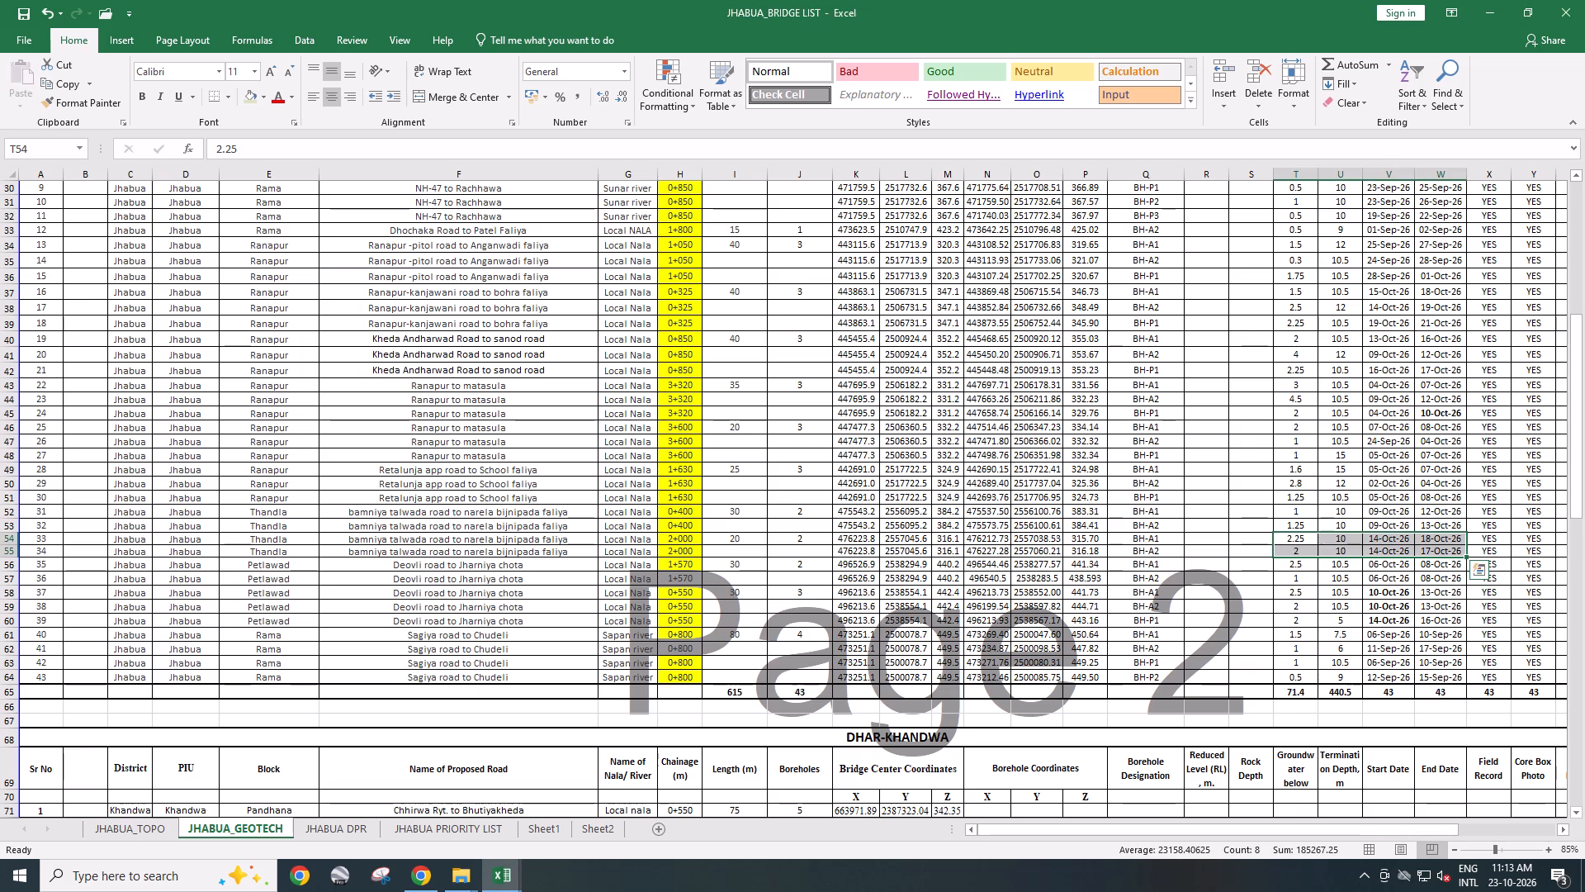
{"action": "left_click_drag", "start_coordinate": [681, 567], "coordinate": [921, 581]}
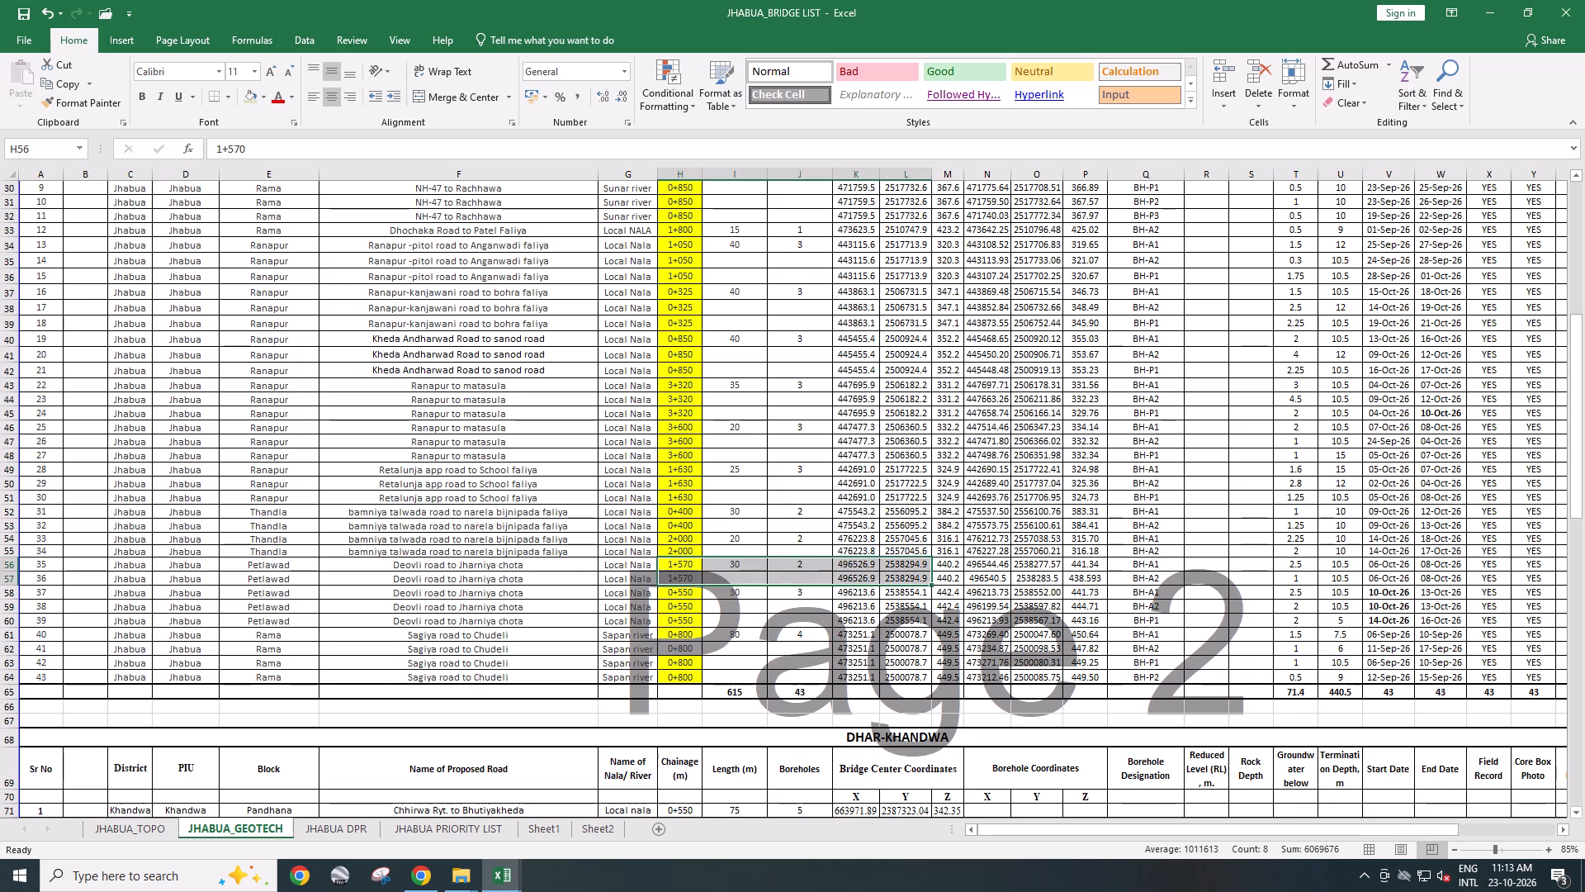
{"action": "left_click_drag", "start_coordinate": [856, 562], "coordinate": [1144, 577]}
{"action": "key", "text": "ctrl+c"}
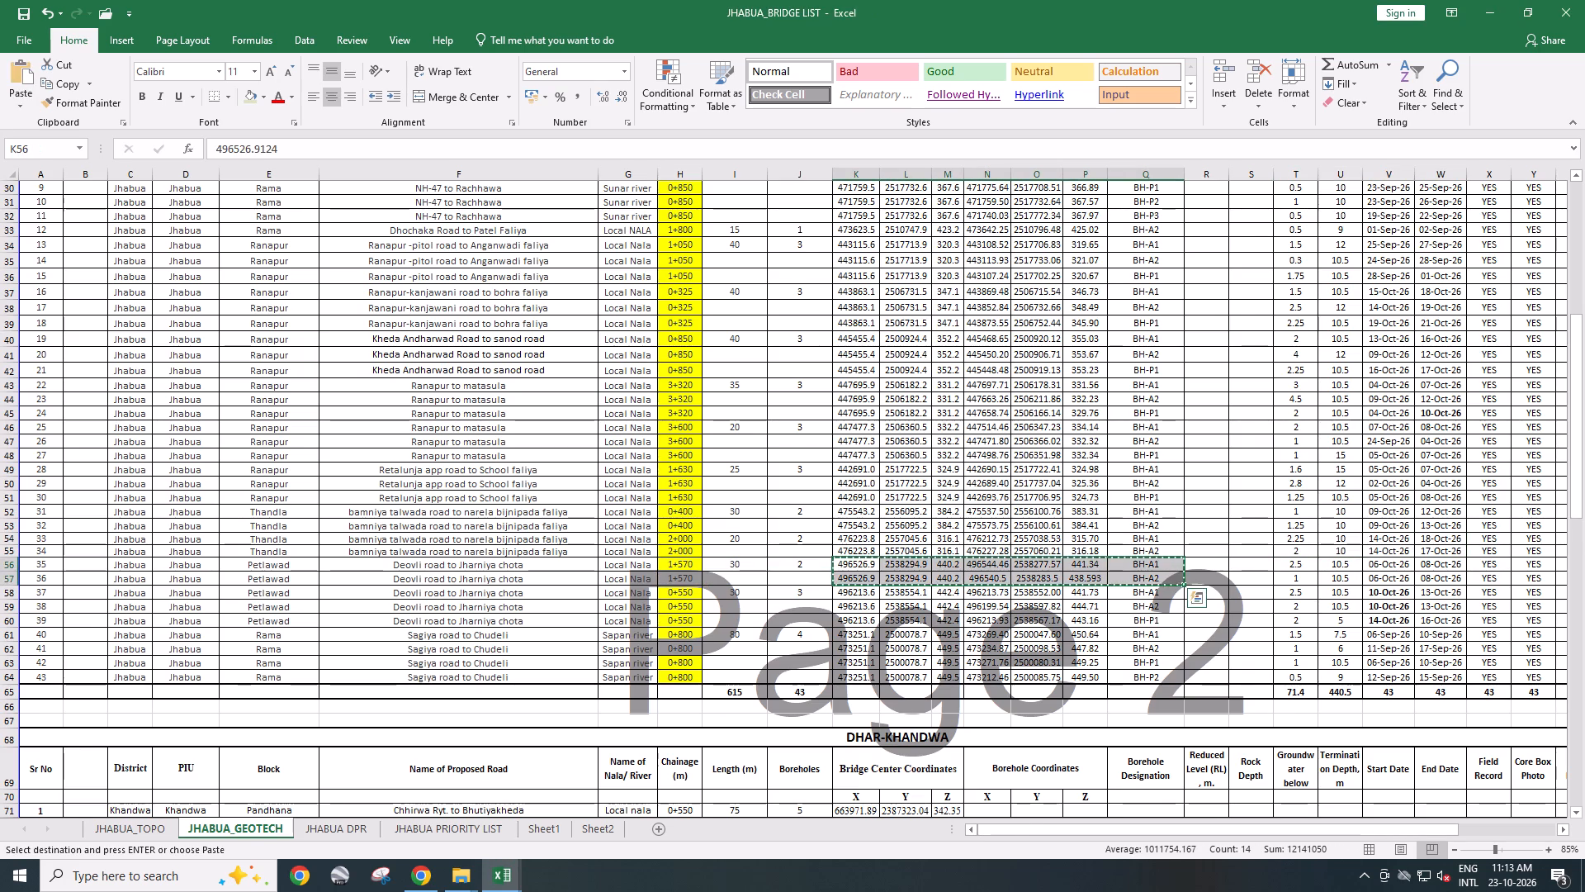
{"action": "key", "text": "alt+Tab"}
{"action": "left_click", "coordinate": [688, 434]}
{"action": "key", "text": "ctrl+v"}
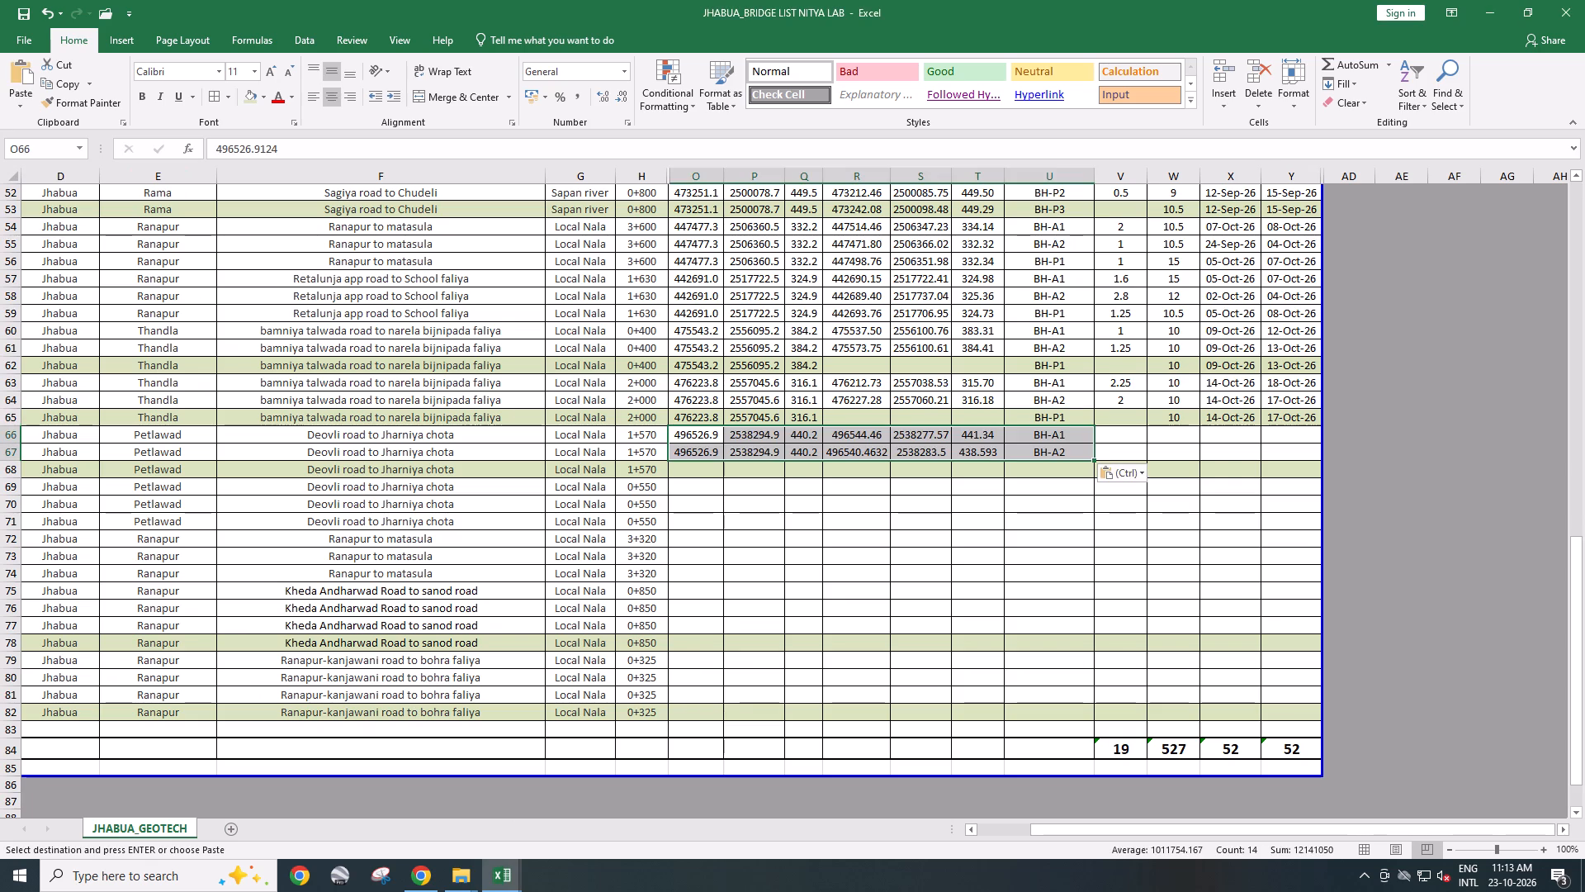
Copy the groundwater and termination depths and start and end dates for Deovli road to Jharniya chota 1+570 from JHABUA_BRIDGE LIST rows 56 and 57.
{"action": "key", "text": "alt+Tab"}
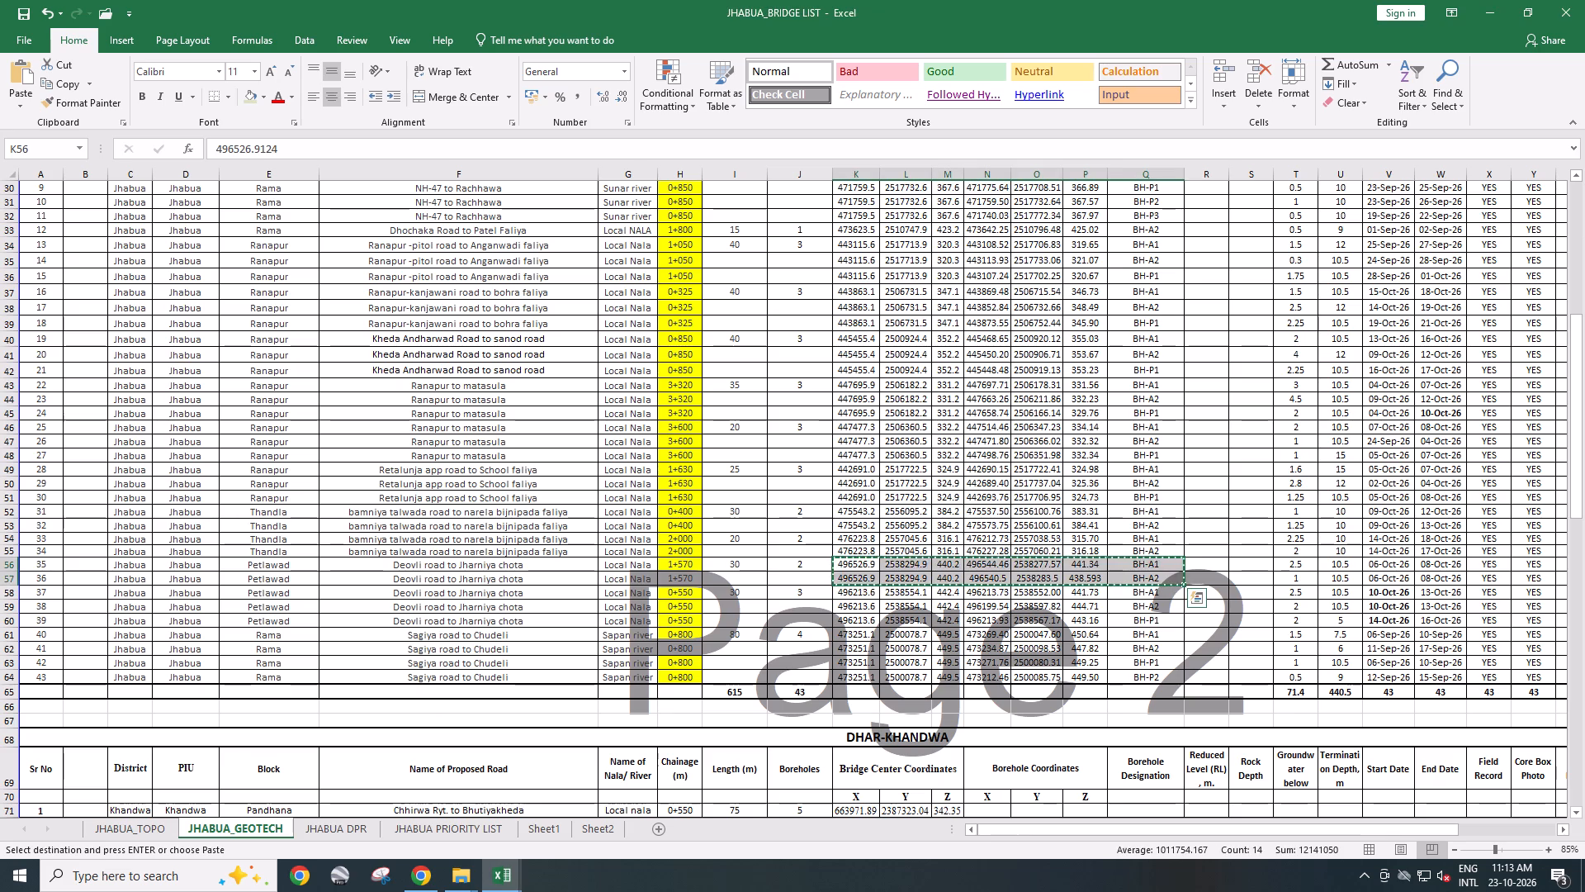
{"action": "left_click_drag", "start_coordinate": [1290, 564], "coordinate": [1438, 578]}
{"action": "key", "text": "ctrl+c"}
{"action": "key", "text": "alt+Tab"}
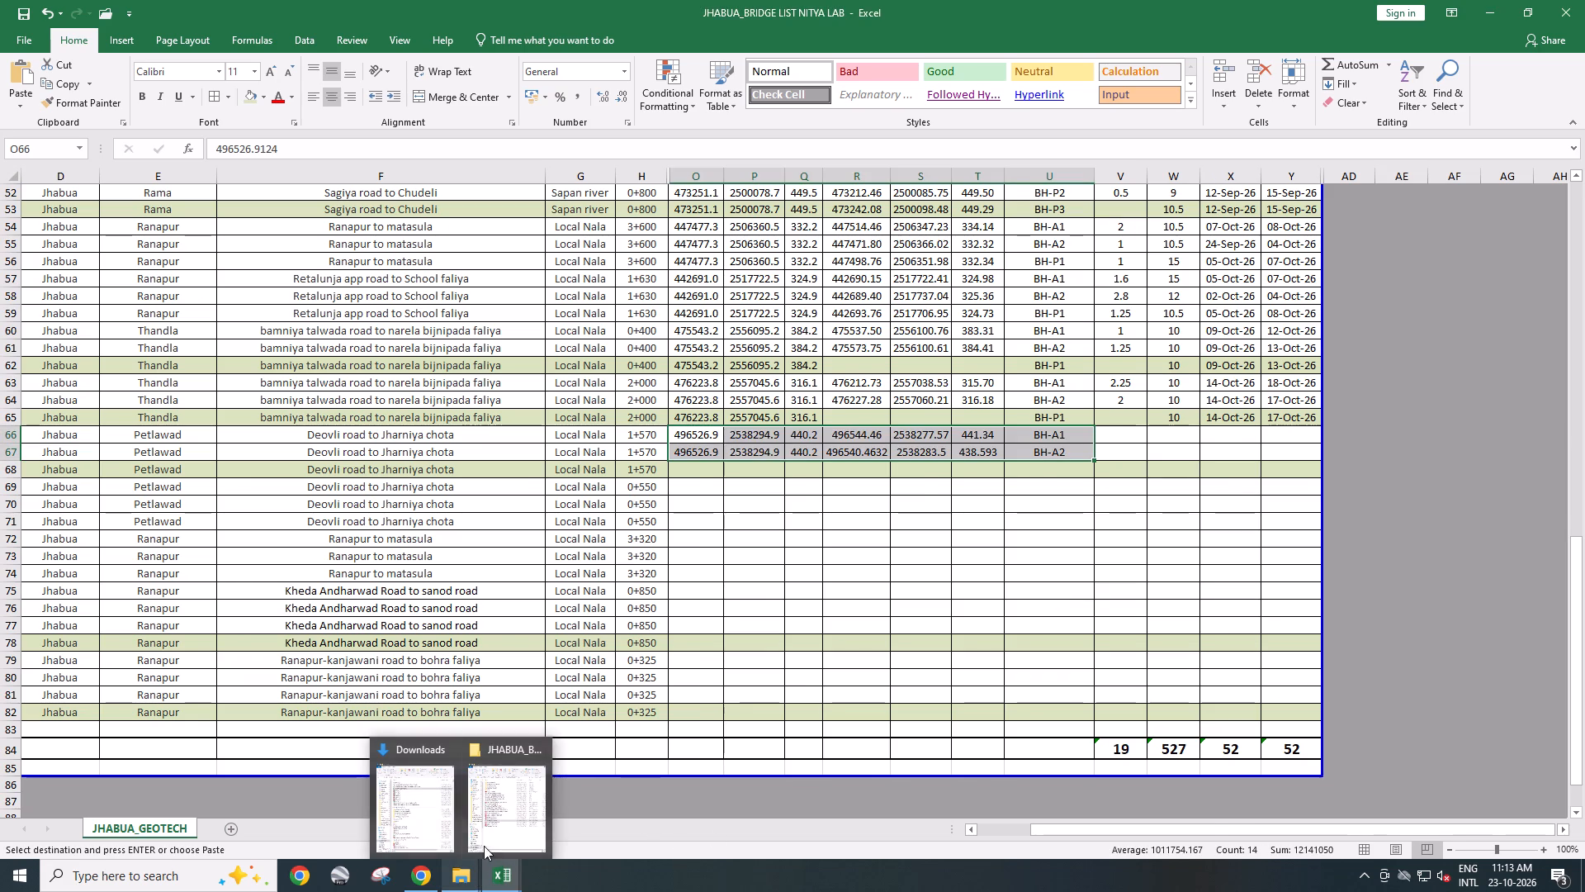
Switch to File Explorer and open the Attachment and MPRRDA_BALAGHAT BRIDGE PDFs from the 2026 folder's MPRRDA_BALAGHAT BRIDGE subfolder.
{"action": "left_click", "coordinate": [504, 824]}
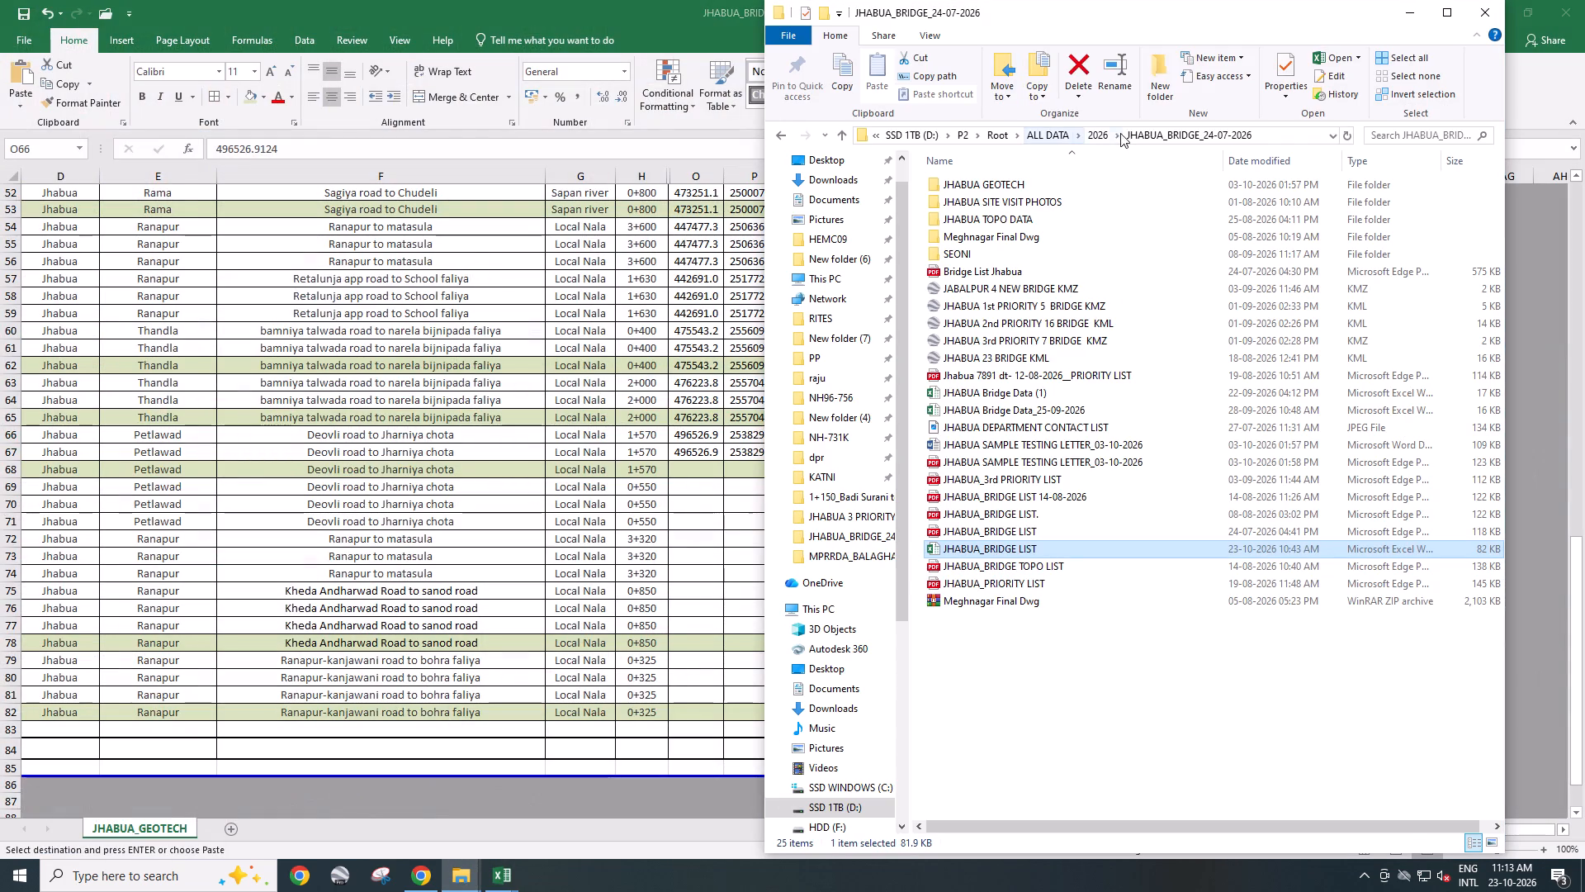
{"action": "left_click", "coordinate": [1099, 134]}
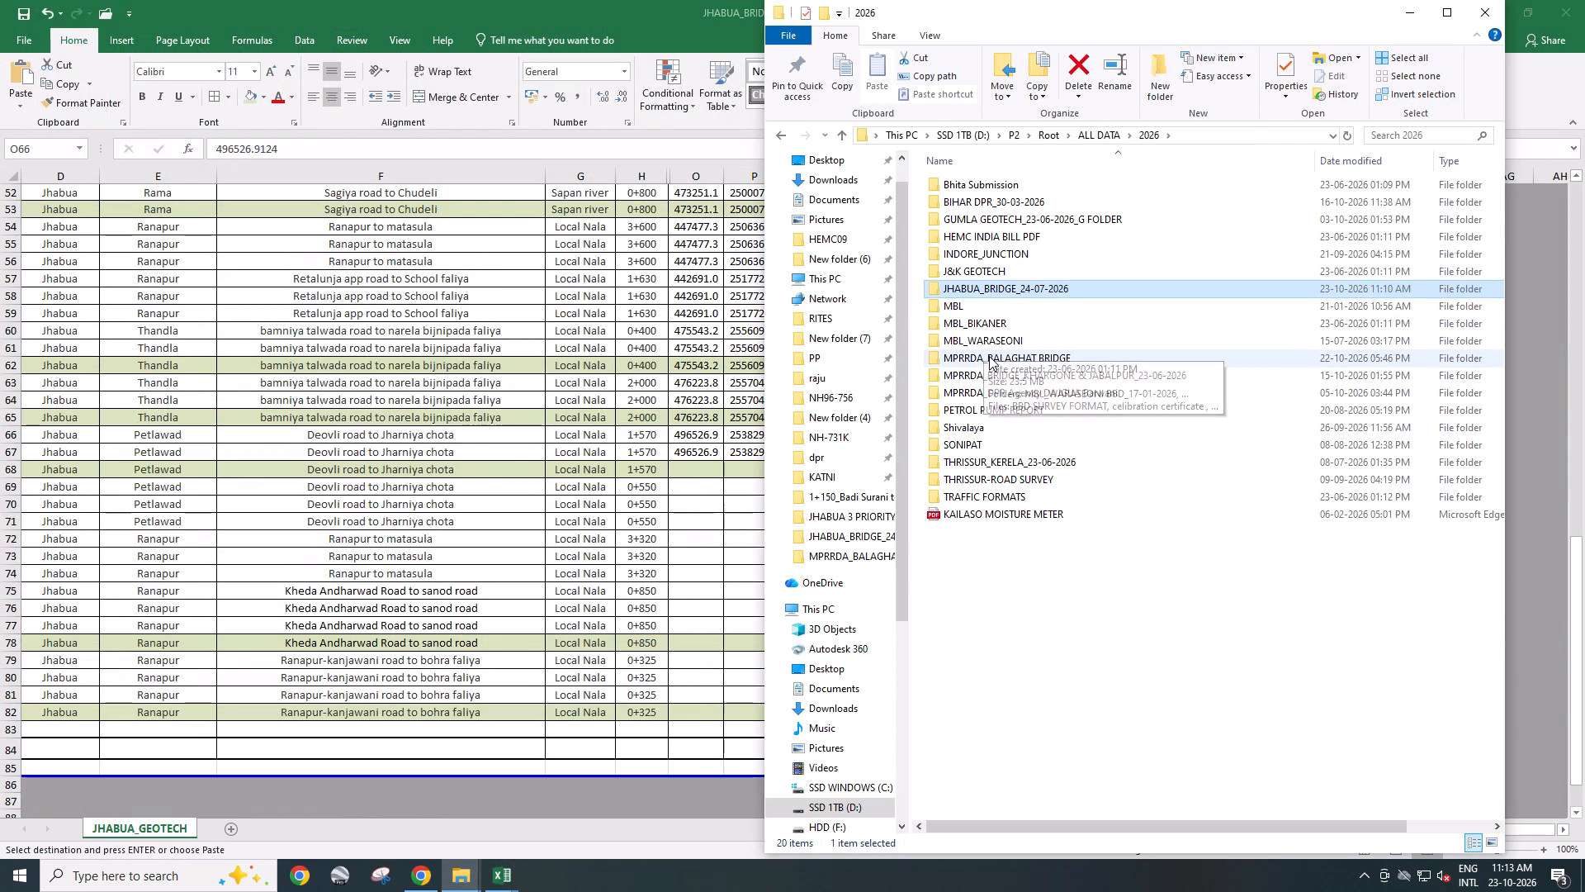
{"action": "double_click", "coordinate": [989, 356]}
{"action": "double_click", "coordinate": [996, 295]}
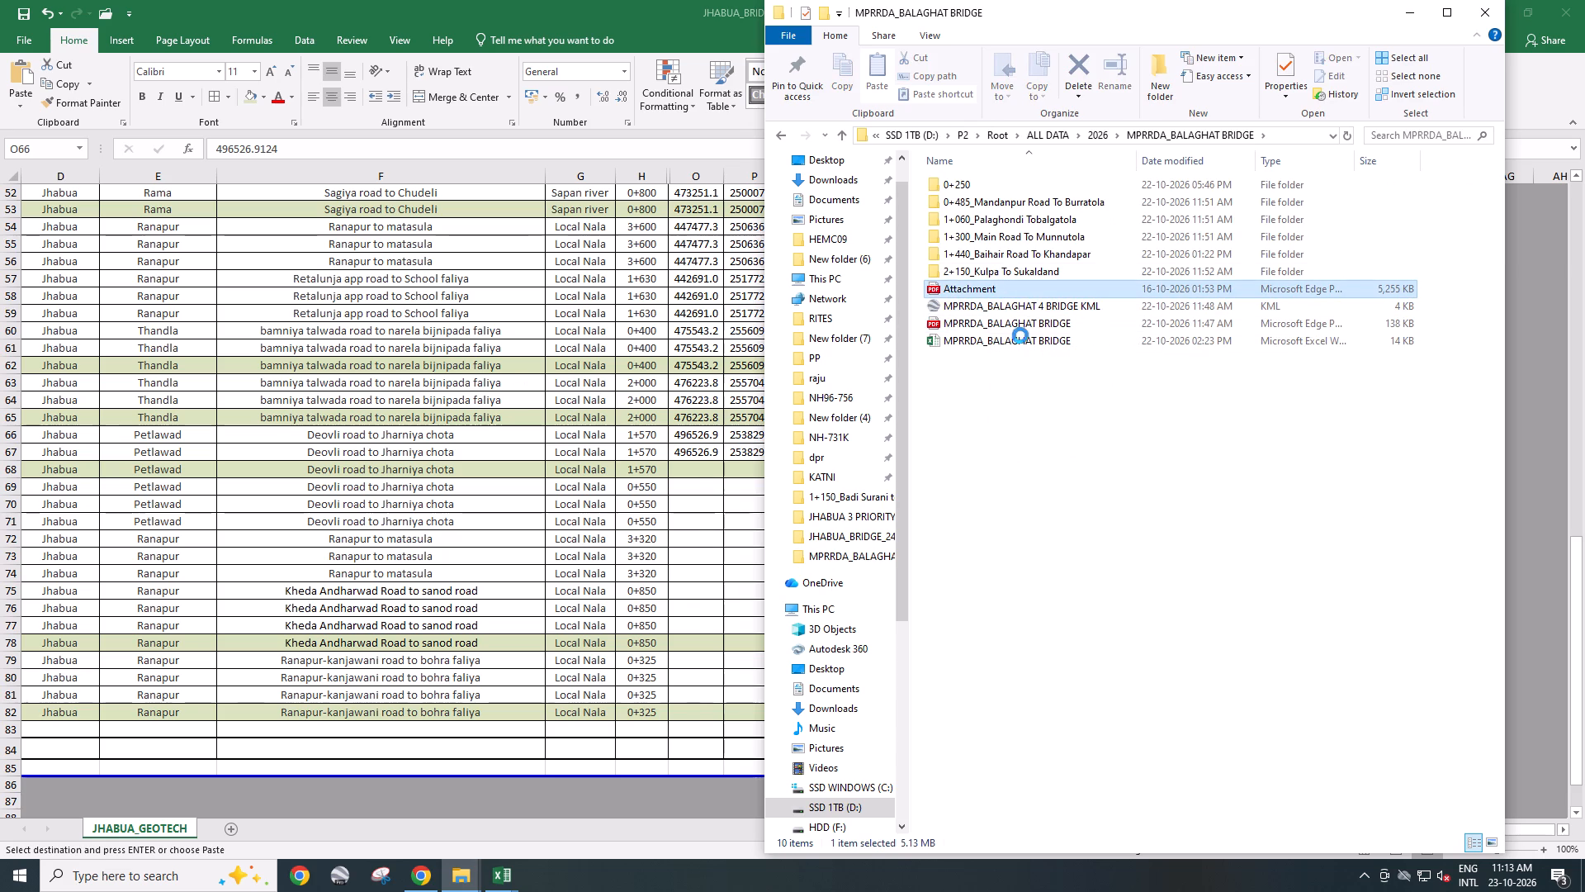
{"action": "right_click", "coordinate": [972, 401]}
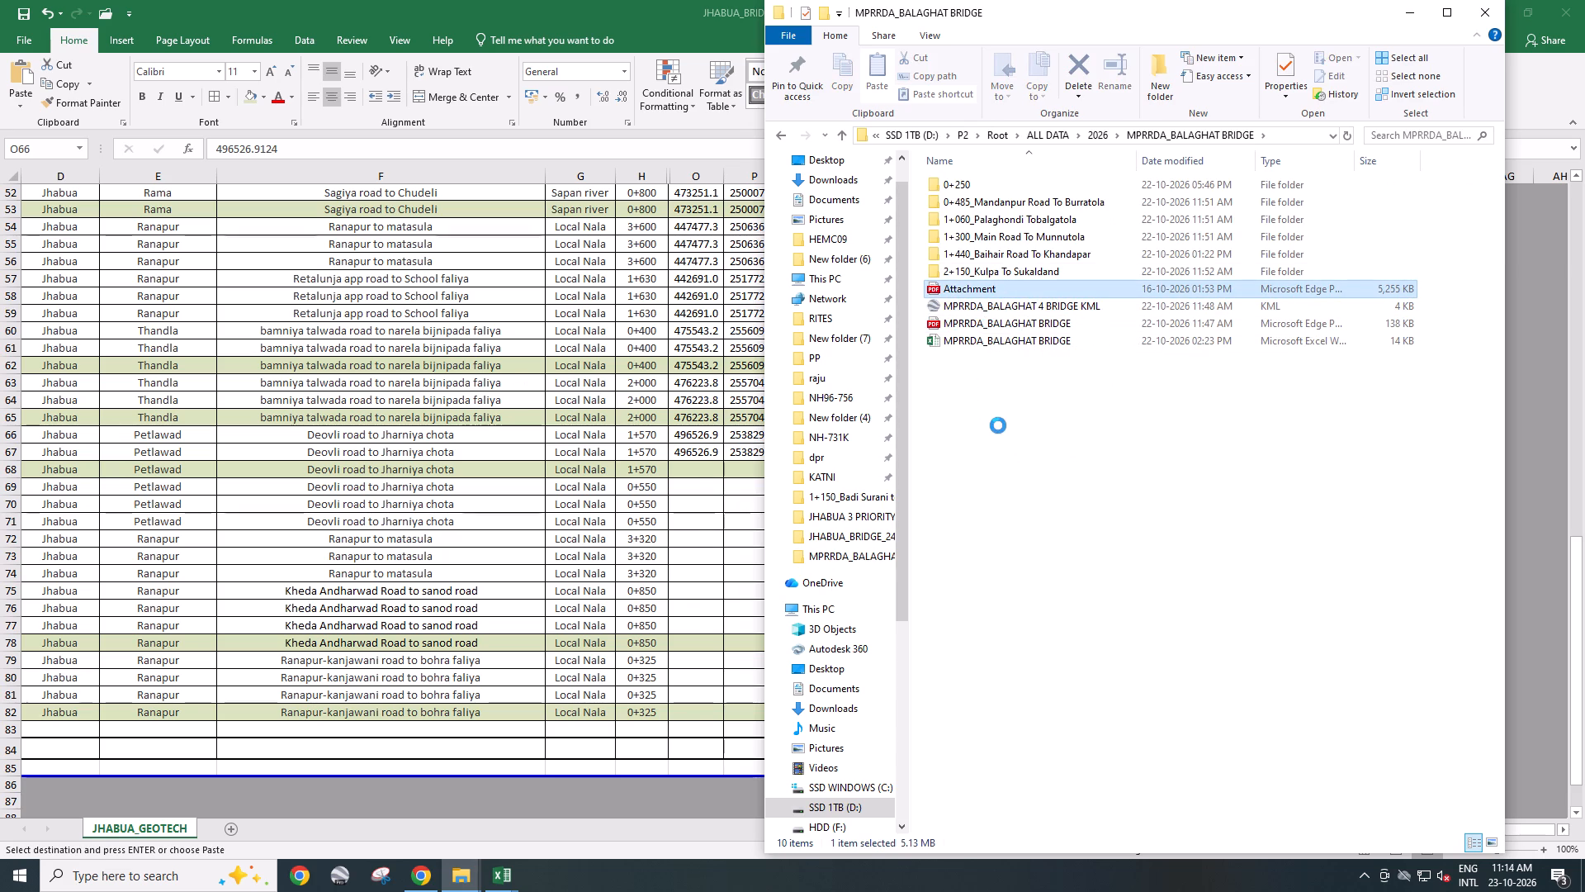
{"action": "double_click", "coordinate": [966, 325]}
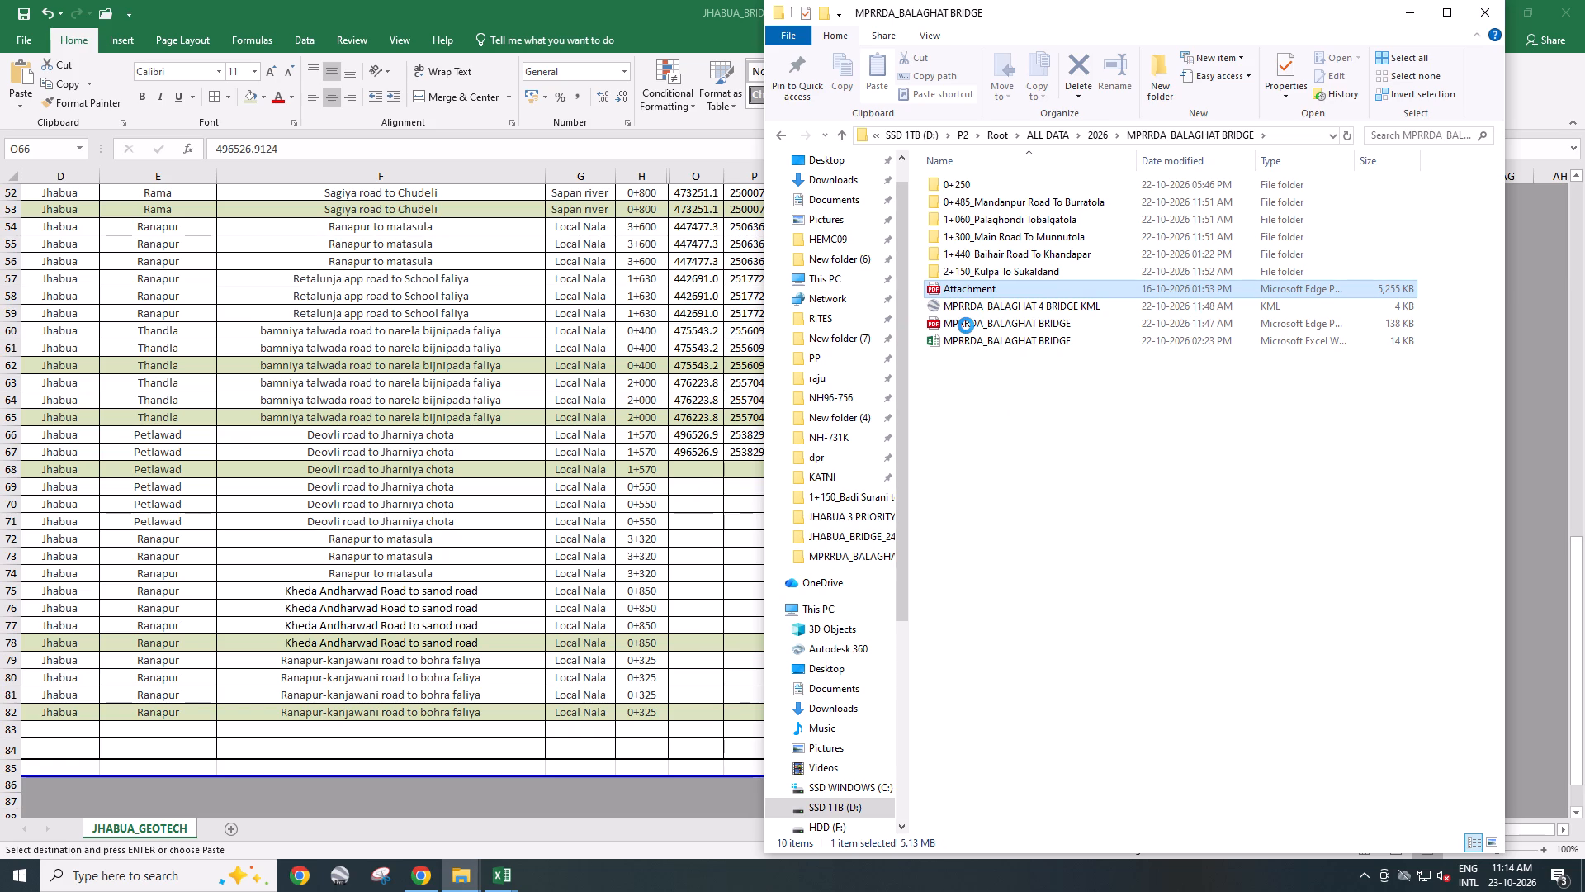
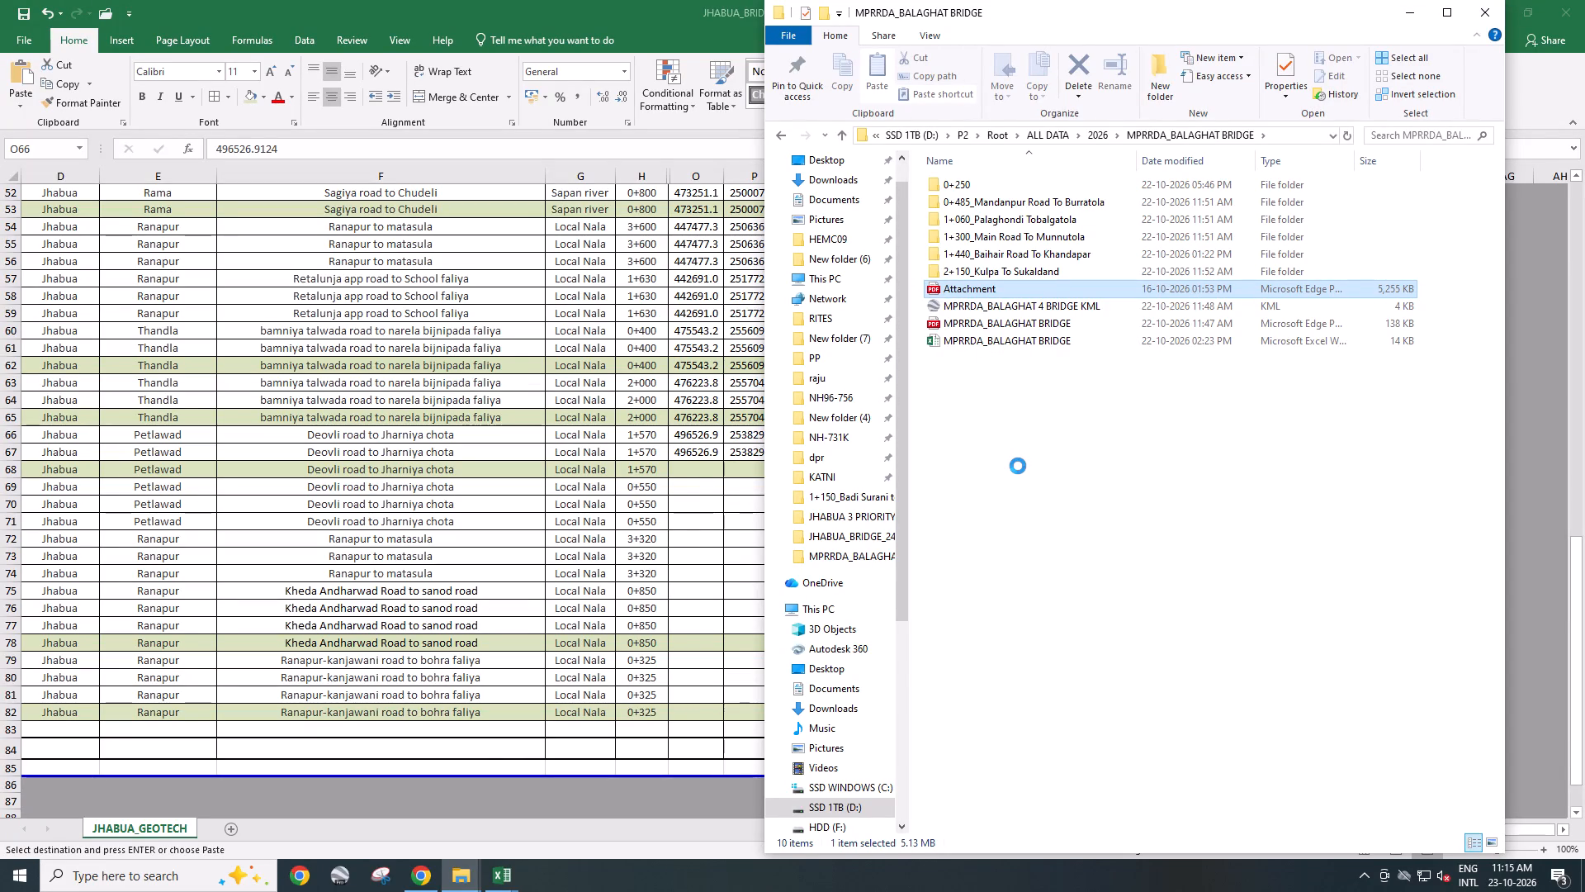
Copy the groundwater and termination depths and start and end dates for Deovli road to Jharniya chota 1+570 from JHABUA_BRIDGE LIST into NITYA LAB rows 66 and 67.
{"action": "left_click", "coordinate": [716, 522]}
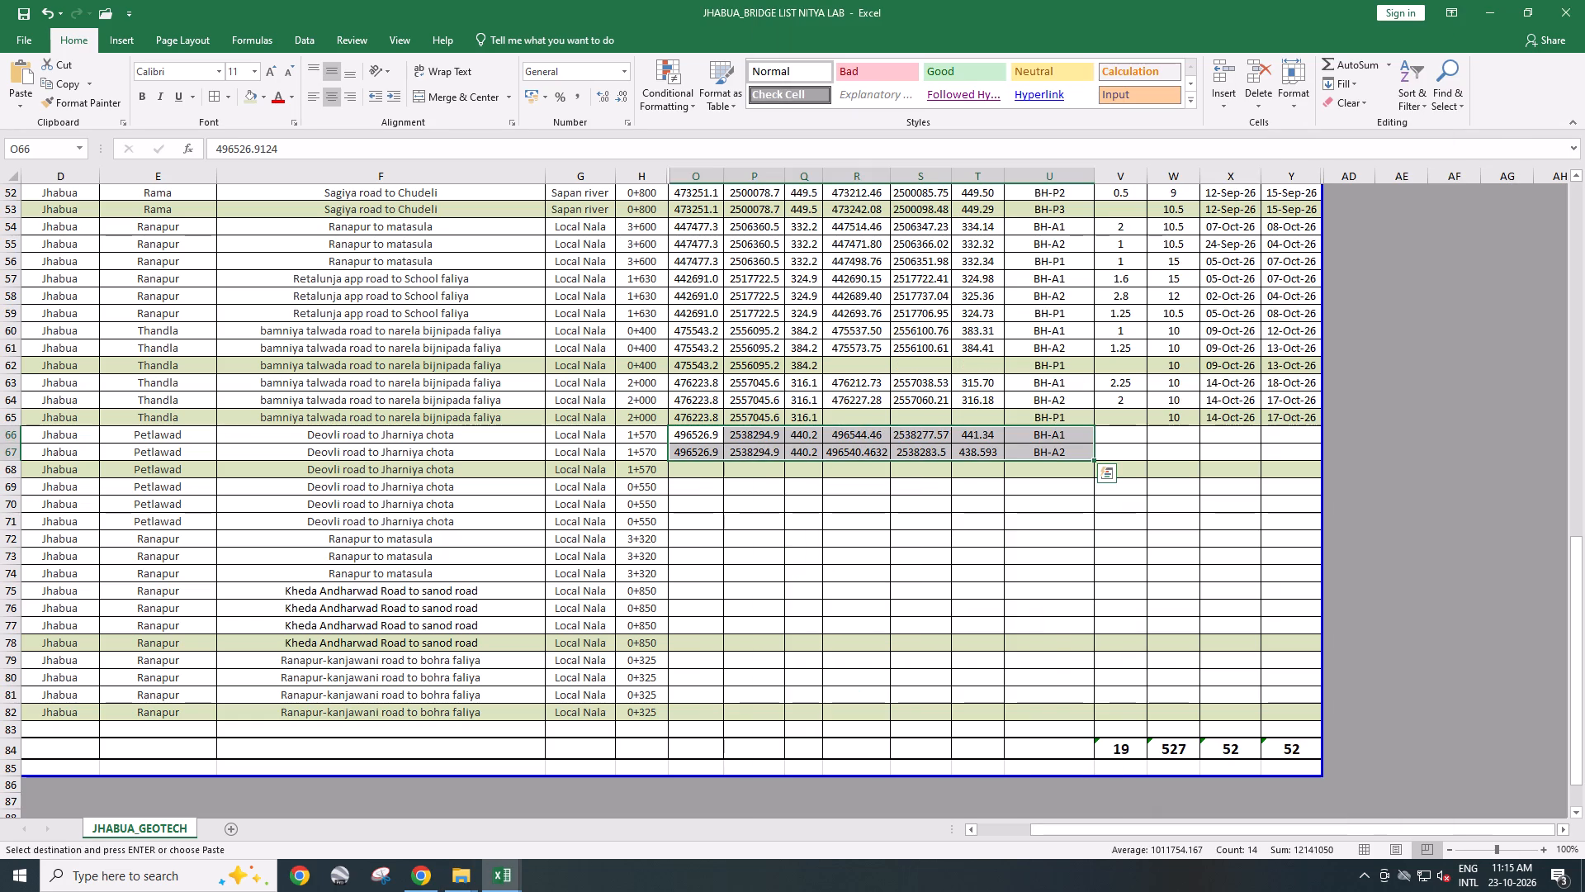
{"action": "left_click", "coordinate": [504, 871]}
{"action": "left_click", "coordinate": [480, 818]}
{"action": "left_click", "coordinate": [498, 871]}
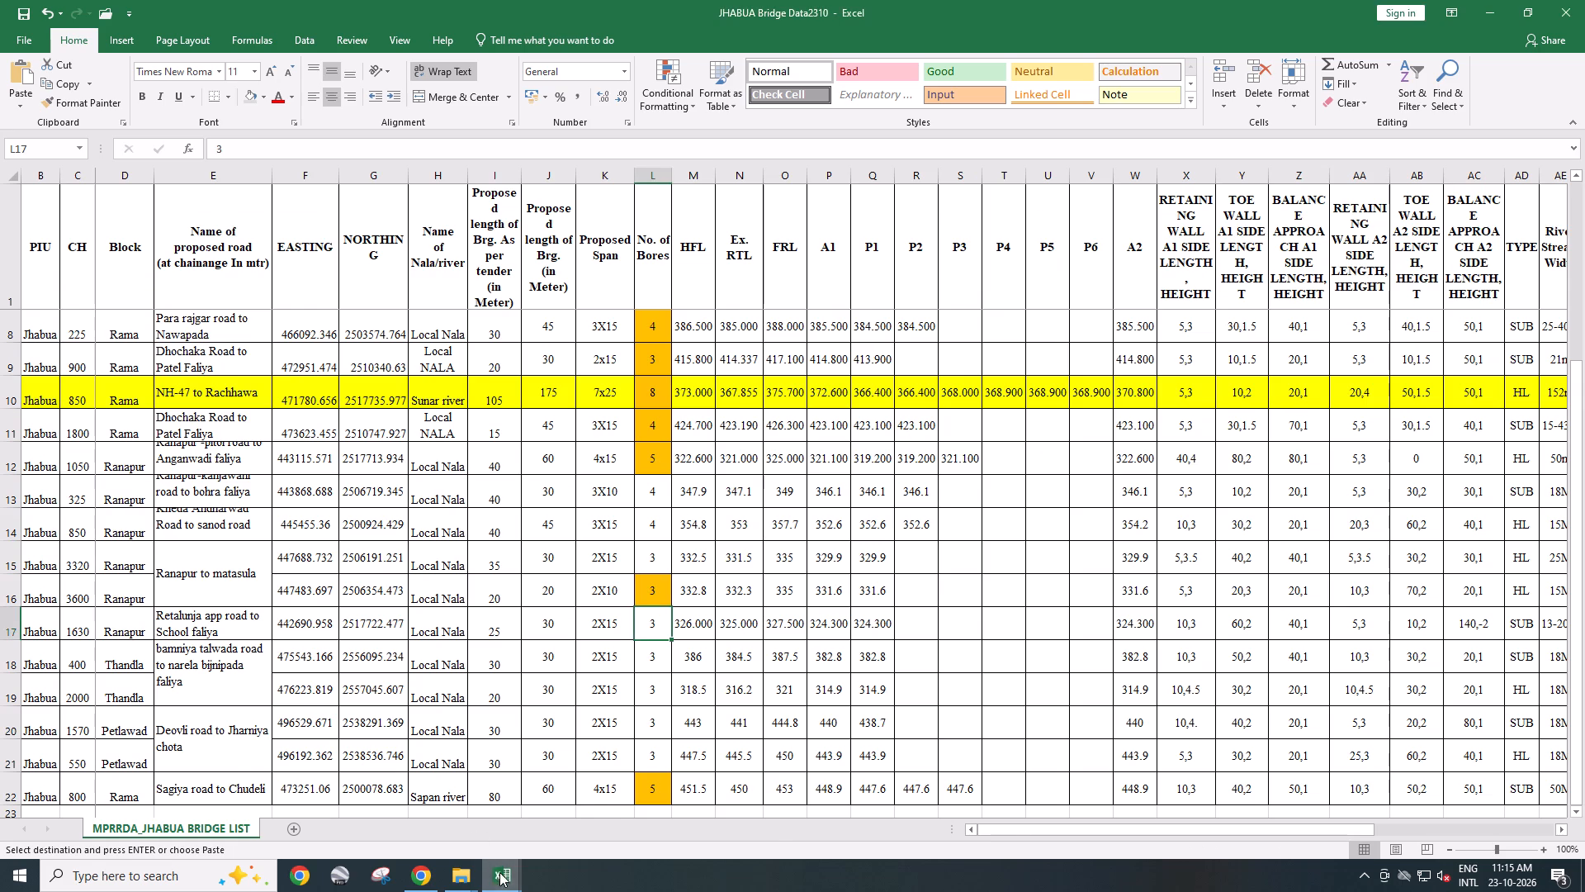
{"action": "left_click", "coordinate": [343, 798]}
{"action": "left_click", "coordinate": [506, 877]}
{"action": "left_click", "coordinate": [644, 828]}
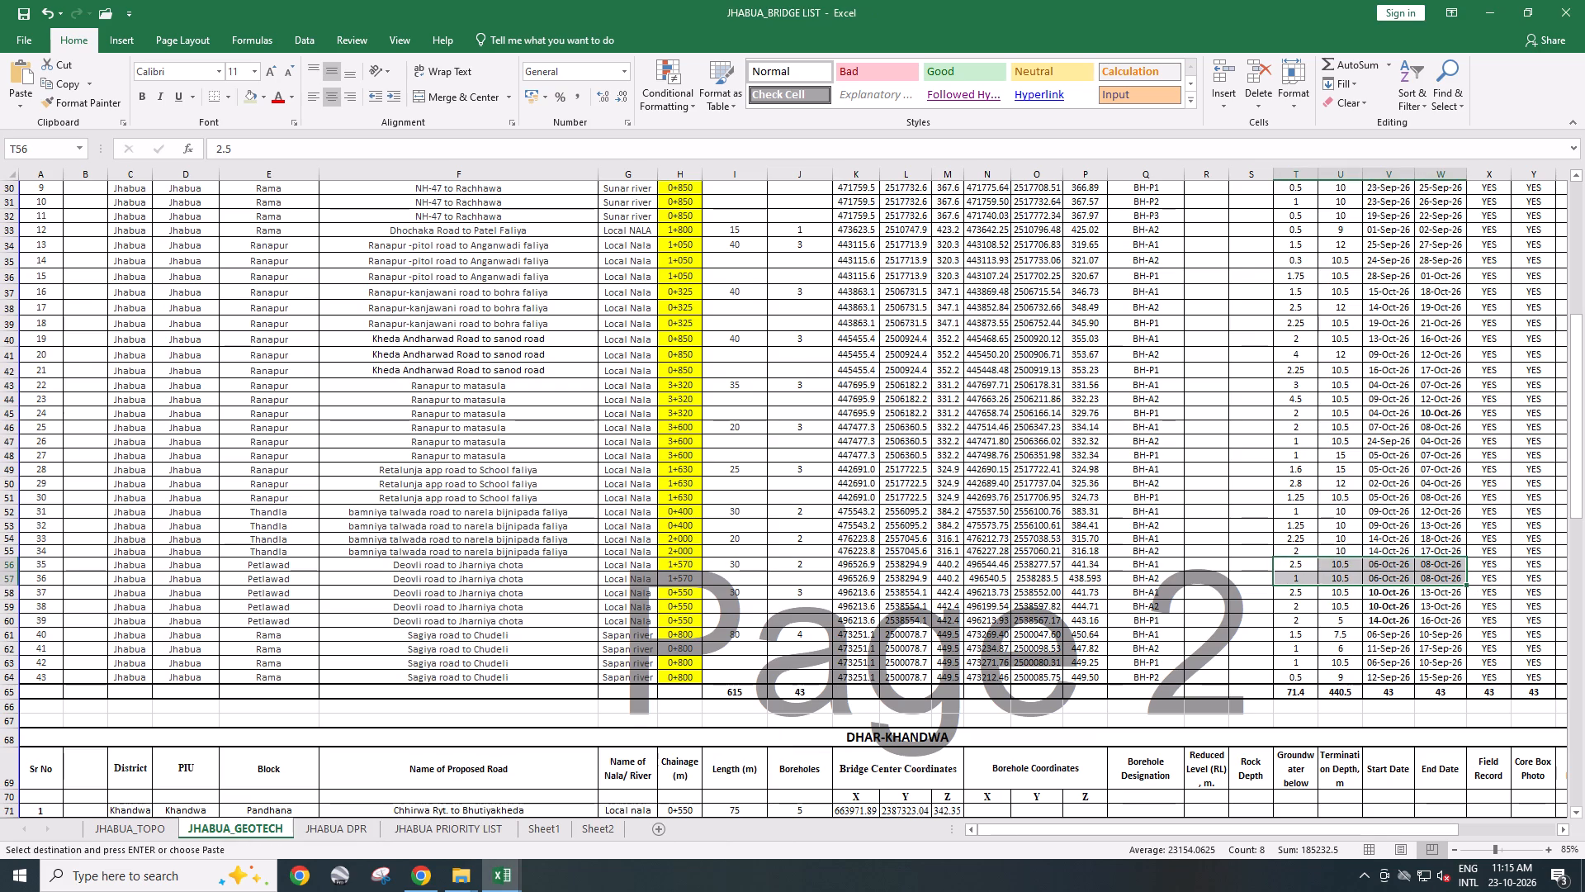
{"action": "key", "text": "ctrl+c"}
{"action": "key", "text": "alt+Tab"}
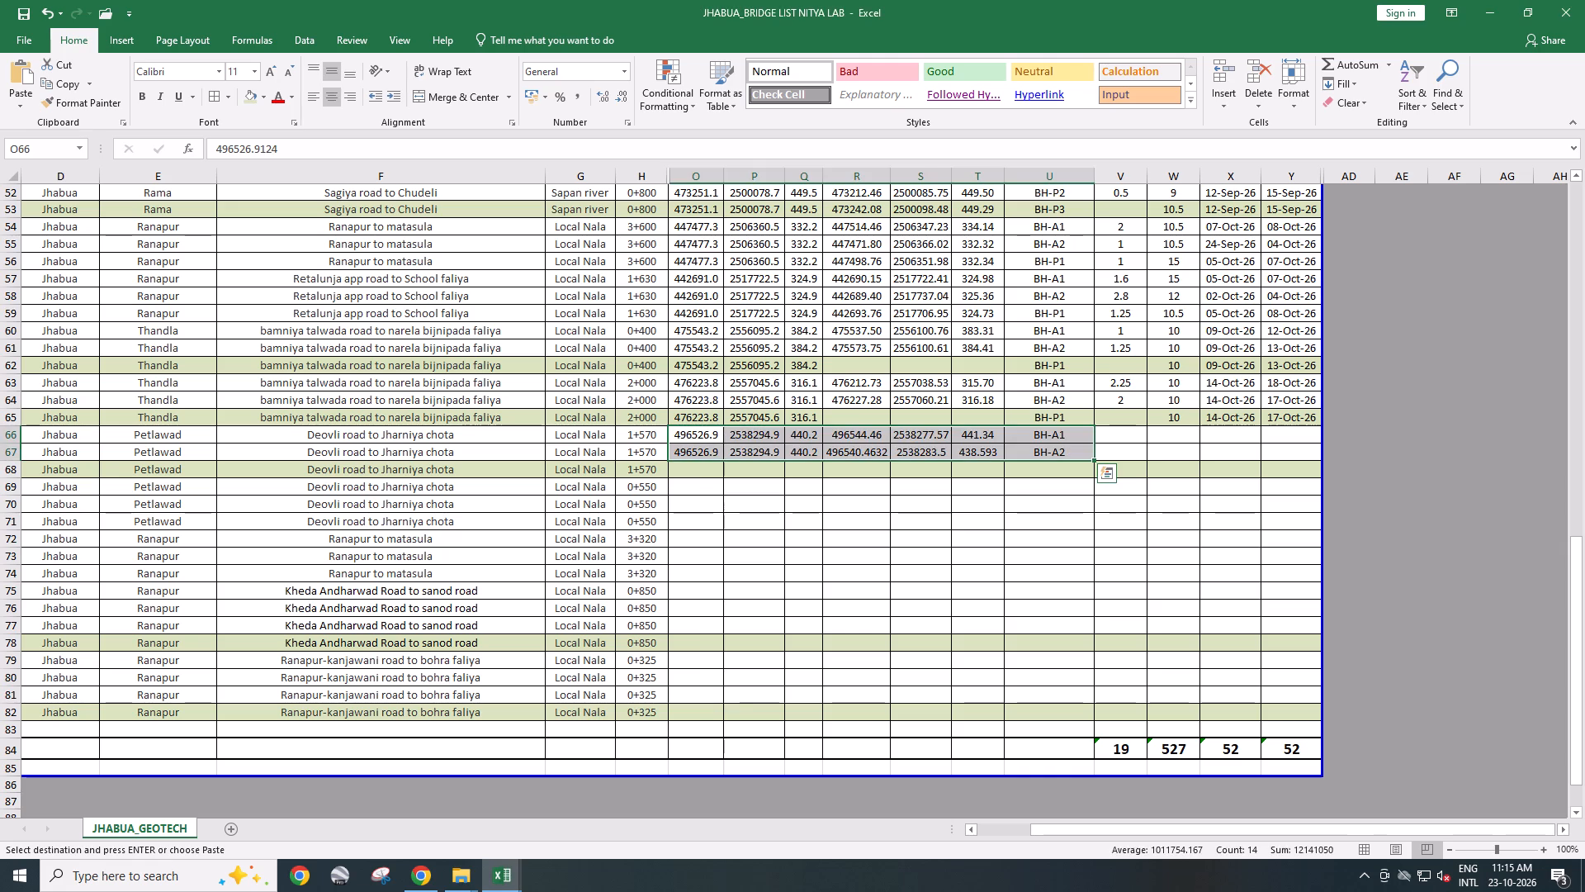
{"action": "left_click", "coordinate": [1124, 440]}
{"action": "key", "text": "ctrl+v"}
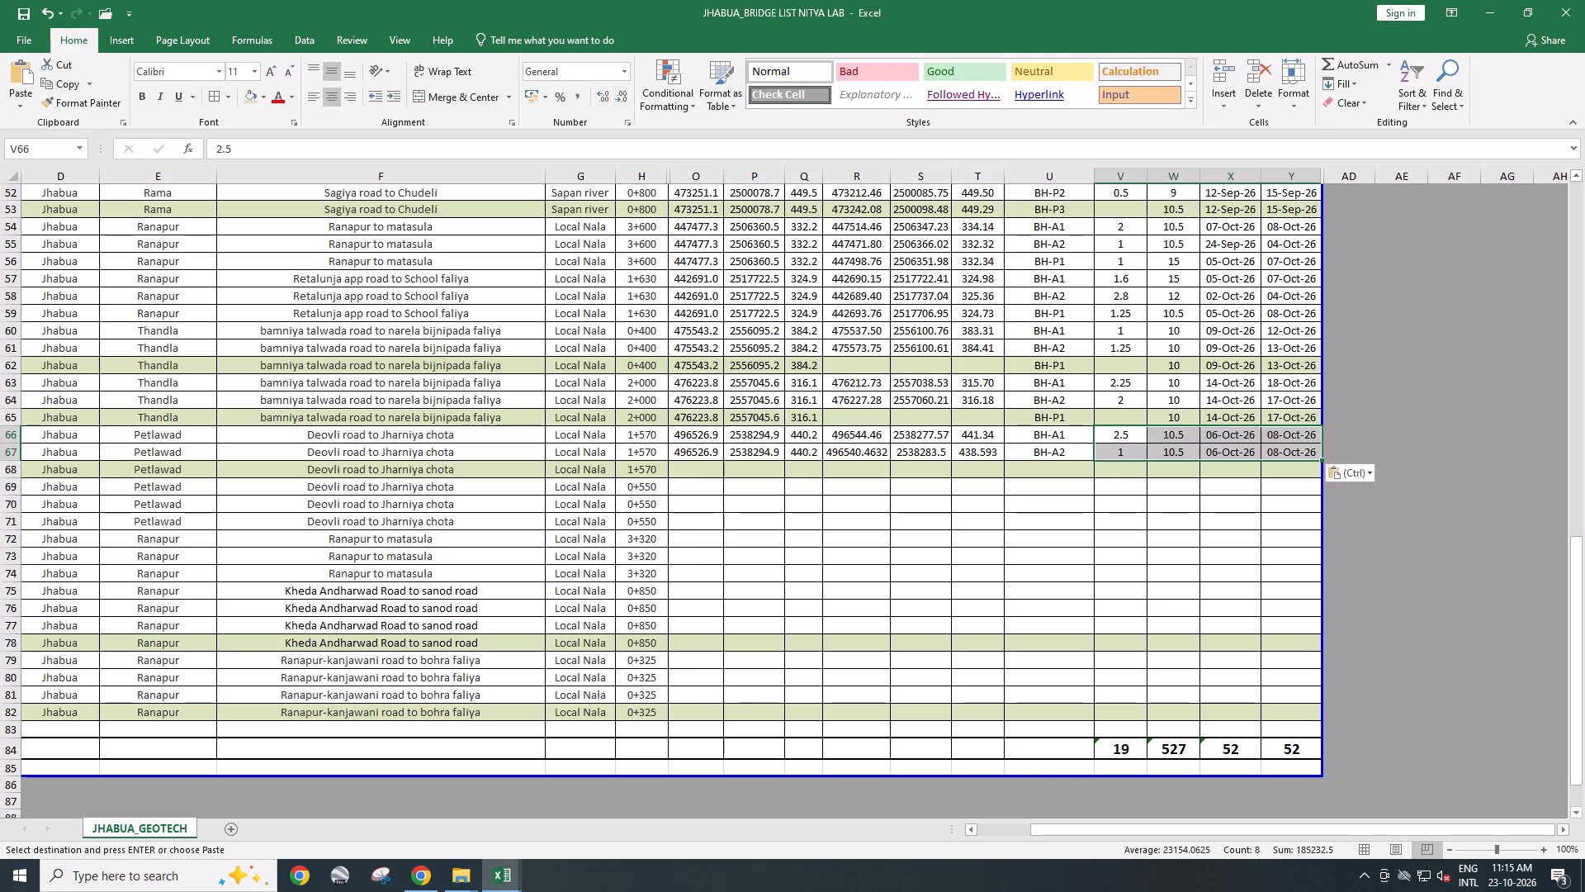
Copy the bridge centre coordinates, termination depth, and start and end dates from row 67 into the green row 68, and save.
{"action": "left_click_drag", "start_coordinate": [687, 454], "coordinate": [818, 456]}
{"action": "key", "text": "ctrl+c"}
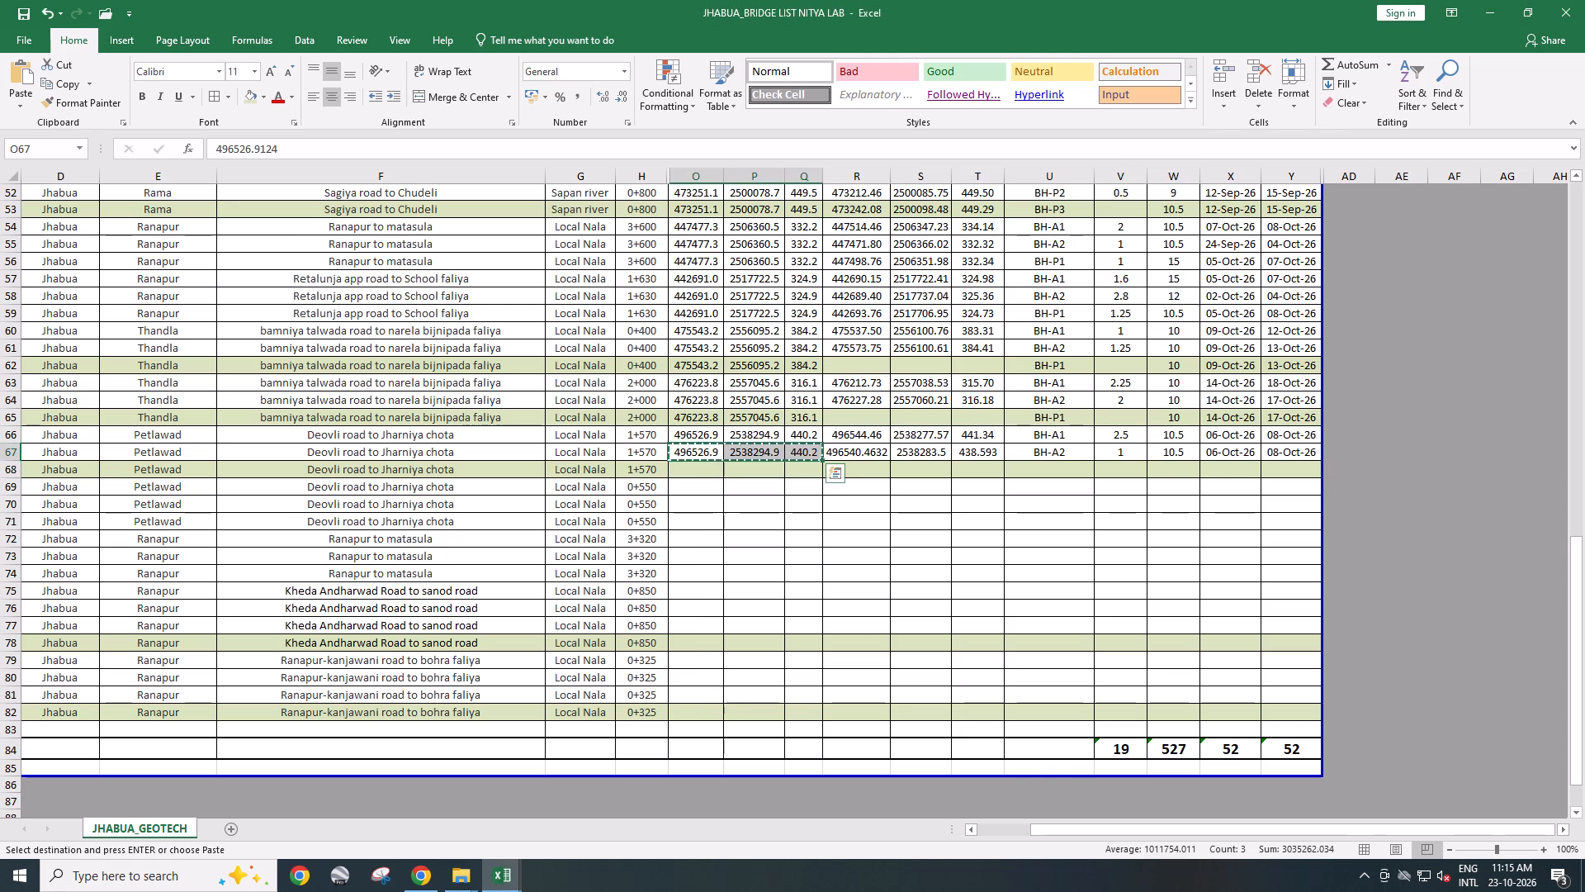
{"action": "left_click", "coordinate": [706, 471]}
{"action": "key", "text": "ctrl+v"}
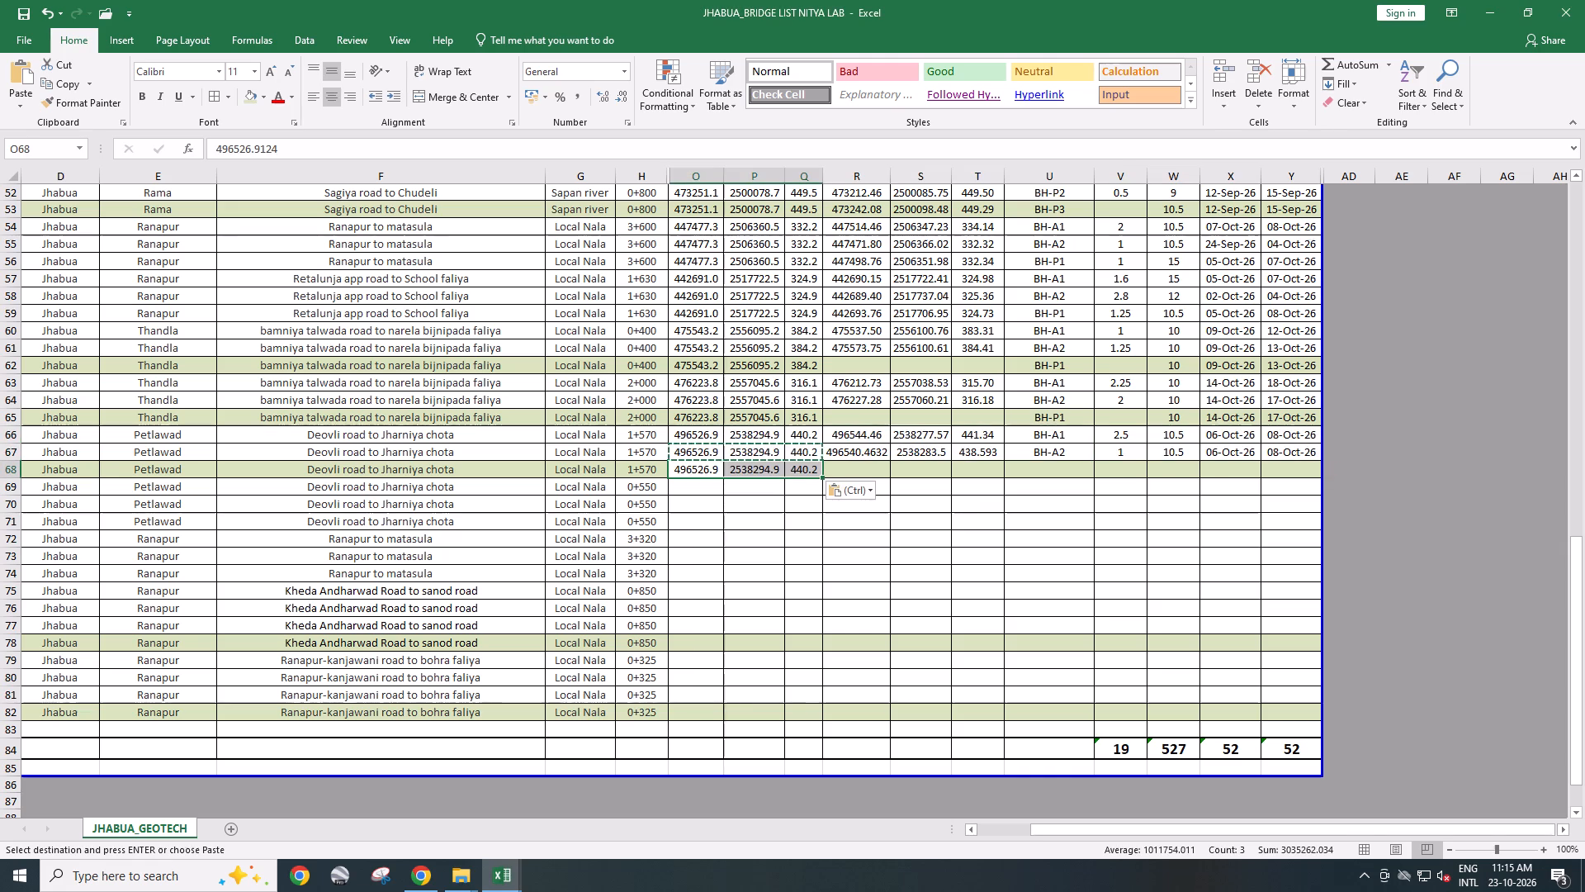
{"action": "left_click", "coordinate": [1215, 456]}
{"action": "left_click_drag", "start_coordinate": [1175, 449], "coordinate": [1300, 450]}
{"action": "key", "text": "ctrl+c"}
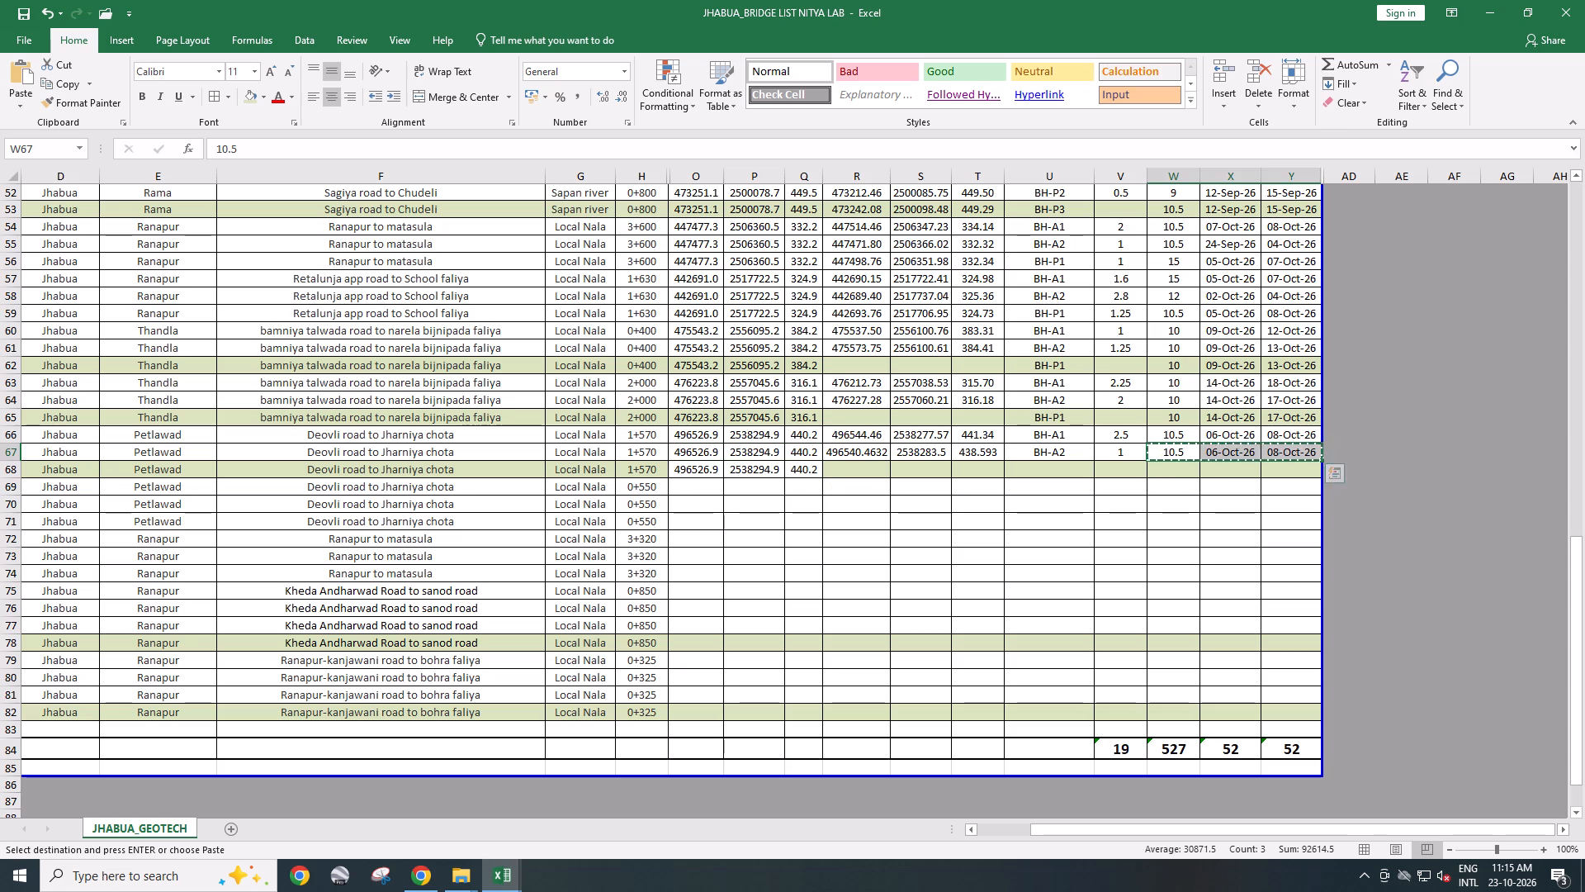
{"action": "left_click", "coordinate": [1172, 472]}
{"action": "key", "text": "ctrl+v"}
{"action": "key", "text": "ctrl+s"}
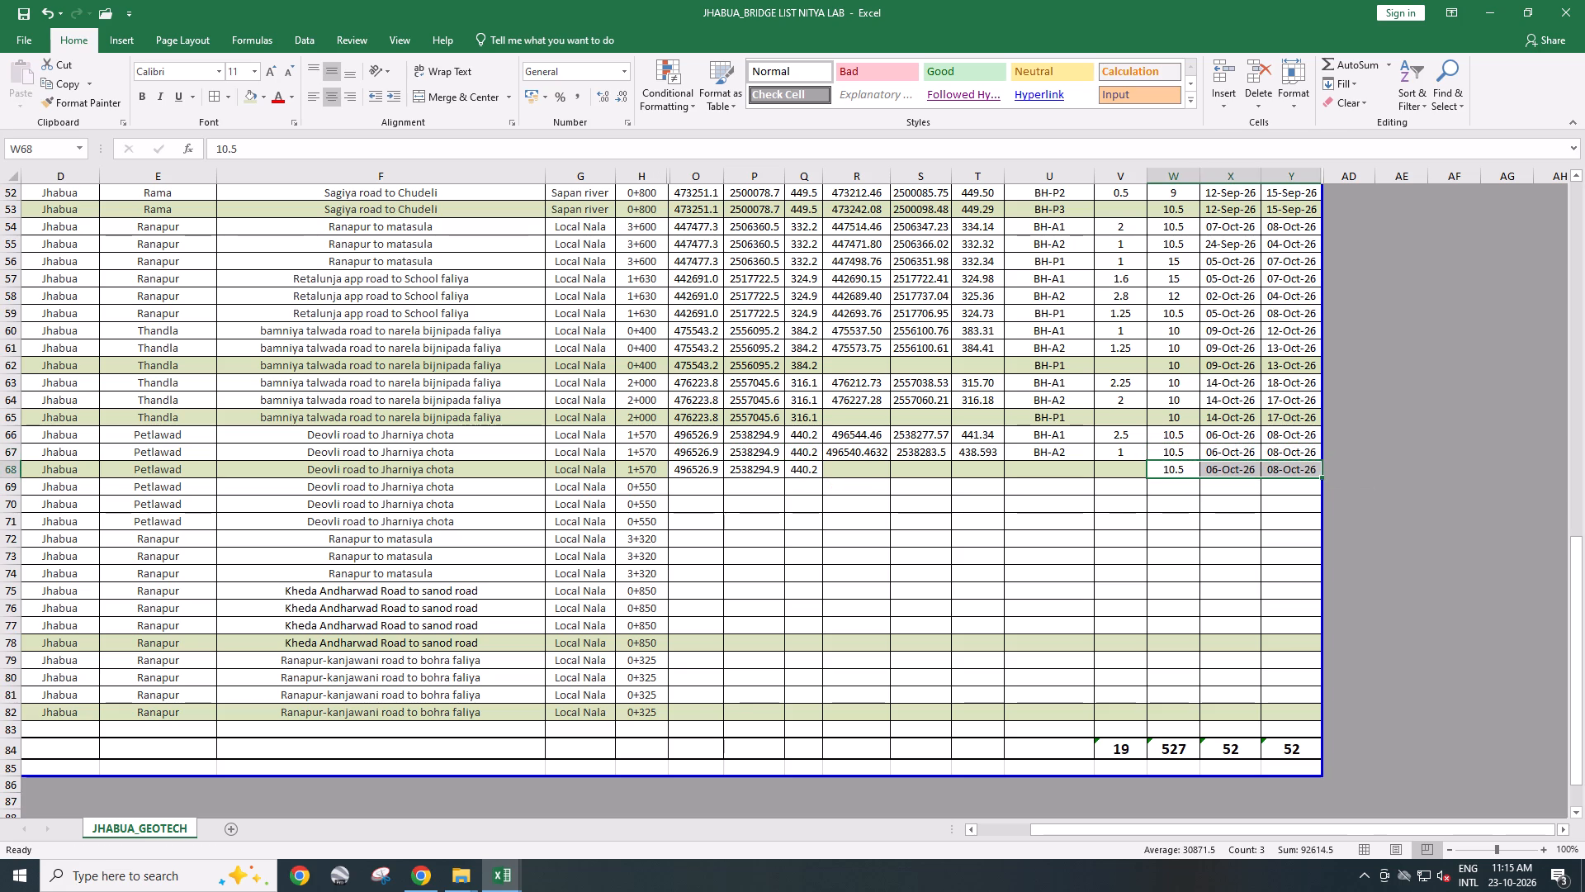
Copy the BH-P1 designation from row 65 into row 68.
{"action": "left_click", "coordinate": [1061, 420]}
{"action": "key", "text": "ctrl+c"}
{"action": "left_click", "coordinate": [1038, 465]}
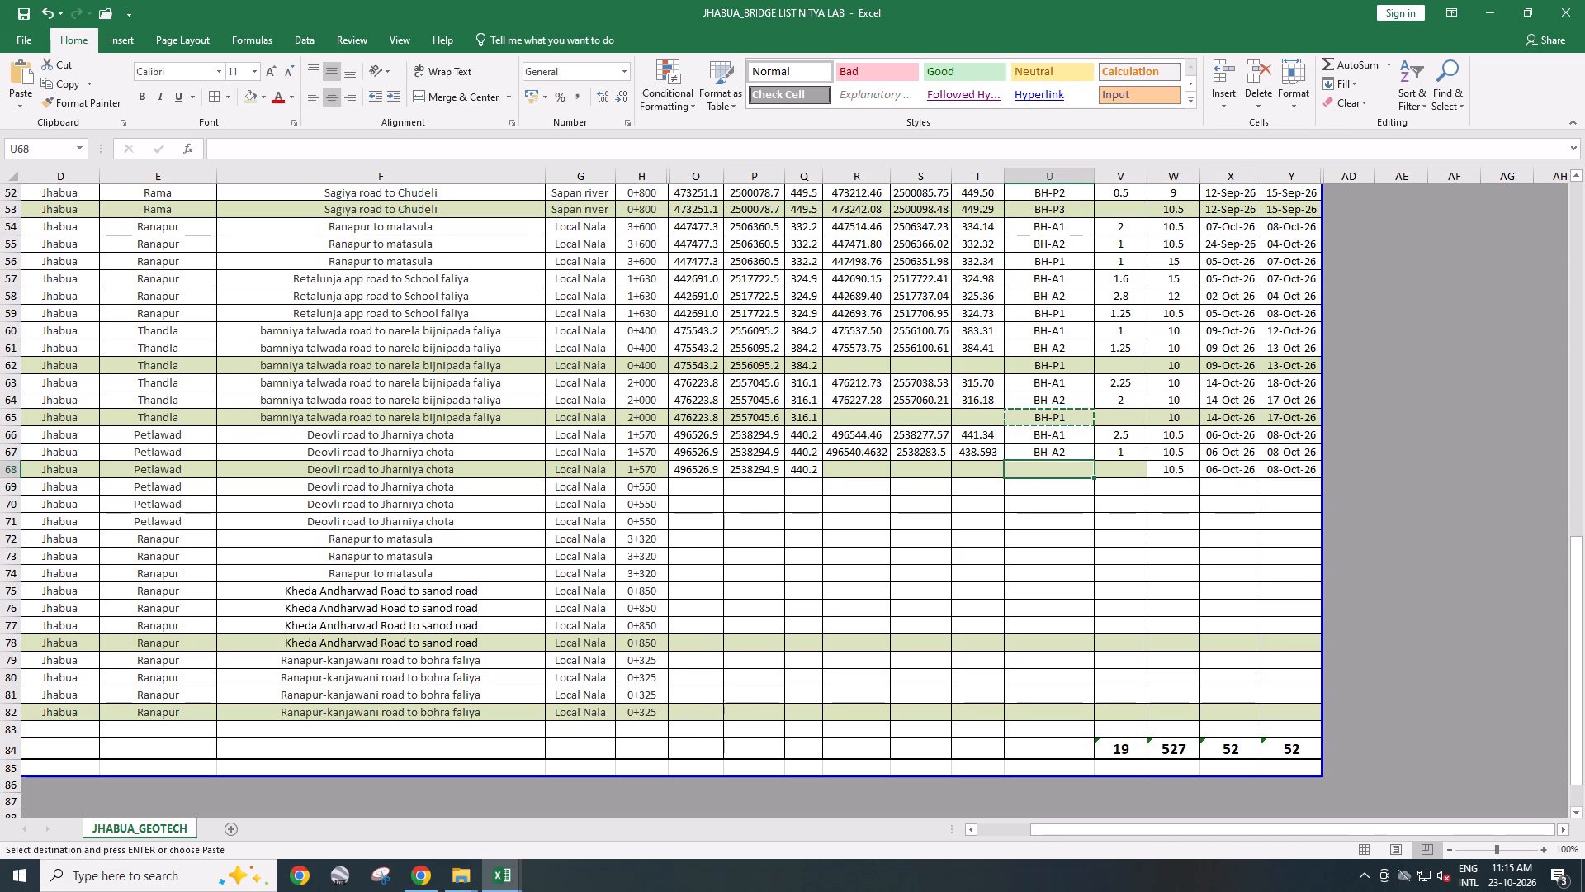
{"action": "key", "text": "ctrl+v"}
Apply the green fill to row 68 from the bridge centre coordinates through the end date, and save.
{"action": "left_click_drag", "start_coordinate": [688, 467], "coordinate": [1306, 467]}
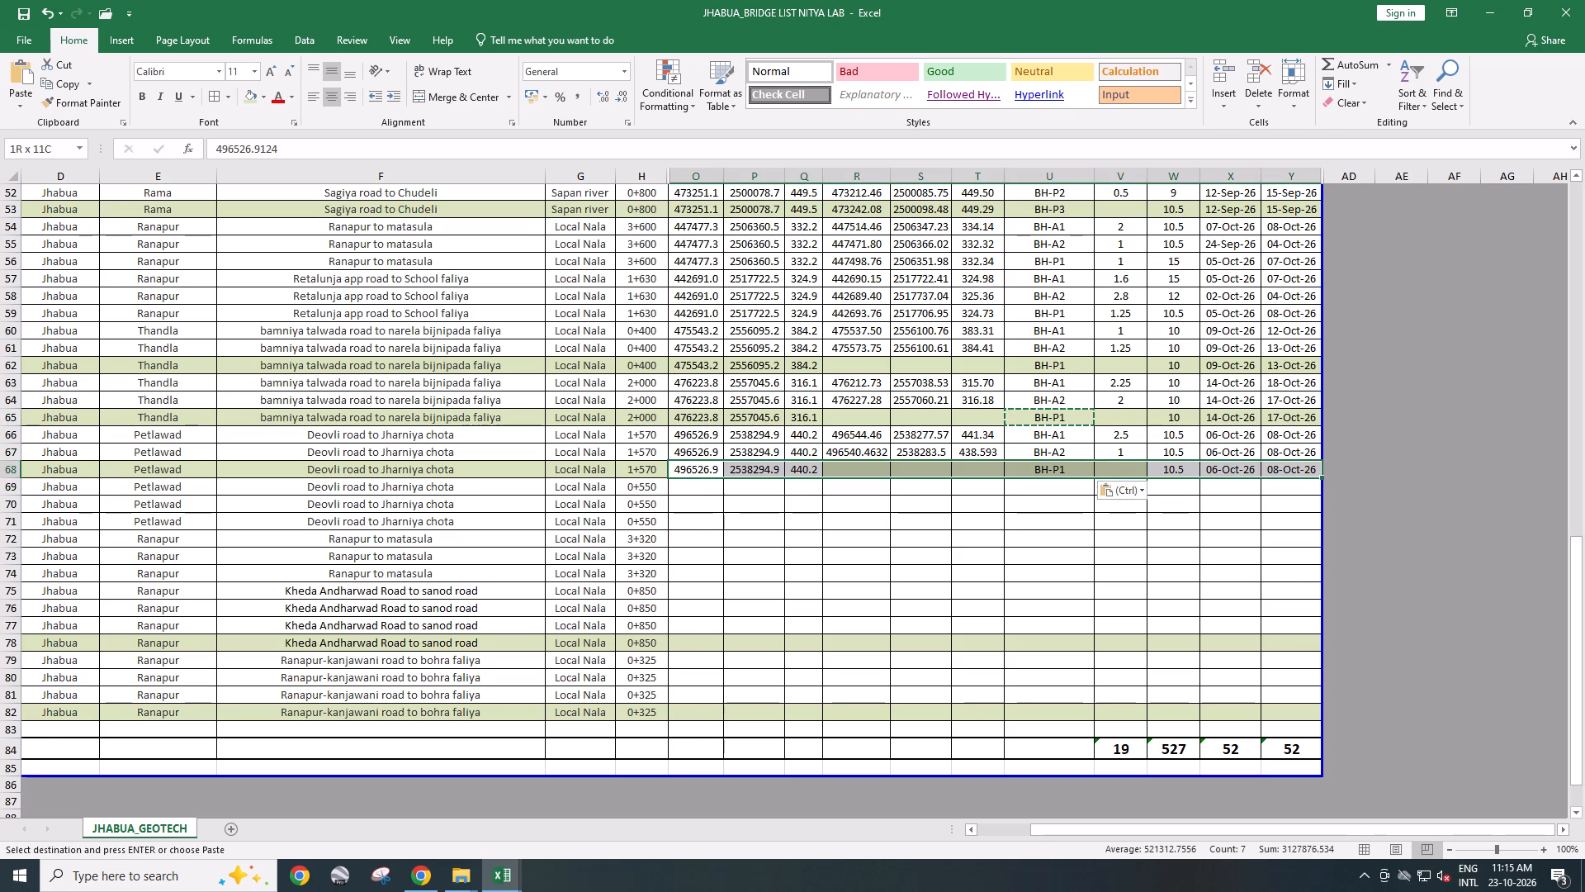
{"action": "left_click_drag", "start_coordinate": [1306, 467], "coordinate": [1313, 464]}
{"action": "left_click", "coordinate": [247, 97]}
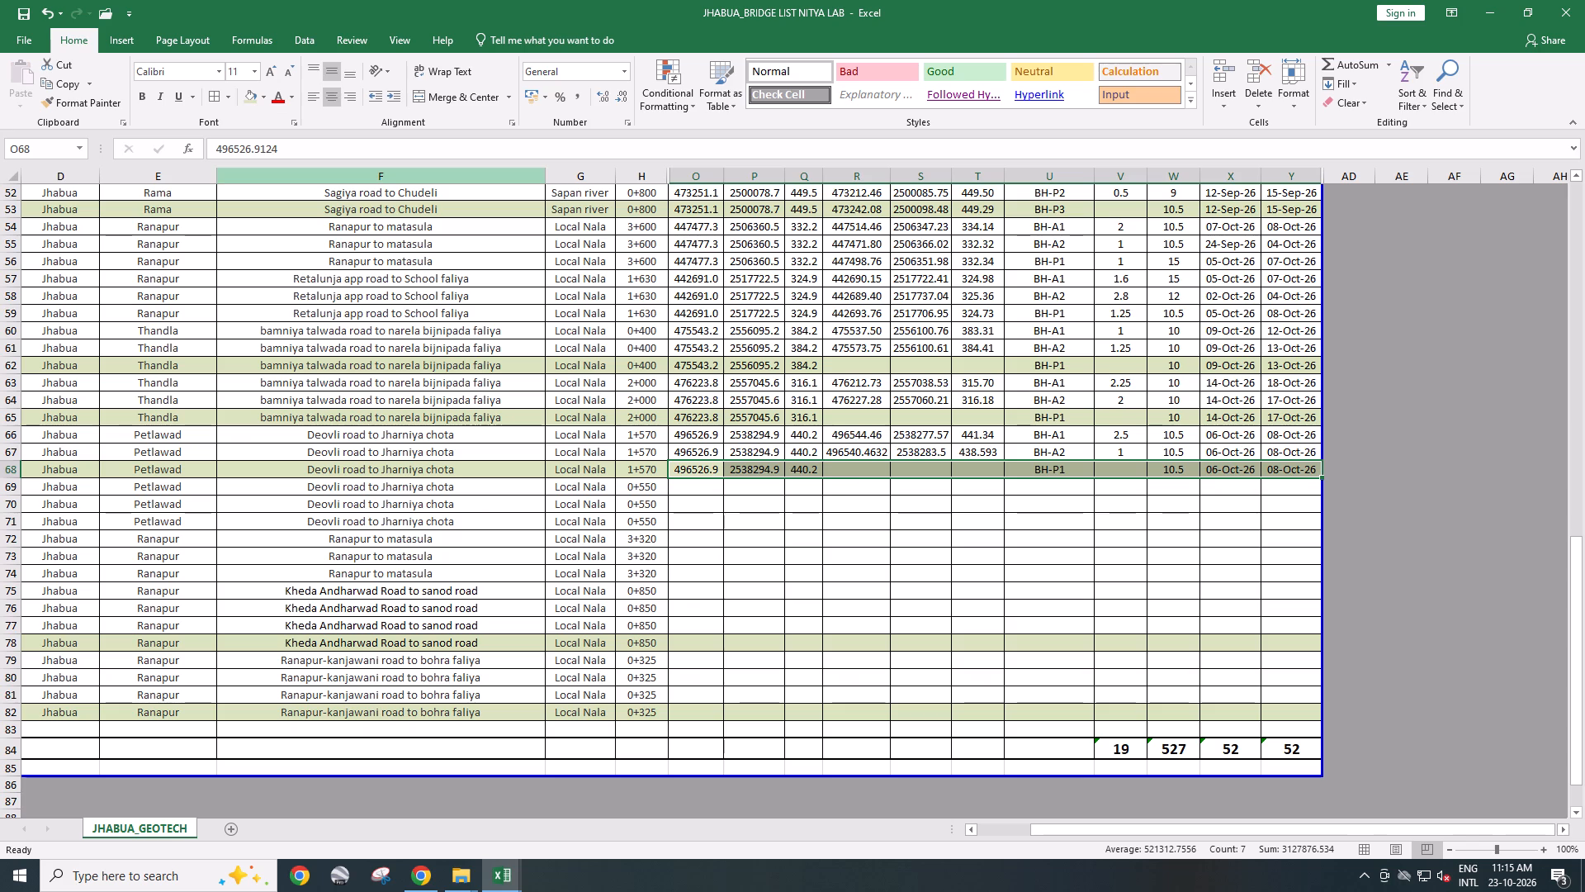
{"action": "key", "text": "ctrl+s"}
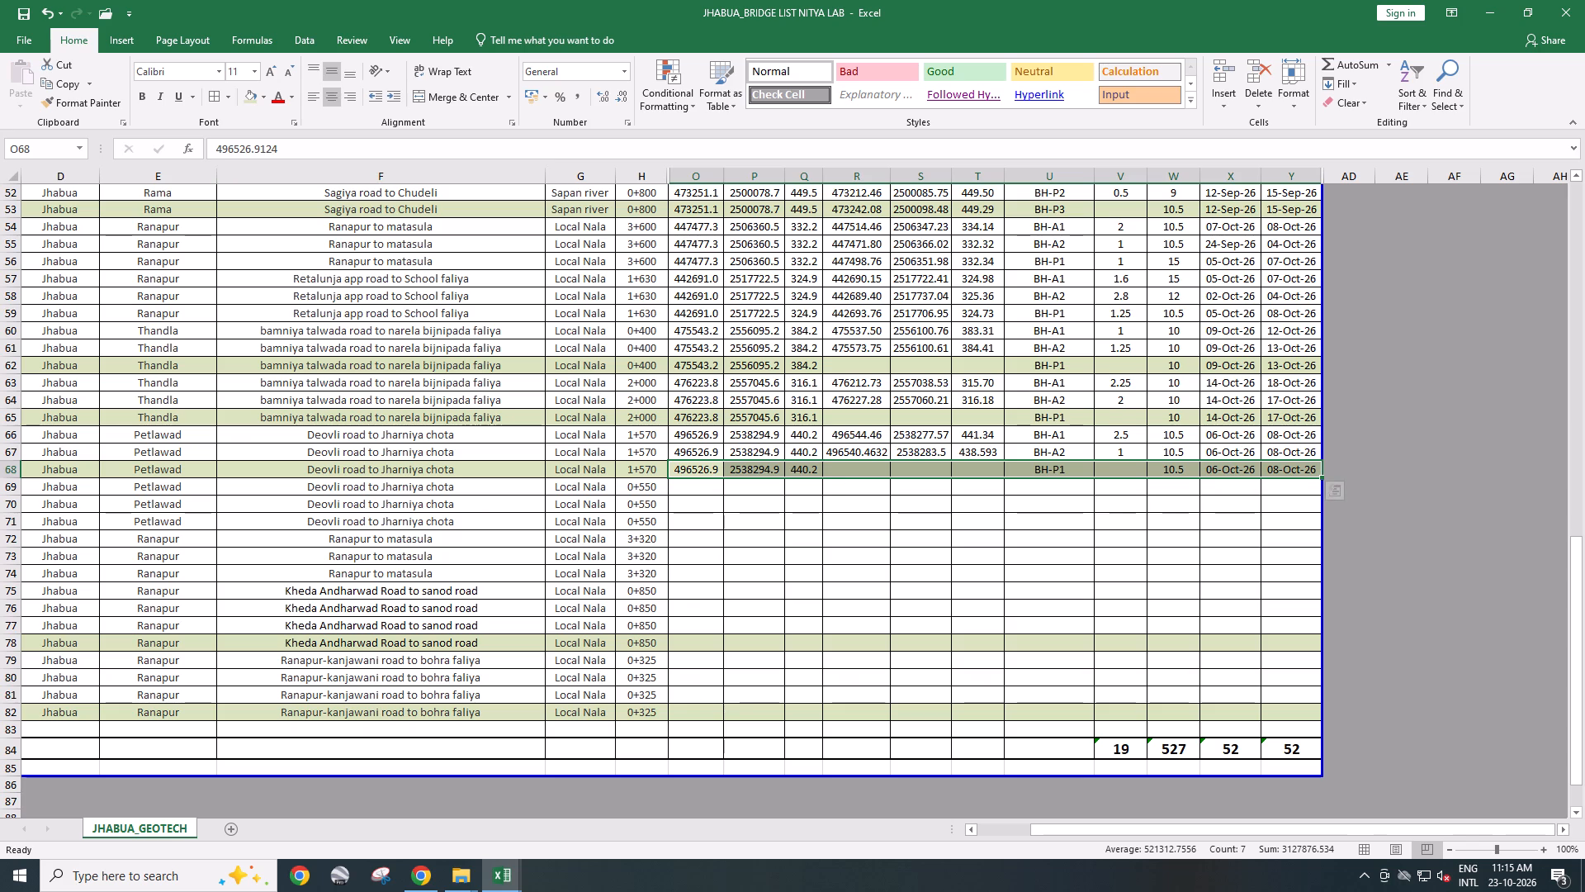
Copy the bridge centre and borehole coordinates and designations for Deovli road to Jharniya chota 0+550 from JHABUA_BRIDGE LIST into NITYA LAB rows 69 to 71.
{"action": "key", "text": "alt+Tab"}
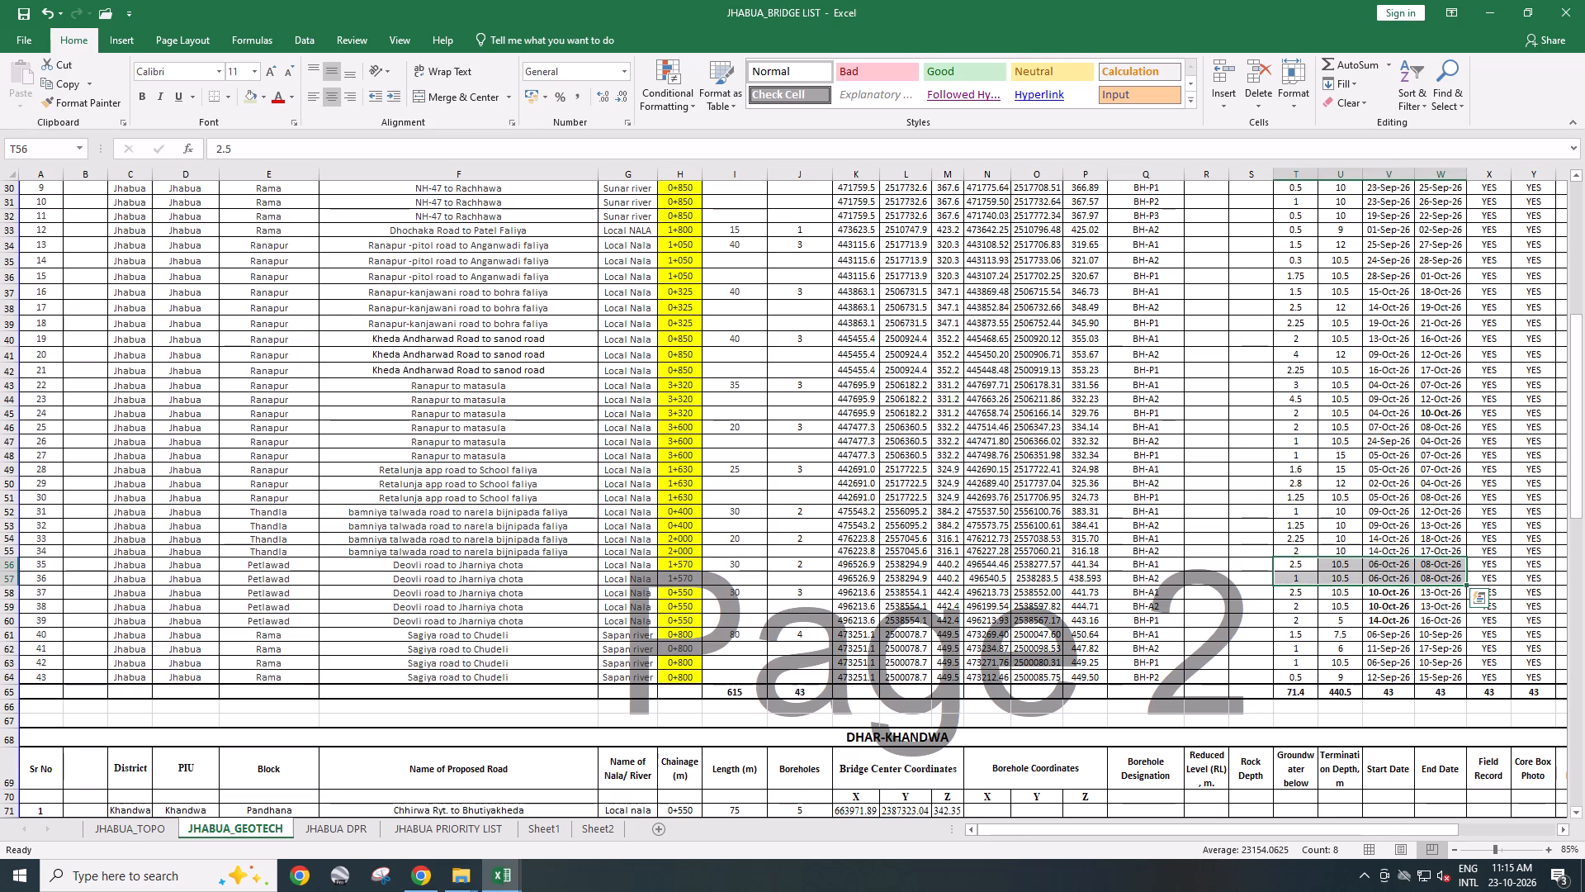
{"action": "left_click_drag", "start_coordinate": [688, 591], "coordinate": [948, 623]}
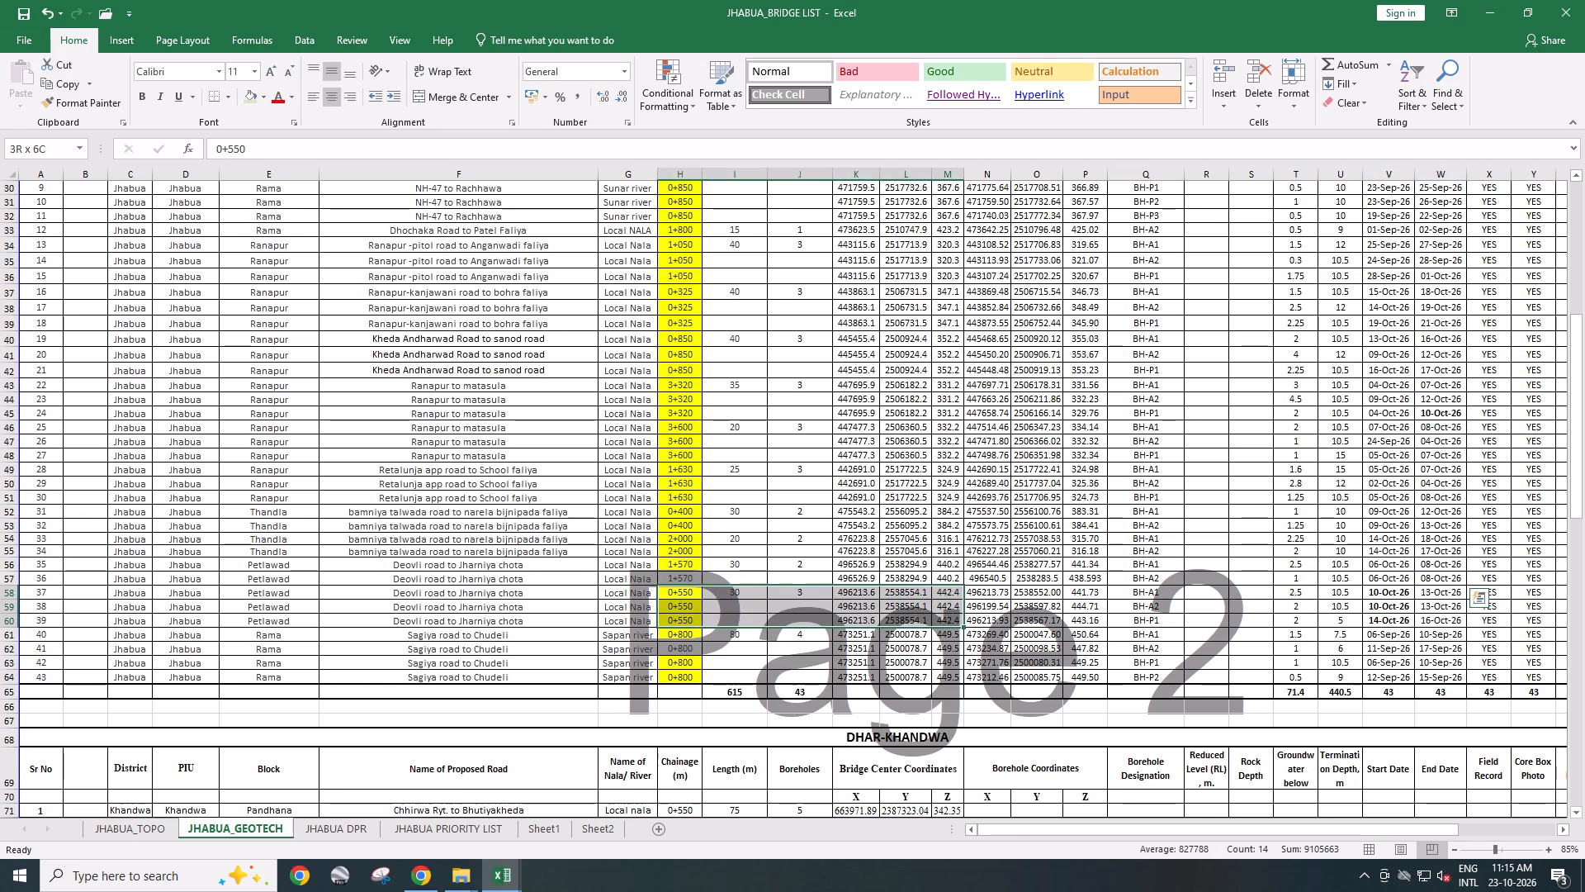
{"action": "left_click_drag", "start_coordinate": [948, 623], "coordinate": [948, 621]}
{"action": "left_click_drag", "start_coordinate": [854, 594], "coordinate": [1134, 618]}
{"action": "key", "text": "ctrl+c"}
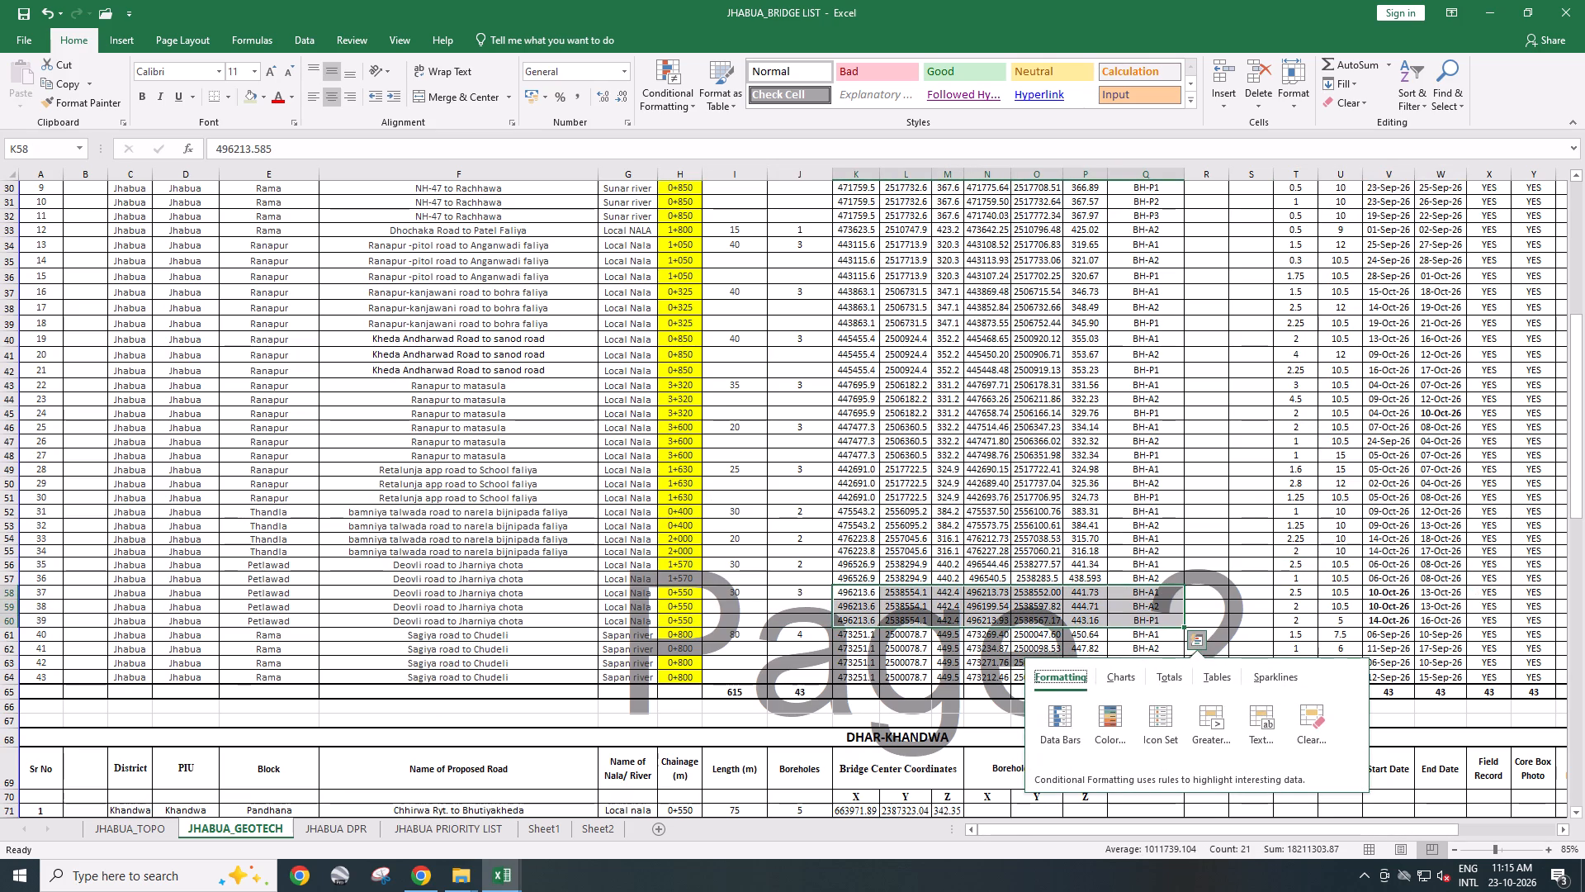
{"action": "left_click", "coordinate": [1002, 610]}
{"action": "left_click_drag", "start_coordinate": [855, 592], "coordinate": [855, 620]}
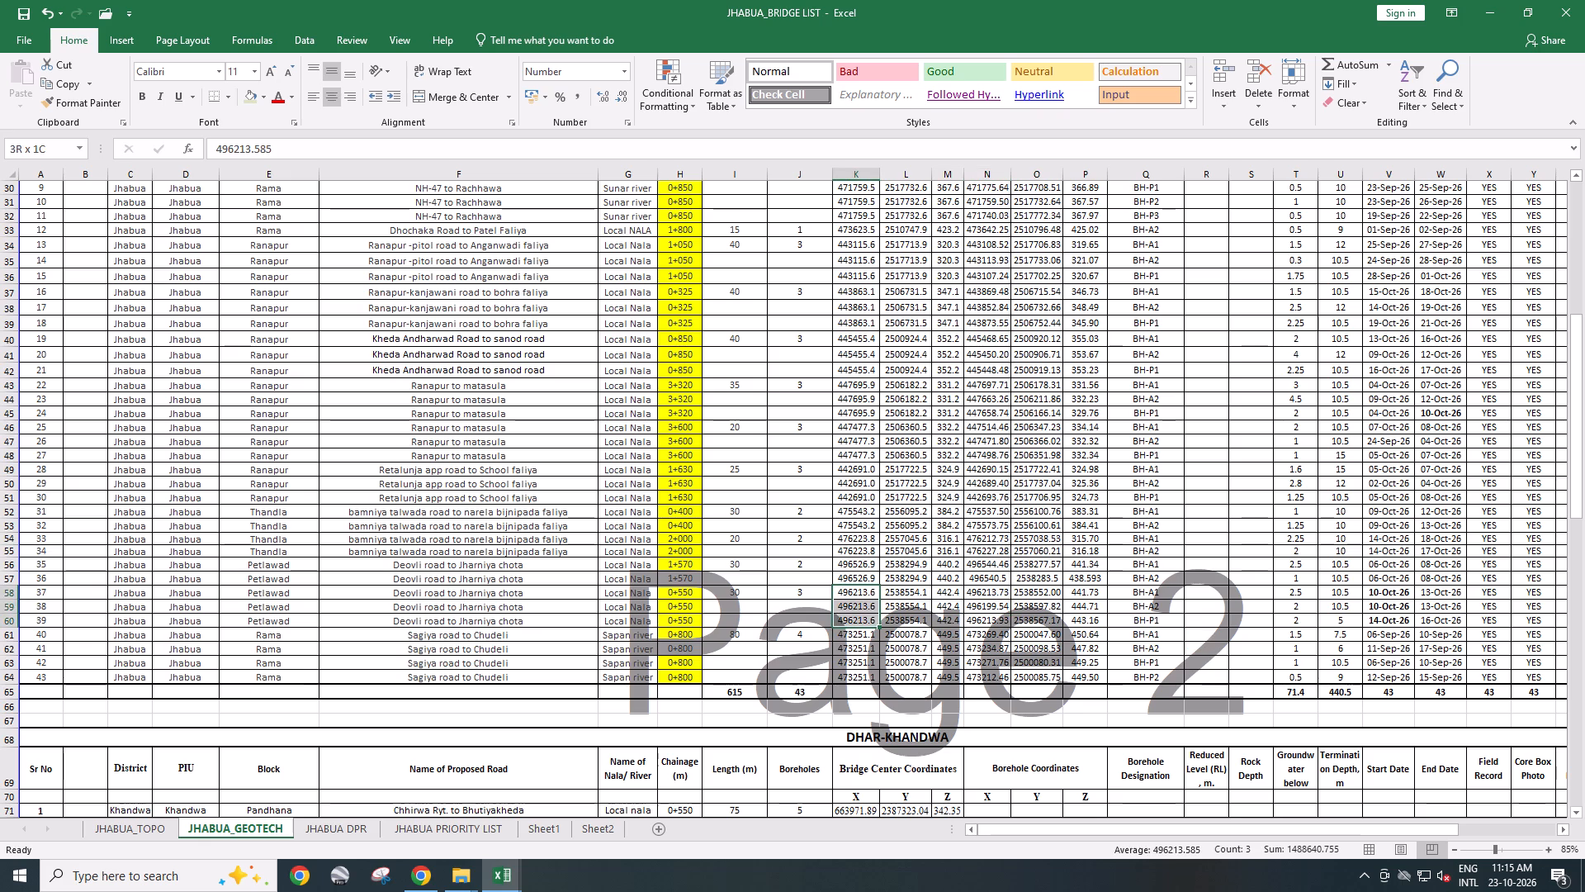
{"action": "left_click_drag", "start_coordinate": [855, 620], "coordinate": [1154, 620]}
{"action": "key", "text": "ctrl+c"}
{"action": "key", "text": "alt+Tab"}
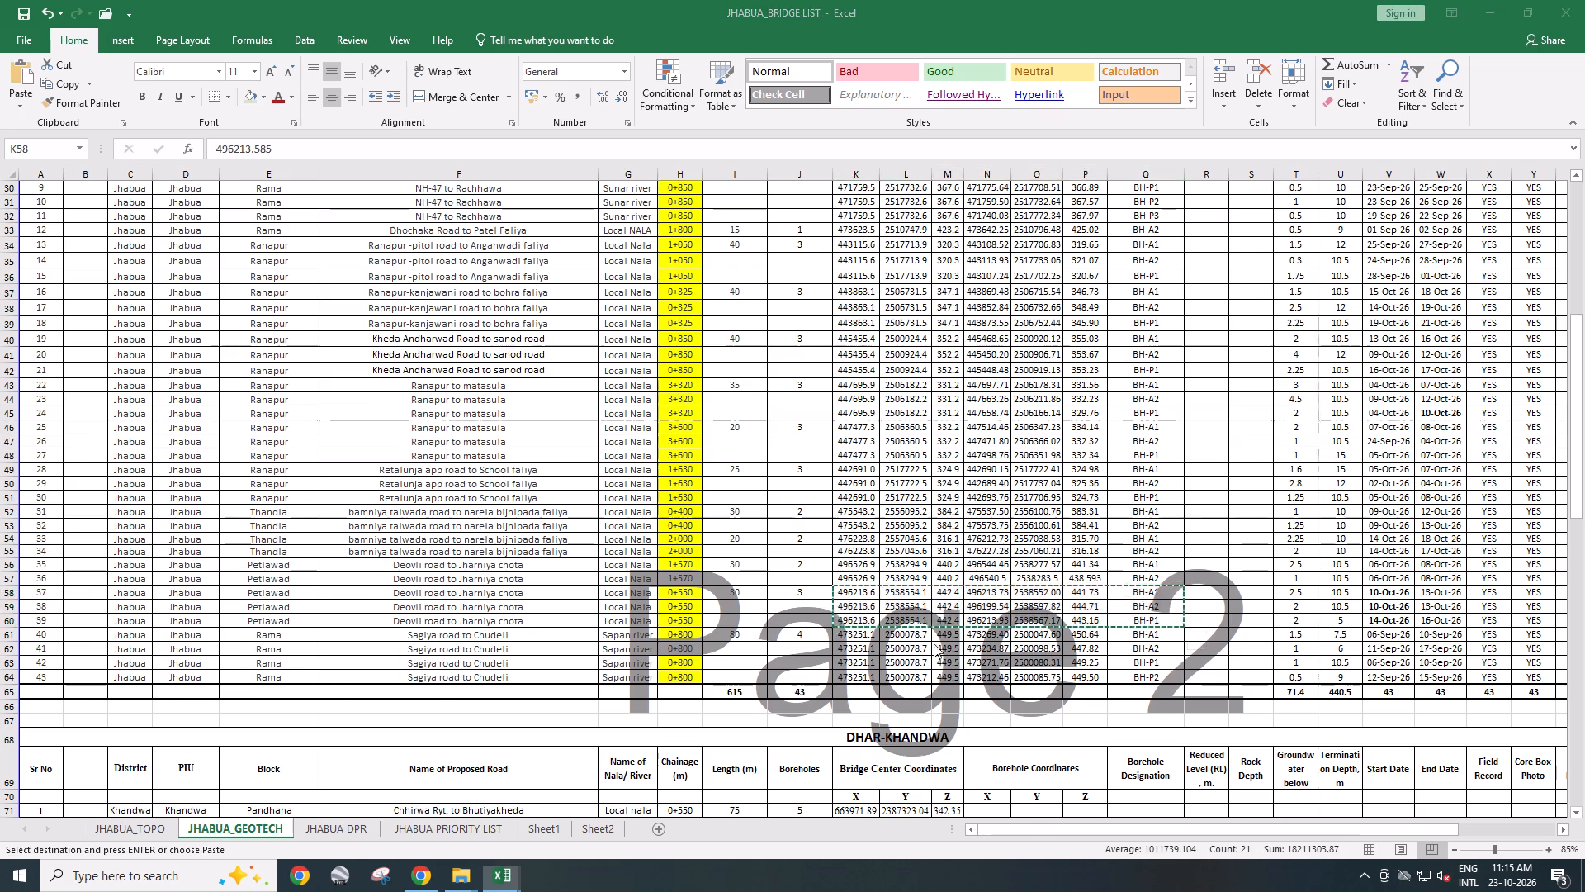
{"action": "left_click", "coordinate": [683, 483]}
{"action": "key", "text": "ctrl+v"}
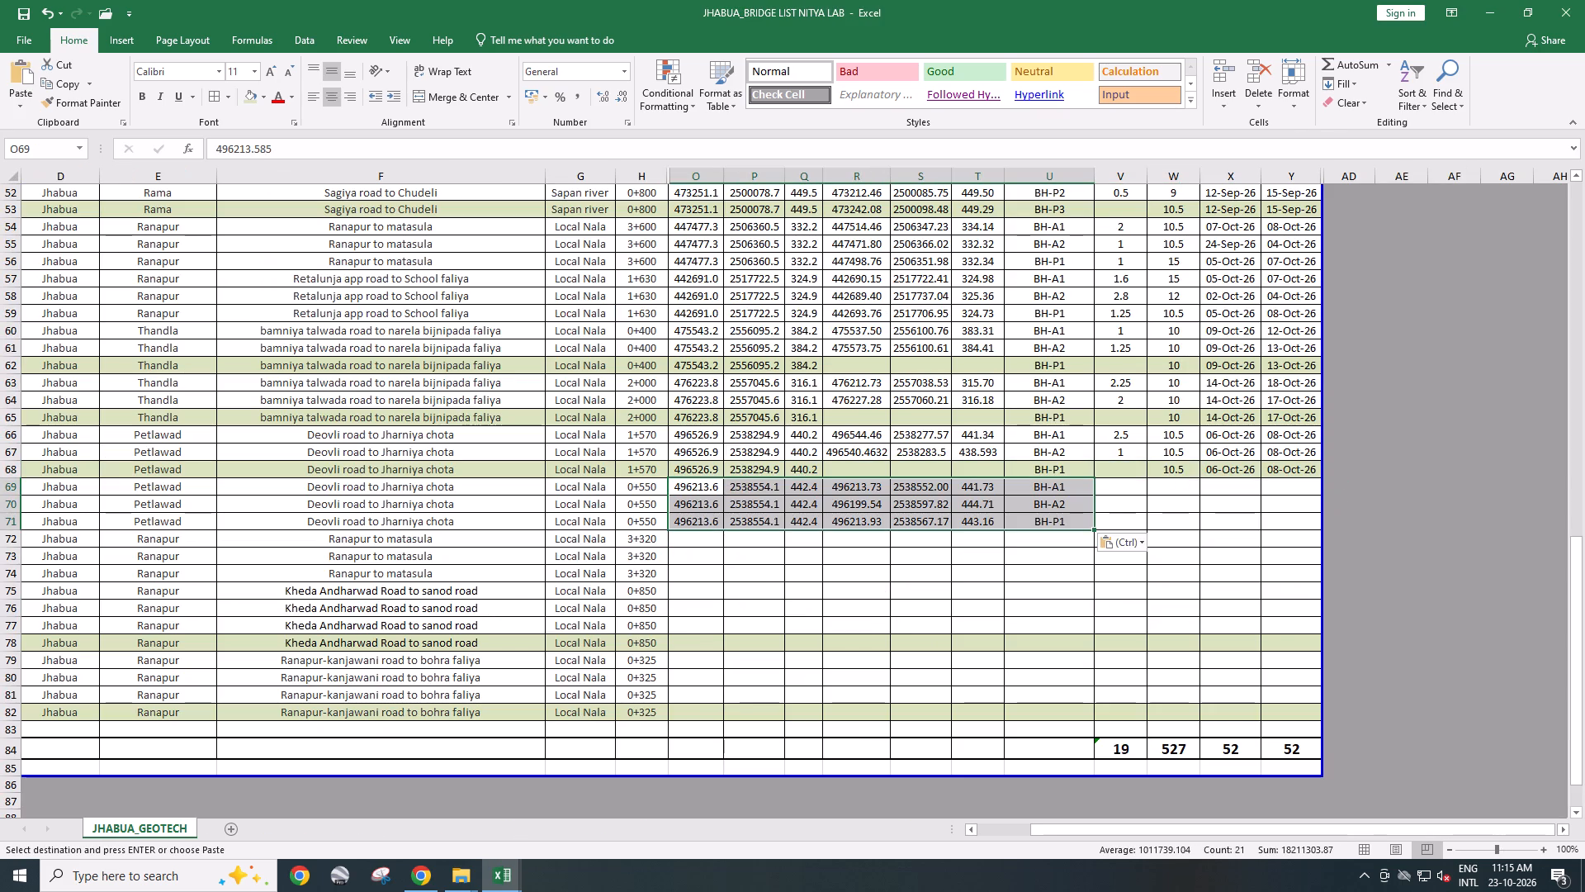
Copy the groundwater and termination depths and start and end dates for Deovli road to Jharniya chota 0+550 into NITYA LAB rows 69 to 71, and save.
{"action": "key", "text": "alt+Tab"}
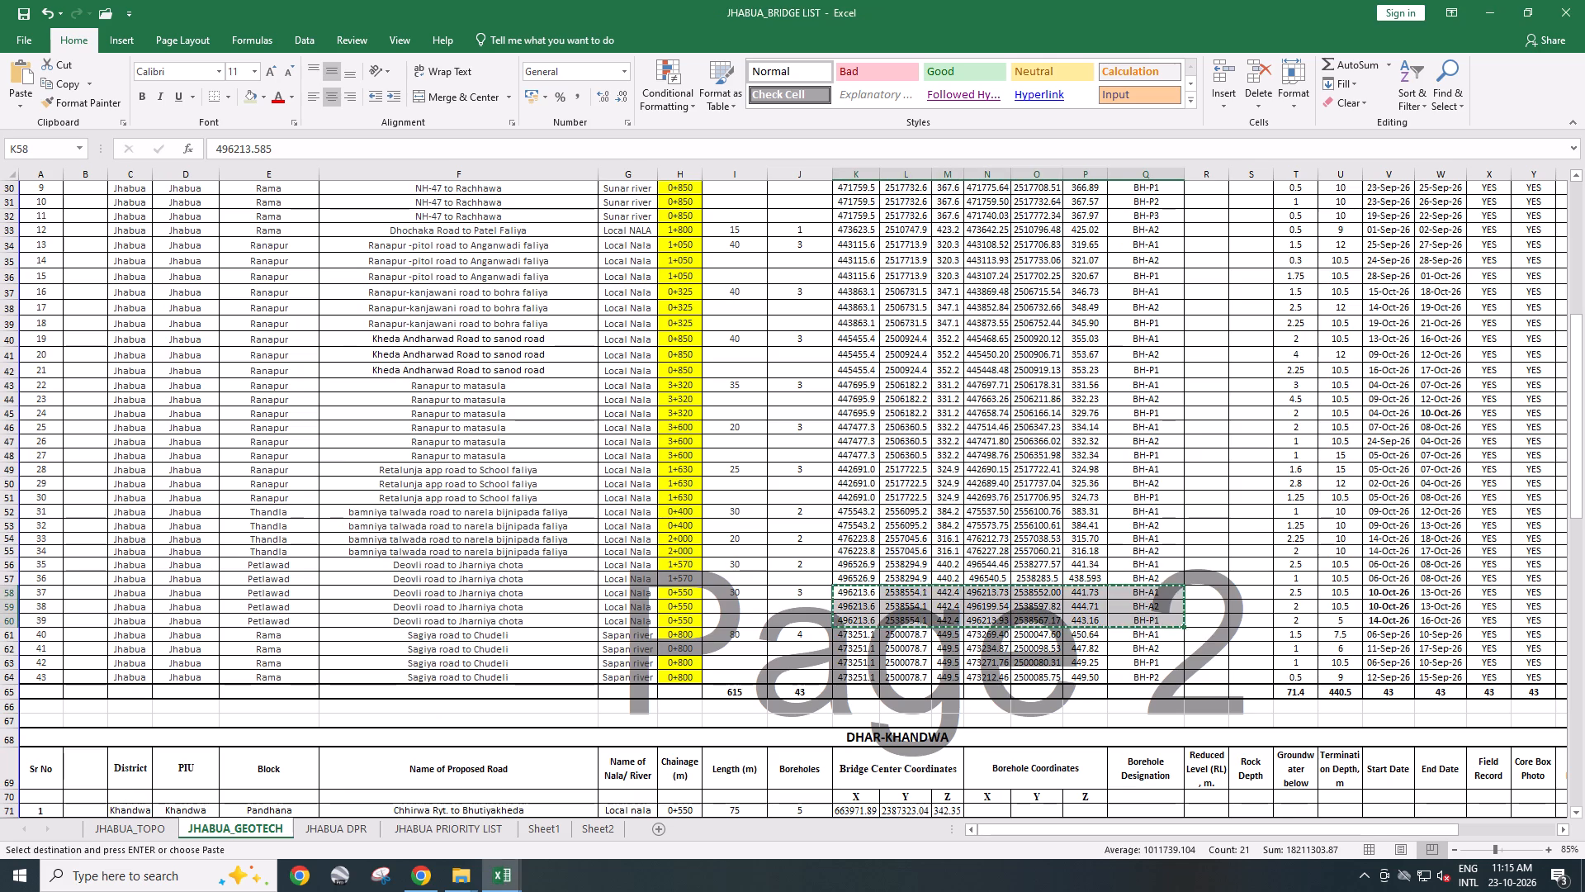
{"action": "left_click_drag", "start_coordinate": [1294, 594], "coordinate": [1397, 619]}
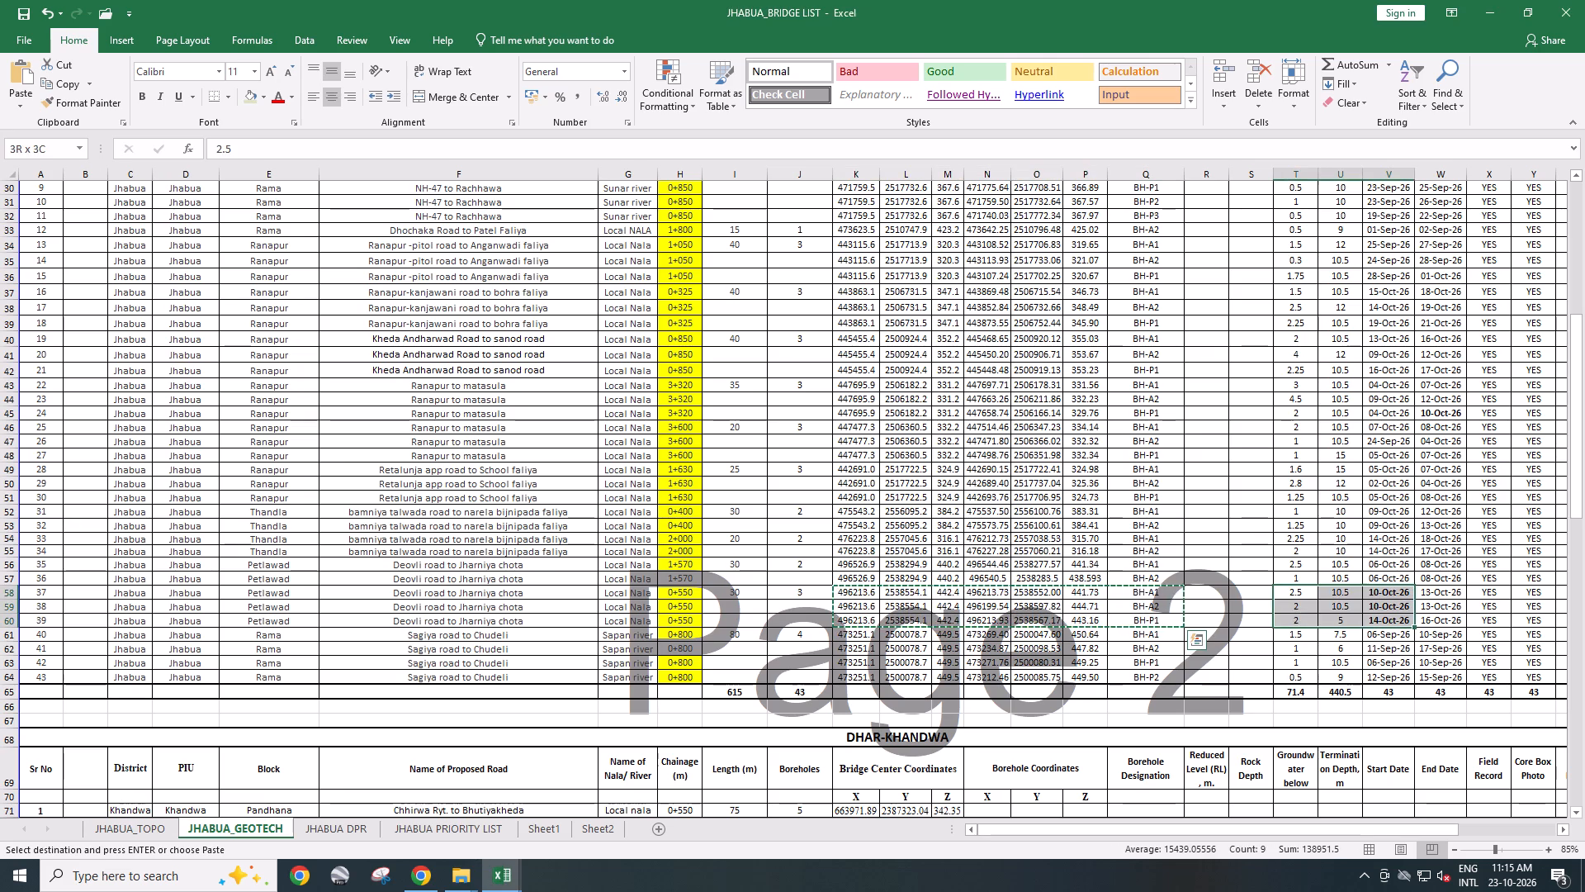
{"action": "left_click_drag", "start_coordinate": [1397, 619], "coordinate": [1436, 614]}
{"action": "key", "text": "ctrl+c"}
{"action": "key", "text": "alt+Tab"}
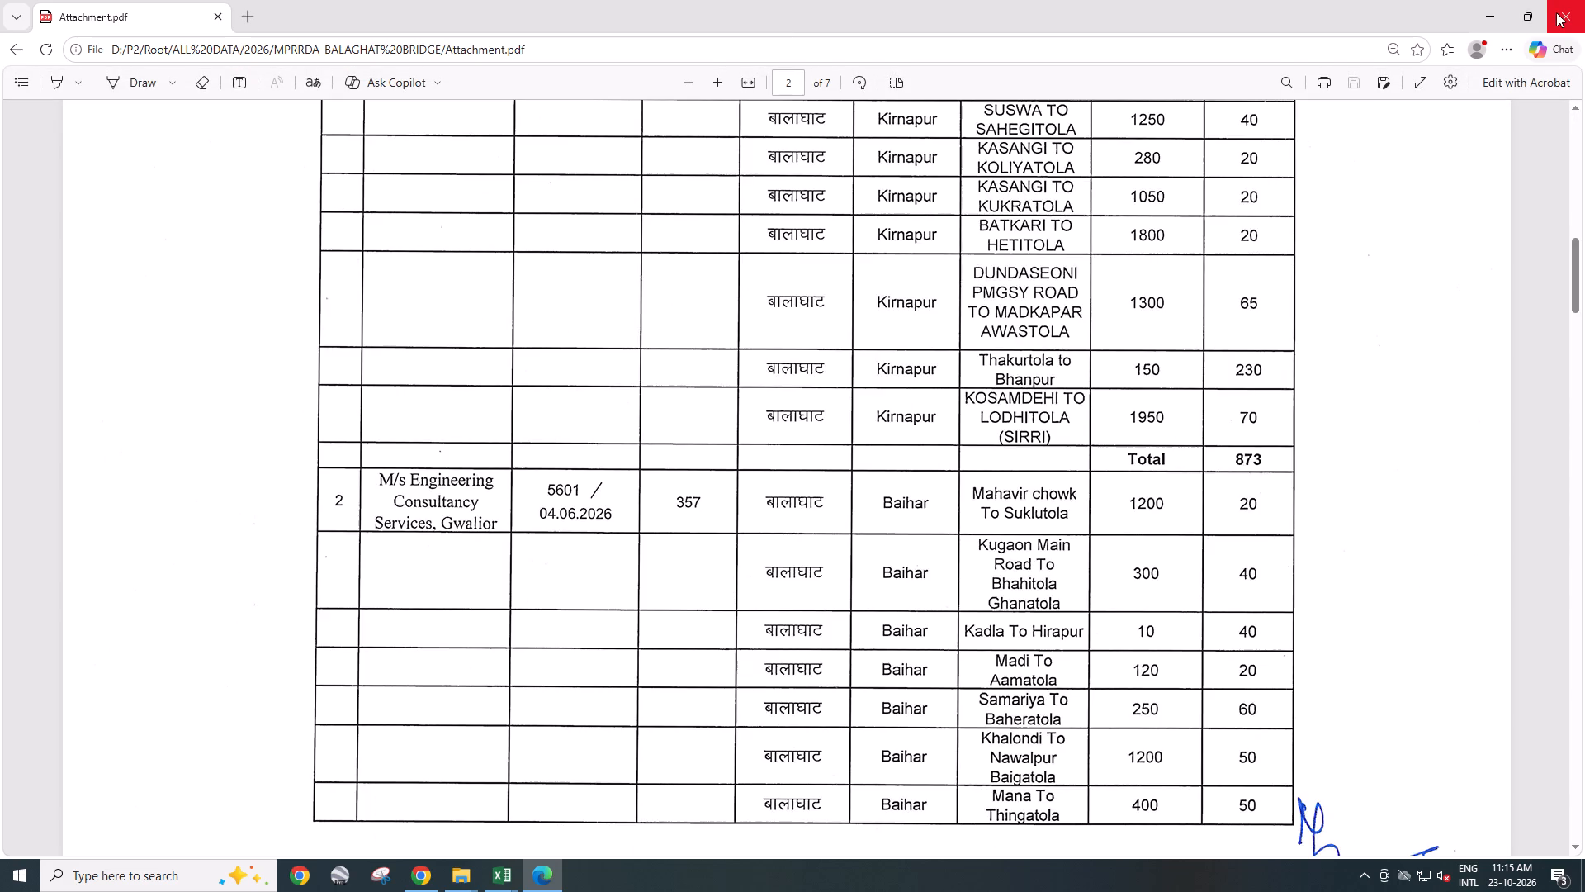
{"action": "left_click", "coordinate": [1475, 25]}
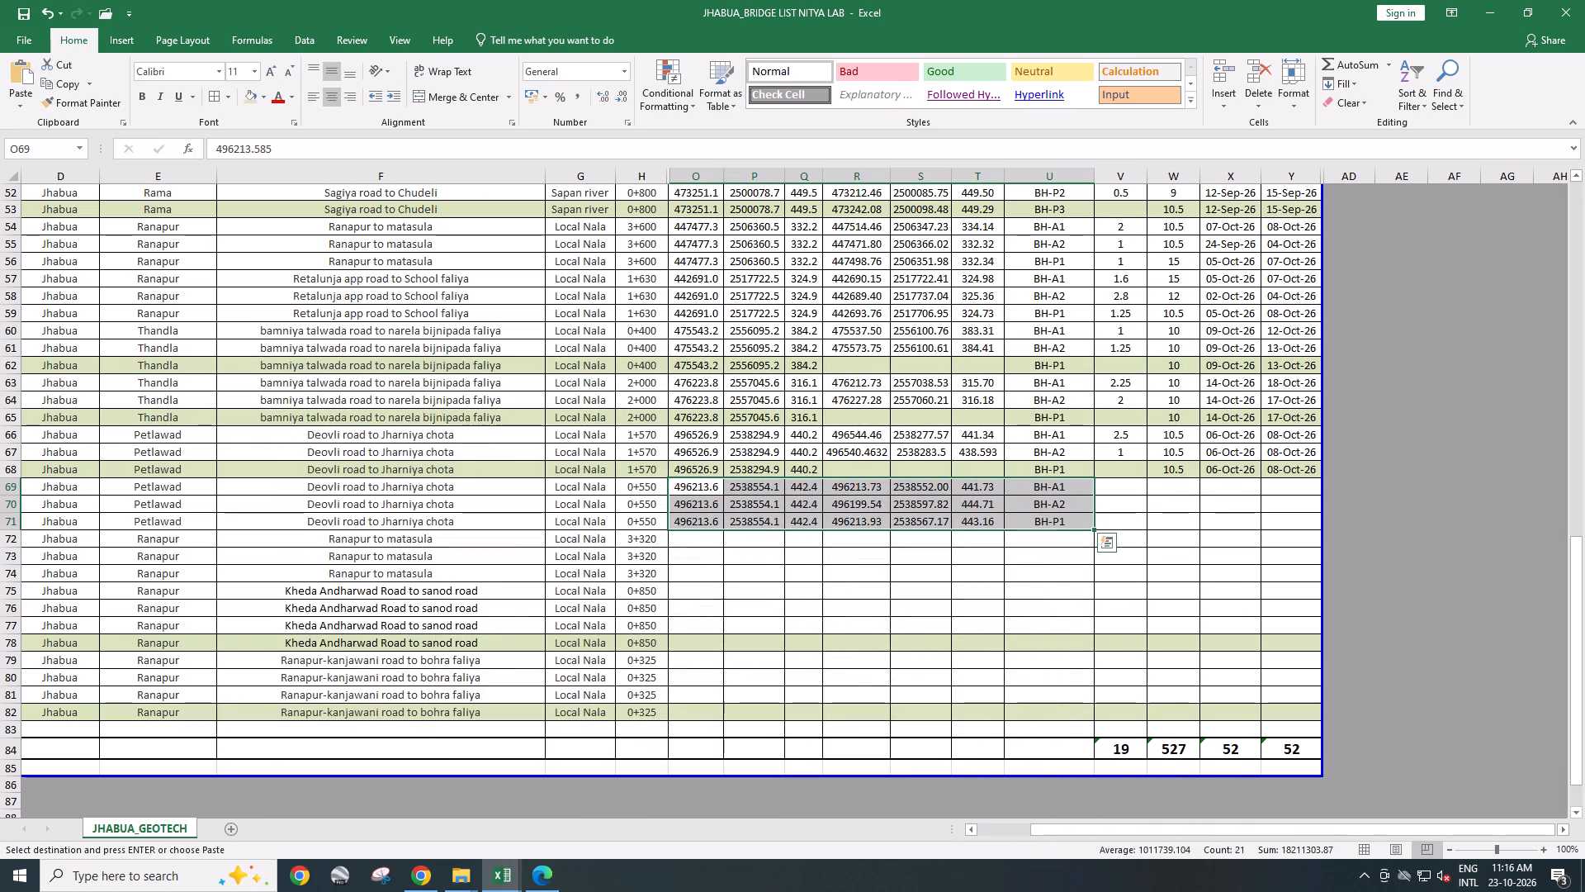
{"action": "left_click", "coordinate": [1135, 486]}
{"action": "key", "text": "ctrl+v"}
{"action": "key", "text": "ctrl+s"}
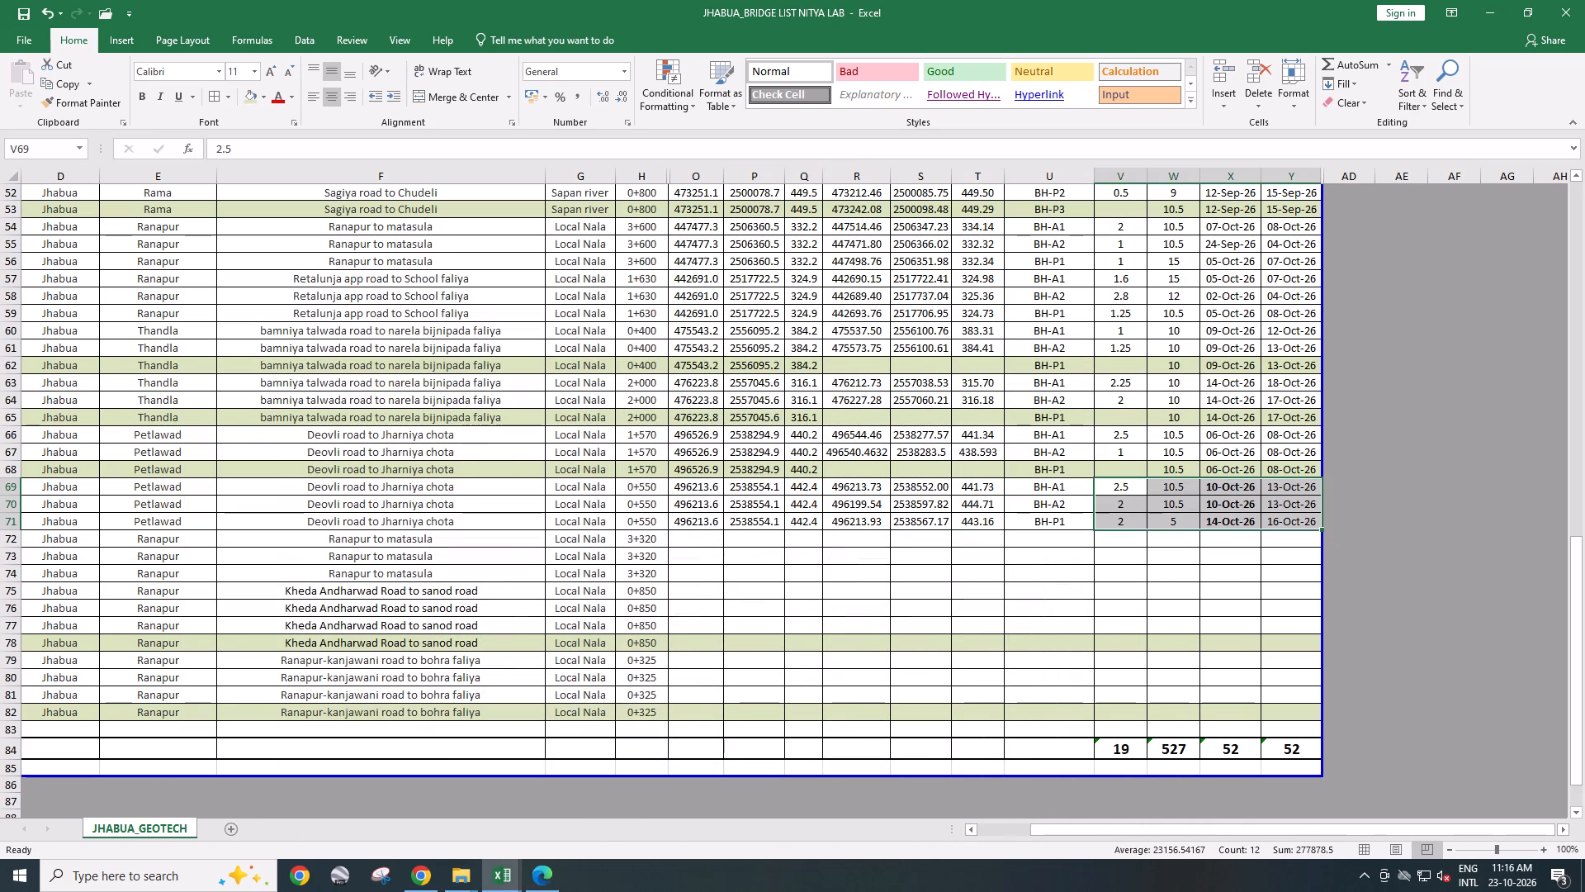
Copy the bridge centre and borehole coordinates and designations for Ranapur to matasula 3+320 from JHABUA_BRIDGE LIST into NITYA LAB rows 72 to 74.
{"action": "key", "text": "alt+Tab"}
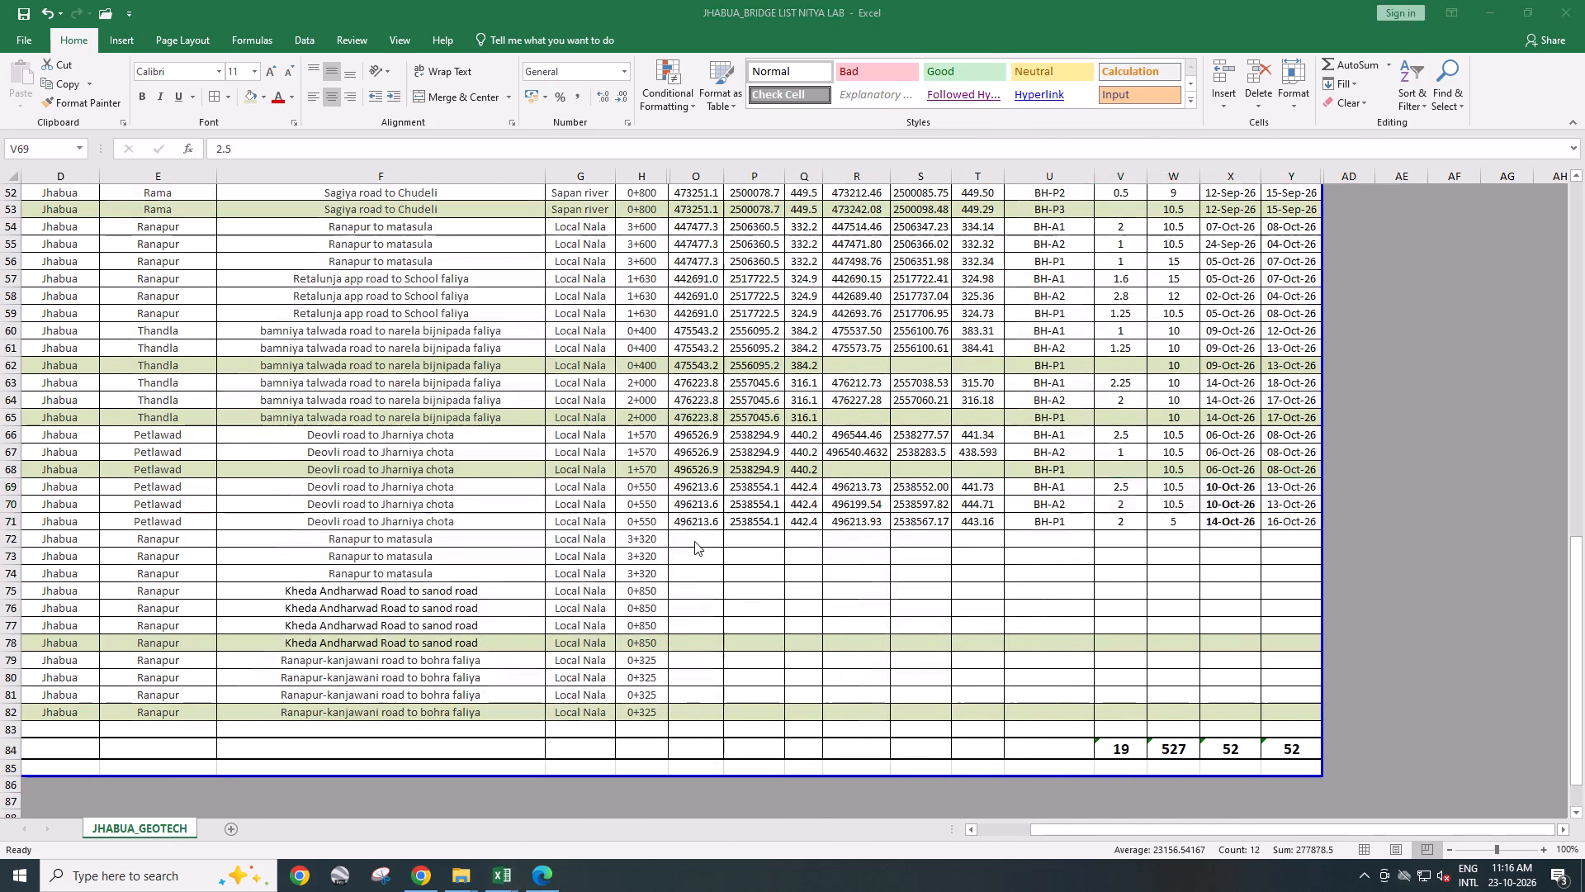
{"action": "key", "text": "alt+Tab"}
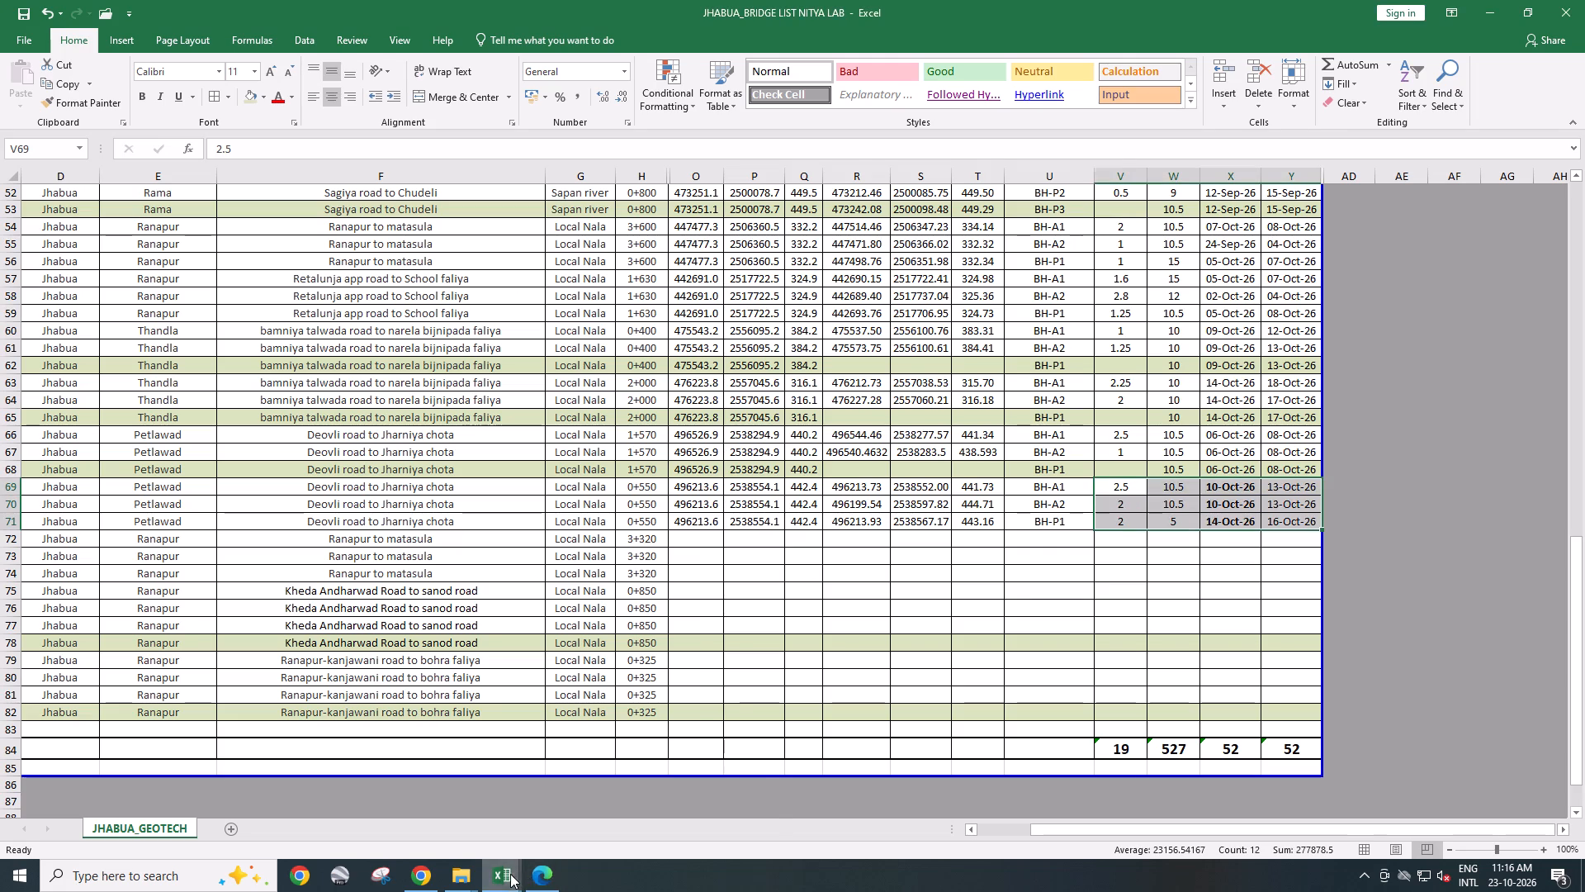
{"action": "left_click", "coordinate": [510, 874]}
{"action": "left_click", "coordinate": [651, 807]}
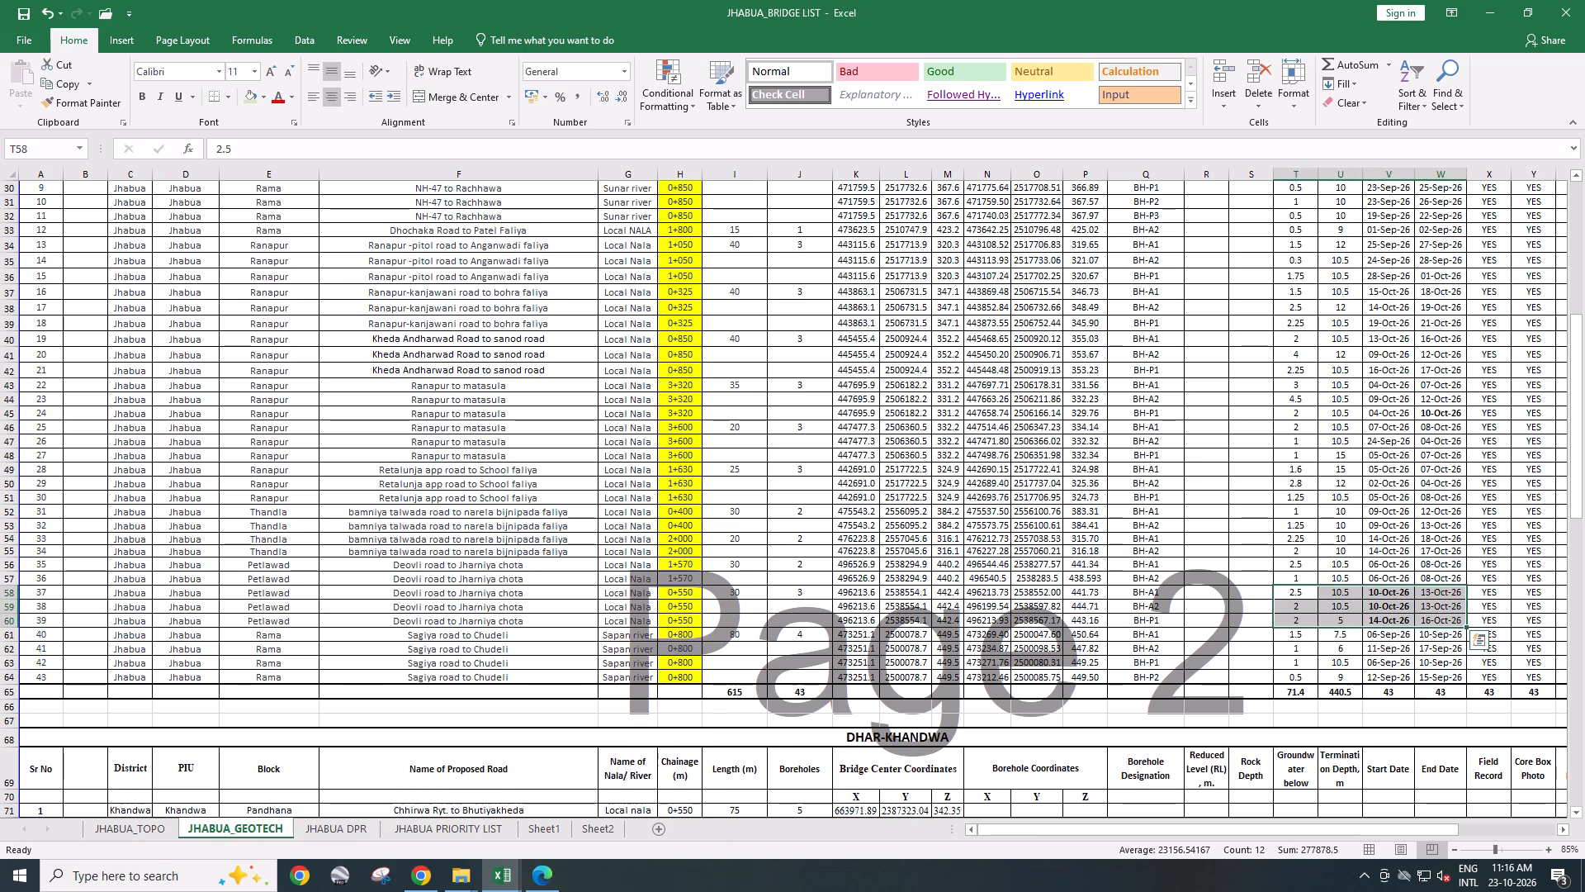
{"action": "left_click_drag", "start_coordinate": [685, 383], "coordinate": [912, 406]}
{"action": "left_click_drag", "start_coordinate": [835, 386], "coordinate": [1161, 415]}
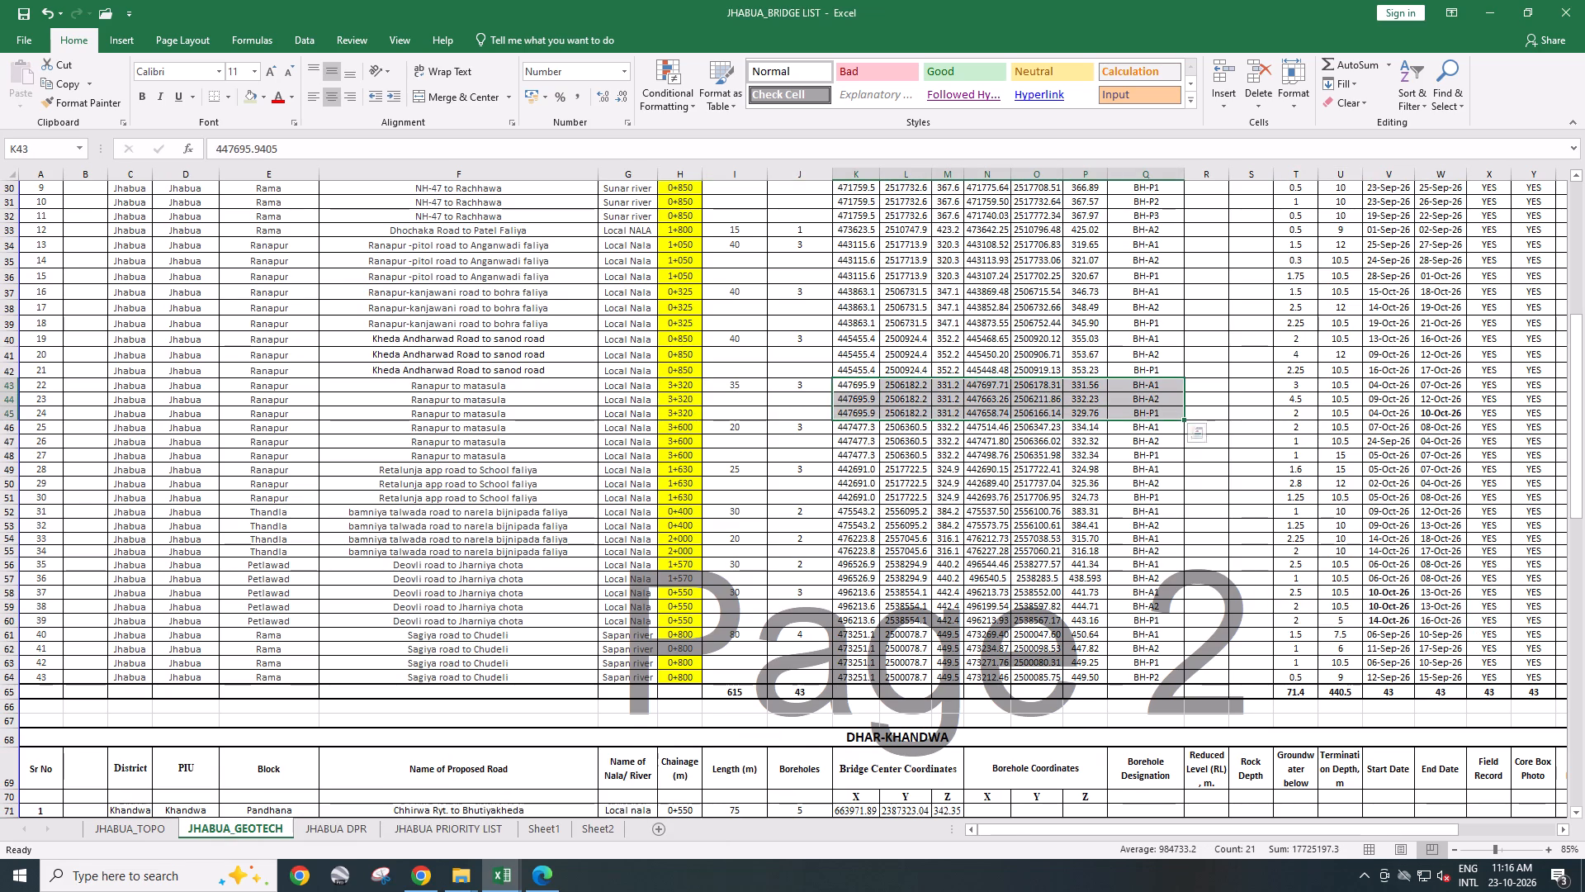
{"action": "key", "text": "ctrl+c"}
{"action": "key", "text": "alt+Tab"}
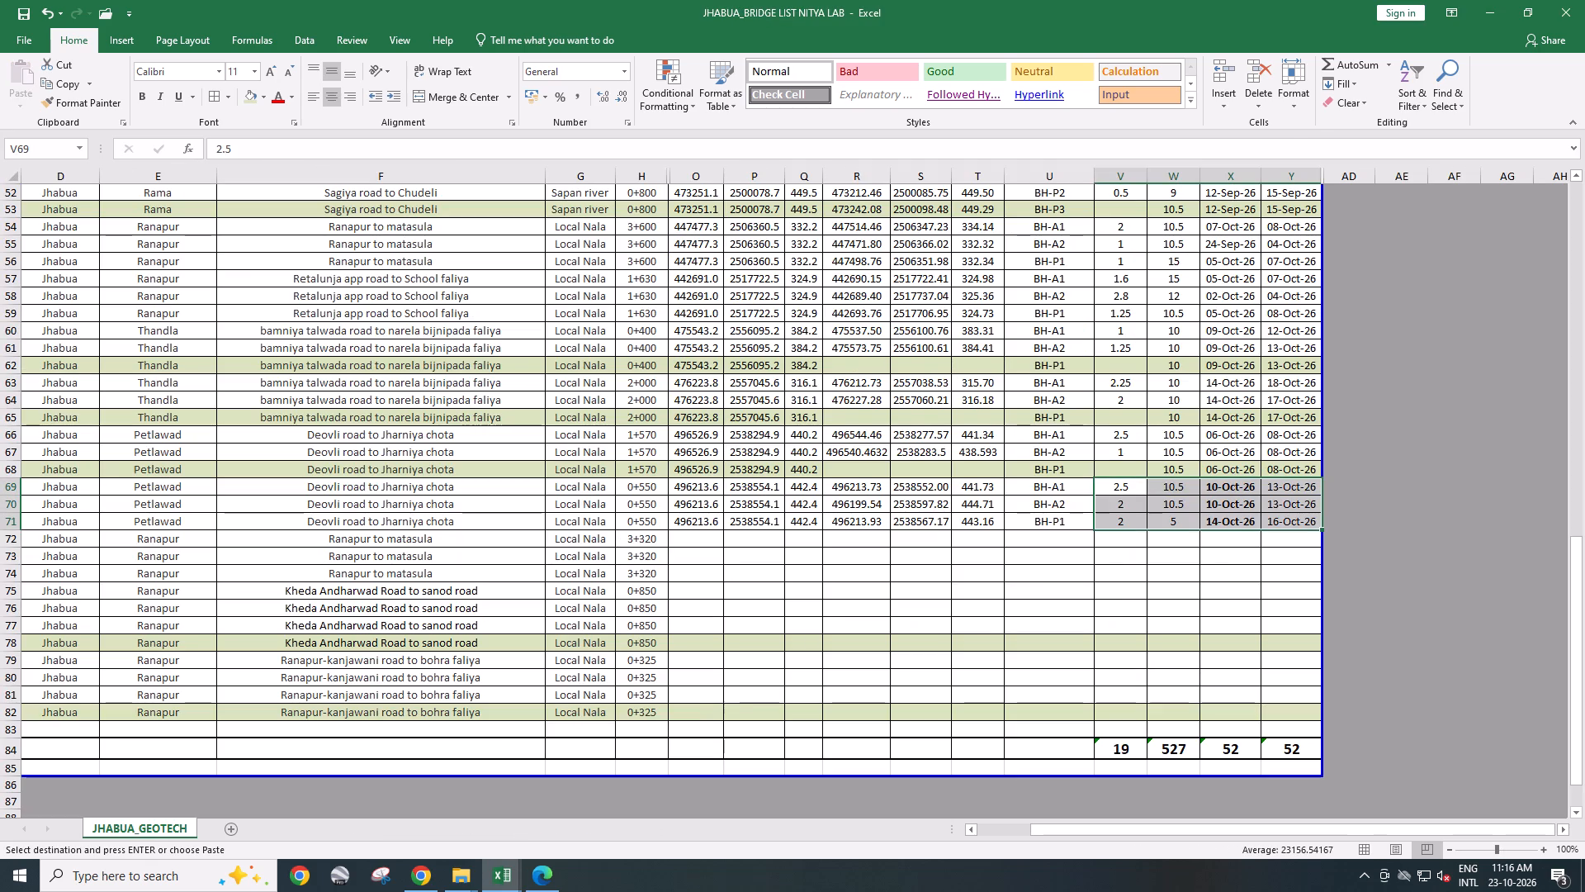
{"action": "left_click", "coordinate": [718, 538]}
{"action": "key", "text": "ctrl+v"}
Copy the groundwater and termination depths and start and end dates for Ranapur to matasula 3+320 into NITYA LAB rows 72 to 74.
{"action": "key", "text": "alt+Tab"}
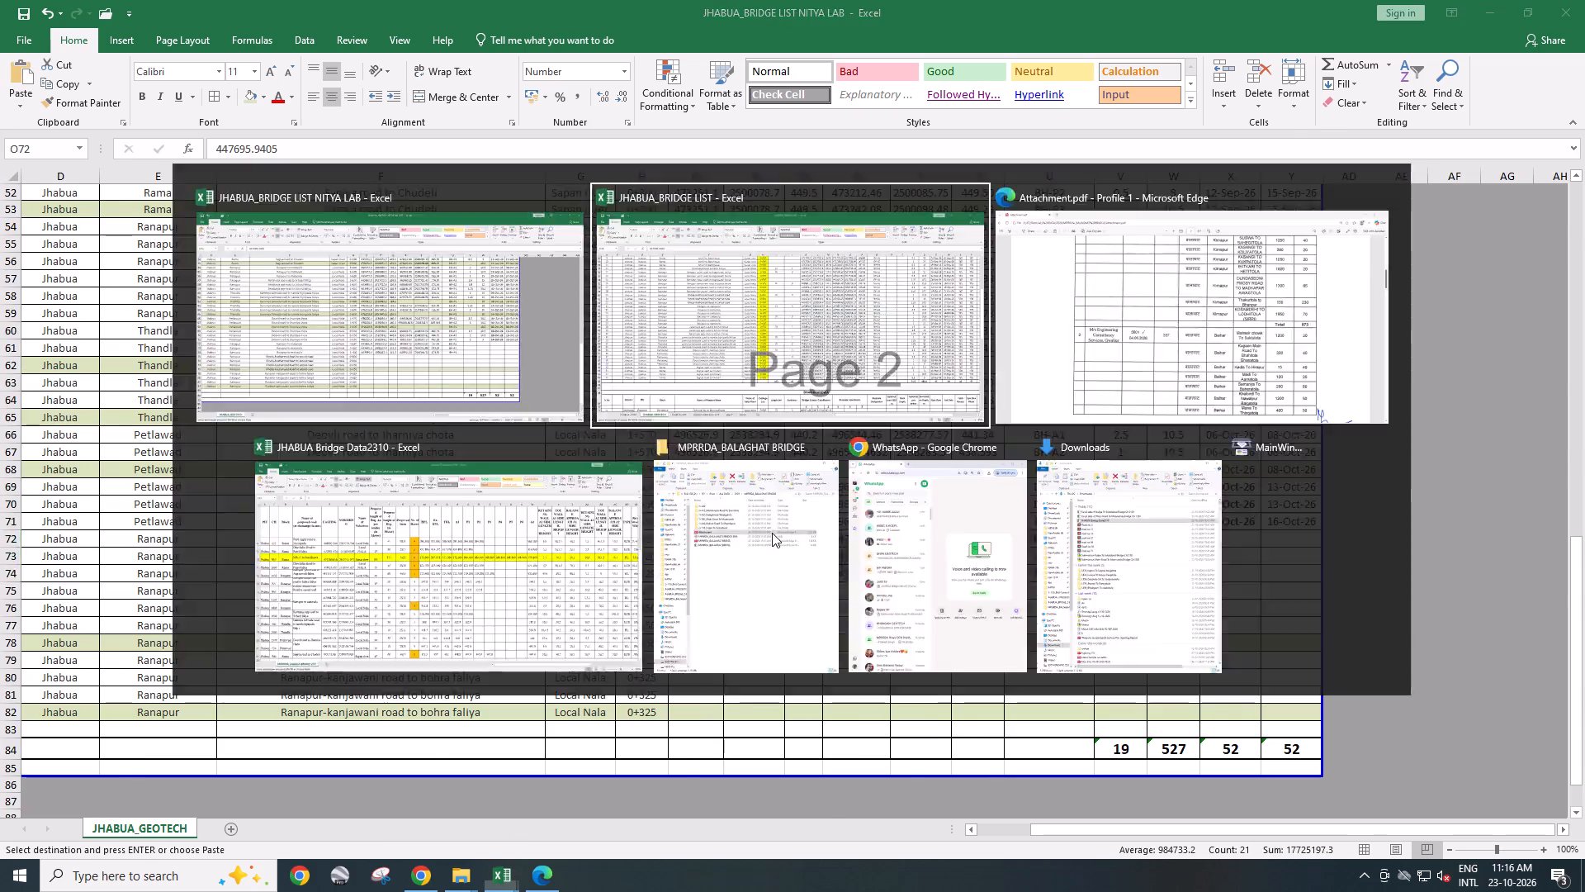
{"action": "left_click_drag", "start_coordinate": [1300, 380], "coordinate": [1483, 397]}
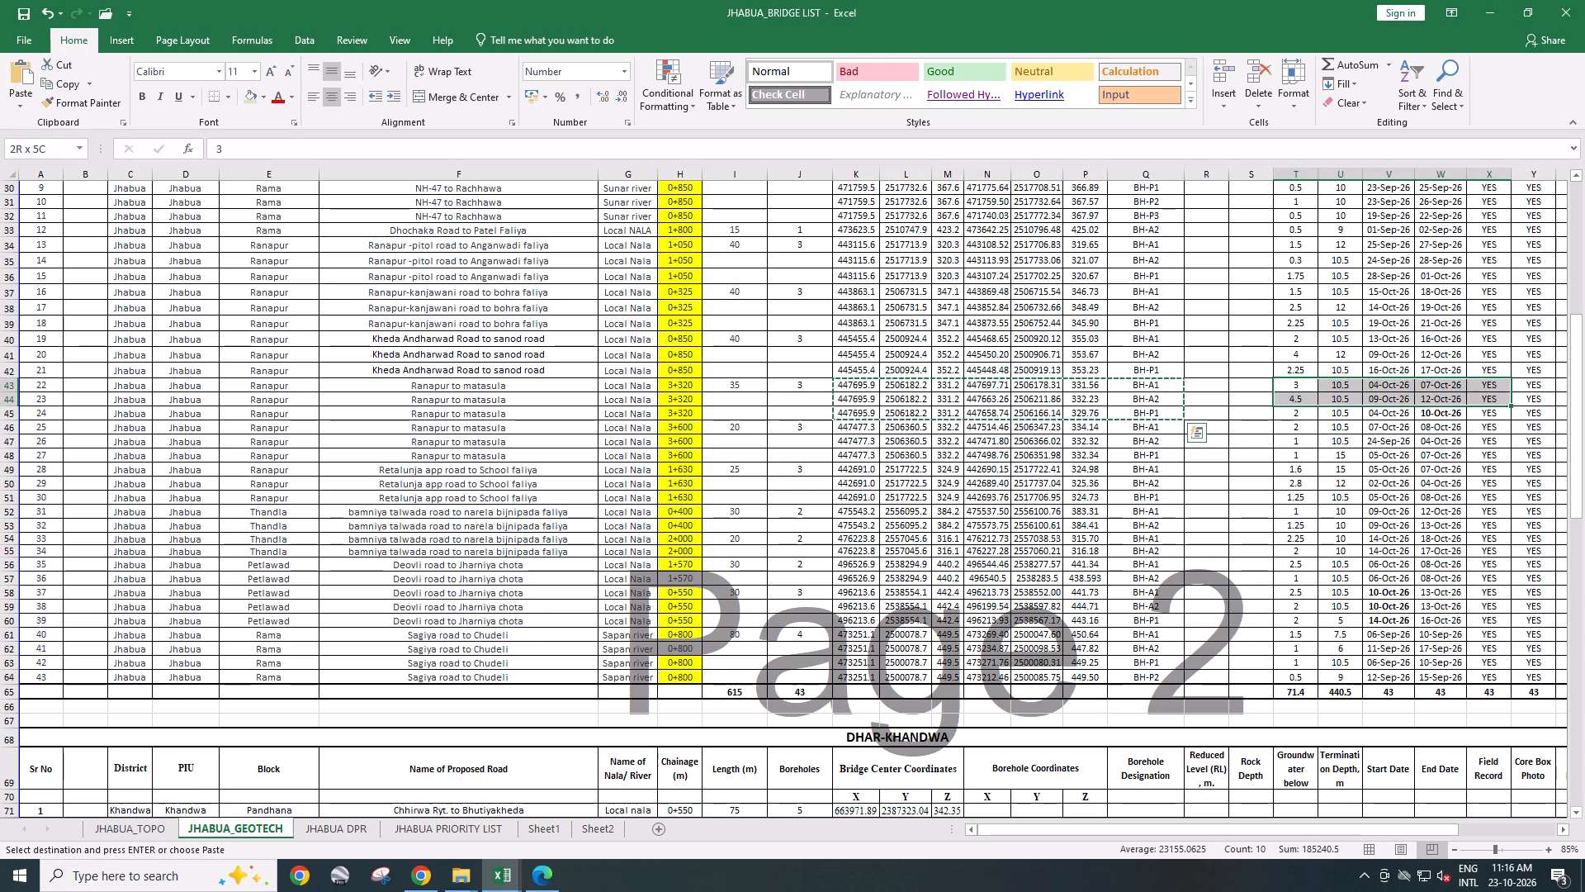
{"action": "left_click_drag", "start_coordinate": [1483, 397], "coordinate": [1432, 415]}
{"action": "key", "text": "ctrl+c"}
{"action": "key", "text": "alt+Tab"}
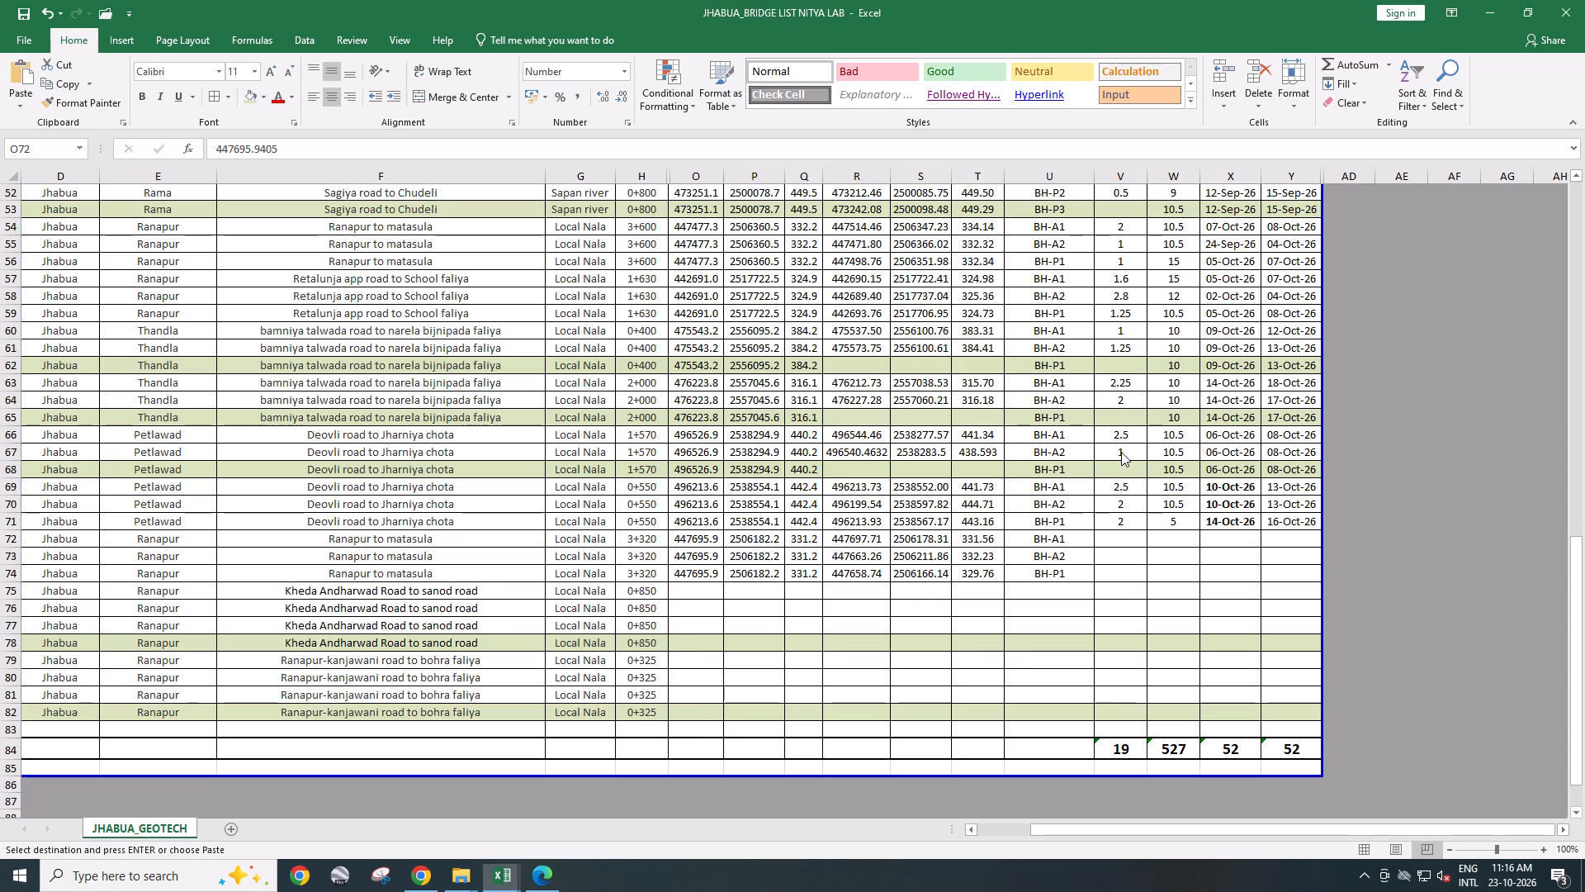
{"action": "left_click", "coordinate": [1123, 538]}
{"action": "key", "text": "ctrl+v"}
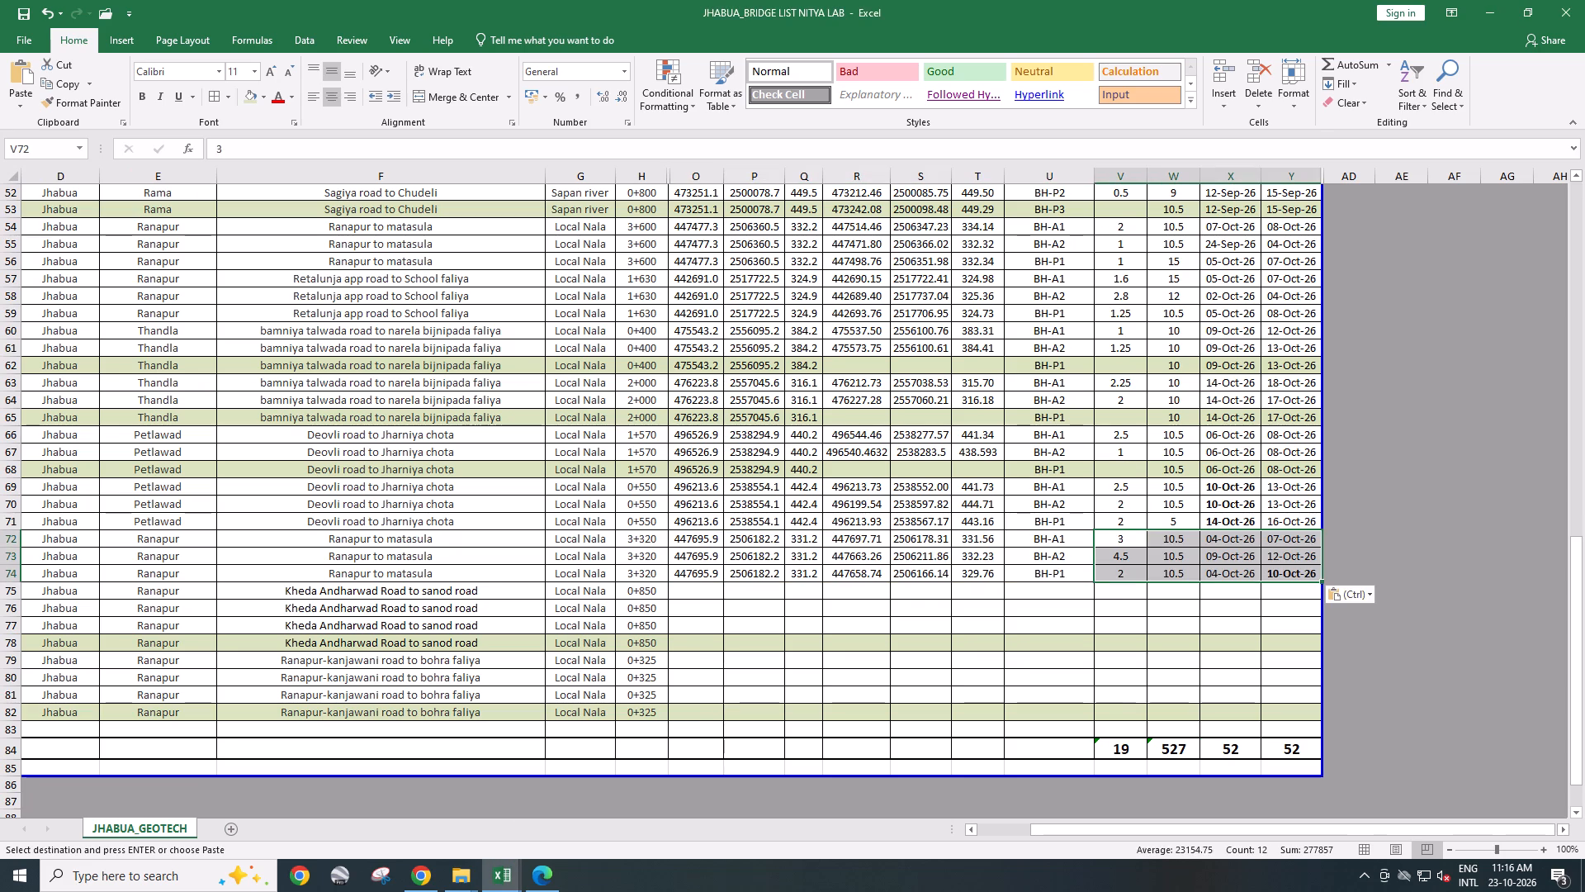
Copy the bridge centre and borehole coordinates and designations for Kheda Andharwad Road to sanod road 0+850 from JHABUA_BRIDGE LIST into NITYA LAB rows 75 to 77.
{"action": "left_click", "coordinate": [684, 591]}
{"action": "scroll", "coordinate": [804, 600], "scroll_direction": "down", "scroll_amount": 1}
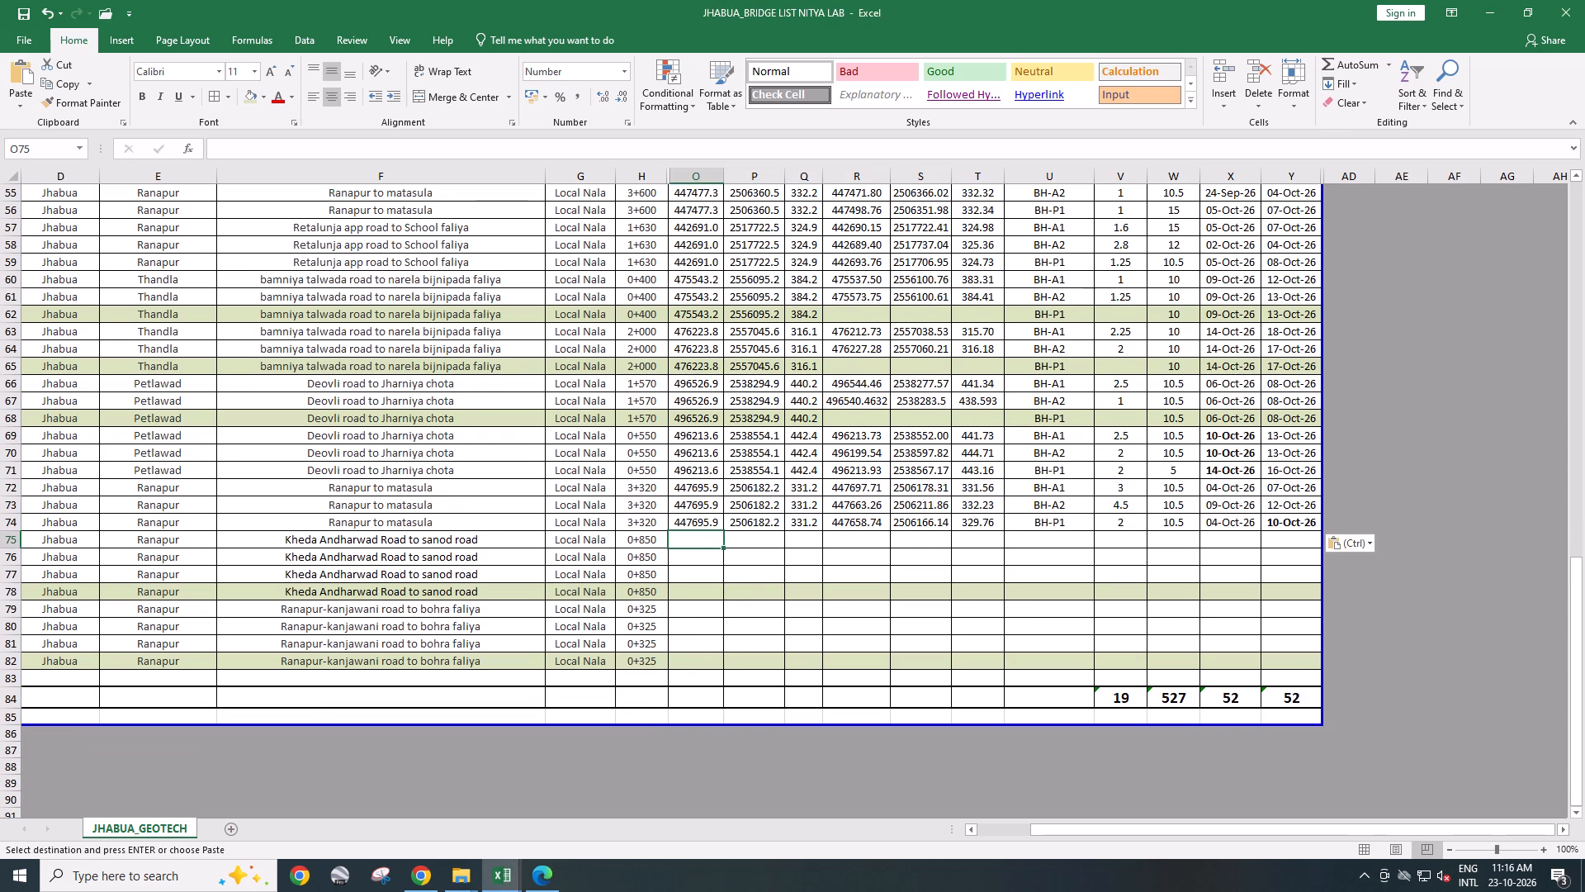
{"action": "key", "text": "alt+Tab"}
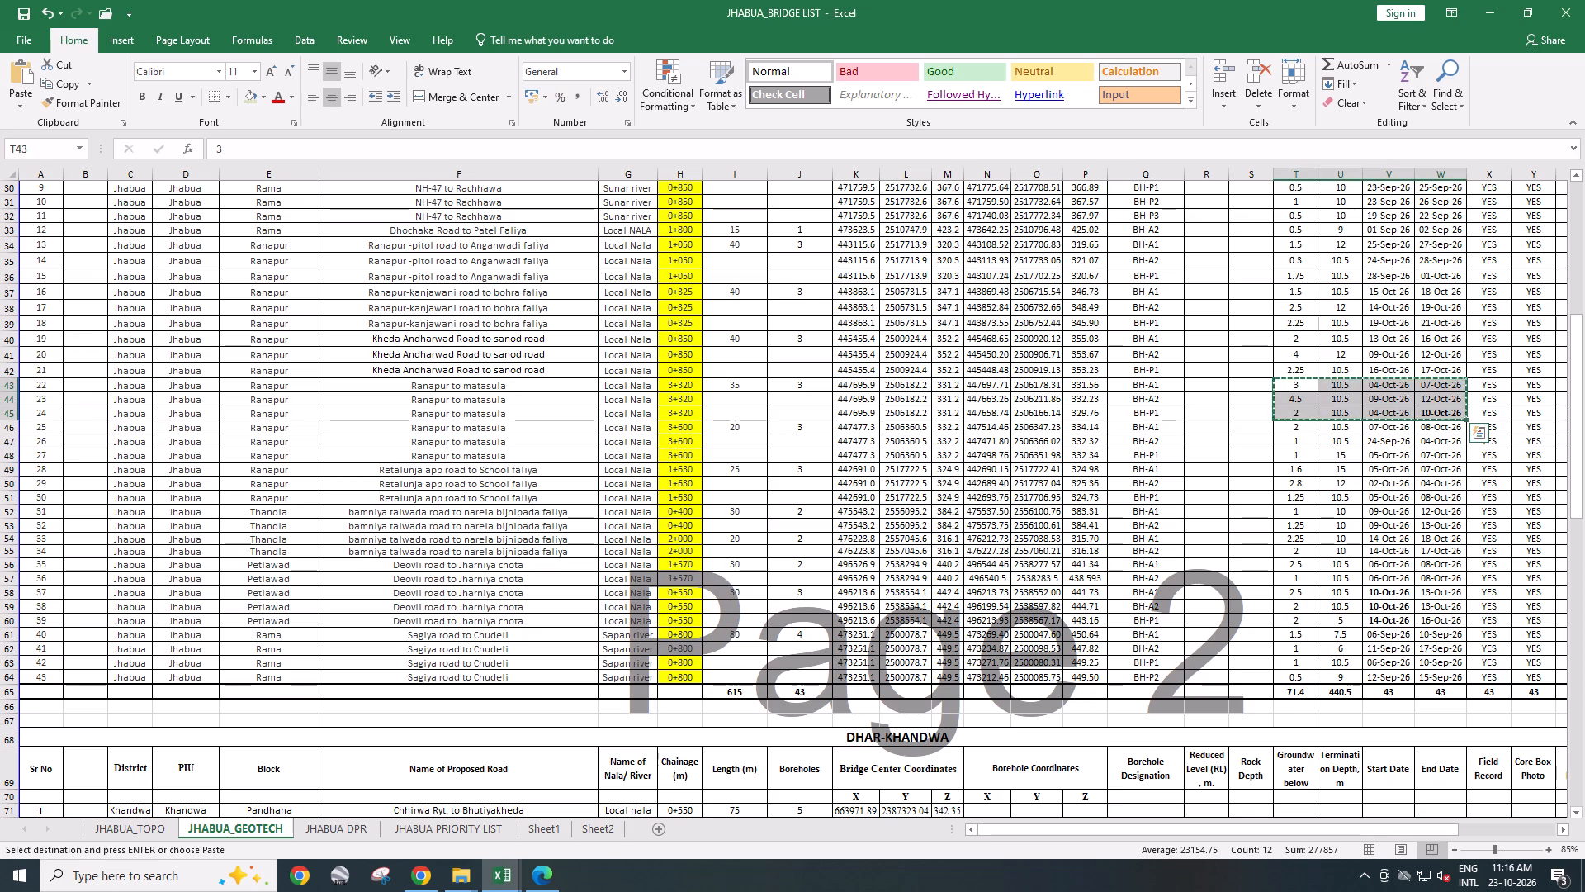
{"action": "left_click_drag", "start_coordinate": [471, 335], "coordinate": [878, 371]}
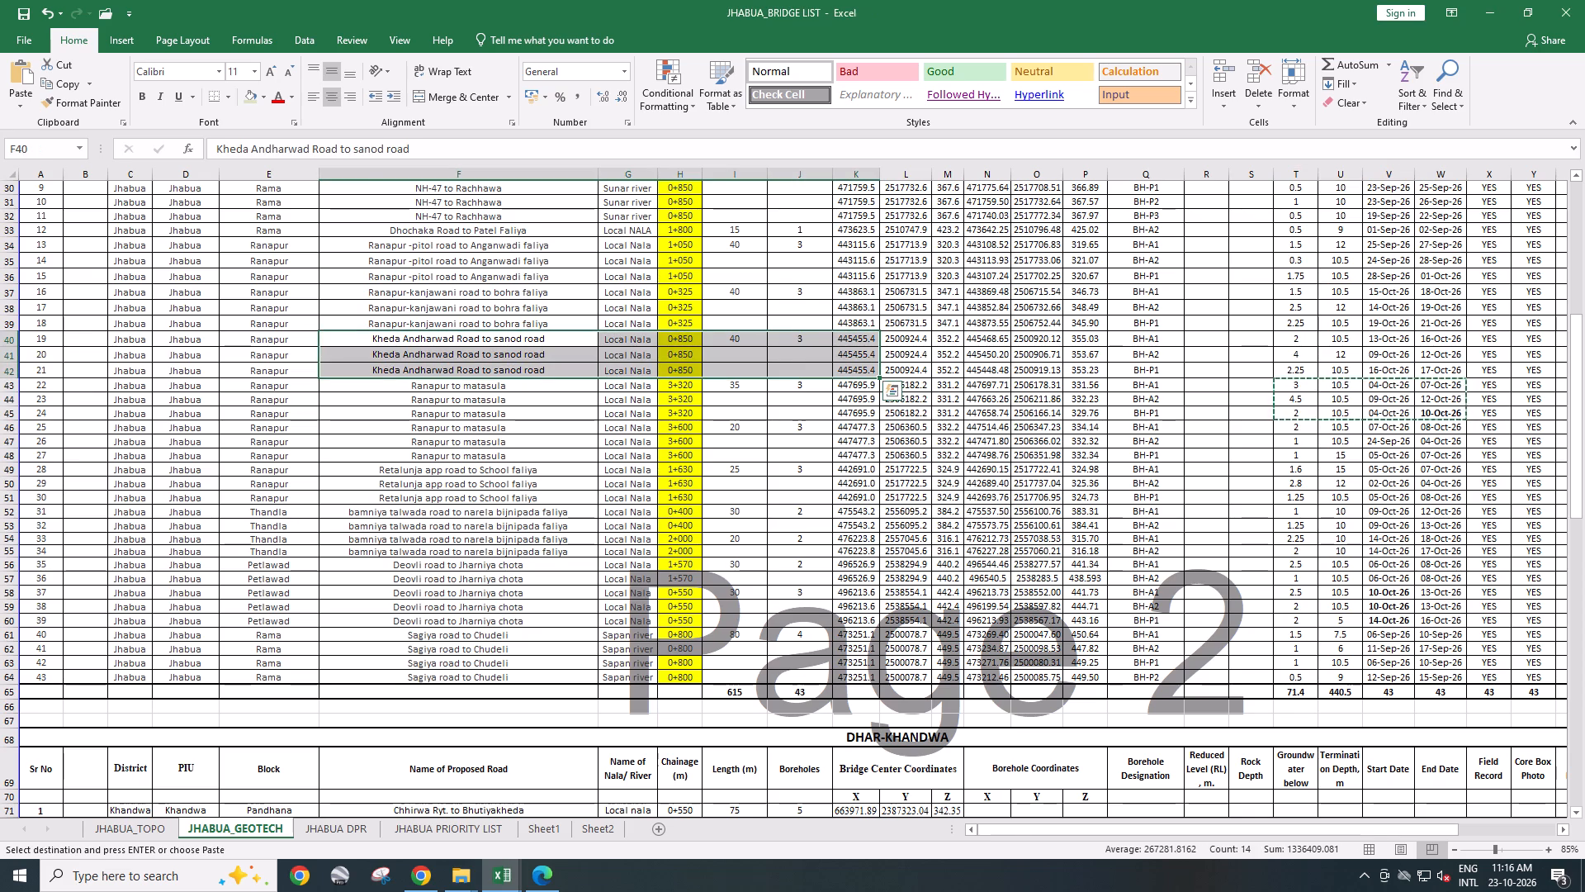
{"action": "left_click_drag", "start_coordinate": [849, 340], "coordinate": [1152, 363]}
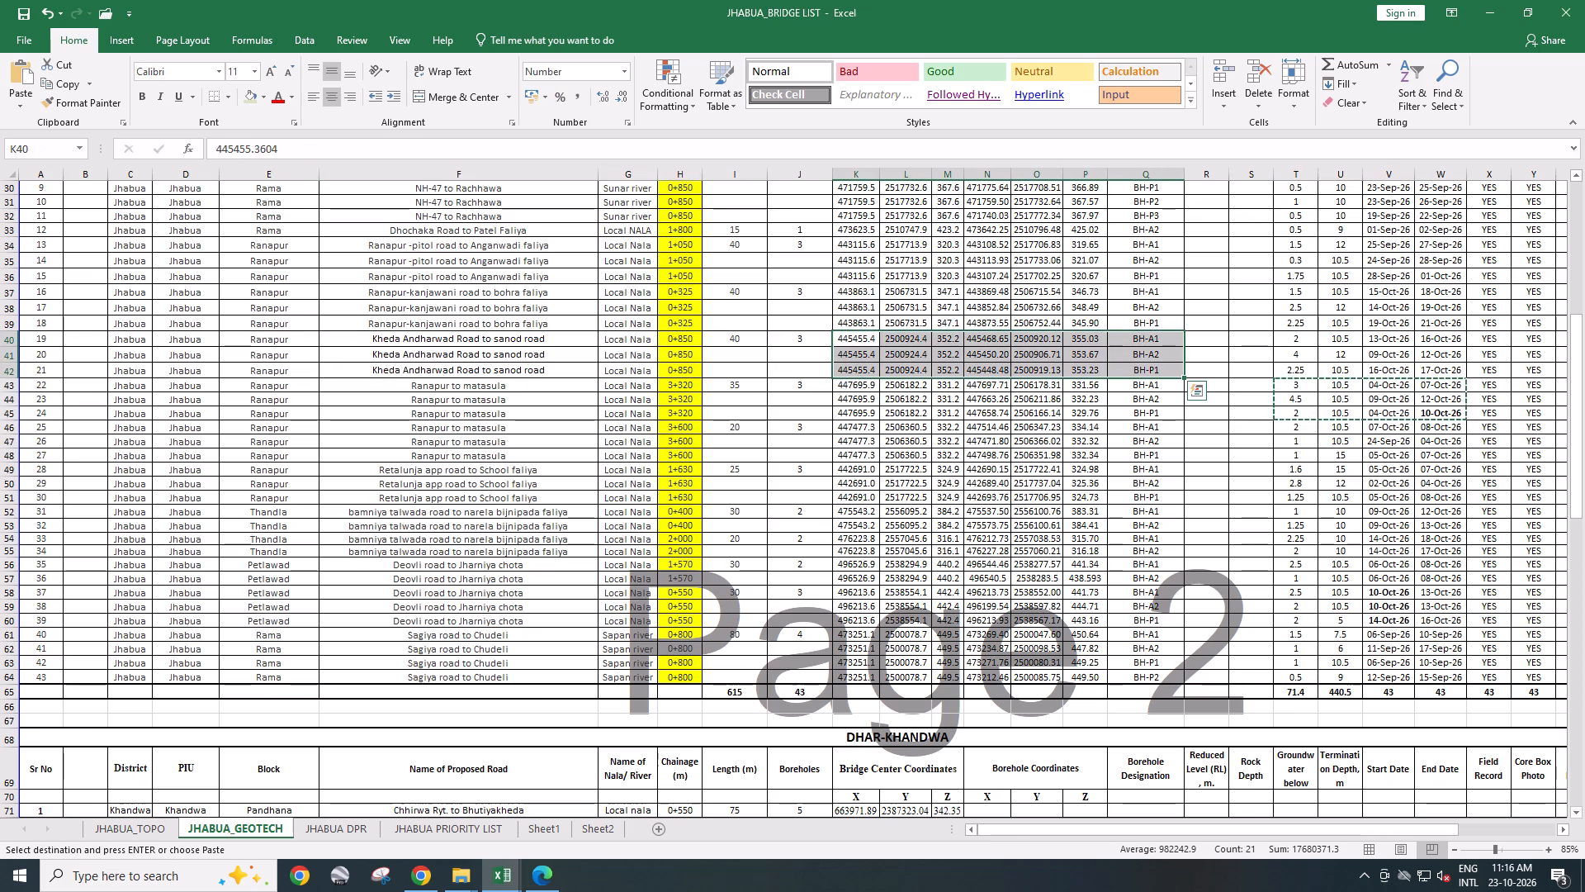
{"action": "key", "text": "ctrl+c"}
{"action": "key", "text": "alt+Tab"}
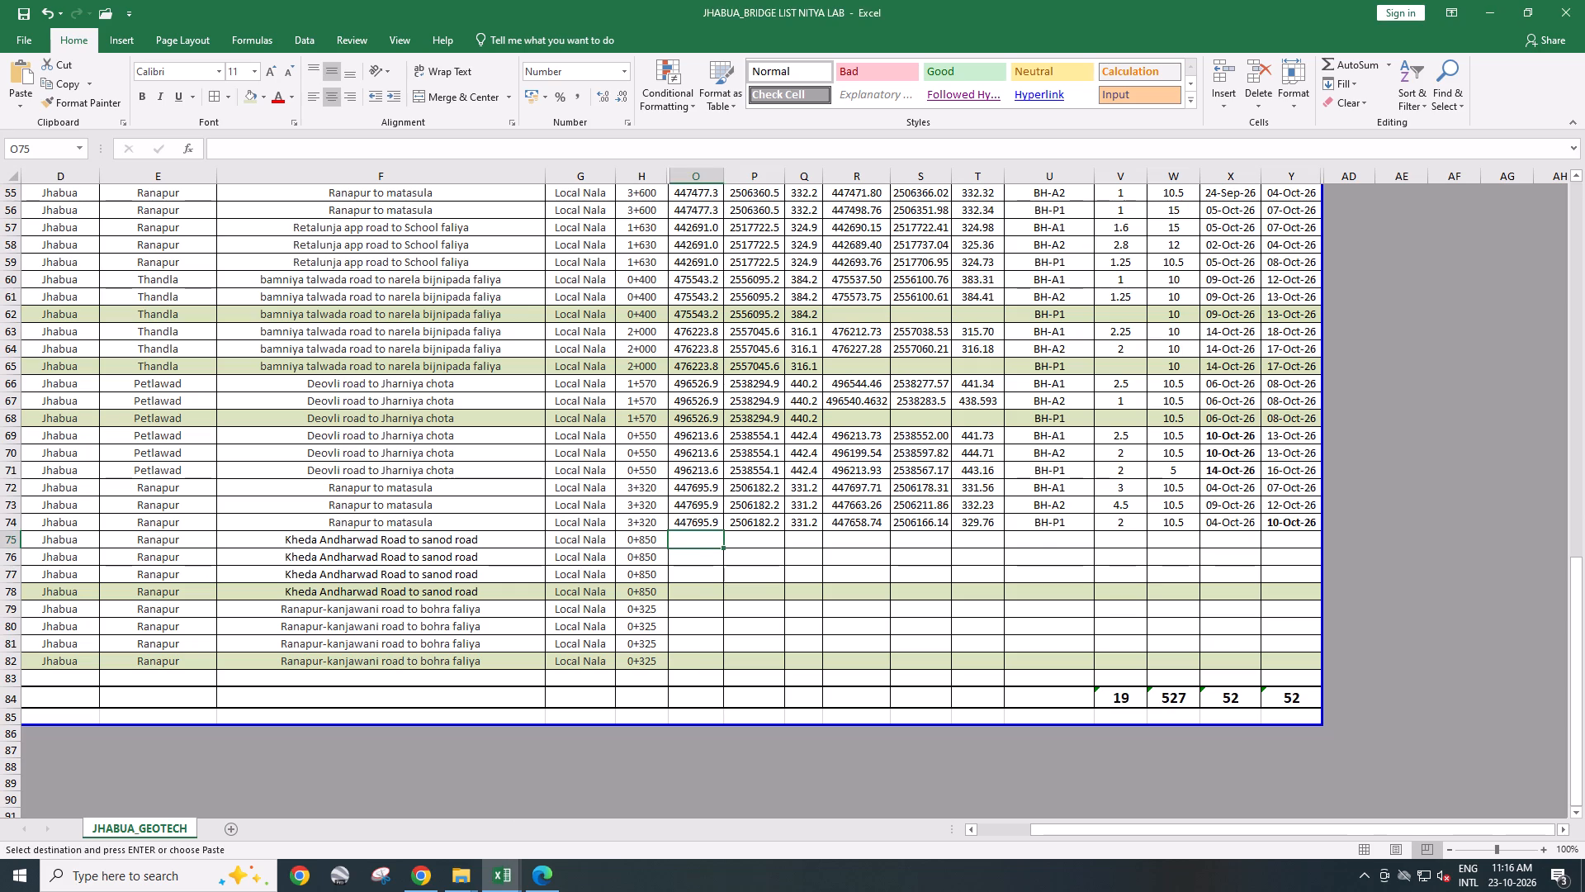
{"action": "key", "text": "ctrl+v"}
Copy the groundwater and termination depths and start and end dates for Kheda Andharwad Road to sanod road 0+850 into NITYA LAB rows 75 to 77.
{"action": "key", "text": "alt+Tab"}
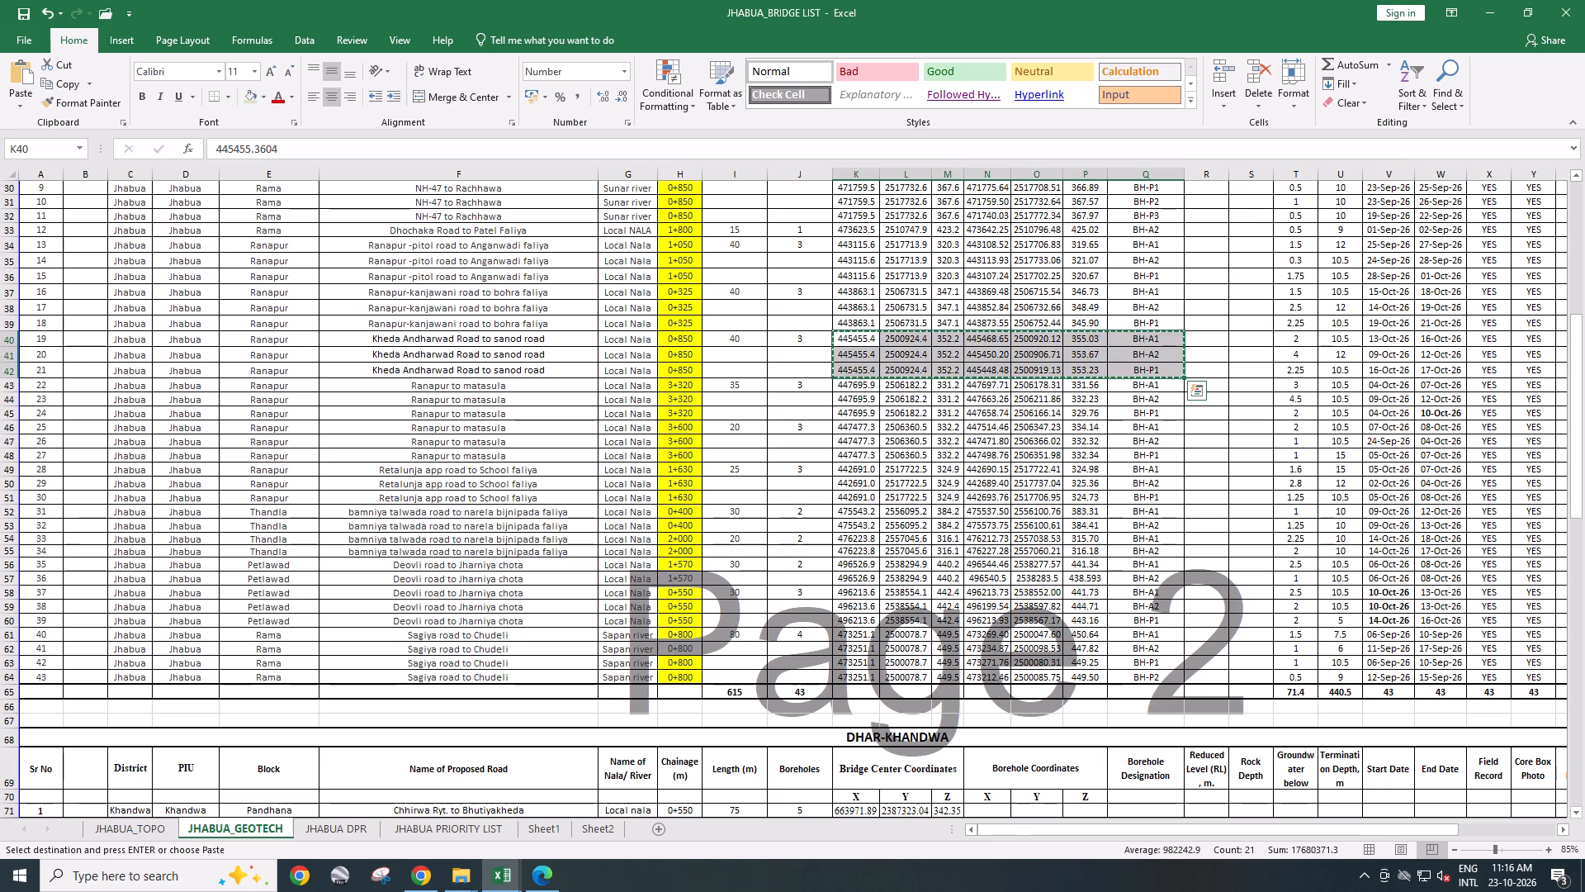
{"action": "left_click_drag", "start_coordinate": [1296, 340], "coordinate": [1456, 369]}
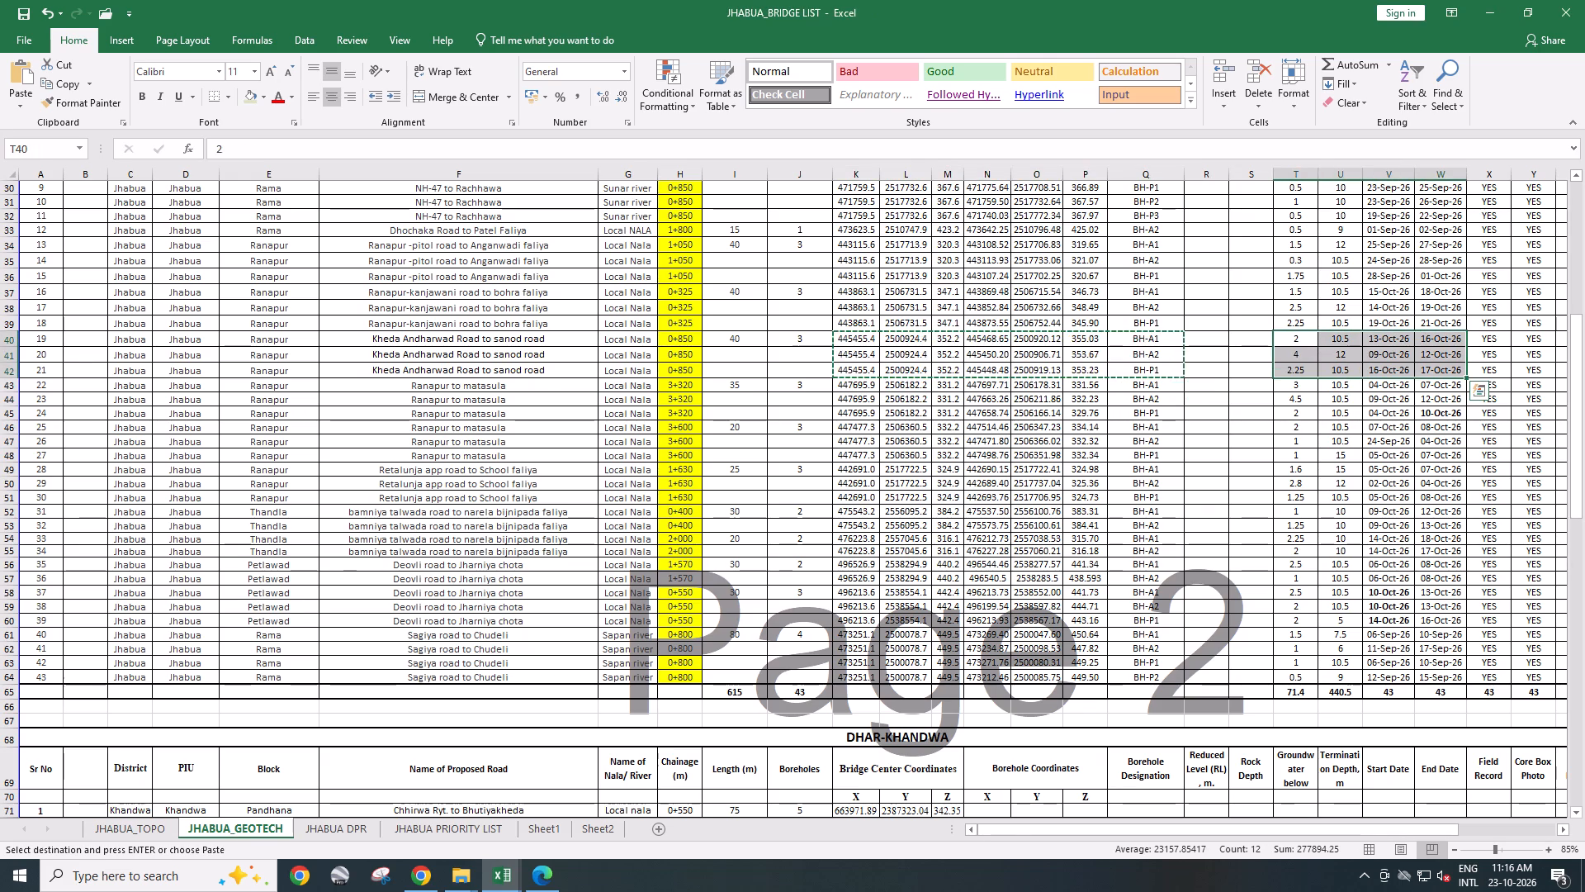
{"action": "key", "text": "ctrl+c"}
{"action": "key", "text": "alt+Tab"}
{"action": "left_click", "coordinate": [1124, 544]}
{"action": "key", "text": "ctrl+v"}
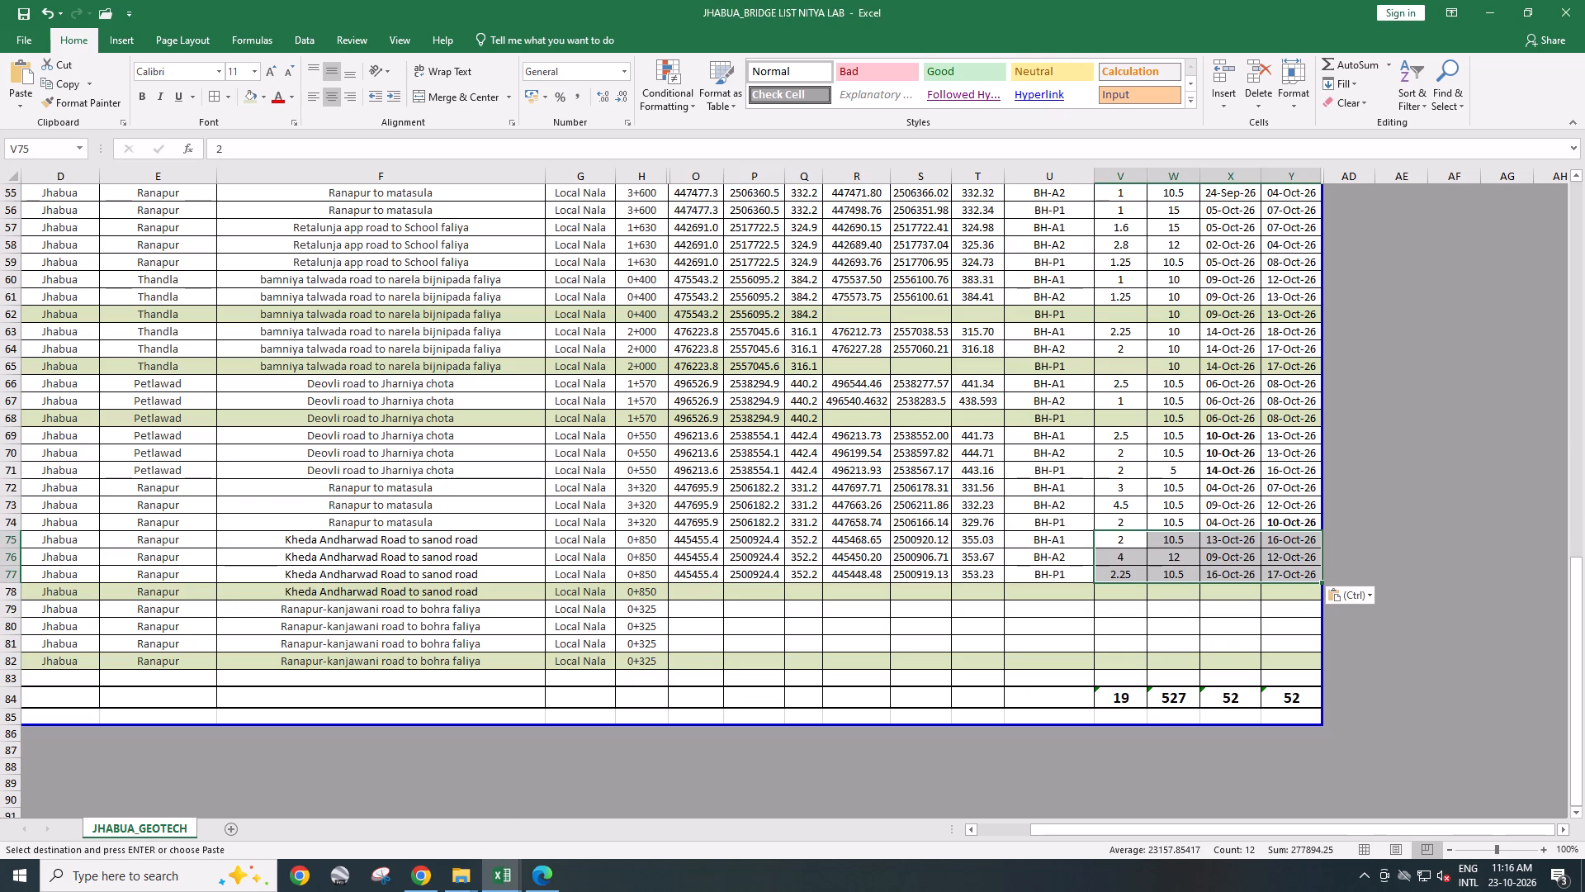
Enter designation BH-P2 in the extra borehole row 78, copy the termination depth and dates from row 77 into it, and save.
{"action": "left_click", "coordinate": [1057, 590]}
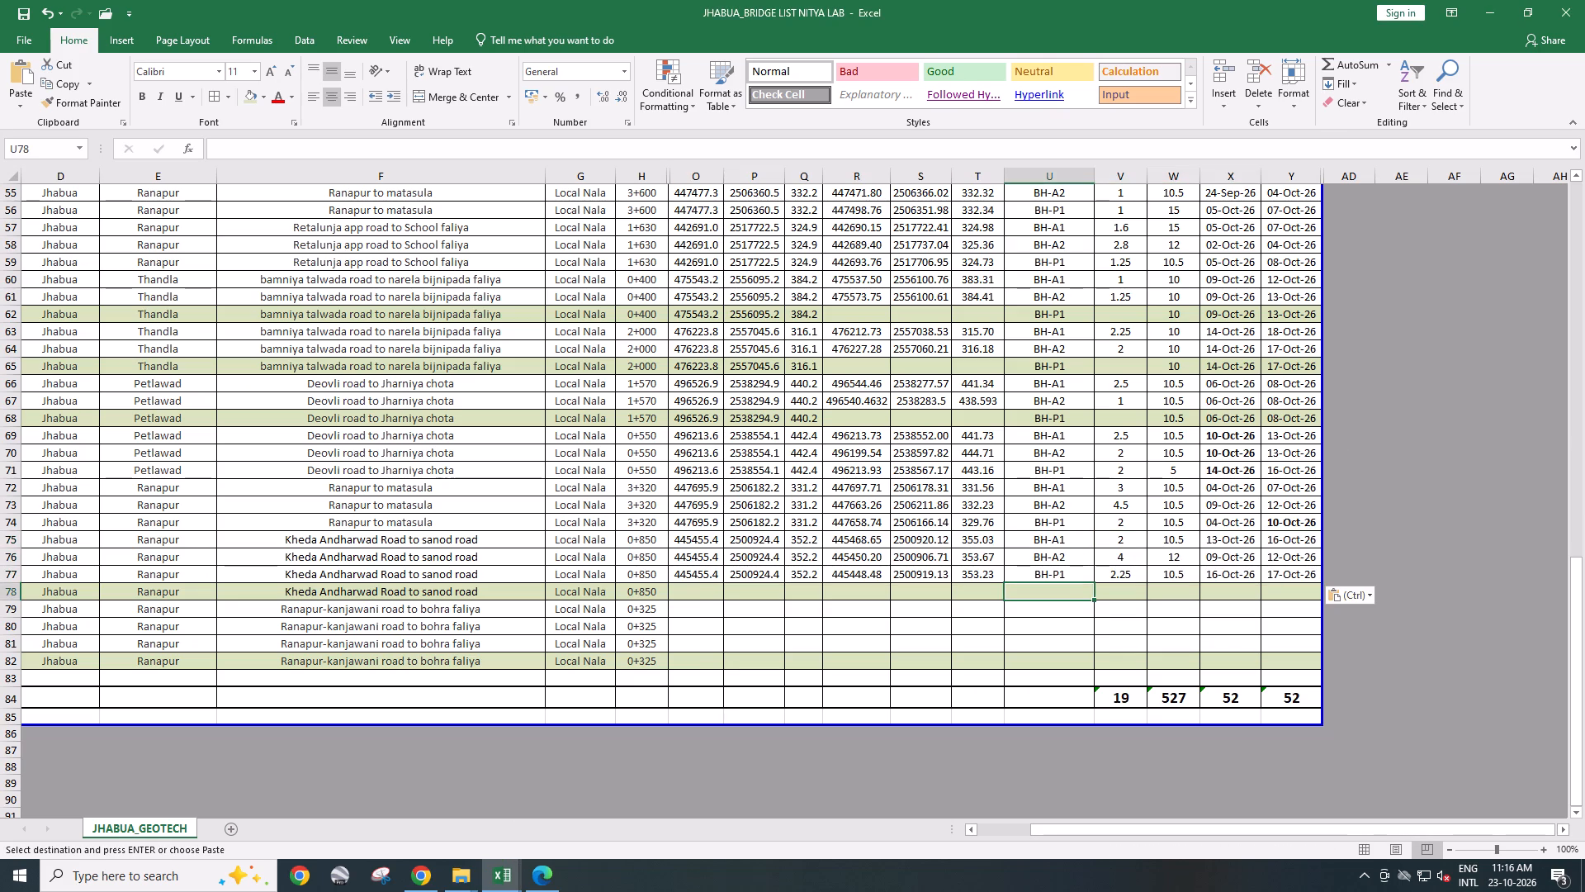
{"action": "type", "text": "BH-P2"}
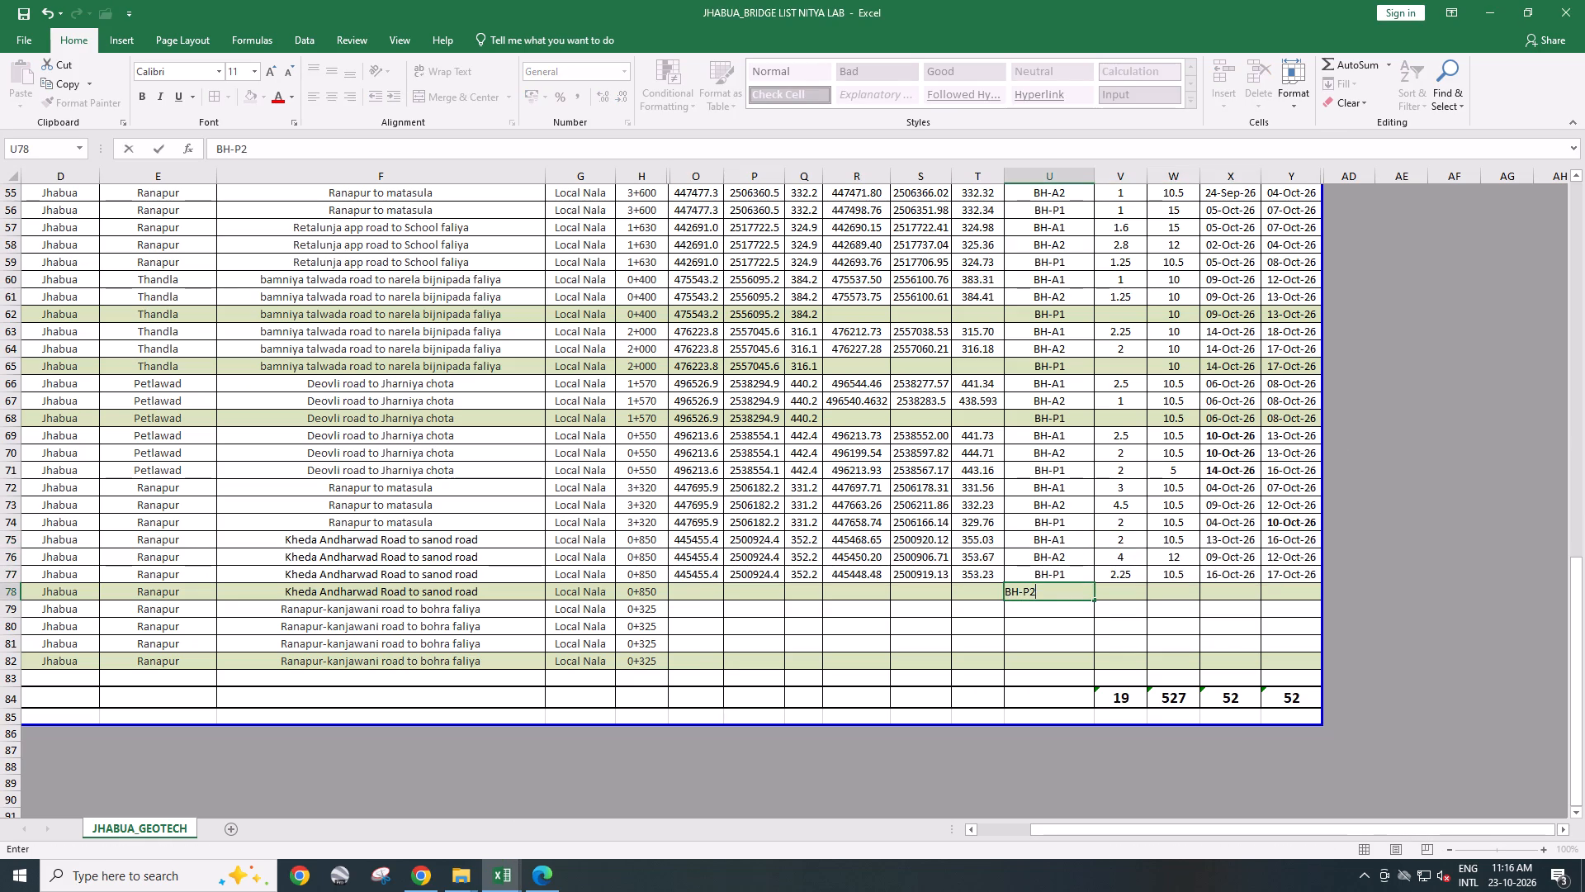
{"action": "left_click", "coordinate": [1067, 628]}
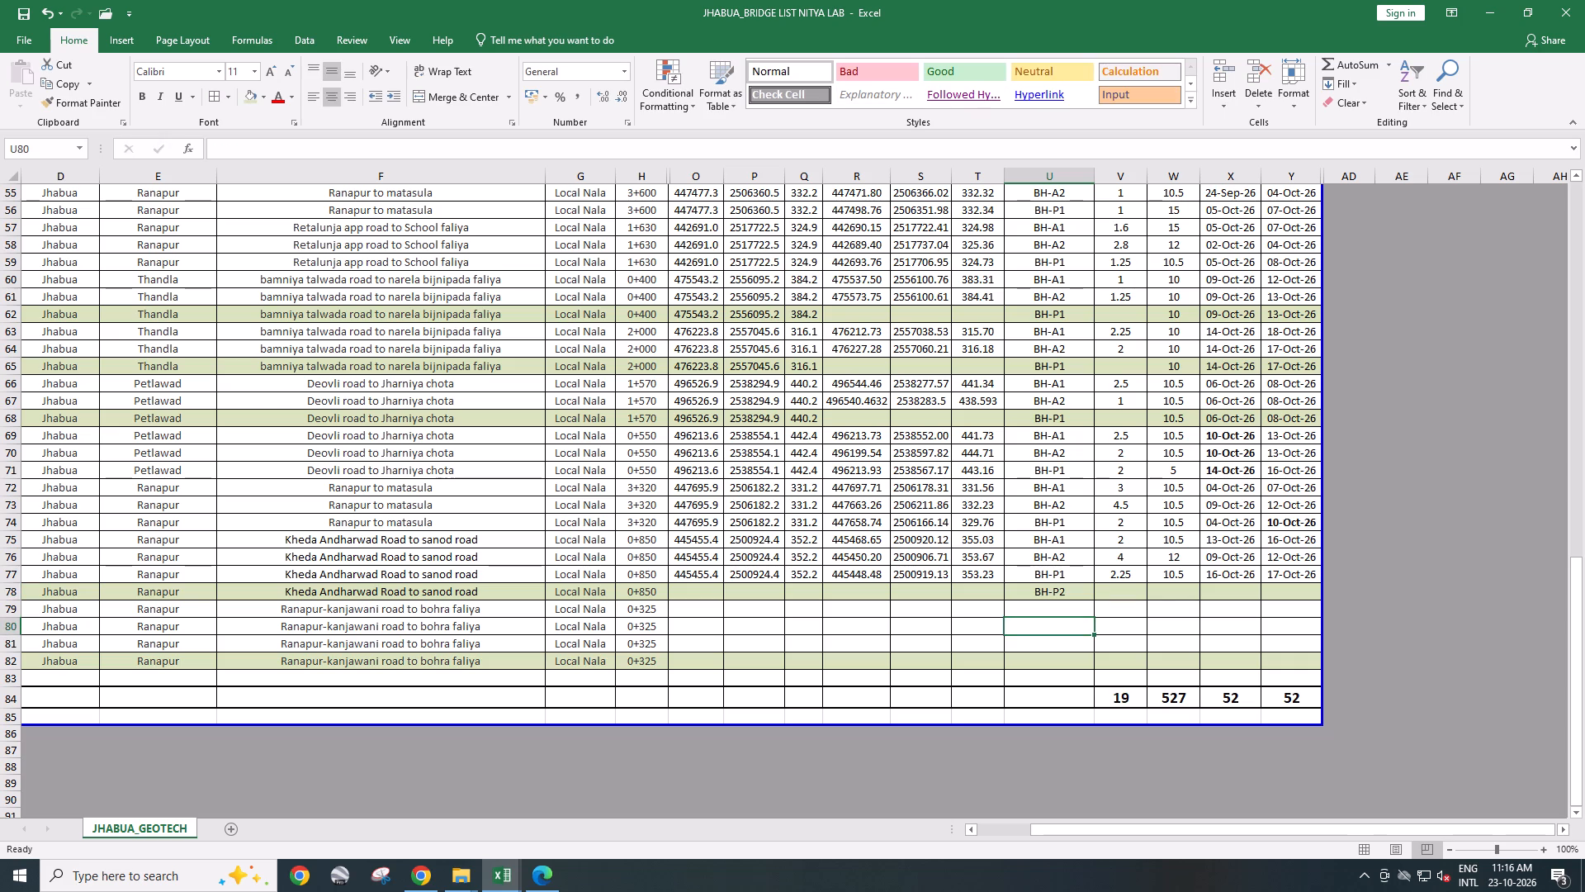
{"action": "left_click_drag", "start_coordinate": [1185, 574], "coordinate": [1301, 578]}
{"action": "key", "text": "ctrl+c"}
{"action": "left_click", "coordinate": [1170, 591]}
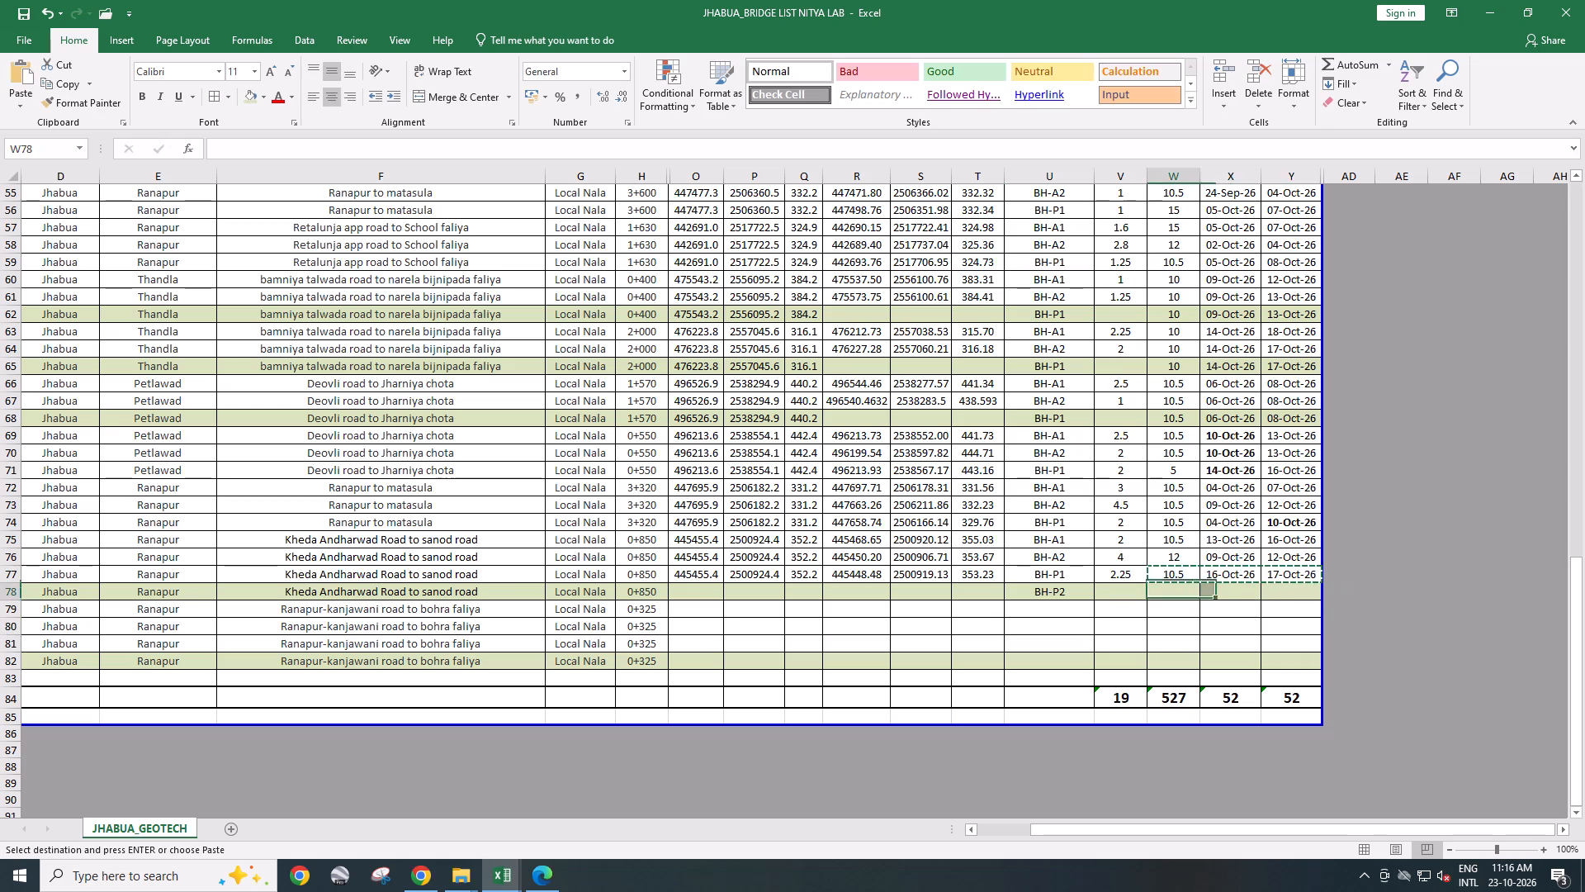
{"action": "key", "text": "ctrl+v"}
{"action": "key", "text": "ctrl+s"}
Copy the bridge centre coordinates from row 77 into row 78 and save the workbook.
{"action": "left_click_drag", "start_coordinate": [693, 579], "coordinate": [769, 580]}
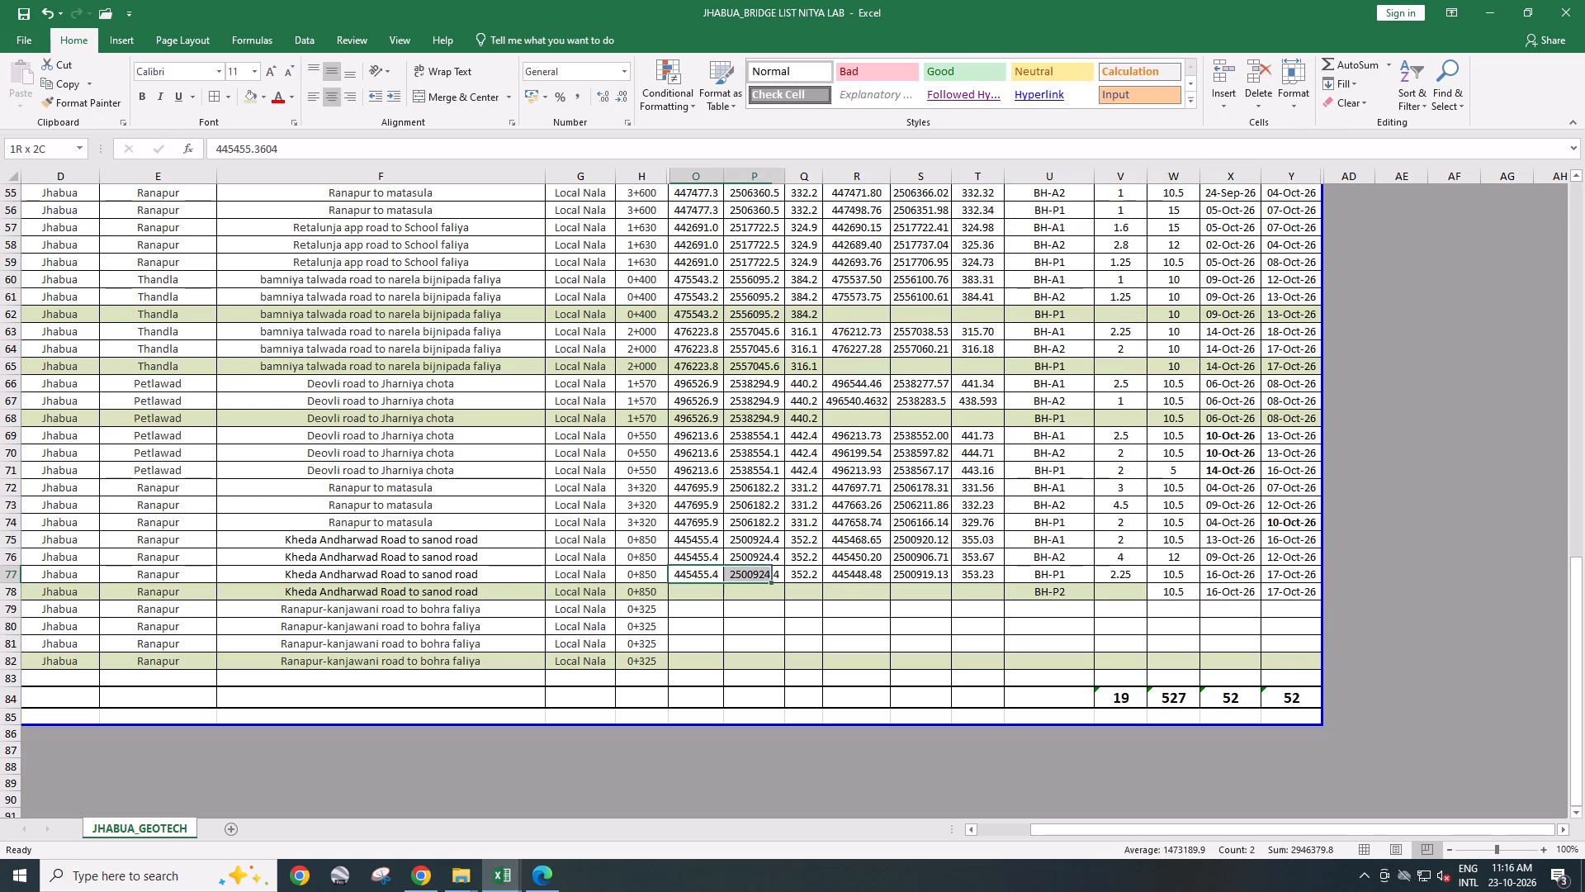
{"action": "left_click_drag", "start_coordinate": [769, 580], "coordinate": [811, 580]}
{"action": "key", "text": "ctrl+c"}
{"action": "left_click", "coordinate": [717, 591]}
{"action": "key", "text": "ctrl+v"}
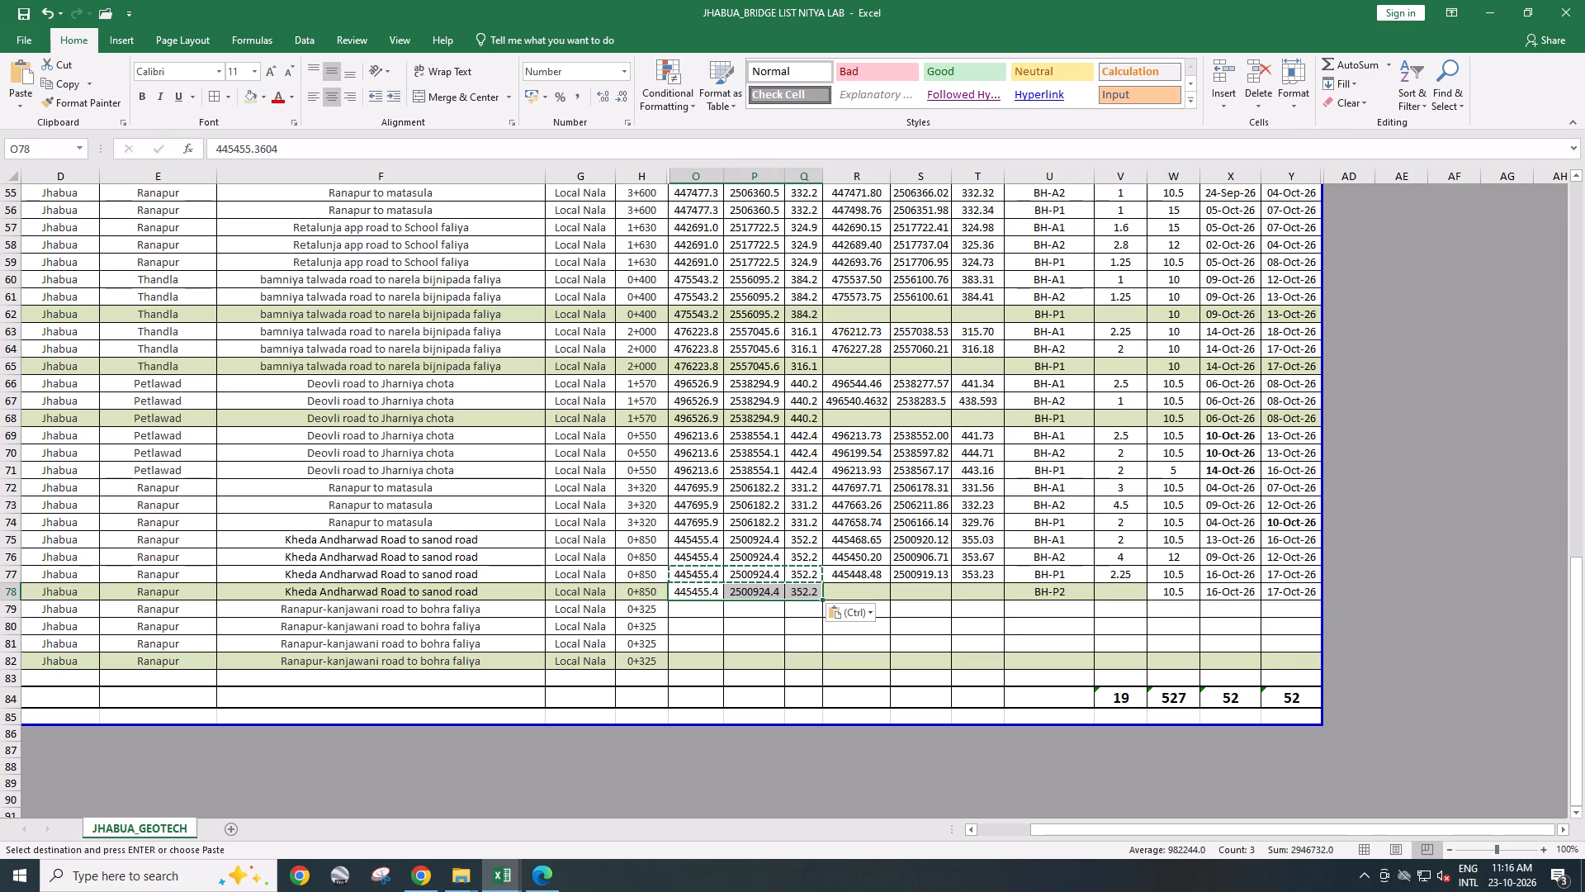
{"action": "key", "text": "ctrl+s"}
Apply the green fill to row 78 from the bridge centre coordinates through the end date, and save.
{"action": "left_click_drag", "start_coordinate": [688, 590], "coordinate": [1285, 583]}
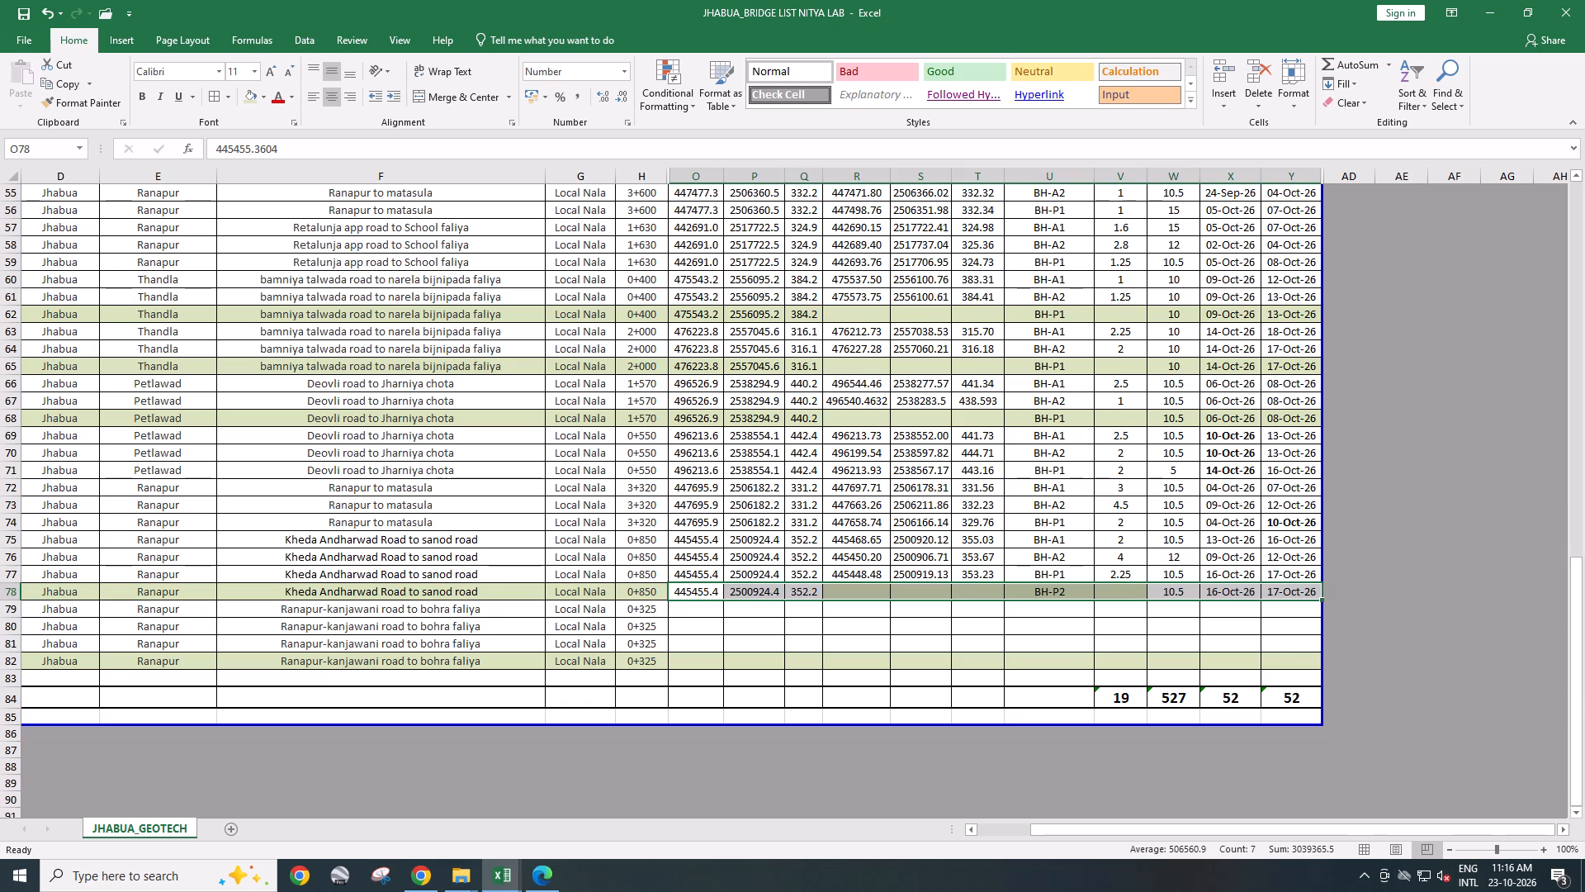
{"action": "left_click_drag", "start_coordinate": [1285, 583], "coordinate": [1287, 586]}
{"action": "left_click", "coordinate": [249, 103]}
{"action": "key", "text": "ctrl+s"}
{"action": "left_click", "coordinate": [863, 587]}
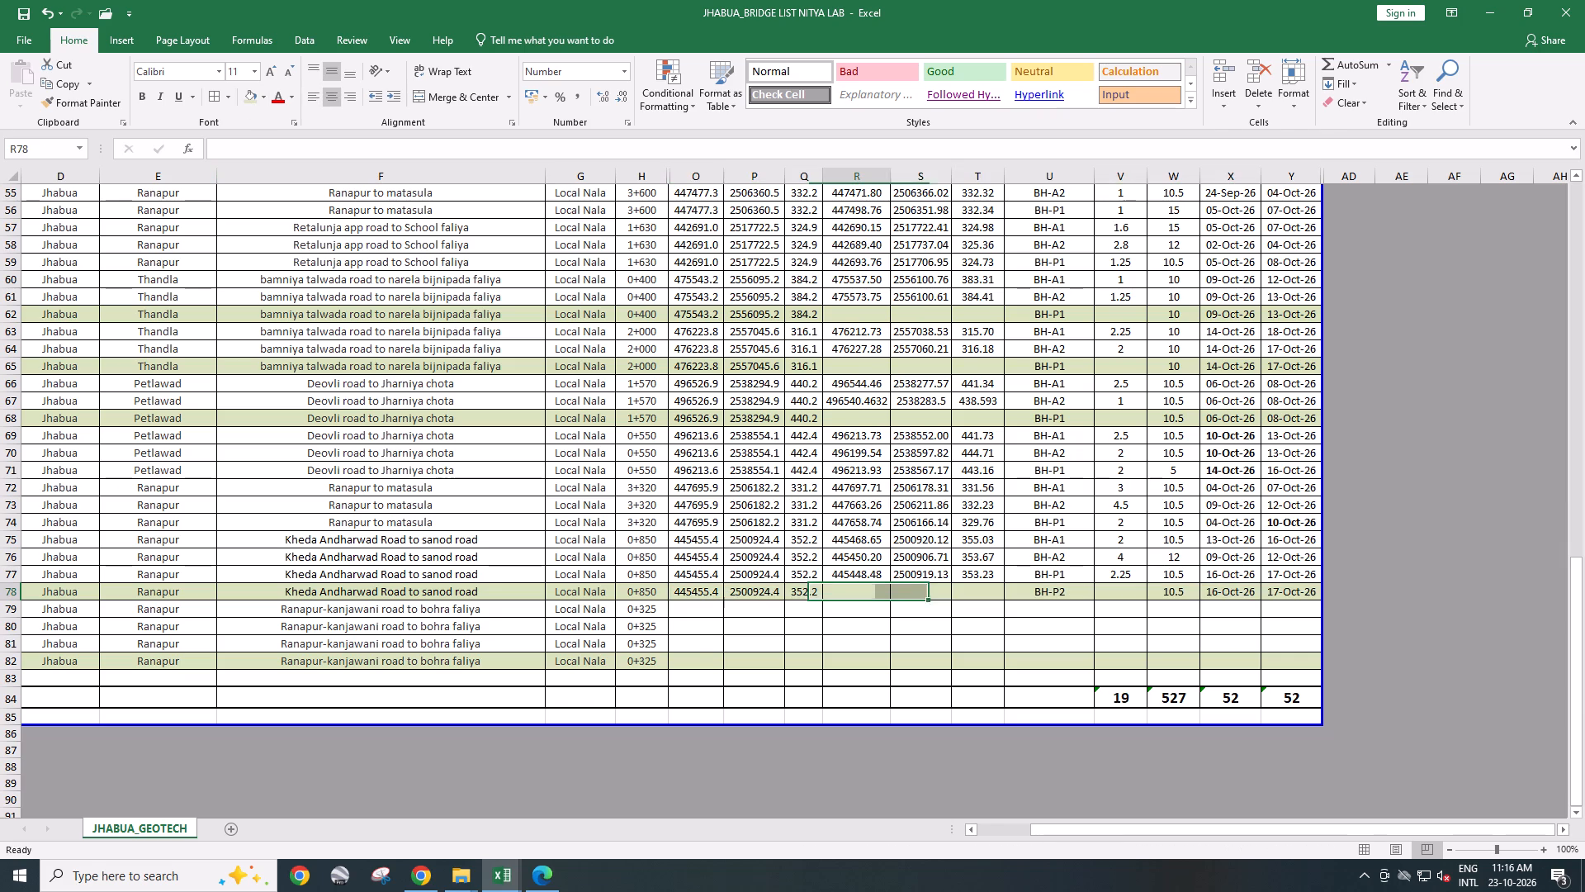
Copy the bridge centre and borehole coordinates and designations for Ranapur-kanjawani road to bohra faliya 0+325 from JHABUA_BRIDGE LIST into NITYA LAB rows 79 to 81.
{"action": "scroll", "coordinate": [859, 583], "scroll_direction": "down", "scroll_amount": 2}
{"action": "key", "text": "alt+Tab"}
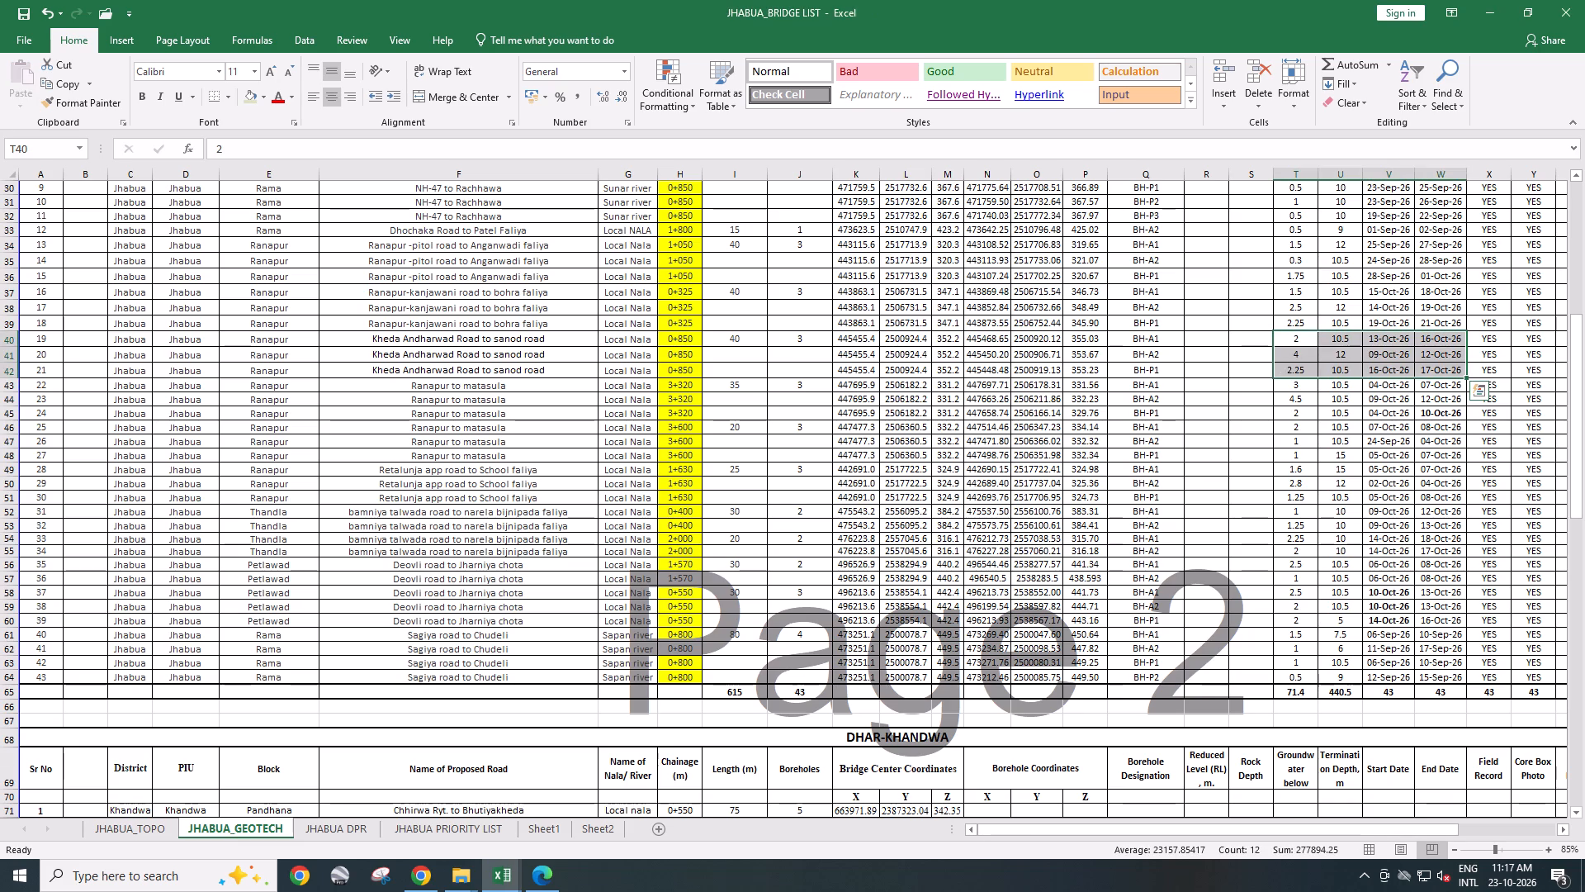
{"action": "left_click_drag", "start_coordinate": [685, 290], "coordinate": [1010, 329]}
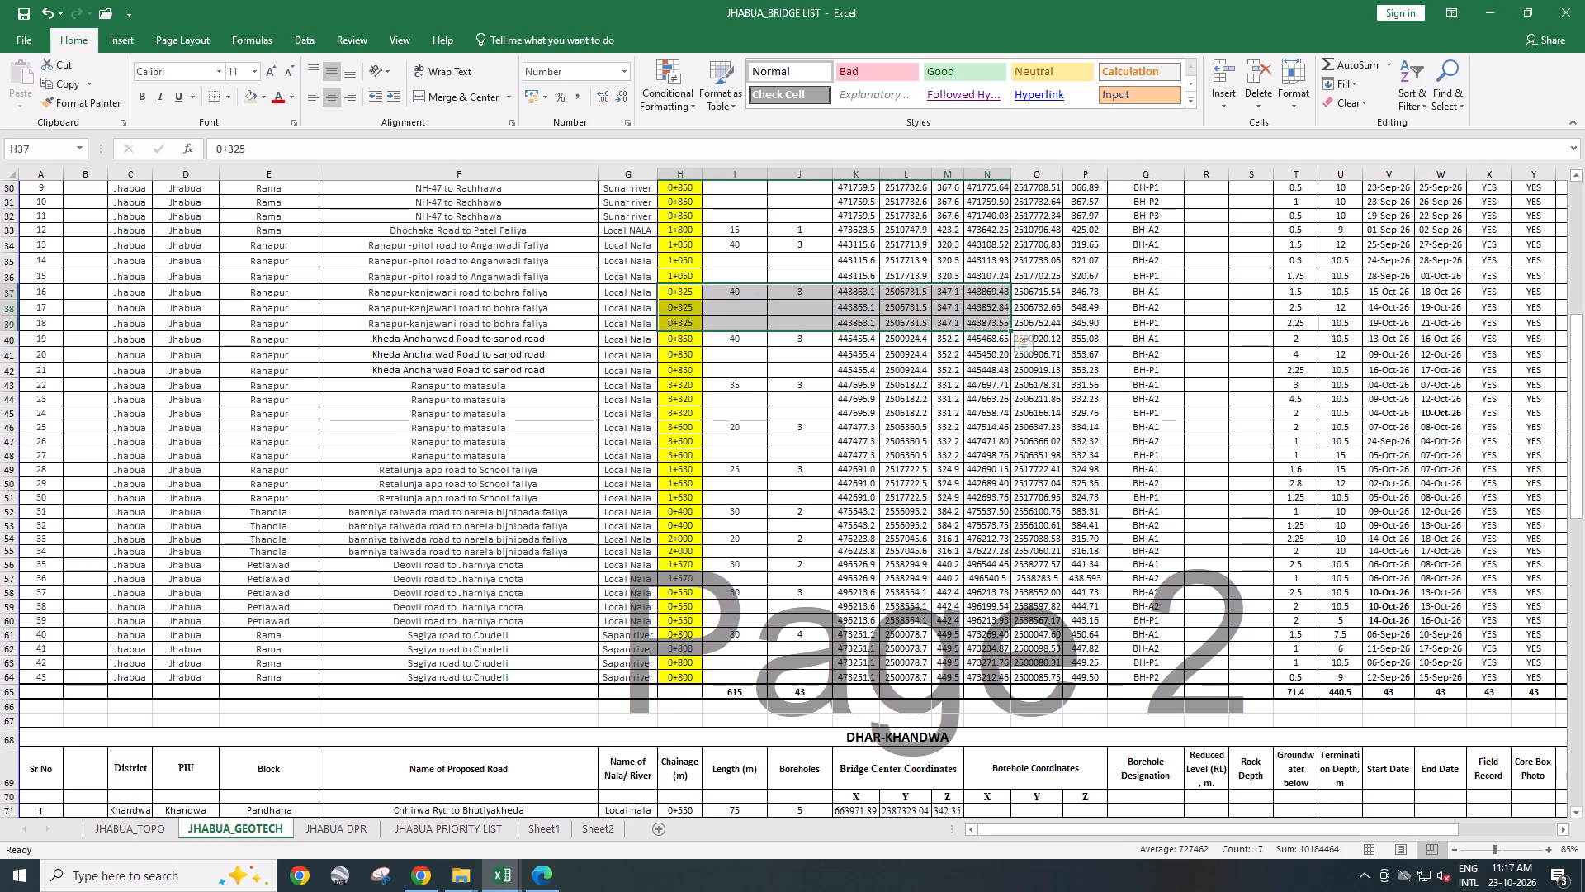
{"action": "left_click_drag", "start_coordinate": [867, 293], "coordinate": [1064, 320]}
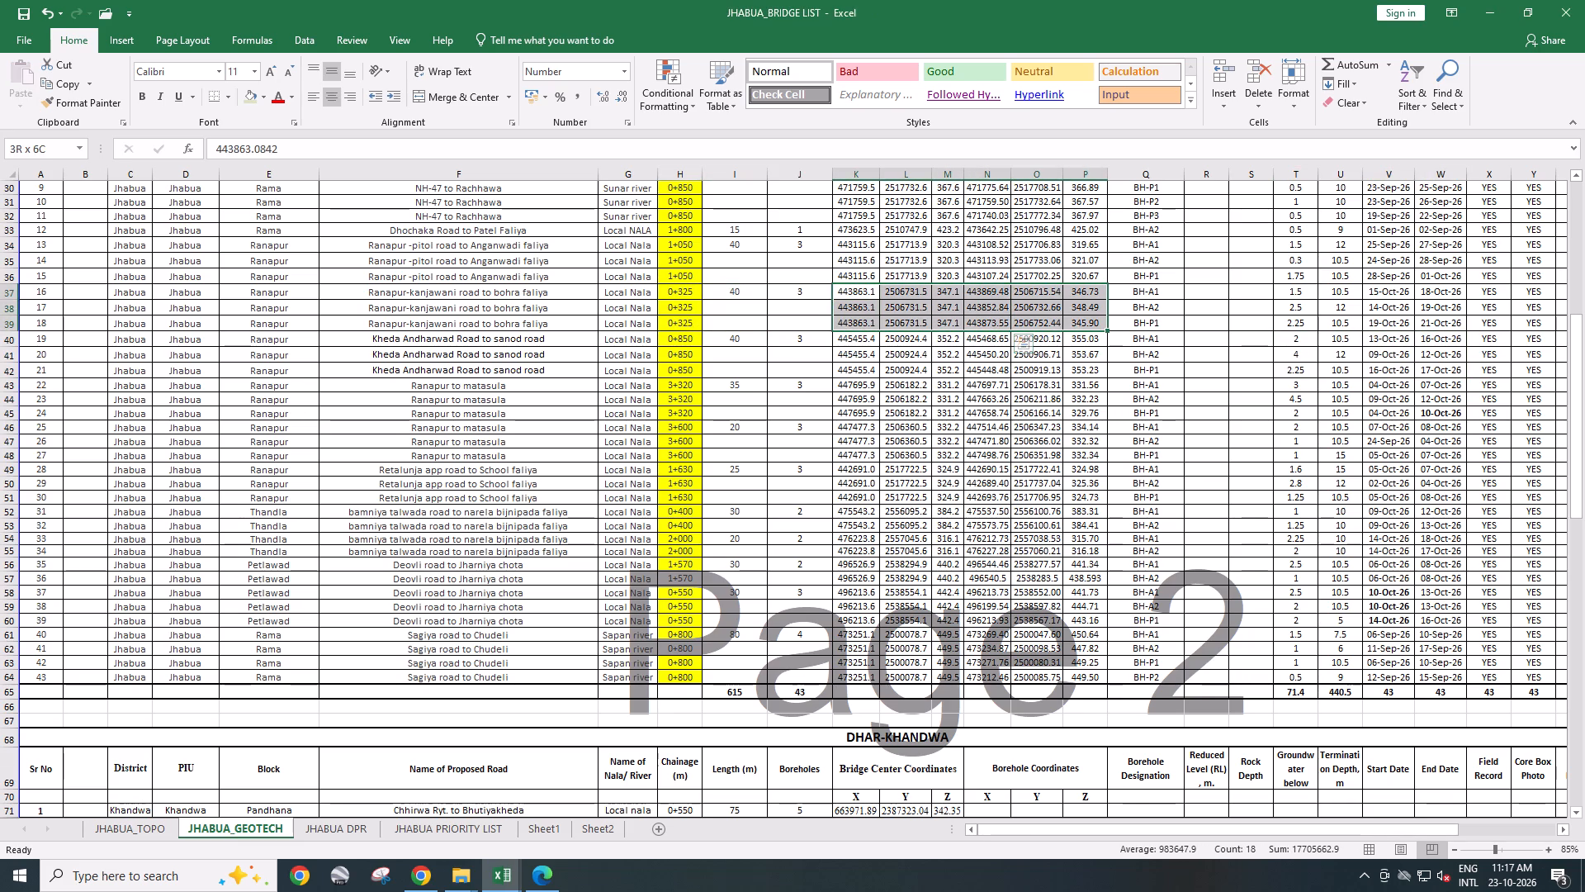
{"action": "left_click_drag", "start_coordinate": [1064, 320], "coordinate": [1126, 320]}
{"action": "key", "text": "ctrl+c"}
{"action": "key", "text": "alt+Tab"}
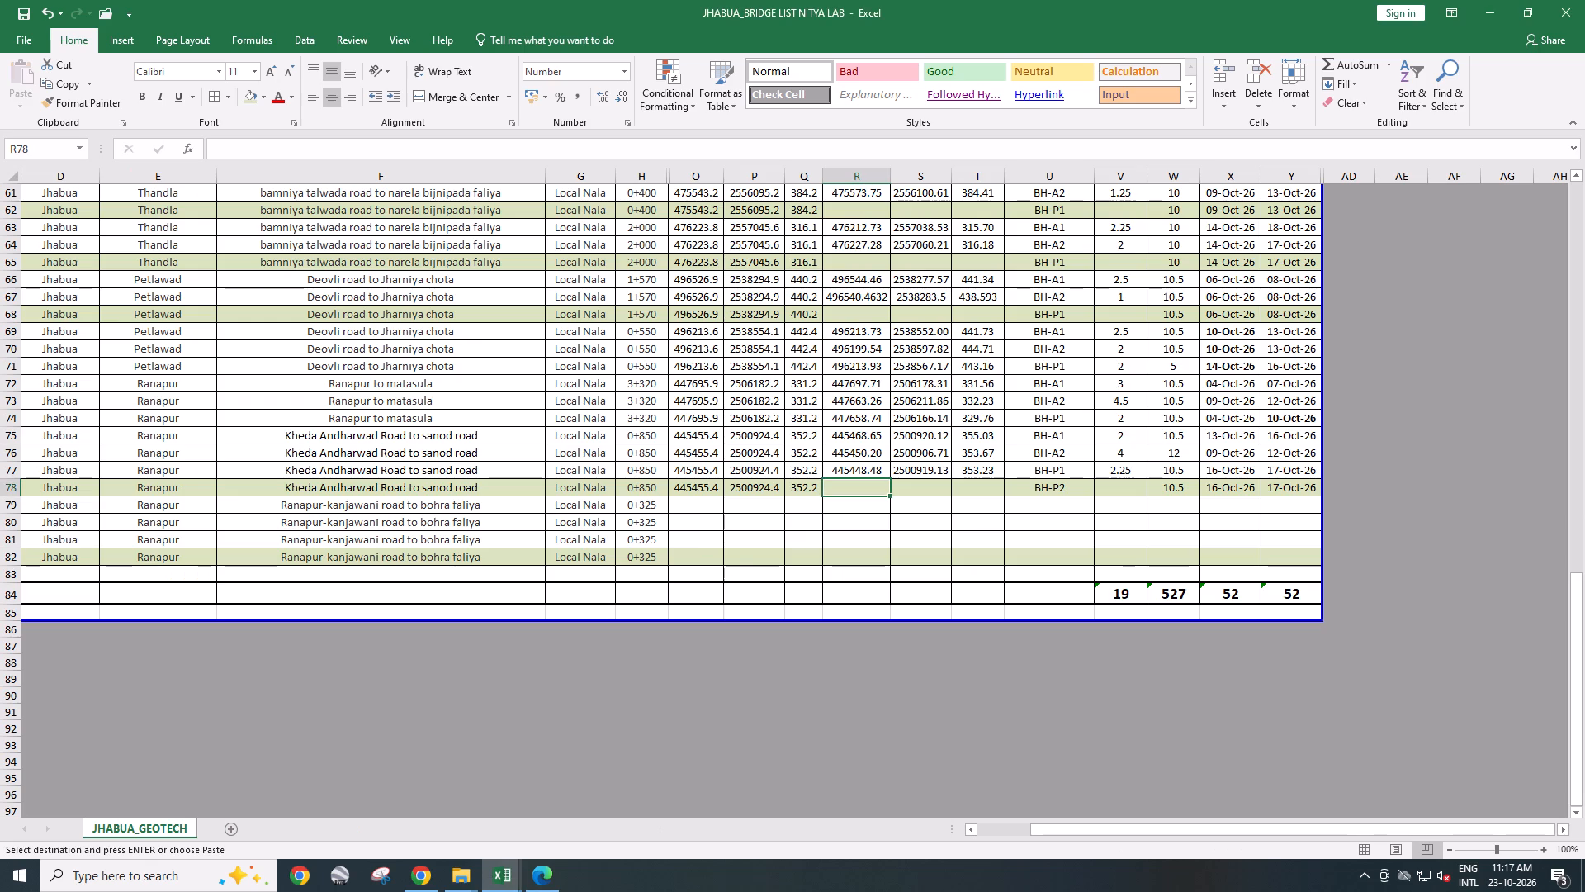
{"action": "left_click", "coordinate": [717, 503]}
{"action": "key", "text": "ctrl+v"}
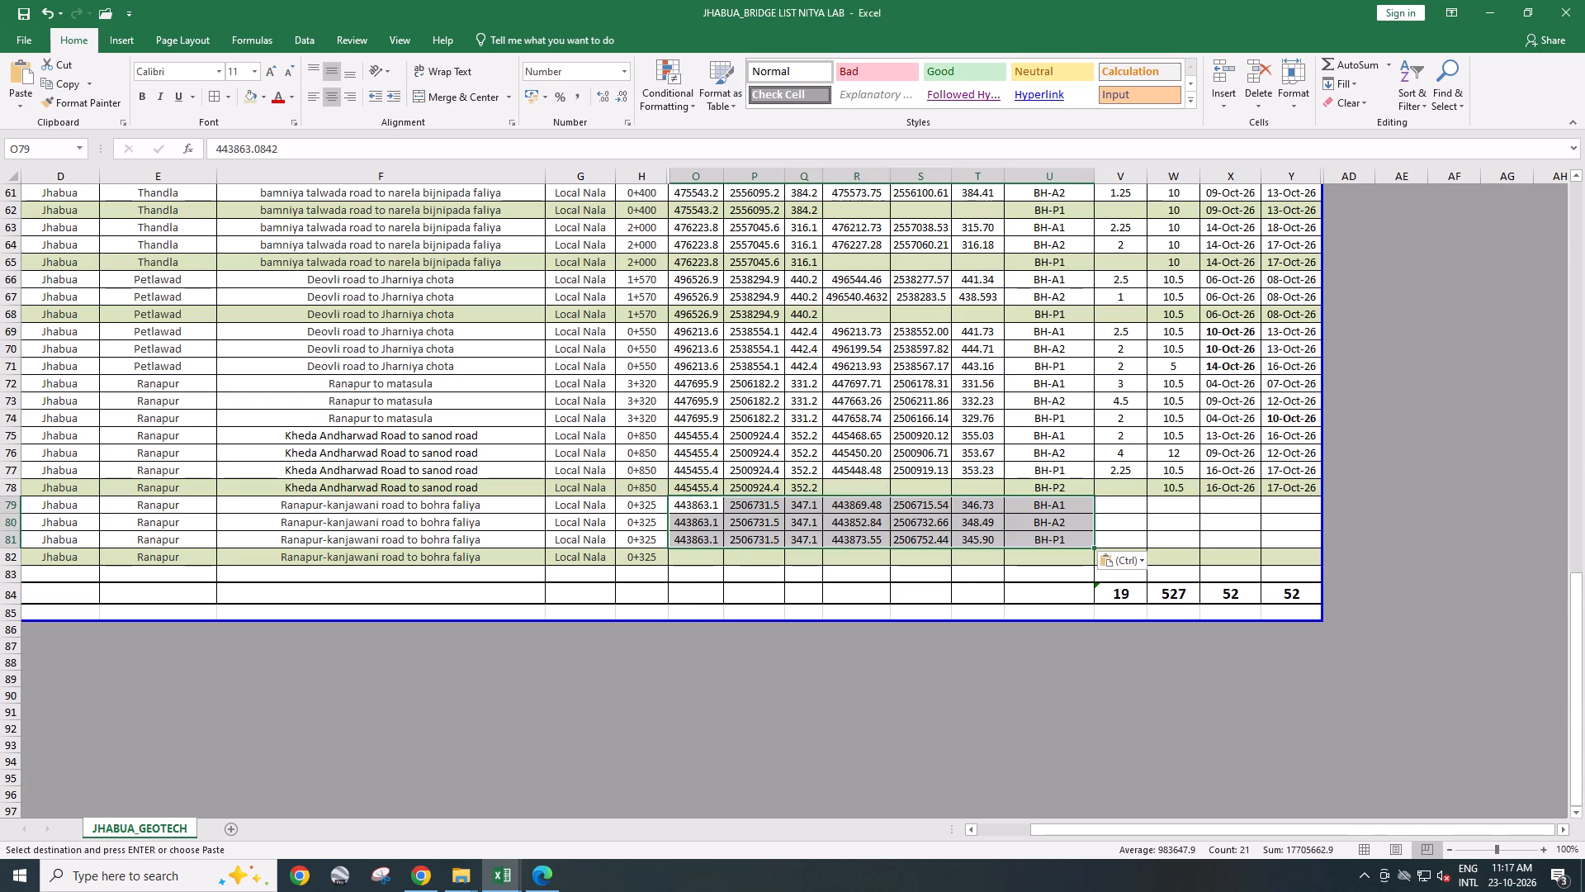
Copy the groundwater and termination depths and start and end dates for Ranapur-kanjawani road to bohra faliya 0+325 into NITYA LAB rows 79 to 81, and save.
{"action": "key", "text": "alt+Tab"}
{"action": "left_click_drag", "start_coordinate": [1289, 294], "coordinate": [1289, 325]}
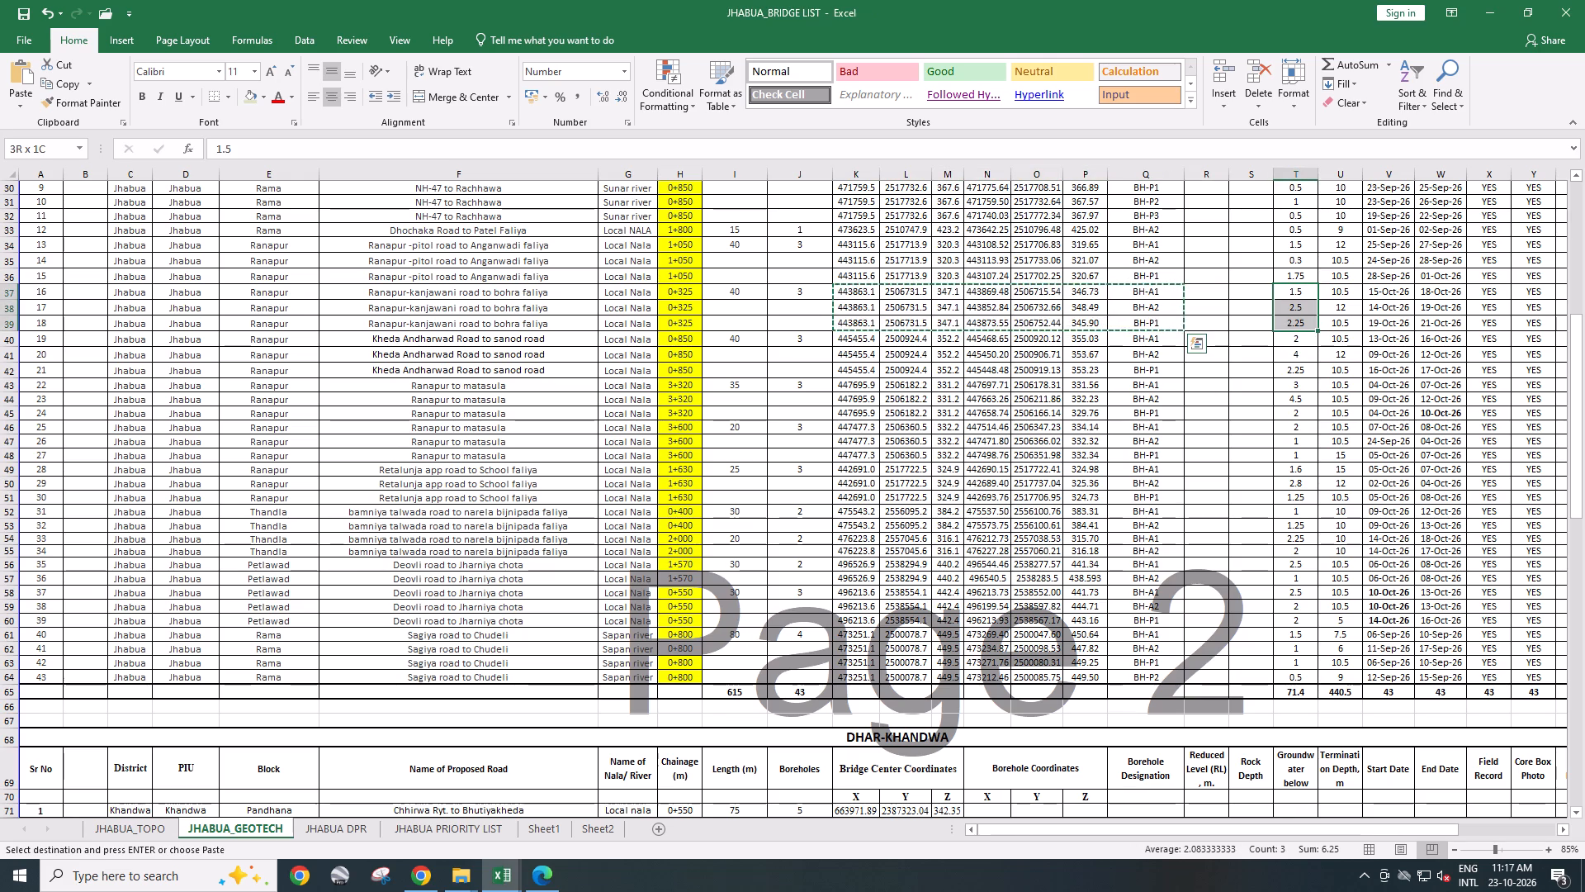
{"action": "left_click_drag", "start_coordinate": [1289, 325], "coordinate": [1464, 325]}
{"action": "key", "text": "ctrl+c"}
{"action": "key", "text": "alt+Tab"}
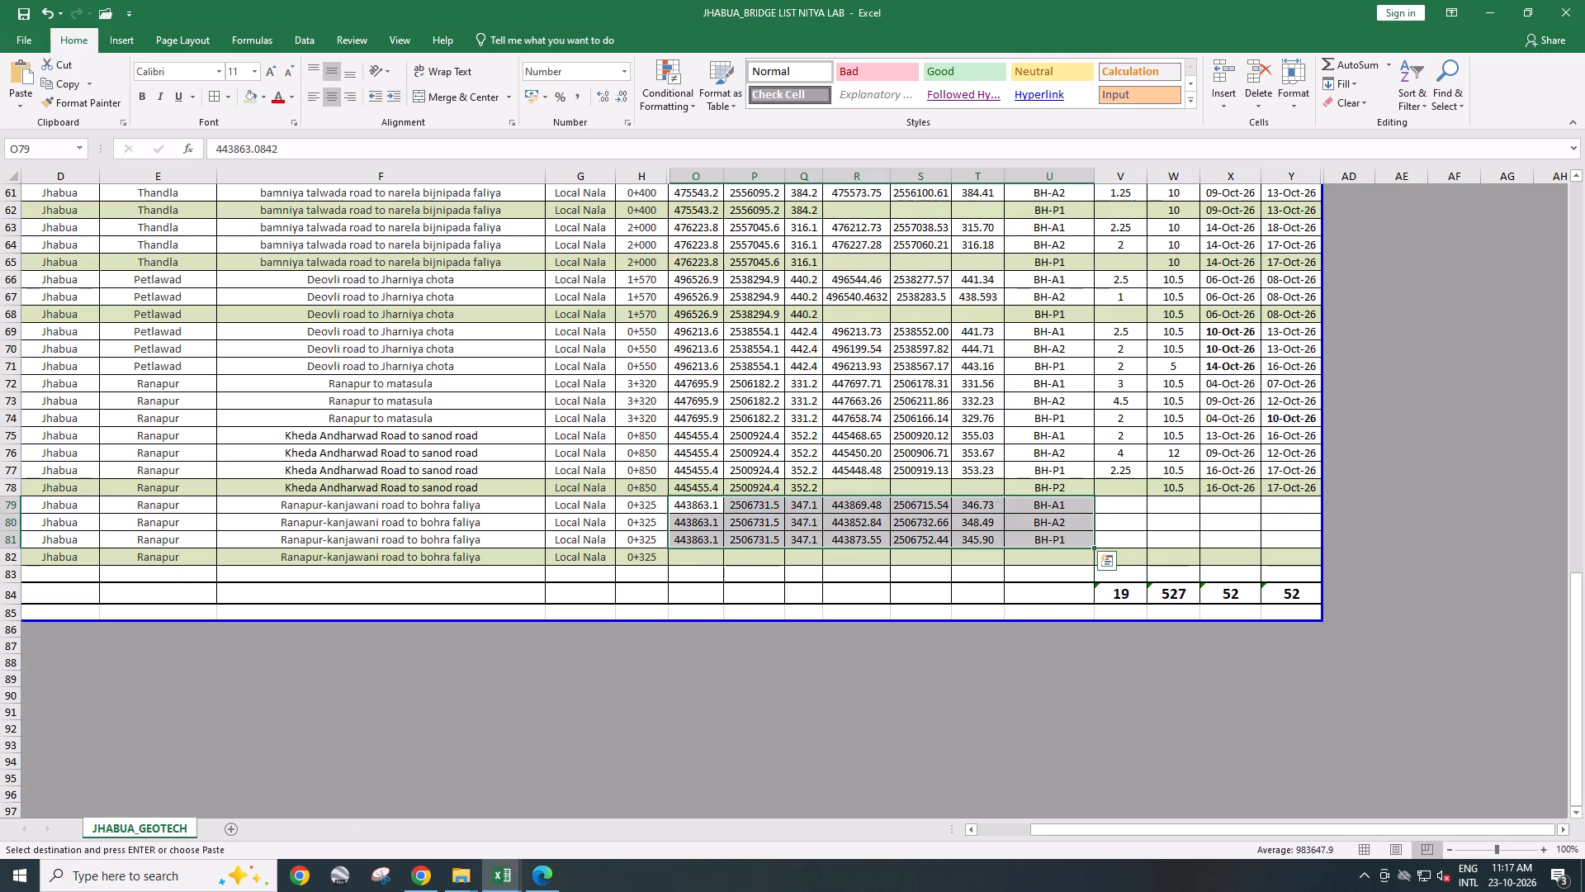
{"action": "left_click", "coordinate": [1124, 505]}
{"action": "key", "text": "ctrl+v"}
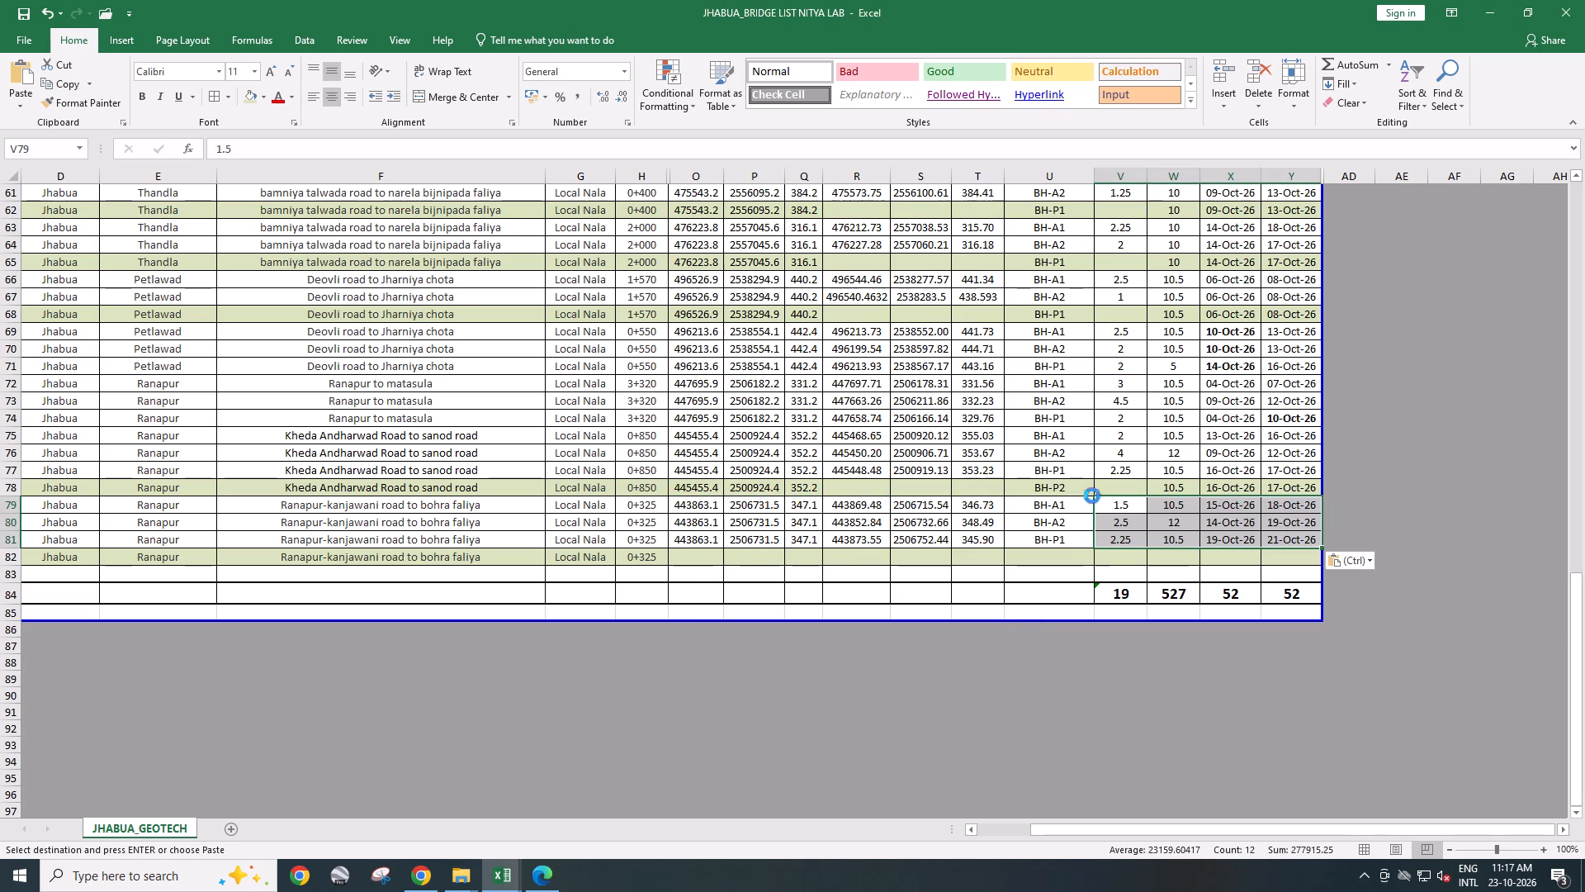
{"action": "key", "text": "ctrl+s"}
Copy the BH-P2 designation, 10.5 termination depth and 16-Oct-26 and 17-Oct-26 dates from row 78 into the extra borehole row 82.
{"action": "left_click", "coordinate": [1059, 490]}
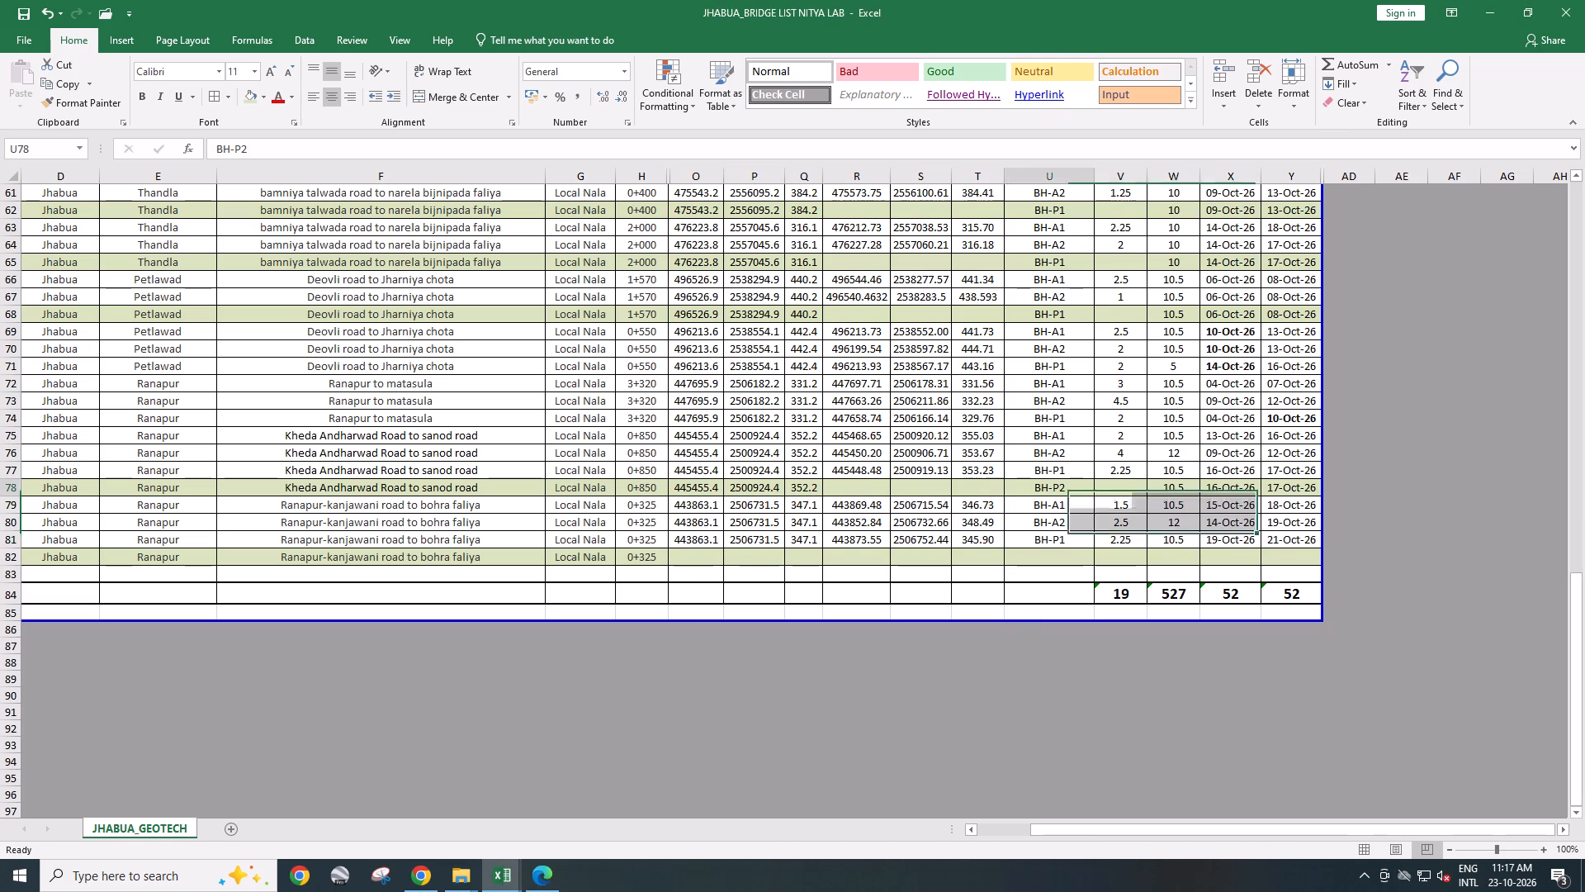
{"action": "key", "text": "ctrl+c"}
{"action": "left_click", "coordinate": [1066, 565]}
{"action": "key", "text": "ctrl+v"}
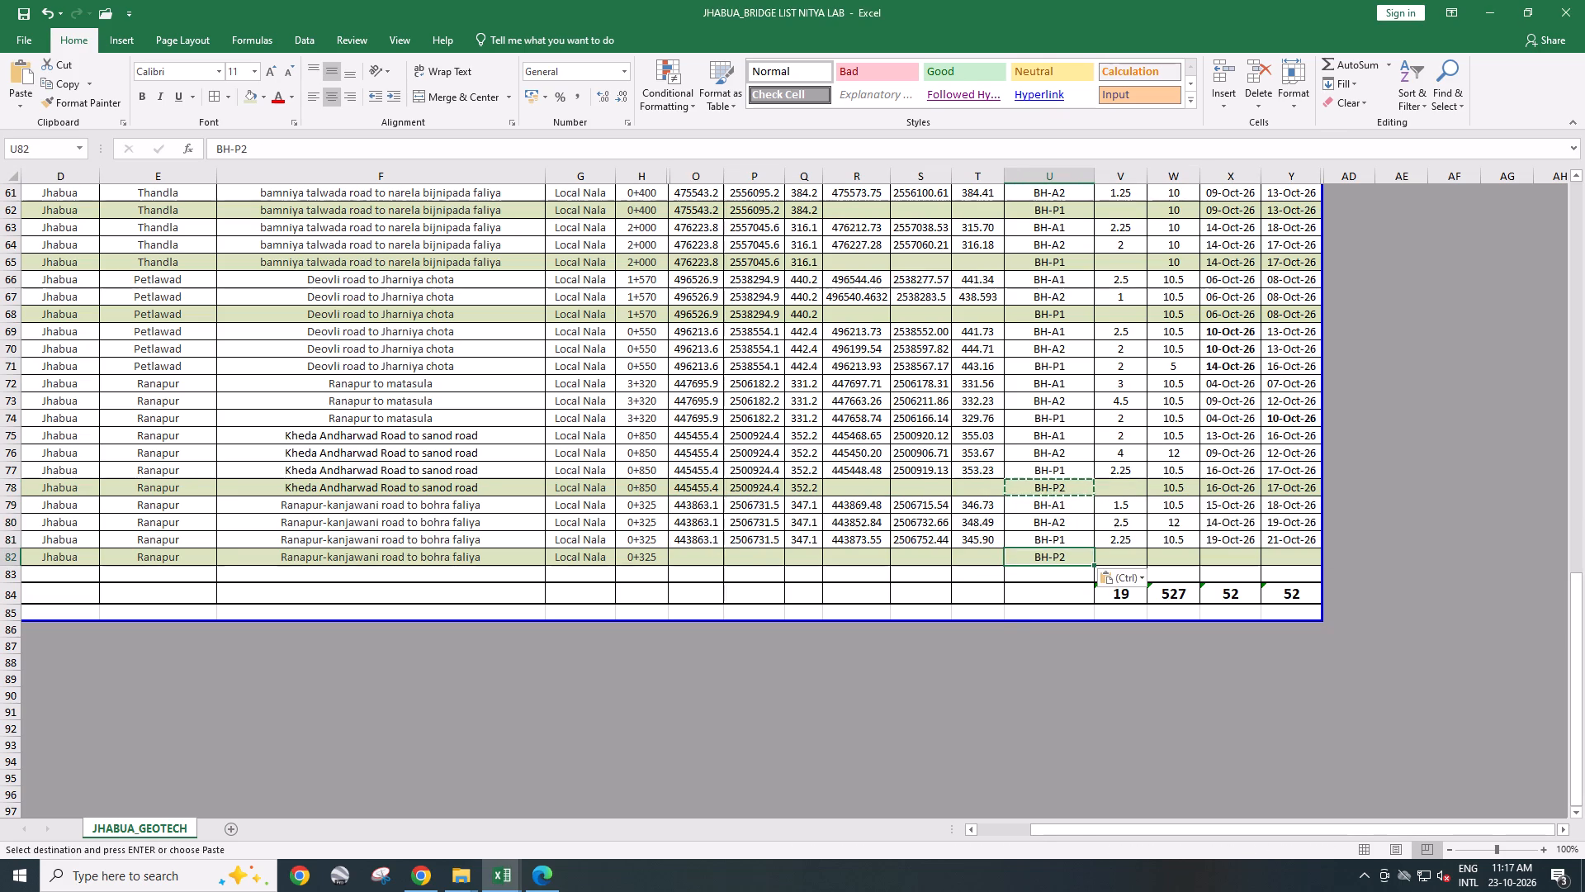
{"action": "left_click_drag", "start_coordinate": [1177, 538], "coordinate": [1313, 526]}
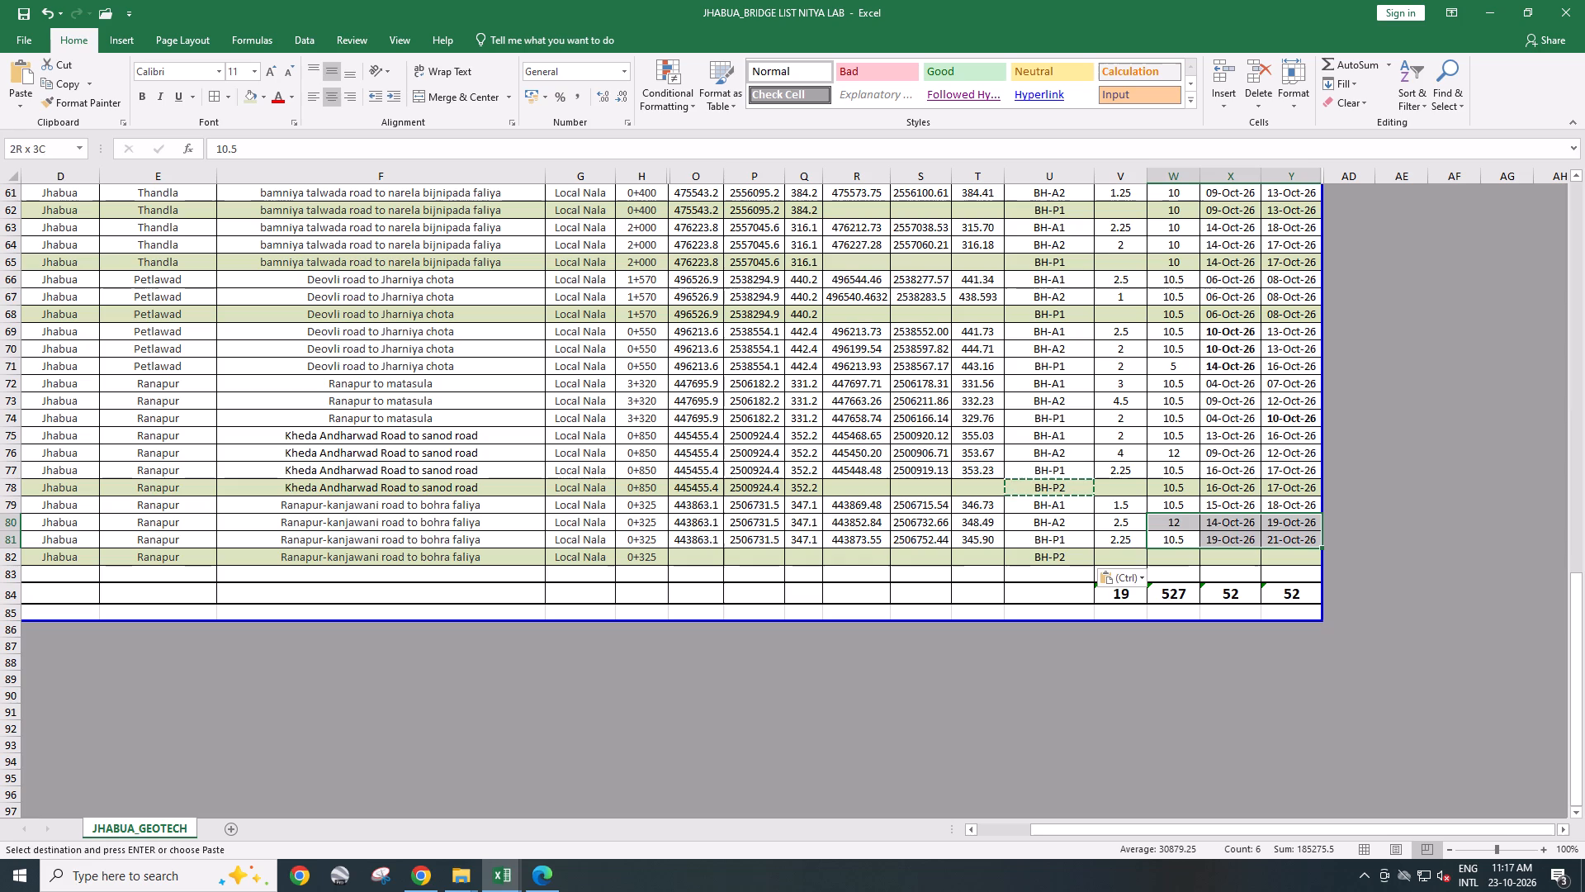
{"action": "left_click_drag", "start_coordinate": [1313, 526], "coordinate": [1312, 529]}
{"action": "left_click", "coordinate": [1277, 531]}
{"action": "left_click_drag", "start_coordinate": [1160, 489], "coordinate": [1277, 491]}
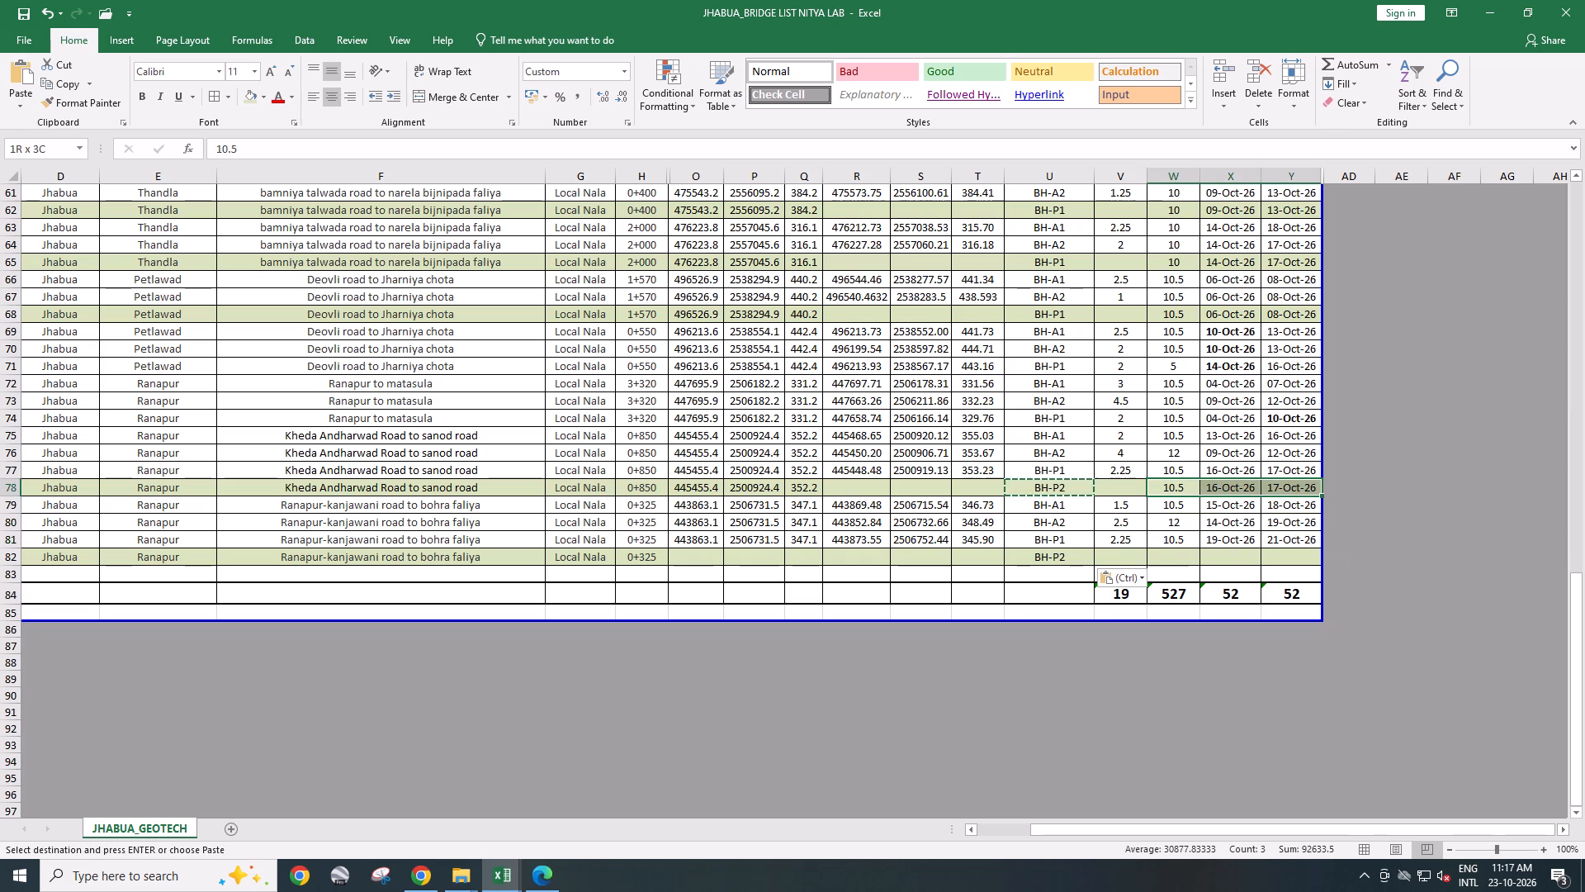
{"action": "left_click_drag", "start_coordinate": [1277, 491], "coordinate": [1285, 491]}
{"action": "key", "text": "ctrl+c"}
{"action": "left_click", "coordinate": [1168, 558]}
{"action": "key", "text": "ctrl+v"}
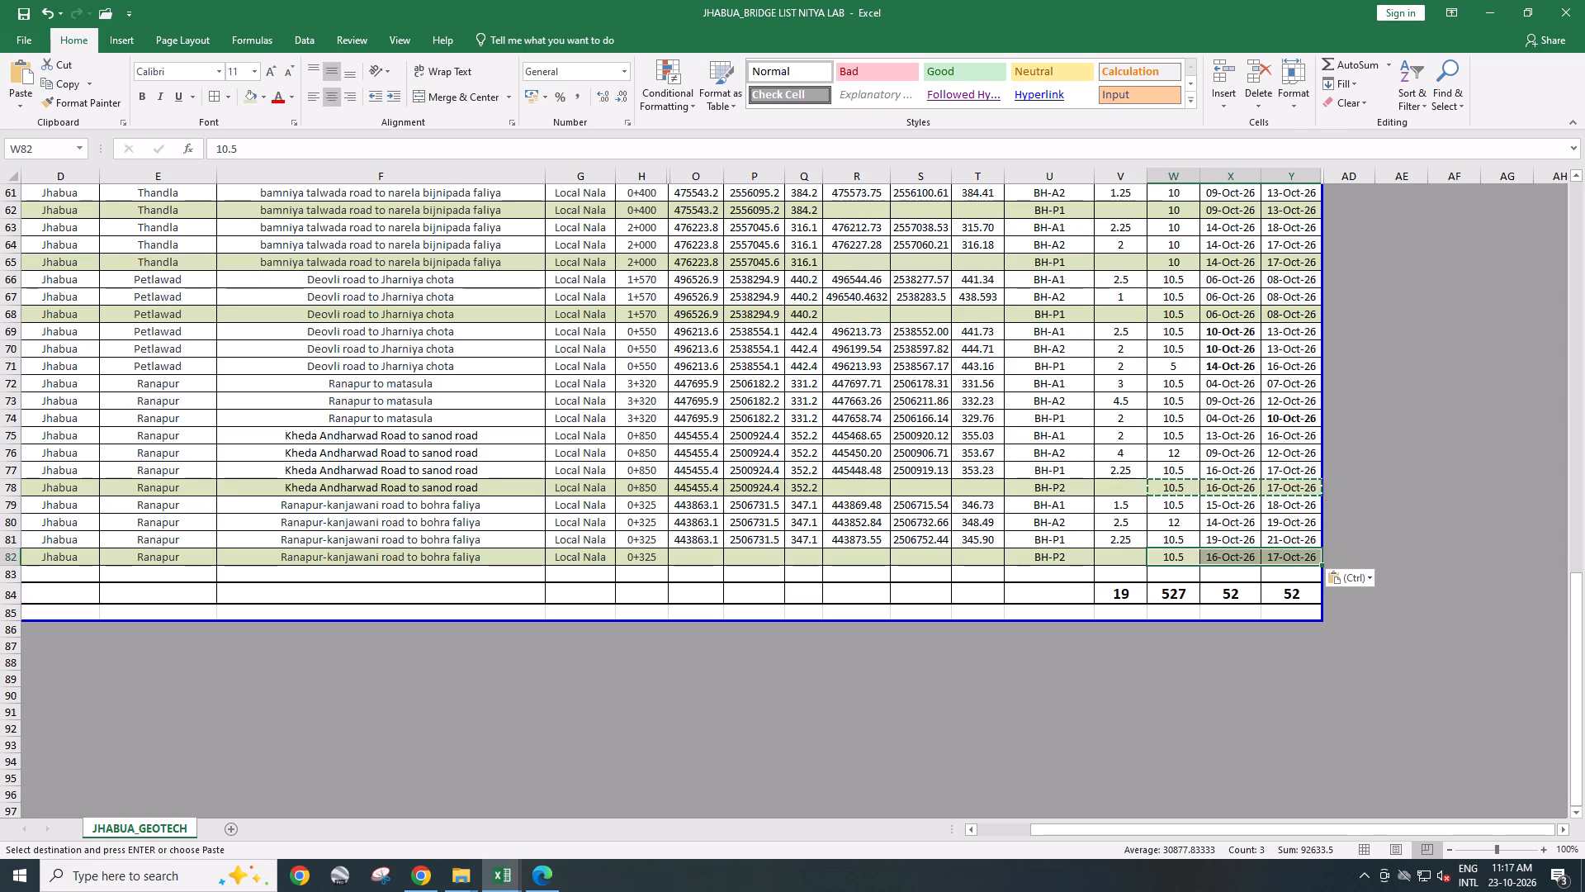
Copy the bridge centre coordinates from row 81 into row 82, give them the green fill, and save.
{"action": "left_click_drag", "start_coordinate": [691, 537], "coordinate": [799, 547]}
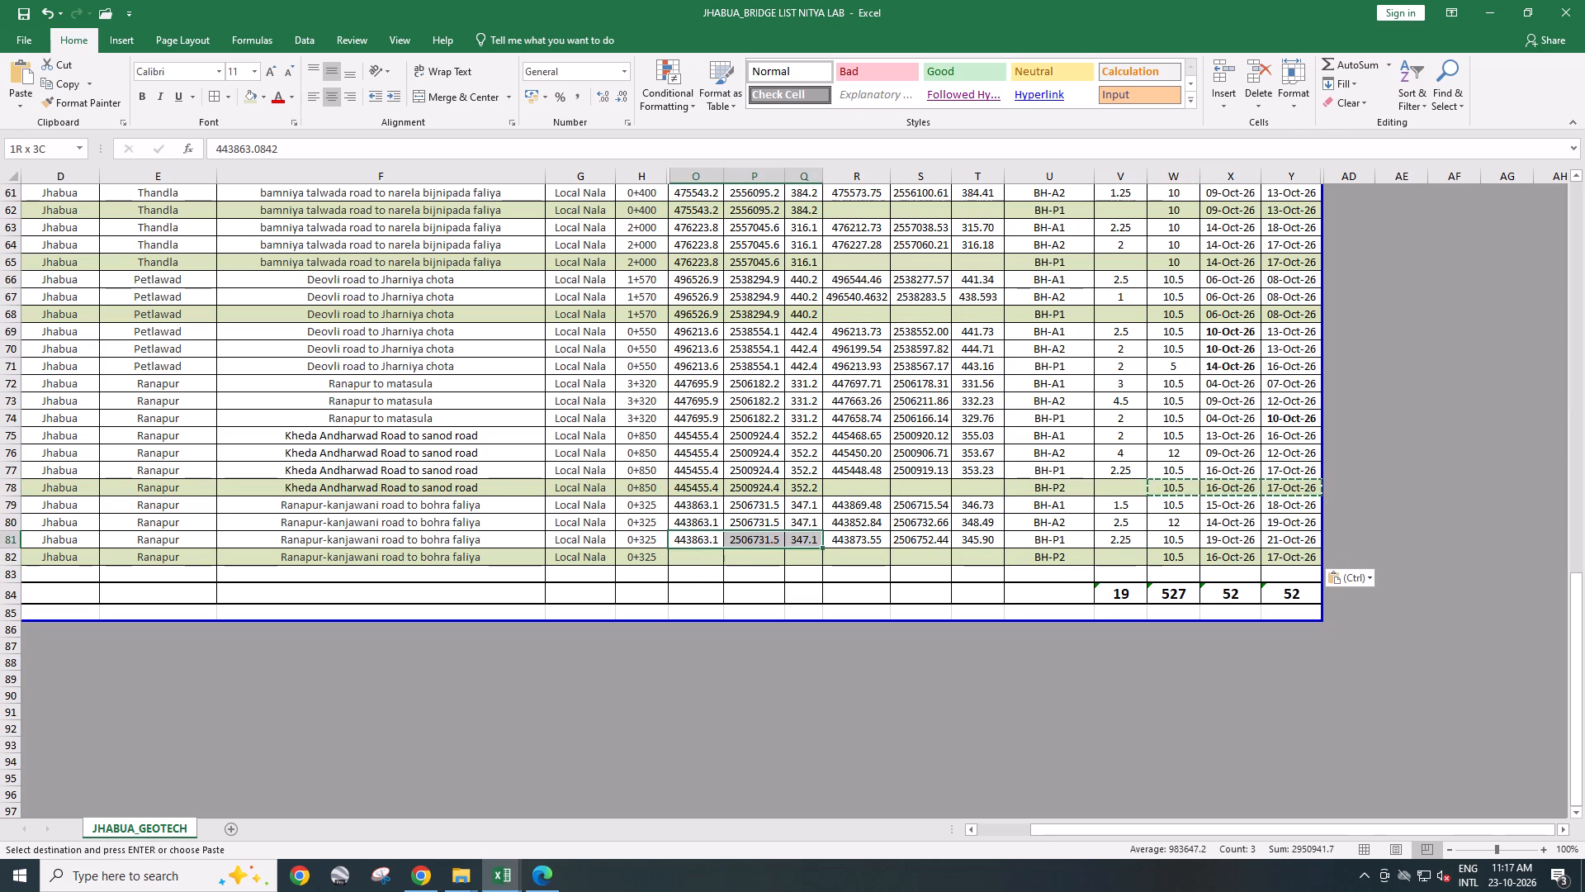
{"action": "left_click_drag", "start_coordinate": [799, 547], "coordinate": [798, 548]}
{"action": "key", "text": "ctrl+c"}
{"action": "left_click", "coordinate": [711, 553]}
{"action": "key", "text": "ctrl+v"}
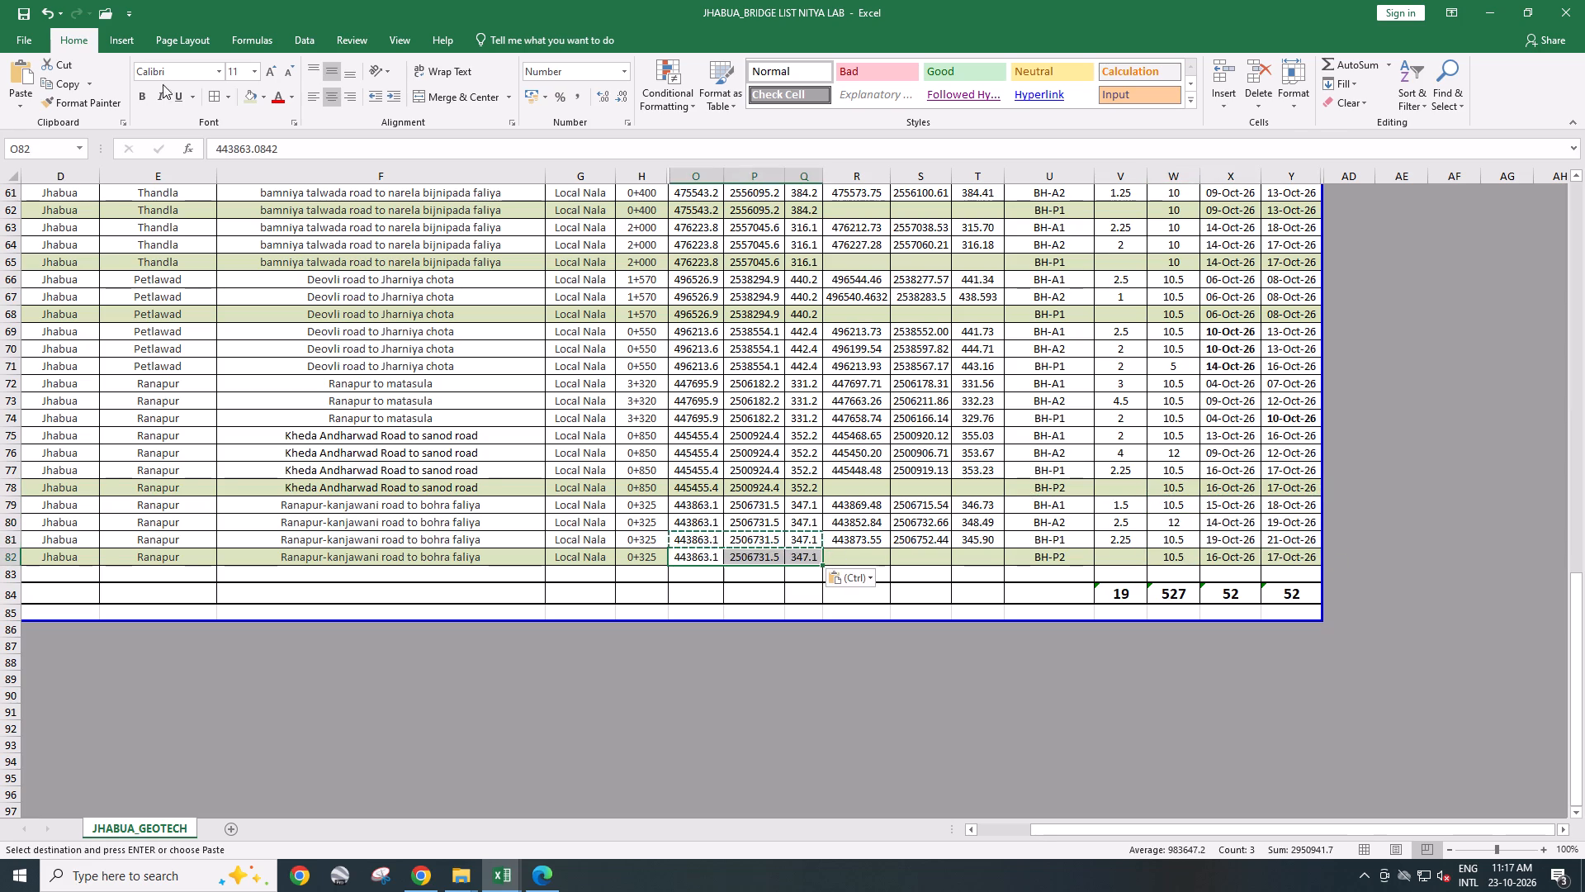
{"action": "key", "text": "Escape"}
{"action": "left_click", "coordinate": [250, 98]}
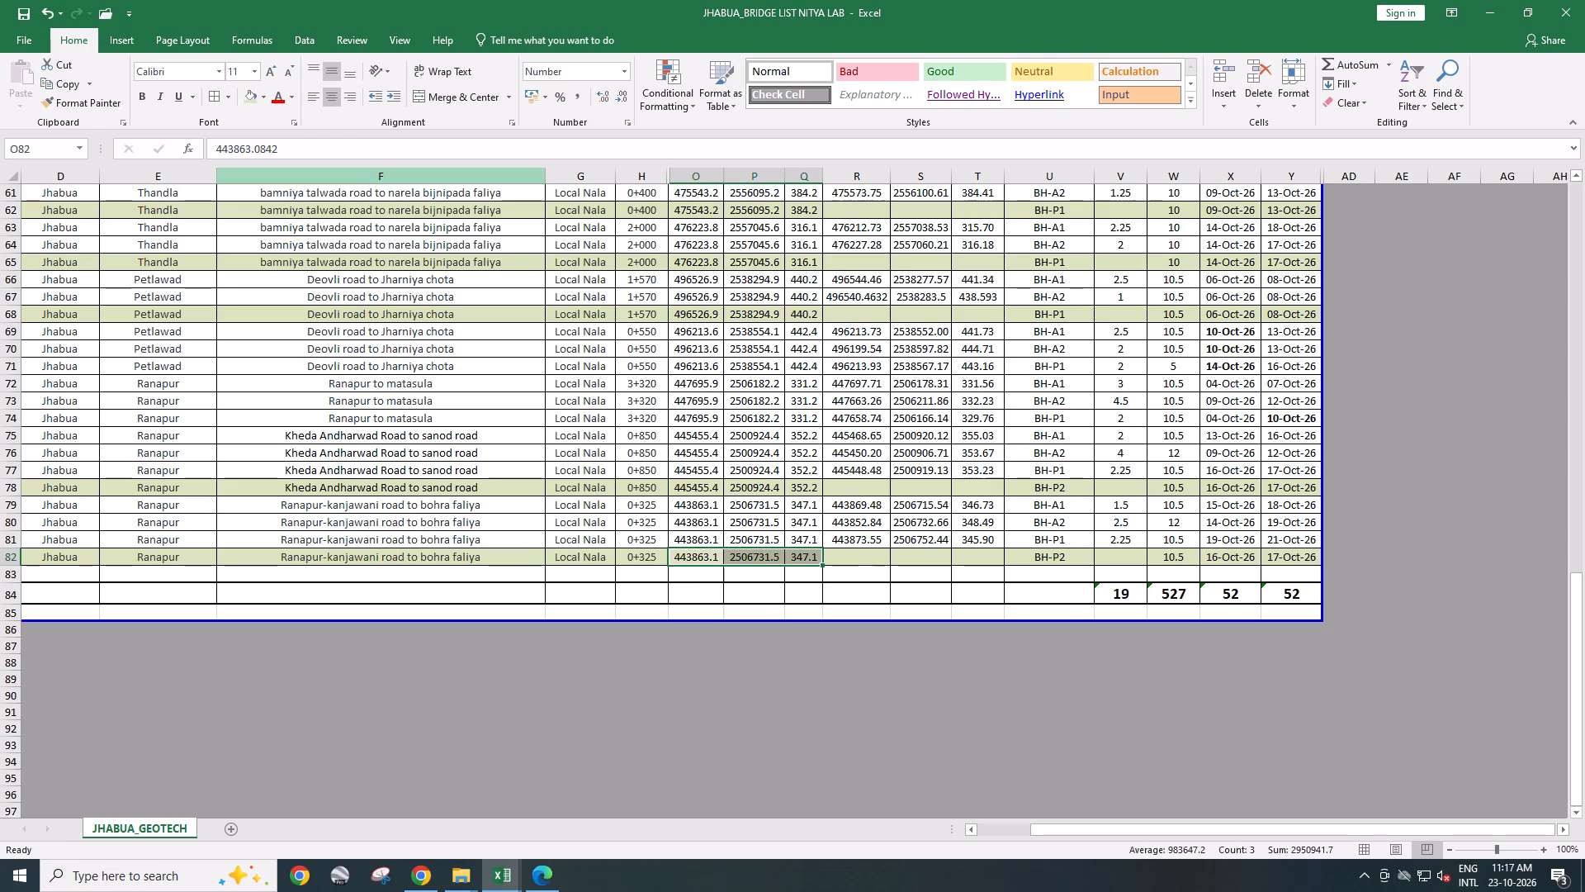
{"action": "key", "text": "ctrl+s"}
{"action": "key", "text": "ctrl+s"}
{"action": "left_click", "coordinate": [906, 535]}
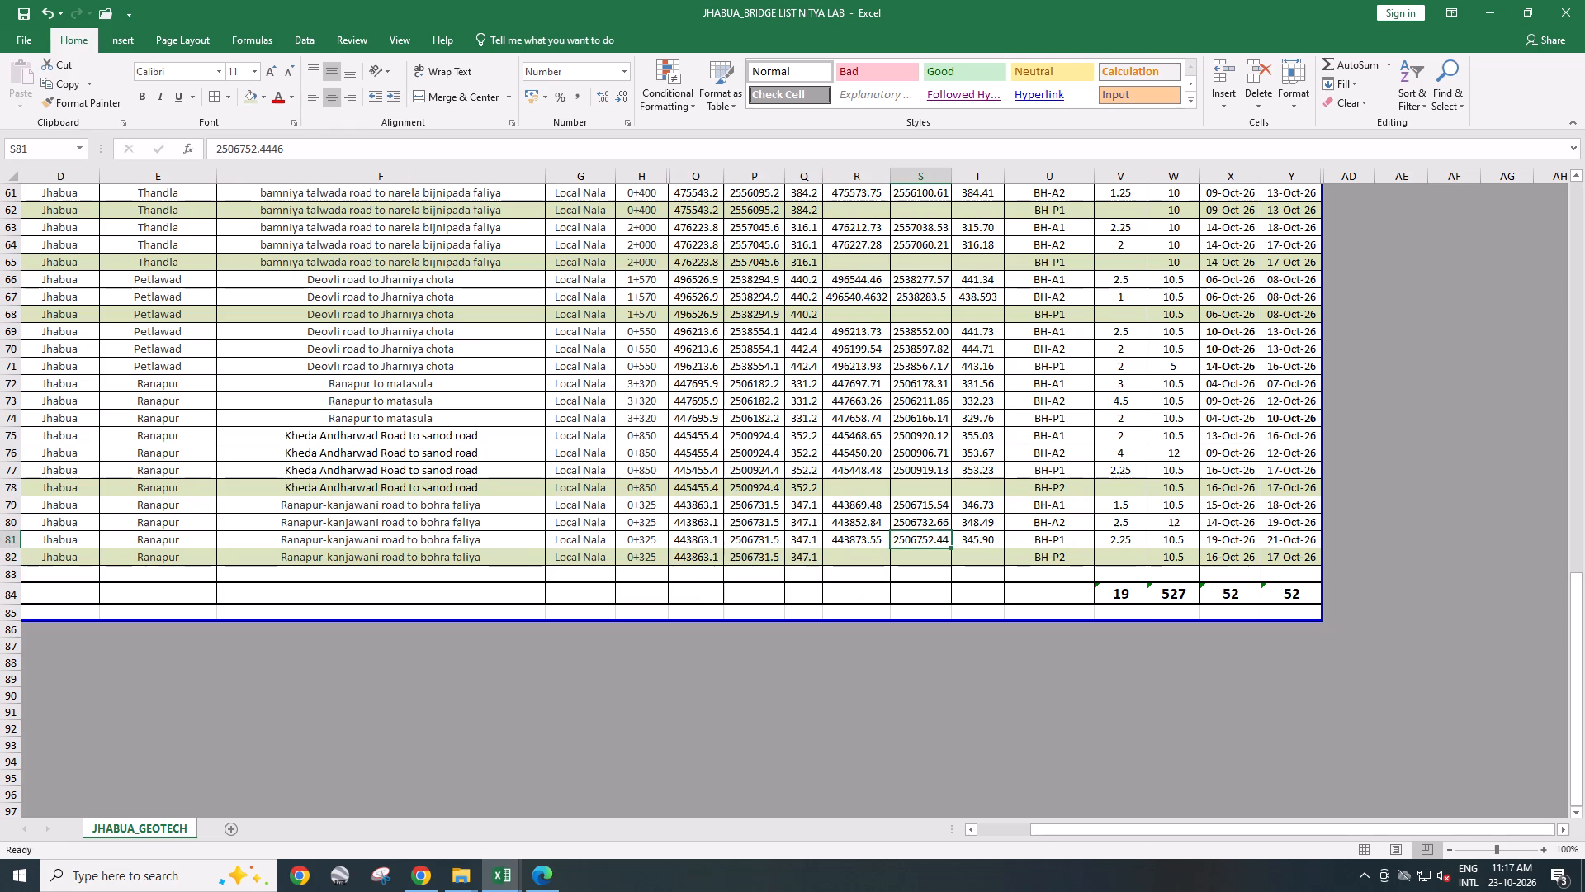
Extend the COUNT formula in the groundwater depth total V84 to cover V25:V82.
{"action": "scroll", "coordinate": [253, 575], "scroll_direction": "down", "scroll_amount": 1}
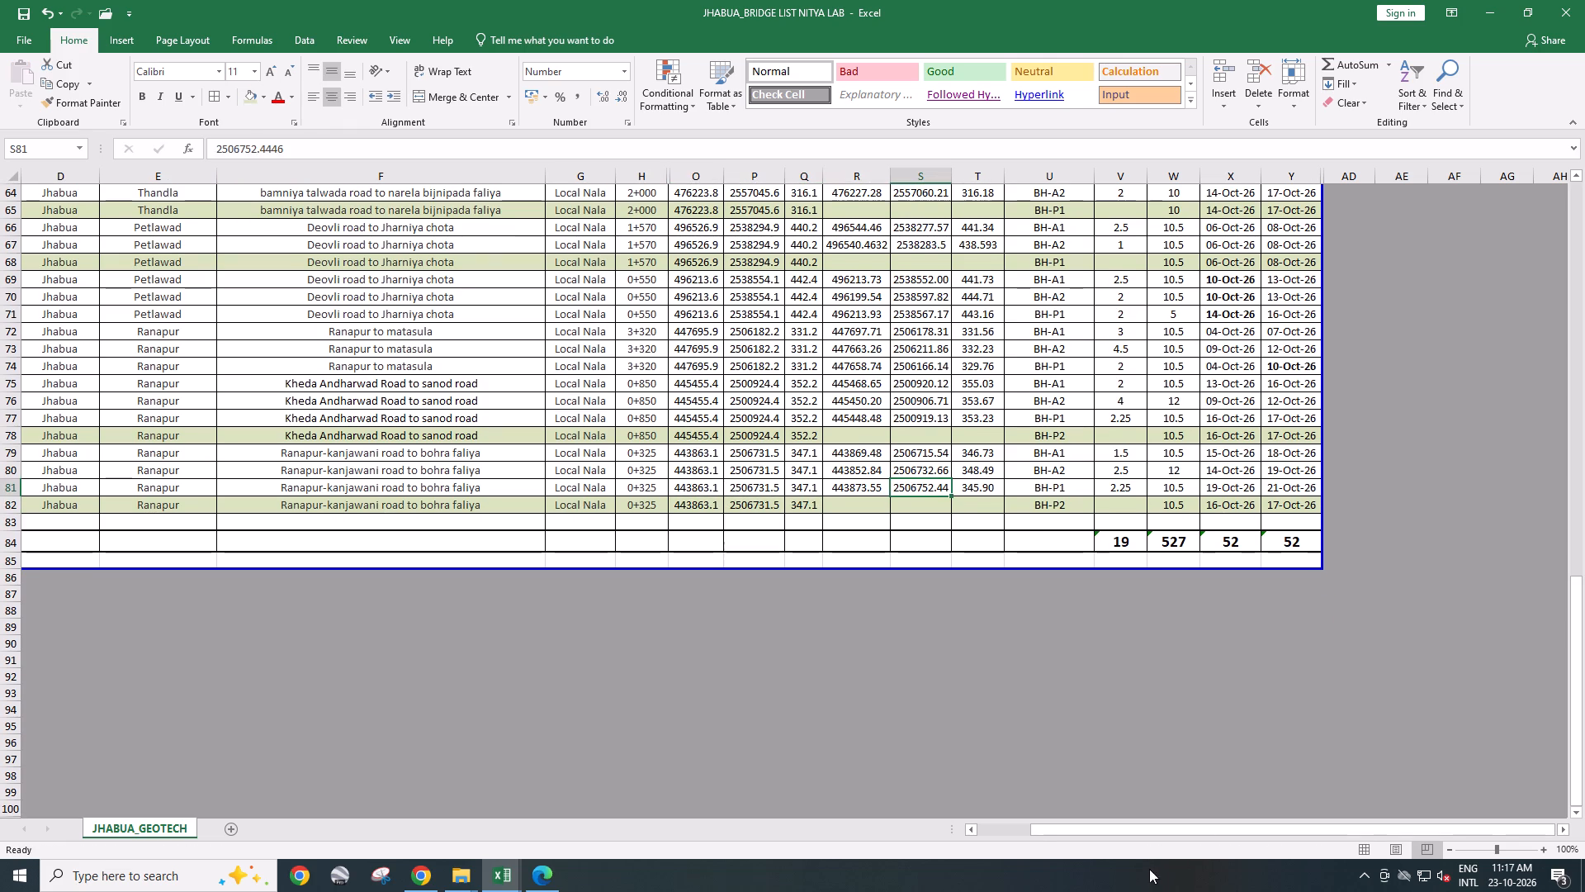
{"action": "double_click", "coordinate": [1120, 534]}
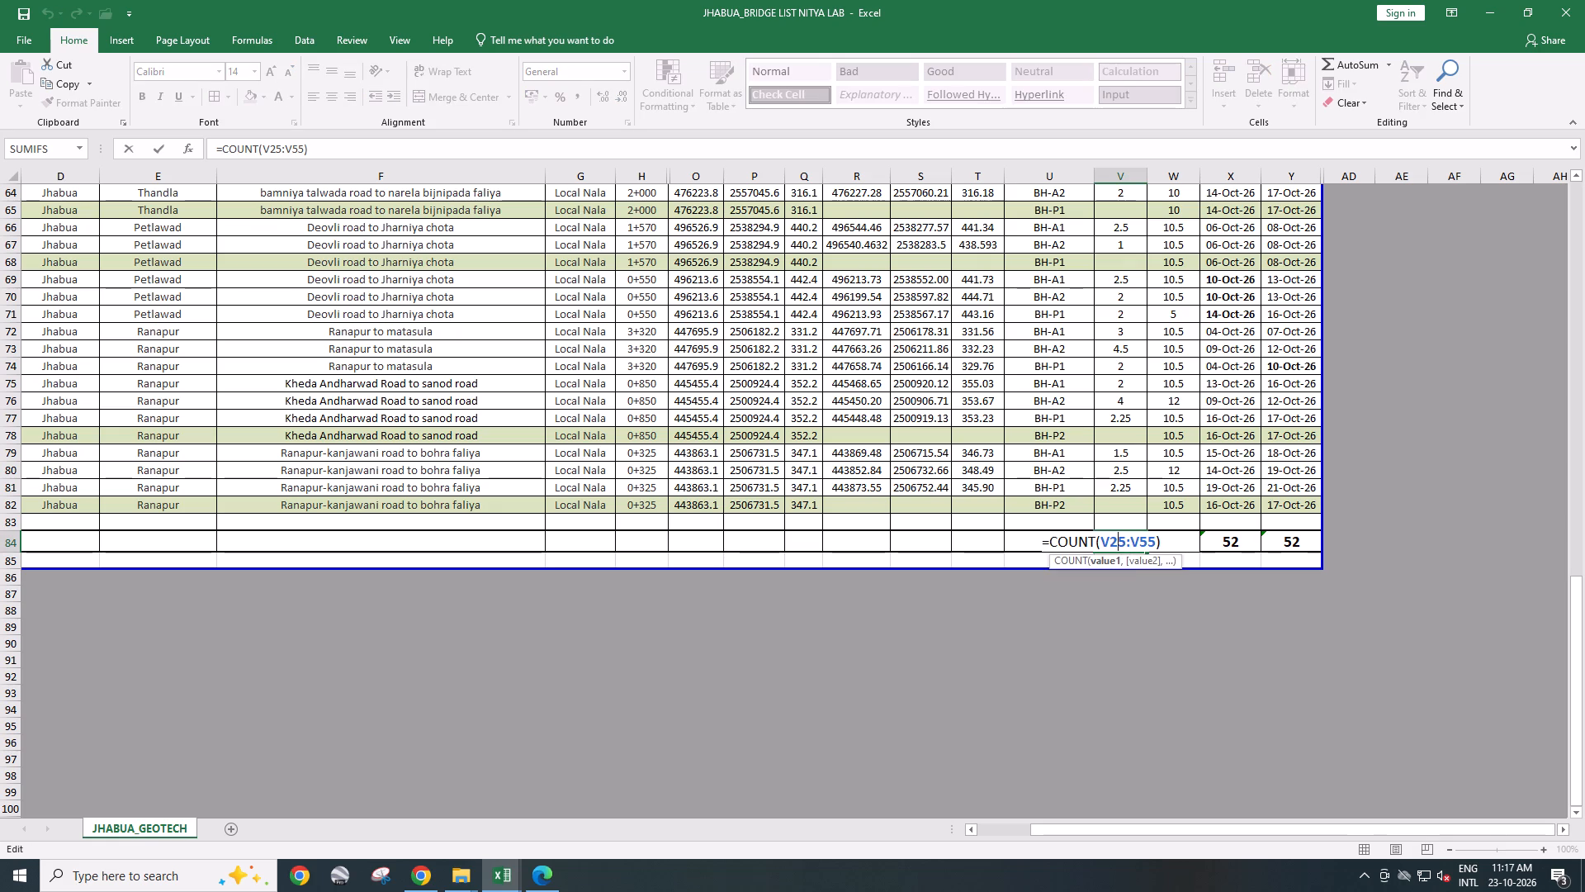
{"action": "left_click", "coordinate": [1150, 640]}
{"action": "key", "text": "Escape"}
{"action": "double_click", "coordinate": [1125, 547]}
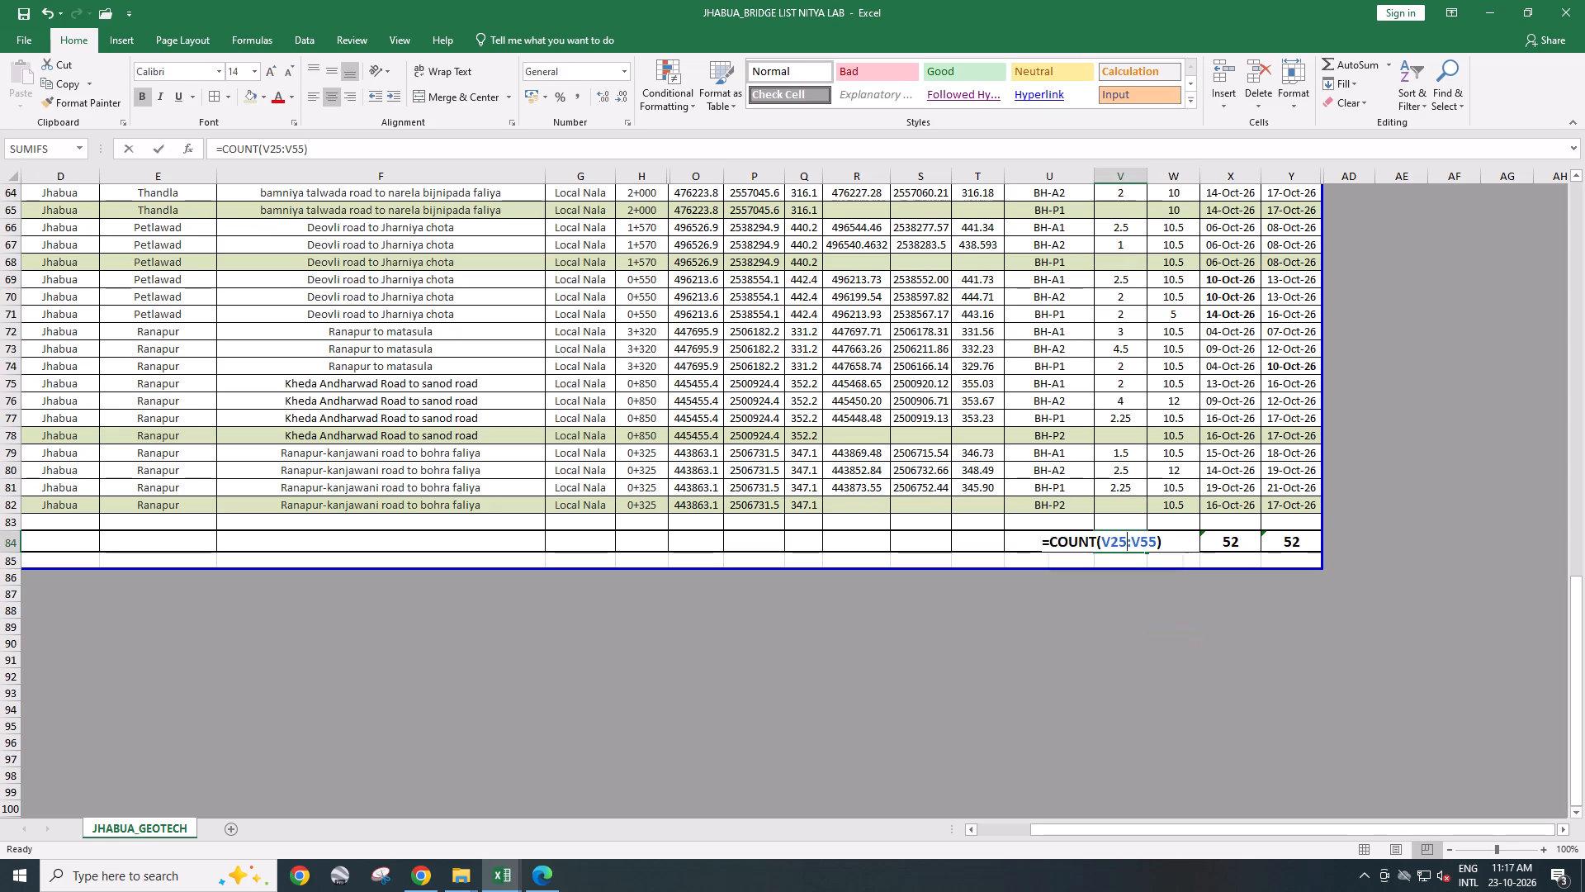
{"action": "scroll", "coordinate": [1128, 669], "scroll_direction": "up", "scroll_amount": 4}
{"action": "left_click_drag", "start_coordinate": [1147, 253], "coordinate": [1147, 722]}
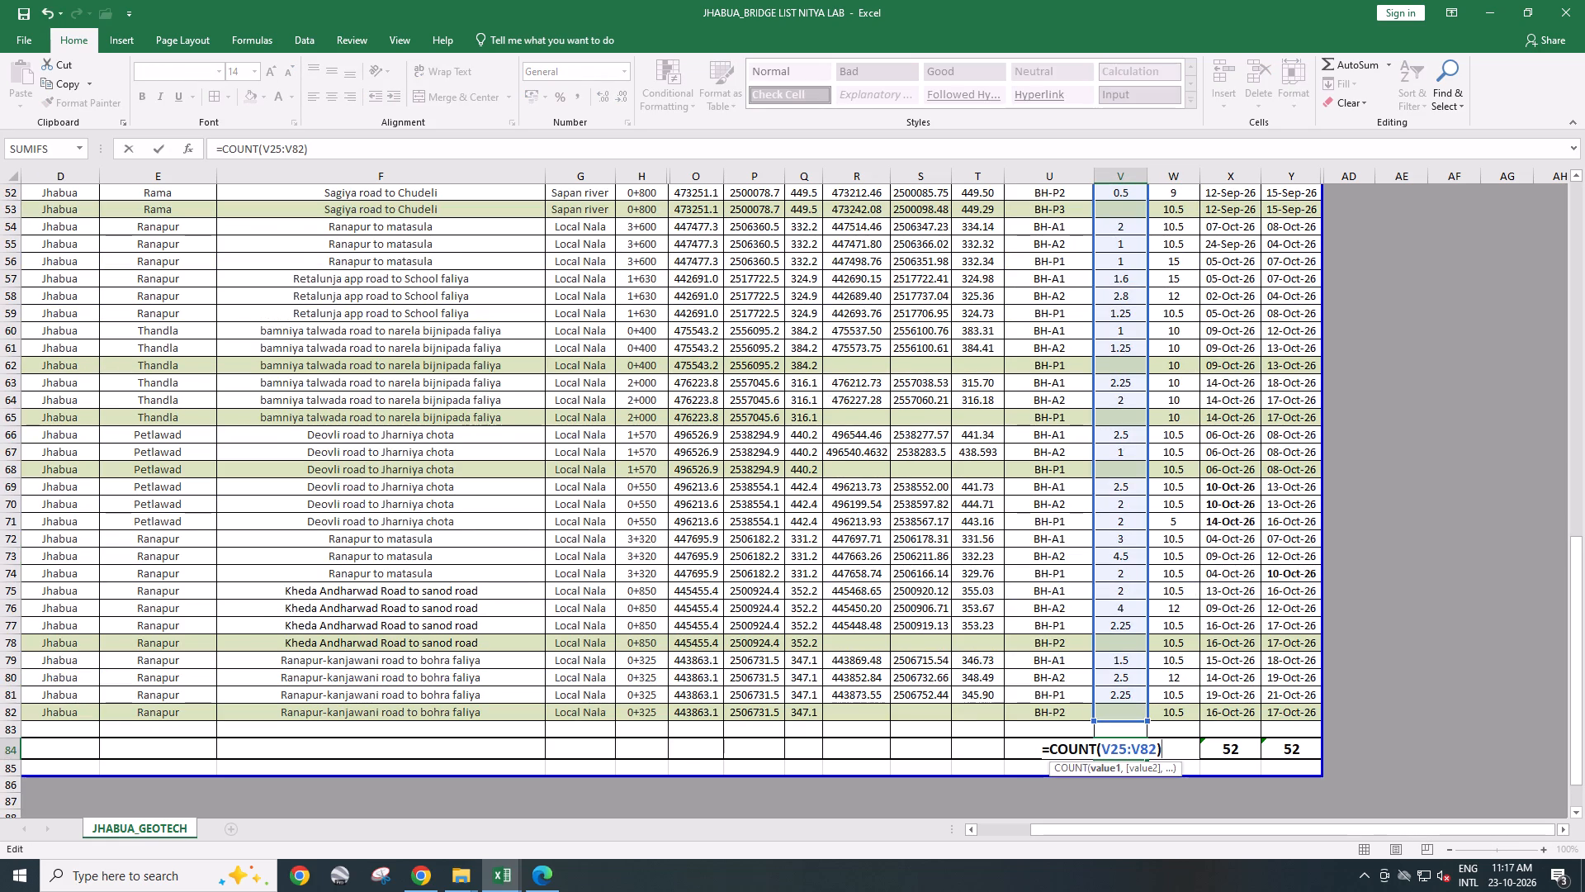
{"action": "key", "text": "Return"}
{"action": "key", "text": "Up"}
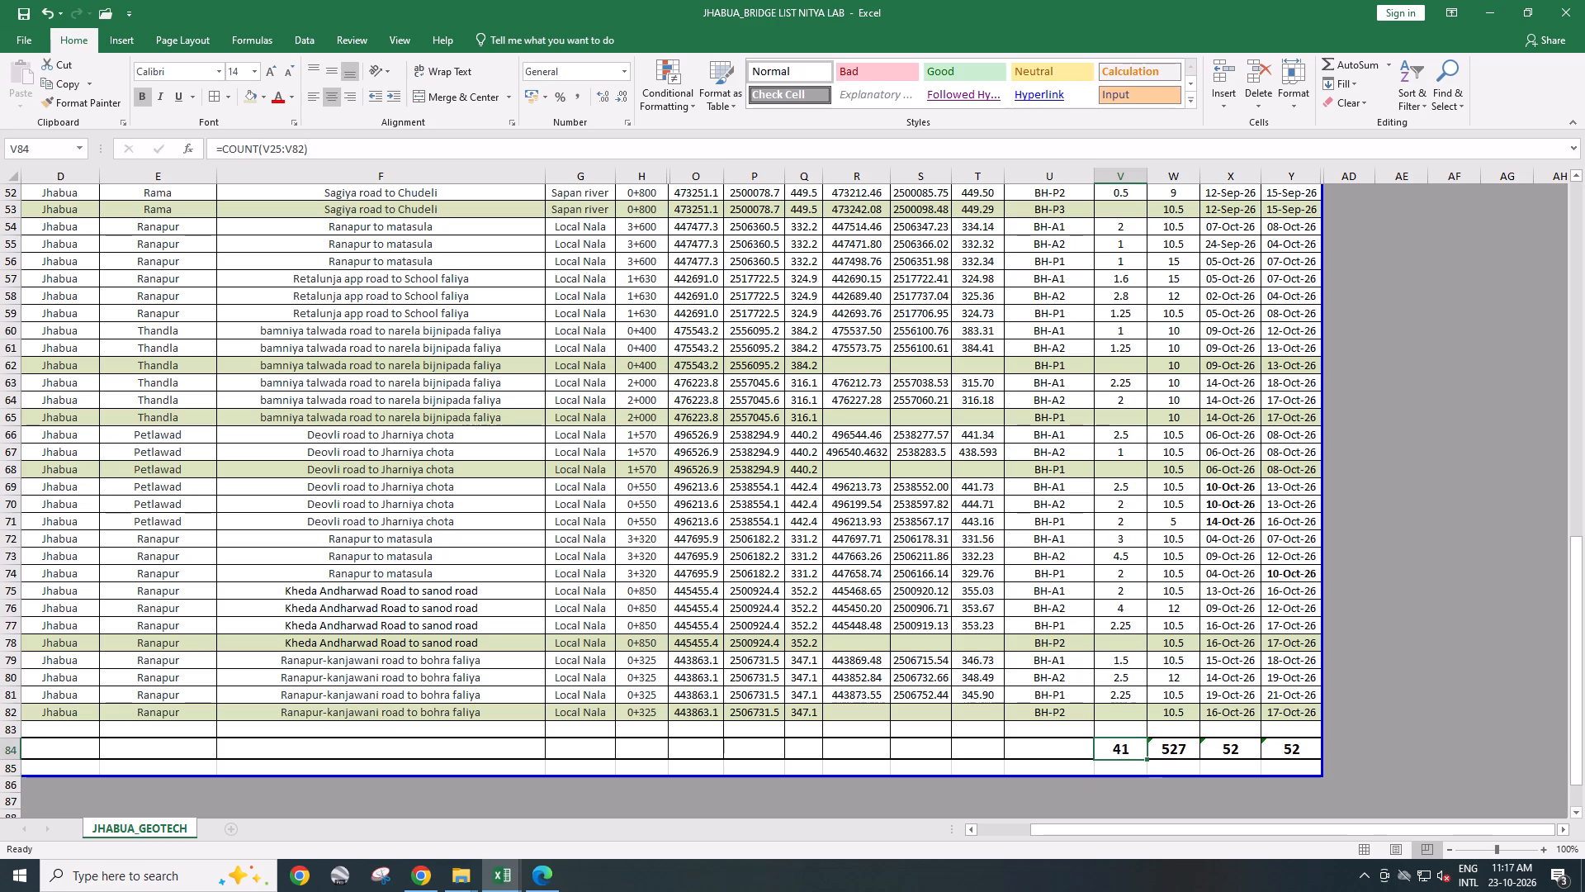
Extend the SUM formula in the termination depth total W84 to cover W4:W82.
{"action": "key", "text": "Right"}
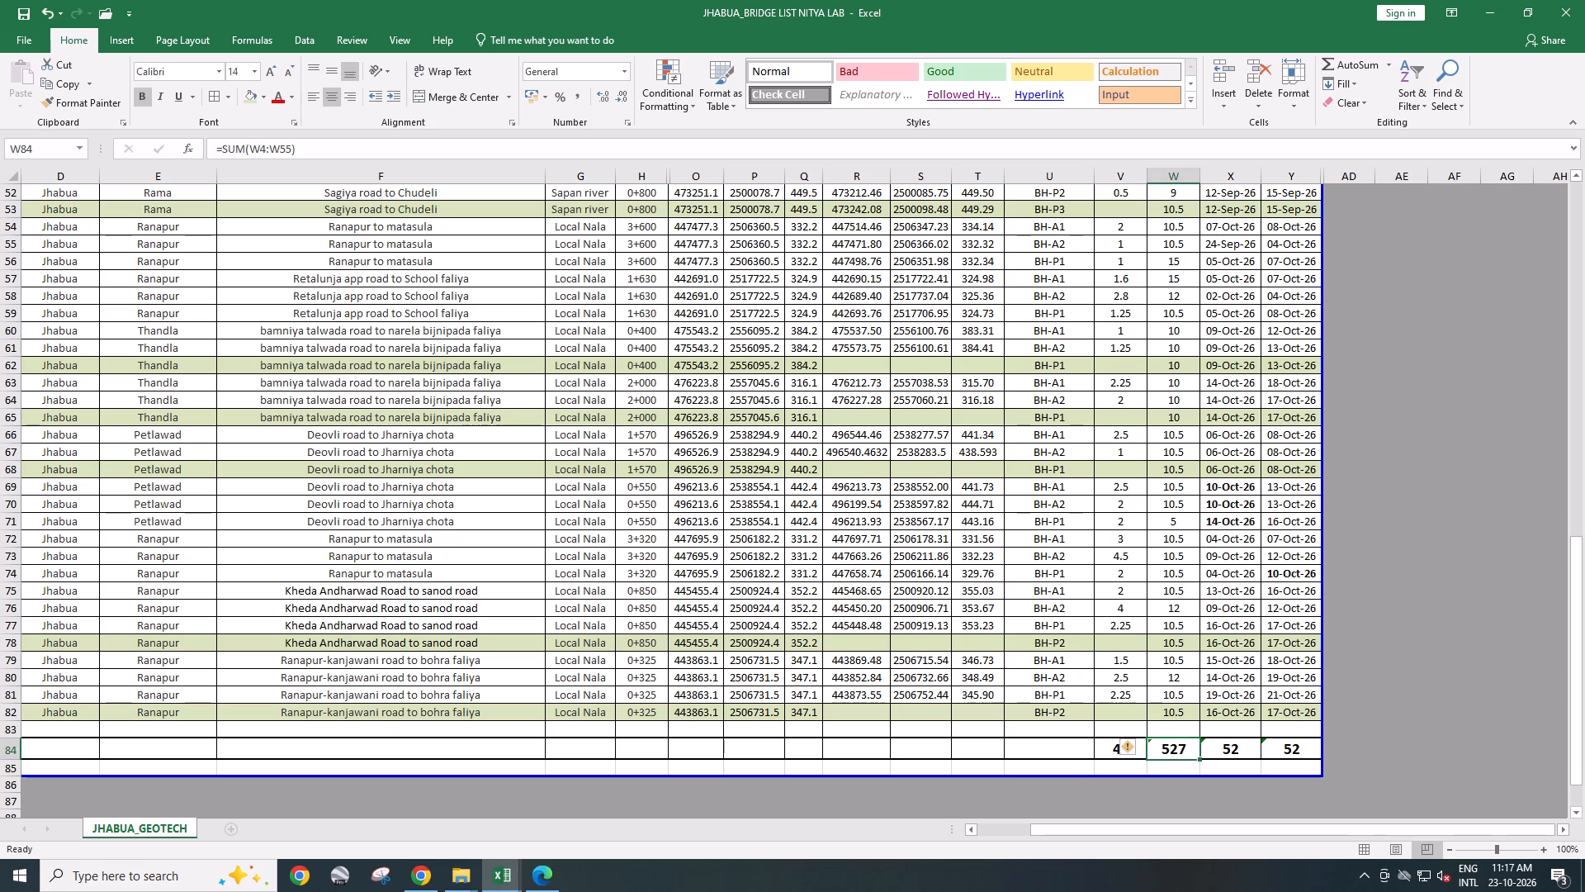
{"action": "double_click", "coordinate": [1166, 747]}
{"action": "left_click_drag", "start_coordinate": [1200, 250], "coordinate": [1188, 437]}
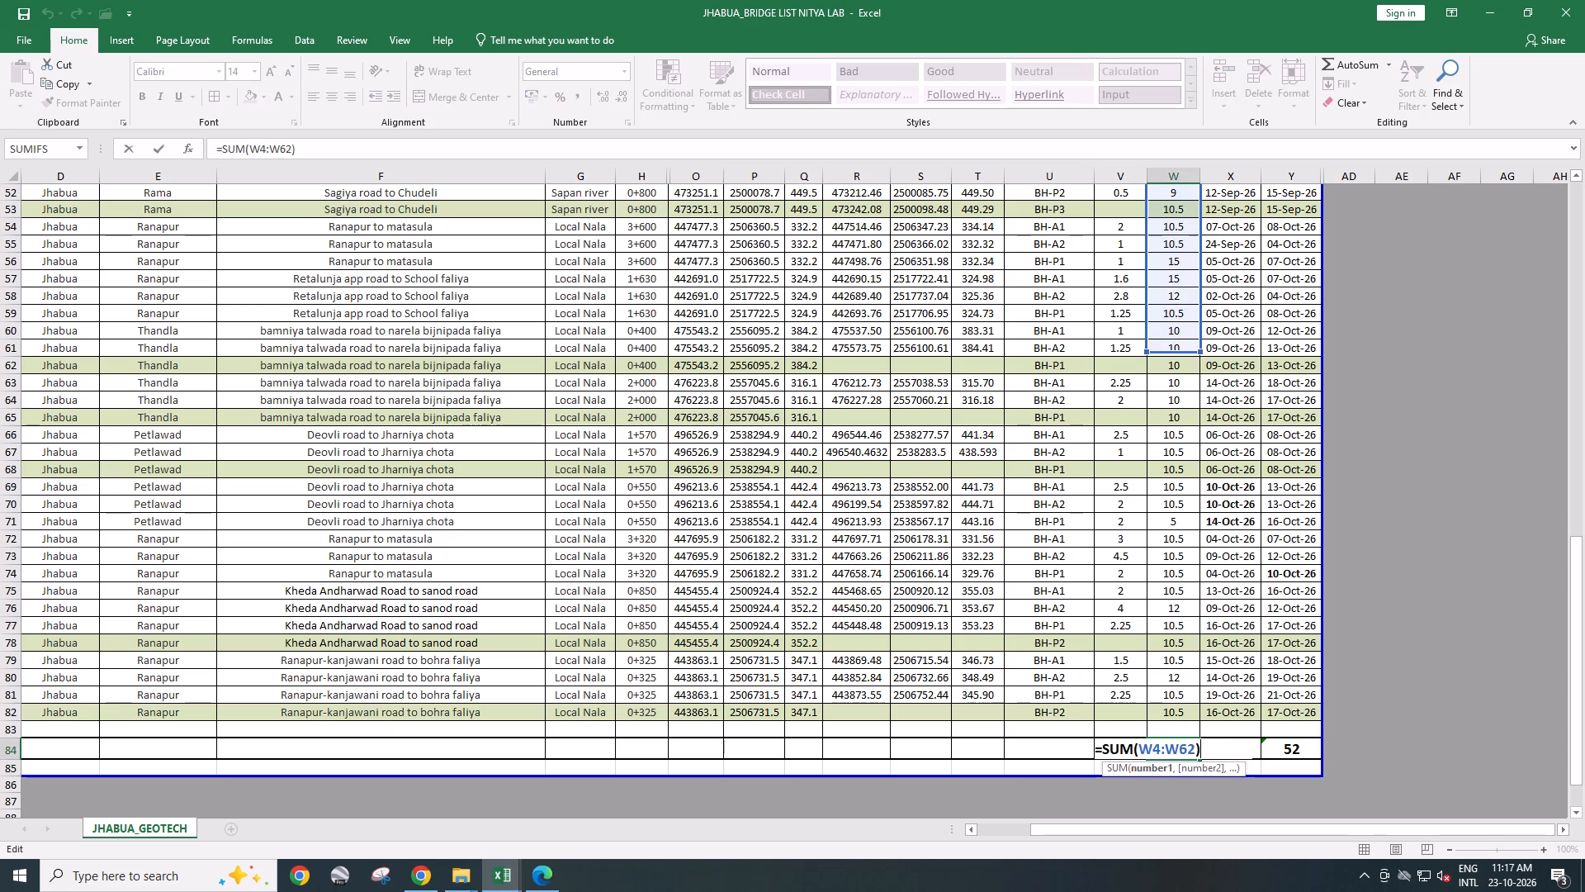
{"action": "left_click_drag", "start_coordinate": [1188, 437], "coordinate": [1181, 722]}
{"action": "key", "text": "Return"}
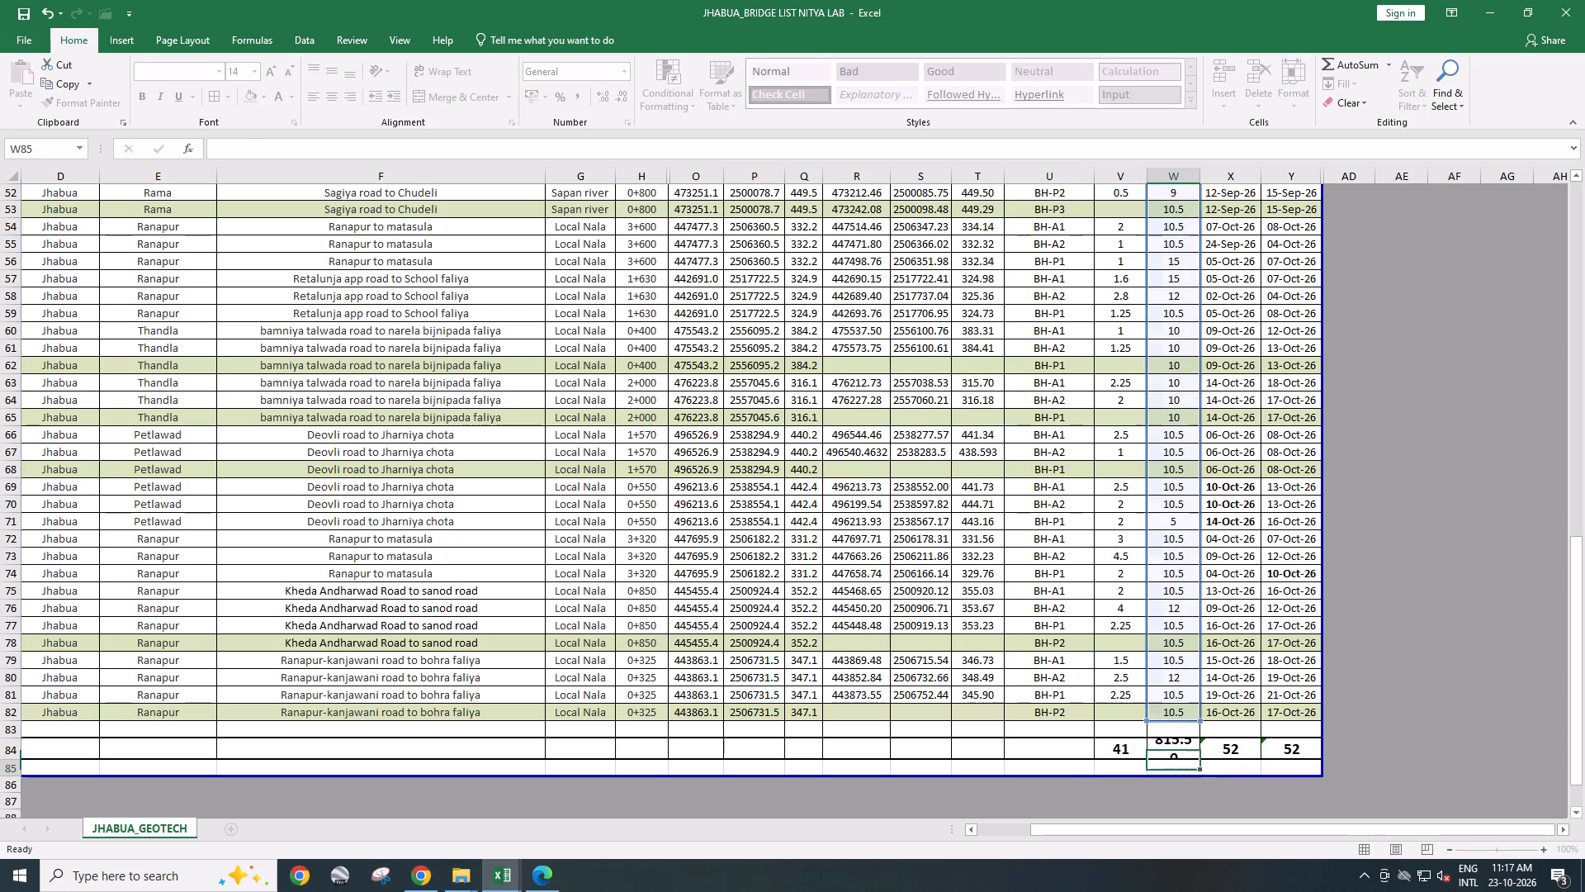
Extend the start date COUNT in X84 to X4:X82, copy it into the end date total Y84, and save.
{"action": "double_click", "coordinate": [1221, 745]}
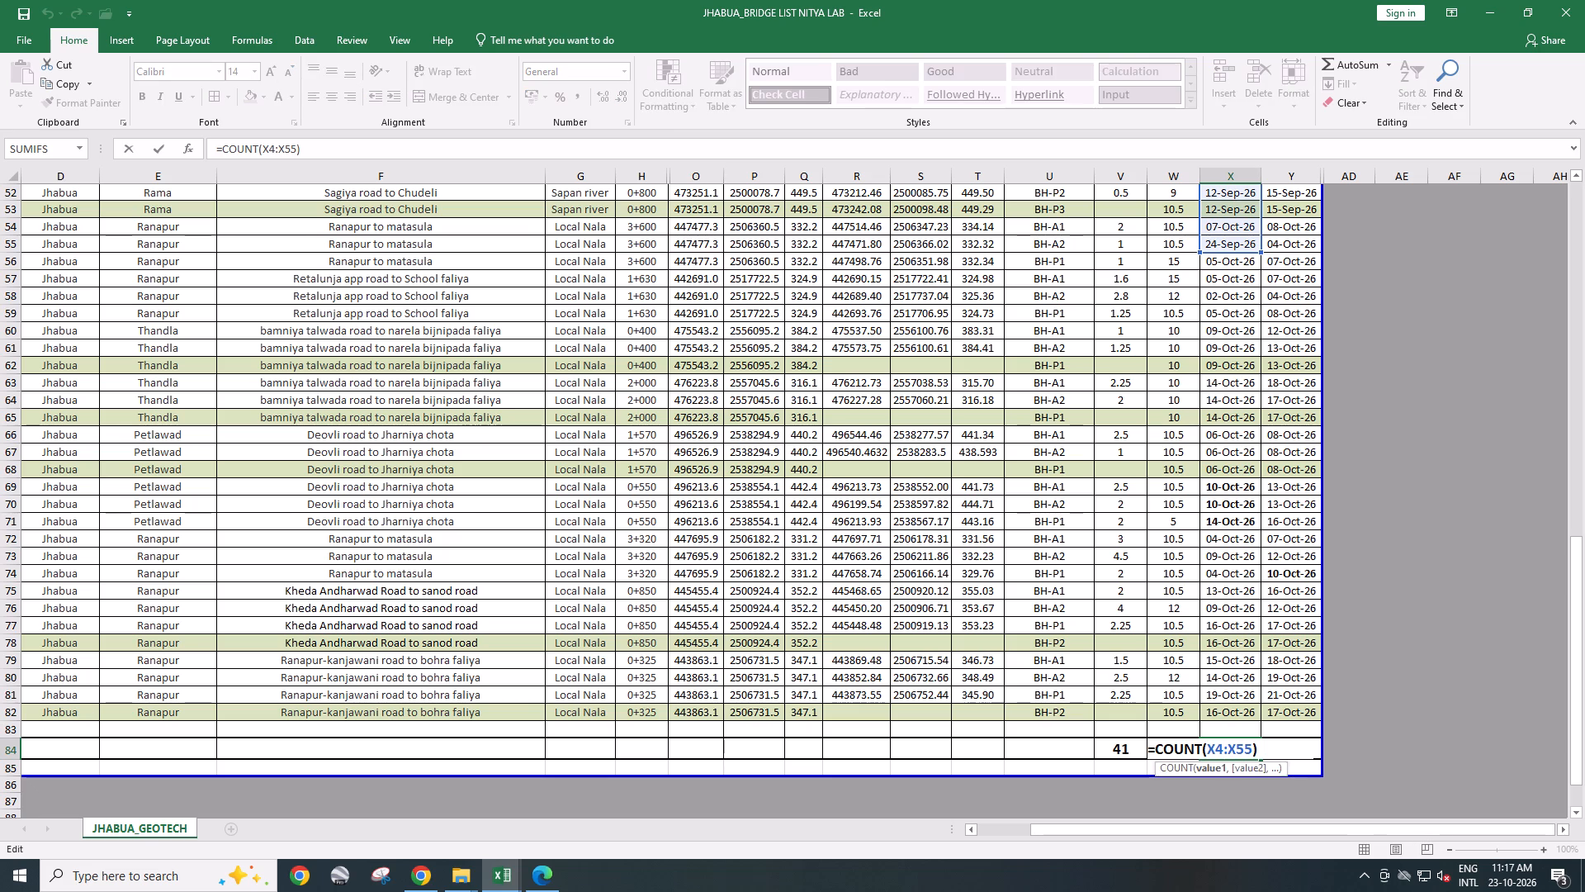
{"action": "left_click_drag", "start_coordinate": [1260, 253], "coordinate": [1231, 727]}
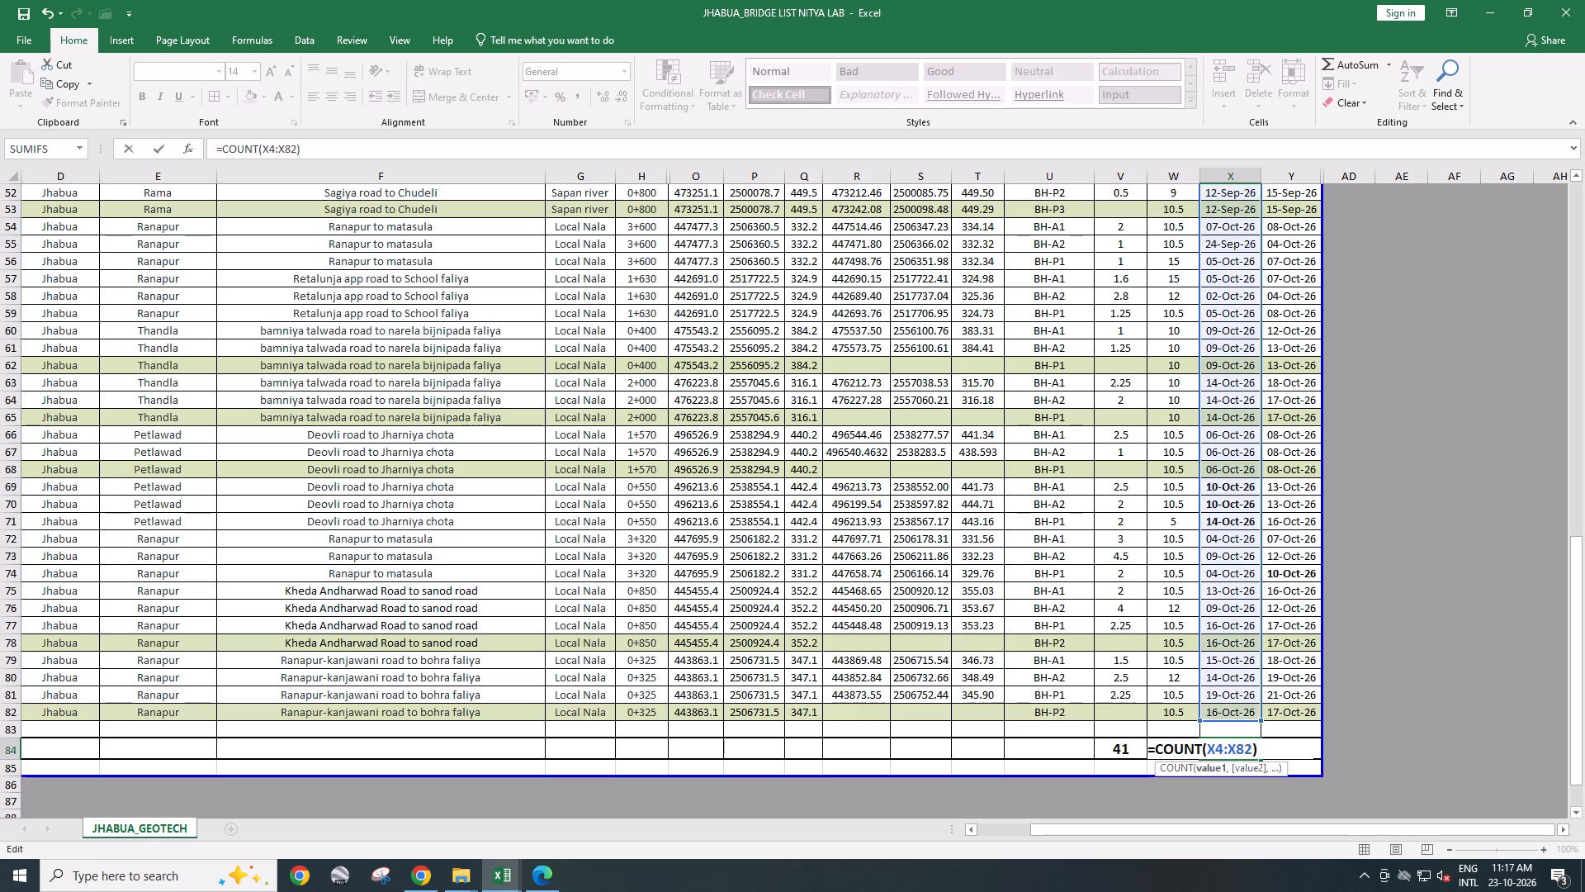
{"action": "key", "text": "Return"}
{"action": "key", "text": "Up"}
{"action": "key", "text": "ctrl+c"}
{"action": "key", "text": "Right"}
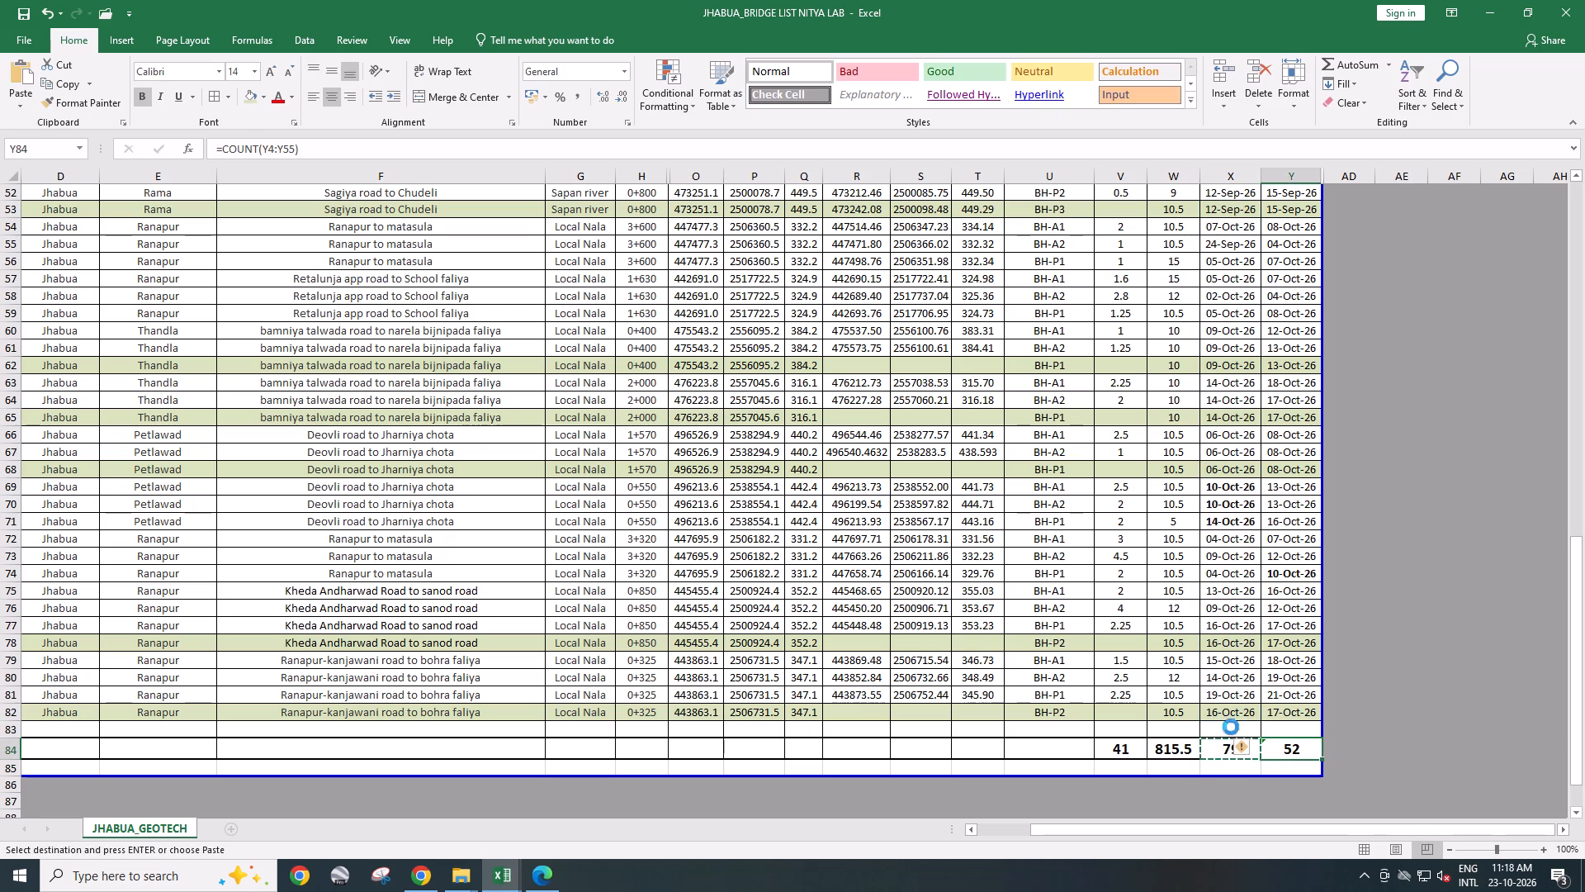
{"action": "key", "text": "Return"}
{"action": "key", "text": "ctrl+s"}
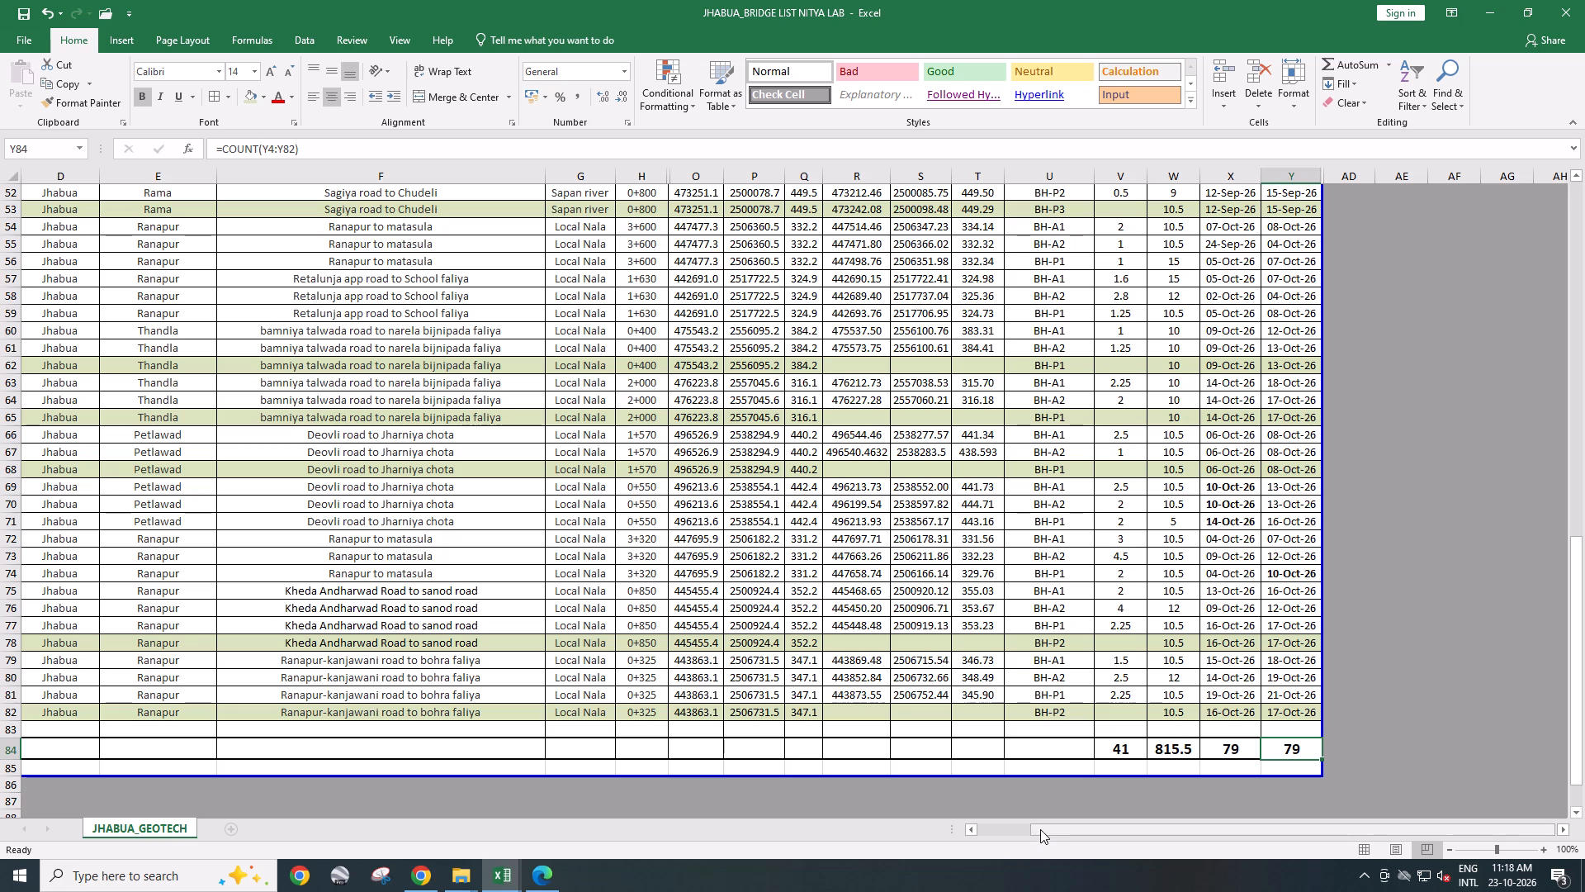
Review the bridge list's serial numbers, borehole rows and totals row across all columns, saving the workbook.
{"action": "left_click_drag", "start_coordinate": [1043, 828], "coordinate": [988, 828]}
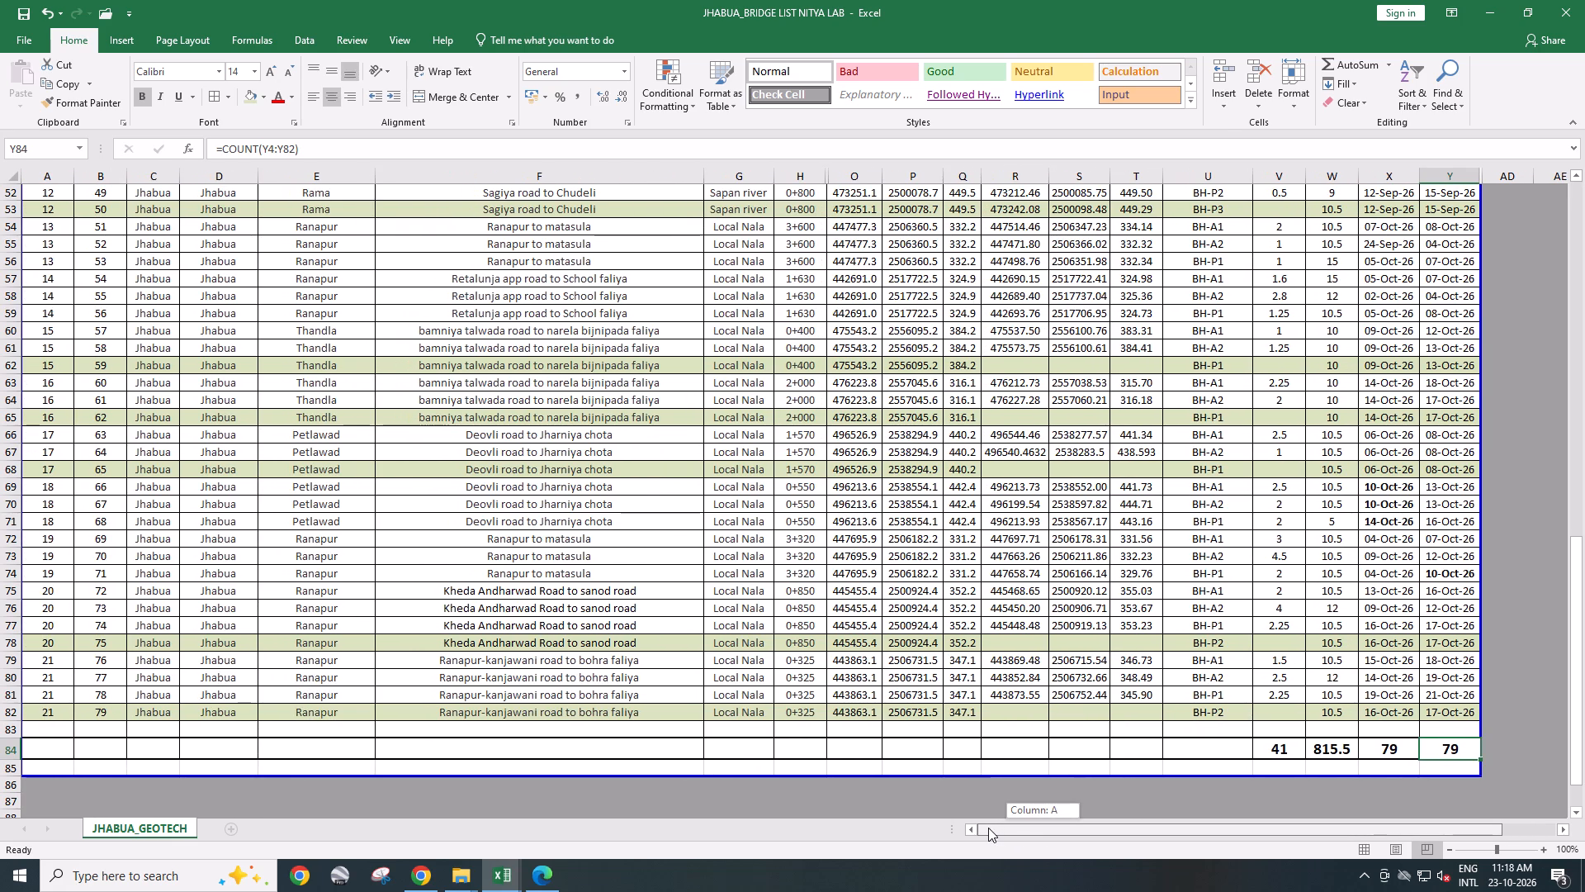
{"action": "left_click_drag", "start_coordinate": [988, 828], "coordinate": [710, 832]}
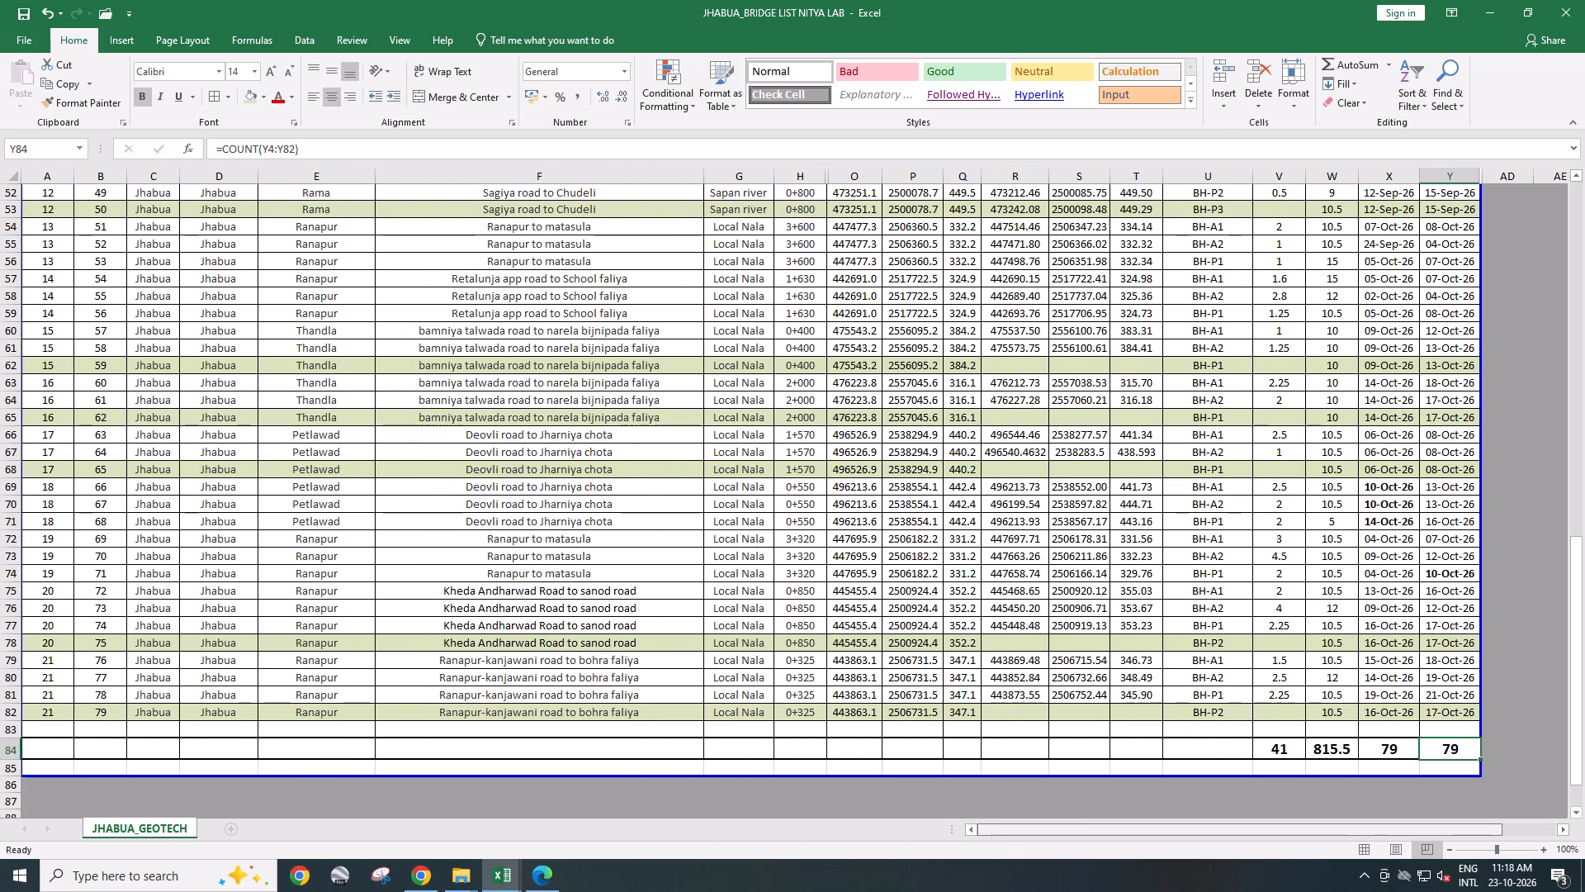
{"action": "key", "text": "ctrl+s"}
{"action": "key", "text": "ctrl+s"}
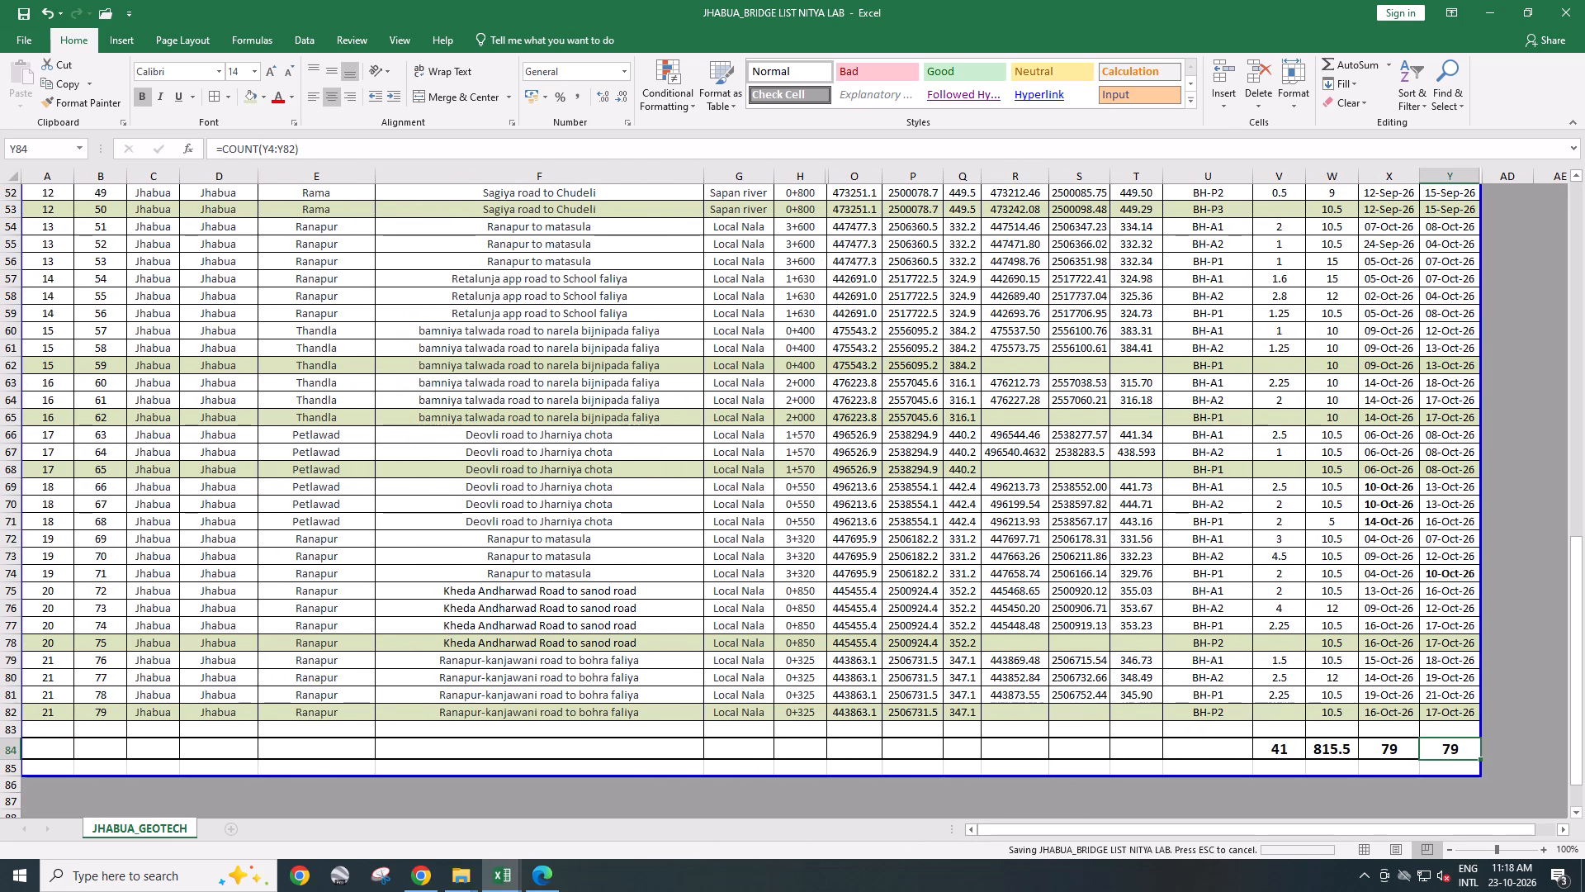
{"action": "key", "text": "ctrl+s"}
{"action": "scroll", "coordinate": [885, 638], "scroll_direction": "up", "scroll_amount": 2}
{"action": "scroll", "coordinate": [885, 638], "scroll_direction": "down", "scroll_amount": 1}
{"action": "scroll", "coordinate": [885, 638], "scroll_direction": "up", "scroll_amount": 4}
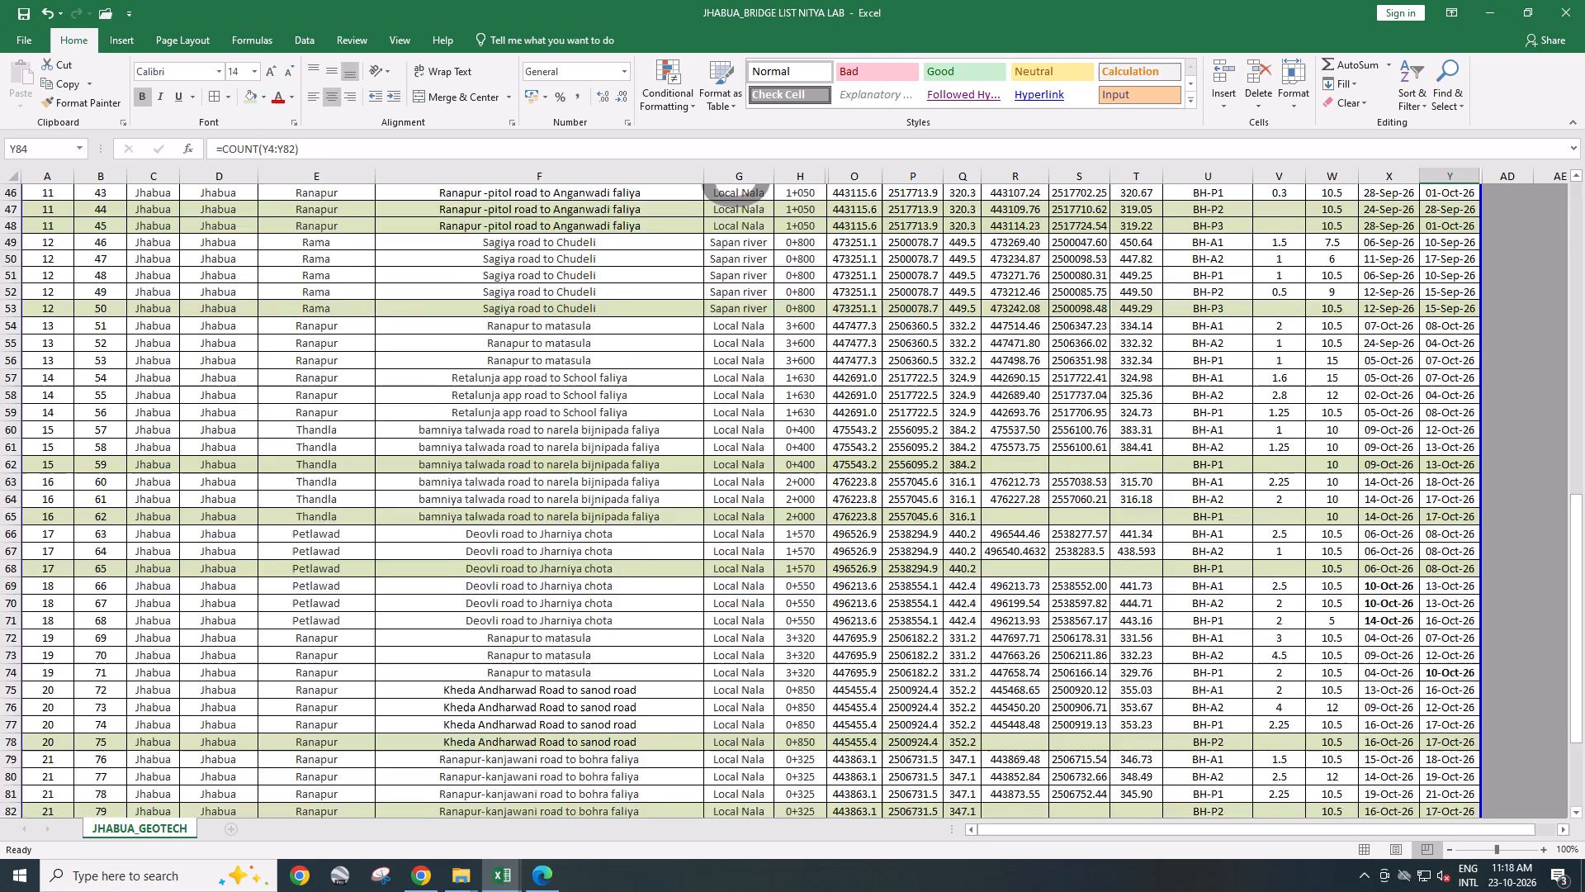
{"action": "scroll", "coordinate": [885, 638], "scroll_direction": "up", "scroll_amount": 16}
{"action": "scroll", "coordinate": [907, 589], "scroll_direction": "down", "scroll_amount": 5}
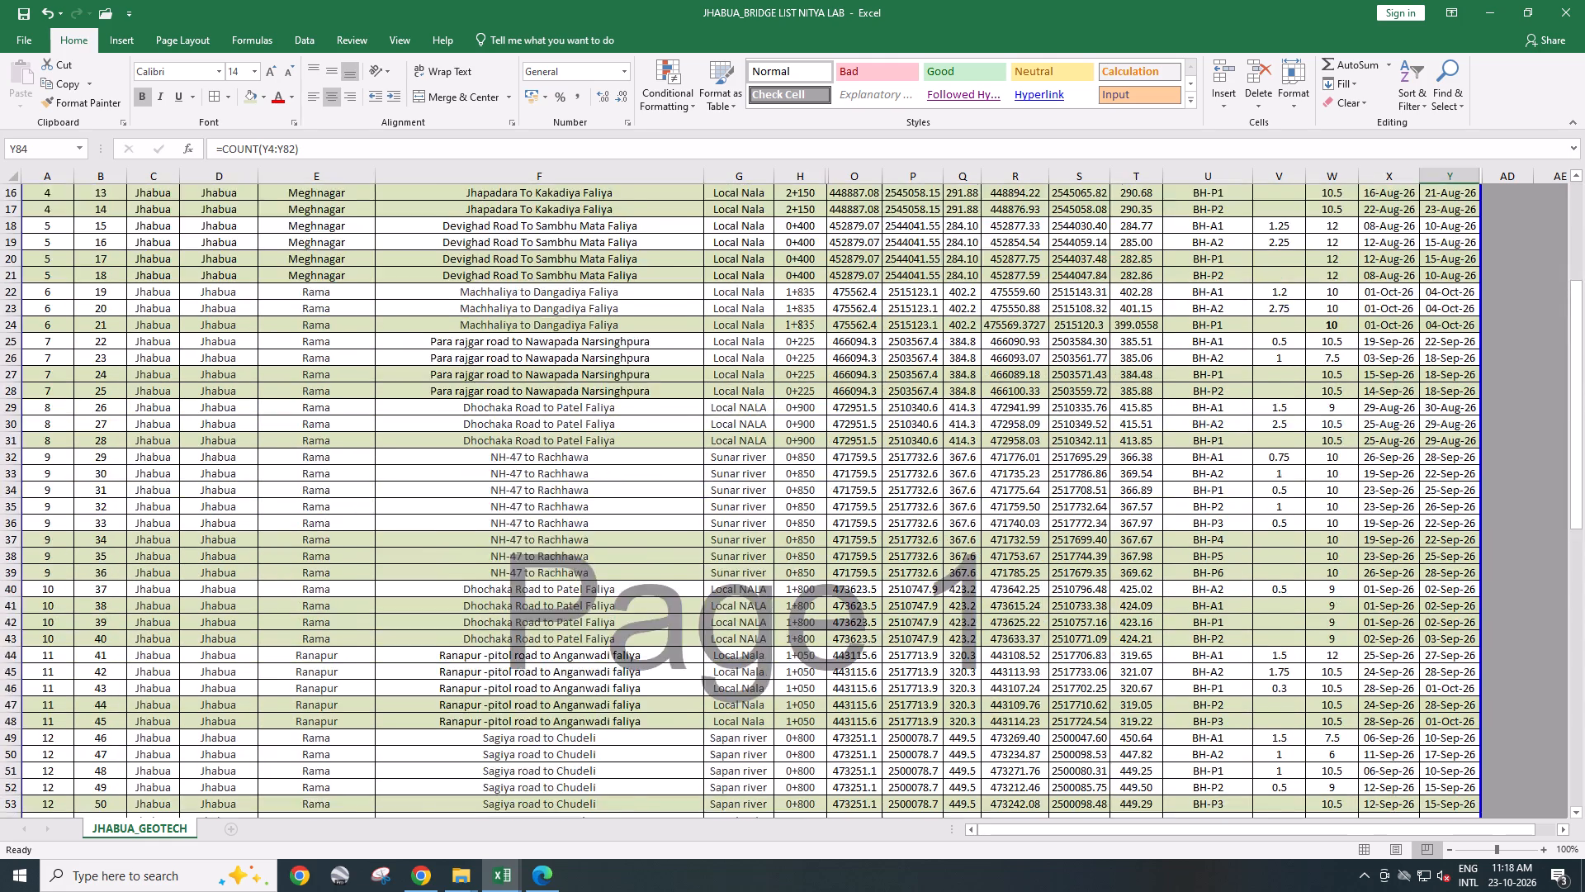
{"action": "scroll", "coordinate": [907, 588], "scroll_direction": "down", "scroll_amount": 12}
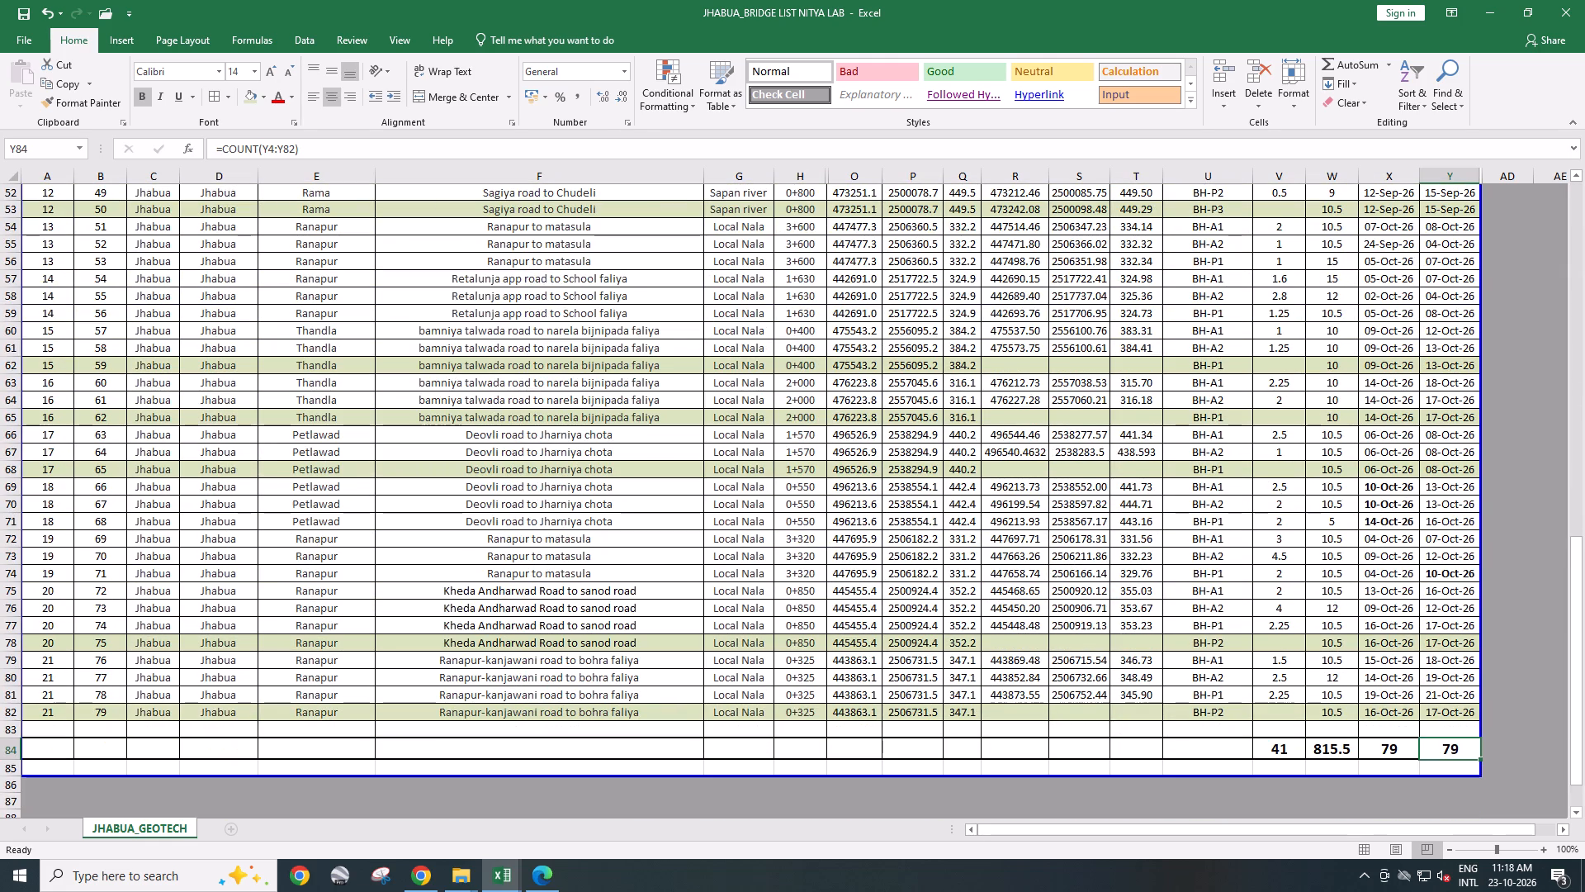
{"action": "key", "text": "ctrl+s"}
{"action": "left_click", "coordinate": [1115, 574]}
{"action": "scroll", "coordinate": [1117, 573], "scroll_direction": "up", "scroll_amount": 1}
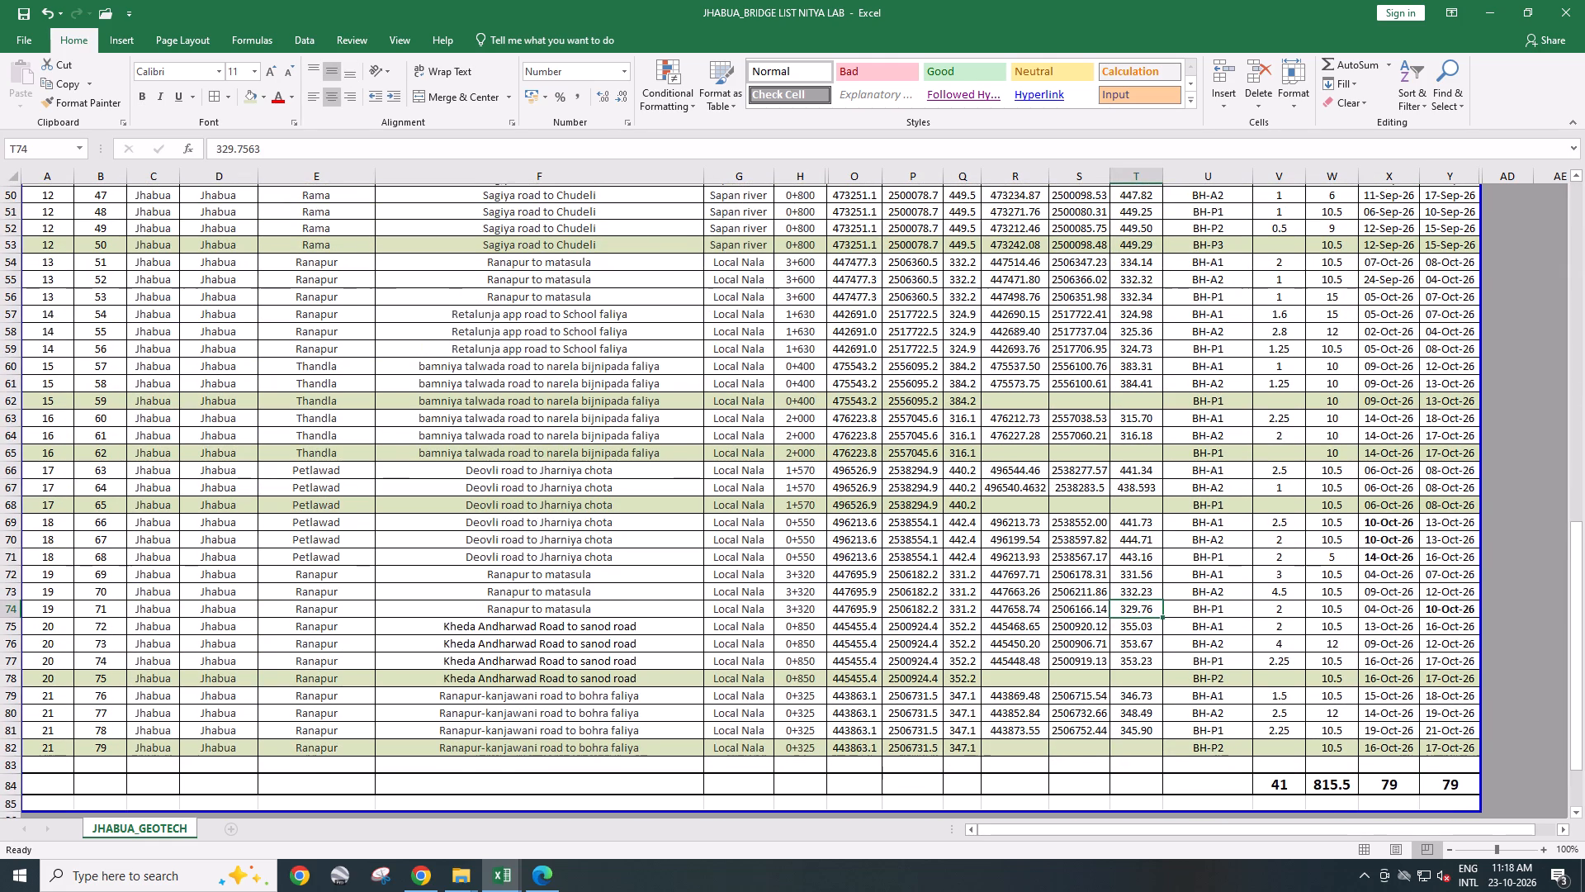
{"action": "scroll", "coordinate": [1422, 571], "scroll_direction": "down", "scroll_amount": 1}
Remove the bold formatting from the start and end dates in X69:Y74 and save the workbook.
{"action": "left_click_drag", "start_coordinate": [1374, 490], "coordinate": [1402, 521]}
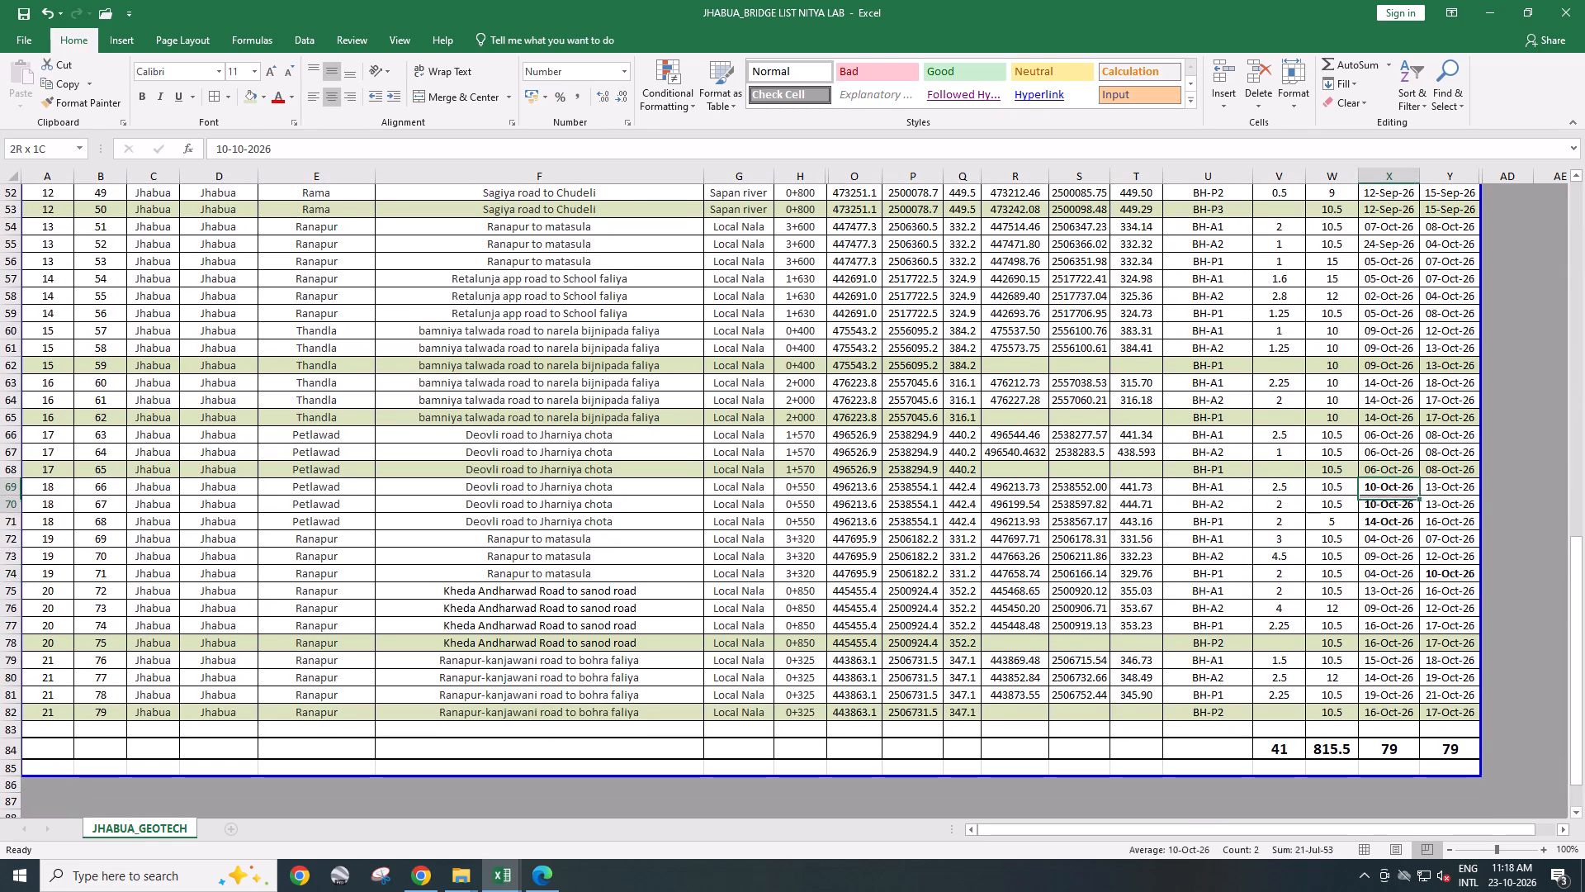
{"action": "left_click_drag", "start_coordinate": [1402, 521], "coordinate": [1445, 574]}
{"action": "key", "text": "ctrl+b"}
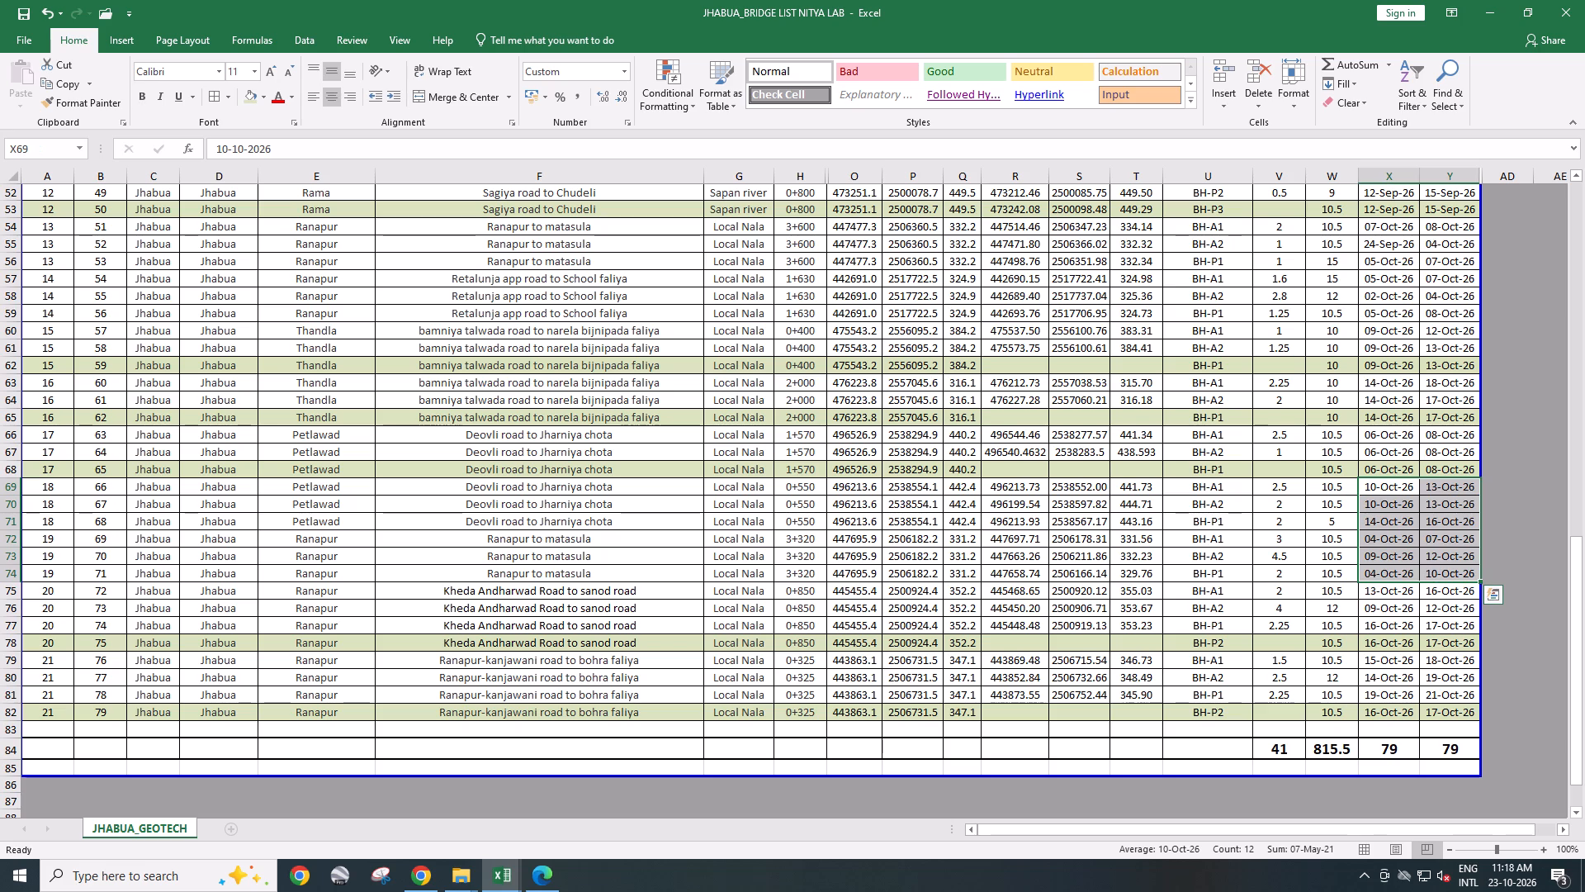
{"action": "key", "text": "ctrl+s"}
{"action": "key", "text": "ctrl+s"}
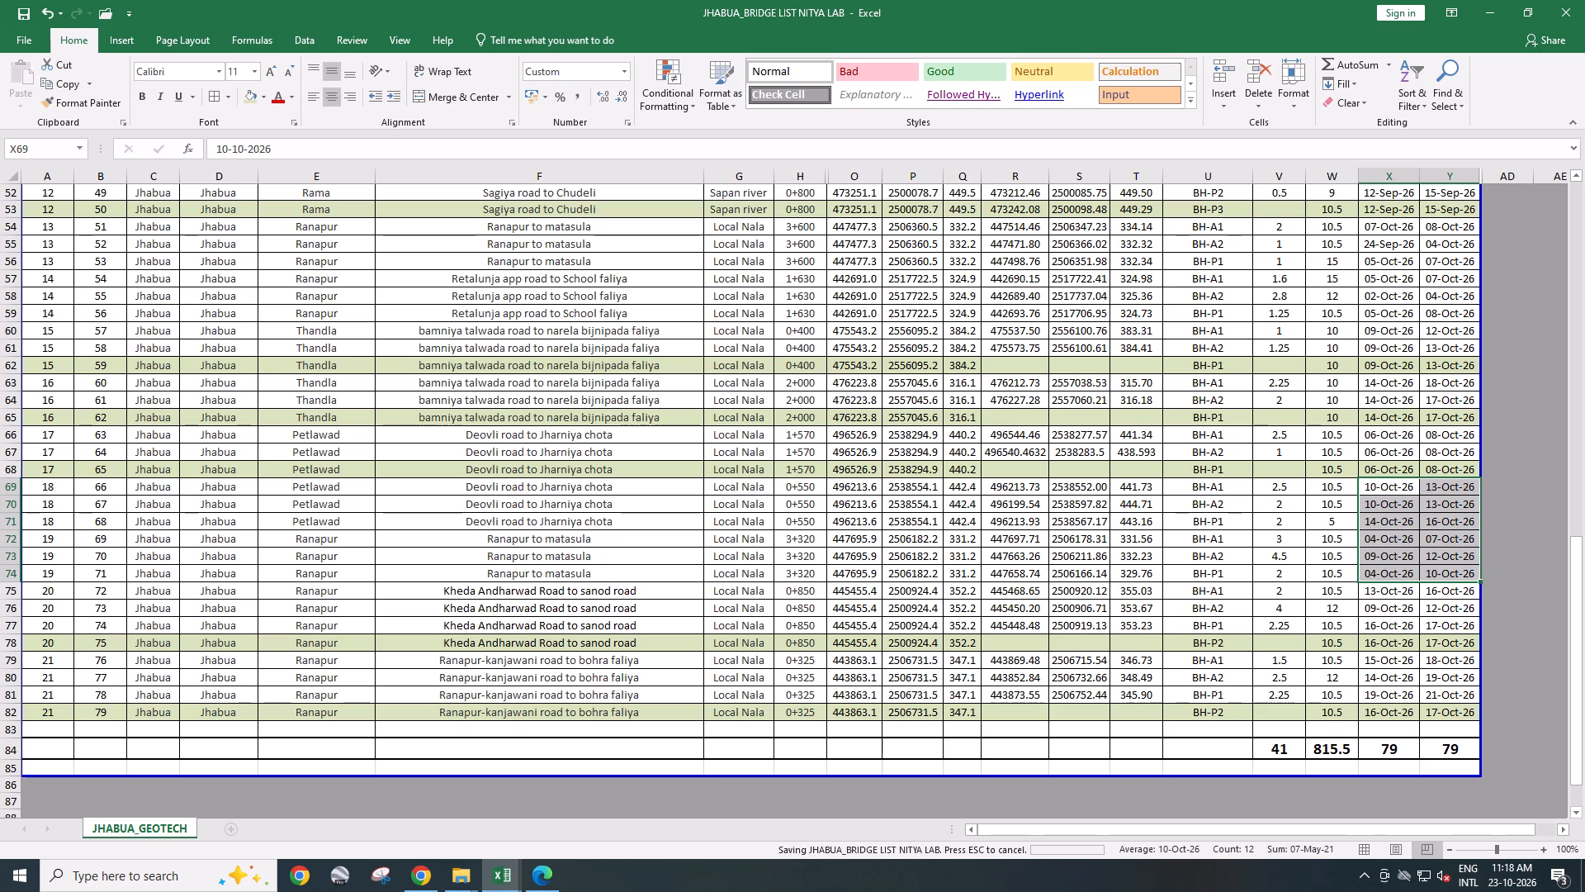
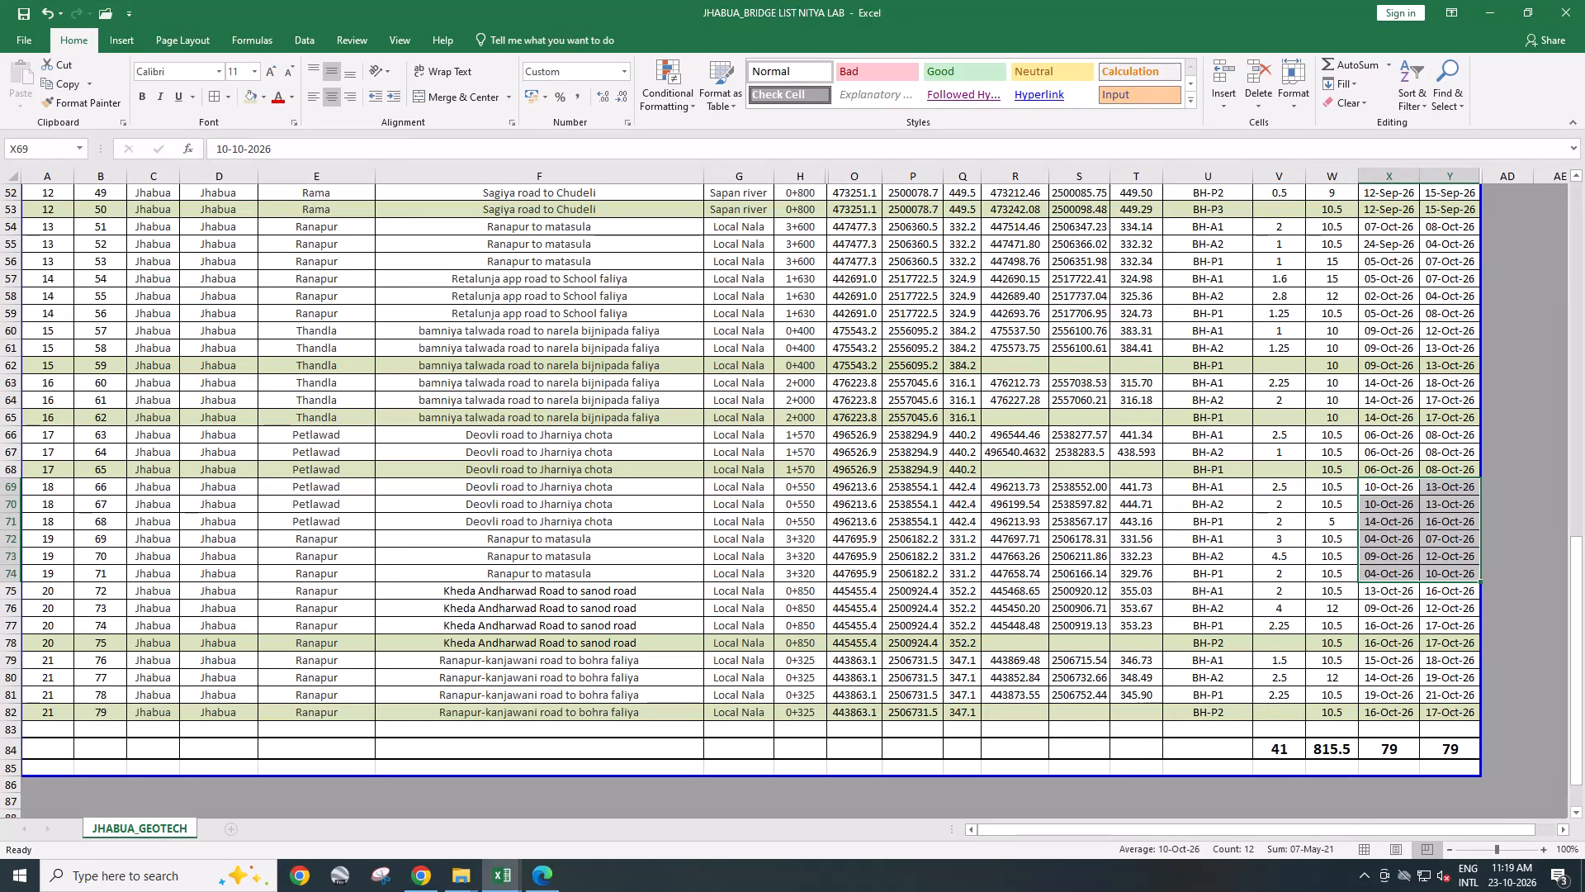
Save both the NITYA LAB bridge list and the JHABUA_BRIDGE LIST workbook, ending back in the NITYA LAB file.
{"action": "key", "text": "ctrl+s"}
{"action": "key", "text": "alt+Tab"}
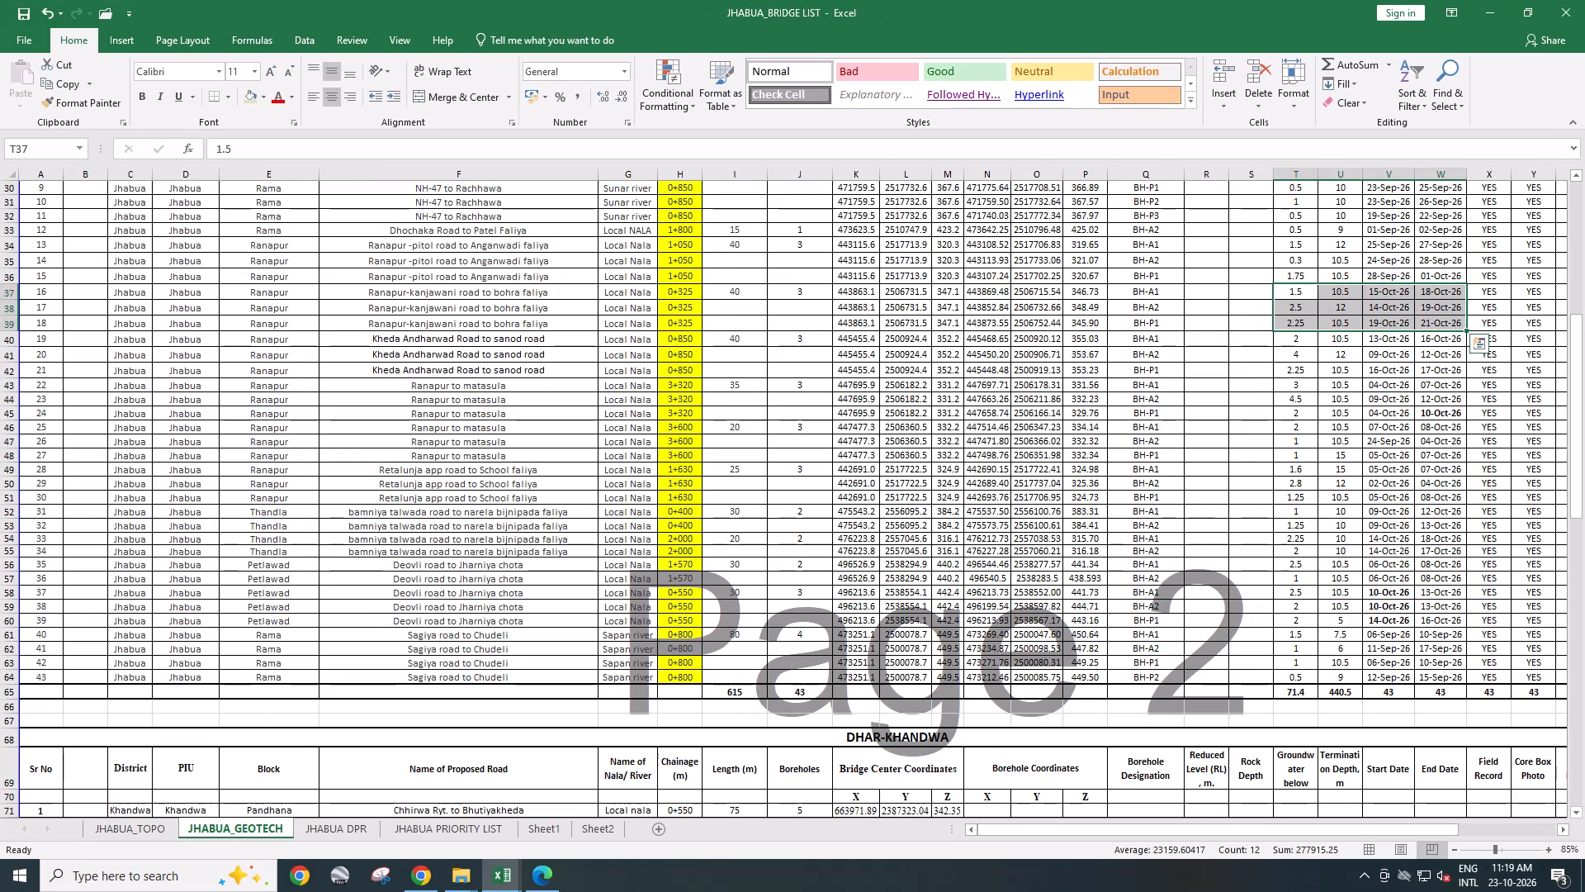
{"action": "left_click", "coordinate": [642, 567]}
{"action": "key", "text": "ctrl+s"}
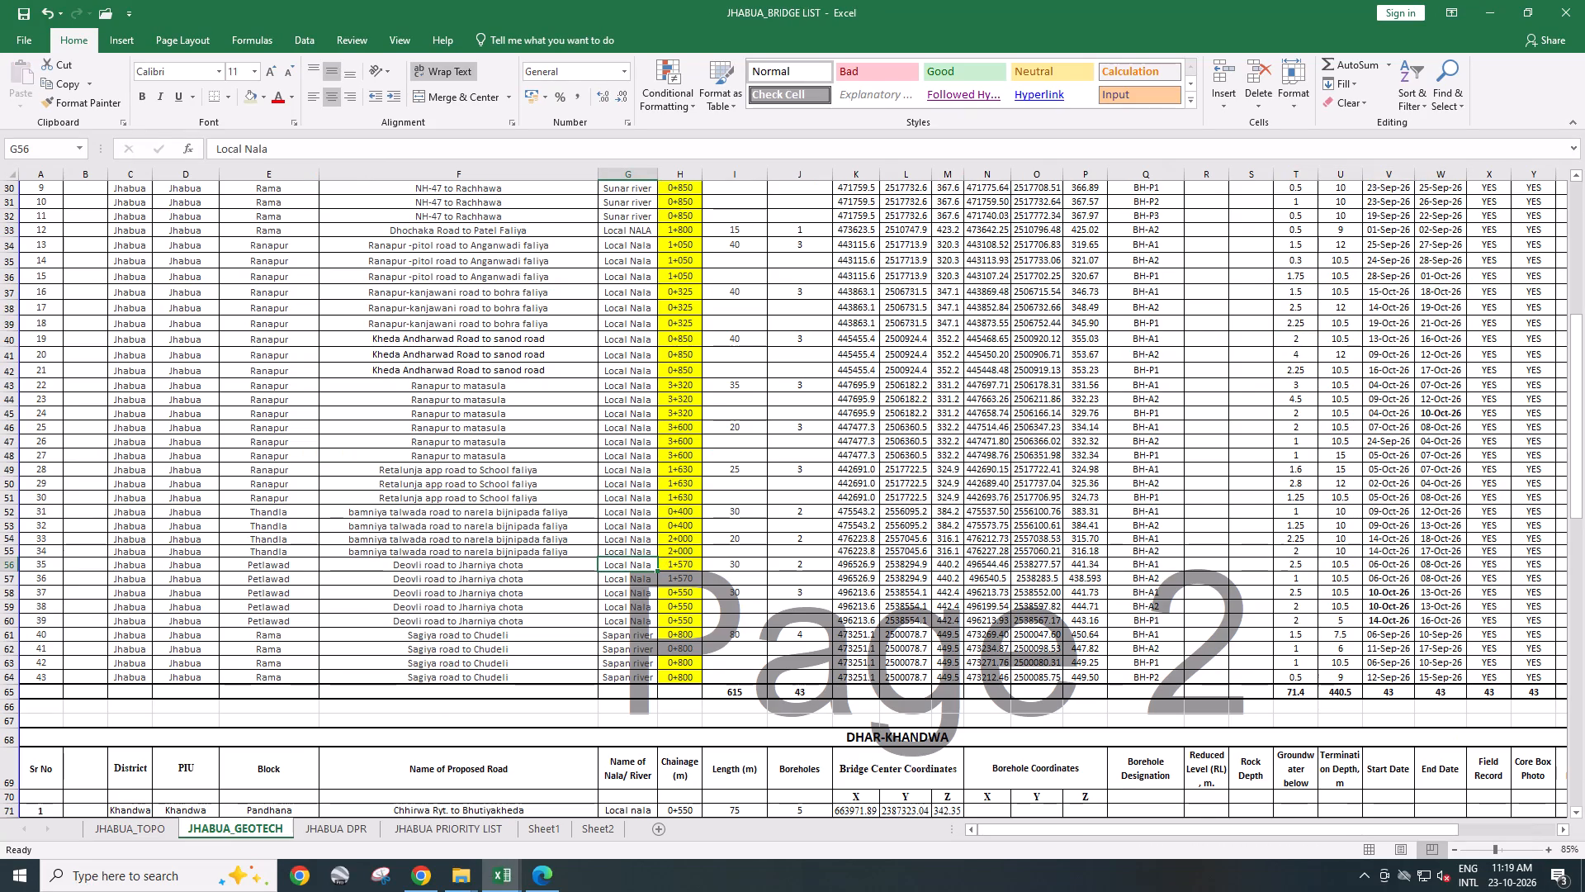
{"action": "key", "text": "alt+Tab"}
{"action": "scroll", "coordinate": [546, 714], "scroll_direction": "down", "scroll_amount": 1}
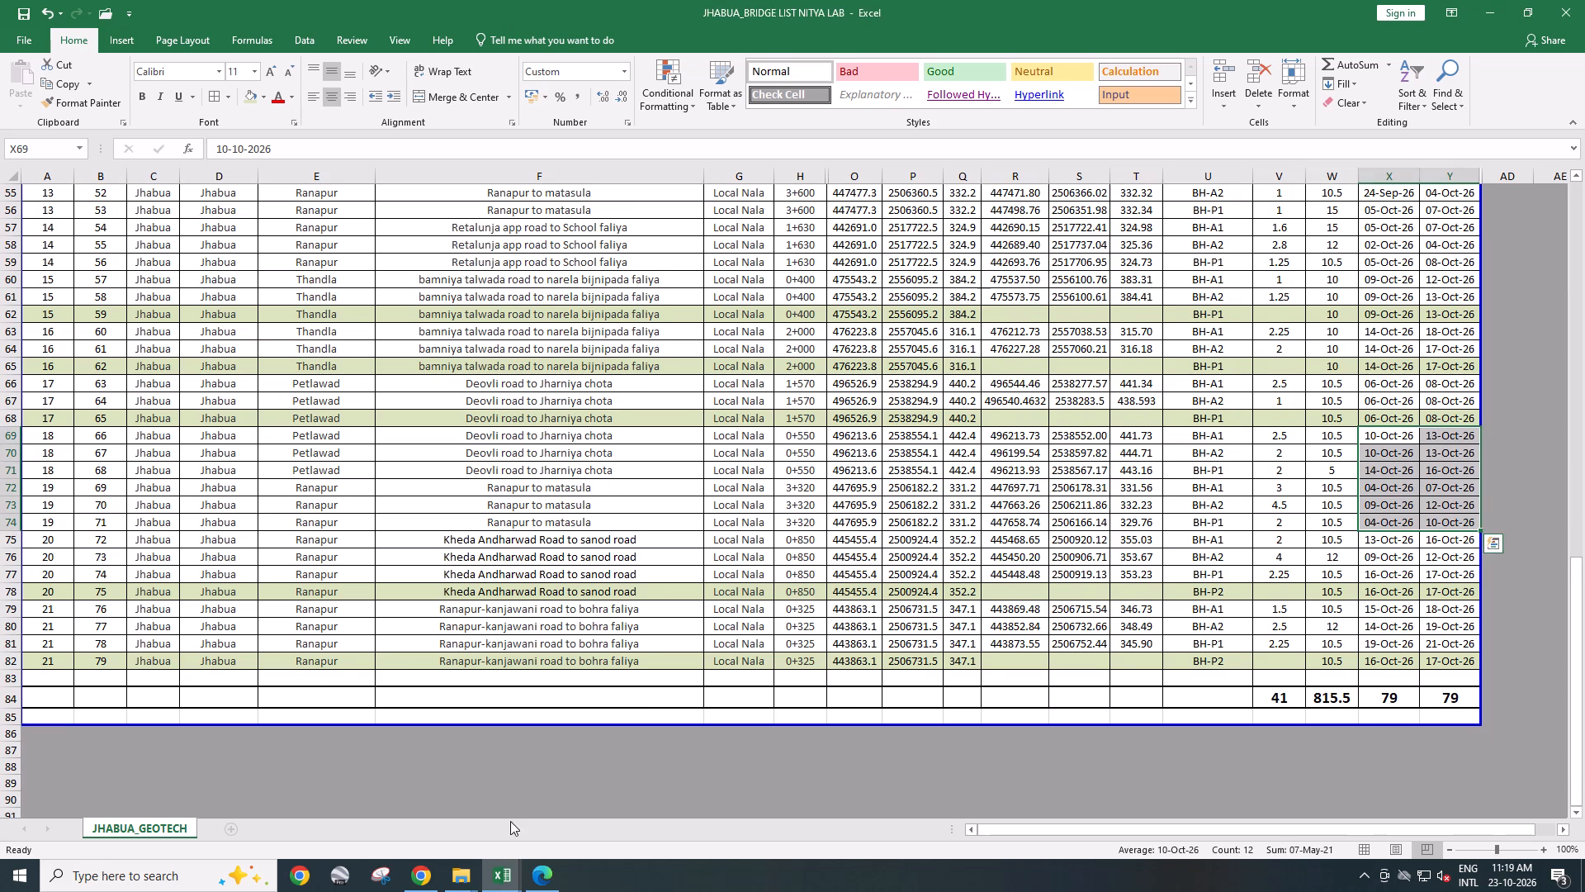
Switch to Edge and close the window showing Attachment.pdf.
{"action": "left_click", "coordinate": [538, 871]}
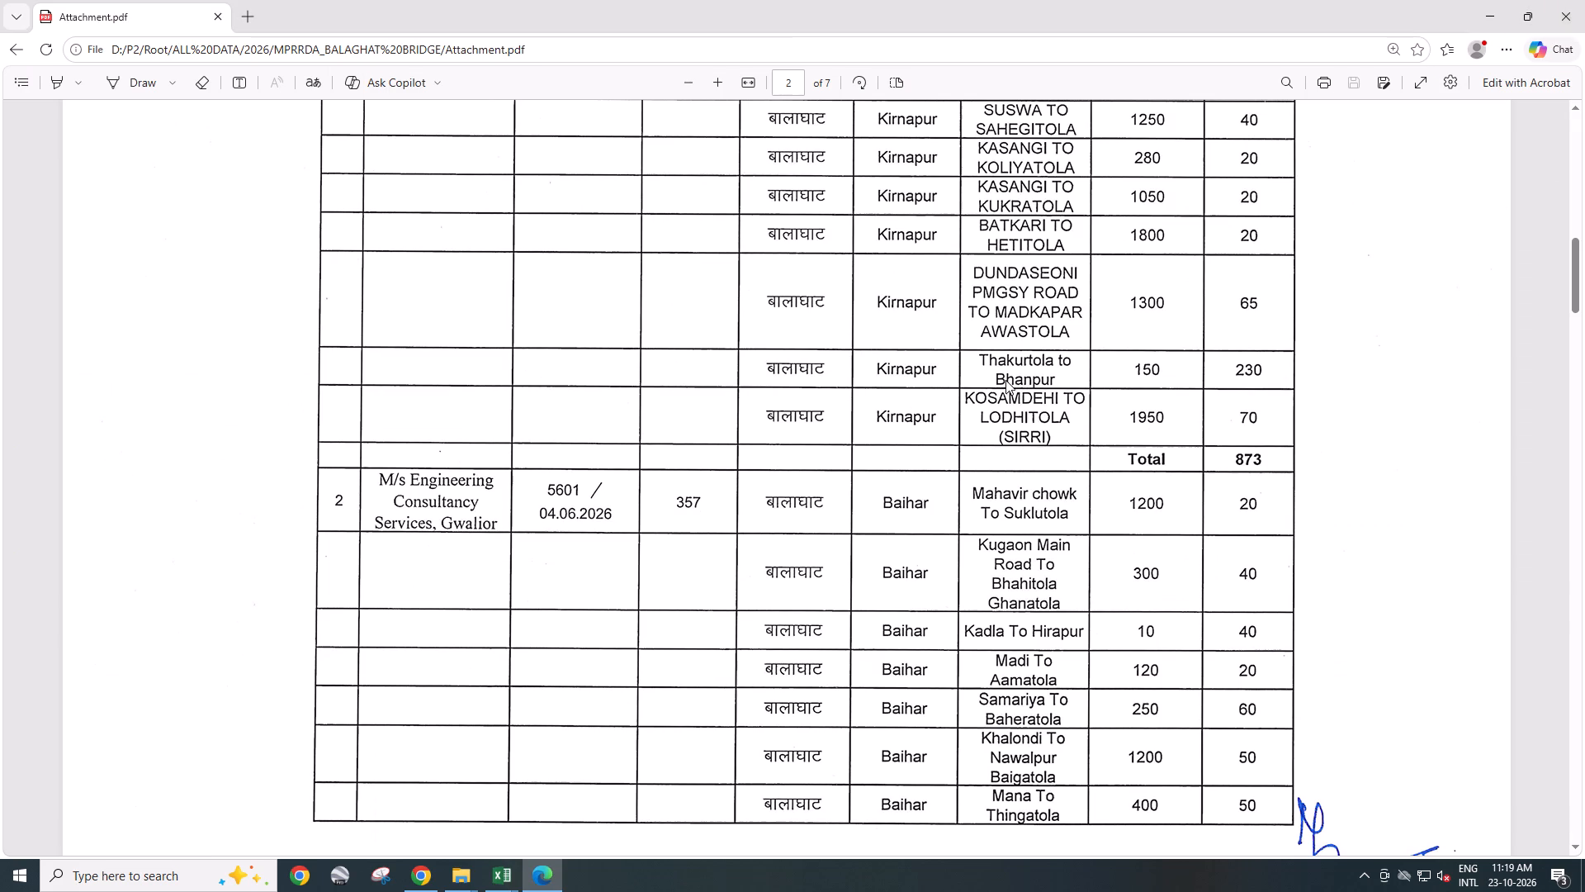
{"action": "left_click", "coordinate": [1580, 1]}
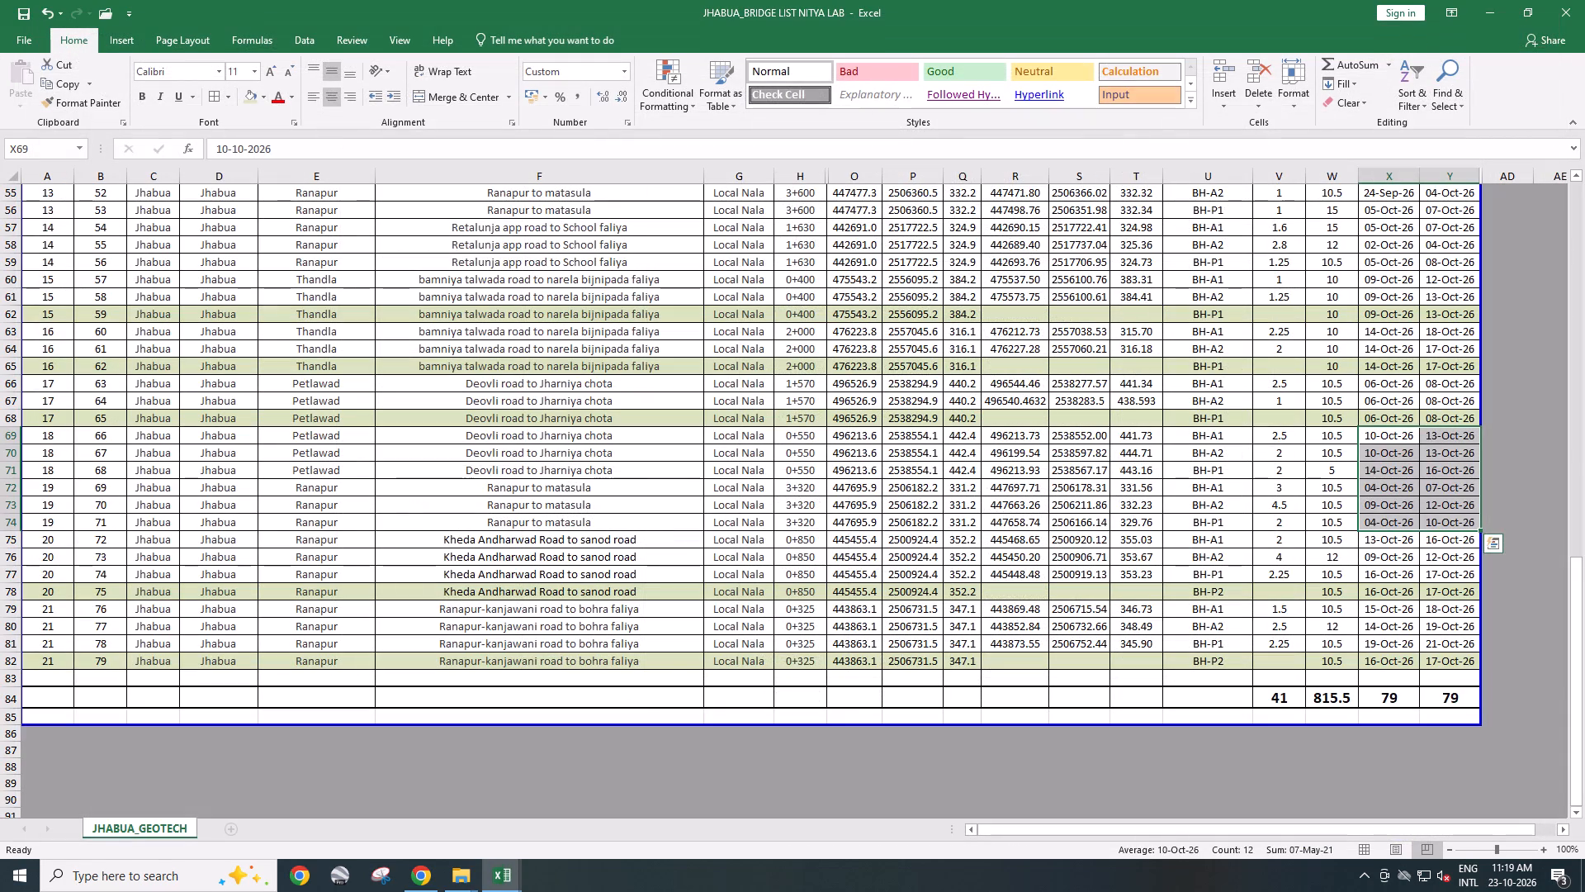
Save the NITYA LAB bridge list and look through its borehole rows down to the totals row.
{"action": "key", "text": "ctrl+s"}
{"action": "left_click", "coordinate": [876, 606]}
{"action": "scroll", "coordinate": [954, 598], "scroll_direction": "up", "scroll_amount": 9}
{"action": "scroll", "coordinate": [953, 623], "scroll_direction": "down", "scroll_amount": 3}
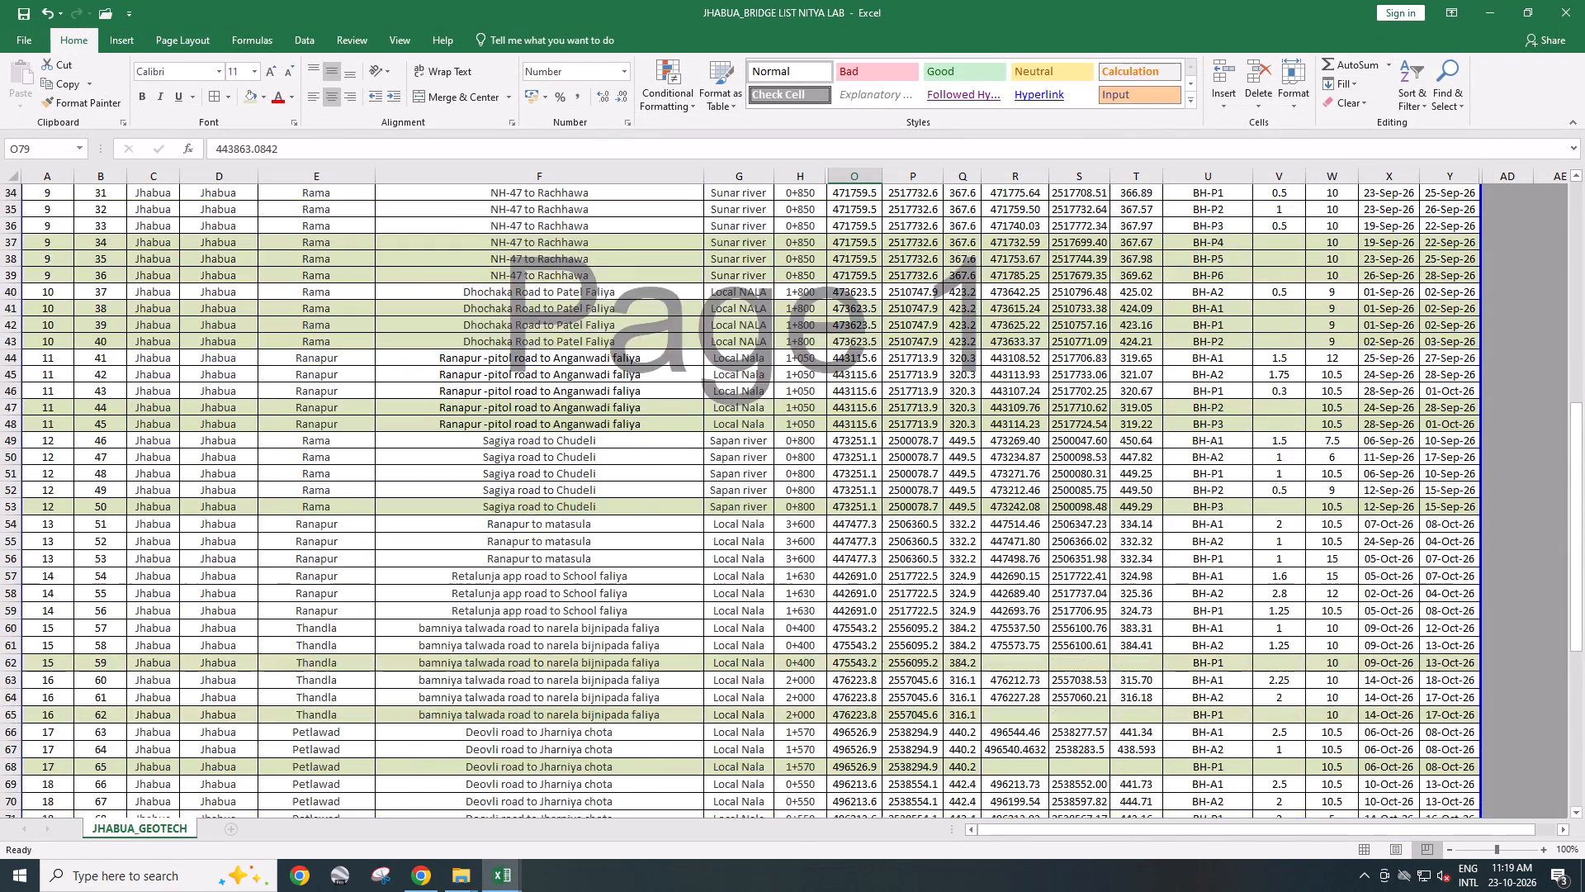
{"action": "scroll", "coordinate": [944, 627], "scroll_direction": "down", "scroll_amount": 8}
{"action": "scroll", "coordinate": [811, 621], "scroll_direction": "up", "scroll_amount": 1}
{"action": "scroll", "coordinate": [805, 624], "scroll_direction": "down", "scroll_amount": 1}
{"action": "scroll", "coordinate": [801, 626], "scroll_direction": "up", "scroll_amount": 1}
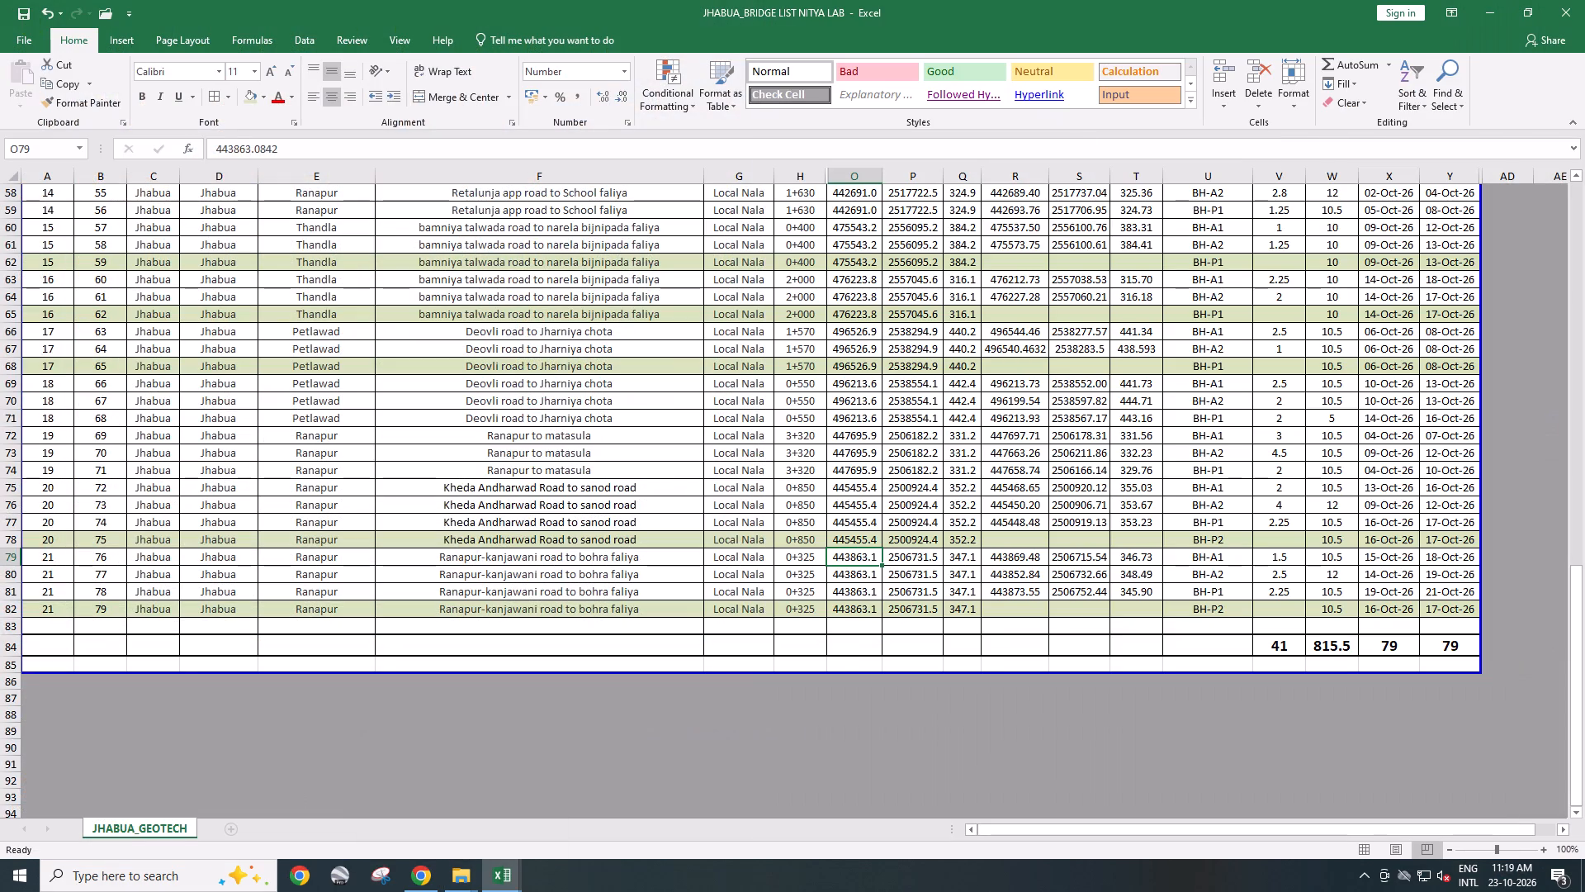
In File Explorer, open the Submission Ranapur CH 325 drawing from the 0+325_Ranapur-kanjawani road to bohra folder under JHABUA 16 BRIDGE TOPO DATA.
{"action": "left_click", "coordinate": [471, 882]}
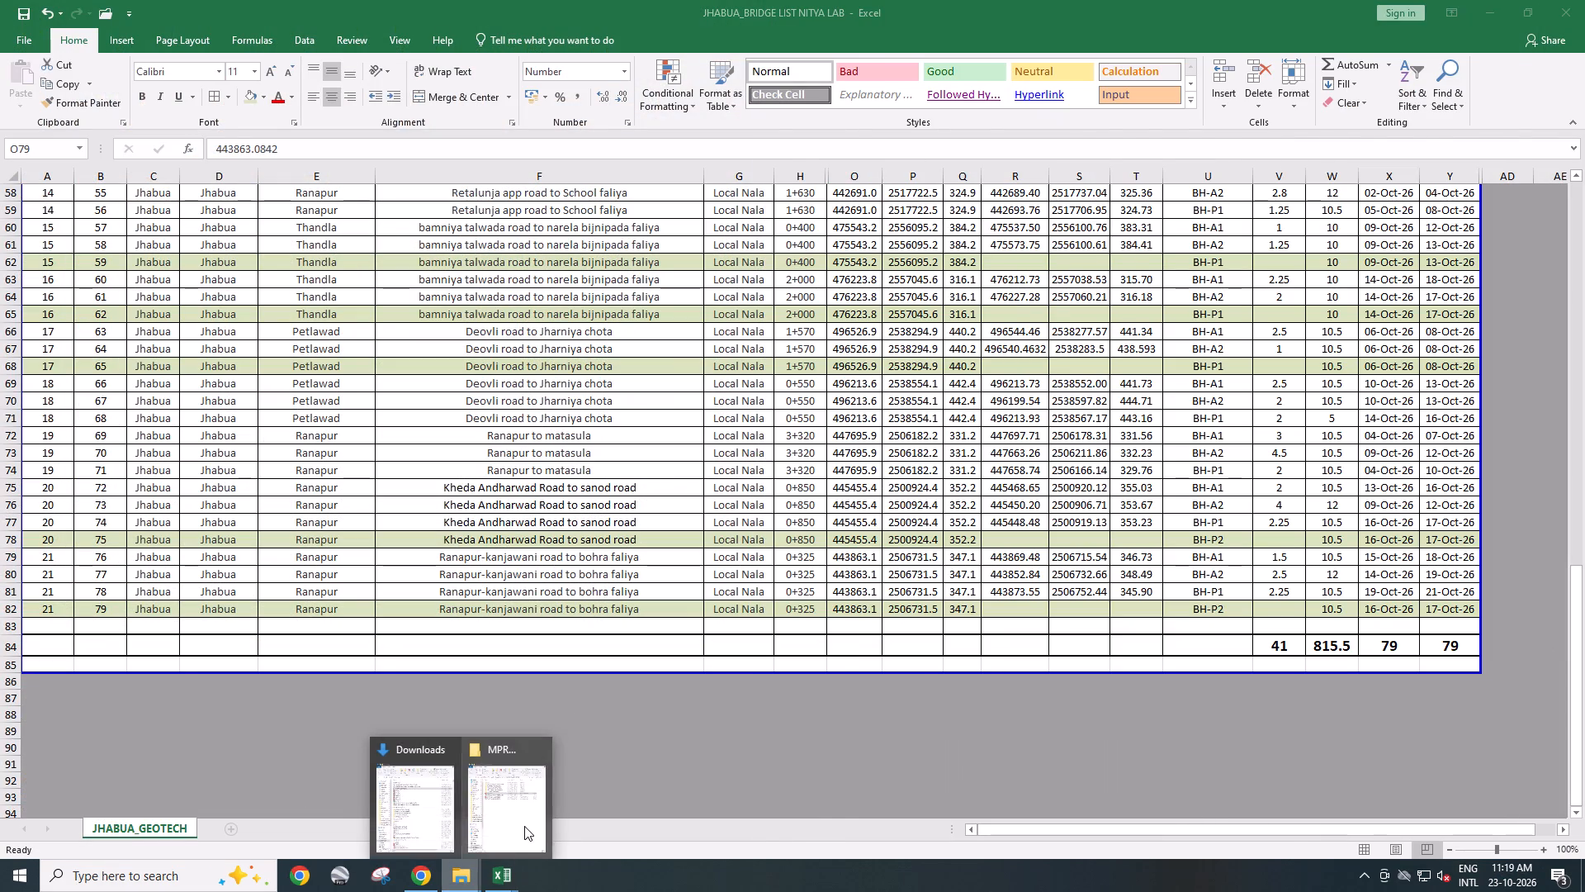
{"action": "left_click", "coordinate": [524, 826]}
{"action": "left_click", "coordinate": [1094, 145]}
{"action": "left_click", "coordinate": [1088, 137]}
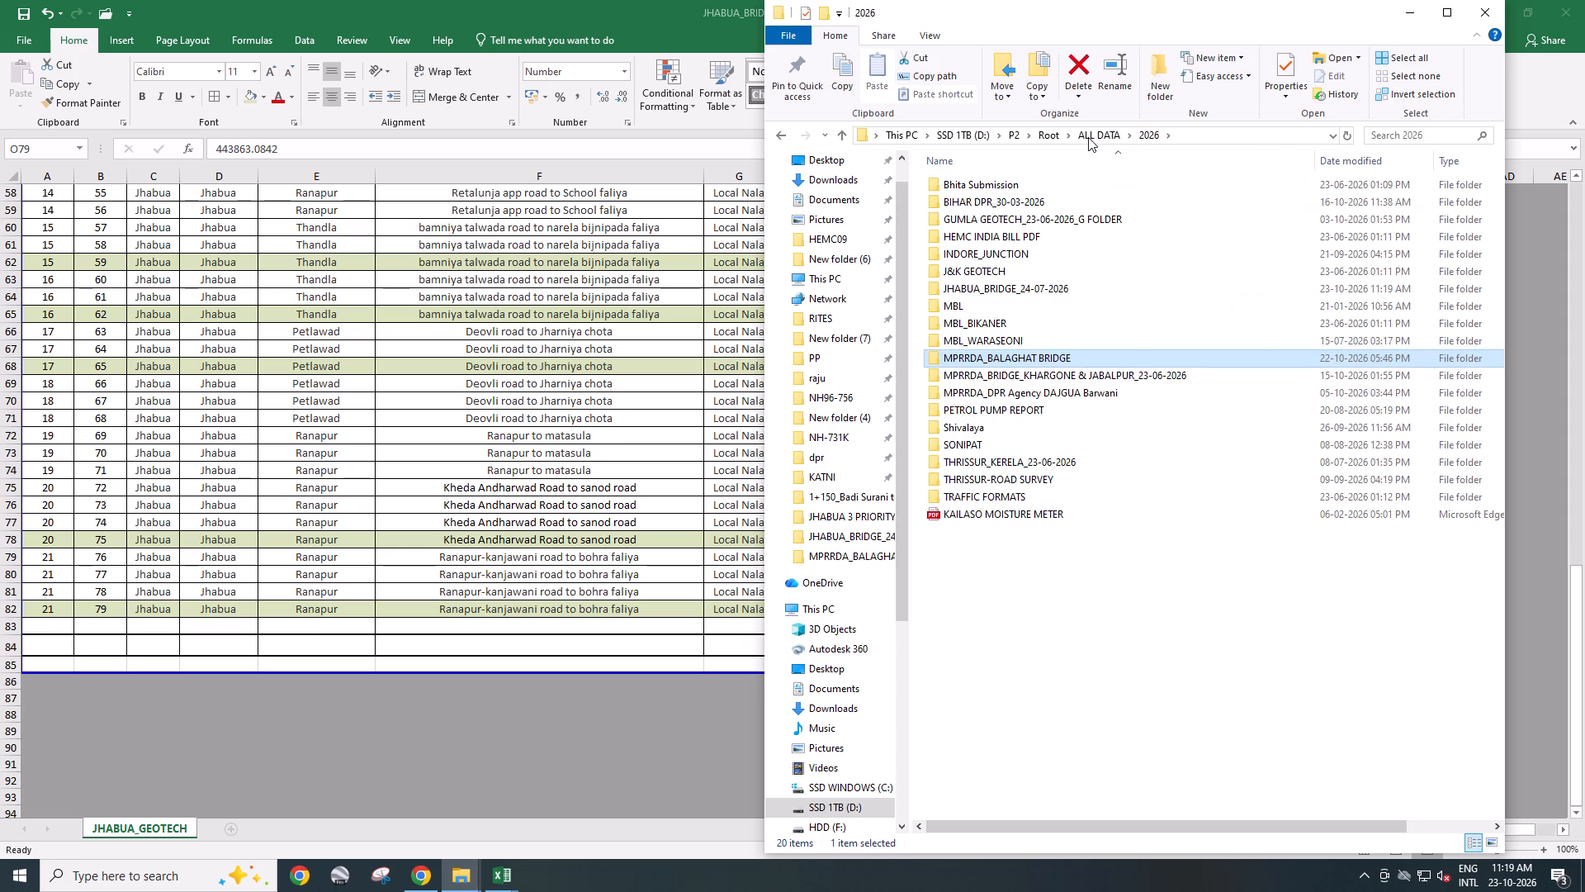
{"action": "double_click", "coordinate": [1045, 284]}
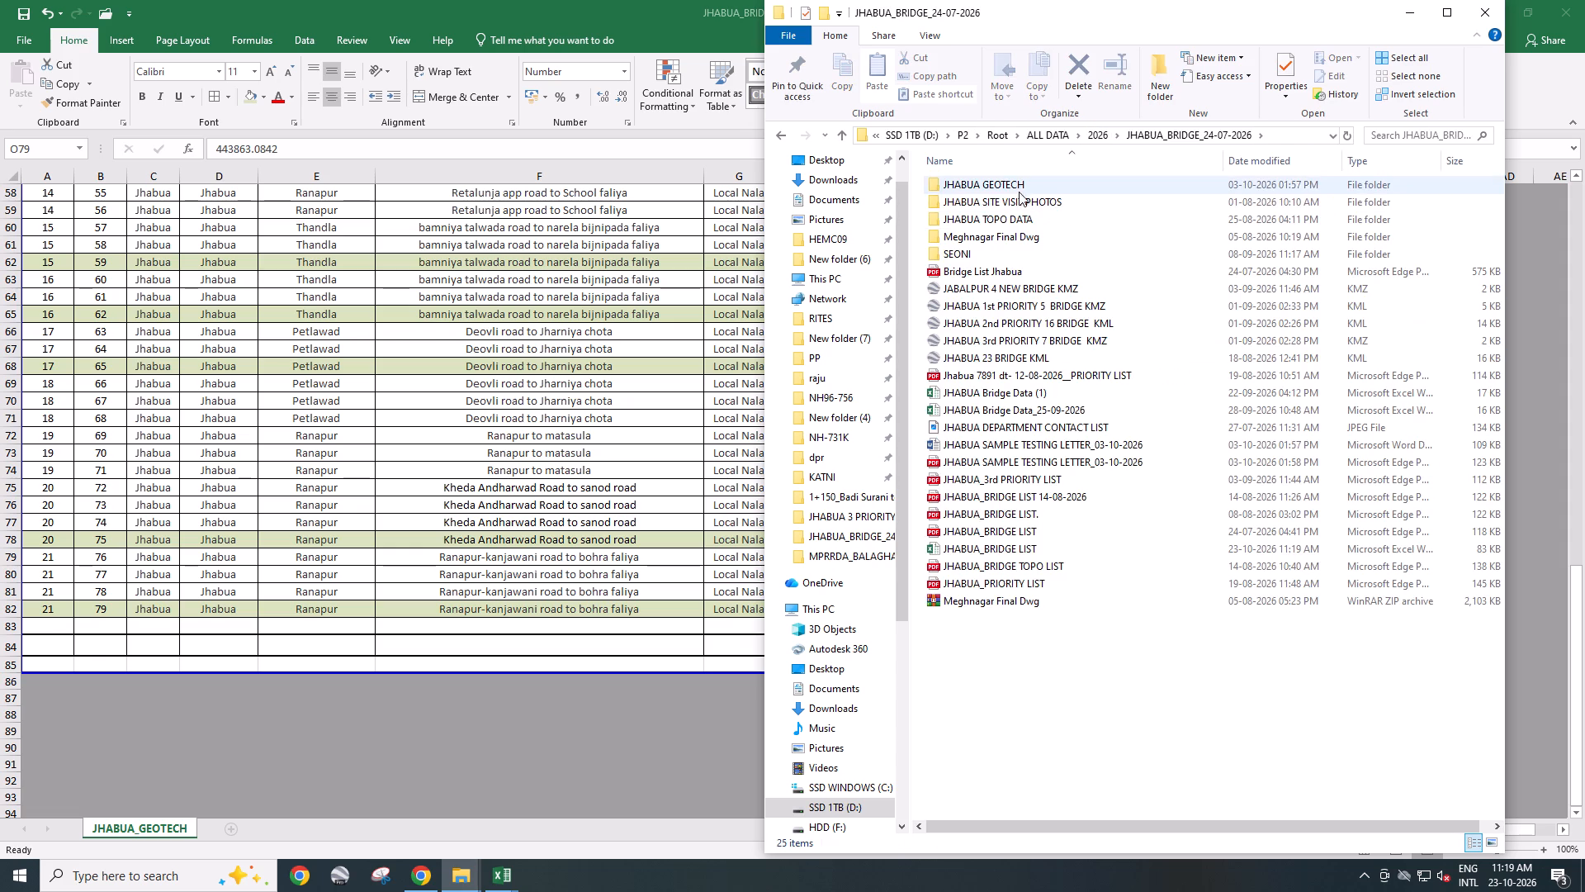
{"action": "double_click", "coordinate": [1019, 220]}
{"action": "double_click", "coordinate": [1011, 182]}
{"action": "double_click", "coordinate": [1011, 184]}
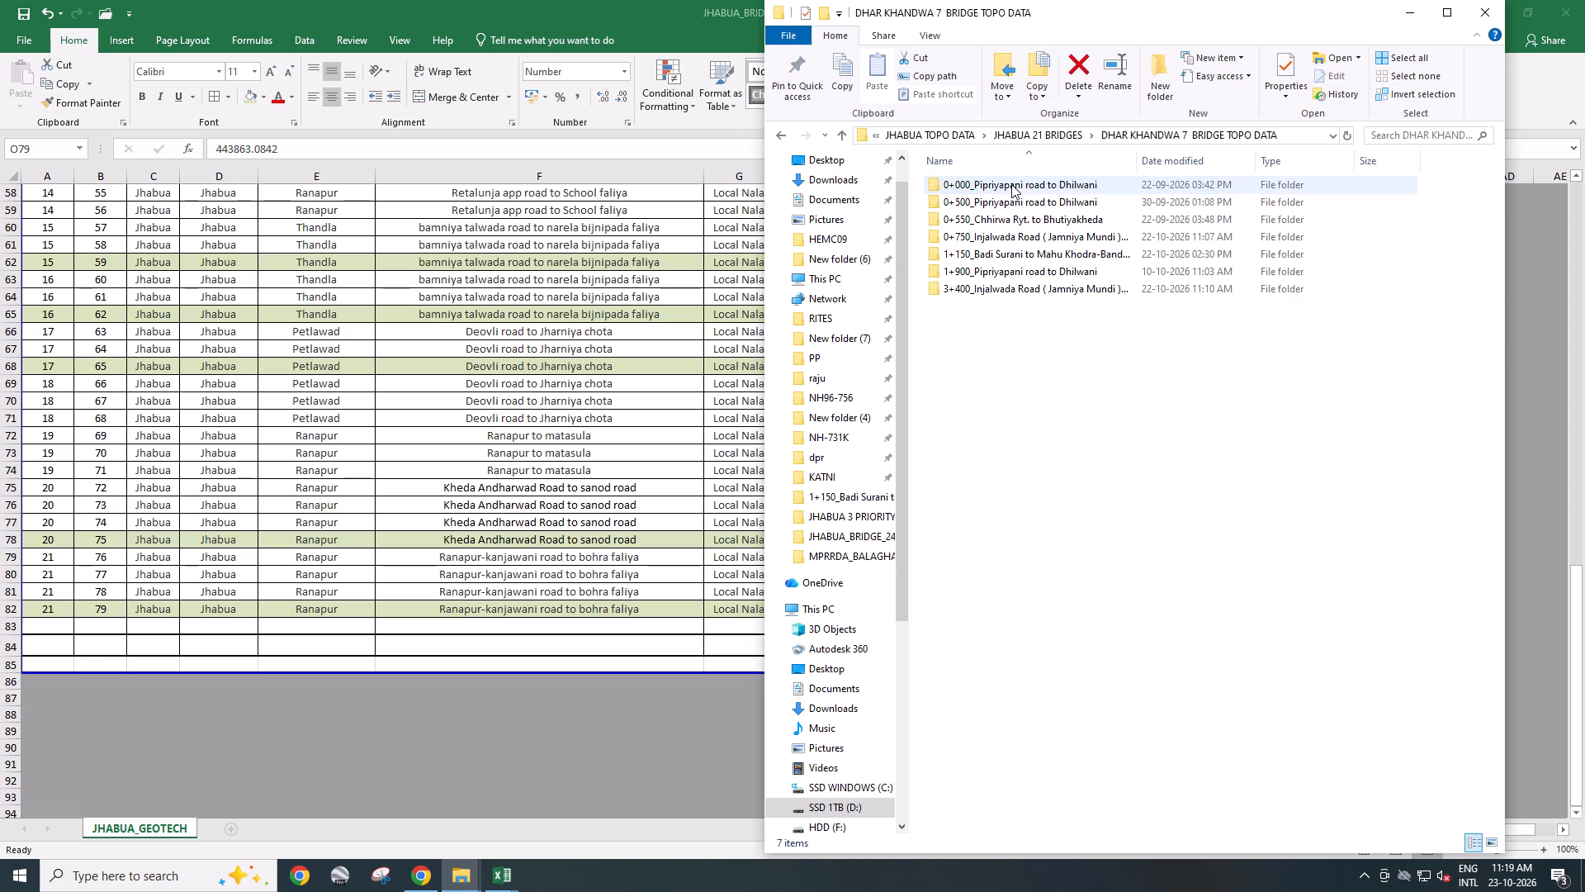
{"action": "left_click", "coordinate": [1129, 135]}
{"action": "left_click", "coordinate": [1140, 133]}
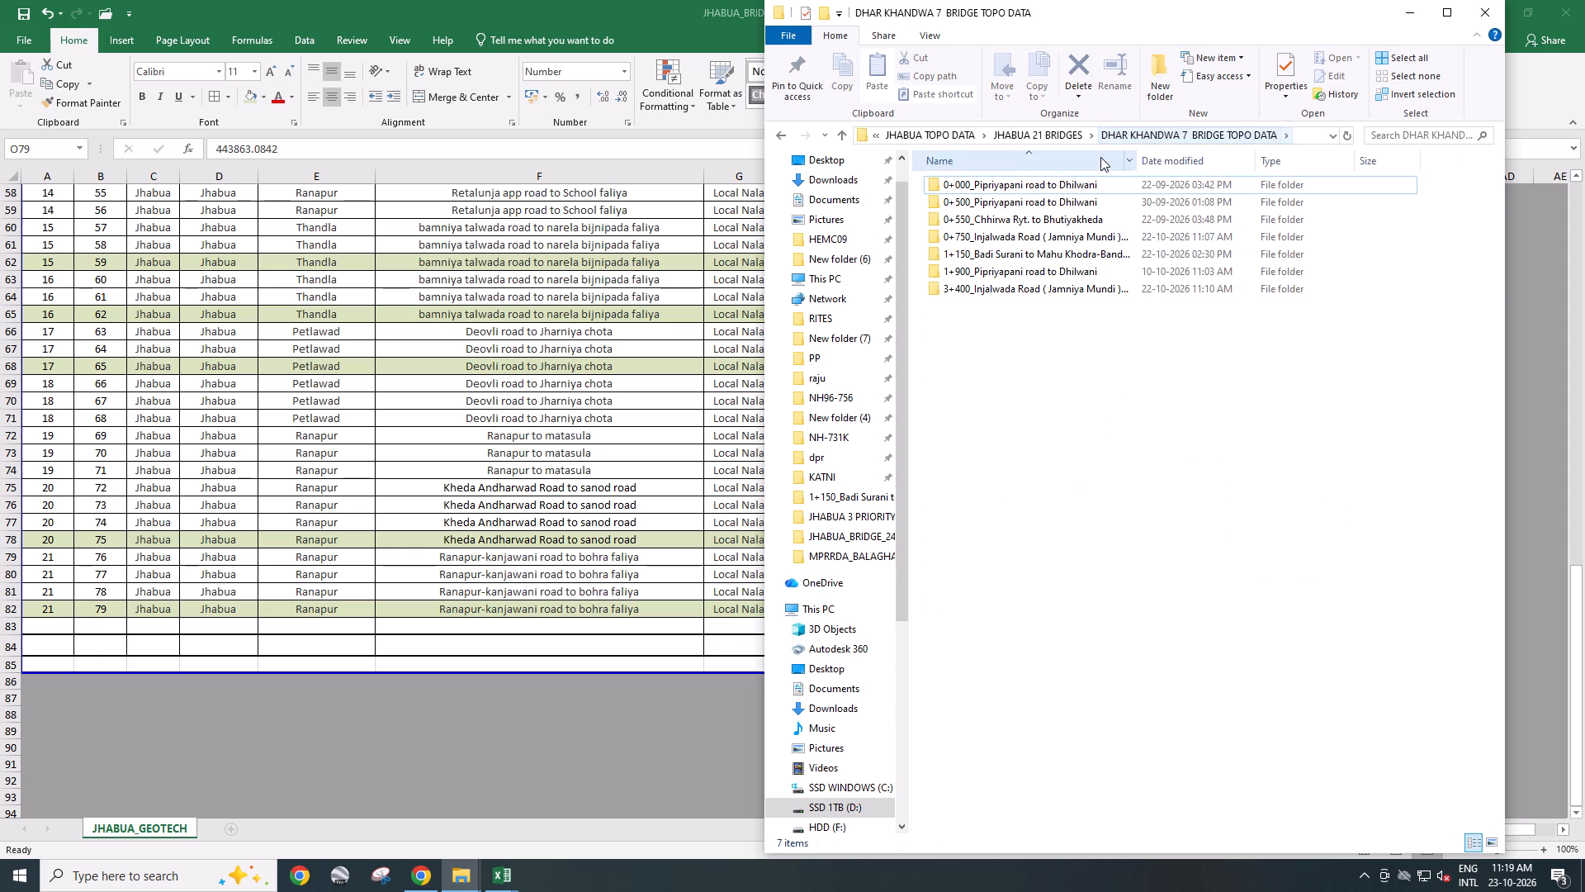
{"action": "left_click", "coordinate": [1034, 138]}
{"action": "double_click", "coordinate": [1004, 207]}
{"action": "double_click", "coordinate": [998, 202]}
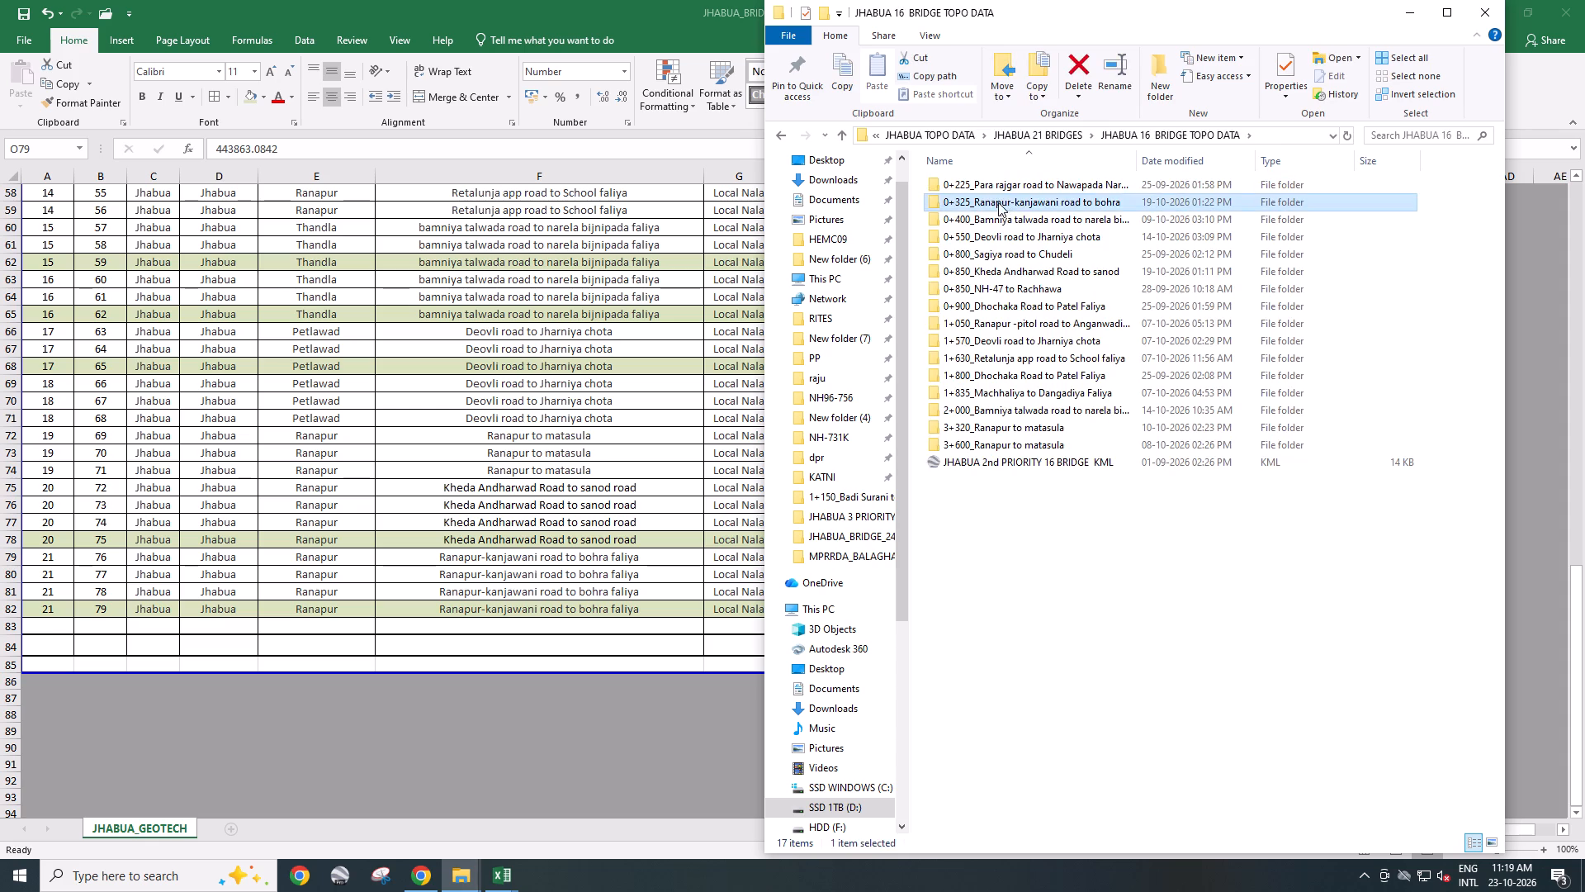
{"action": "double_click", "coordinate": [1001, 238]}
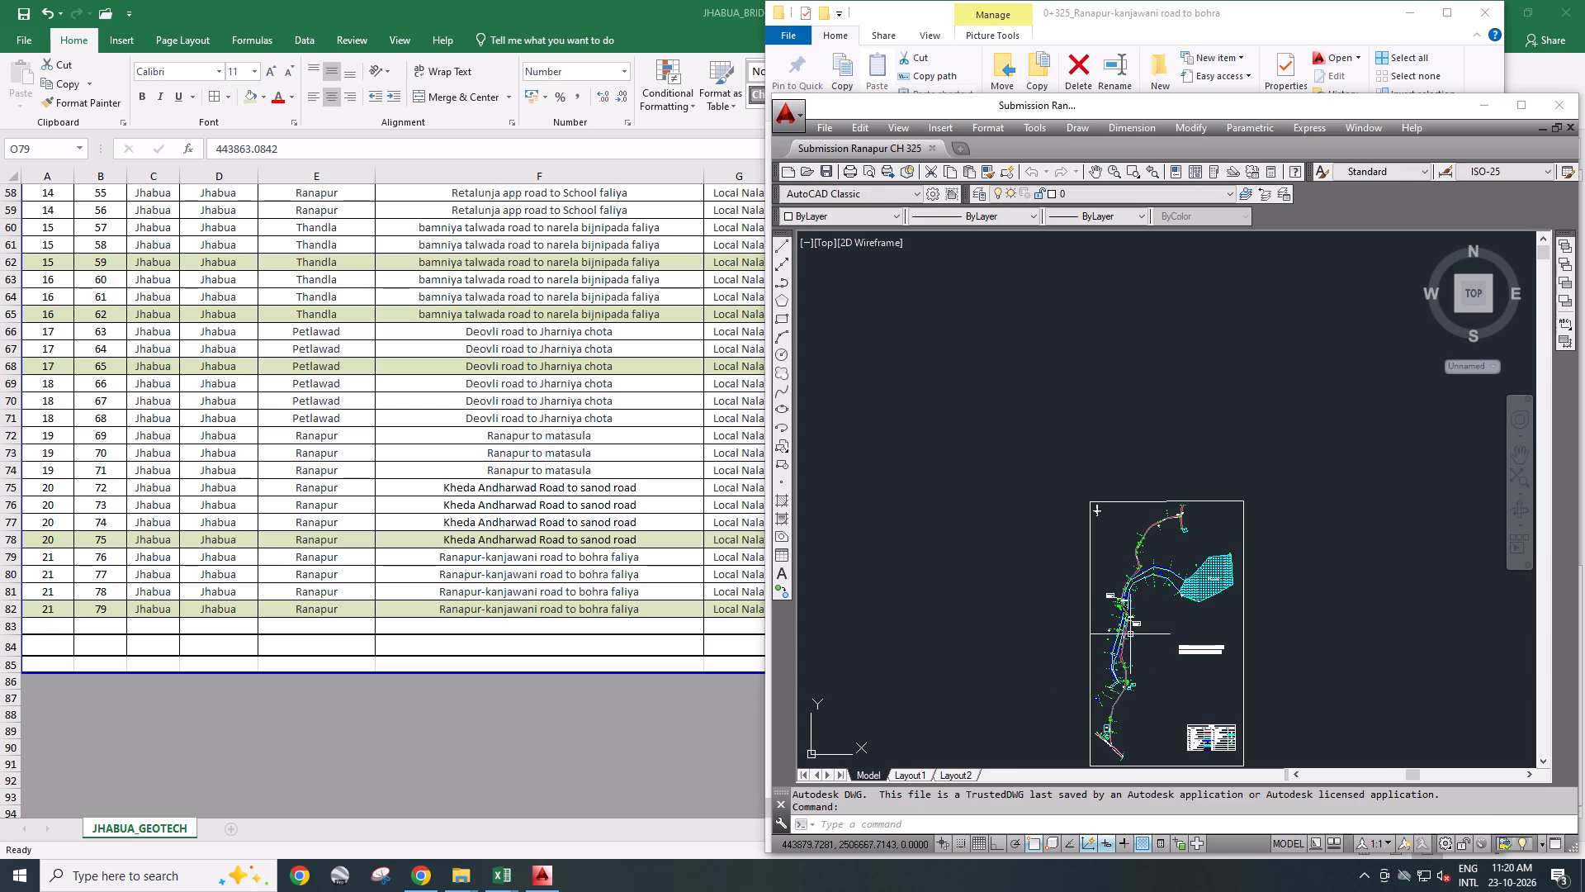
Identify the survey point just northwest of the tree cluster near the HPC culvert with ID and copy its X, Y and Z coordinates.
{"action": "scroll", "coordinate": [1130, 634], "scroll_direction": "up", "scroll_amount": 7}
{"action": "scroll", "coordinate": [1116, 649], "scroll_direction": "down", "scroll_amount": 1}
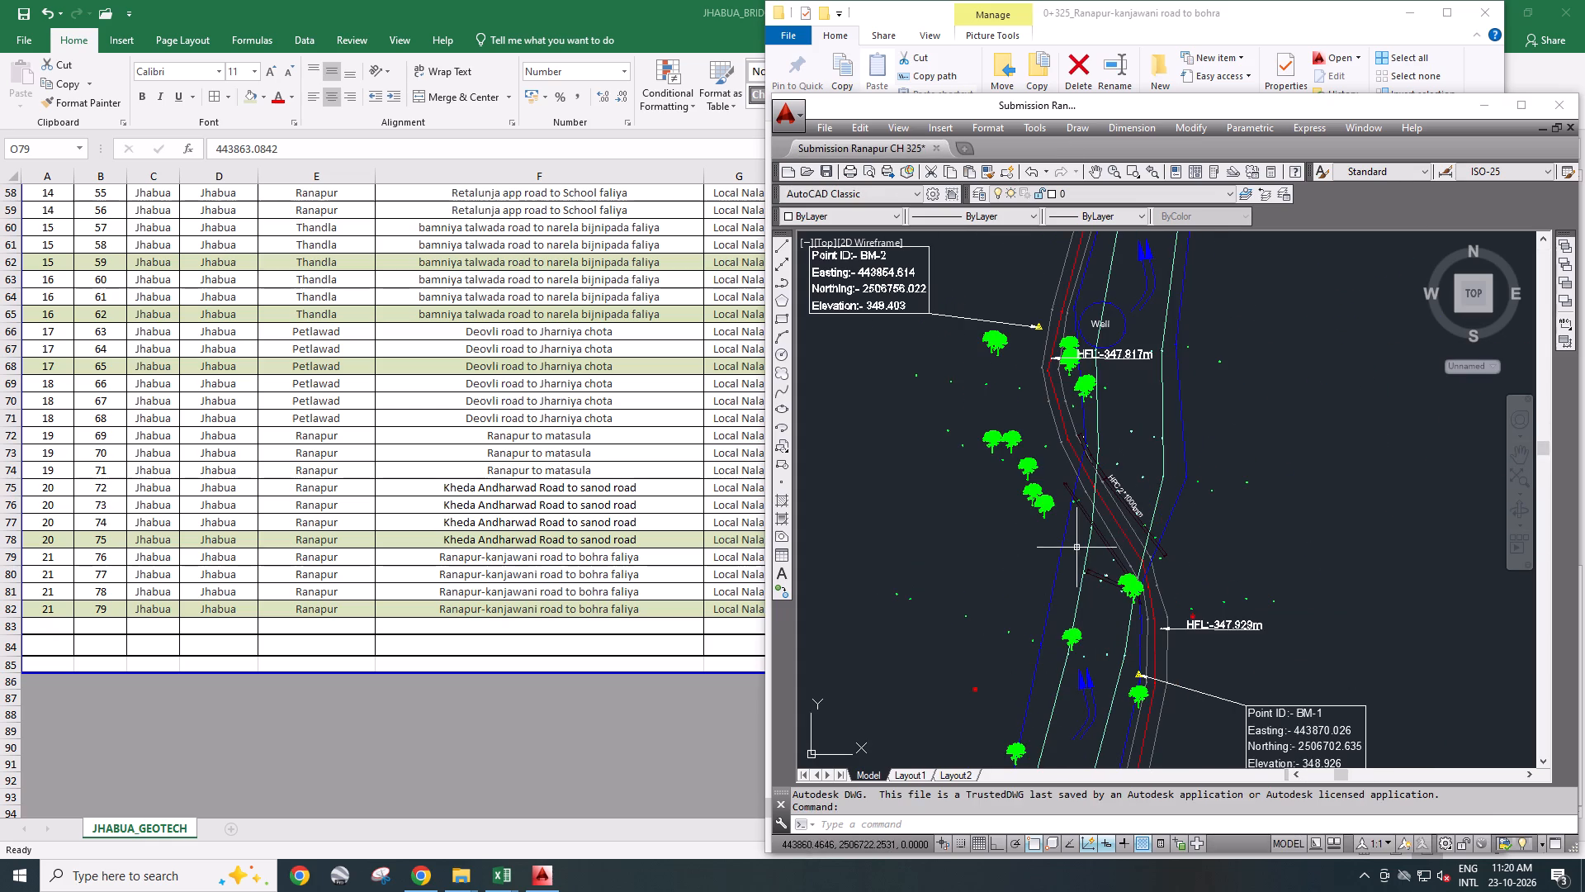
{"action": "scroll", "coordinate": [1104, 537], "scroll_direction": "up", "scroll_amount": 1}
{"action": "scroll", "coordinate": [986, 508], "scroll_direction": "down", "scroll_amount": 1}
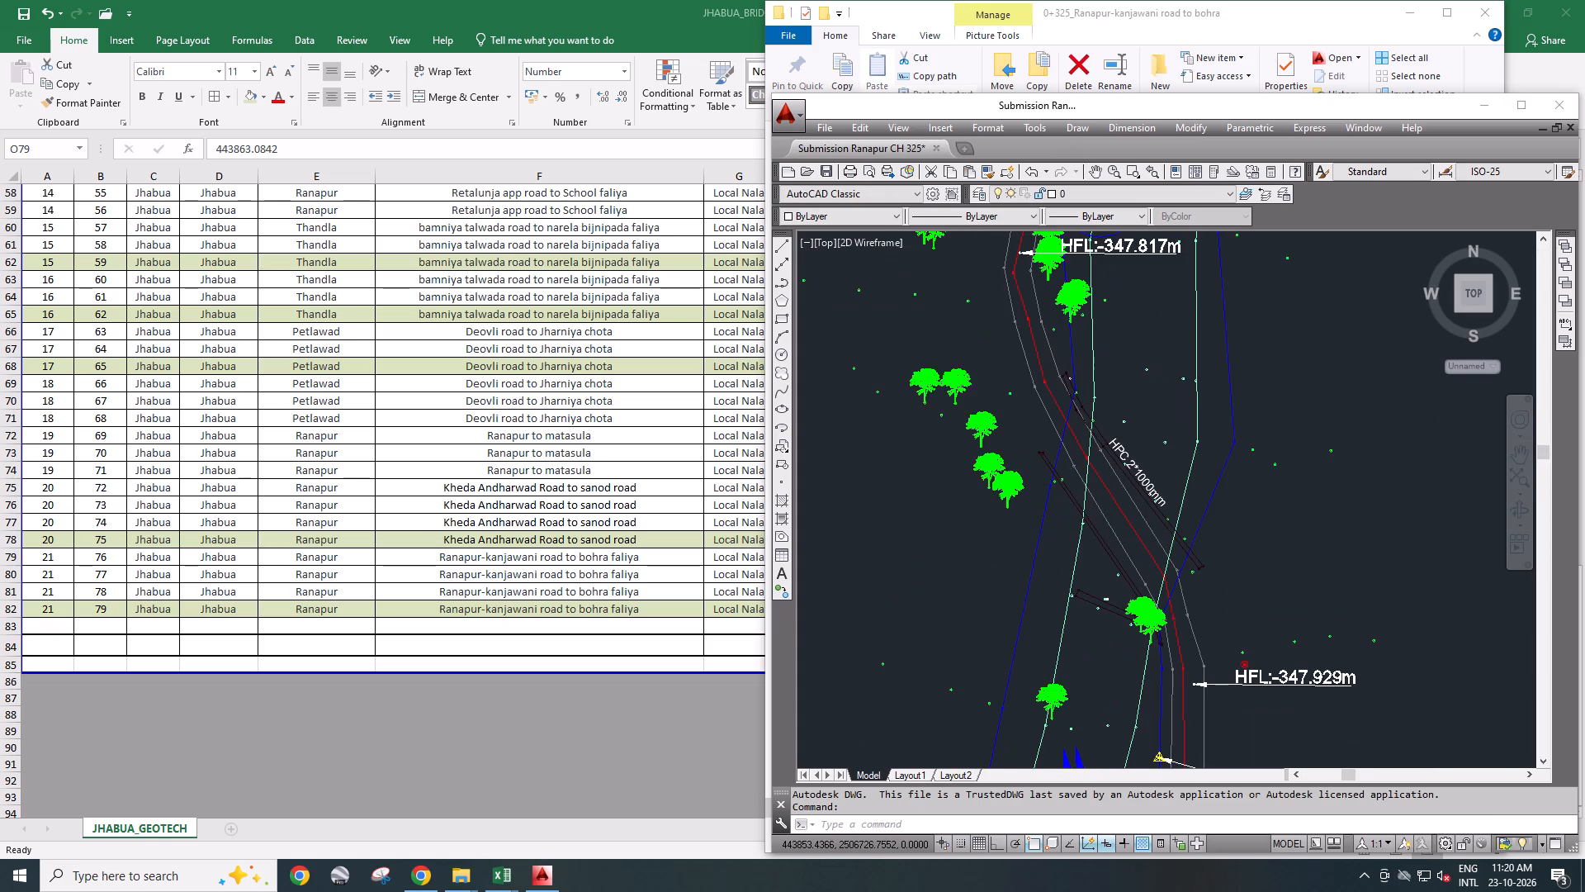
{"action": "scroll", "coordinate": [986, 508], "scroll_direction": "down", "scroll_amount": 1}
{"action": "scroll", "coordinate": [1136, 648], "scroll_direction": "up", "scroll_amount": 3}
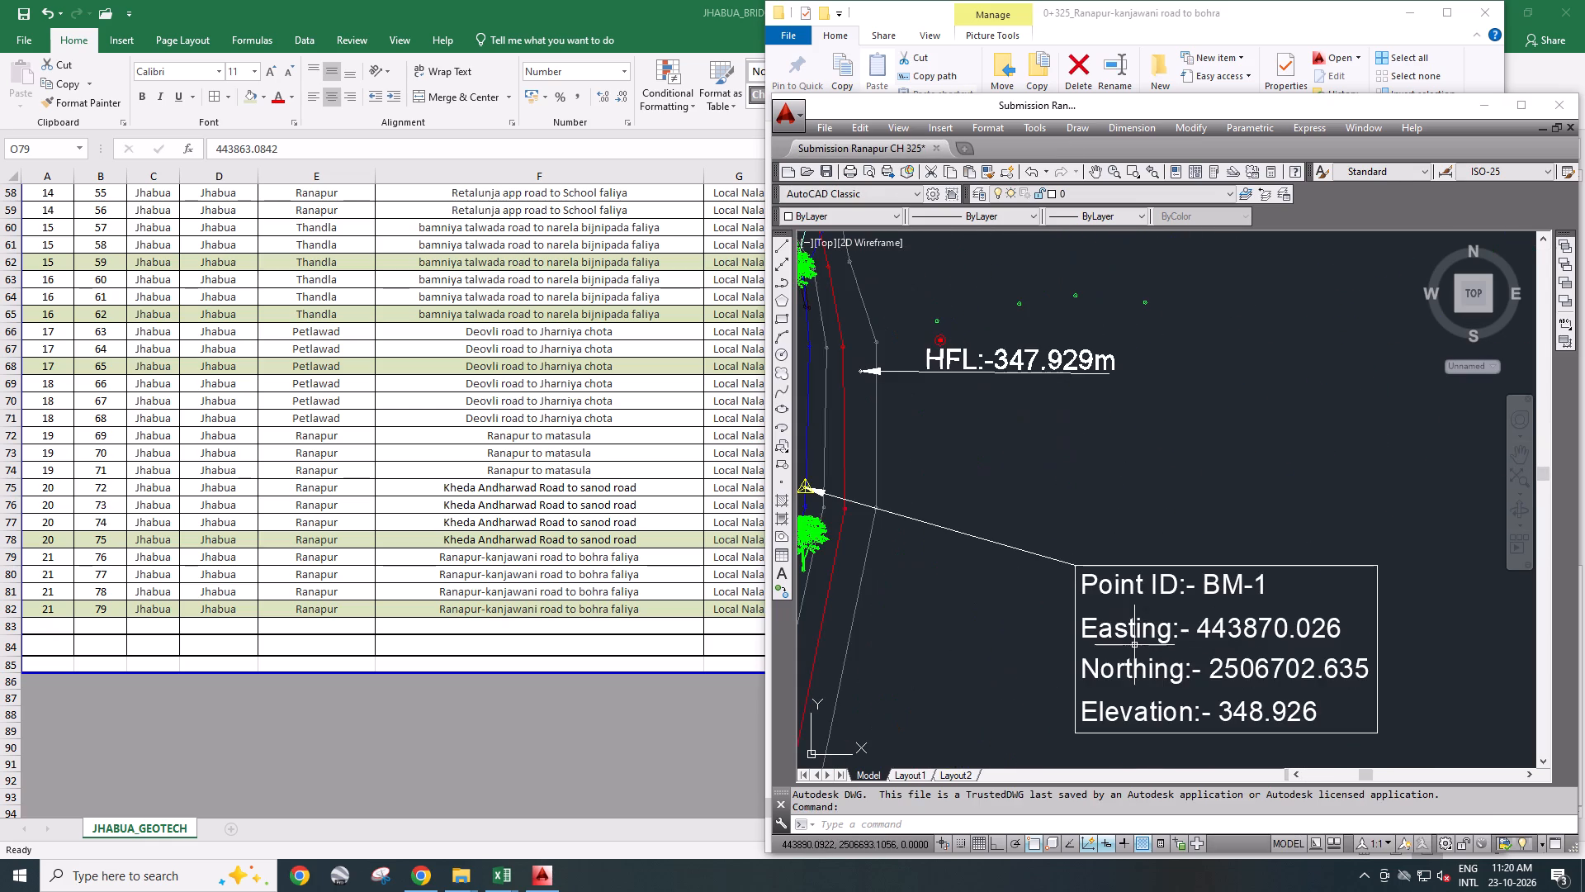
{"action": "scroll", "coordinate": [1244, 629], "scroll_direction": "down", "scroll_amount": 2}
{"action": "scroll", "coordinate": [1046, 476], "scroll_direction": "up", "scroll_amount": 3}
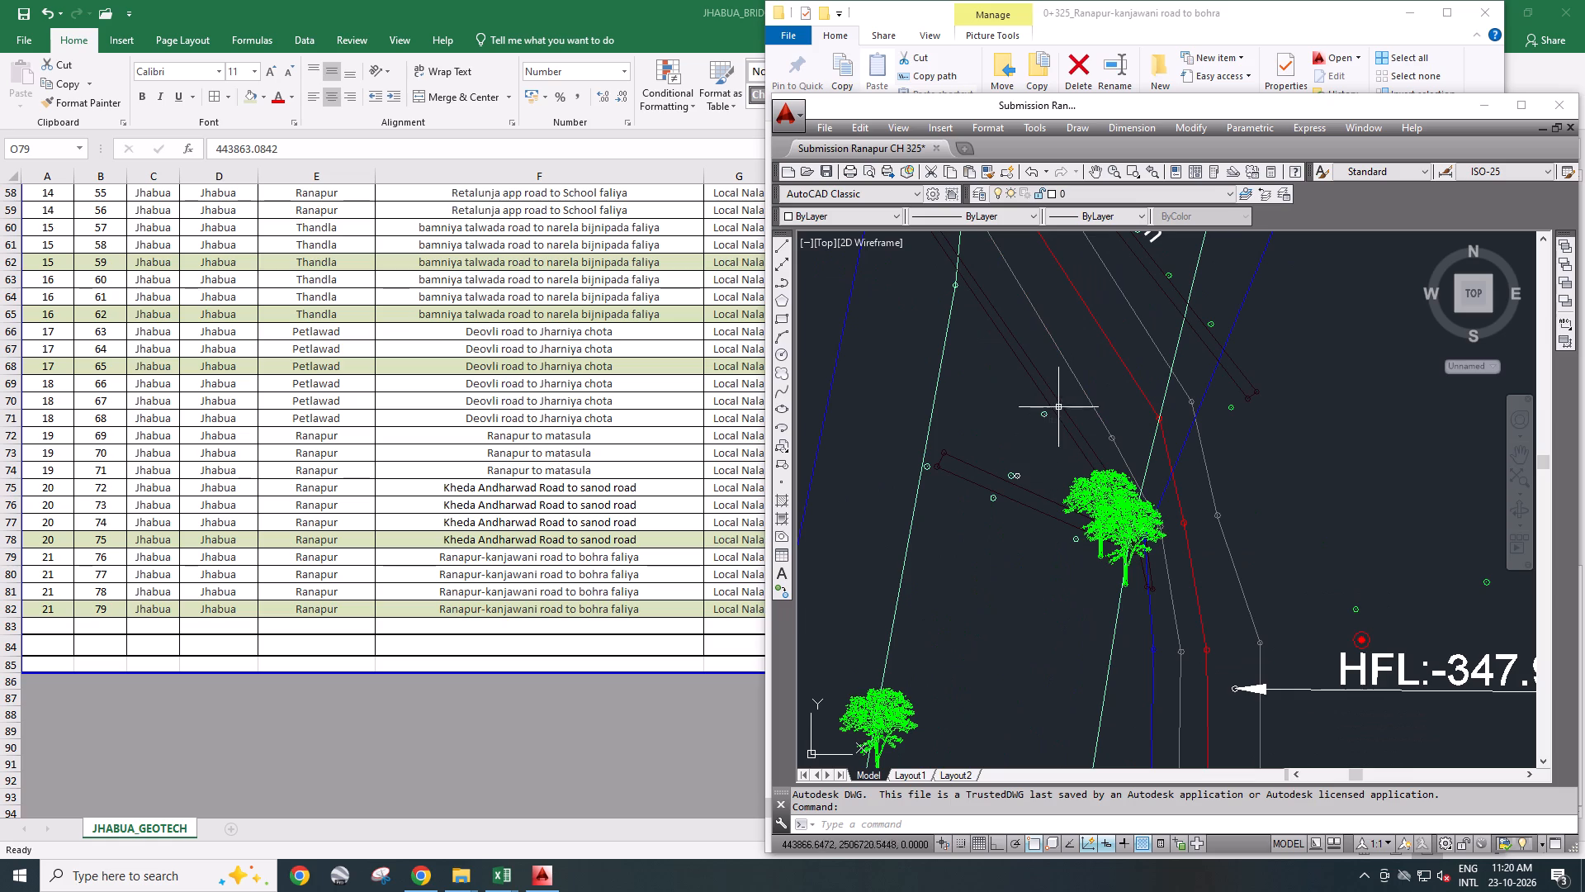
{"action": "scroll", "coordinate": [1076, 486], "scroll_direction": "down", "scroll_amount": 2}
{"action": "scroll", "coordinate": [1040, 458], "scroll_direction": "up", "scroll_amount": 2}
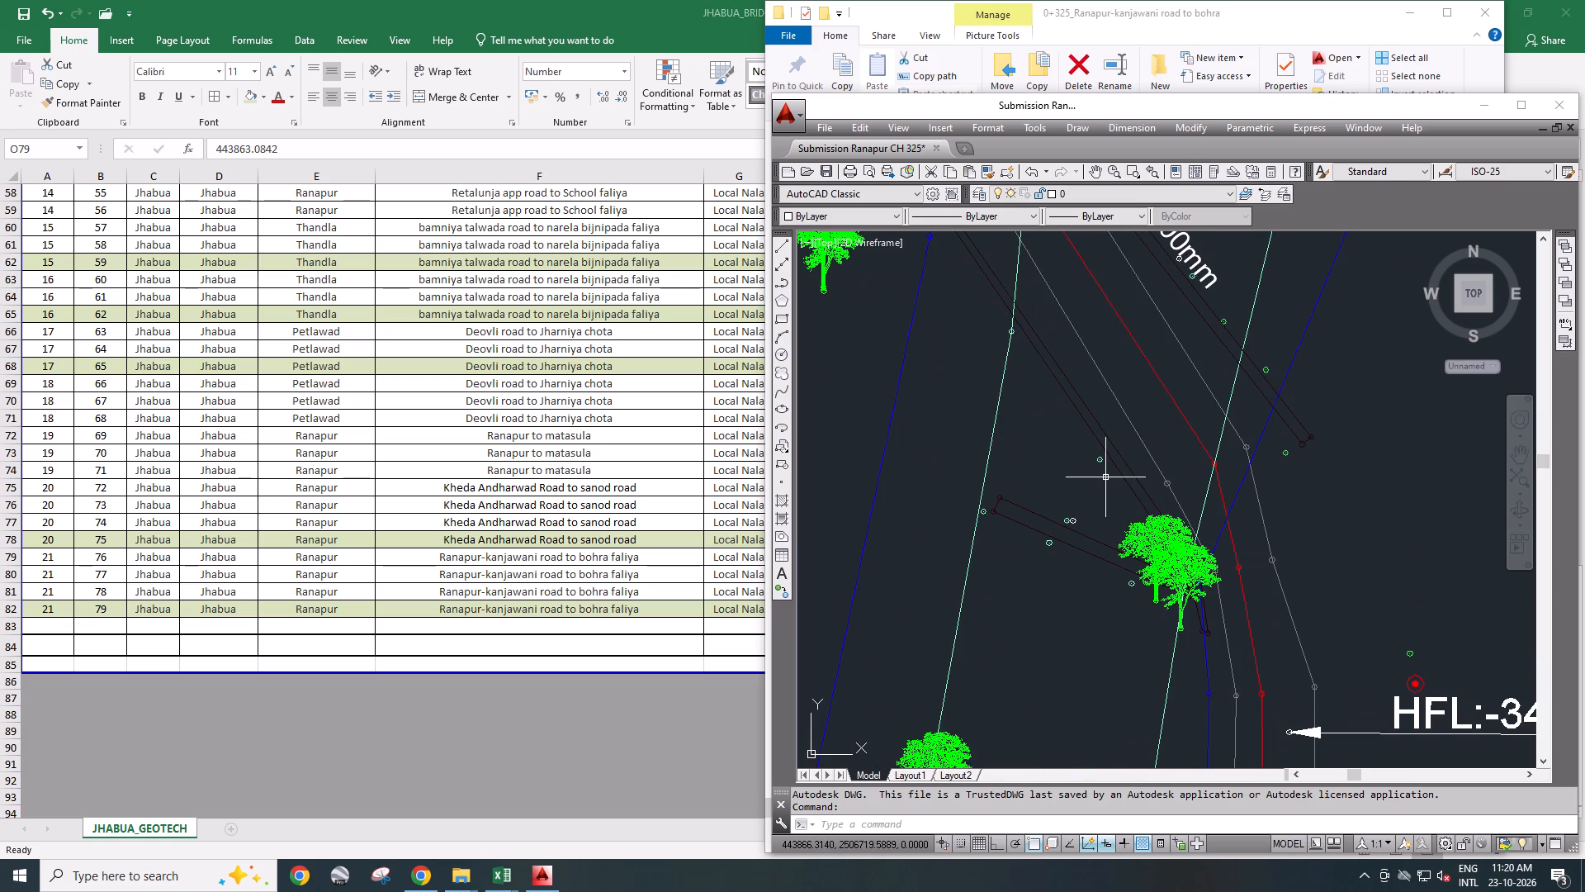
{"action": "type", "text": "ID"}
{"action": "key", "text": "space"}
{"action": "left_click", "coordinate": [1100, 455]}
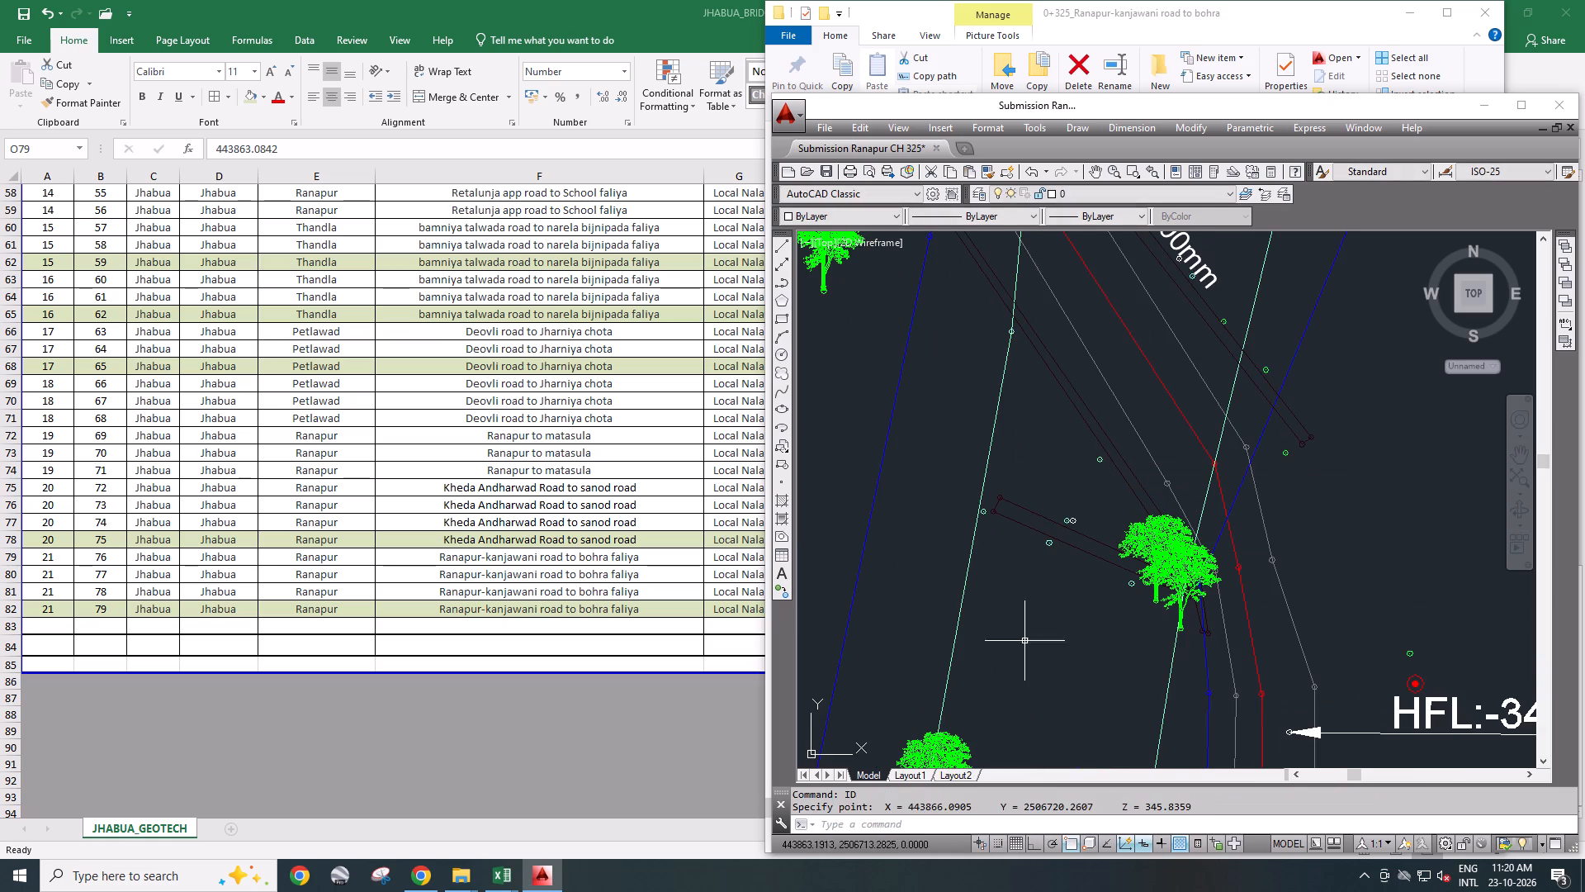
{"action": "left_click_drag", "start_coordinate": [908, 811], "coordinate": [1210, 809]}
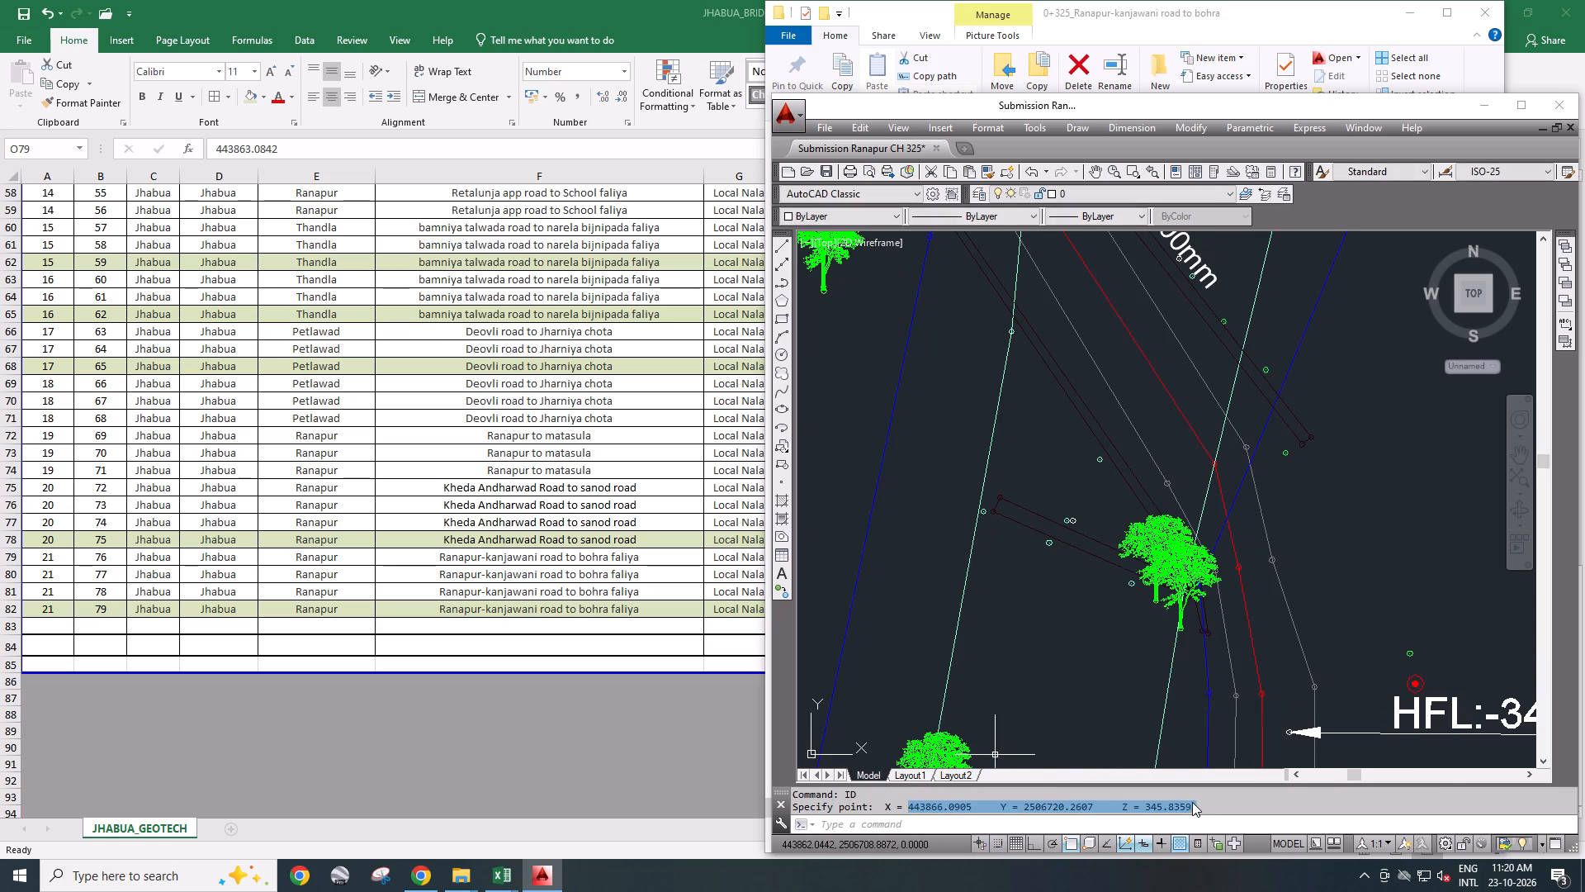
{"action": "key", "text": "ctrl+c"}
In the NITYA LAB list, paste the copied coordinates into R82 for BH-P2 and move the Z value 345.8359 into T82.
{"action": "left_click", "coordinate": [446, 794]}
{"action": "scroll", "coordinate": [802, 600], "scroll_direction": "up", "scroll_amount": 3}
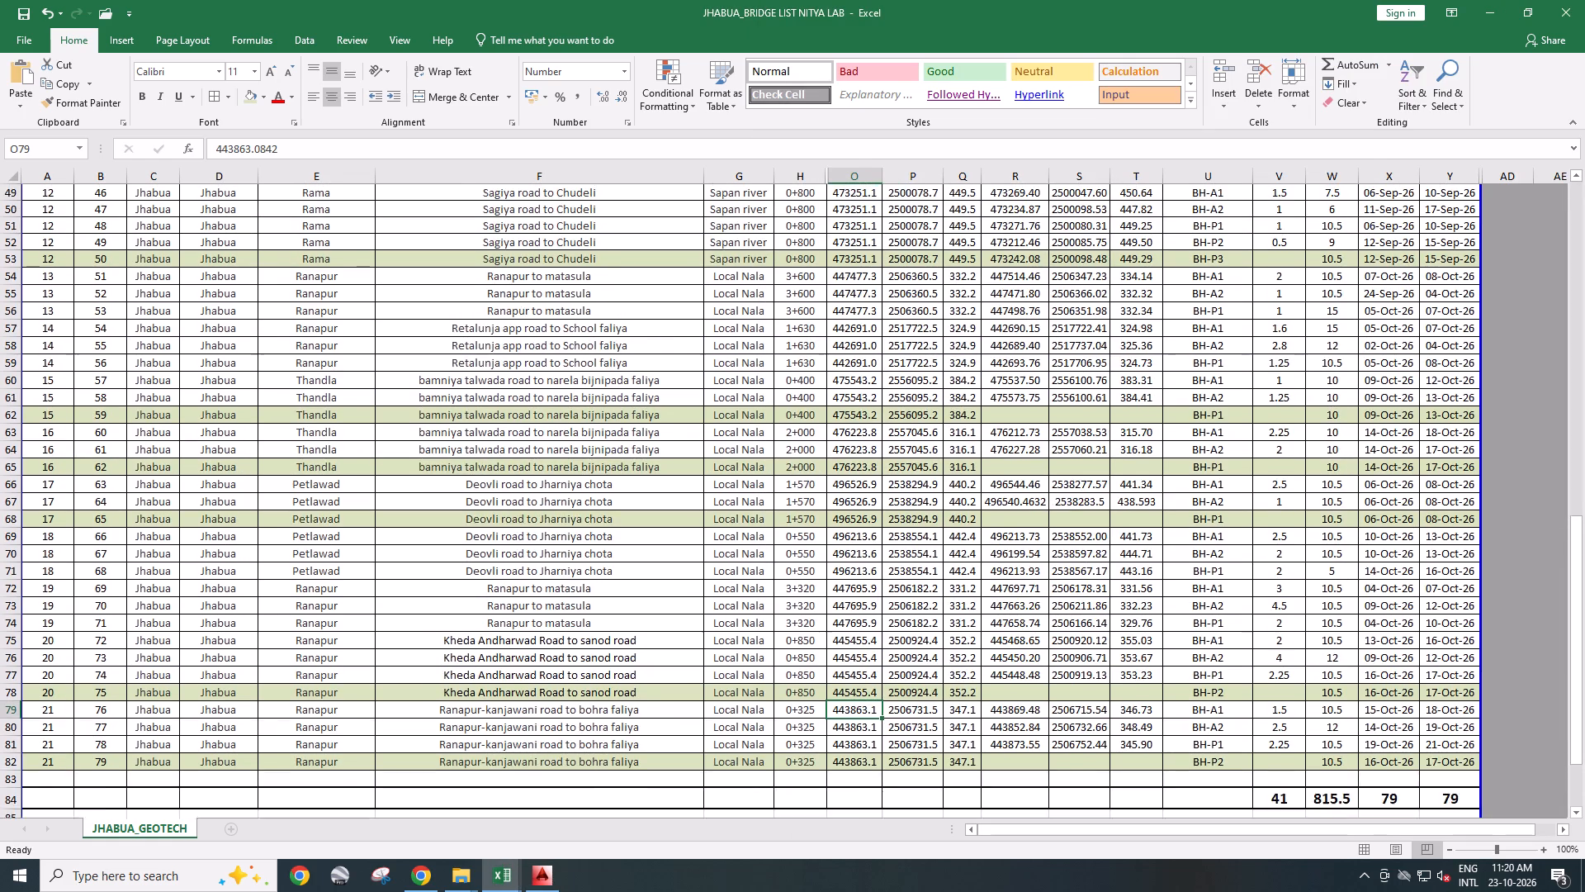
{"action": "scroll", "coordinate": [802, 599], "scroll_direction": "up", "scroll_amount": 2}
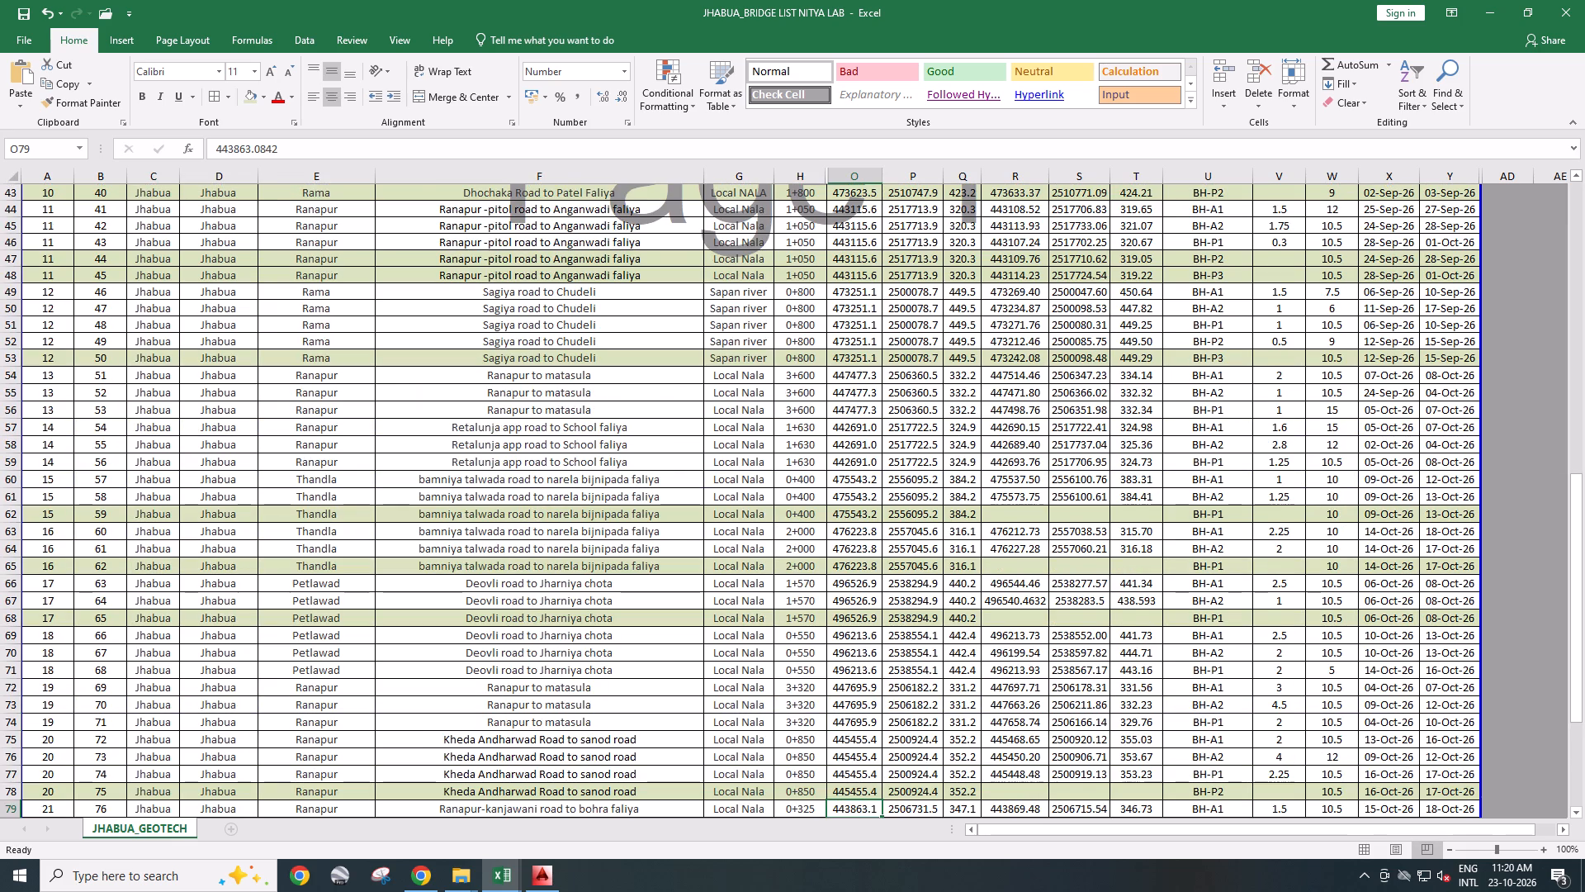
{"action": "scroll", "coordinate": [835, 538], "scroll_direction": "down", "scroll_amount": 5}
{"action": "left_click", "coordinate": [1019, 603]}
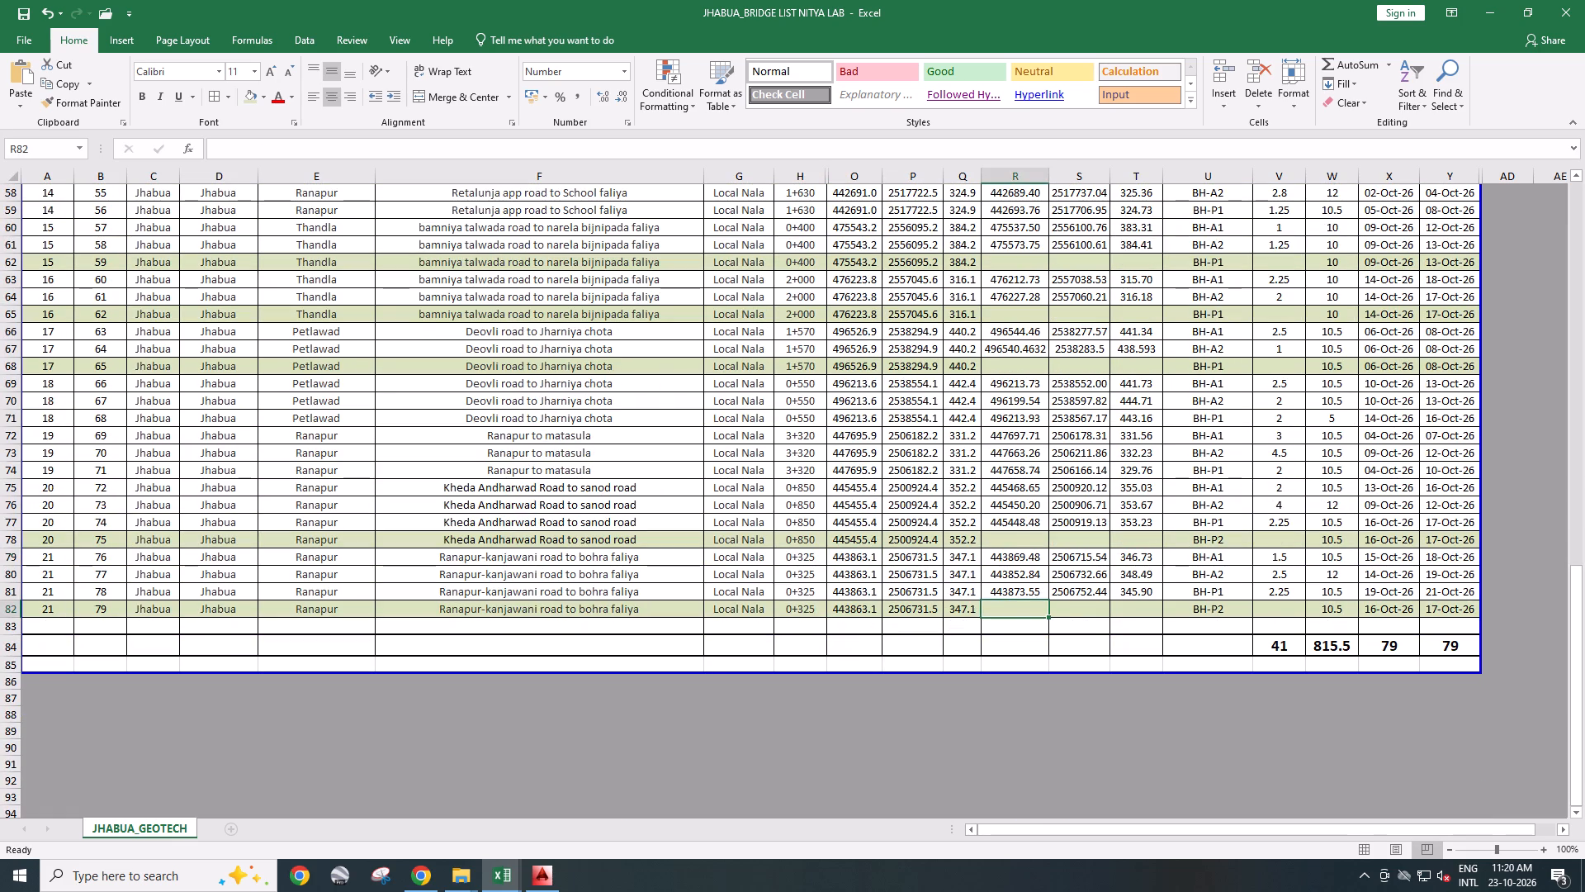
{"action": "key", "text": "ctrl+v"}
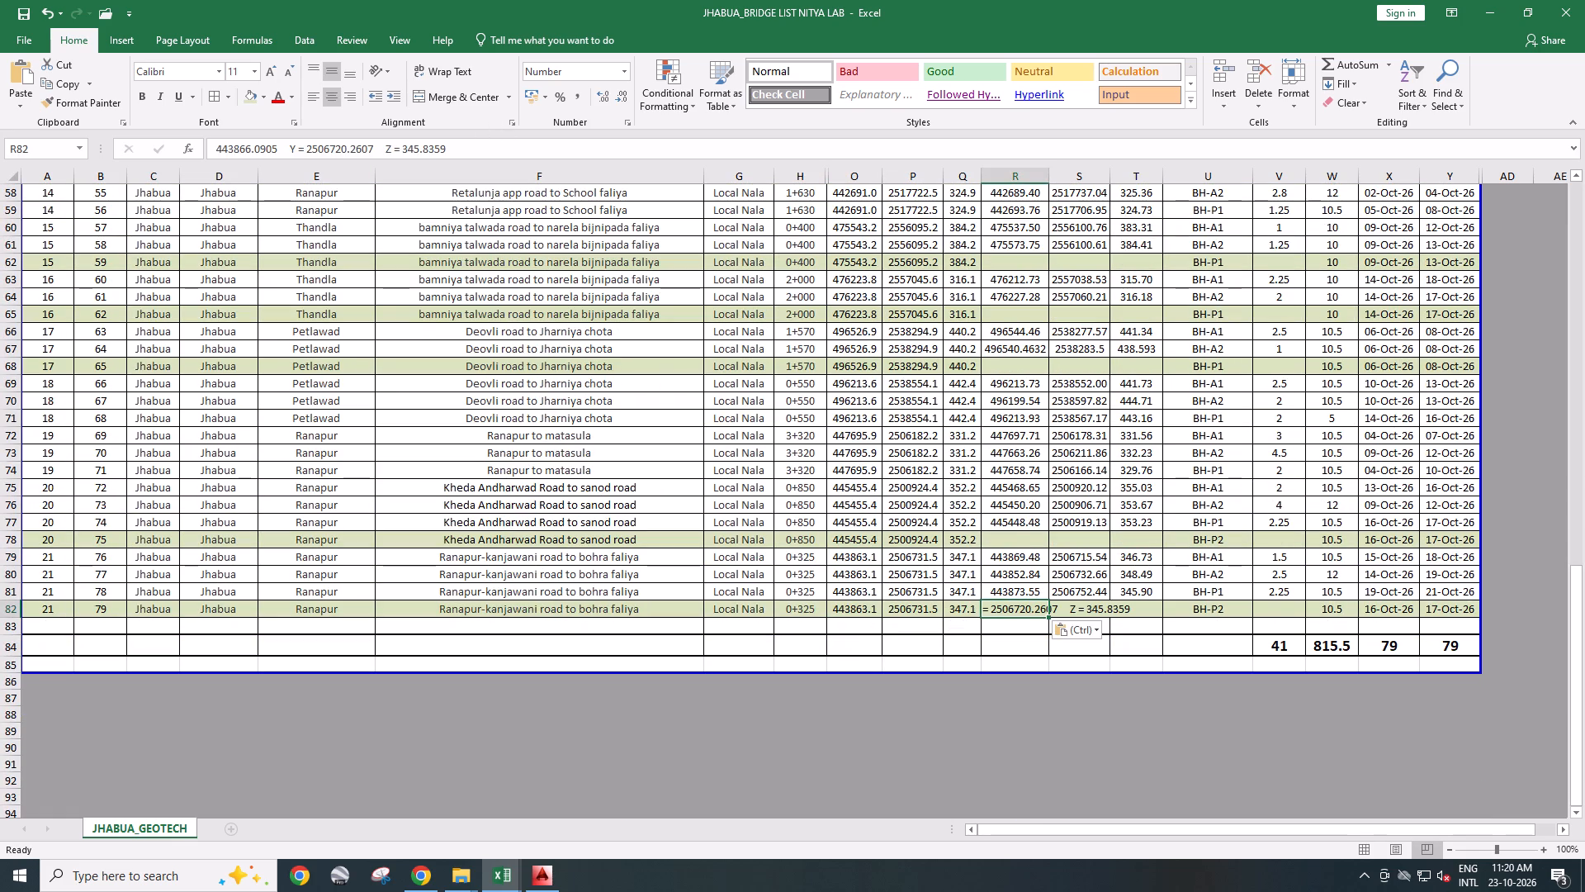
{"action": "left_click_drag", "start_coordinate": [400, 146], "coordinate": [474, 149]}
{"action": "key", "text": "ctrl+x"}
{"action": "double_click", "coordinate": [1142, 612]}
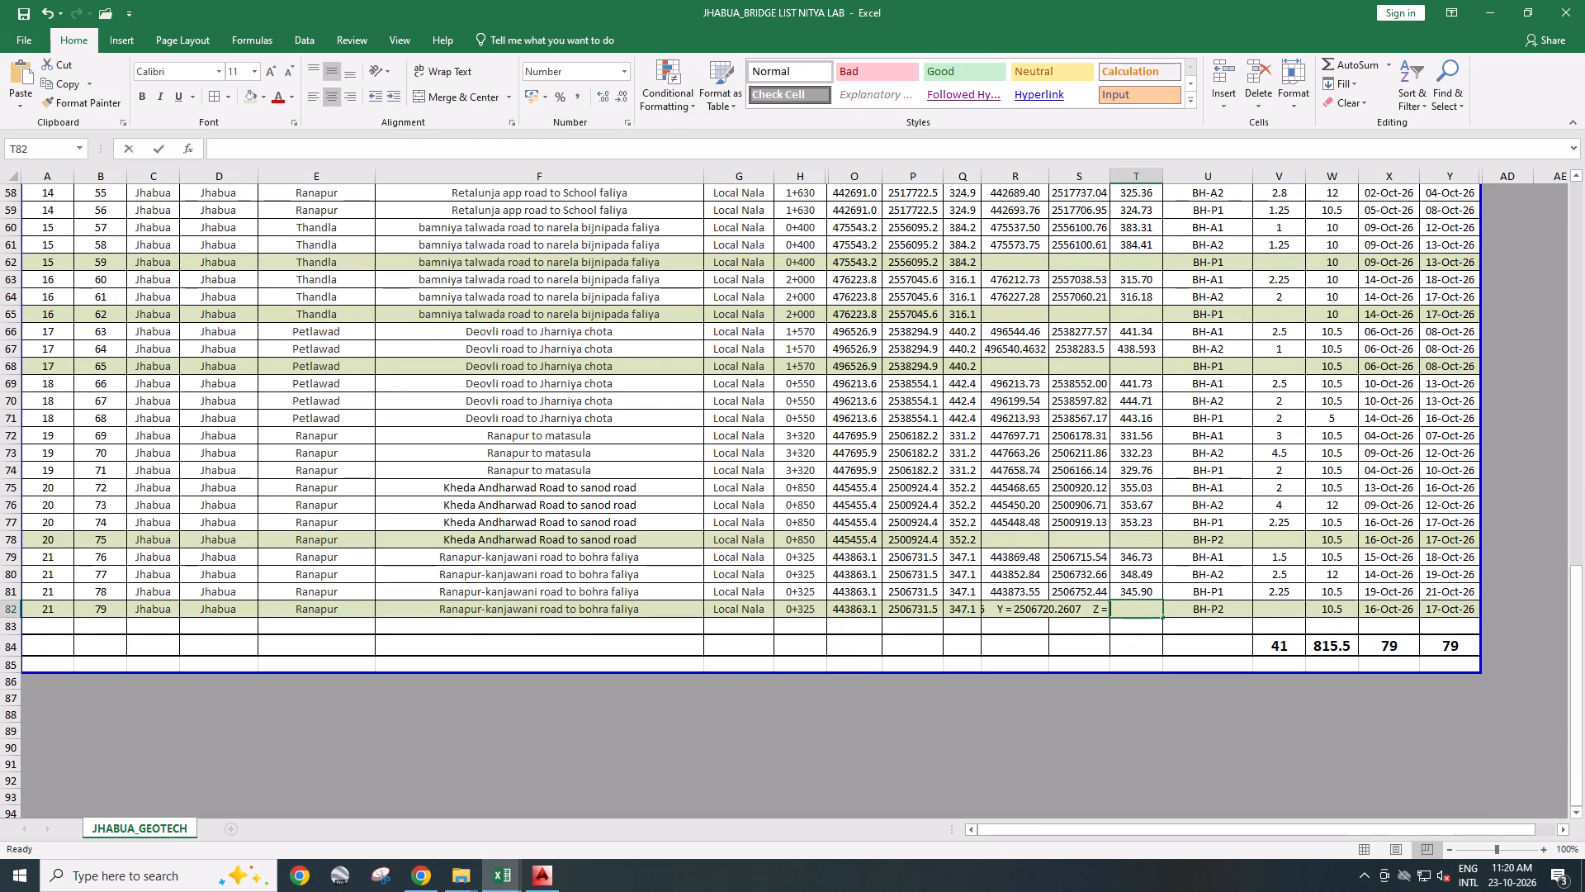
{"action": "key", "text": "ctrl+v"}
Move the Y value 2506720.2607 from R82 into S82.
{"action": "left_click", "coordinate": [1036, 609]}
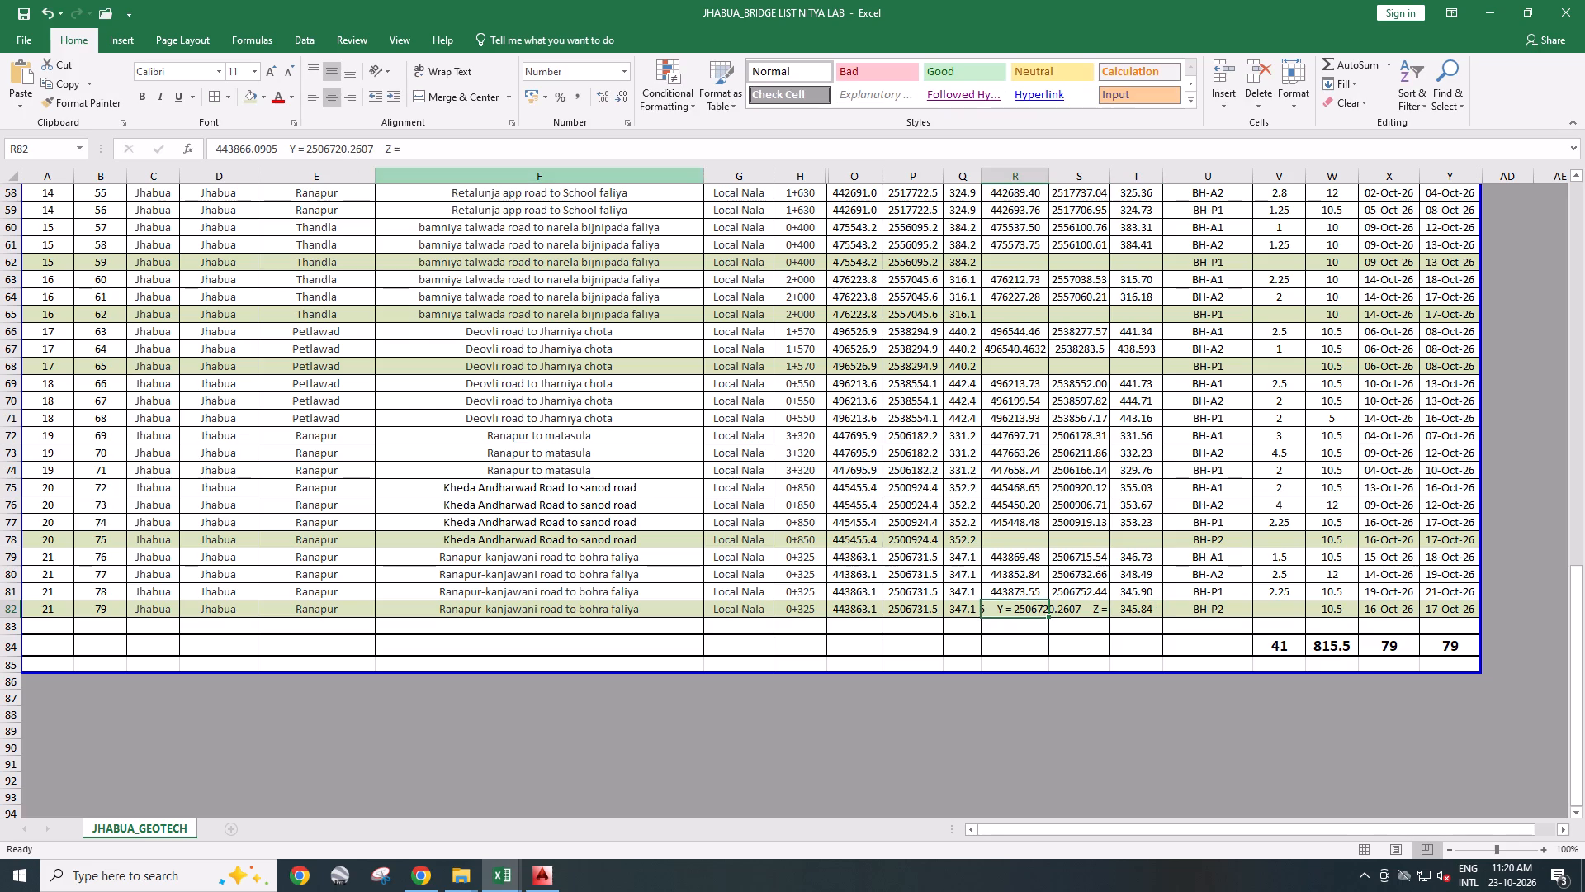
{"action": "left_click_drag", "start_coordinate": [308, 149], "coordinate": [372, 151]}
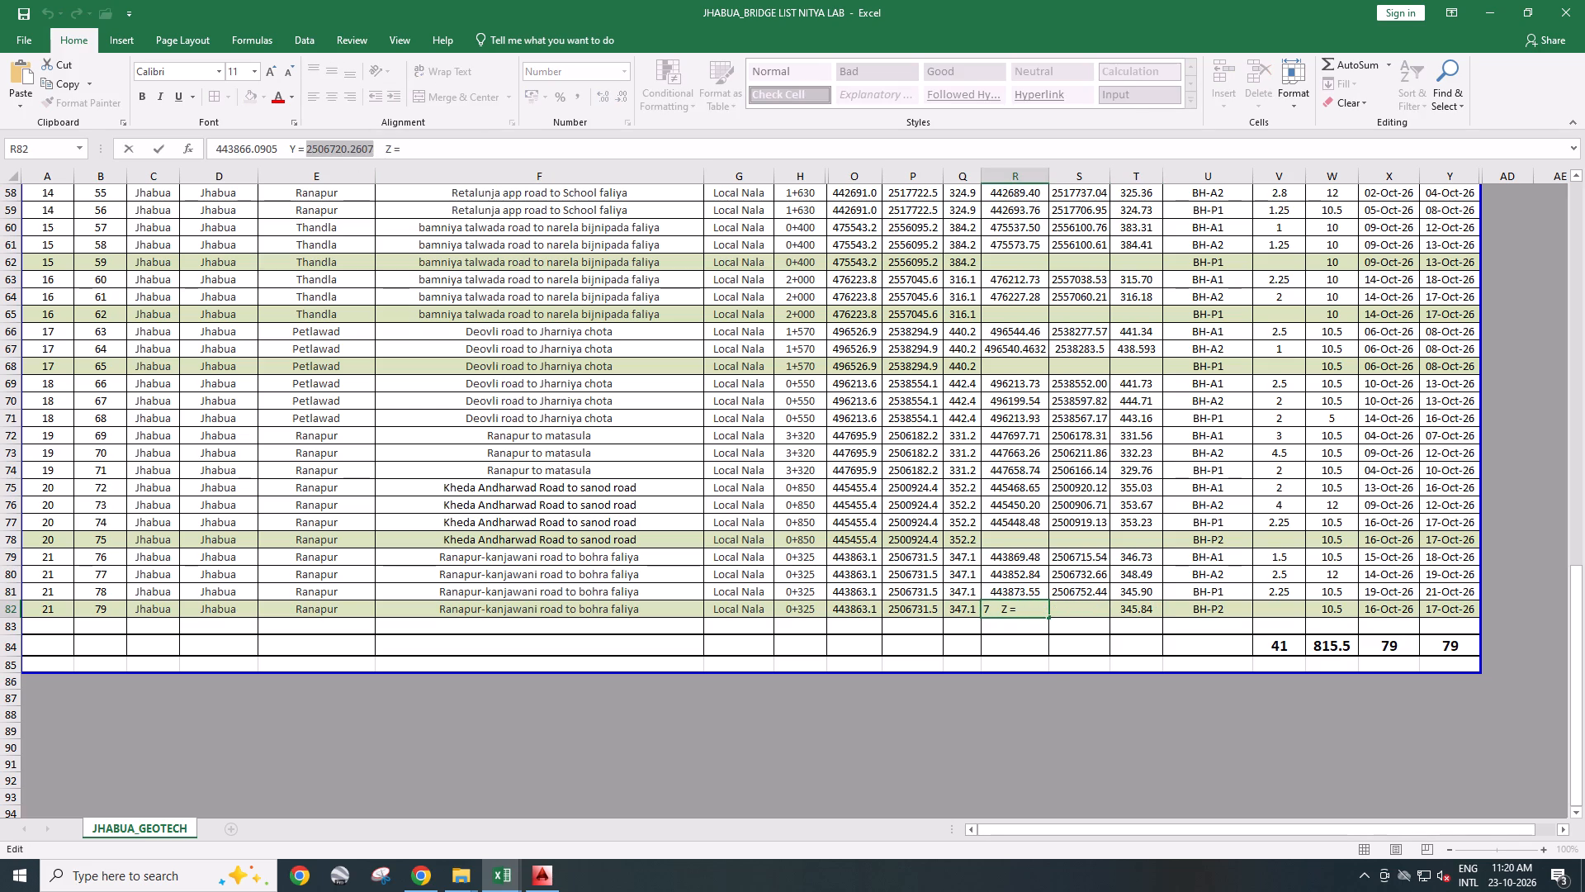
{"action": "key", "text": "ctrl+x"}
{"action": "double_click", "coordinate": [1086, 609]}
{"action": "key", "text": "ctrl+v"}
{"action": "left_click", "coordinate": [1030, 610]}
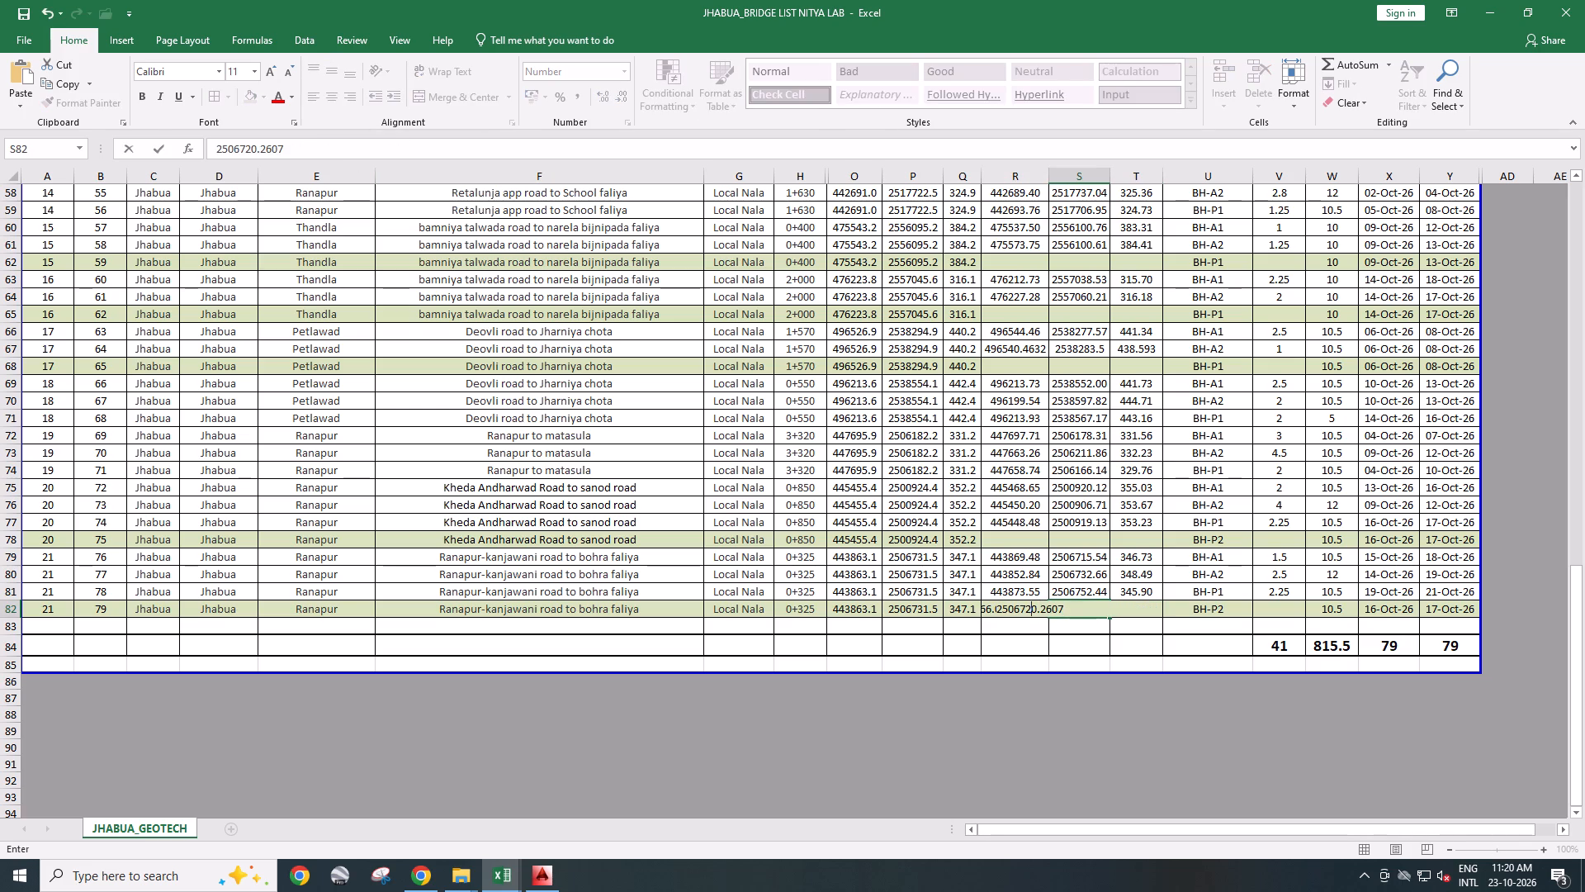
{"action": "left_click", "coordinate": [1048, 633]}
Remove the leftover Y and Z labels from R82, leaving only 443866.0905, and save the workbook.
{"action": "left_click", "coordinate": [1041, 610]}
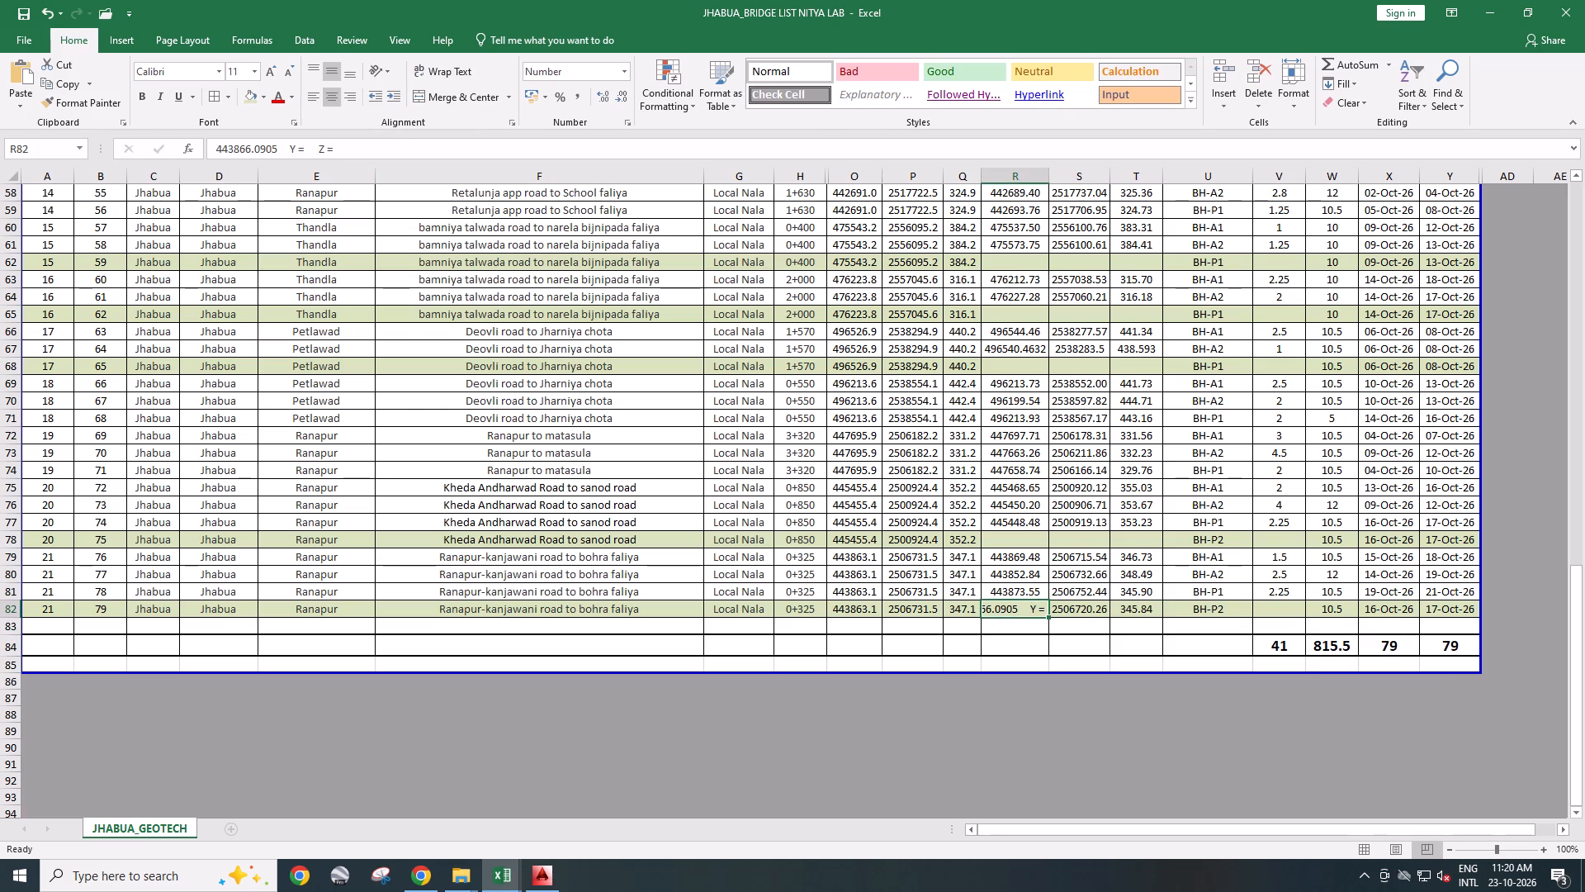
{"action": "left_click_drag", "start_coordinate": [293, 141], "coordinate": [446, 145]}
{"action": "key", "text": "BackSpace"}
{"action": "key", "text": "BackSpace"}
{"action": "key", "text": "BackSpace"}
{"action": "left_click", "coordinate": [1076, 714]}
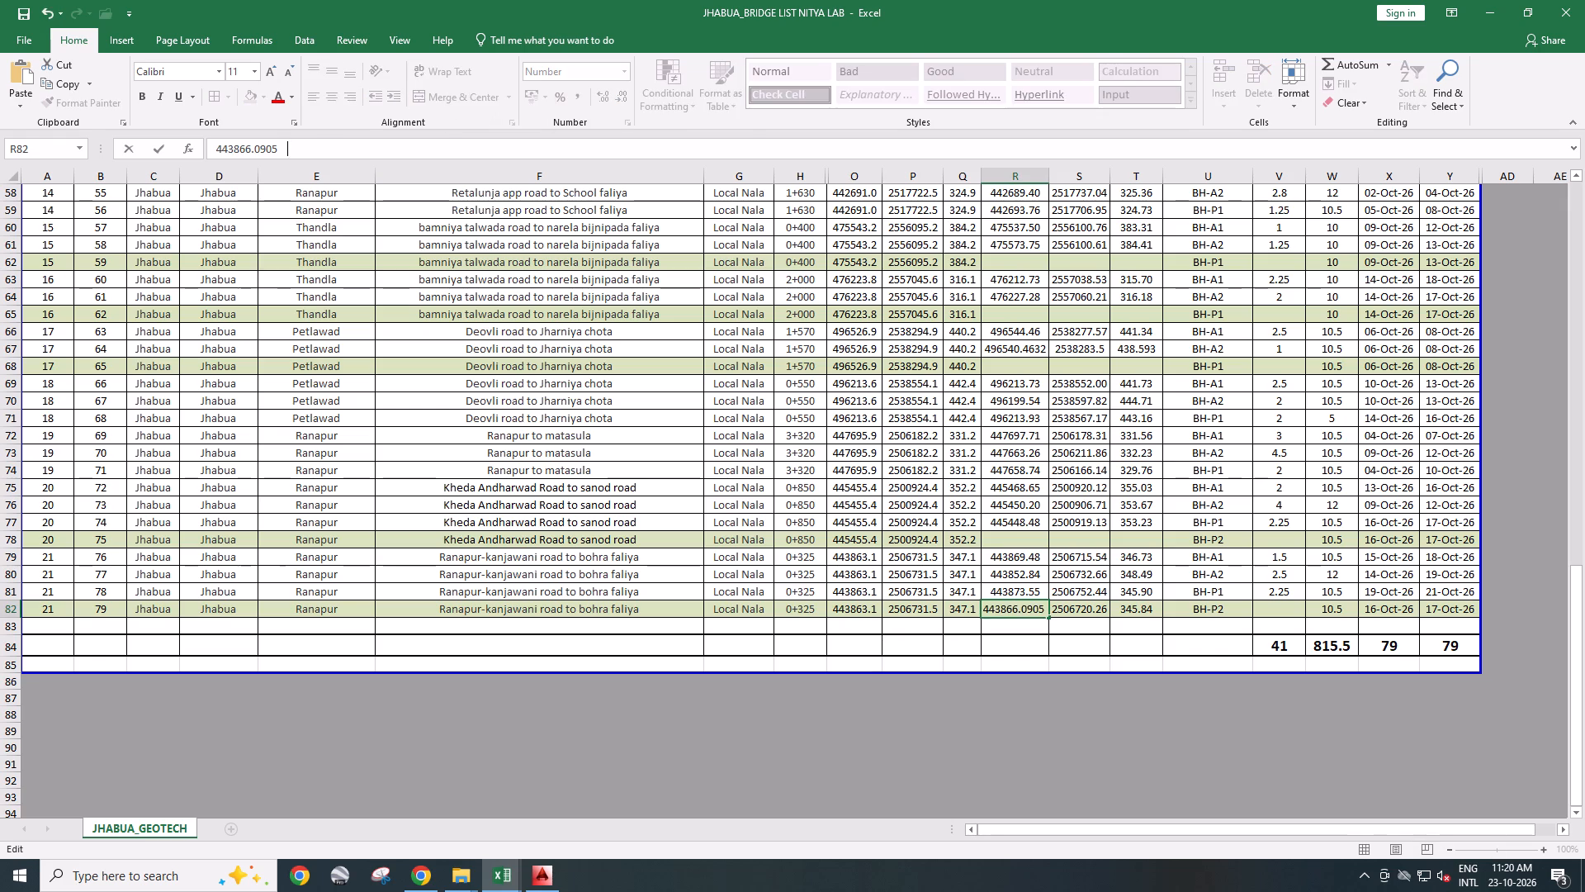
{"action": "key", "text": "ctrl+s"}
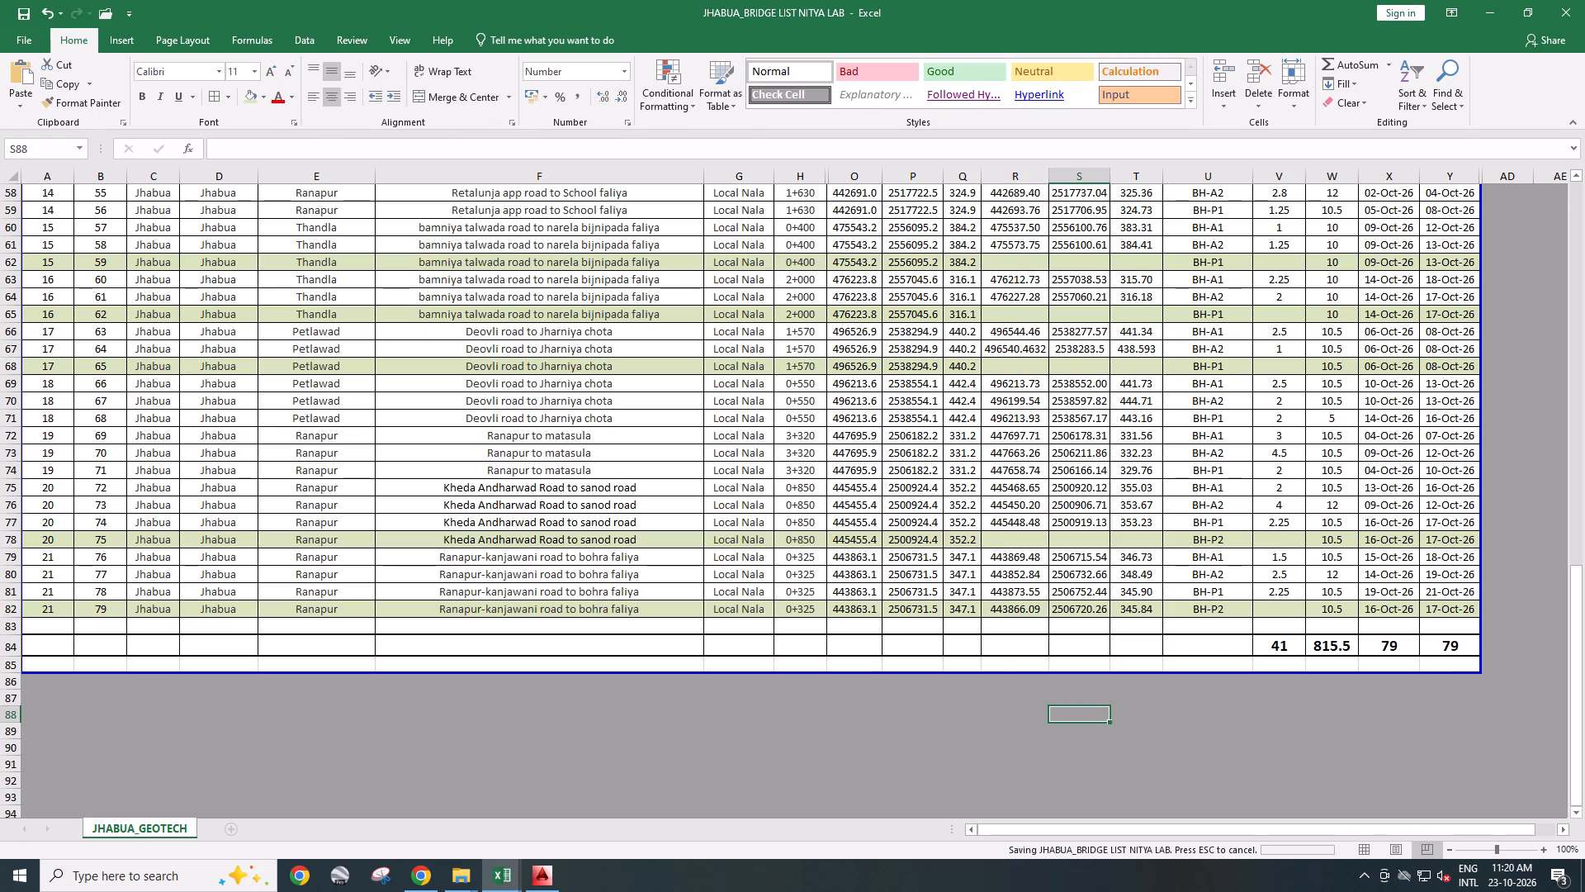
Switch to AutoCAD and close it along with the Submission Ranapur CH 325 drawing.
{"action": "key", "text": "alt+Tab"}
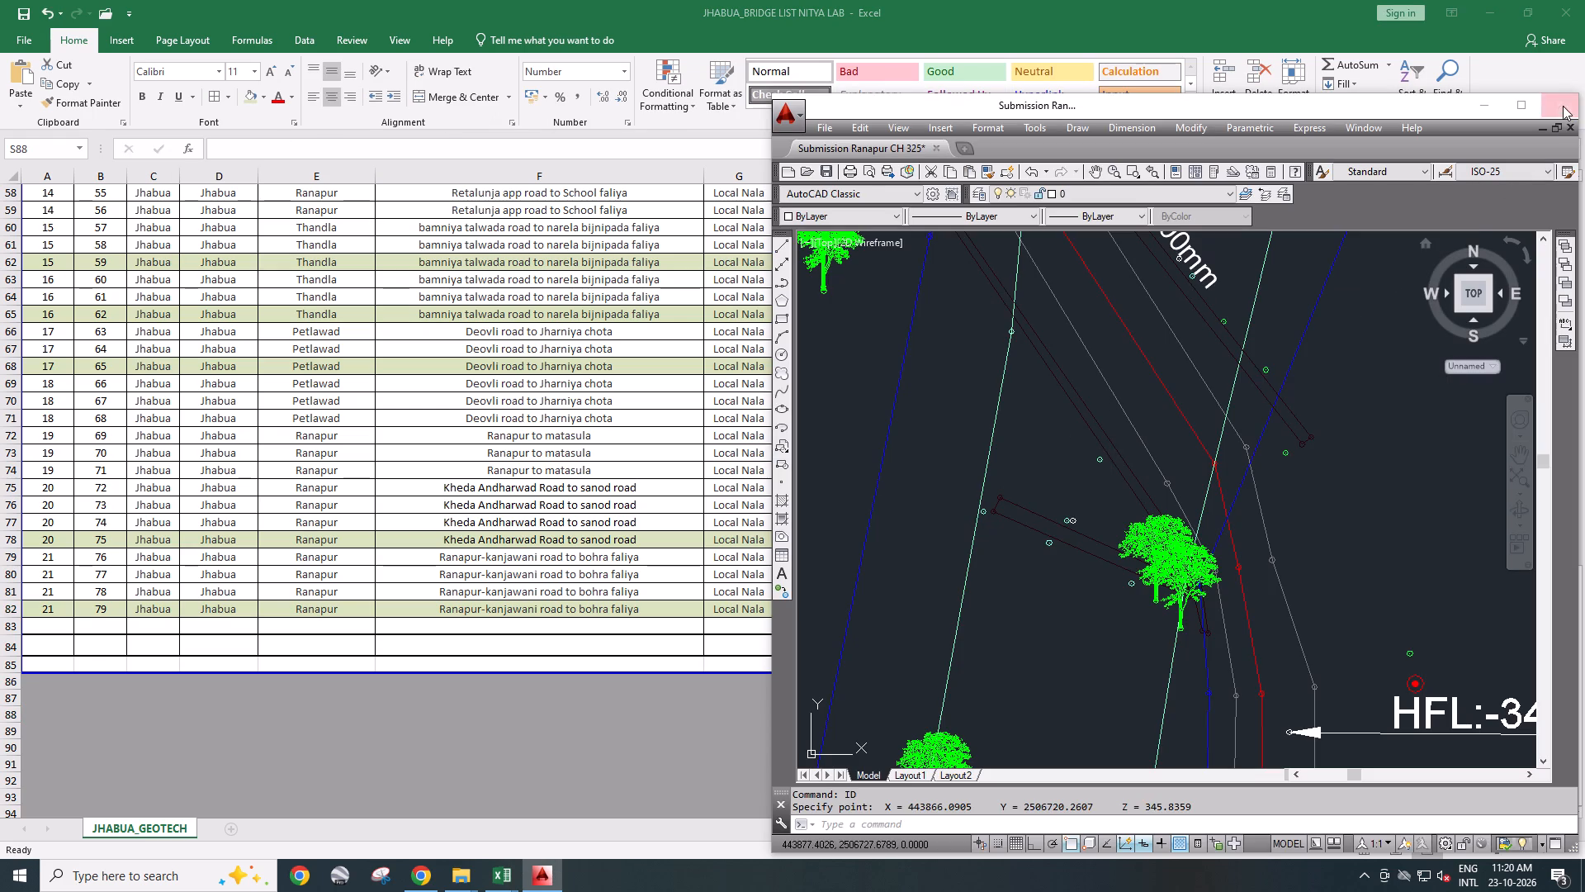
{"action": "left_click", "coordinate": [1563, 106]}
{"action": "left_click", "coordinate": [1249, 534]}
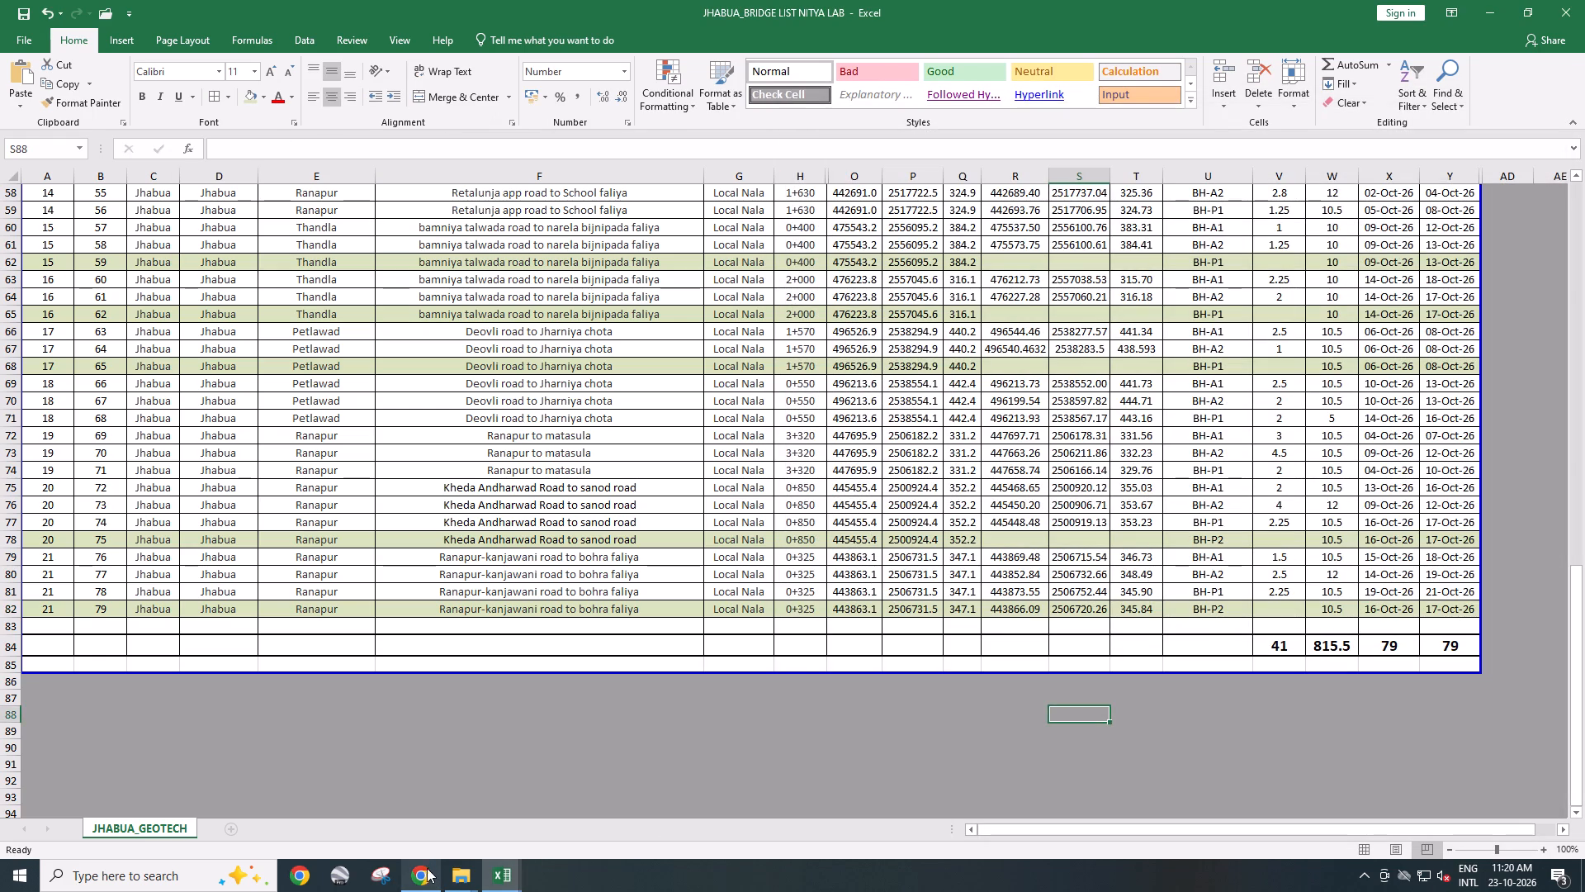
Launch Kuro from the ks folder on the desktop.
{"action": "key", "text": "super+d"}
{"action": "double_click", "coordinate": [162, 318]}
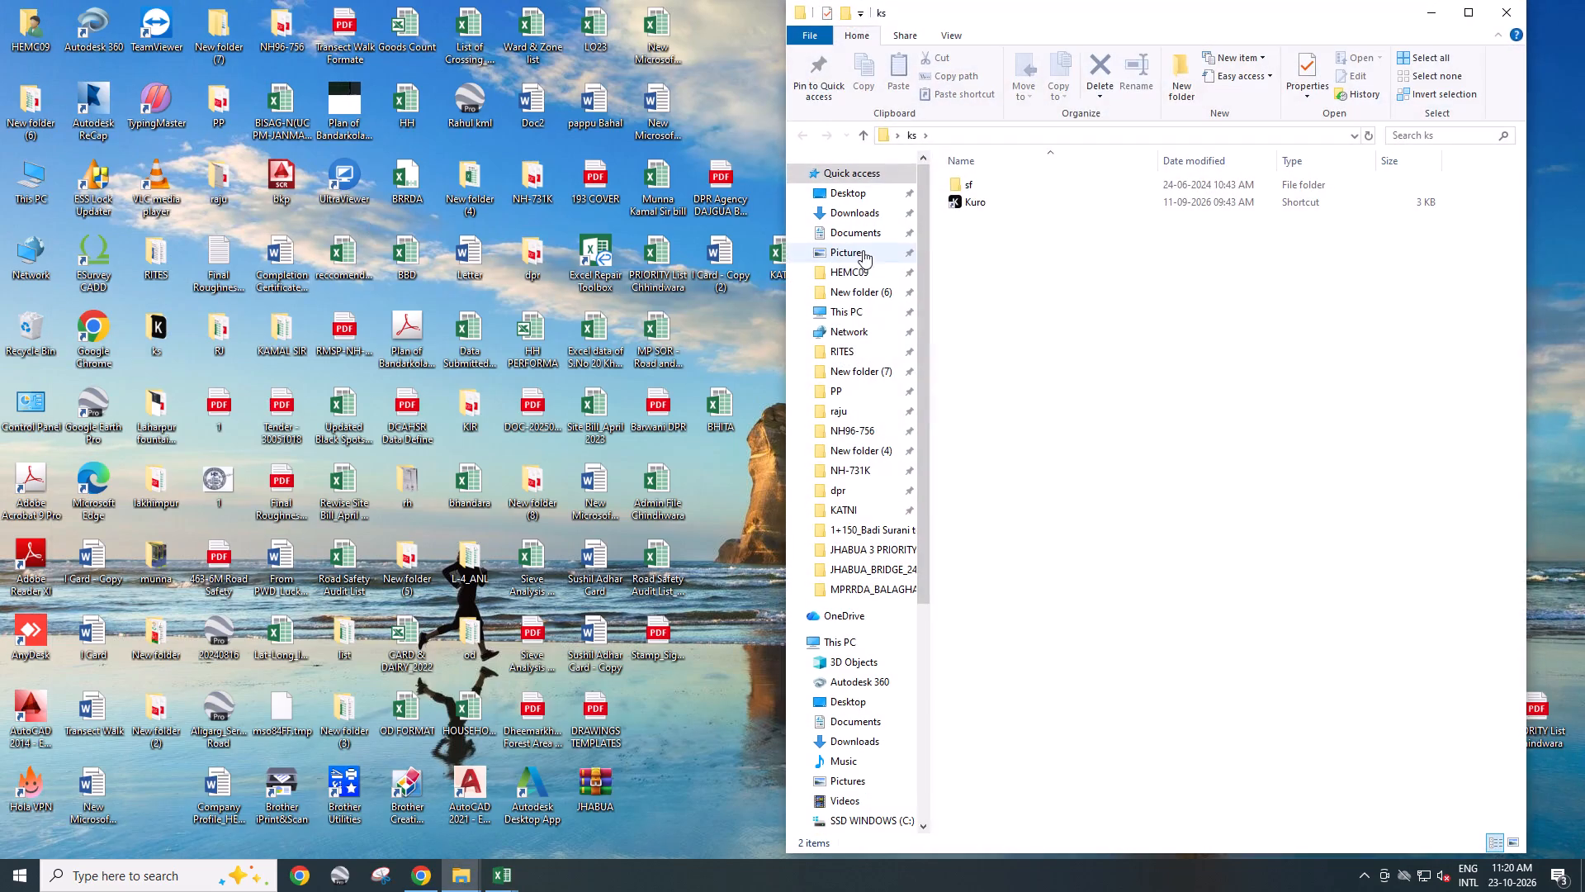
{"action": "double_click", "coordinate": [980, 204]}
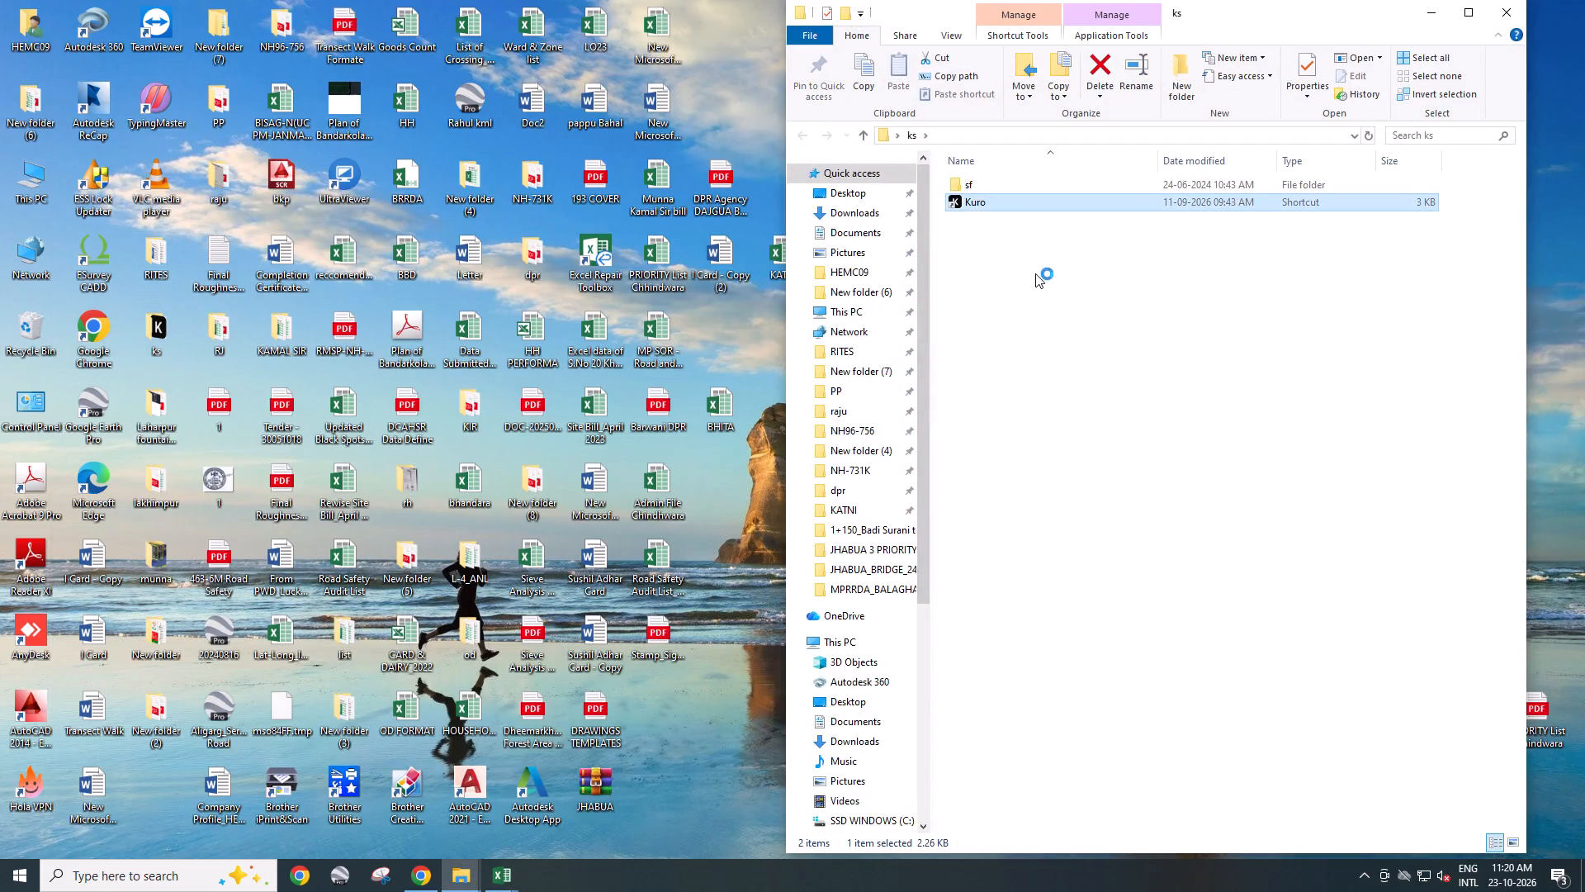
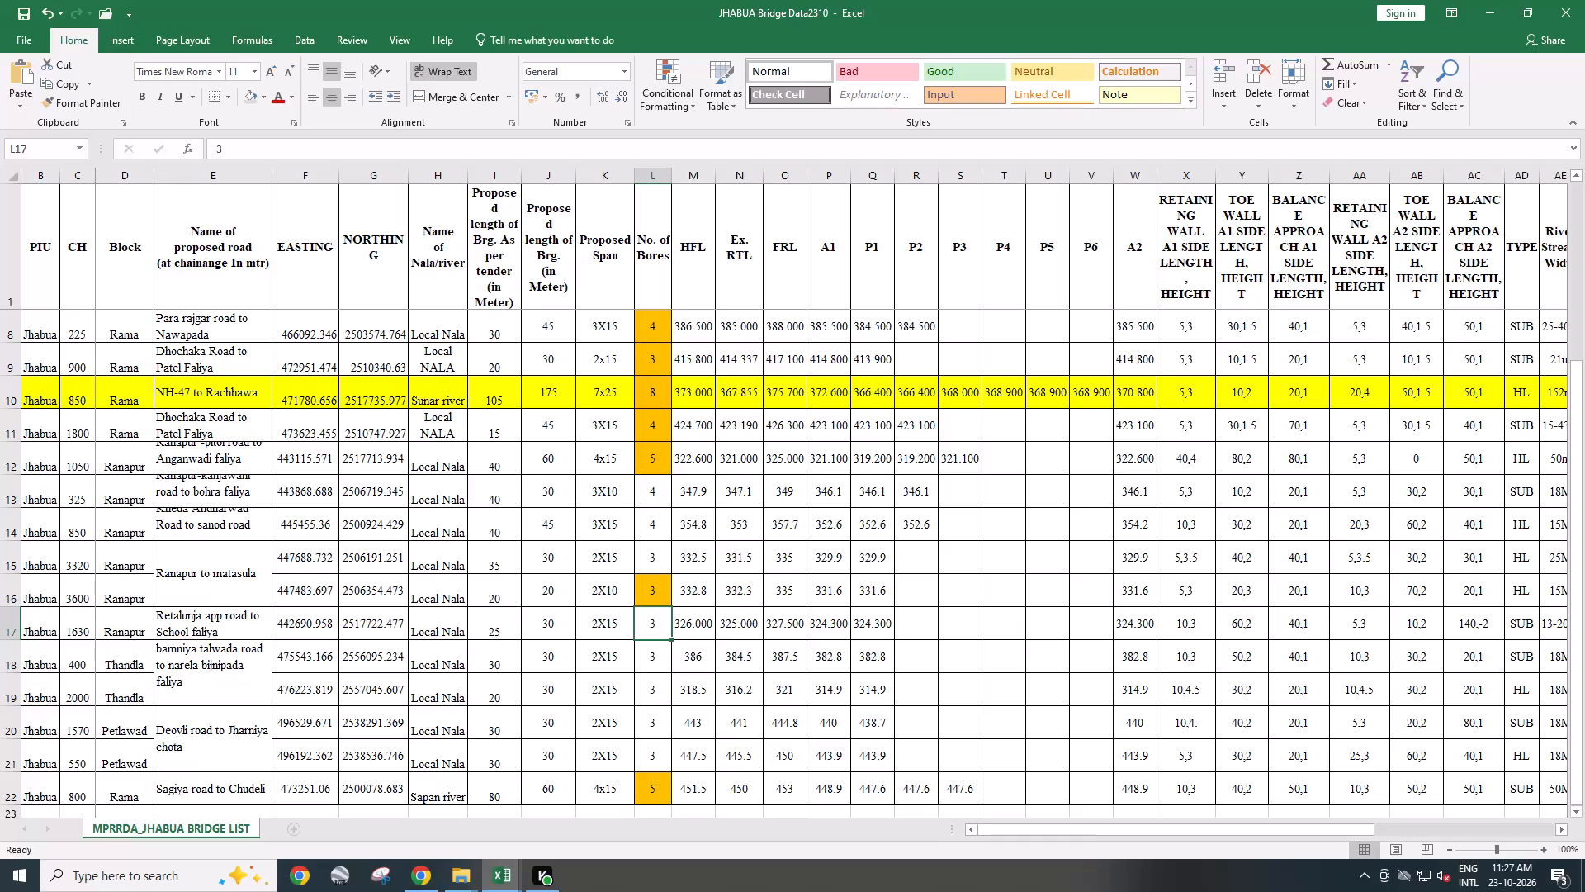
Switch to the JHABUA_BRIDGE LIST NITYA LAB workbook.
{"action": "scroll", "coordinate": [646, 681], "scroll_direction": "down", "scroll_amount": 2}
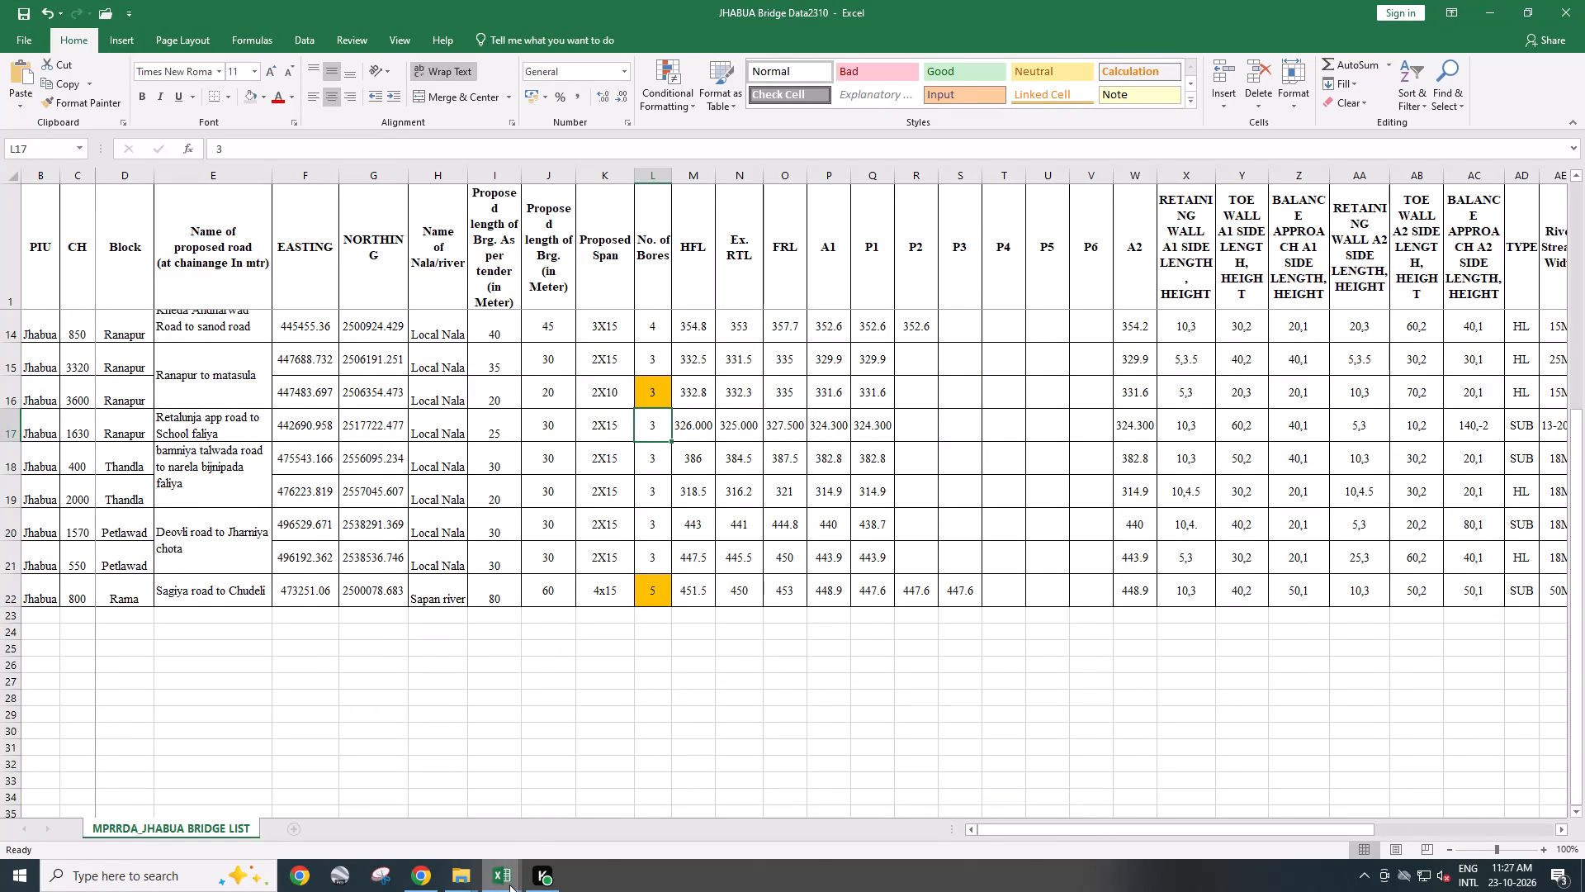
{"action": "left_click", "coordinate": [490, 871]}
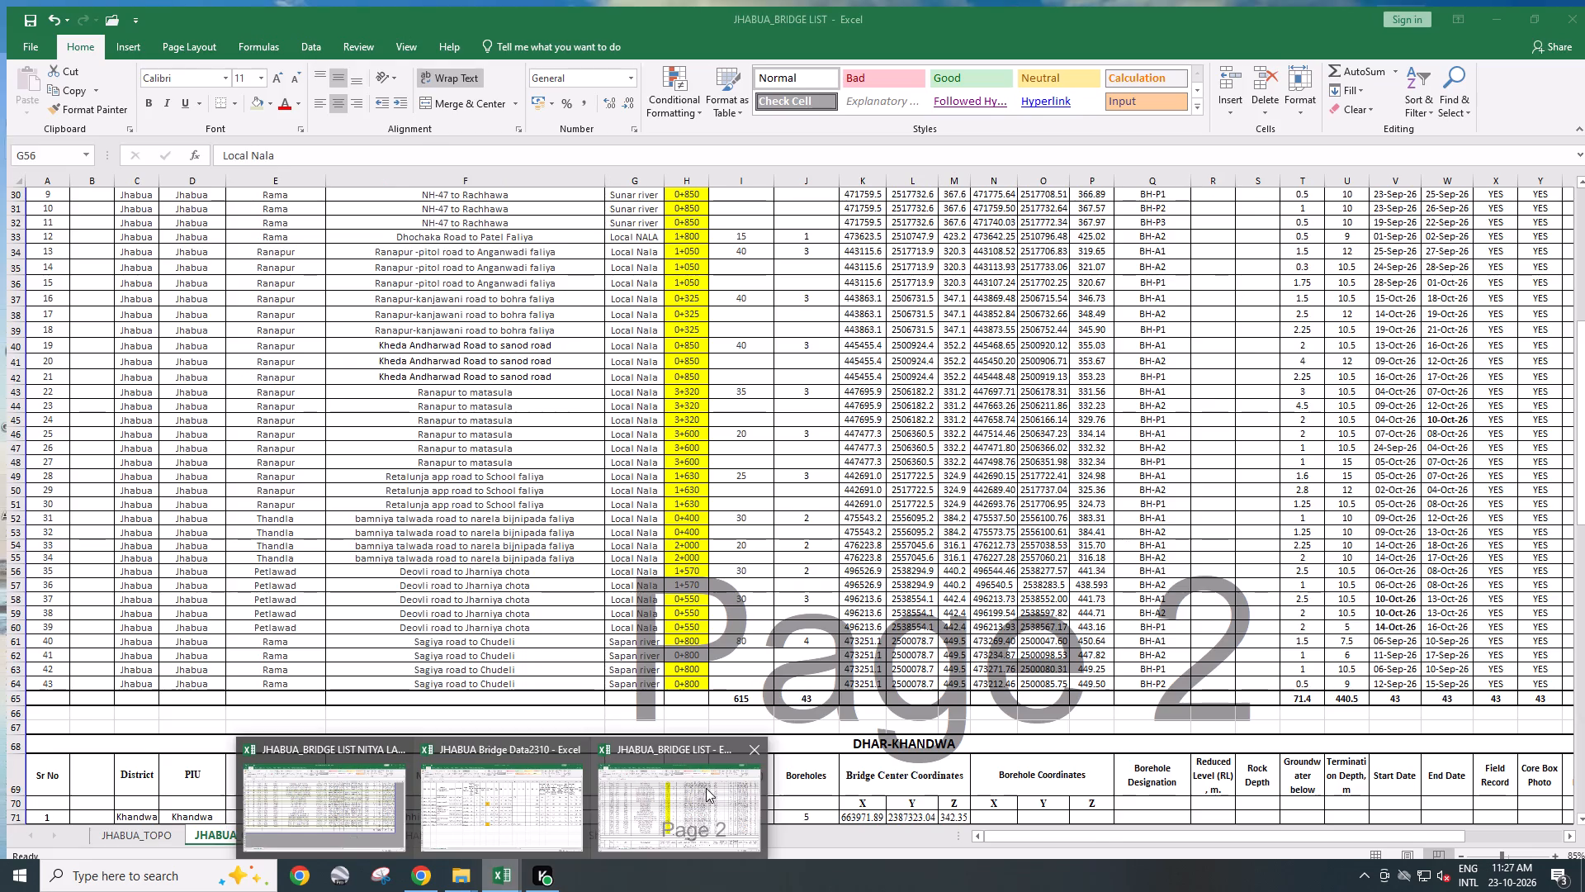
{"action": "left_click", "coordinate": [374, 795]}
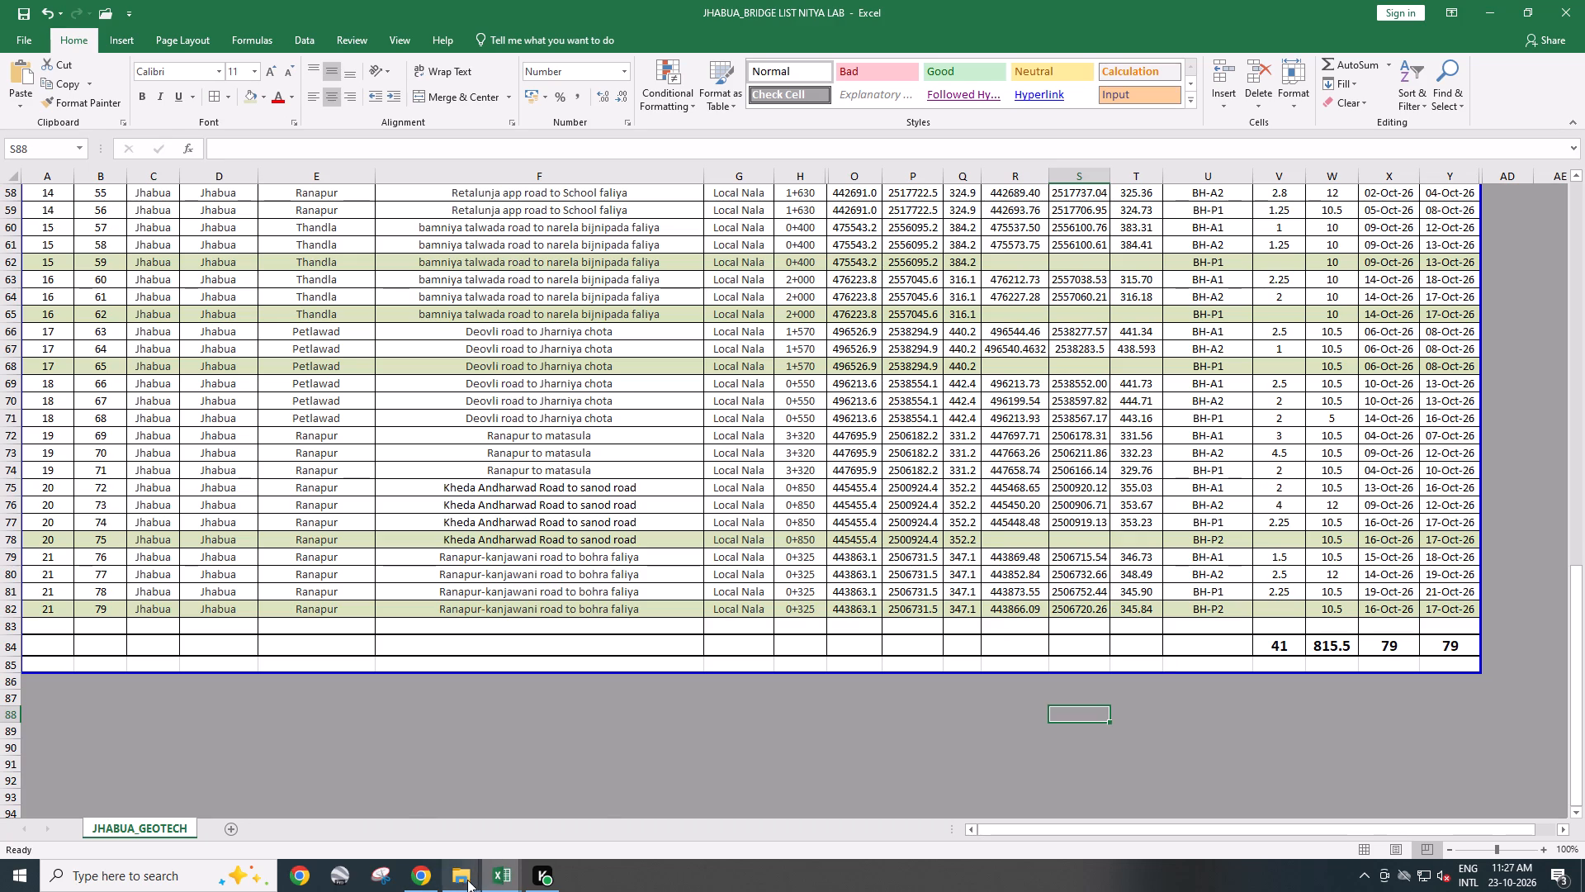
Open the Submission Ranapur Ch 850 drawing in AutoCAD from the 0+850_Kheda Andharwad Road to sanod topo data folder.
{"action": "left_click", "coordinate": [467, 880]}
{"action": "left_click", "coordinate": [476, 814]}
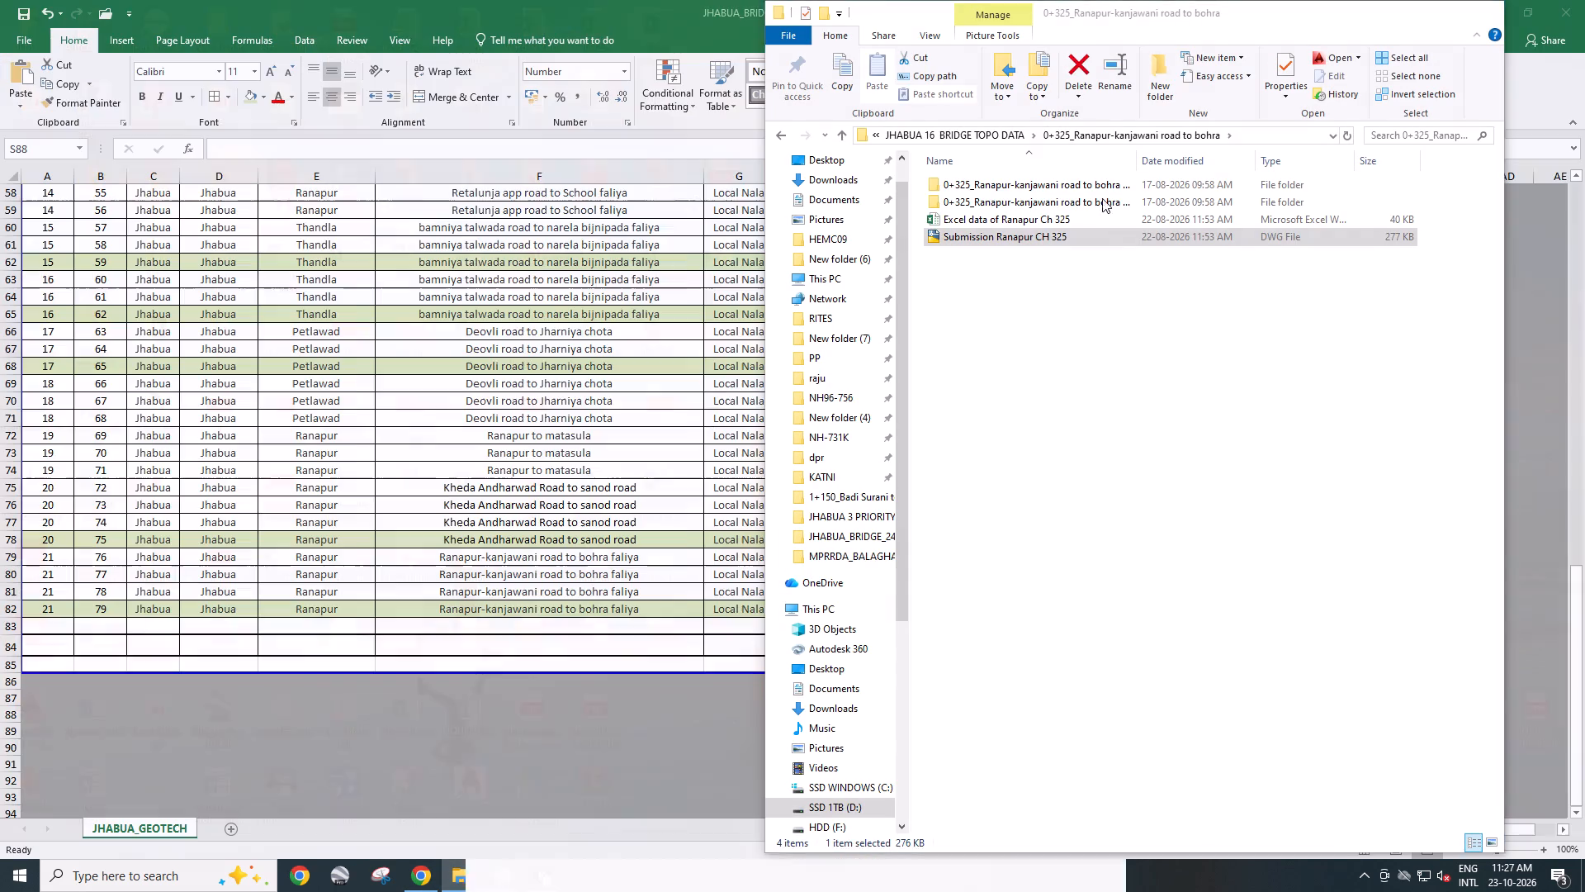
{"action": "left_click", "coordinate": [982, 132]}
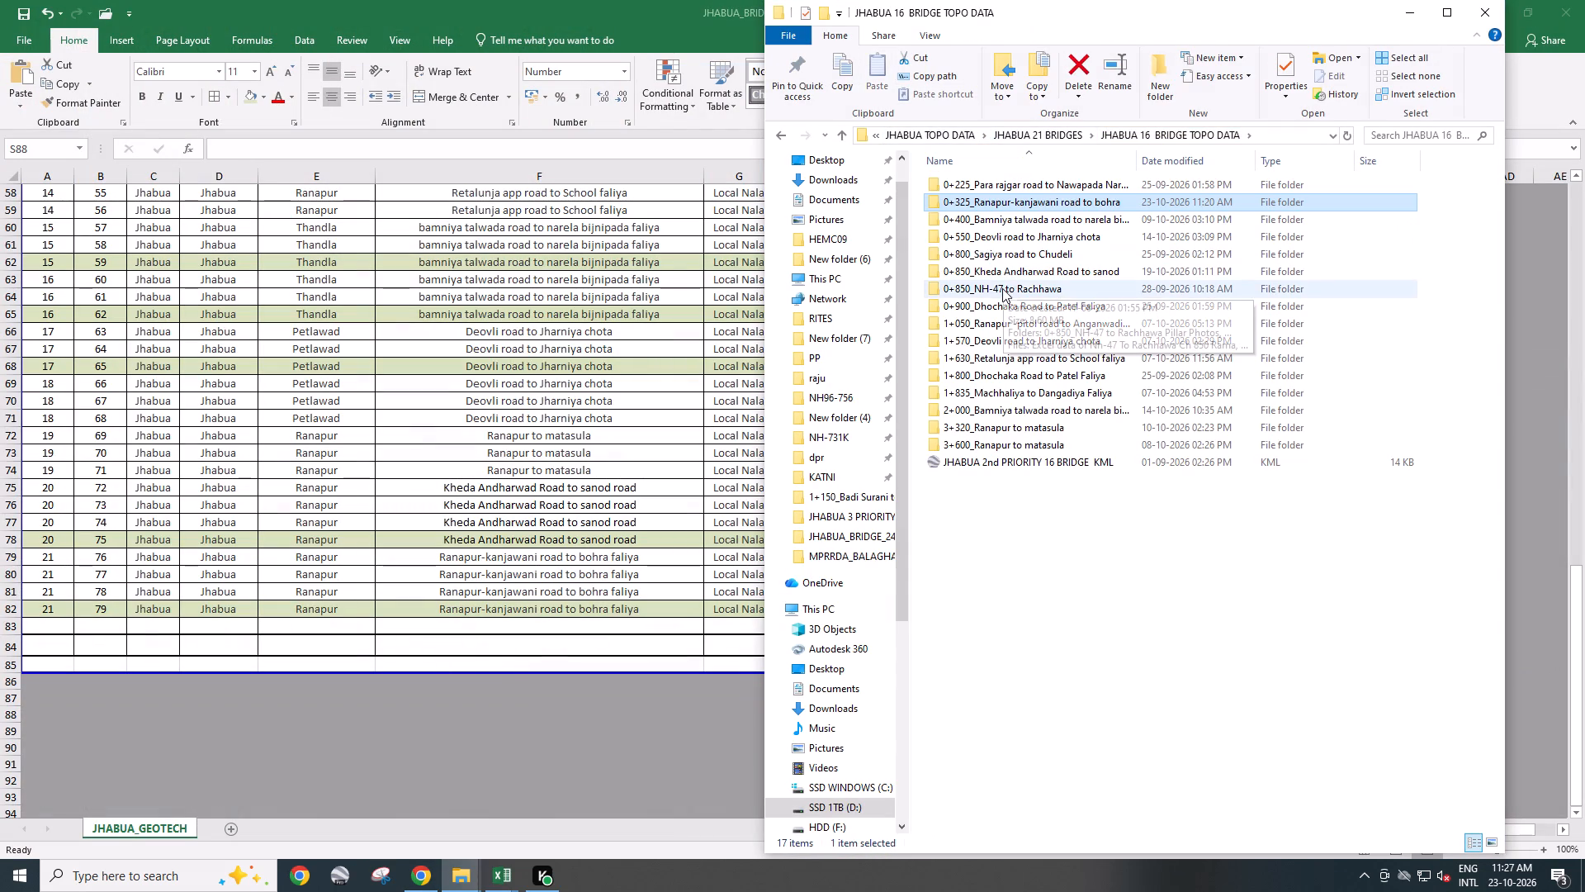
{"action": "double_click", "coordinate": [1022, 269]}
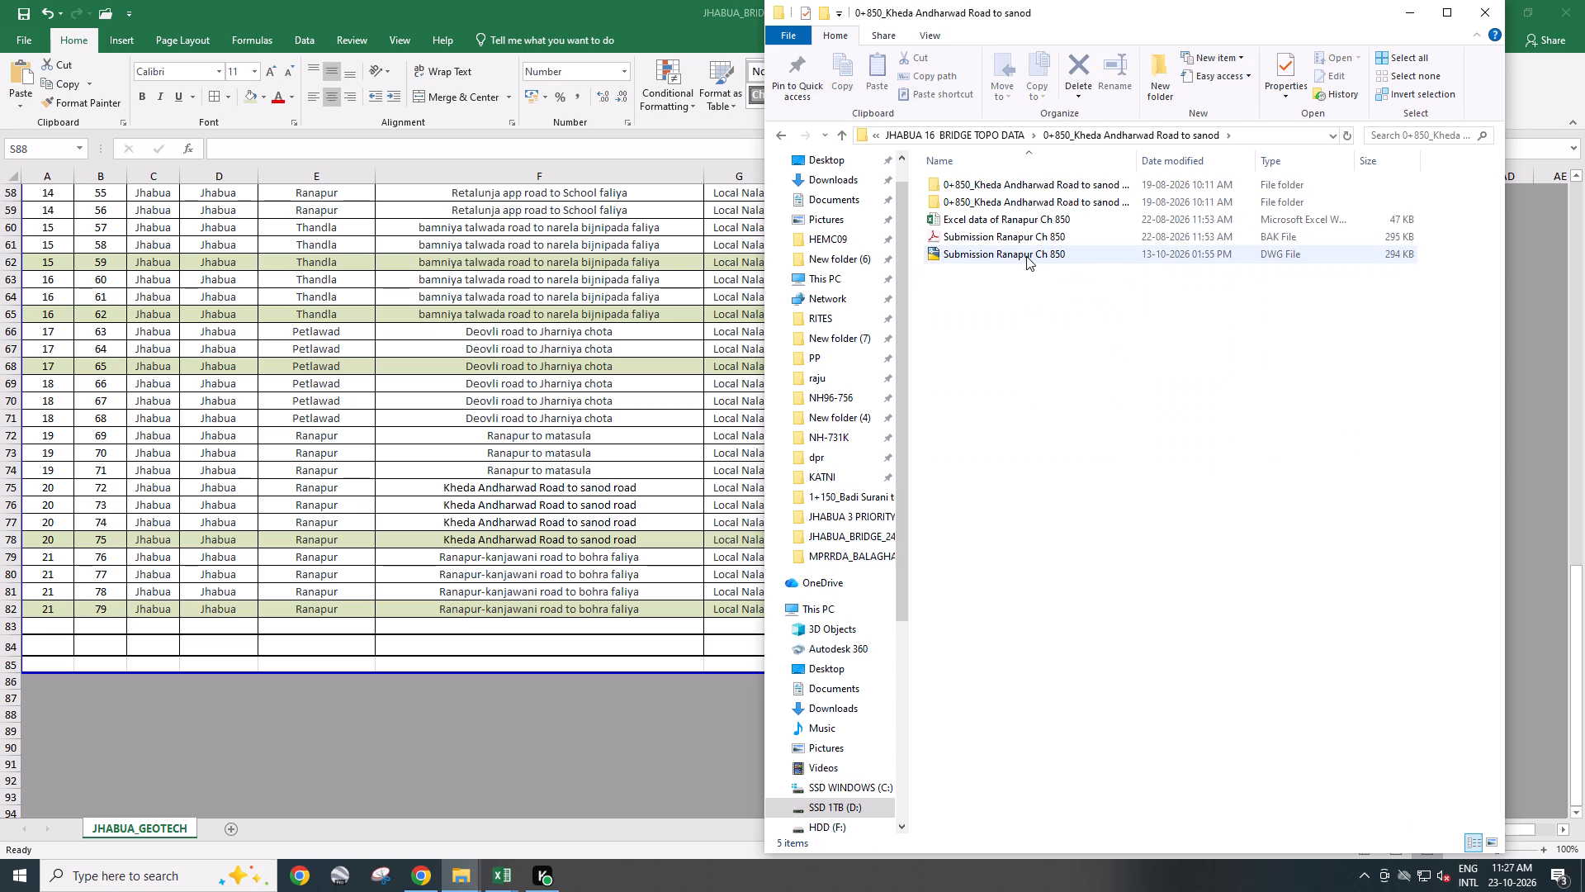
{"action": "double_click", "coordinate": [1026, 256]}
{"action": "left_click", "coordinate": [341, 504]}
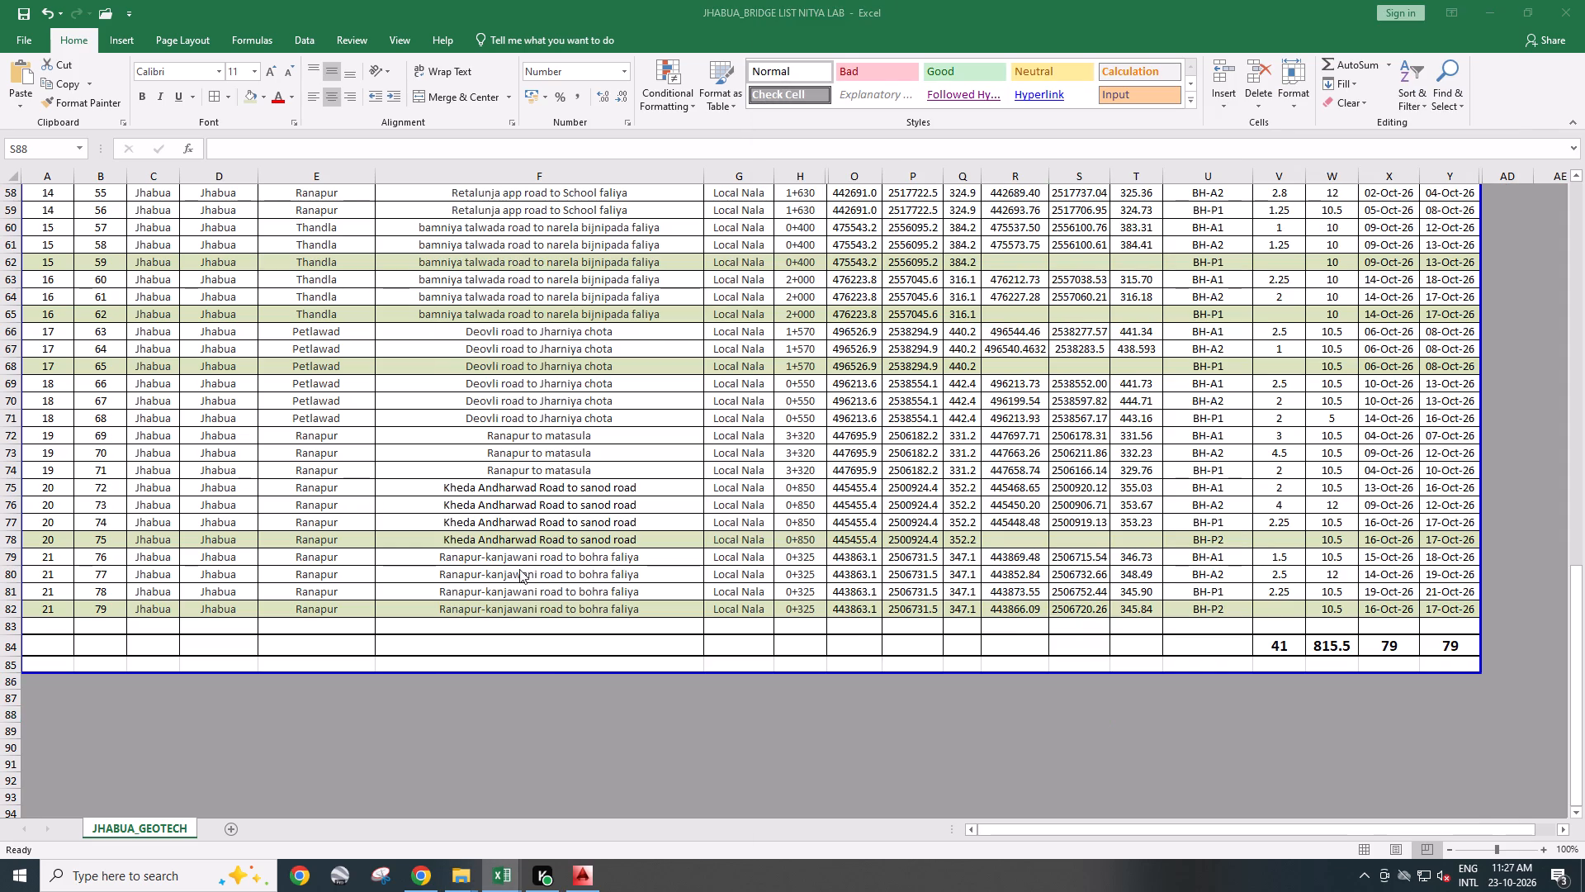
{"action": "left_click", "coordinate": [515, 543]}
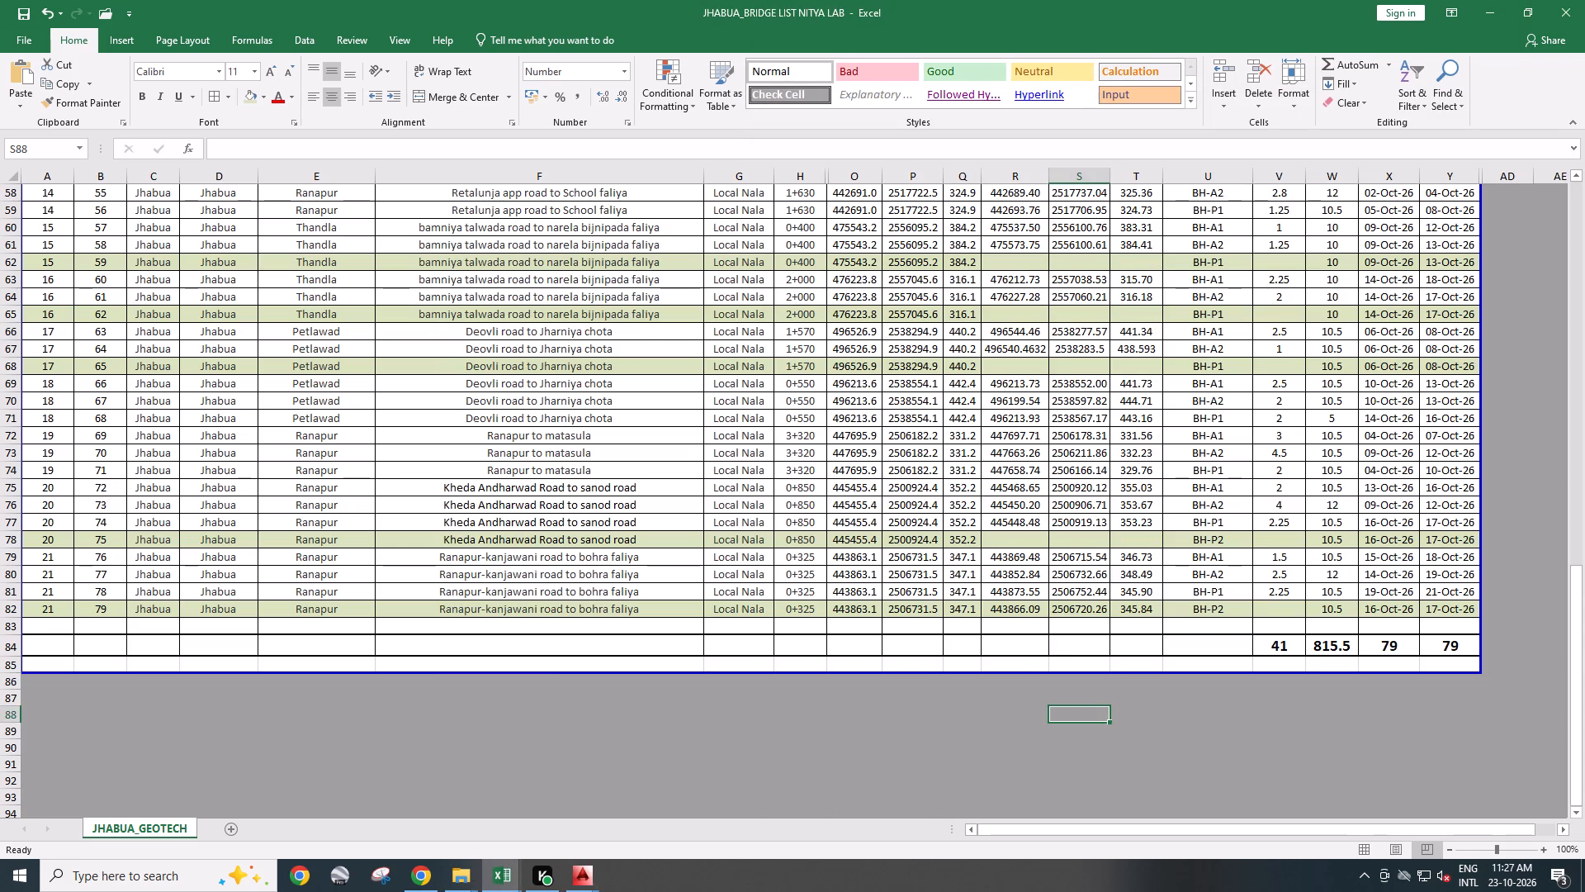
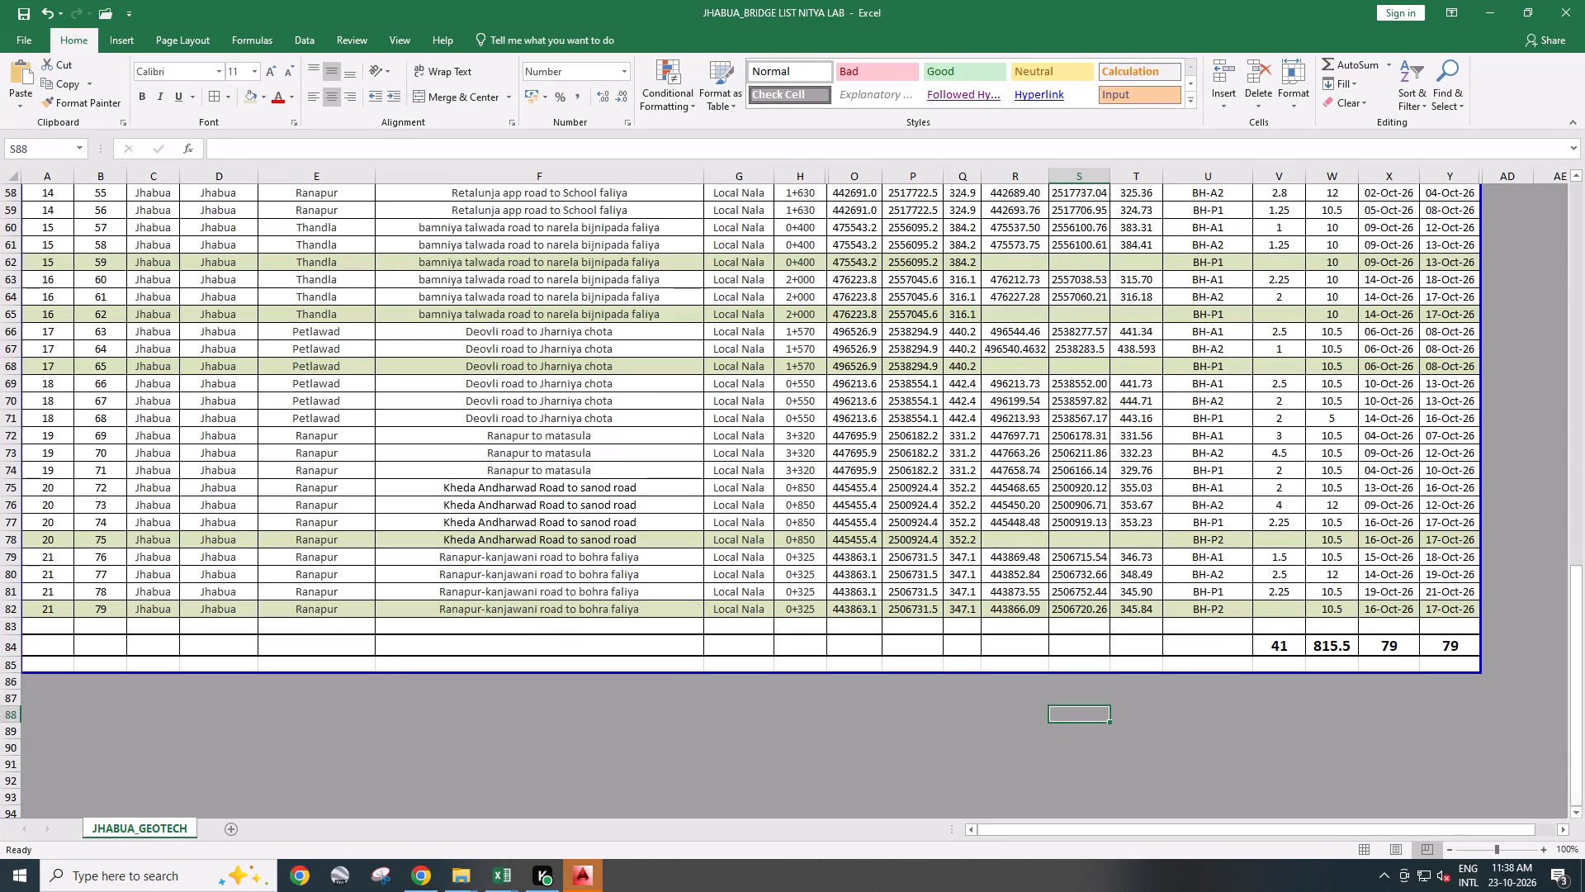
Arrange the NITYA LAB bridge list beside the Submission Ranapur Ch 850 drawing so both the borehole coordinate columns and the plan can be seen.
{"action": "left_click", "coordinate": [575, 879]}
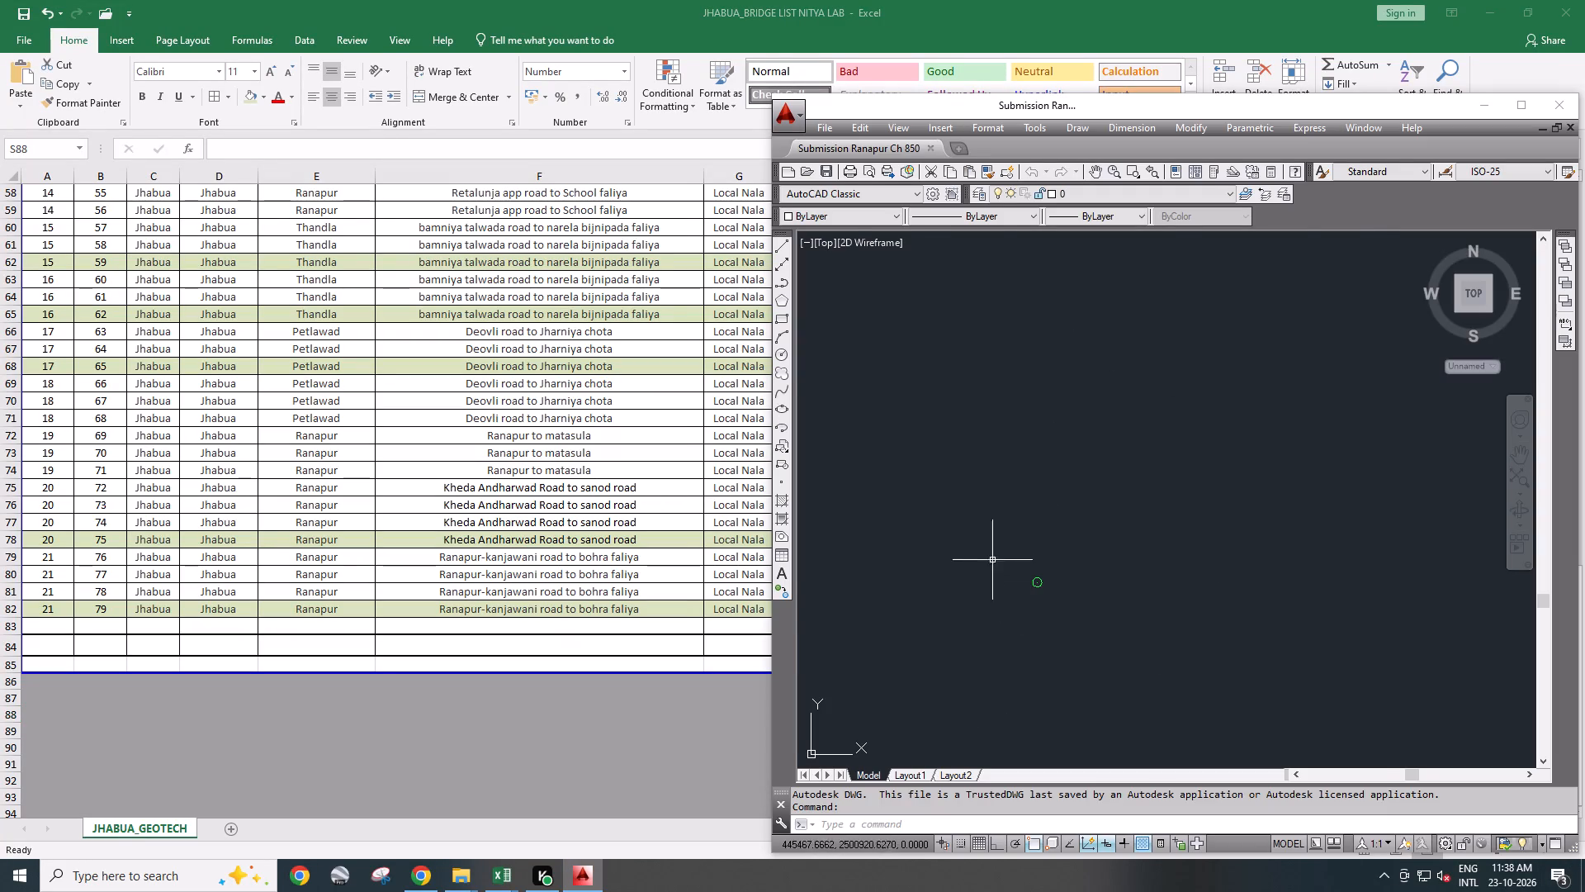
{"action": "scroll", "coordinate": [992, 557], "scroll_direction": "down", "scroll_amount": 6}
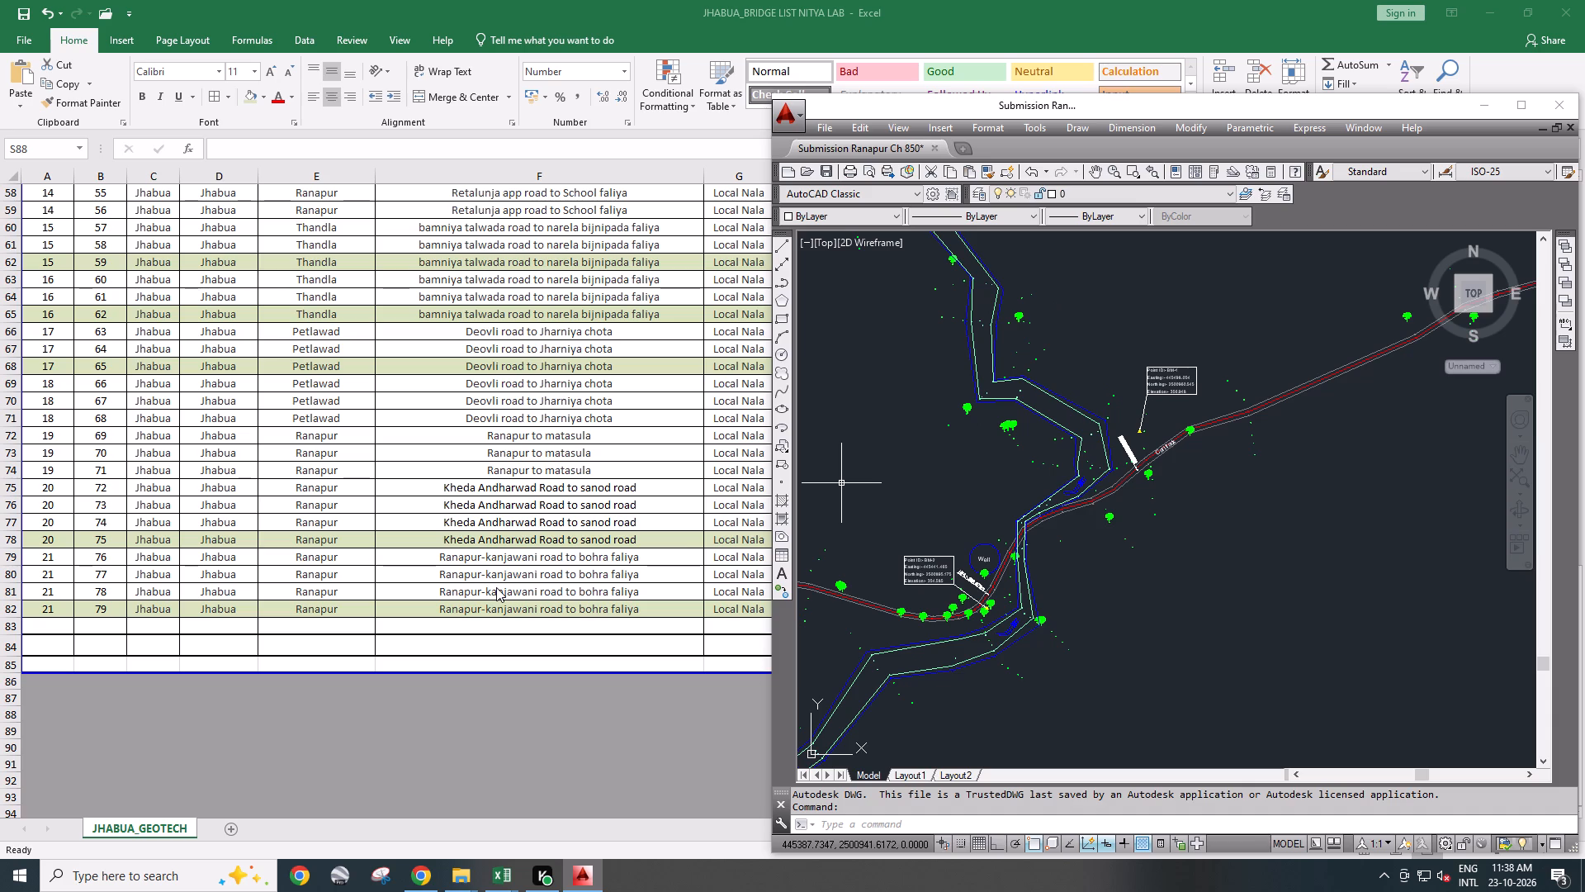
{"action": "key", "text": "alt+Tab"}
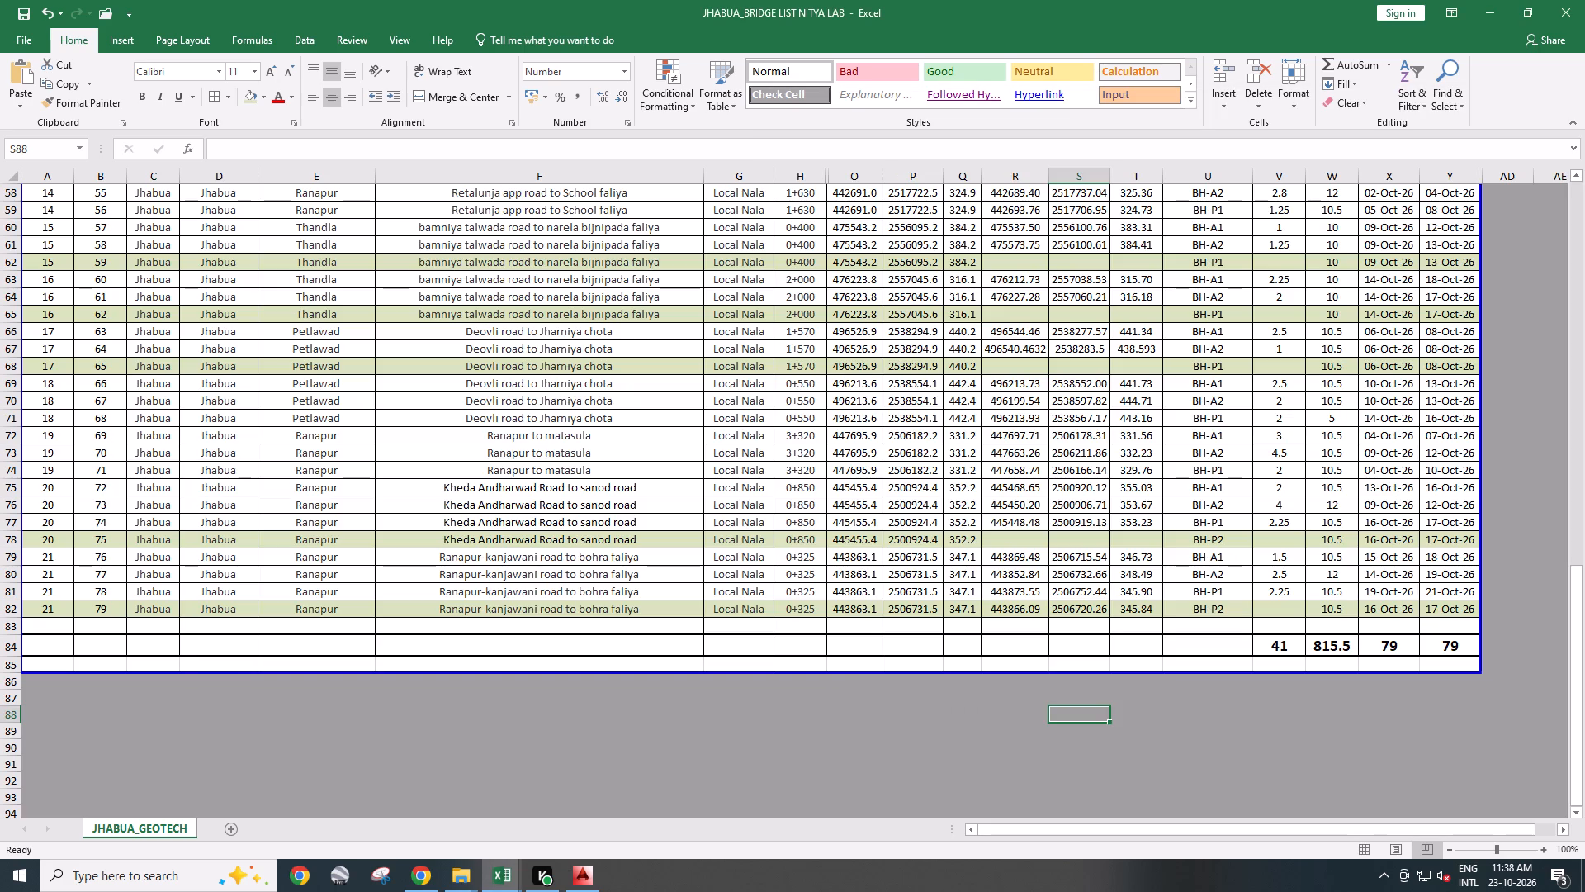
{"action": "key", "text": "alt+Tab"}
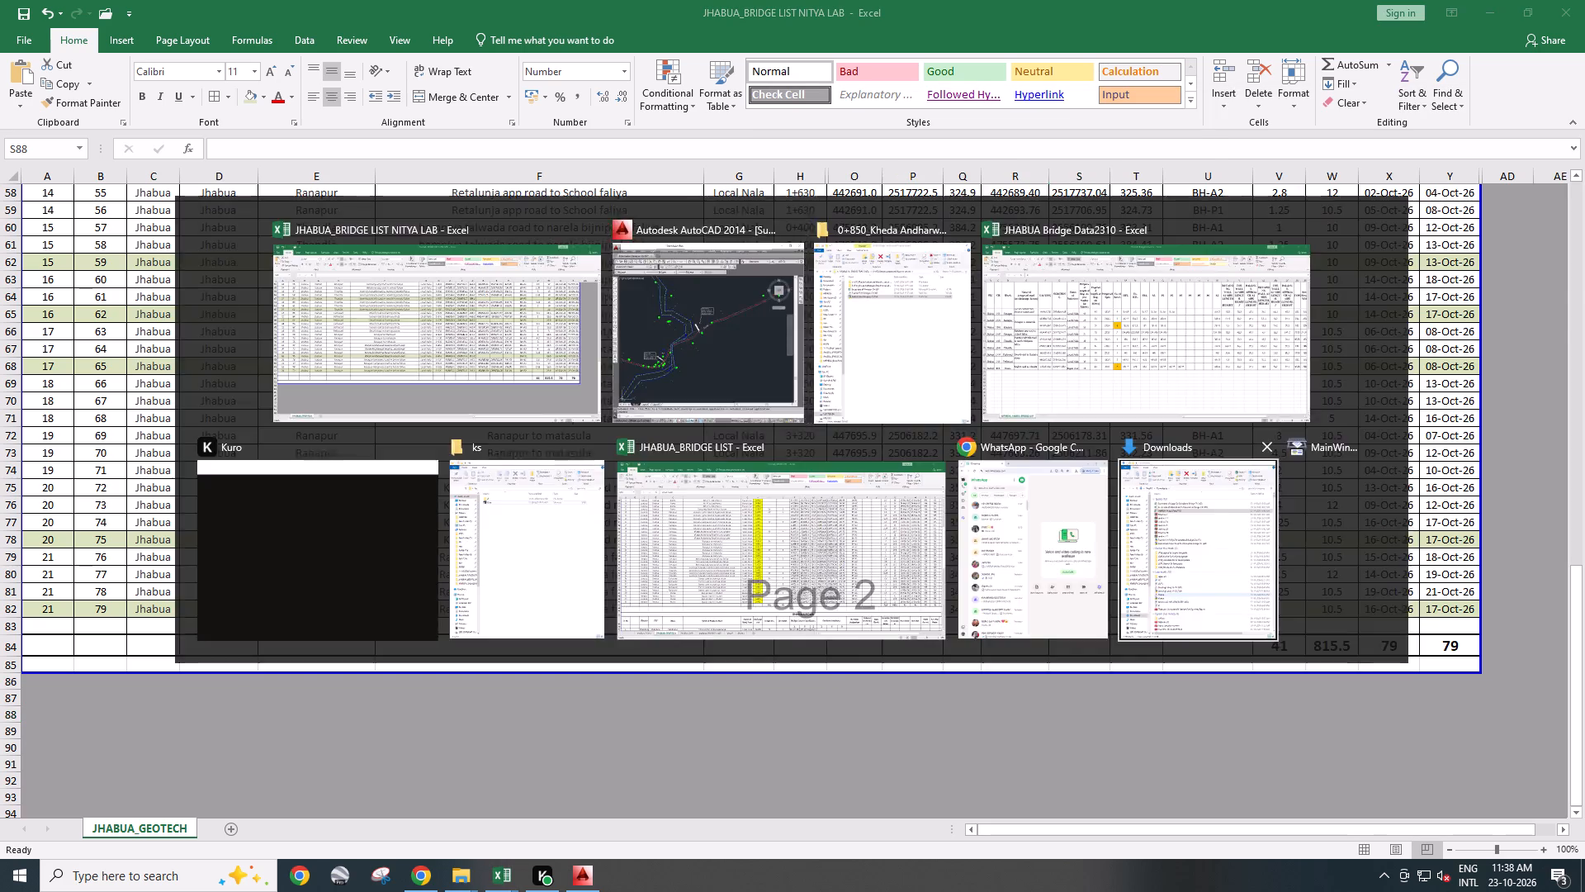
{"action": "left_click", "coordinate": [588, 512]}
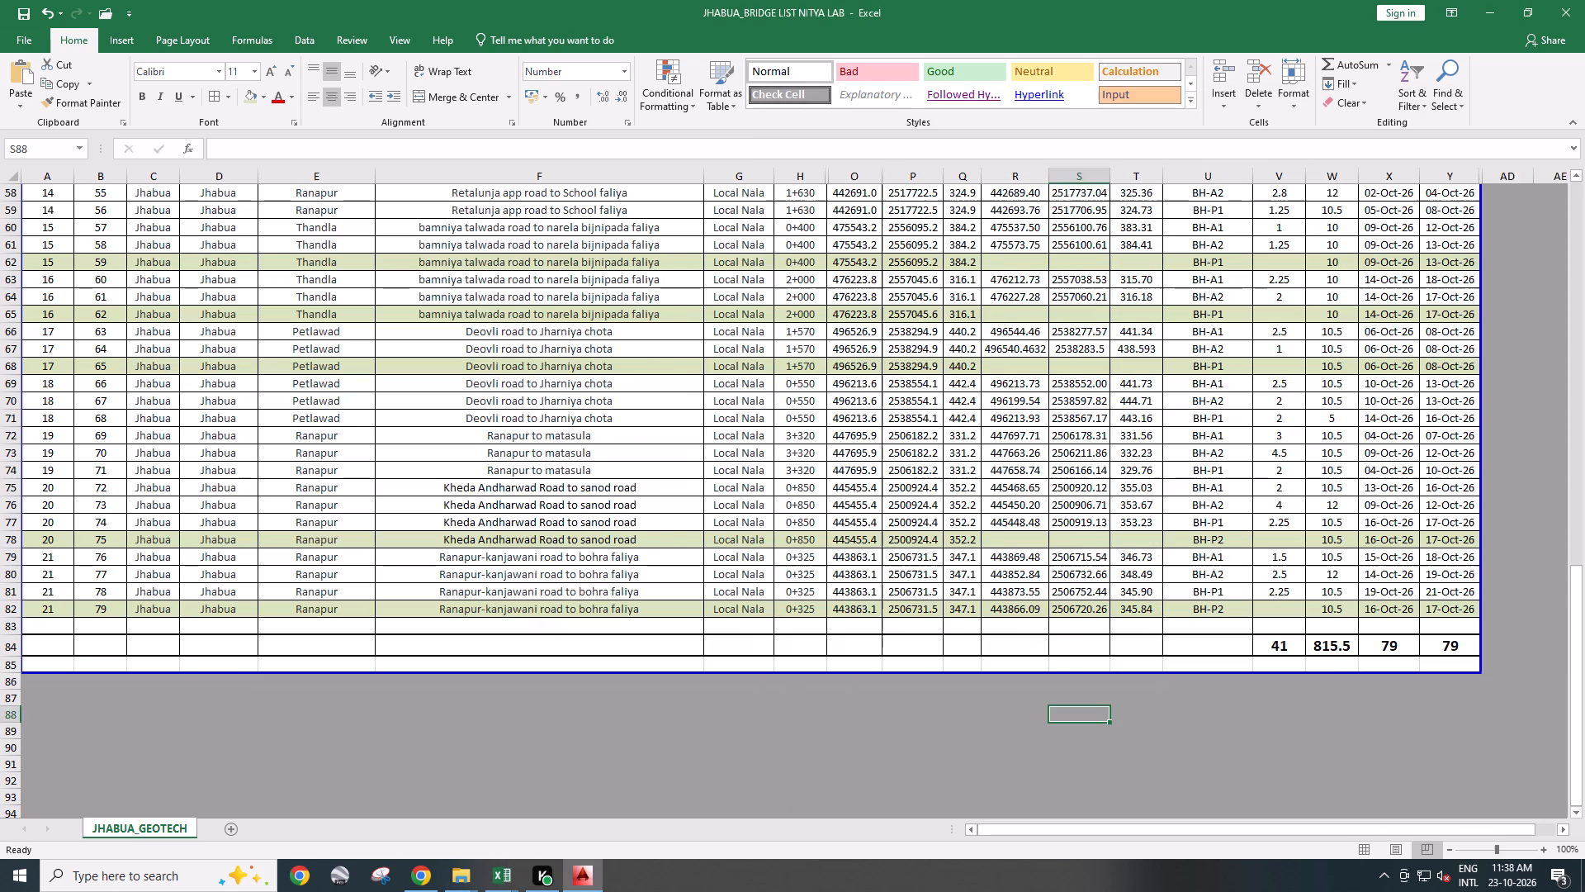
{"action": "left_click", "coordinate": [1528, 3]}
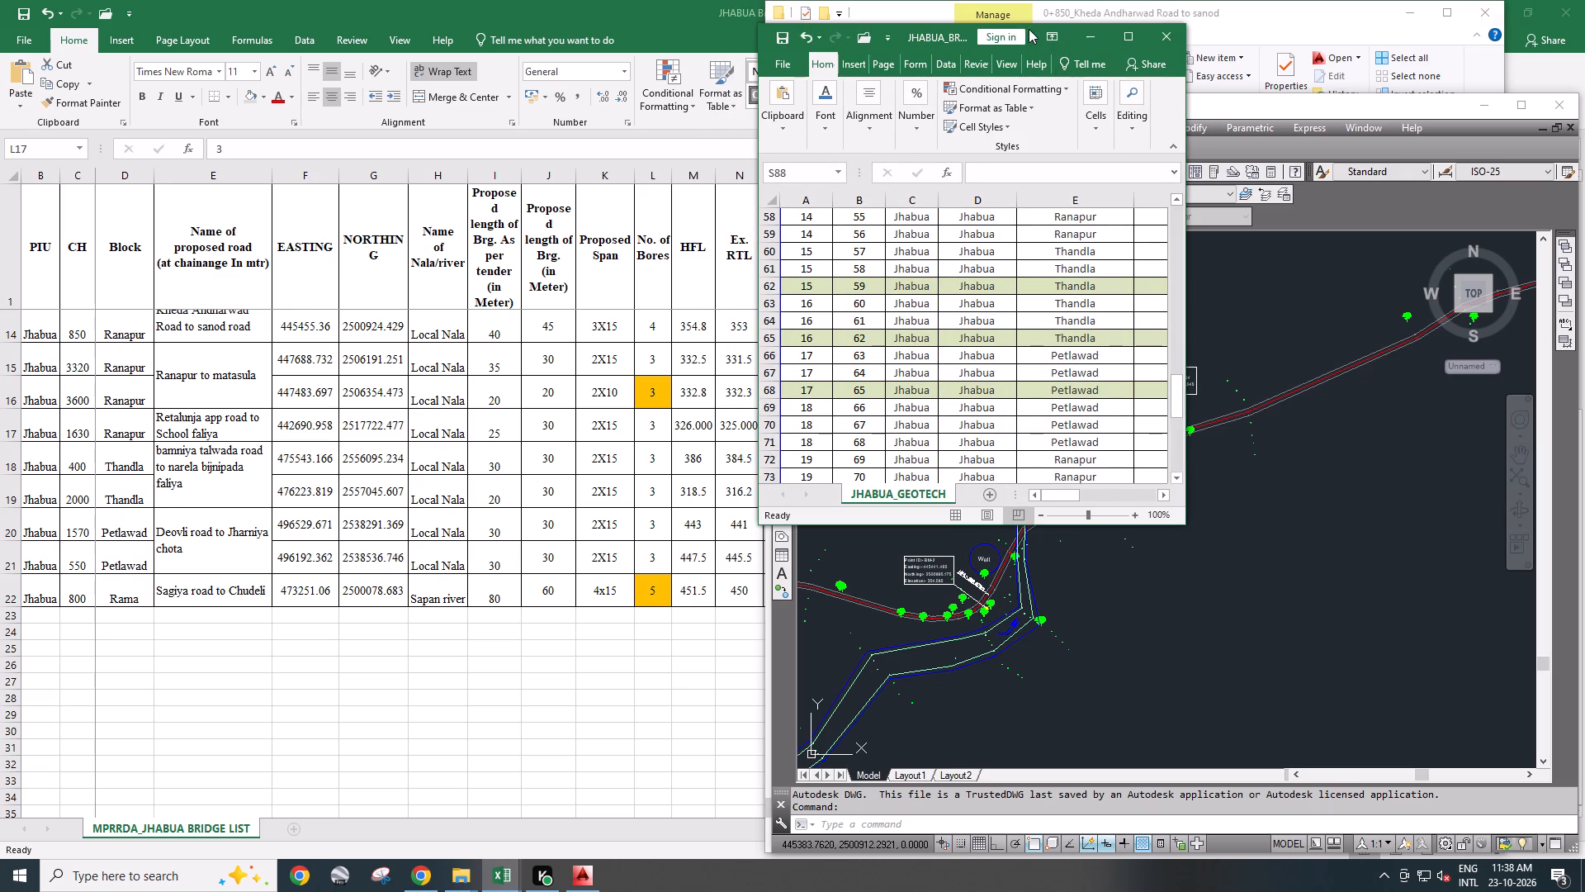
{"action": "left_click_drag", "start_coordinate": [958, 32], "coordinate": [342, 91]}
{"action": "left_click_drag", "start_coordinate": [339, 89], "coordinate": [250, 35]}
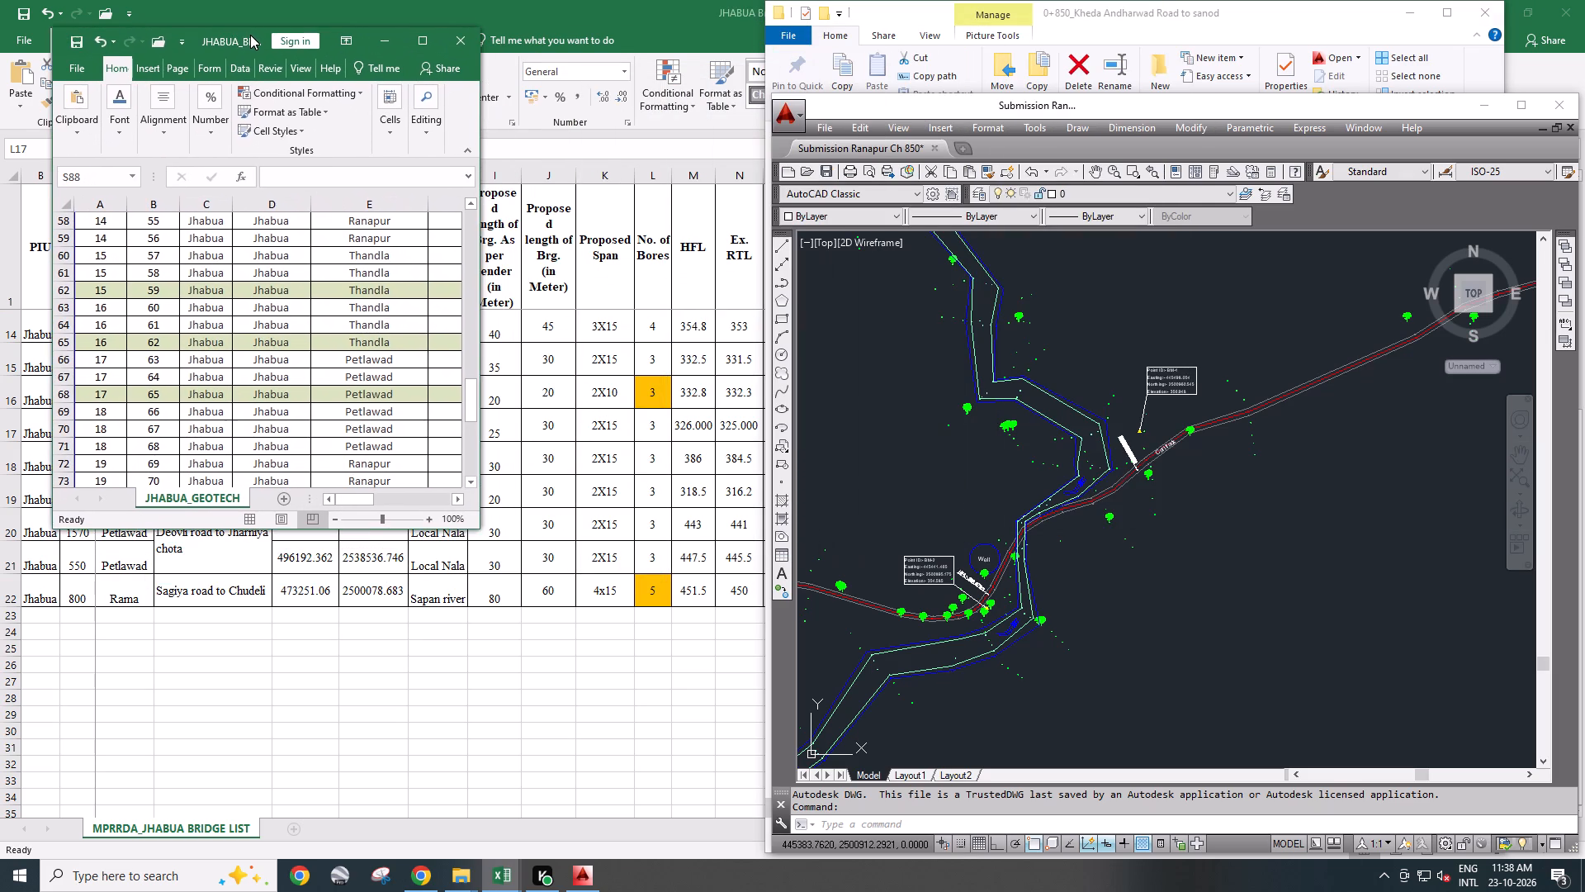
{"action": "left_click_drag", "start_coordinate": [250, 35], "coordinate": [249, 34]}
{"action": "left_click_drag", "start_coordinate": [477, 523], "coordinate": [709, 823]}
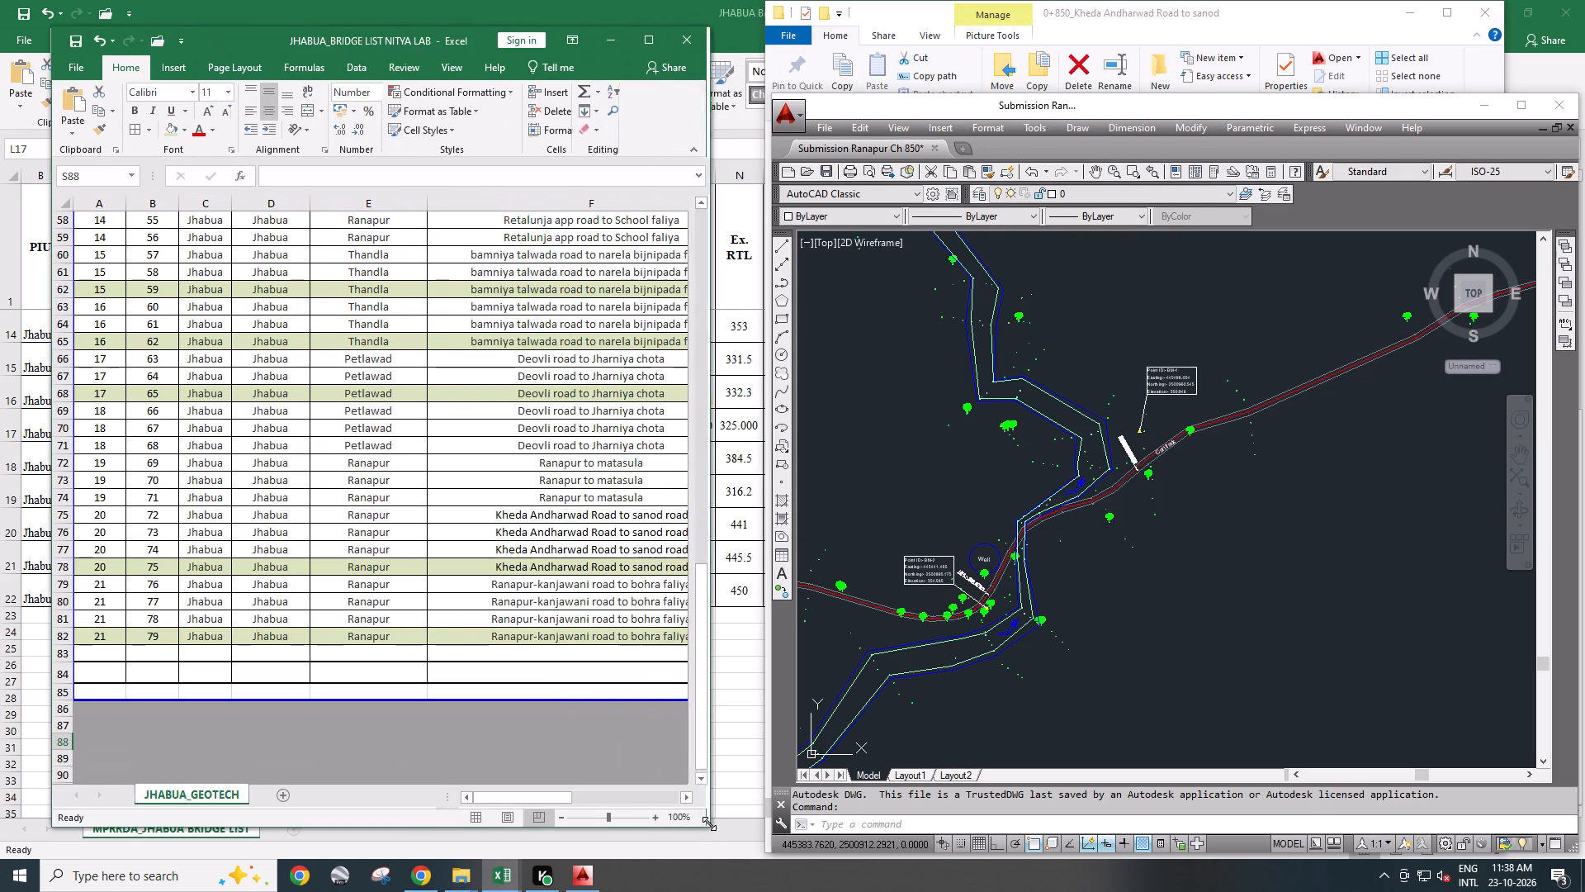
{"action": "left_click_drag", "start_coordinate": [709, 823], "coordinate": [711, 824]}
{"action": "left_click_drag", "start_coordinate": [492, 801], "coordinate": [609, 800]}
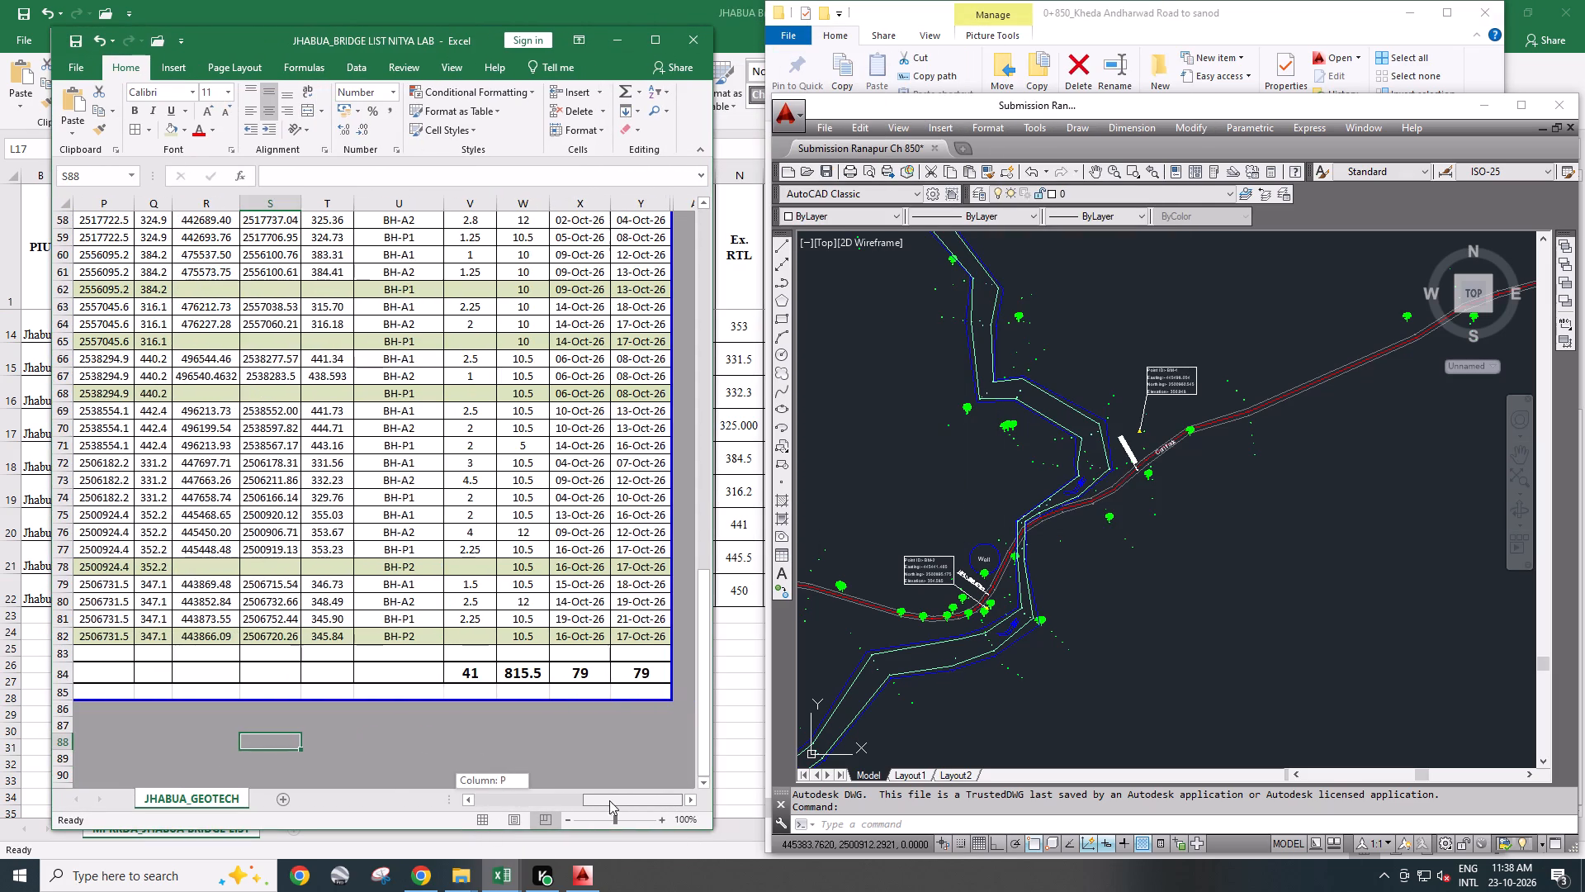
{"action": "left_click_drag", "start_coordinate": [609, 800], "coordinate": [634, 800]}
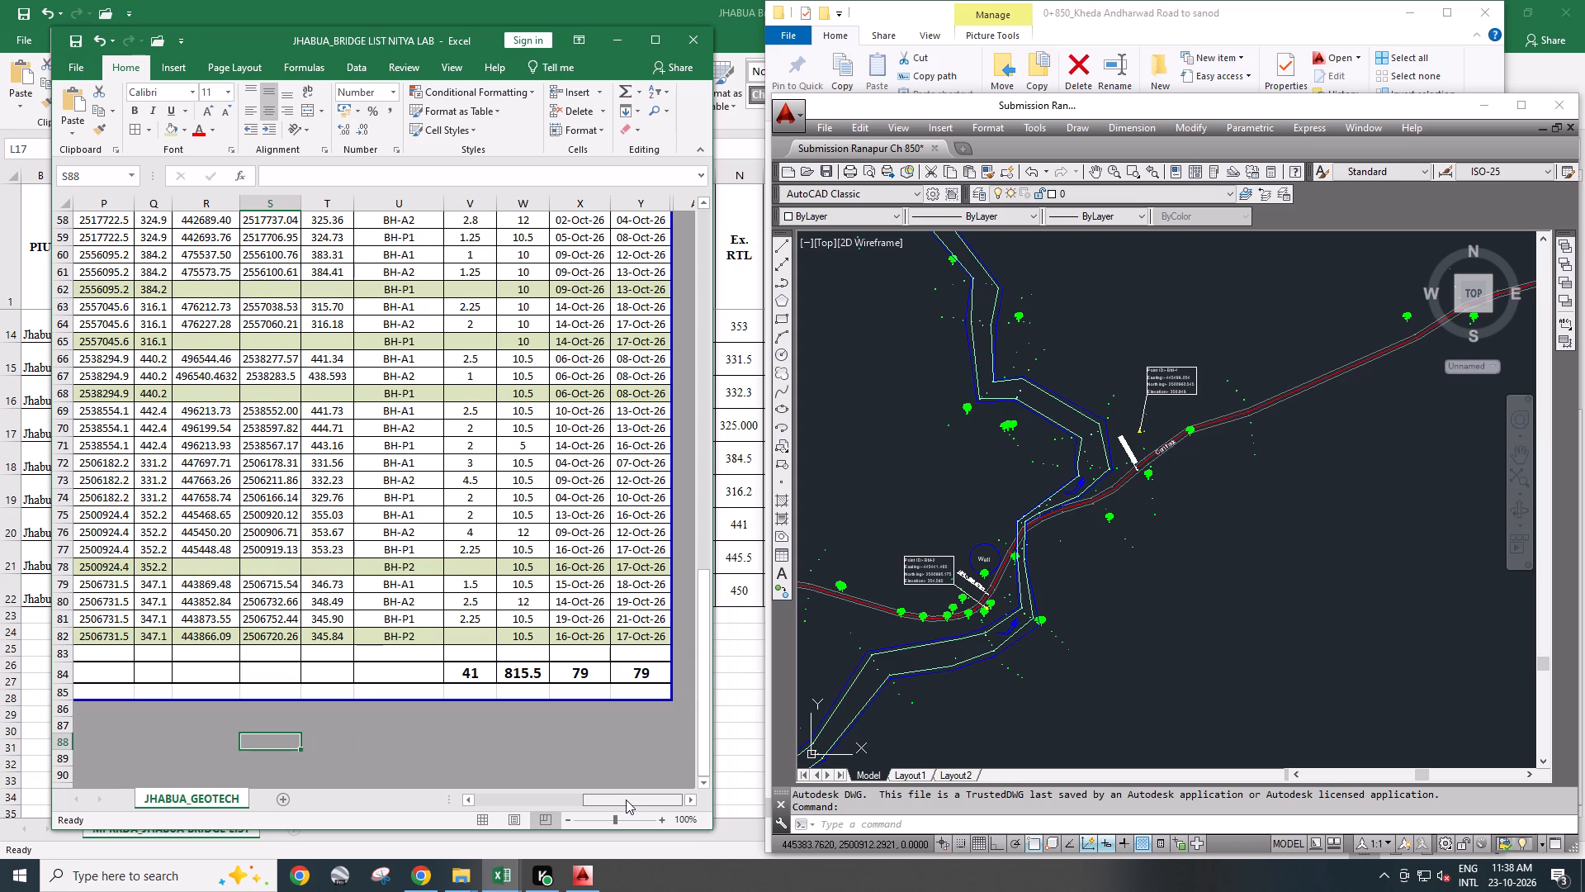
{"action": "left_click_drag", "start_coordinate": [626, 799], "coordinate": [554, 799]}
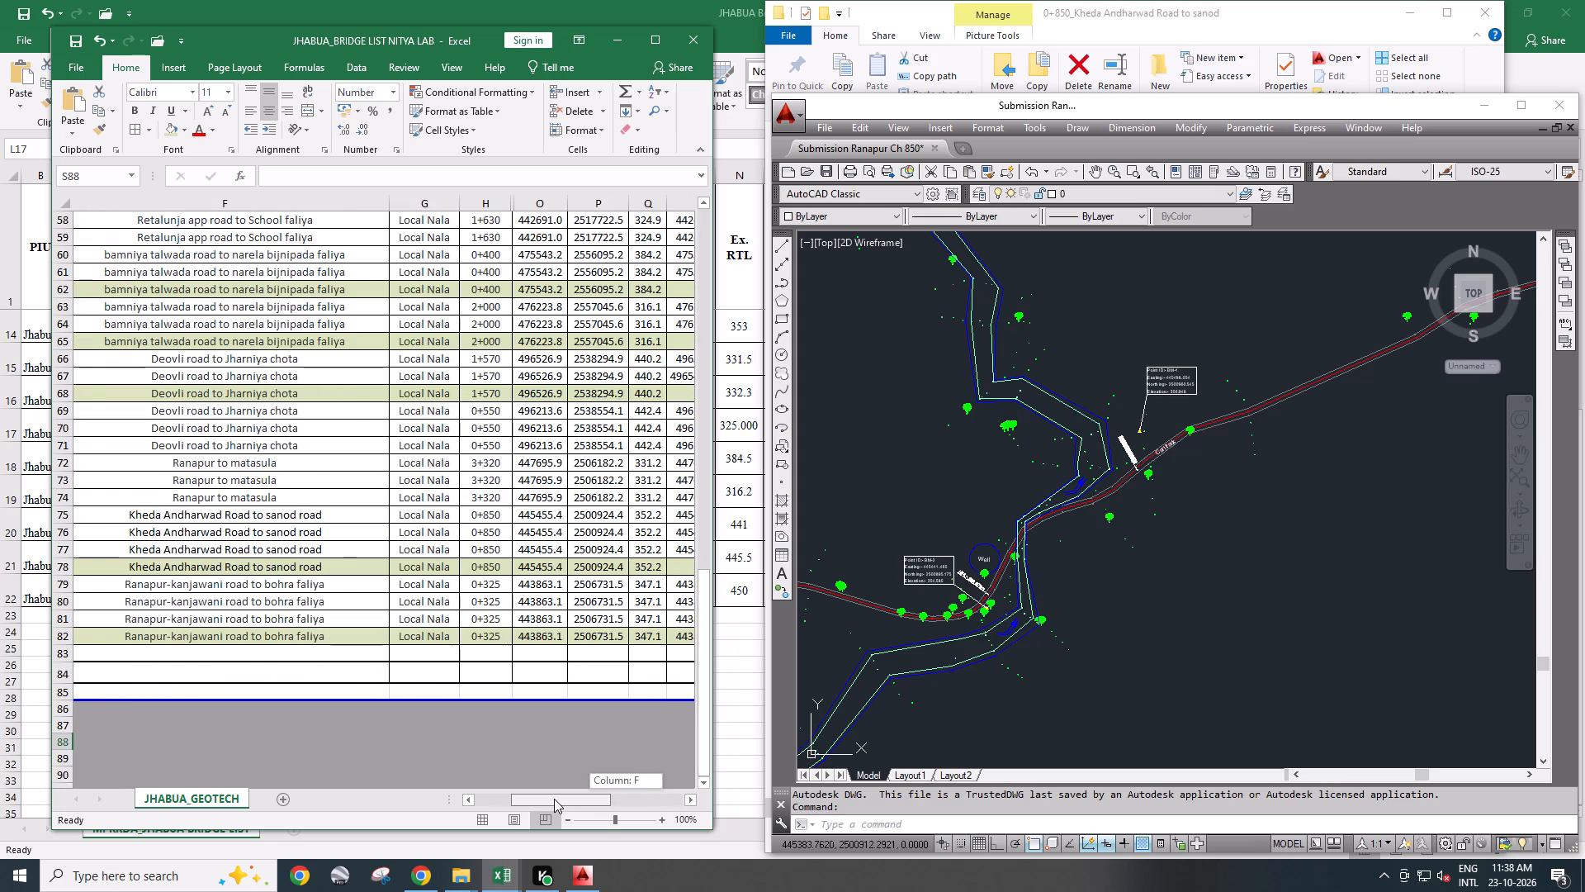
{"action": "left_click_drag", "start_coordinate": [554, 799], "coordinate": [646, 802]}
Locate the Kheda Andharwad Road BH-P1 borehole in the drawing by starting a polyline at 445448.48,2500919.13, and cancel the polyline.
{"action": "left_click", "coordinate": [206, 546]}
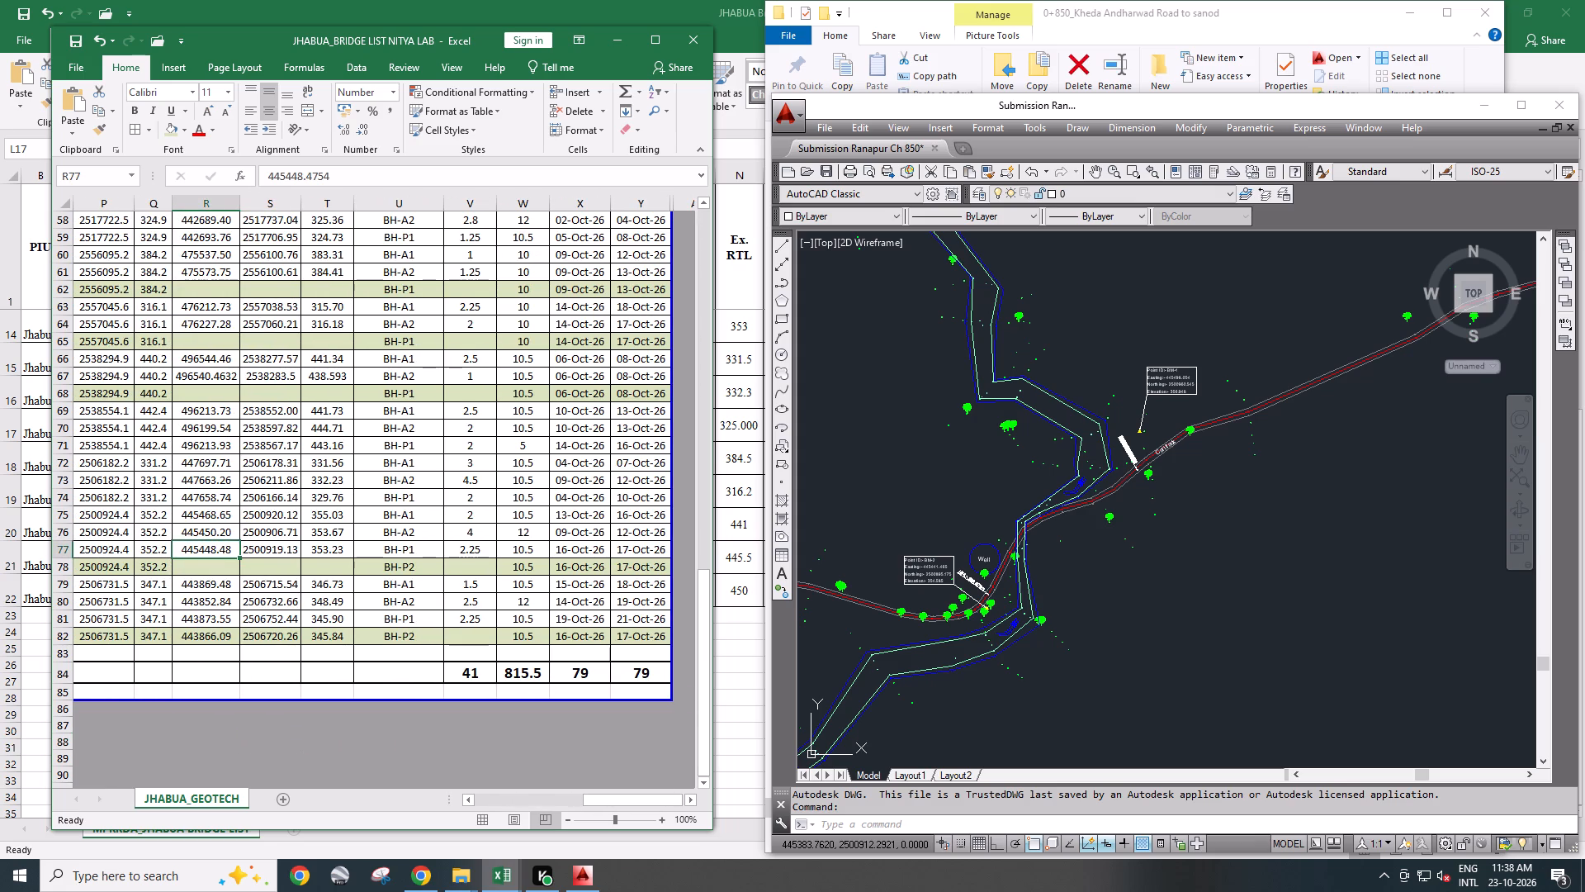
{"action": "left_click", "coordinate": [992, 823]}
{"action": "type", "text": "PL"}
{"action": "key", "text": "space"}
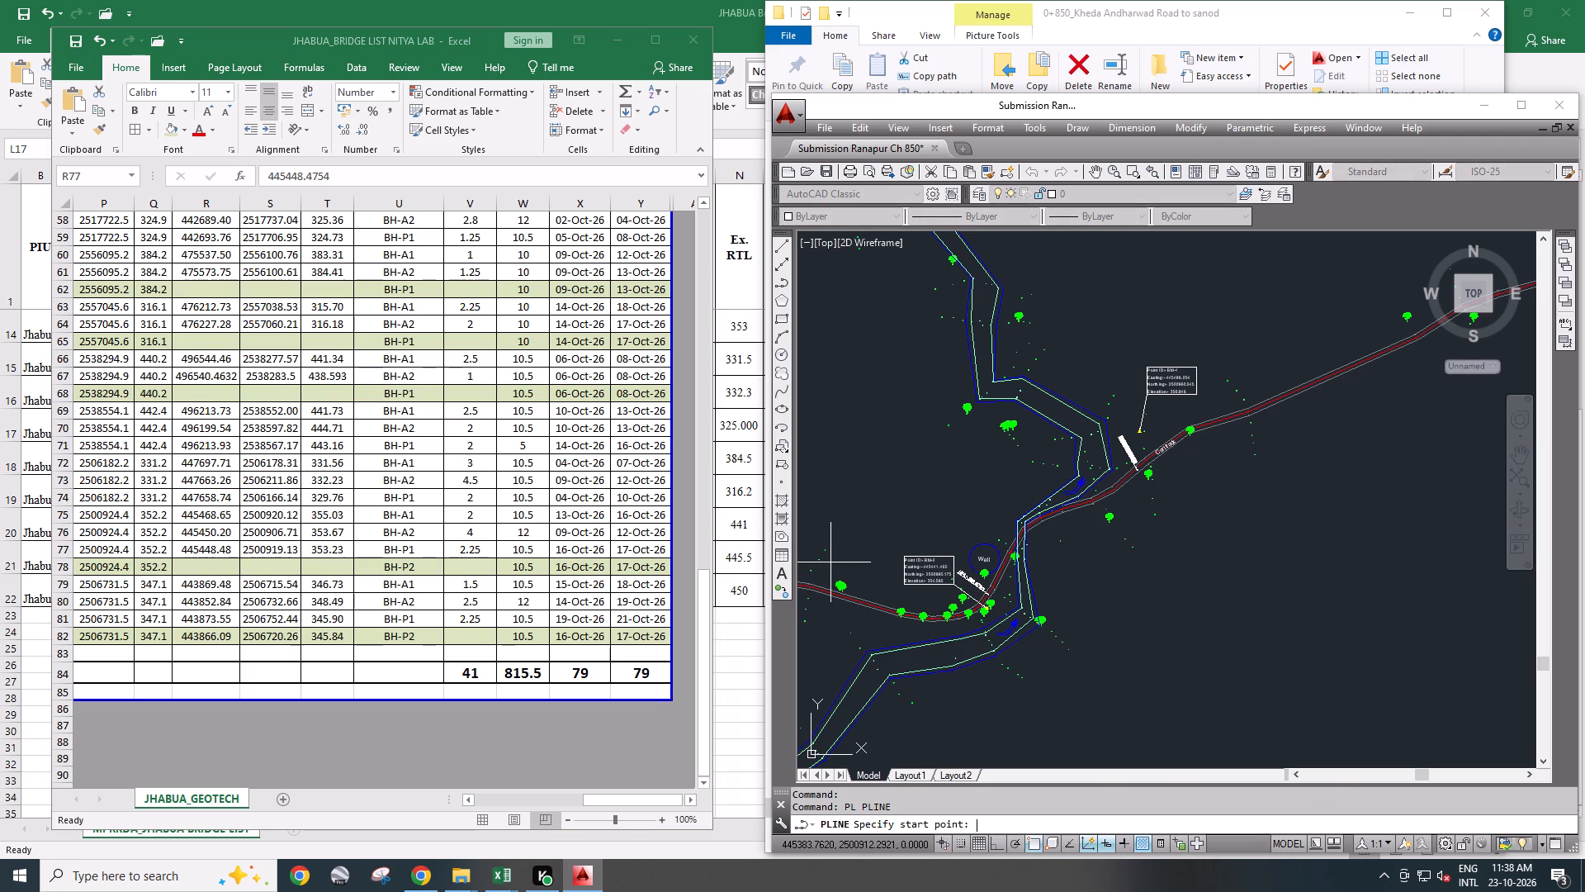
{"action": "type", "text": "445448.48,"}
{"action": "type", "text": "25"}
{"action": "type", "text": "00919.13"}
{"action": "key", "text": "Return"}
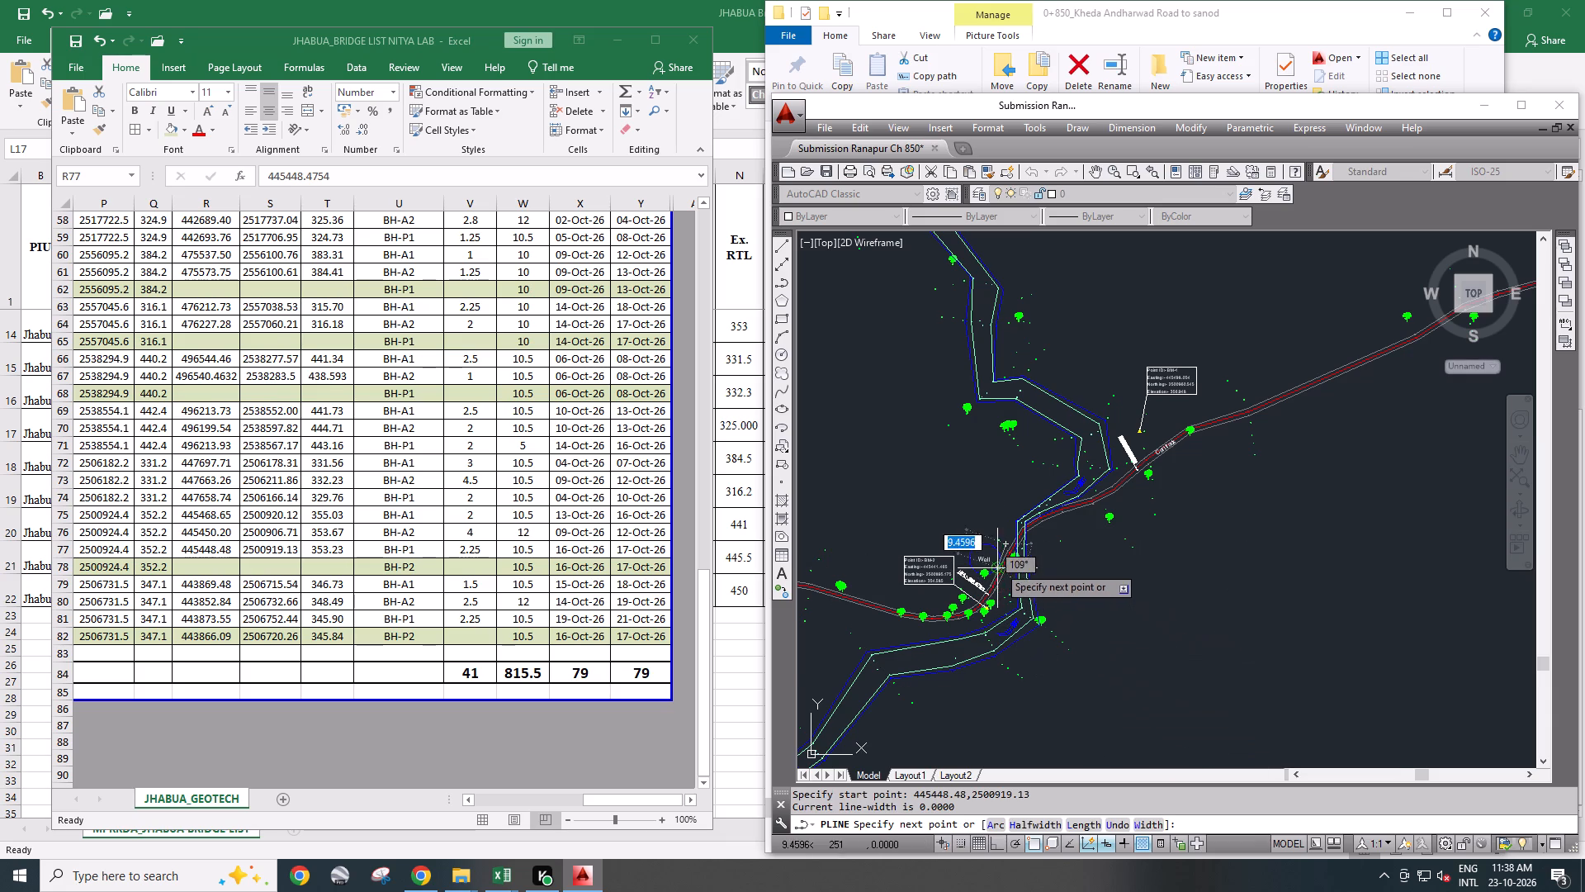
{"action": "scroll", "coordinate": [1157, 433], "scroll_direction": "up", "scroll_amount": 2}
{"action": "scroll", "coordinate": [1280, 468], "scroll_direction": "down", "scroll_amount": 3}
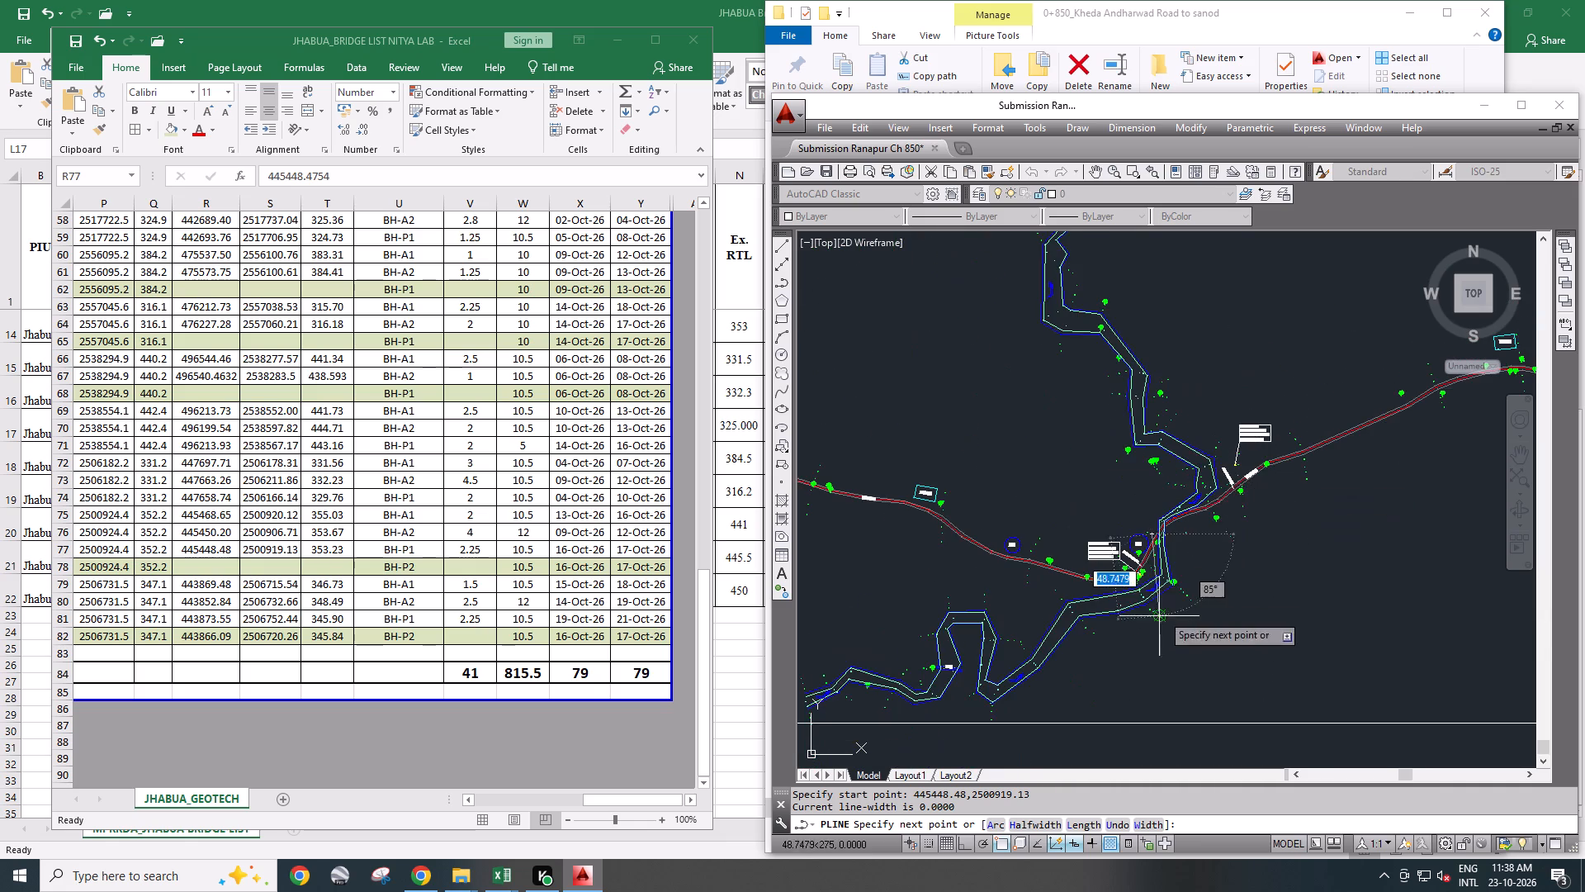
{"action": "scroll", "coordinate": [1166, 576], "scroll_direction": "down", "scroll_amount": 1}
{"action": "scroll", "coordinate": [1169, 572], "scroll_direction": "up", "scroll_amount": 4}
{"action": "key", "text": "Escape"}
{"action": "scroll", "coordinate": [1133, 590], "scroll_direction": "up", "scroll_amount": 2}
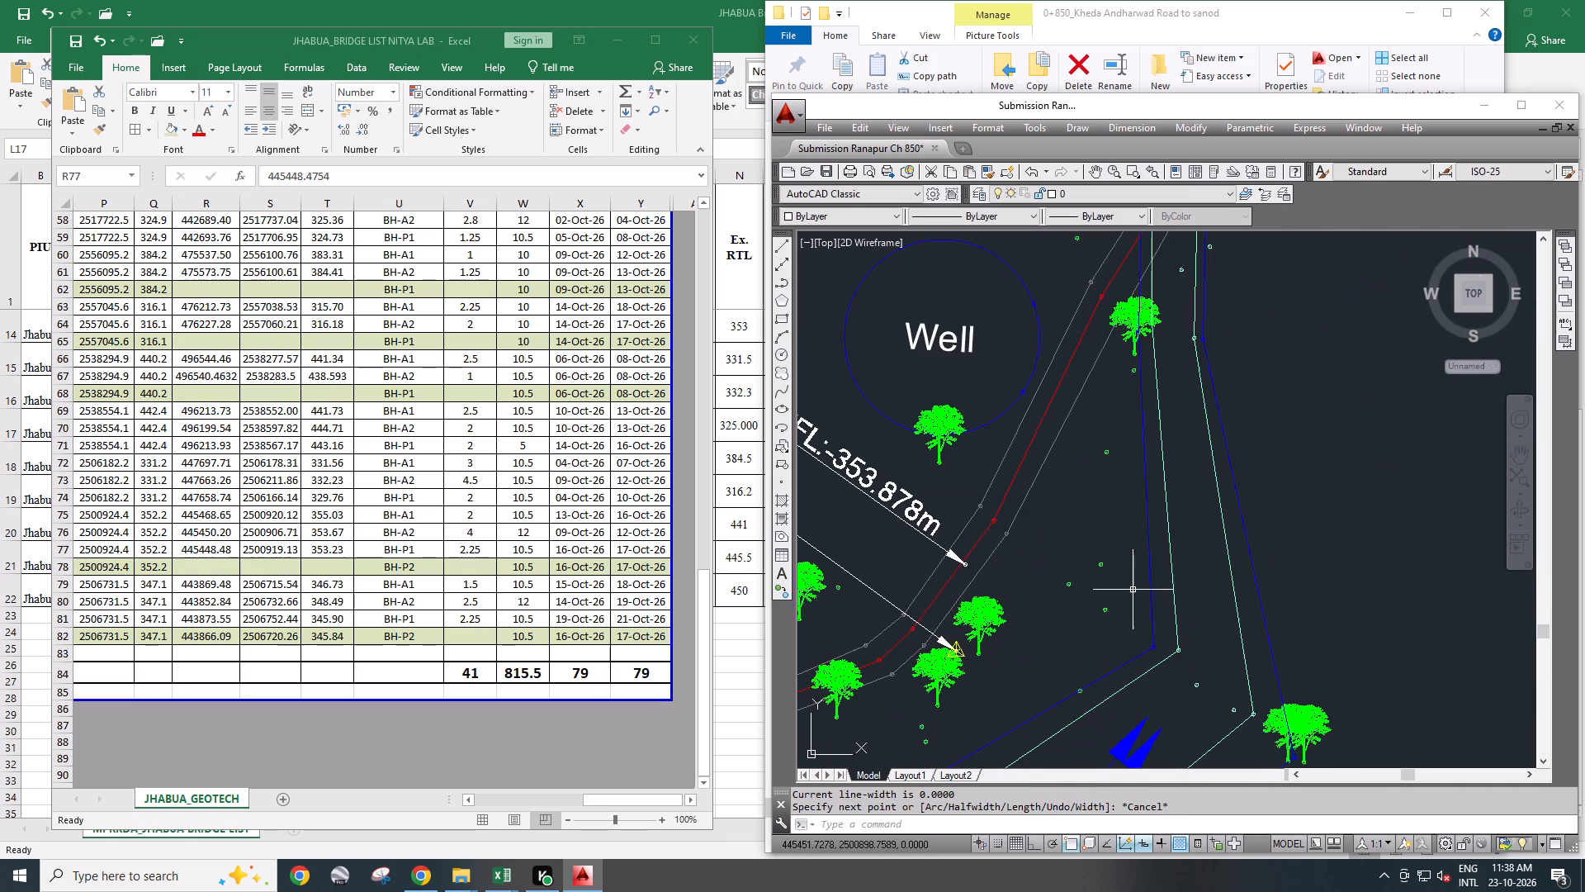
Identify a point in the nala at about 445449.87, 2500900.19, 353.55 and paste its coordinates into BH-P2's easting cell R78.
{"action": "key", "text": "i"}
{"action": "key", "text": "d"}
{"action": "key", "text": "space"}
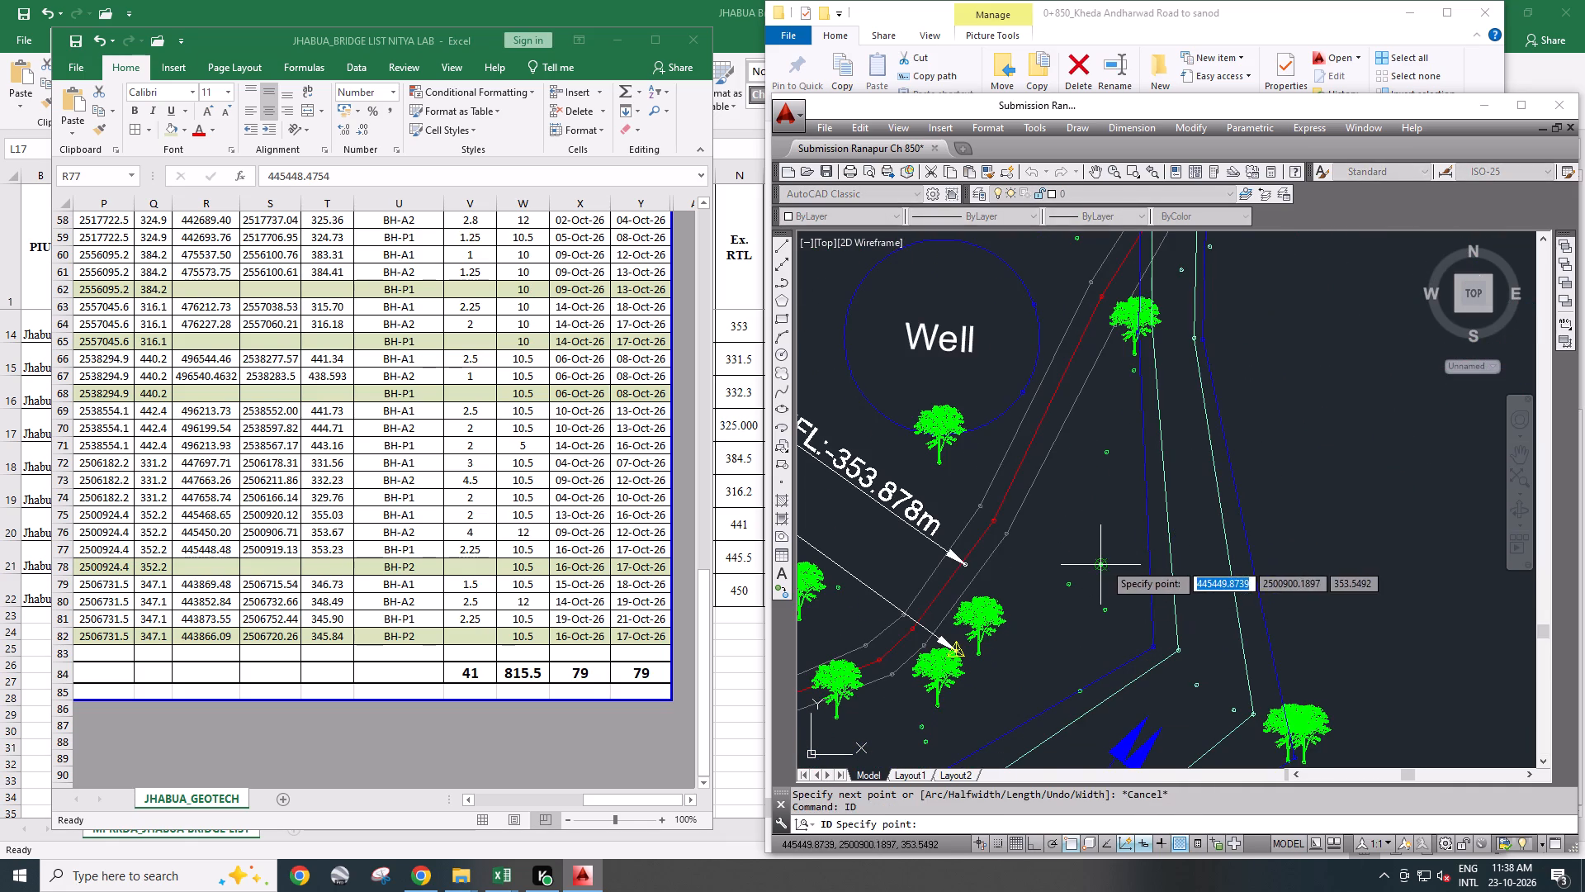
{"action": "left_click", "coordinate": [1104, 562]}
{"action": "left_click_drag", "start_coordinate": [909, 804], "coordinate": [1221, 802]}
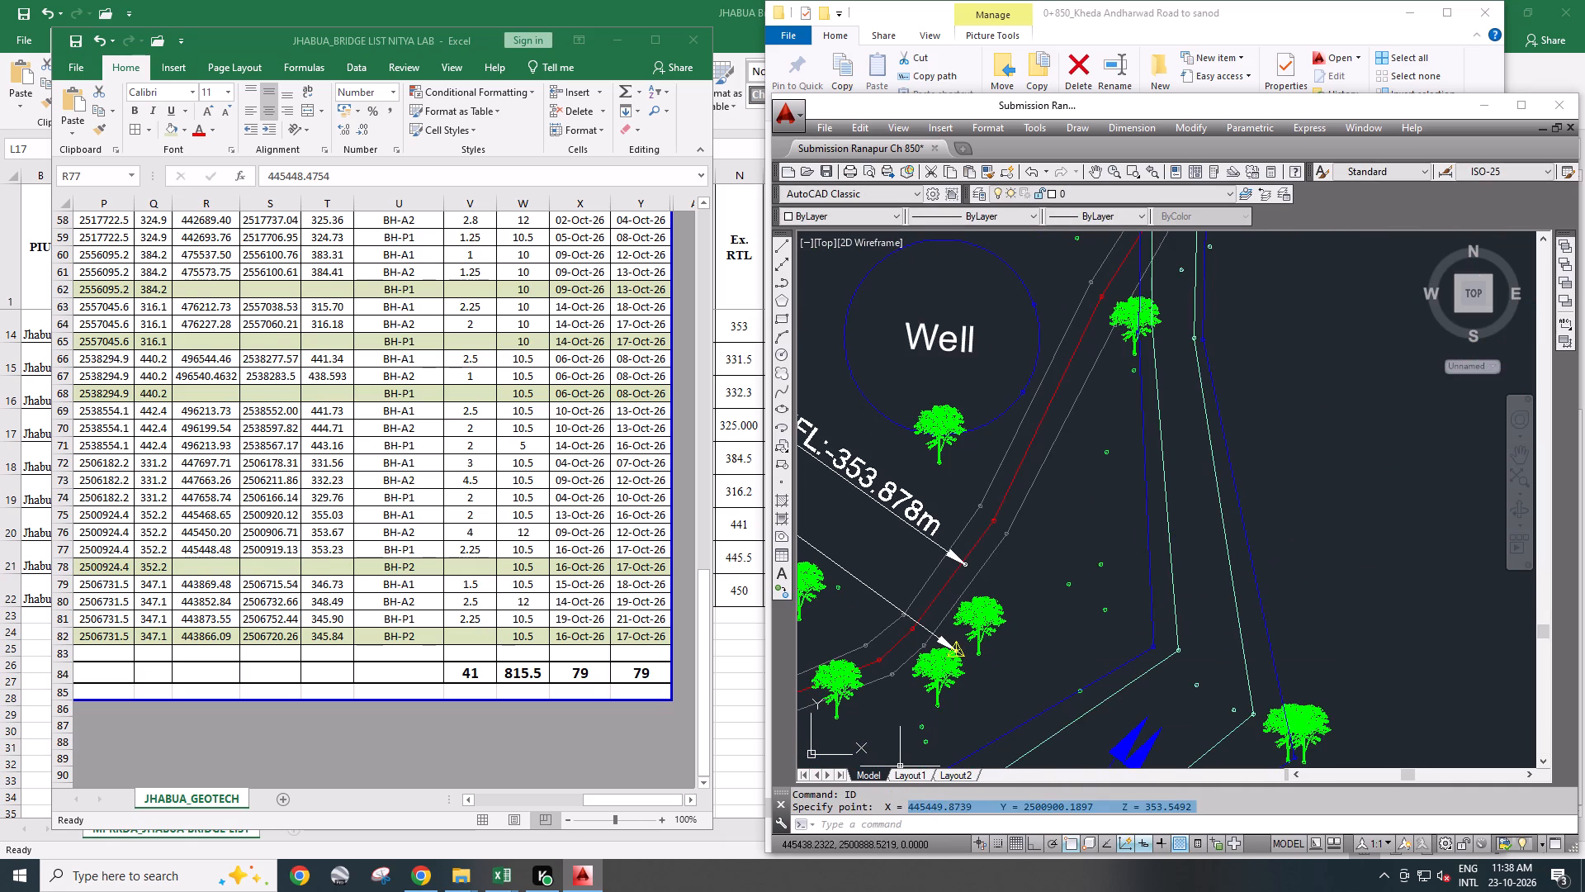
{"action": "key", "text": "ctrl+c"}
{"action": "left_click", "coordinate": [408, 571]}
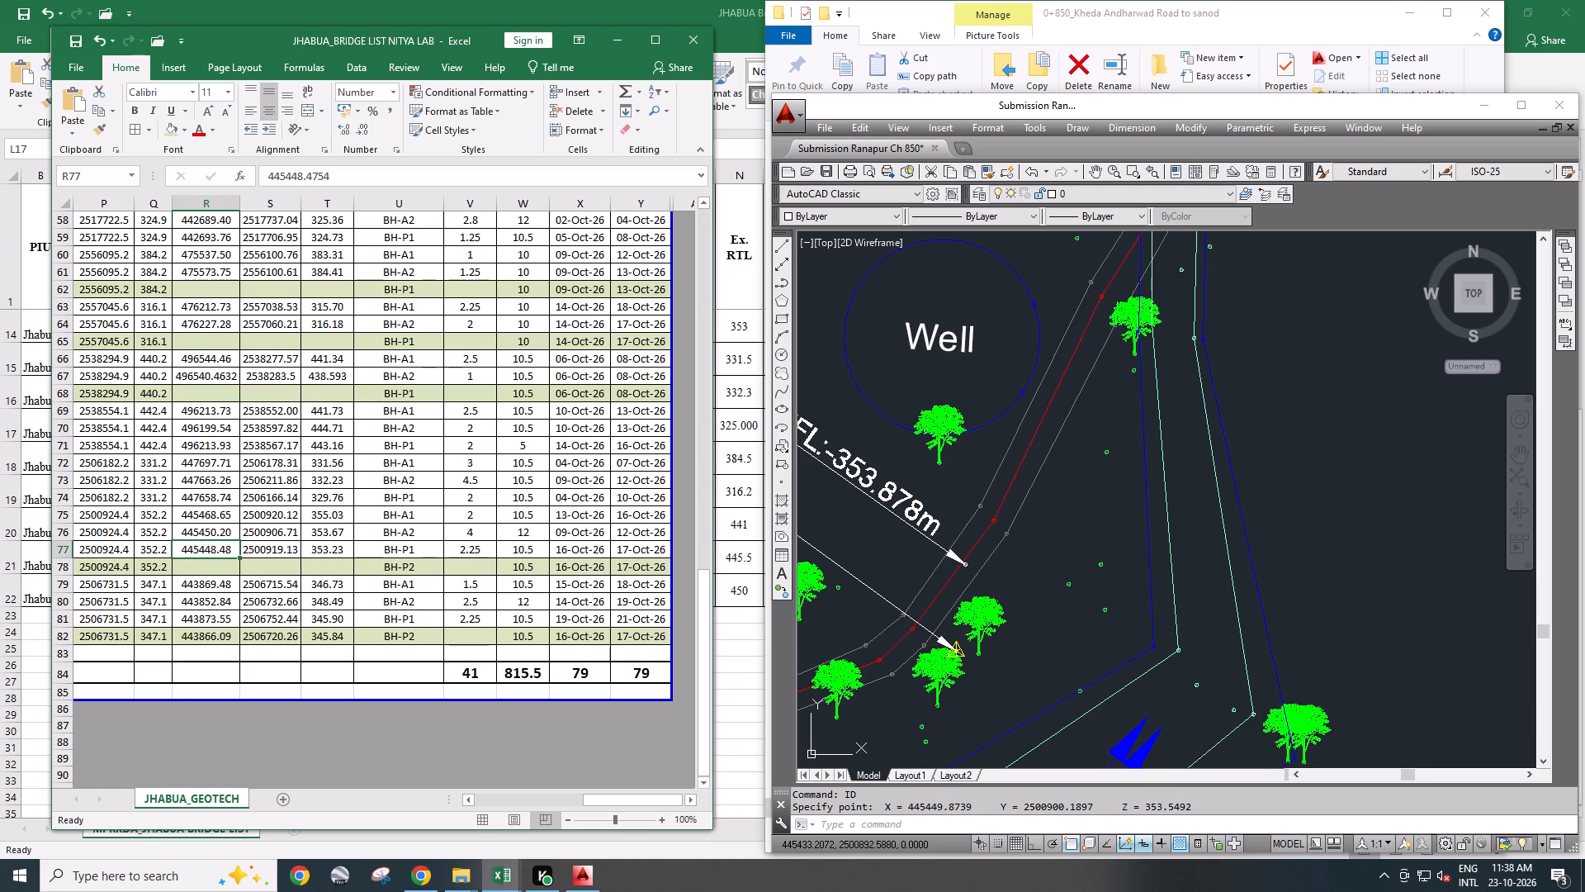
{"action": "double_click", "coordinate": [190, 571]}
{"action": "key", "text": "ctrl+v"}
{"action": "left_click", "coordinate": [296, 610]}
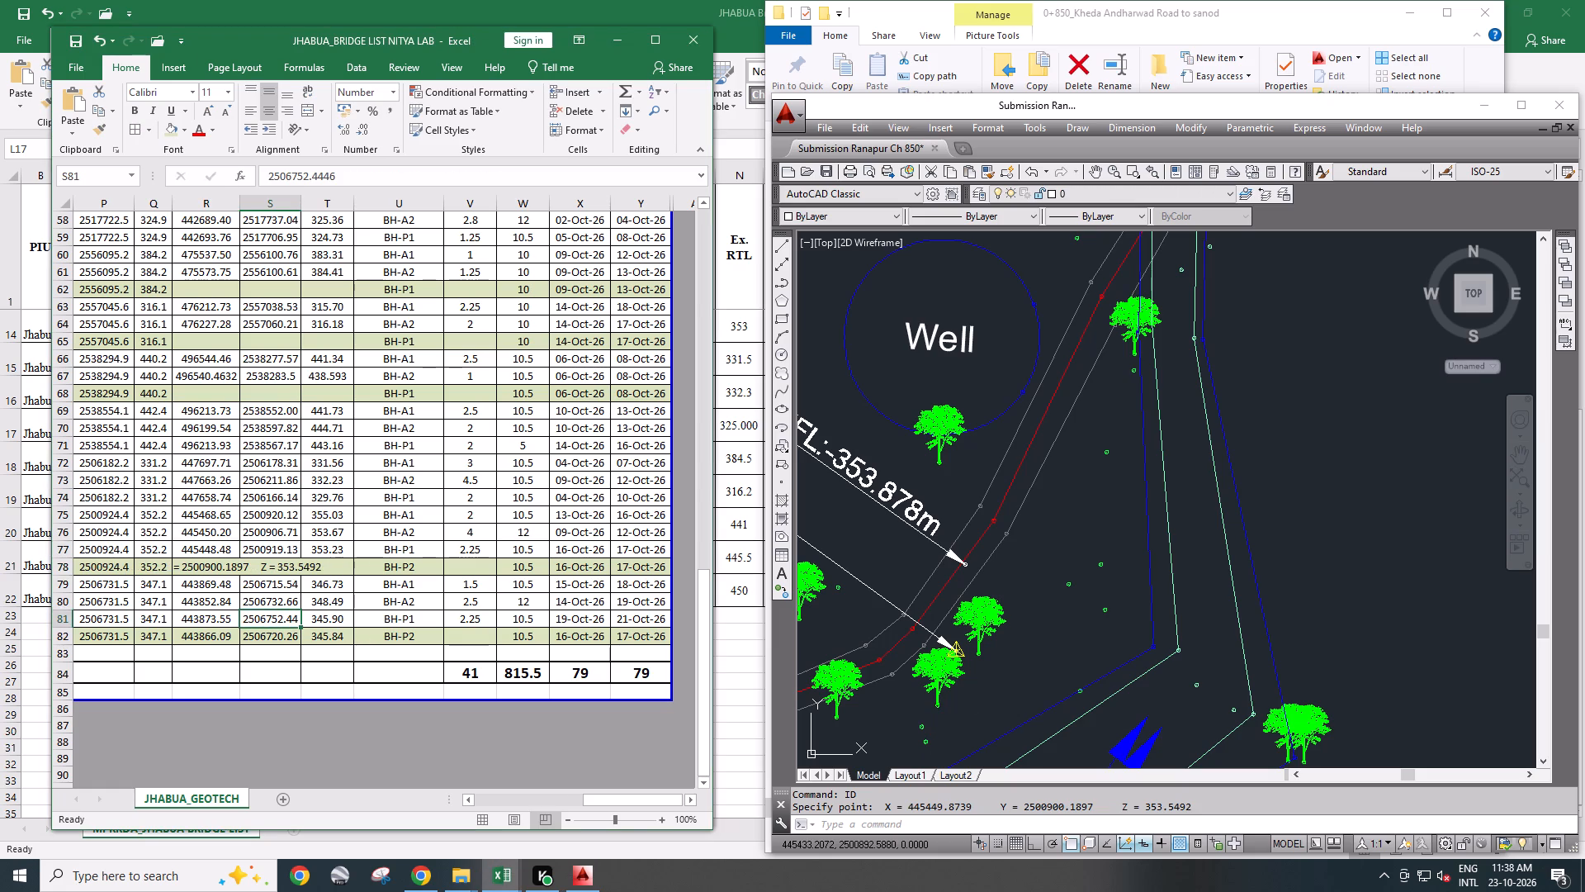
Move the elevation 353.5492 from R78 into BH-P2's elevation cell T78.
{"action": "left_click", "coordinate": [202, 568]}
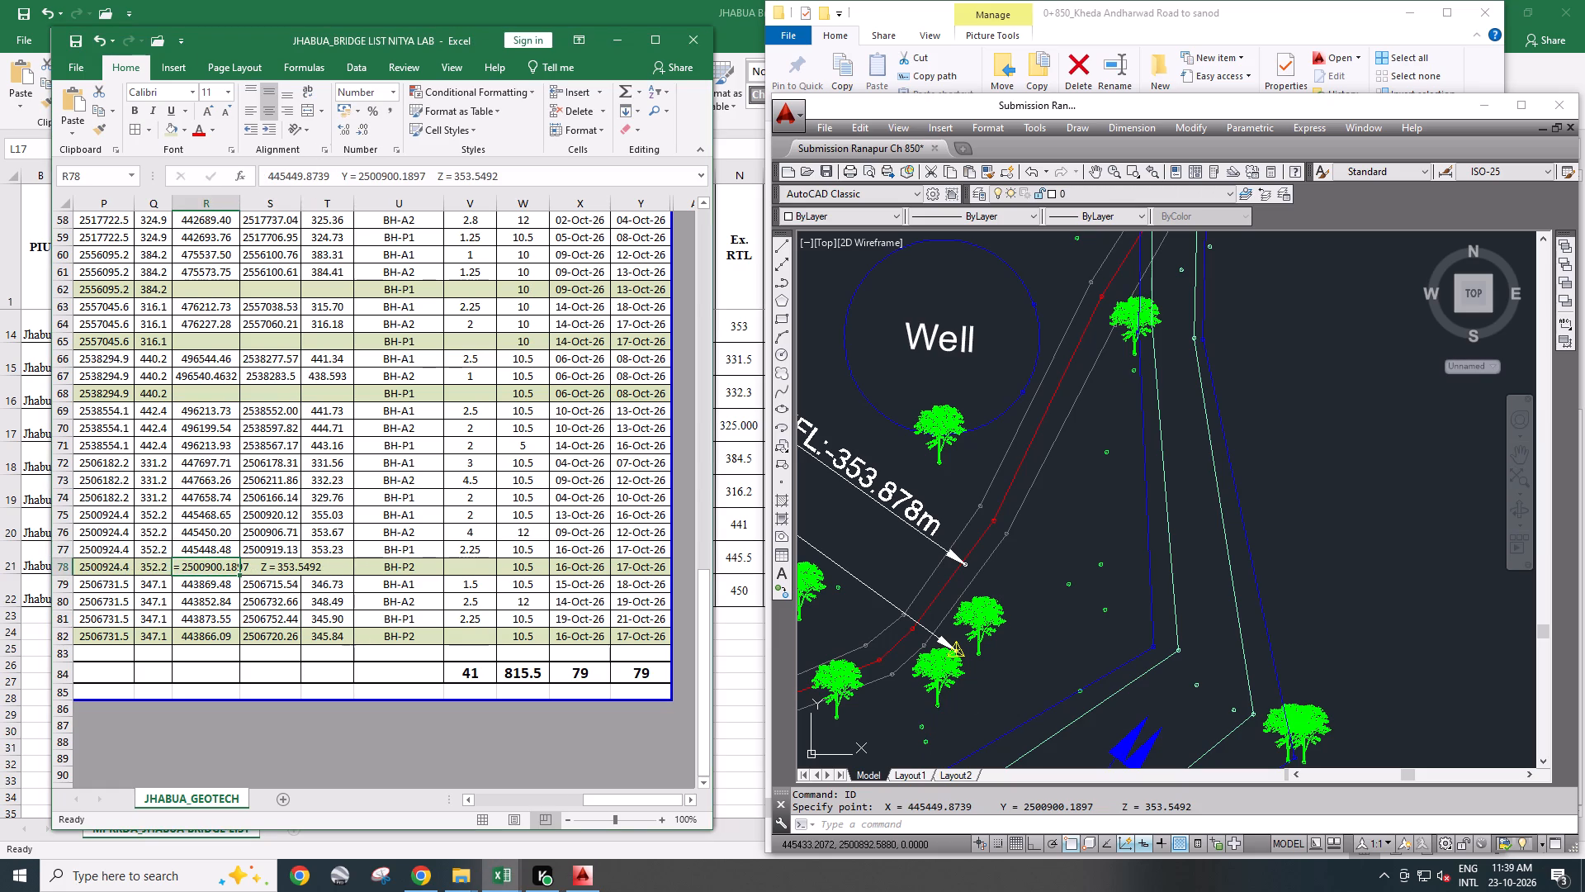
{"action": "left_click_drag", "start_coordinate": [455, 173], "coordinate": [526, 180]}
{"action": "key", "text": "ctrl+x"}
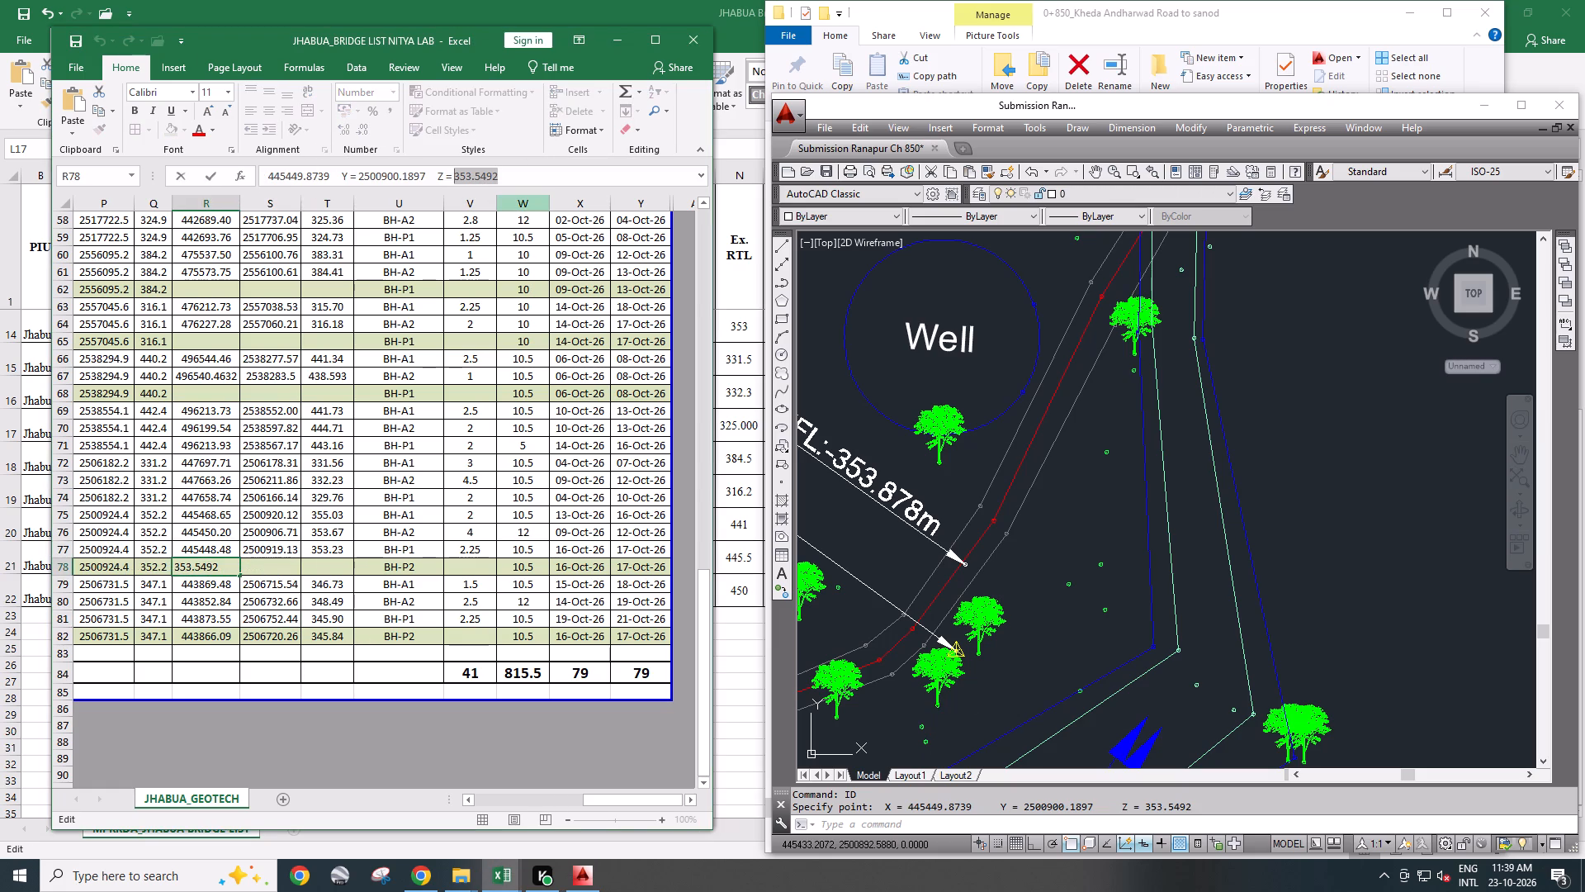
{"action": "double_click", "coordinate": [344, 568]}
{"action": "key", "text": "ctrl+v"}
{"action": "left_click", "coordinate": [291, 587]}
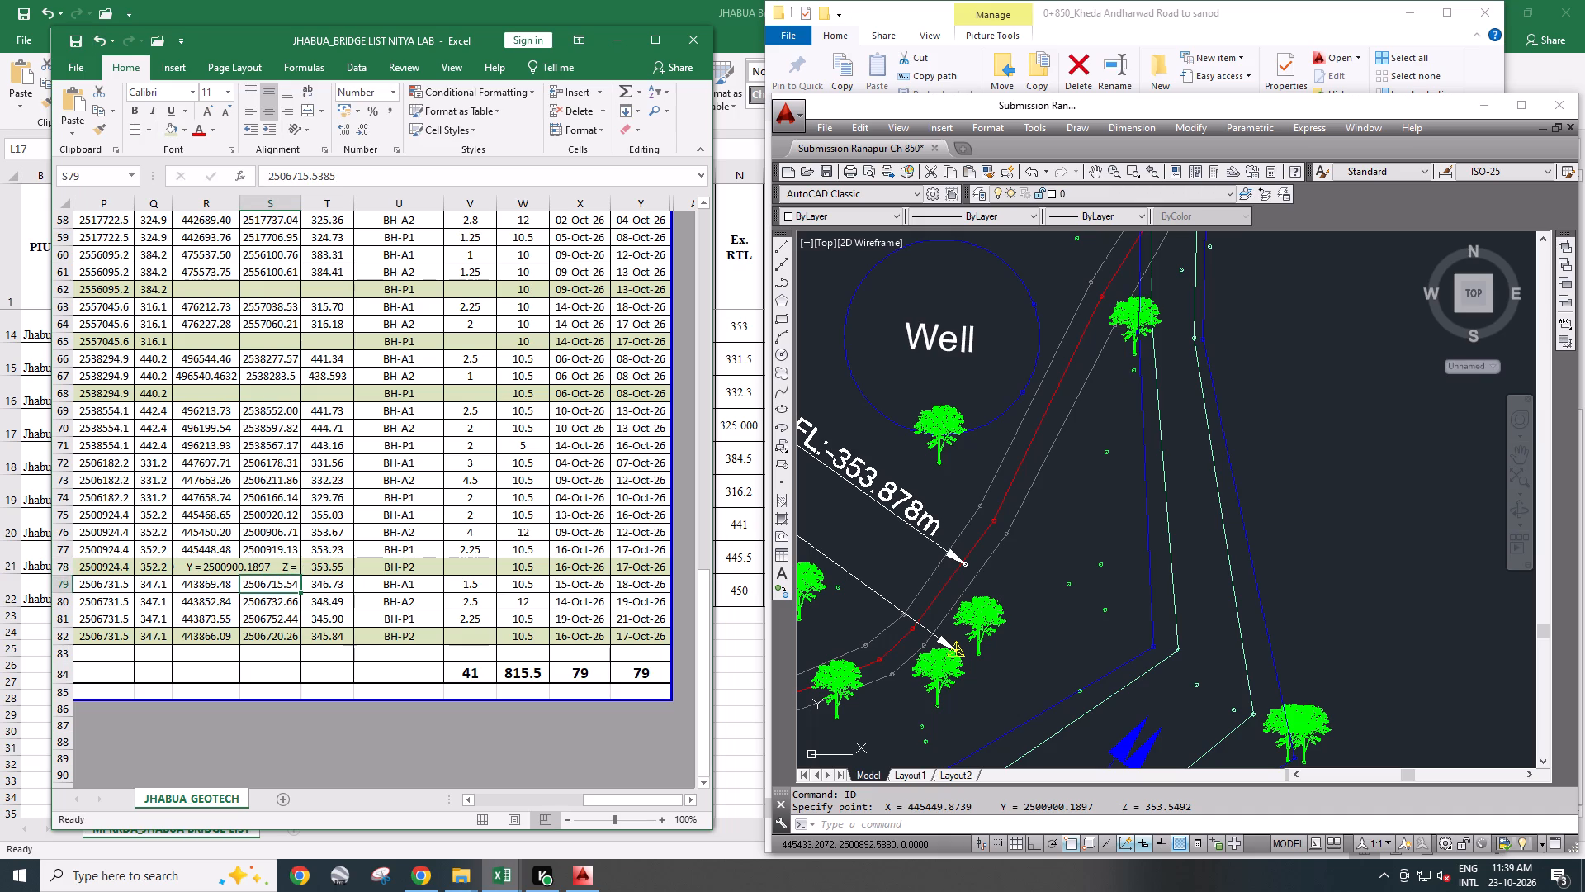
Move the northing 2500900.1897 from R78 into BH-P2's northing cell S78.
{"action": "left_click", "coordinate": [214, 566]}
{"action": "left_click_drag", "start_coordinate": [357, 173], "coordinate": [427, 168]}
{"action": "key", "text": "ctrl+x"}
{"action": "double_click", "coordinate": [279, 569]}
{"action": "key", "text": "ctrl+v"}
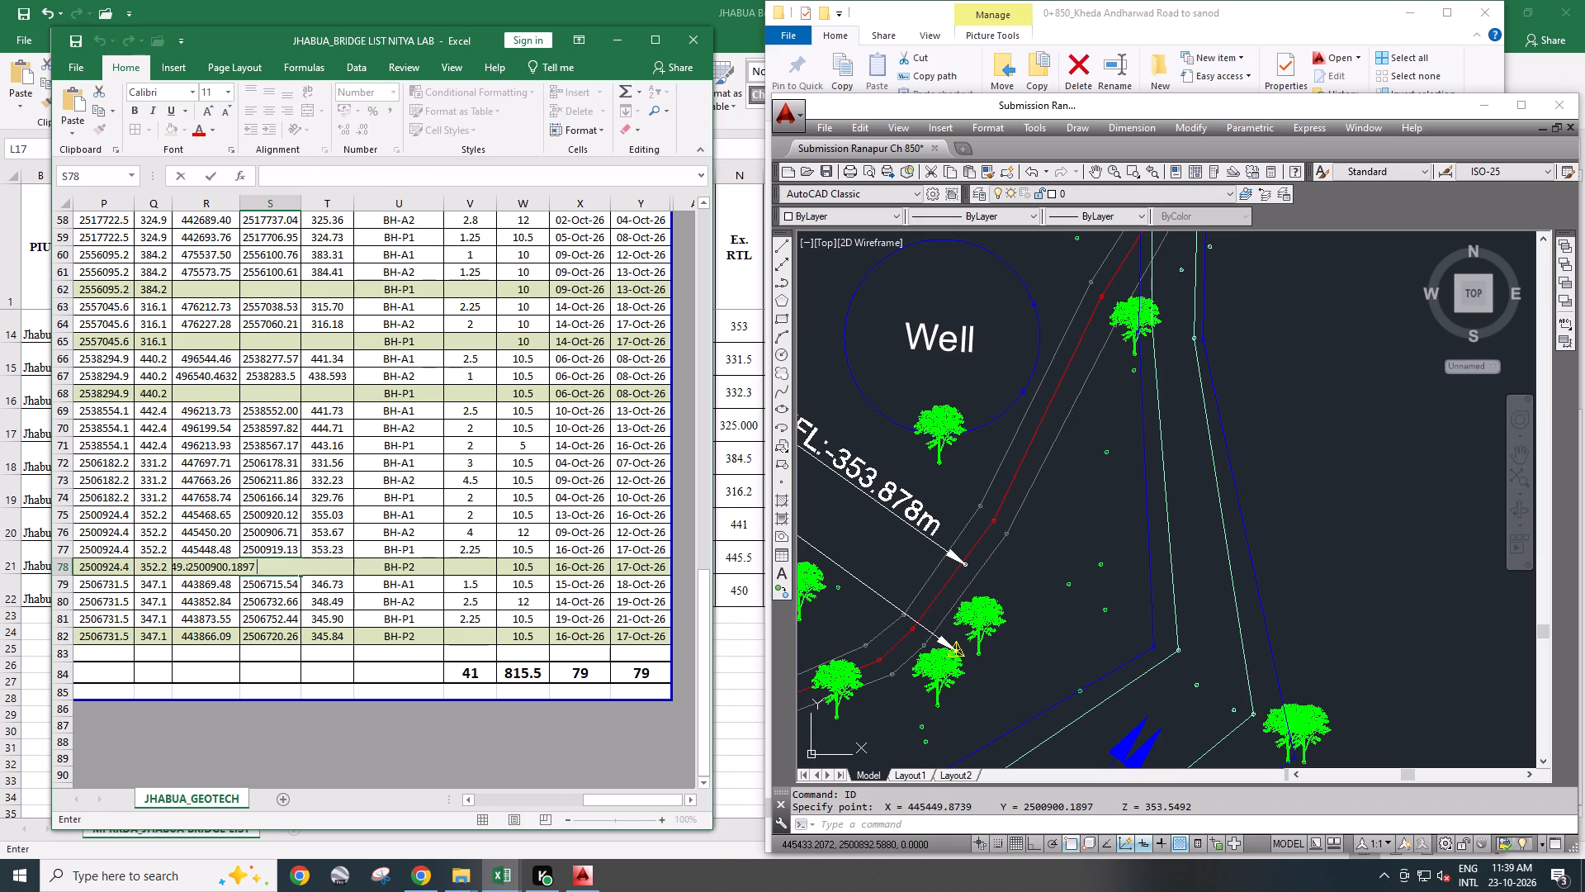
{"action": "left_click", "coordinate": [212, 559]}
{"action": "left_click", "coordinate": [272, 601]}
Remove the leftover Y and Z labels from R78, leaving the easting 445449.8739, and save the workbook.
{"action": "left_click", "coordinate": [223, 567]}
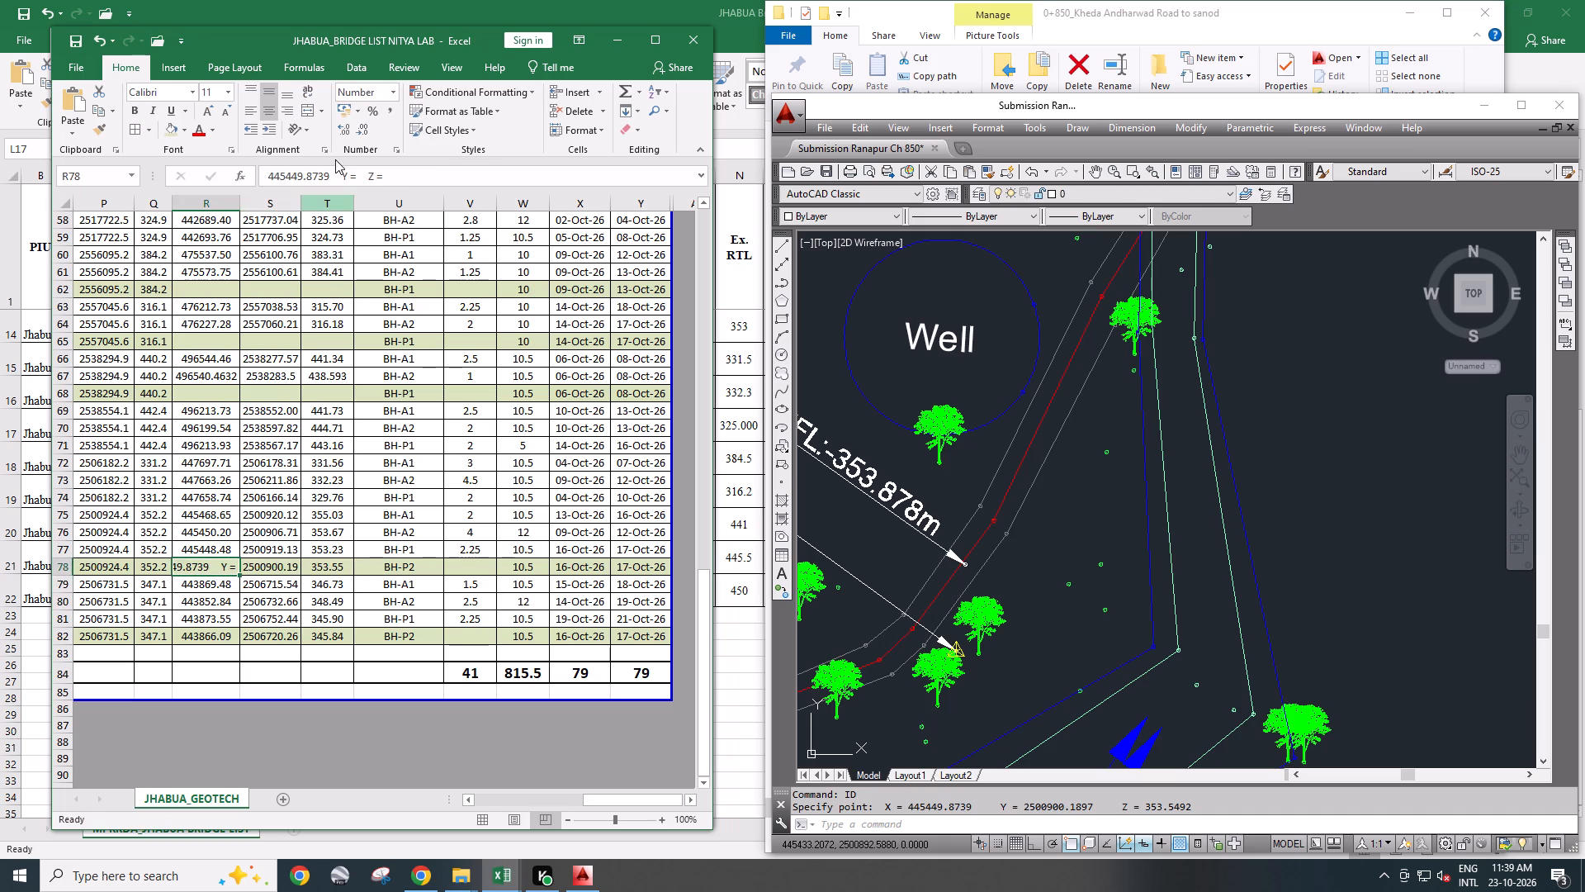
{"action": "left_click_drag", "start_coordinate": [345, 164], "coordinate": [438, 180]}
{"action": "left_click_drag", "start_coordinate": [343, 173], "coordinate": [452, 164]}
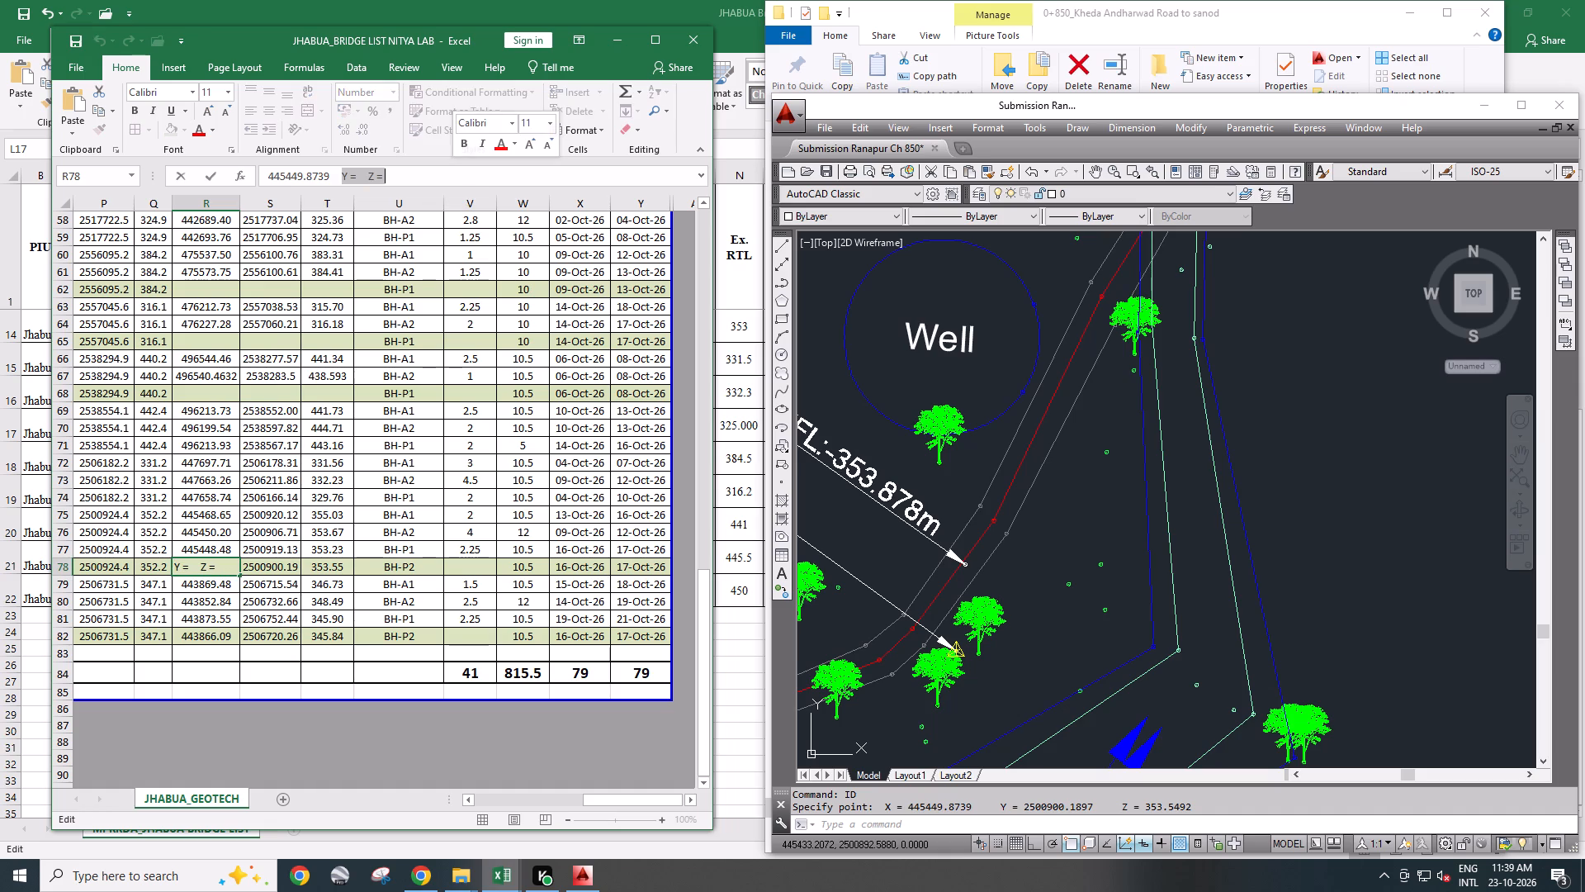
{"action": "key", "text": "BackSpace"}
{"action": "left_click", "coordinate": [395, 500]}
{"action": "key", "text": "ctrl+s"}
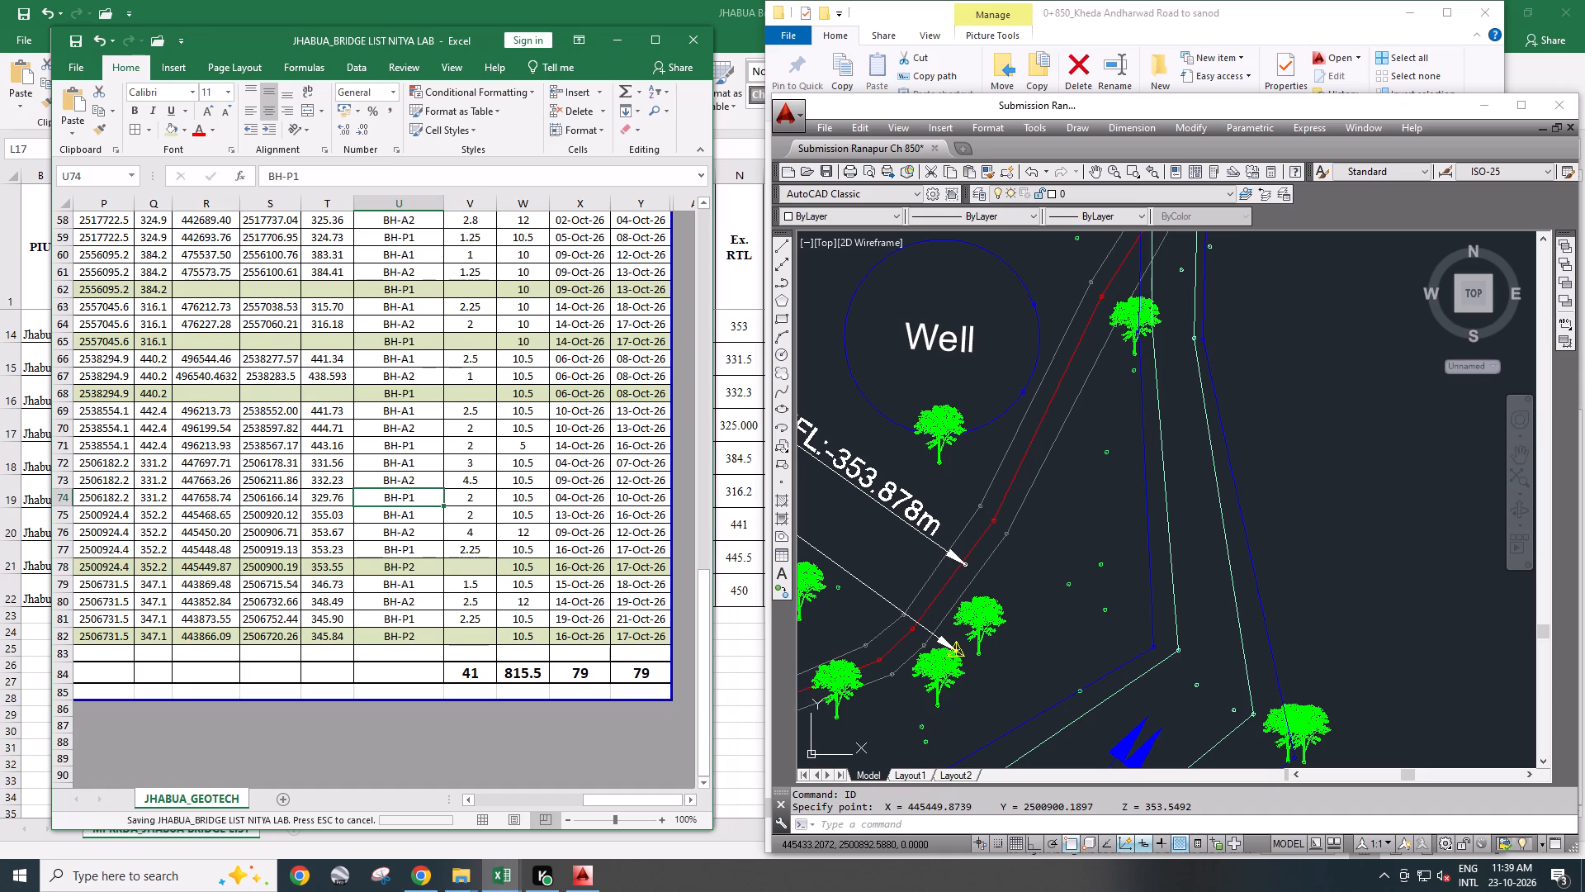
Close the Submission Ranapur Ch 850 drawing without saving it.
{"action": "left_click", "coordinate": [1552, 115]}
{"action": "left_click", "coordinate": [1217, 534]}
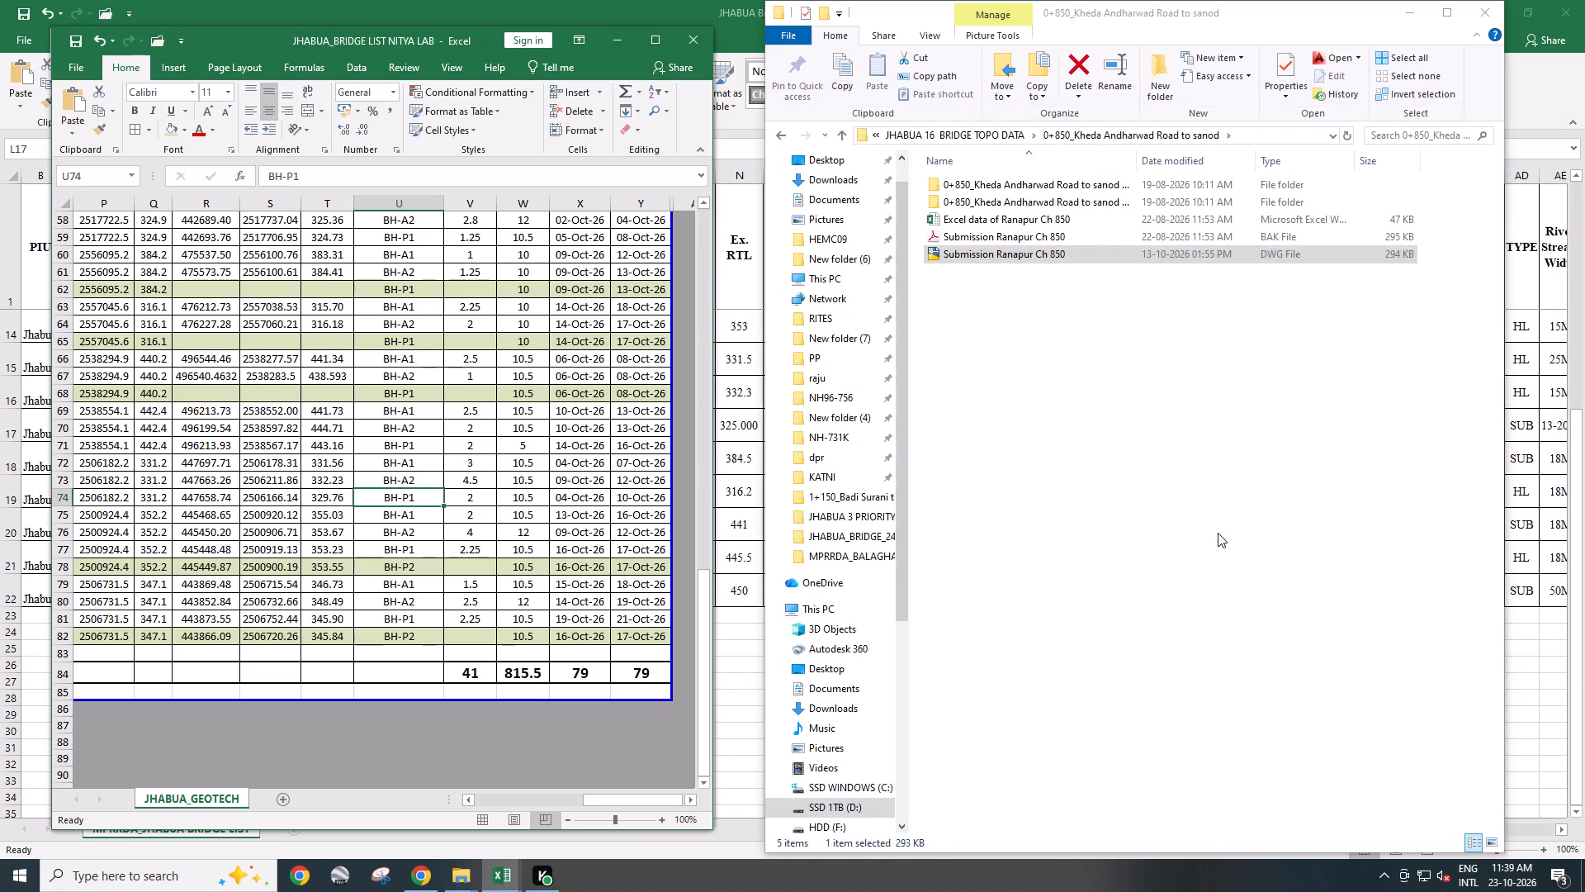
Open the Submission Thandla Ch400 drawing from the 0+400_Bamniya talwada road to narela bijnipada faliya topo data folder.
{"action": "left_click", "coordinate": [981, 136]}
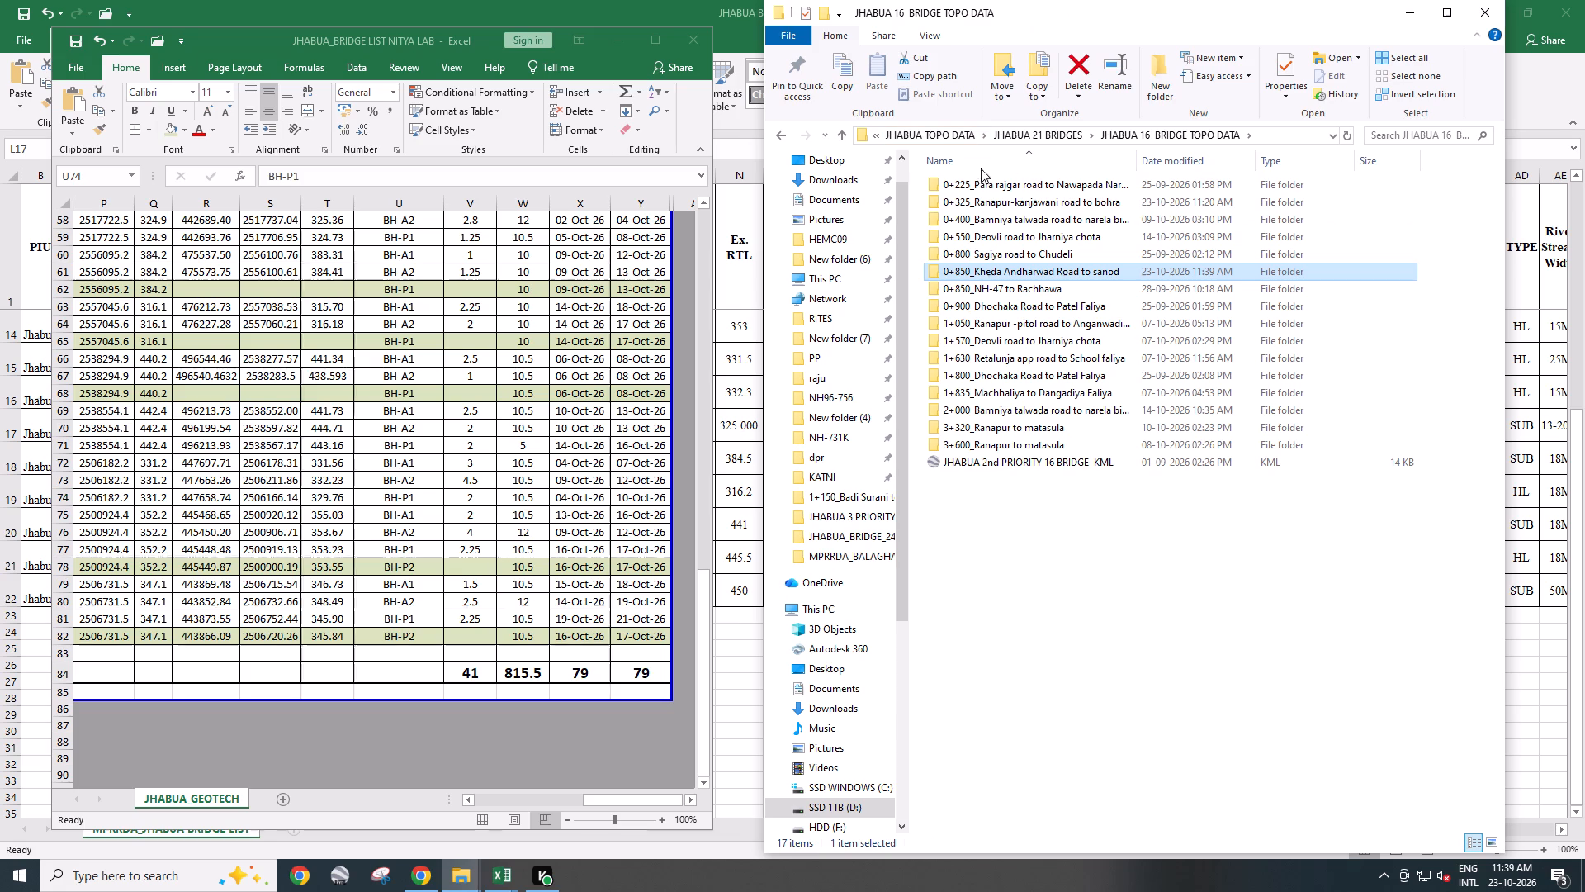
{"action": "double_click", "coordinate": [997, 224]}
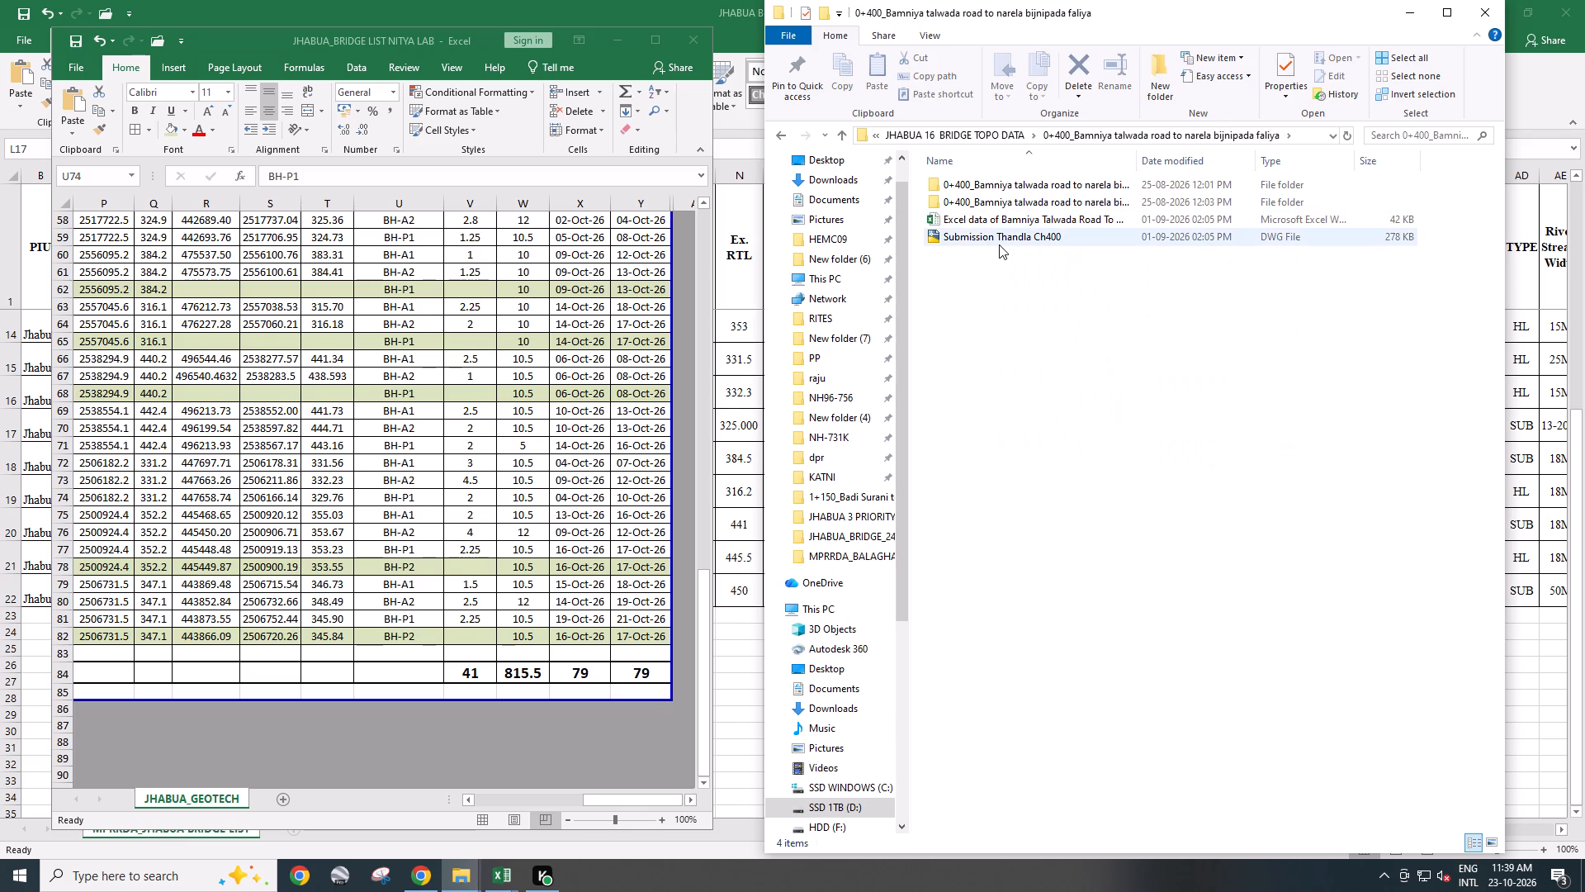
{"action": "double_click", "coordinate": [999, 244]}
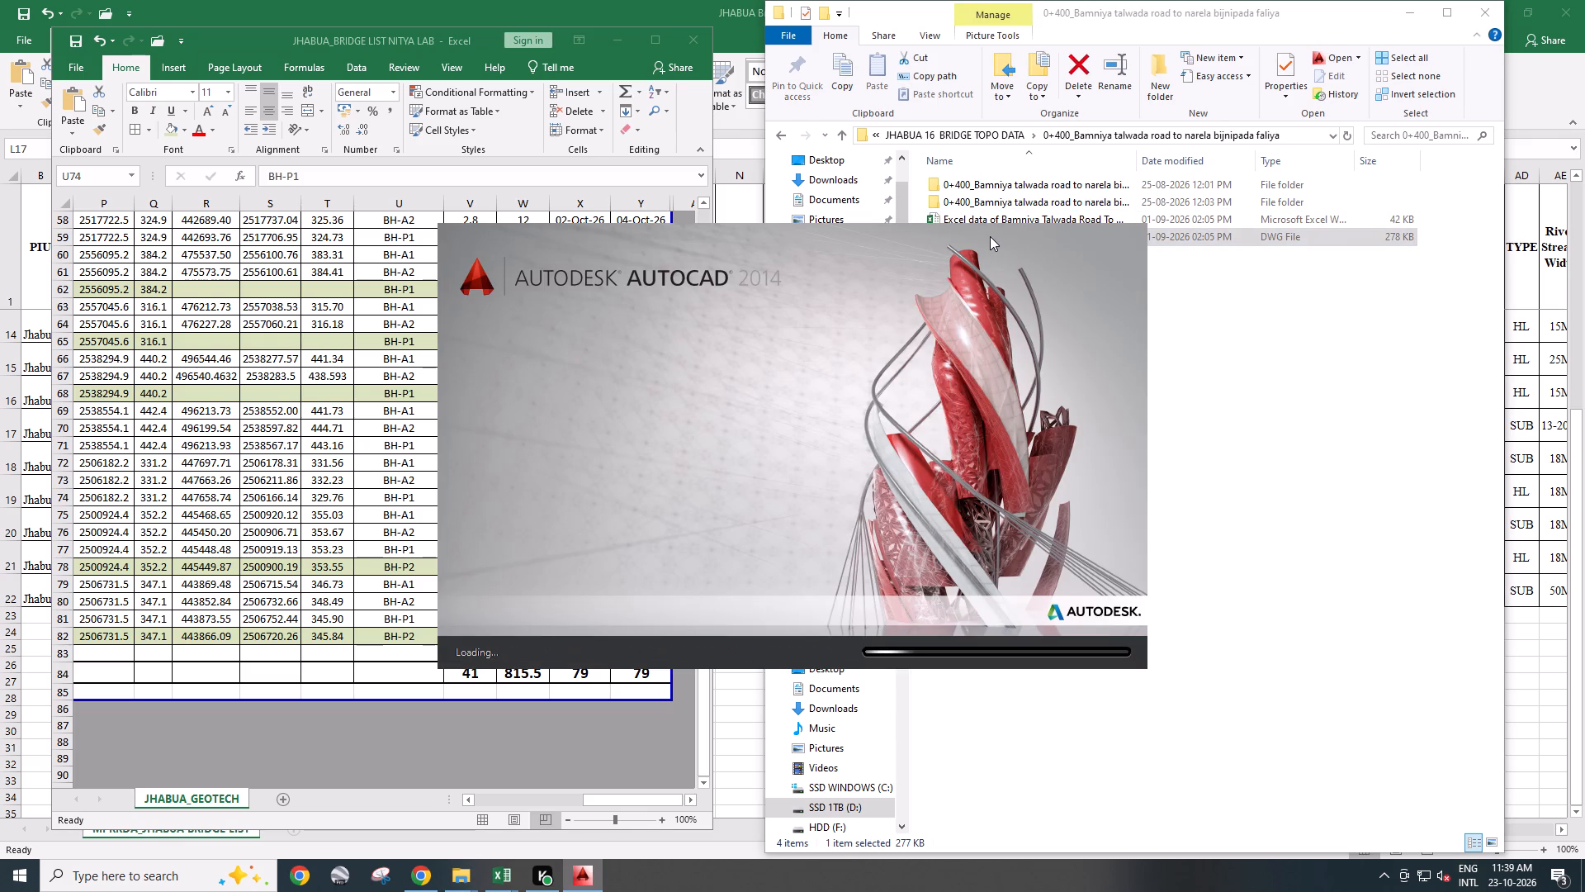
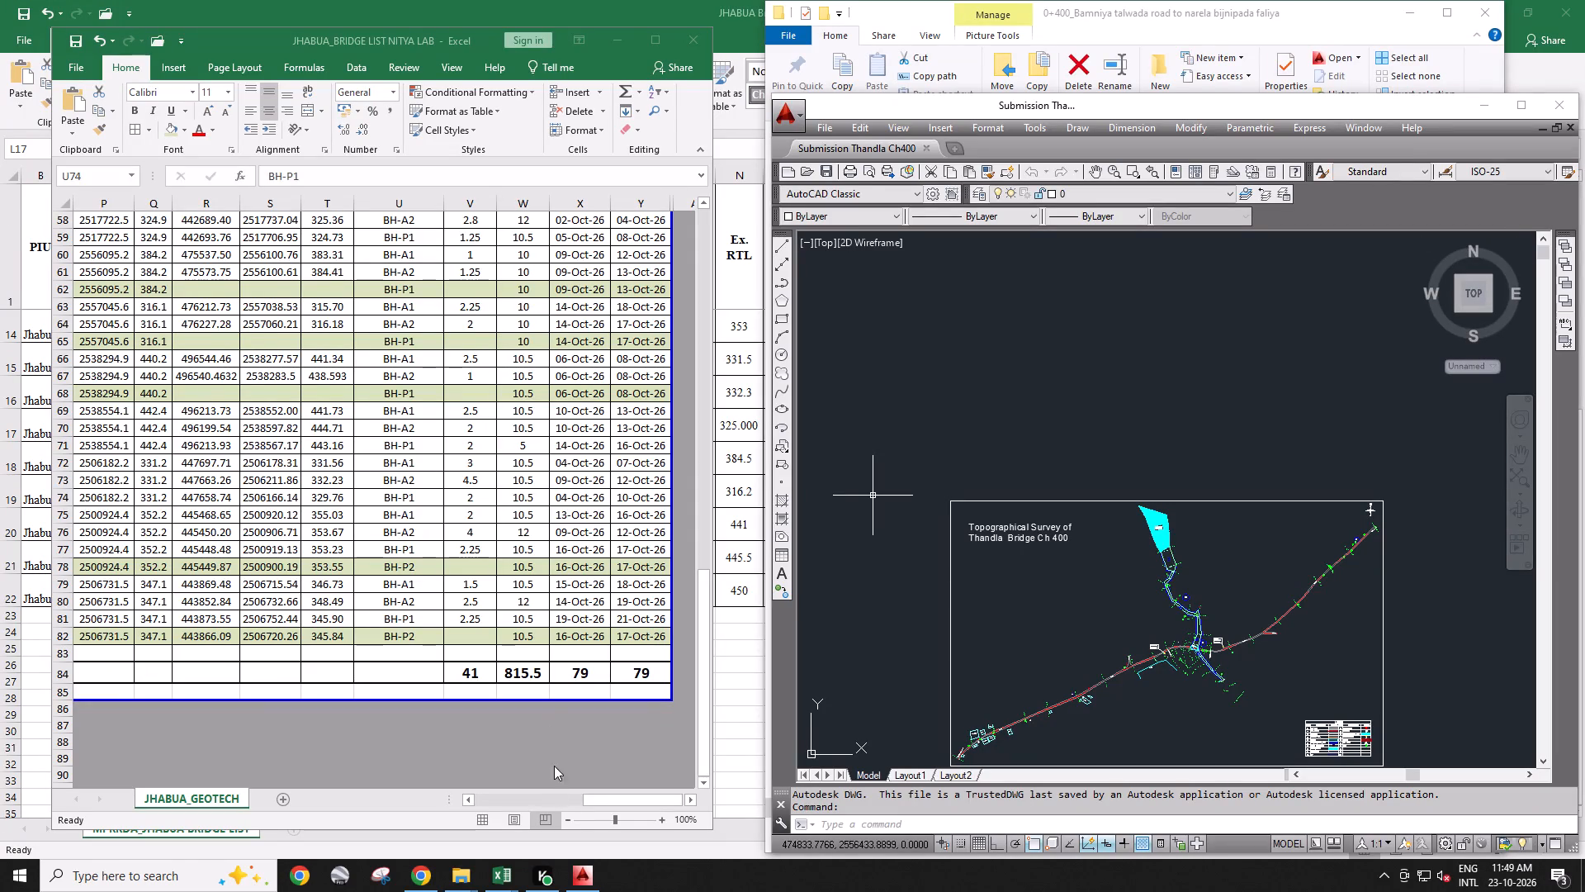
Find the Thandla chainage 0+400 row for BH-P1, with blank borehole coordinates, in the bridge list.
{"action": "left_click_drag", "start_coordinate": [600, 804], "coordinate": [527, 809]}
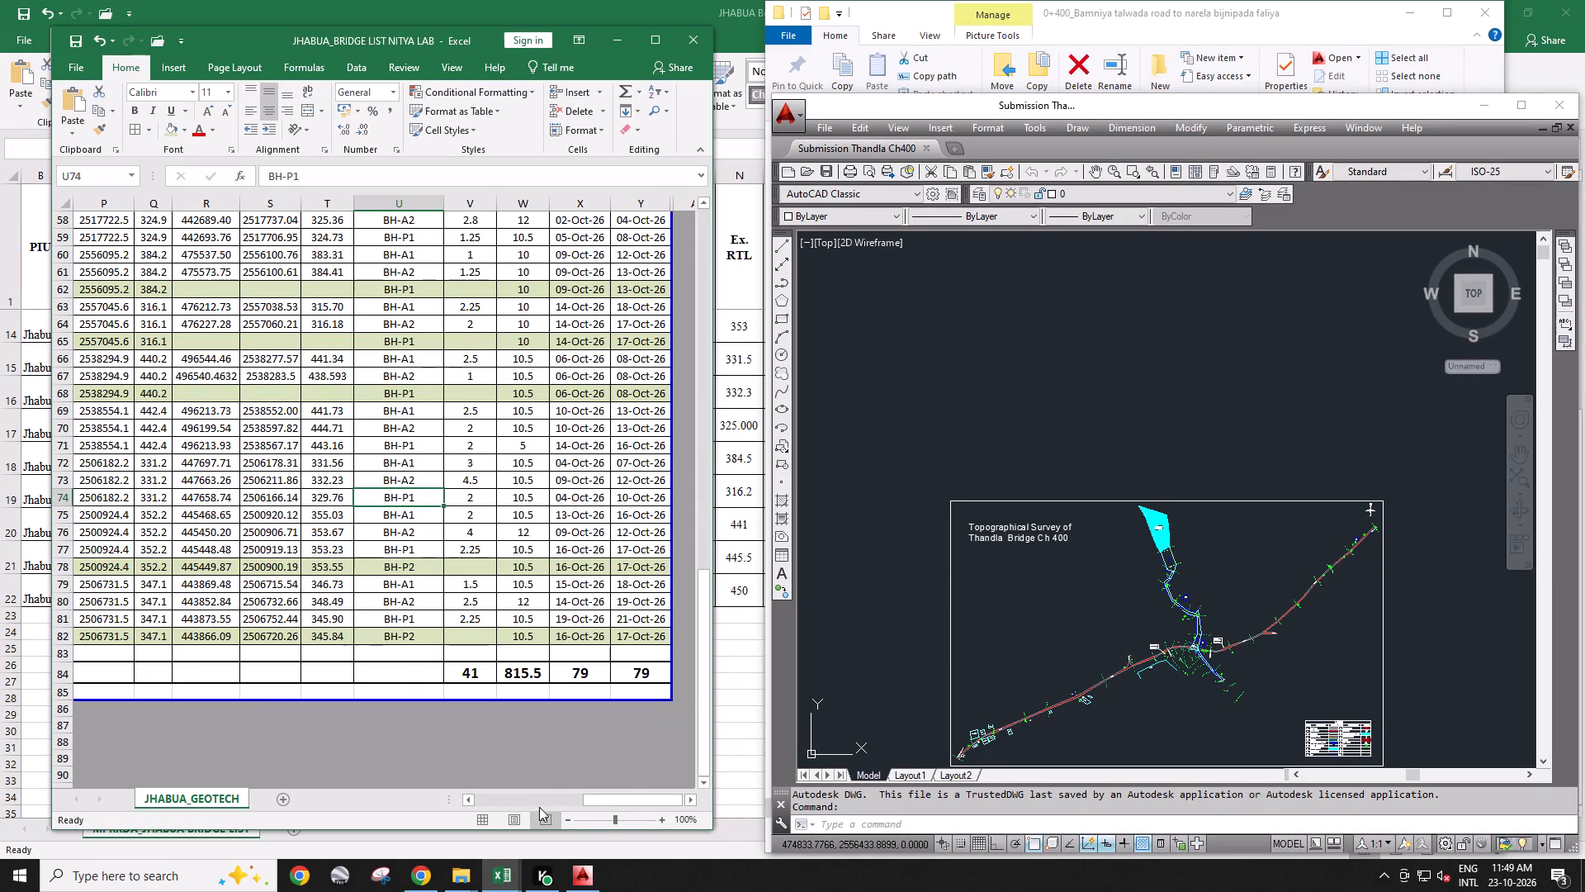
{"action": "left_click_drag", "start_coordinate": [597, 799], "coordinate": [502, 795]}
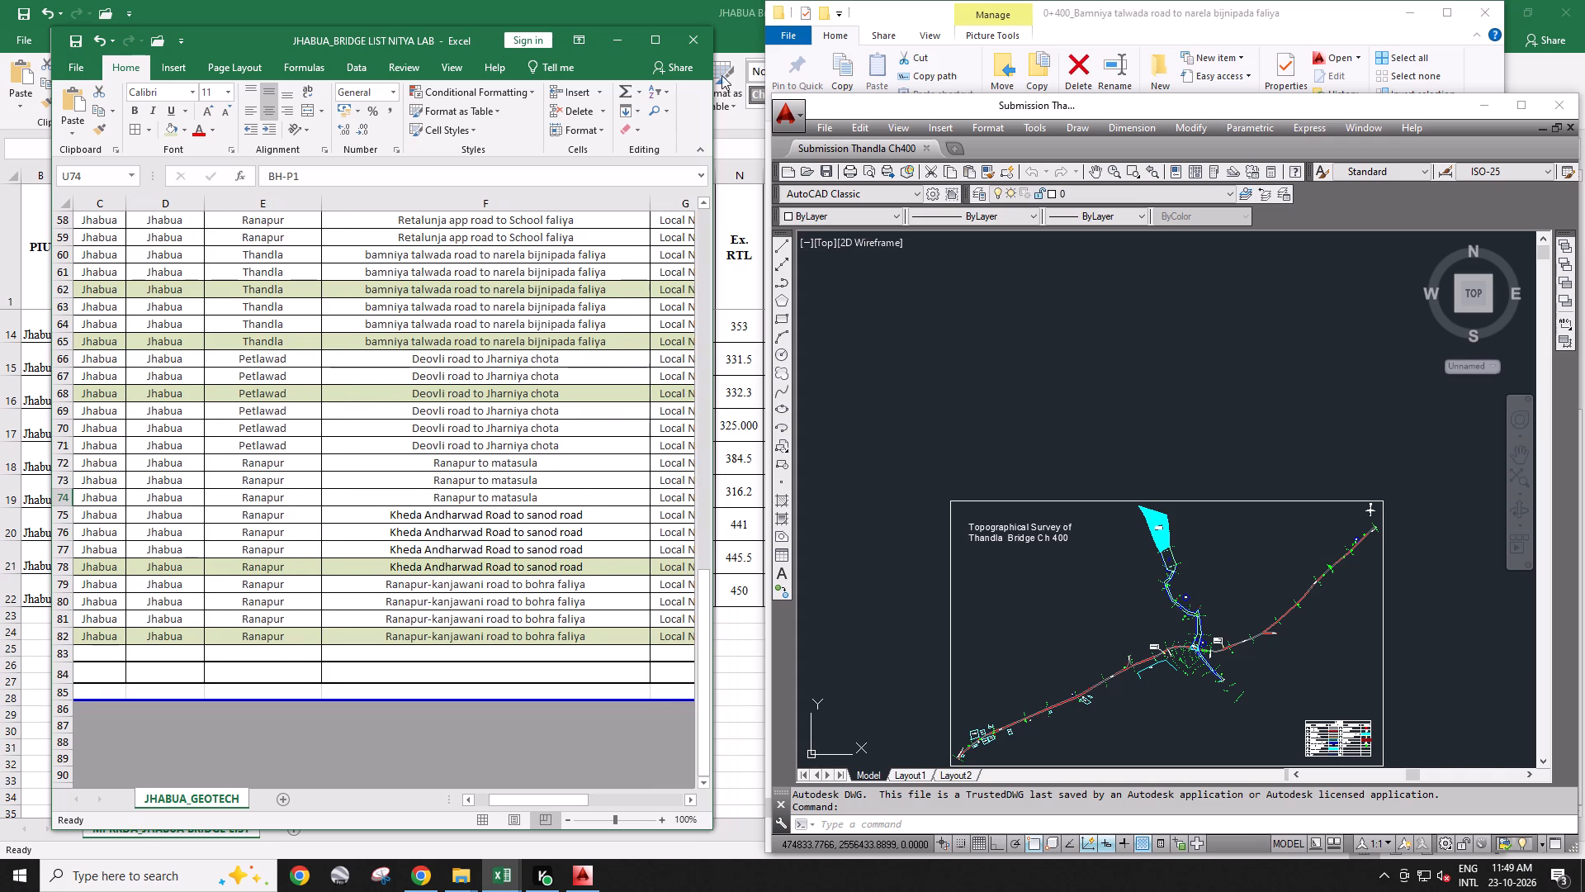
{"action": "left_click", "coordinate": [641, 41]}
{"action": "scroll", "coordinate": [693, 474], "scroll_direction": "up", "scroll_amount": 3}
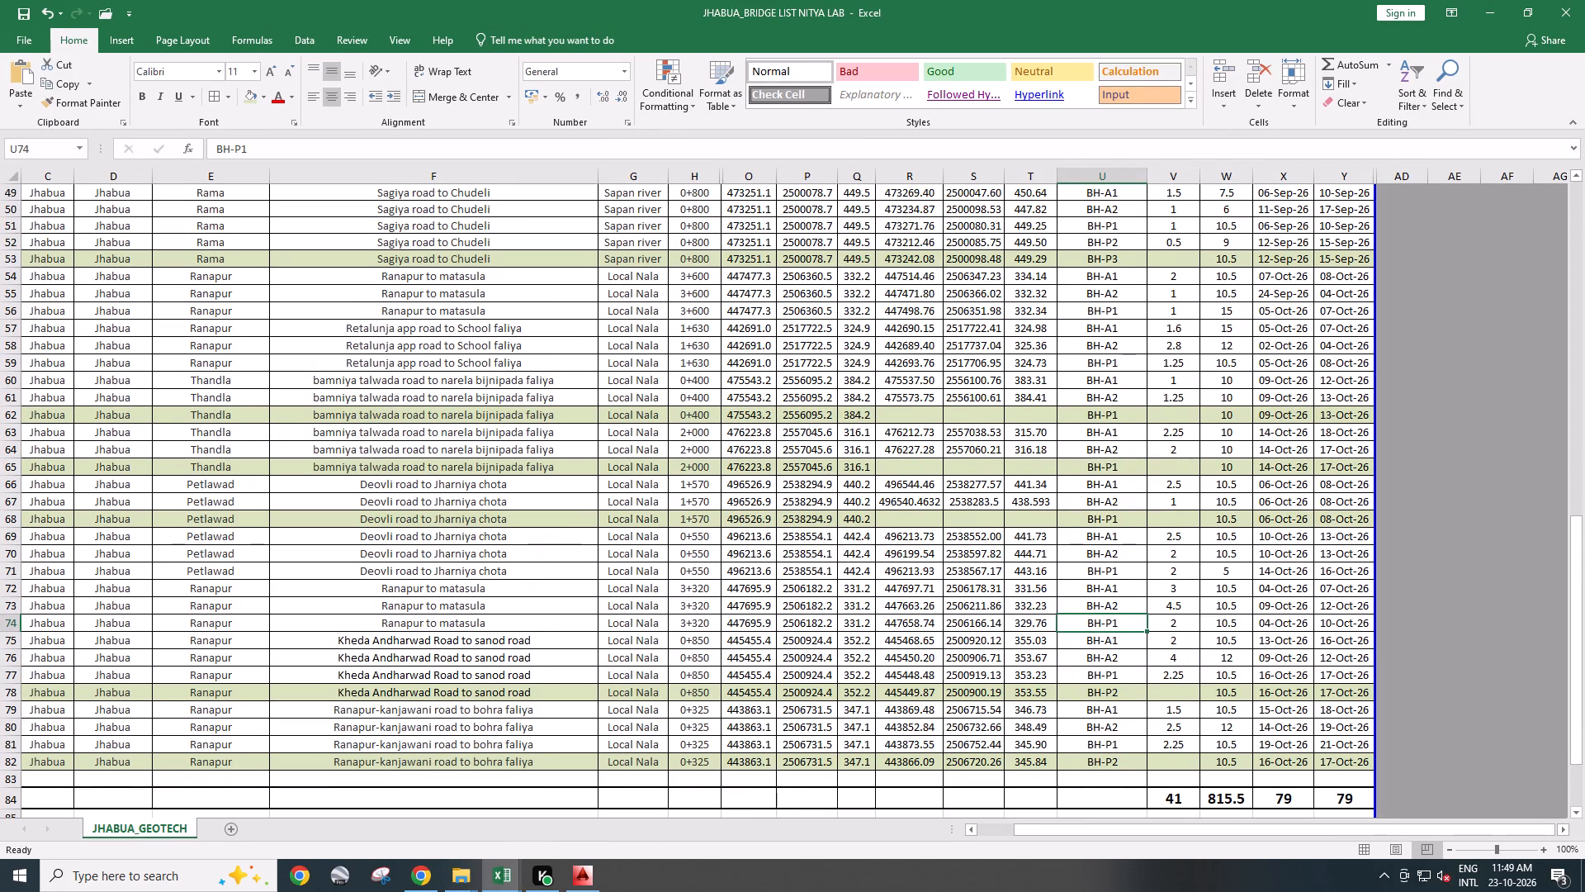
{"action": "left_click", "coordinate": [690, 414]}
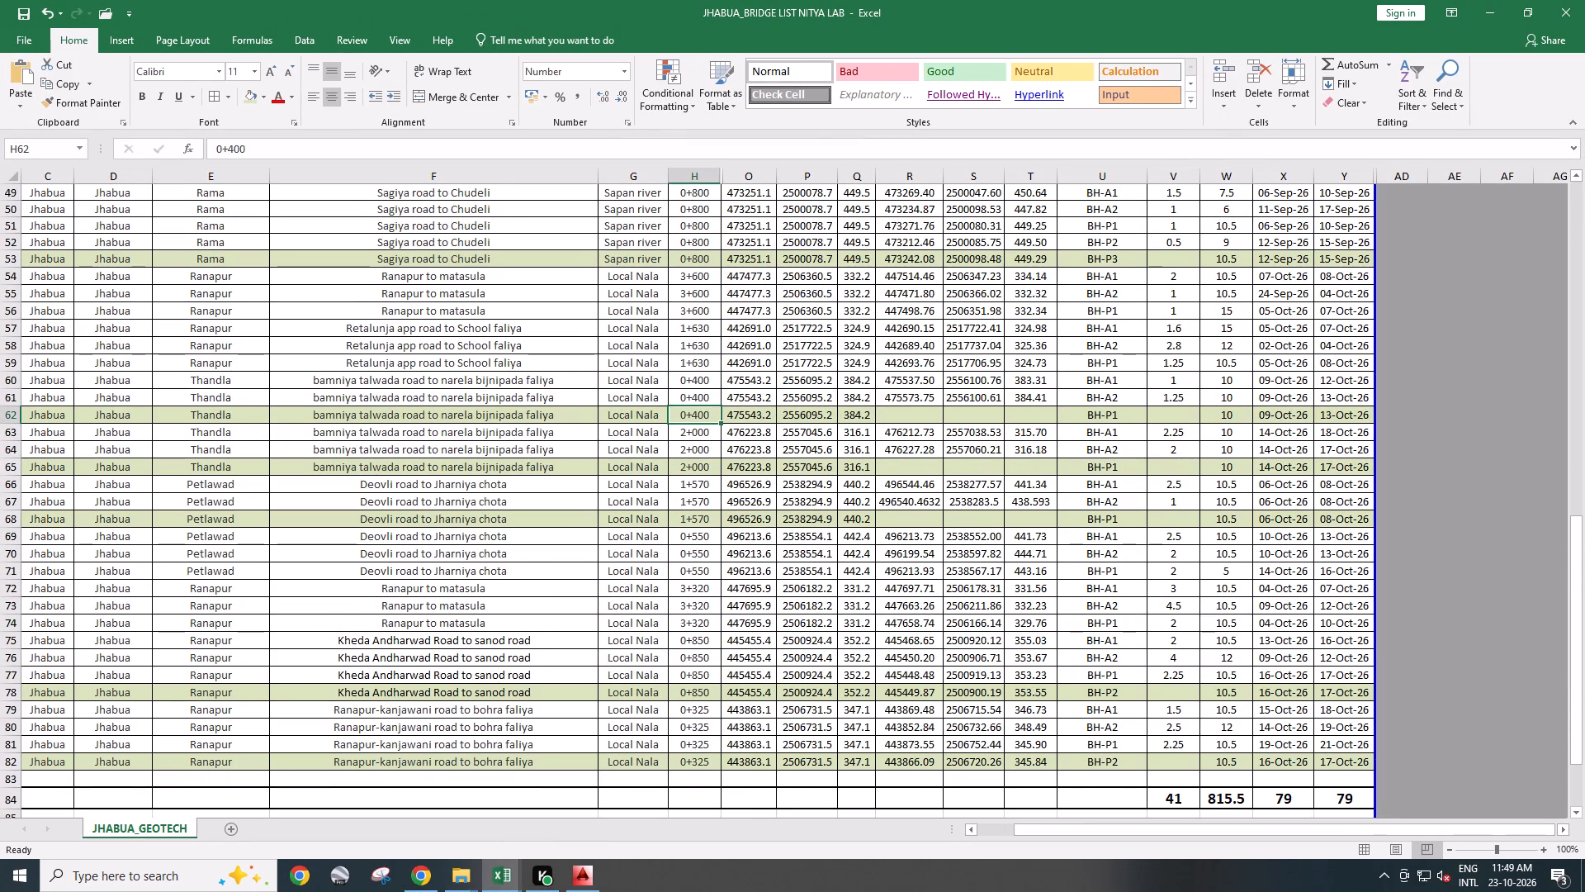
Examine the stream crossing around the Culvert Slab 4*1.2m in the Thandla Ch400 drawing for a borehole location.
{"action": "key", "text": "alt+Tab"}
{"action": "scroll", "coordinate": [1114, 533], "scroll_direction": "down", "scroll_amount": 1}
{"action": "scroll", "coordinate": [1176, 611], "scroll_direction": "up", "scroll_amount": 1}
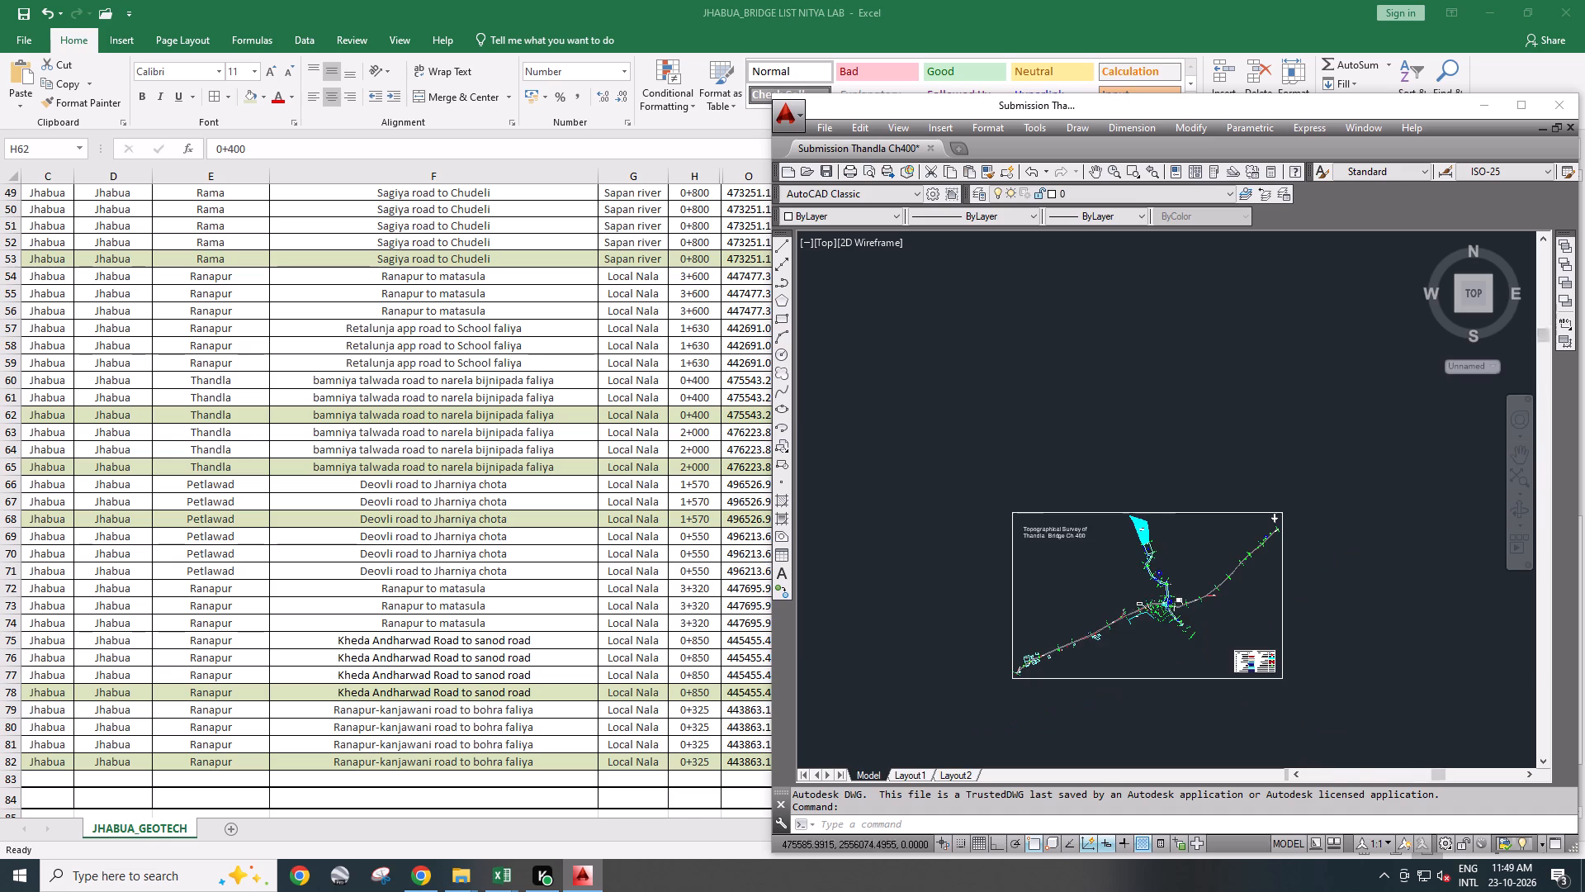
{"action": "scroll", "coordinate": [1176, 611], "scroll_direction": "up", "scroll_amount": 4}
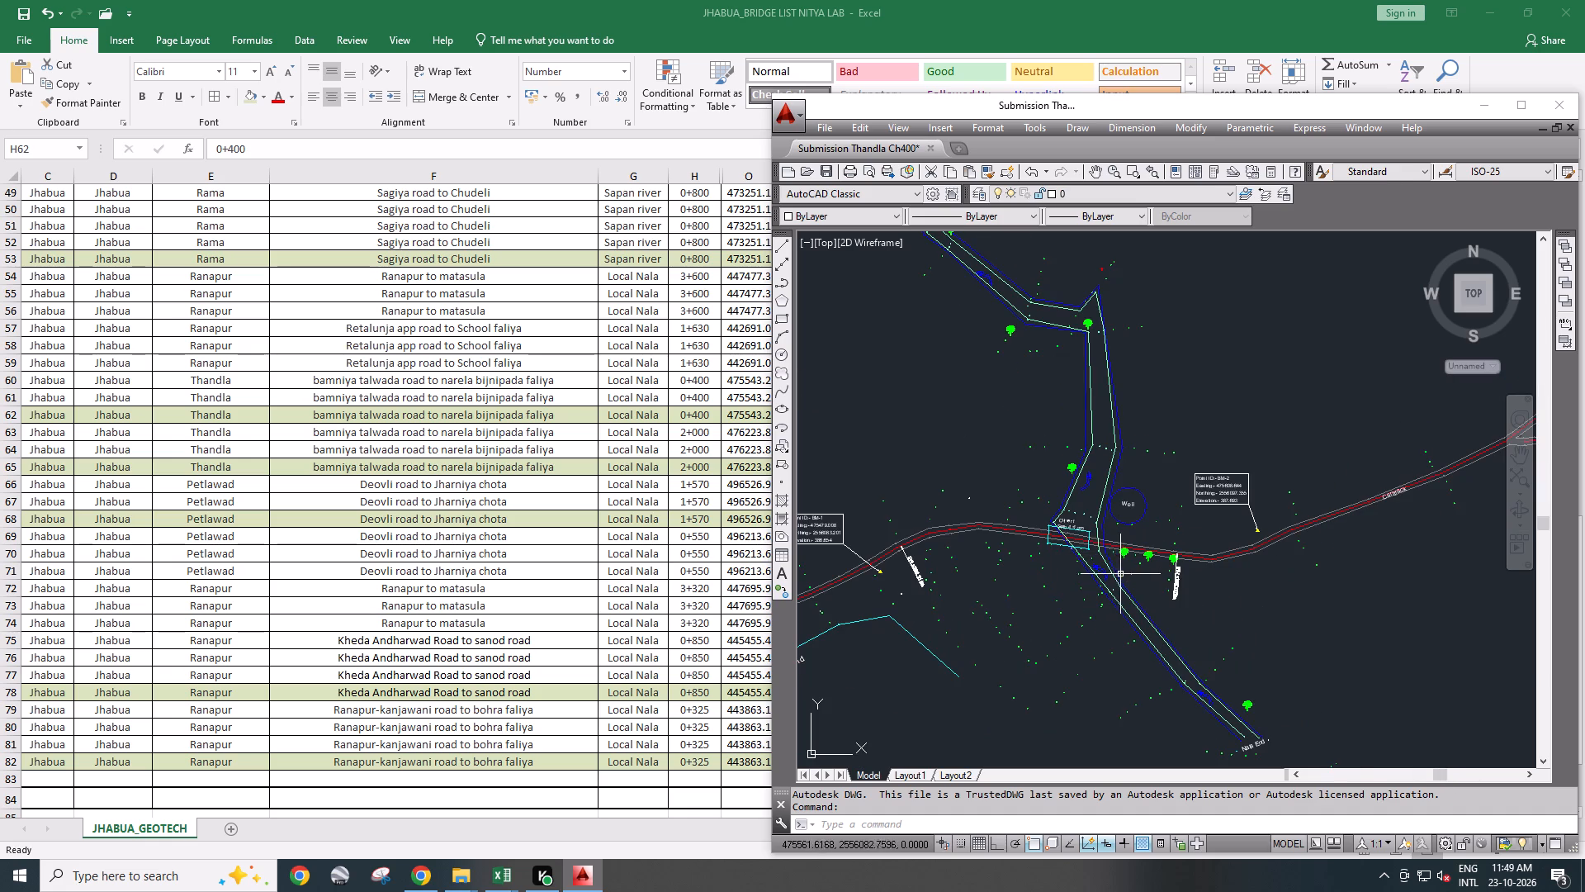
{"action": "scroll", "coordinate": [1119, 575], "scroll_direction": "up", "scroll_amount": 2}
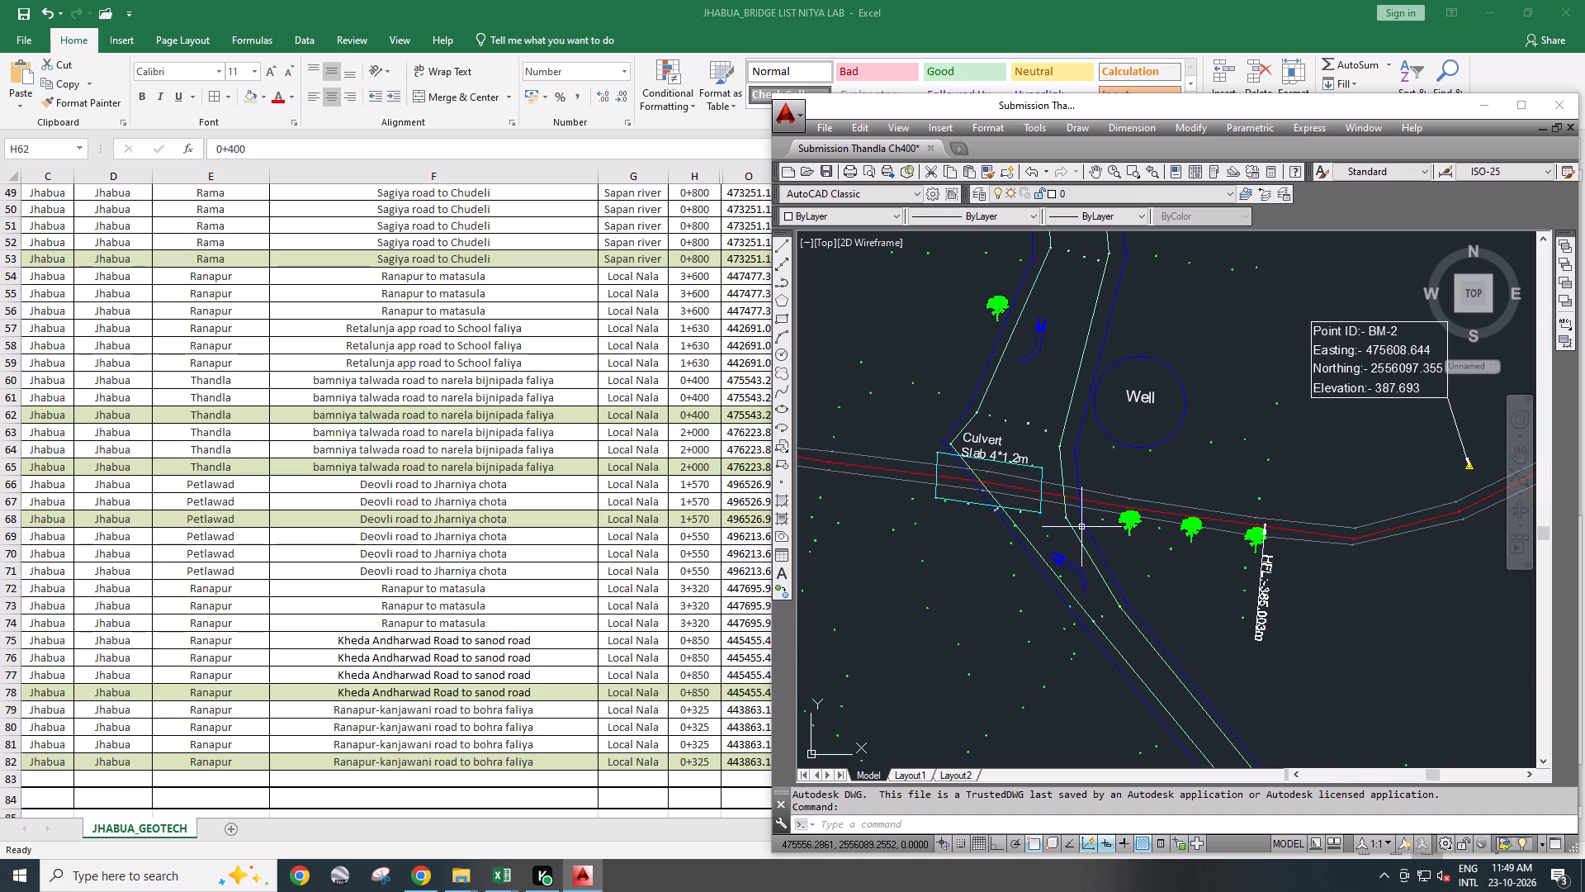
{"action": "scroll", "coordinate": [1081, 527], "scroll_direction": "up", "scroll_amount": 1}
{"action": "scroll", "coordinate": [954, 412], "scroll_direction": "up", "scroll_amount": 1}
{"action": "scroll", "coordinate": [1047, 444], "scroll_direction": "up", "scroll_amount": 2}
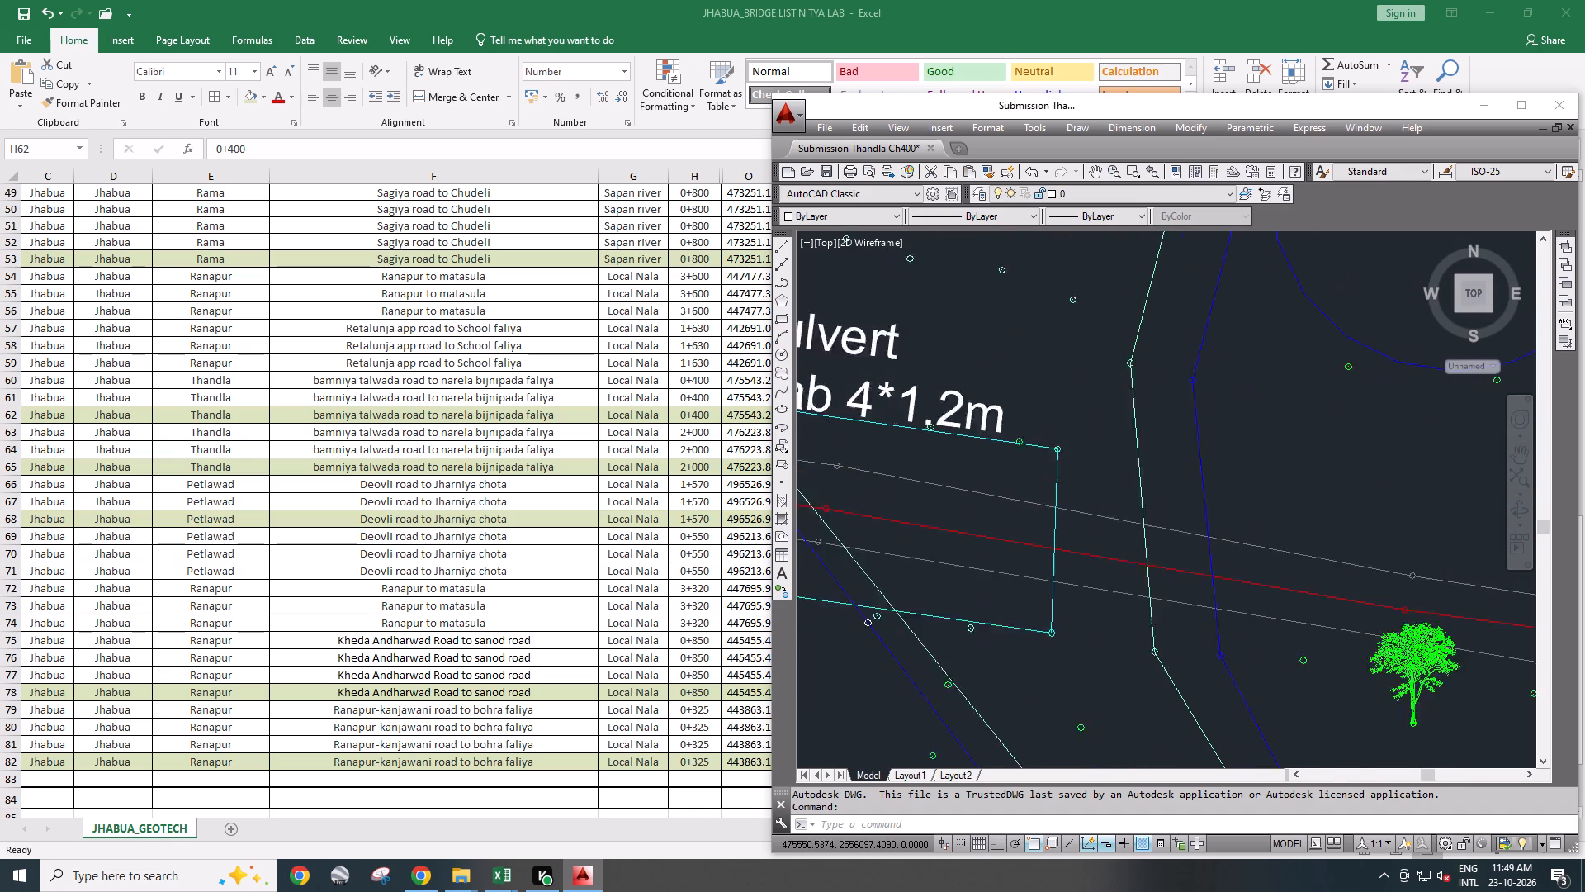
{"action": "scroll", "coordinate": [1039, 434], "scroll_direction": "down", "scroll_amount": 3}
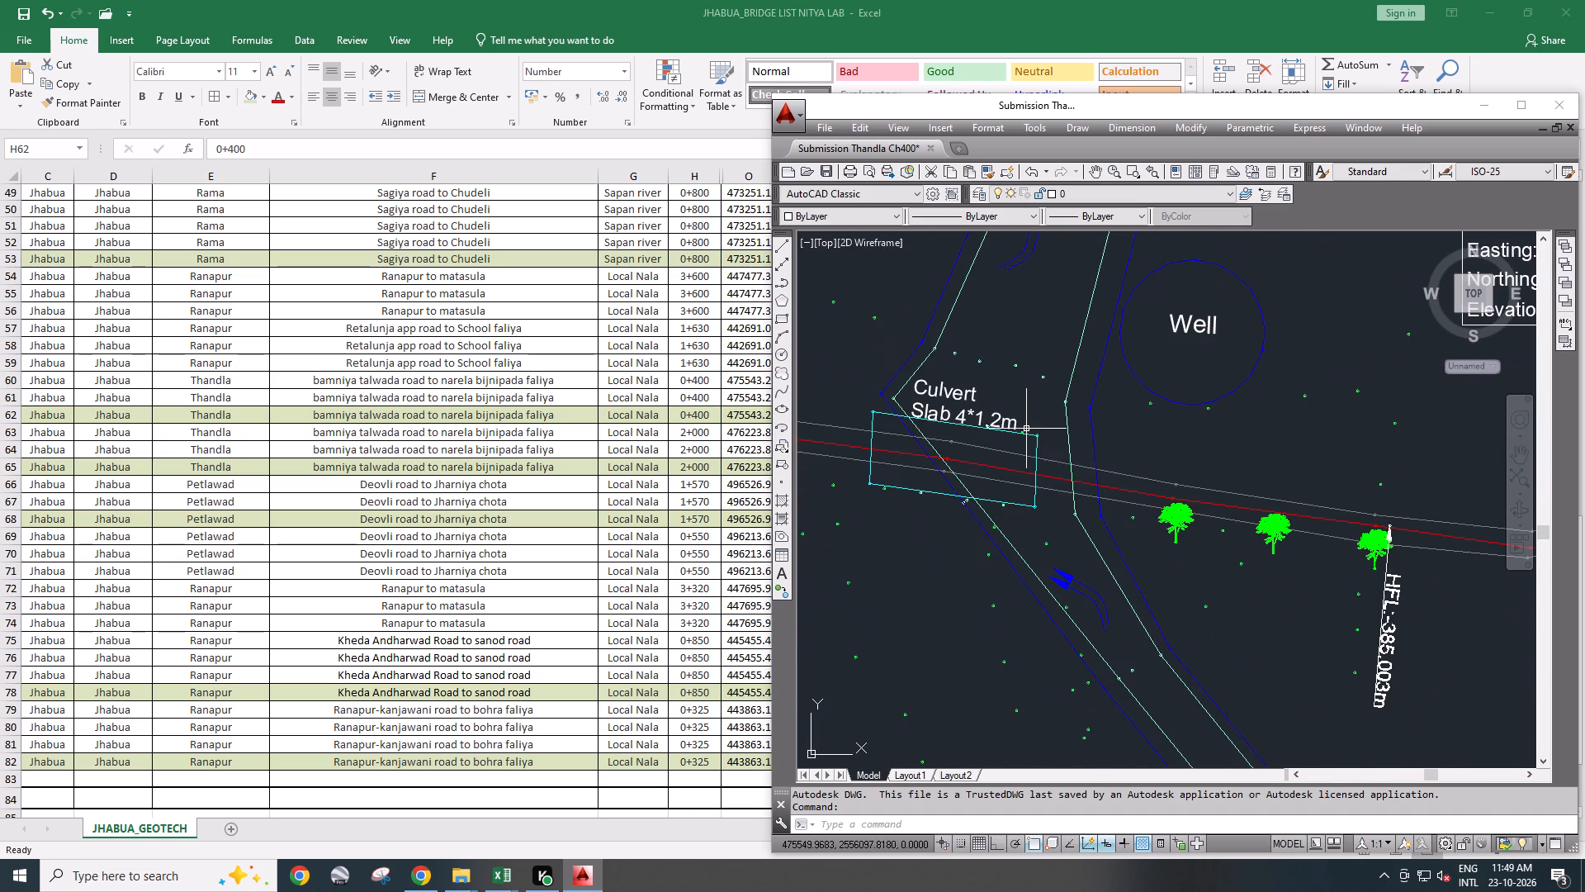
{"action": "scroll", "coordinate": [1017, 421], "scroll_direction": "up", "scroll_amount": 1}
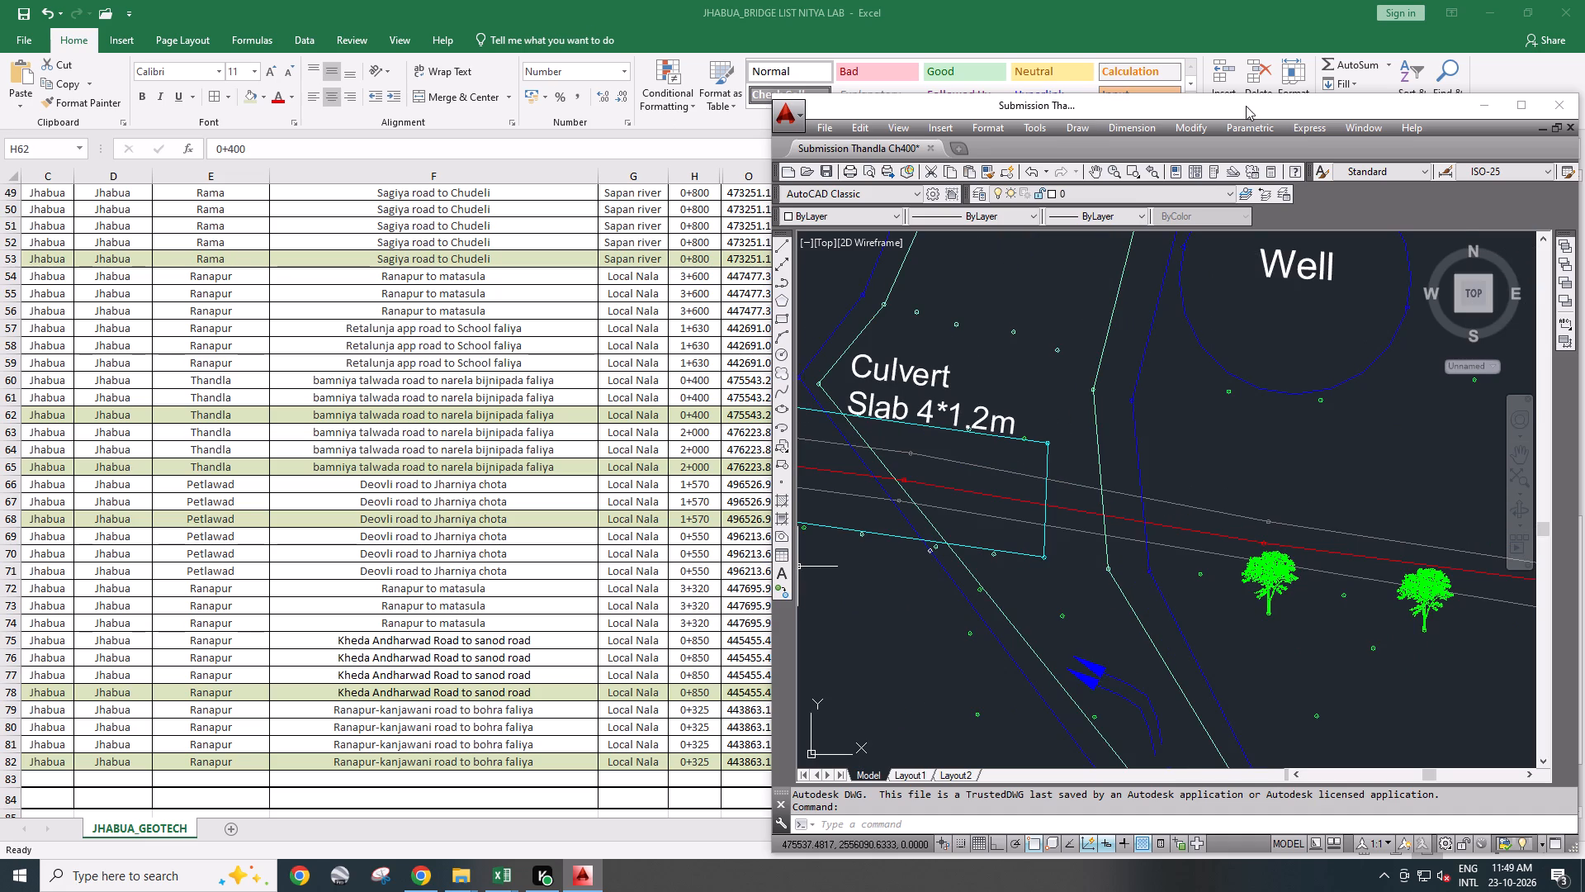
Arrange the drawing and the bridge list side by side, with the list's chainage, coordinate and borehole columns in view.
{"action": "left_click_drag", "start_coordinate": [1246, 106], "coordinate": [1283, 106]}
{"action": "left_click_drag", "start_coordinate": [768, 313], "coordinate": [788, 319]}
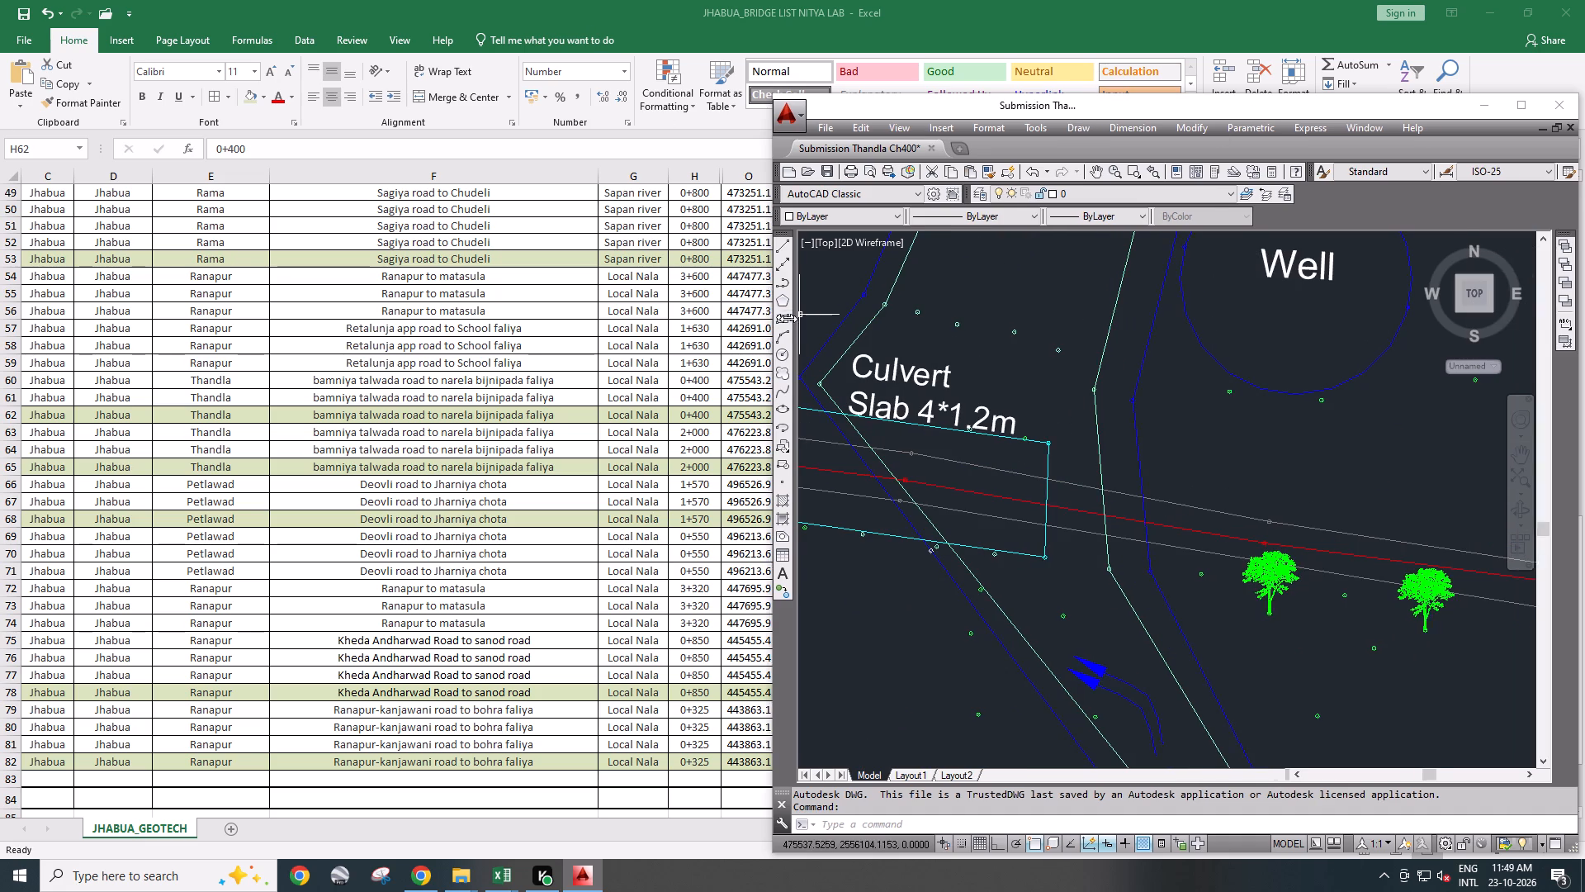
{"action": "left_click_drag", "start_coordinate": [788, 319], "coordinate": [882, 344]}
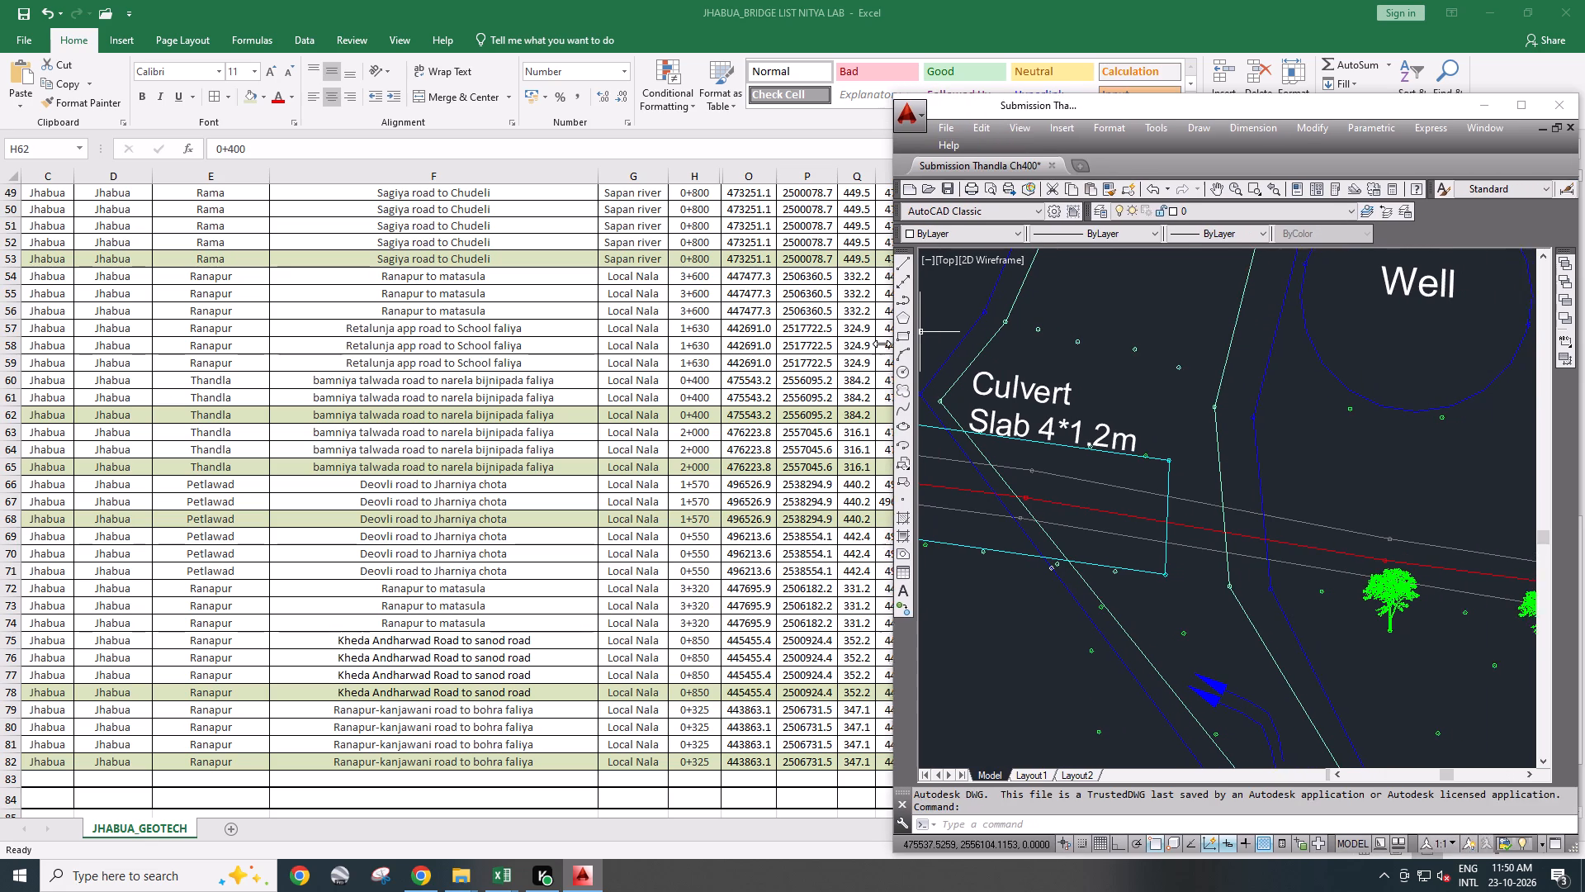
{"action": "left_click_drag", "start_coordinate": [882, 344], "coordinate": [878, 345]}
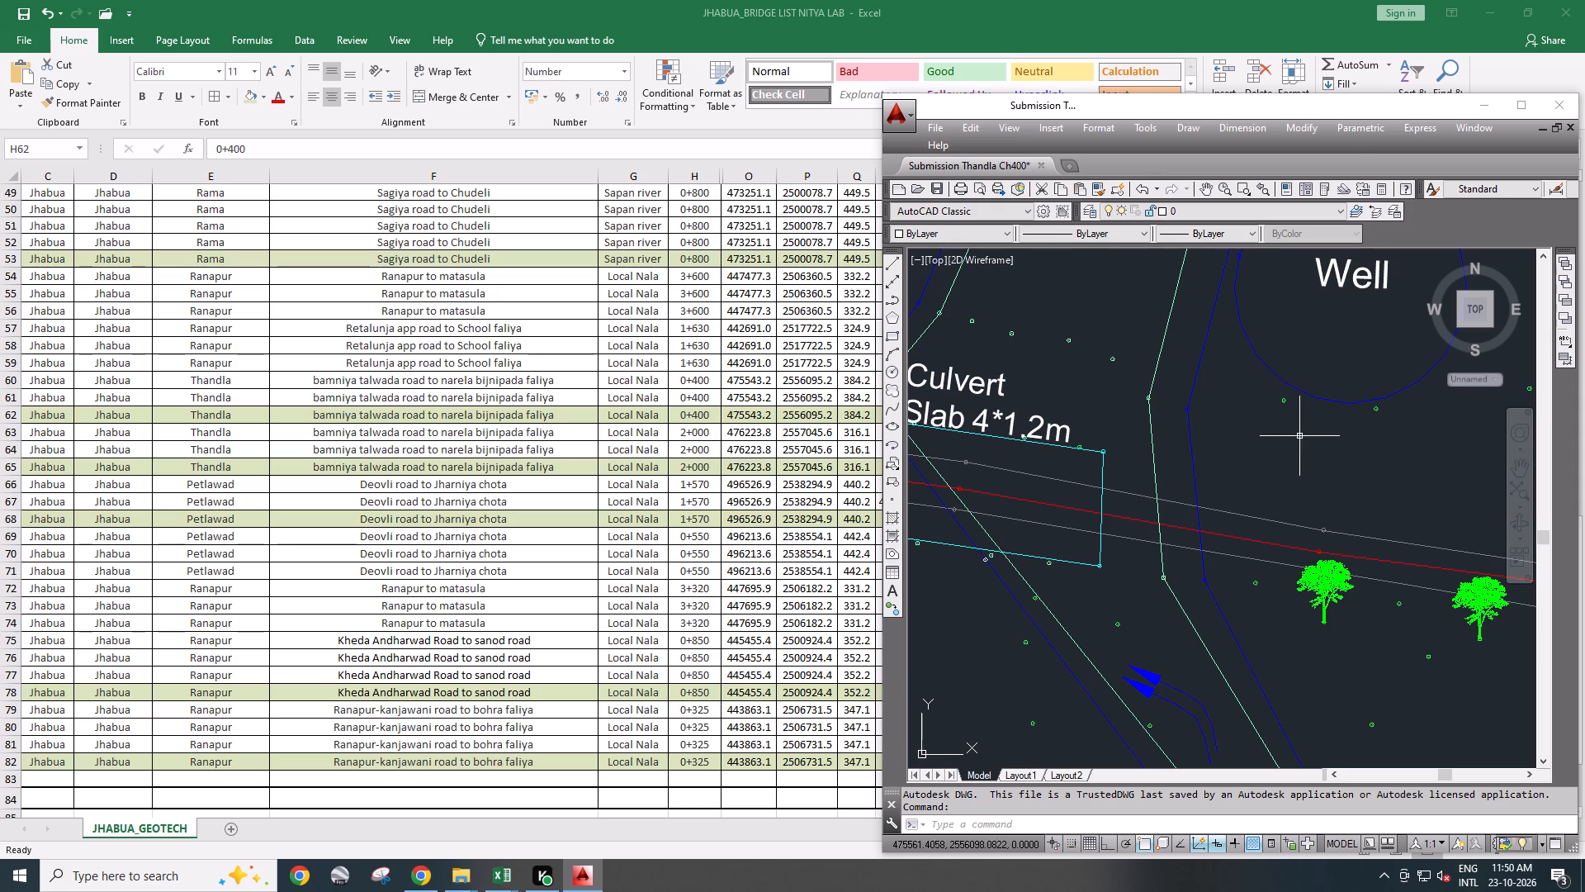
{"action": "left_click", "coordinate": [1522, 7]}
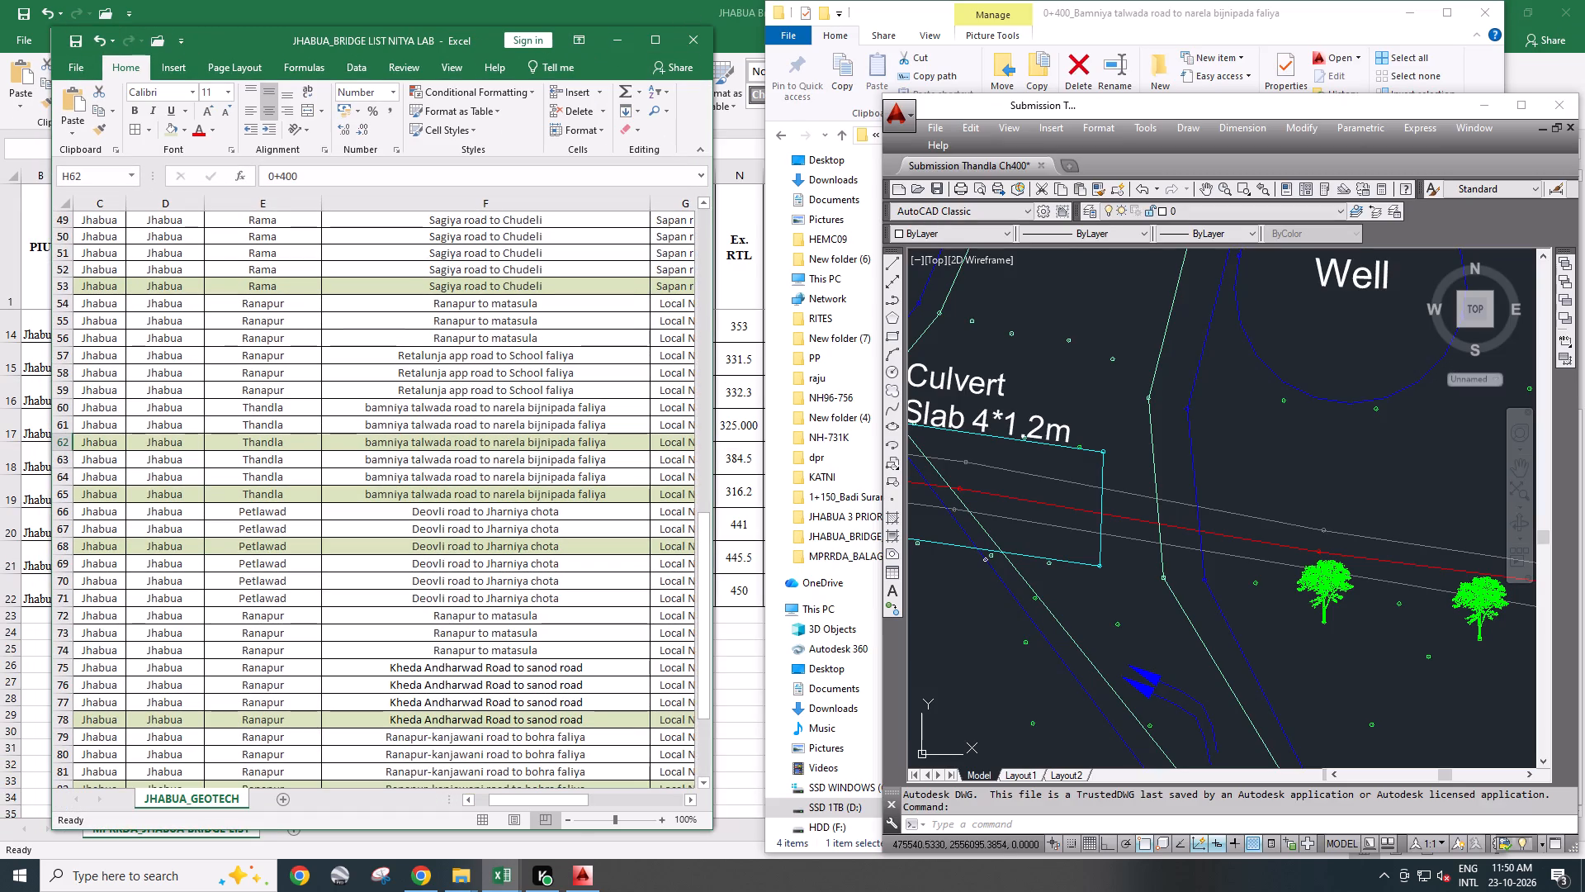
{"action": "left_click_drag", "start_coordinate": [716, 302], "coordinate": [740, 302]}
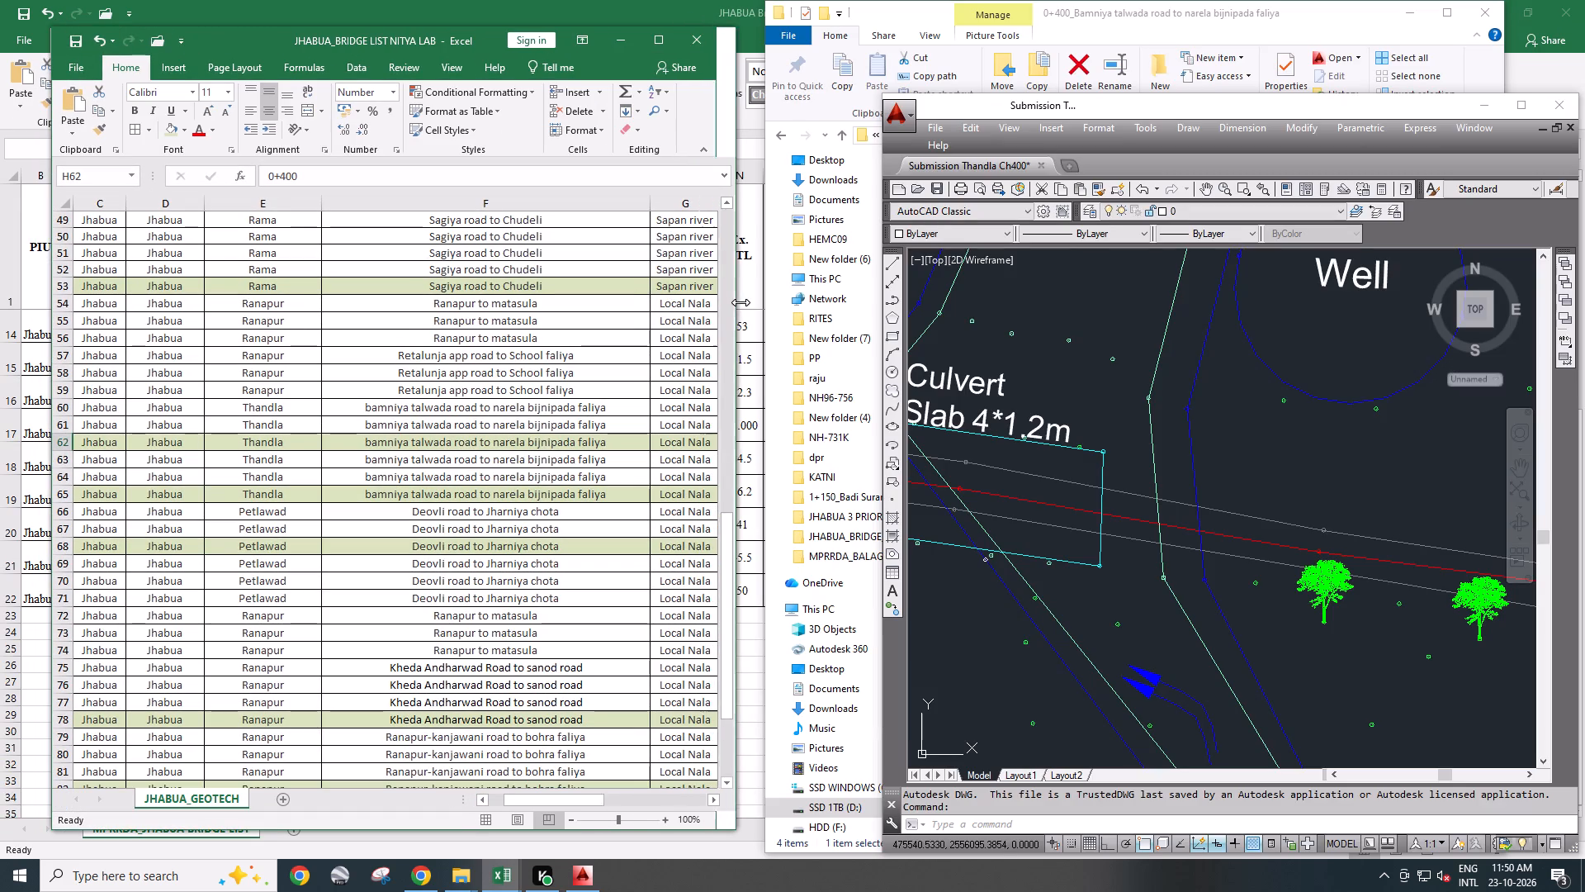
{"action": "left_click_drag", "start_coordinate": [740, 302], "coordinate": [743, 304]}
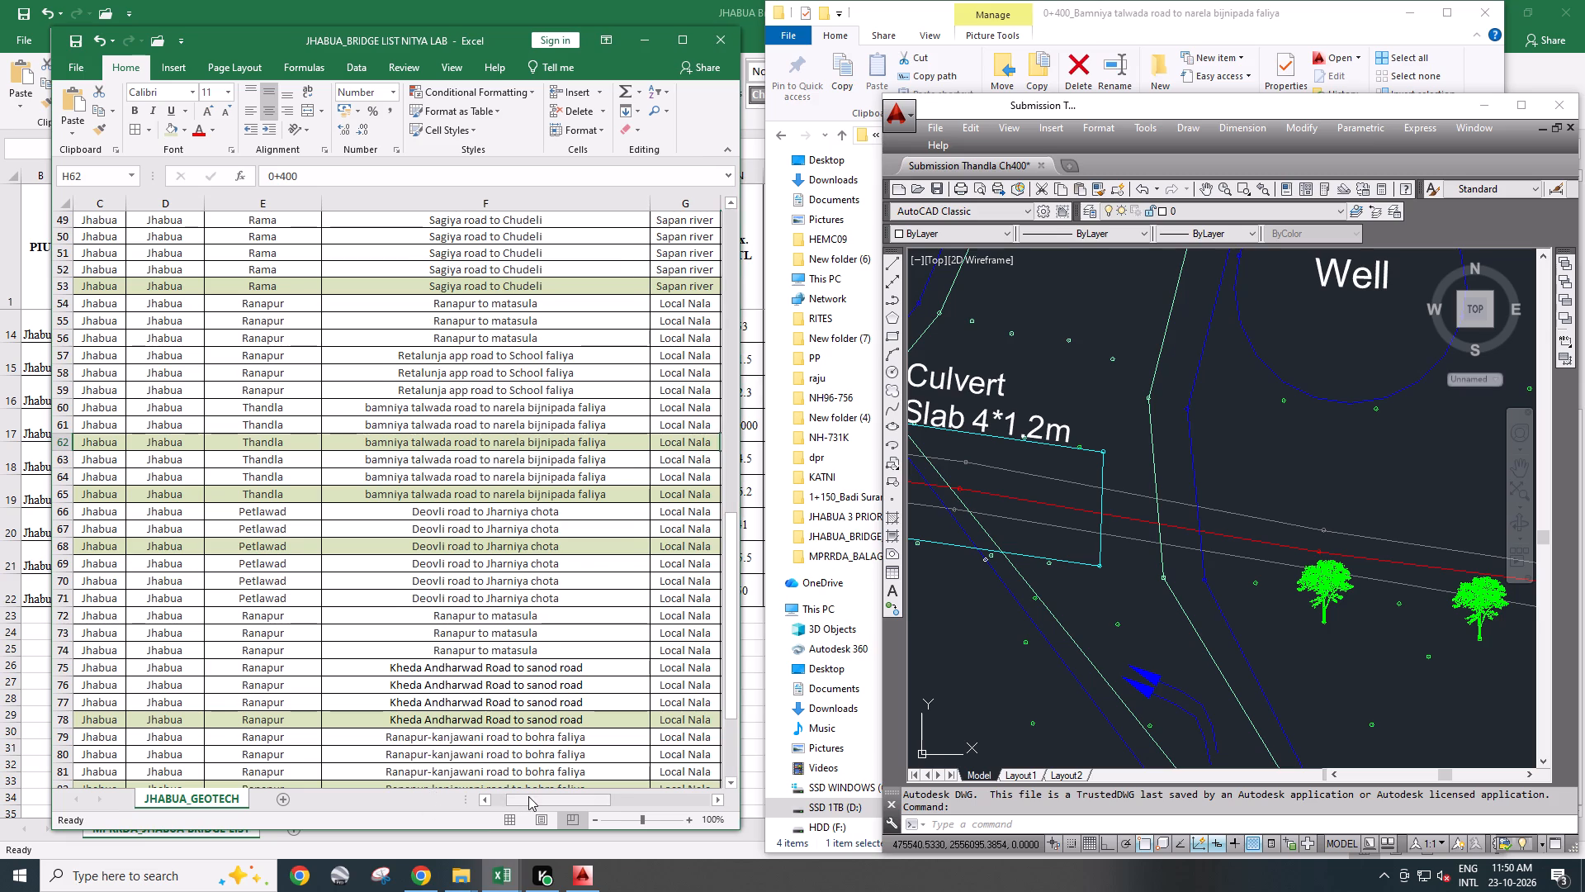
{"action": "left_click_drag", "start_coordinate": [528, 796], "coordinate": [575, 797]}
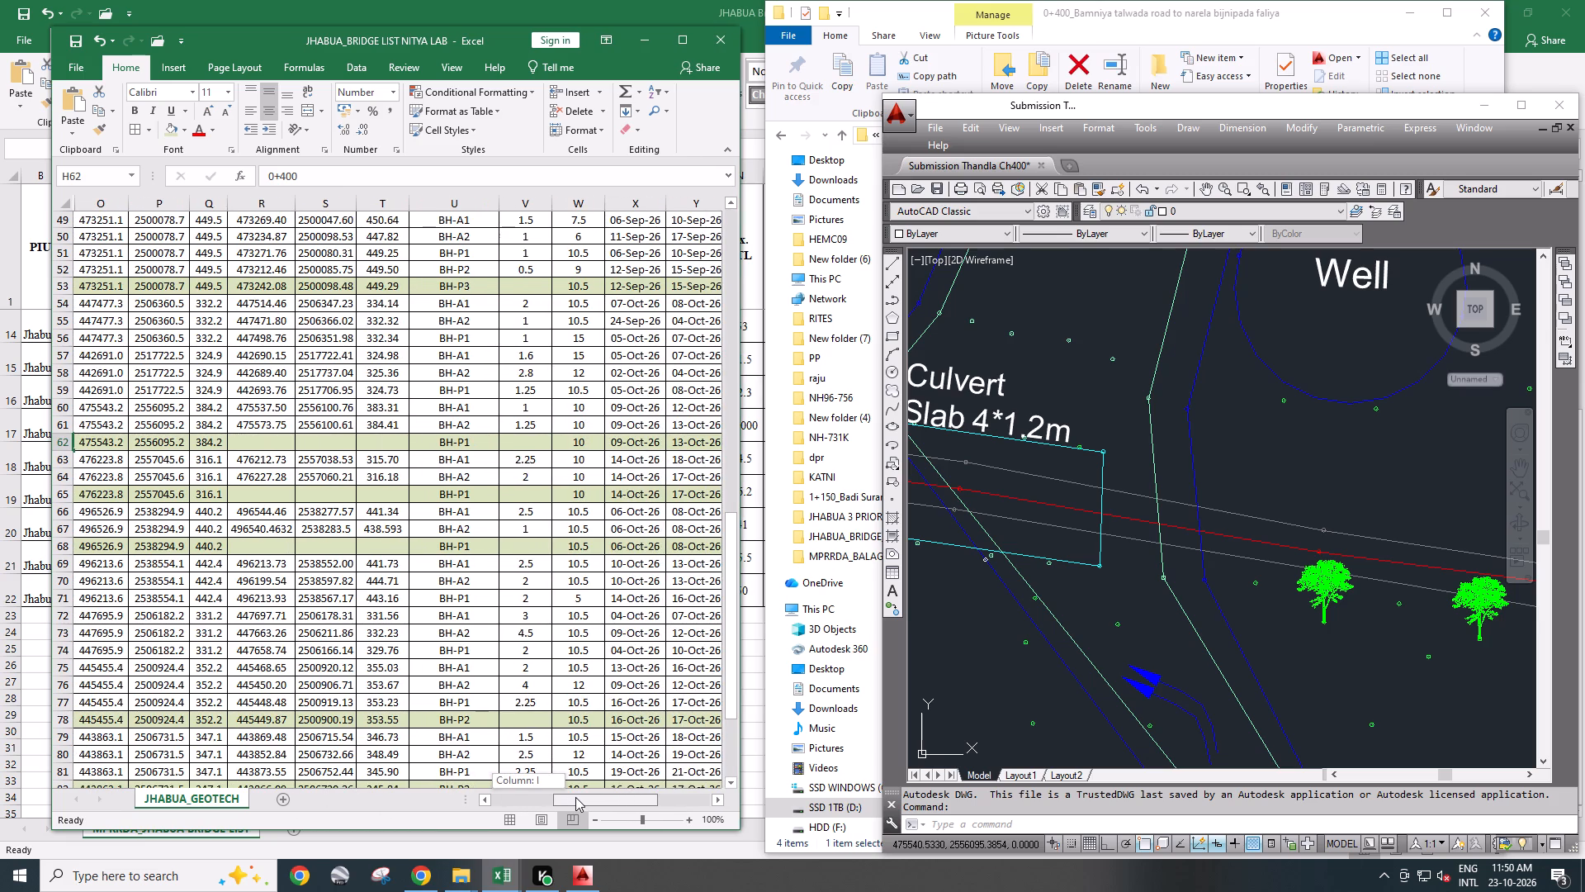
{"action": "left_click_drag", "start_coordinate": [575, 797], "coordinate": [559, 799]}
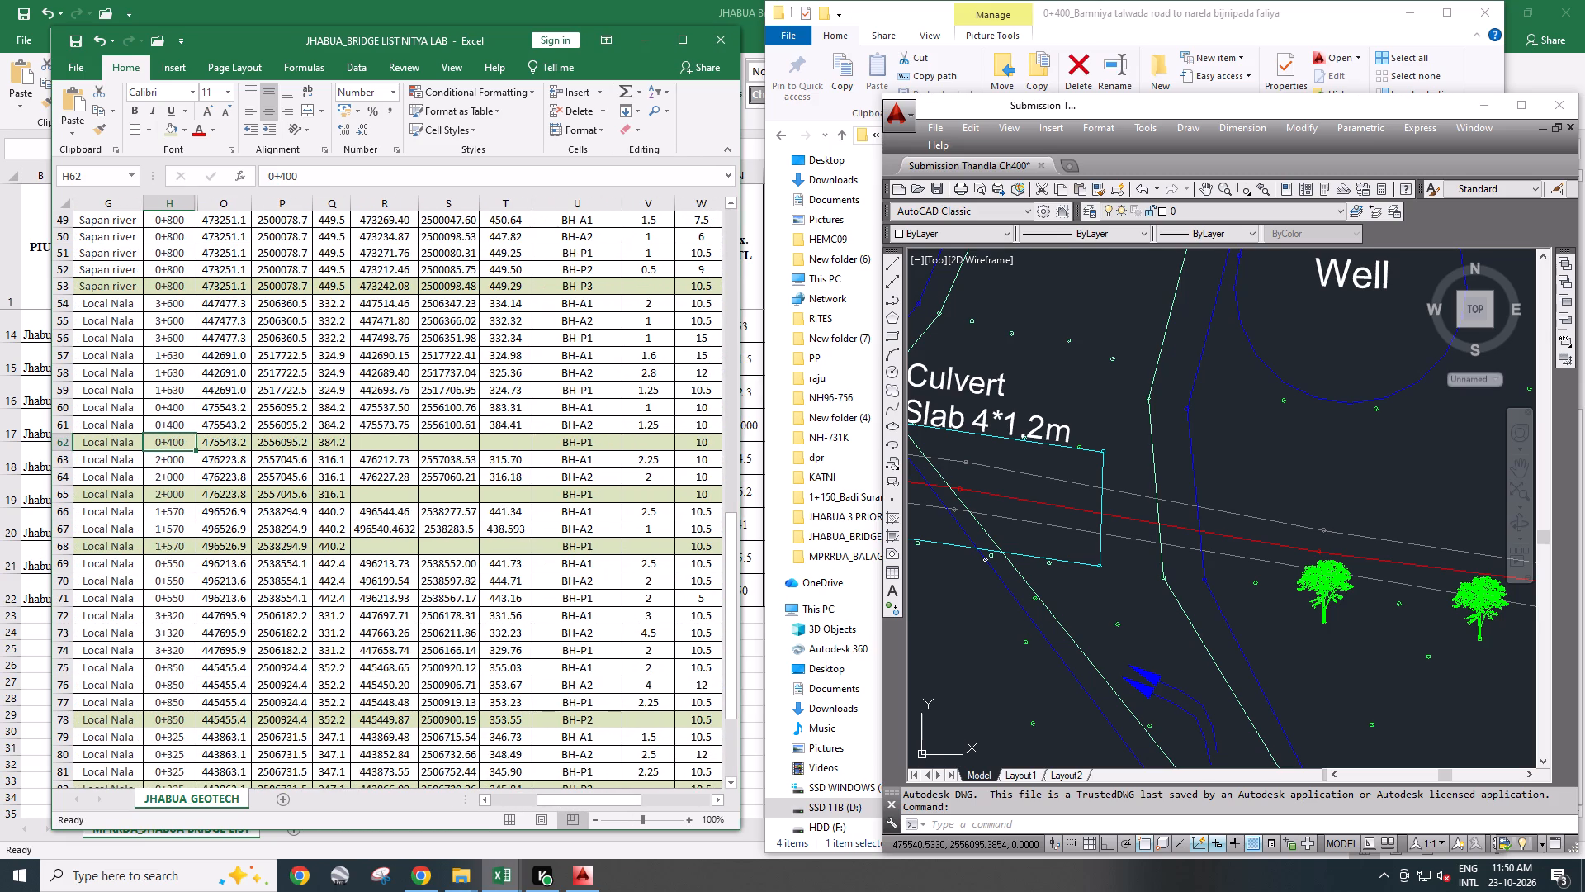
Locate BH-A2 in the drawing by starting a polyline at 475573.75,2556100.61, examine its surroundings, and cancel the polyline.
{"action": "left_click", "coordinate": [957, 823]}
{"action": "left_click", "coordinate": [957, 823]}
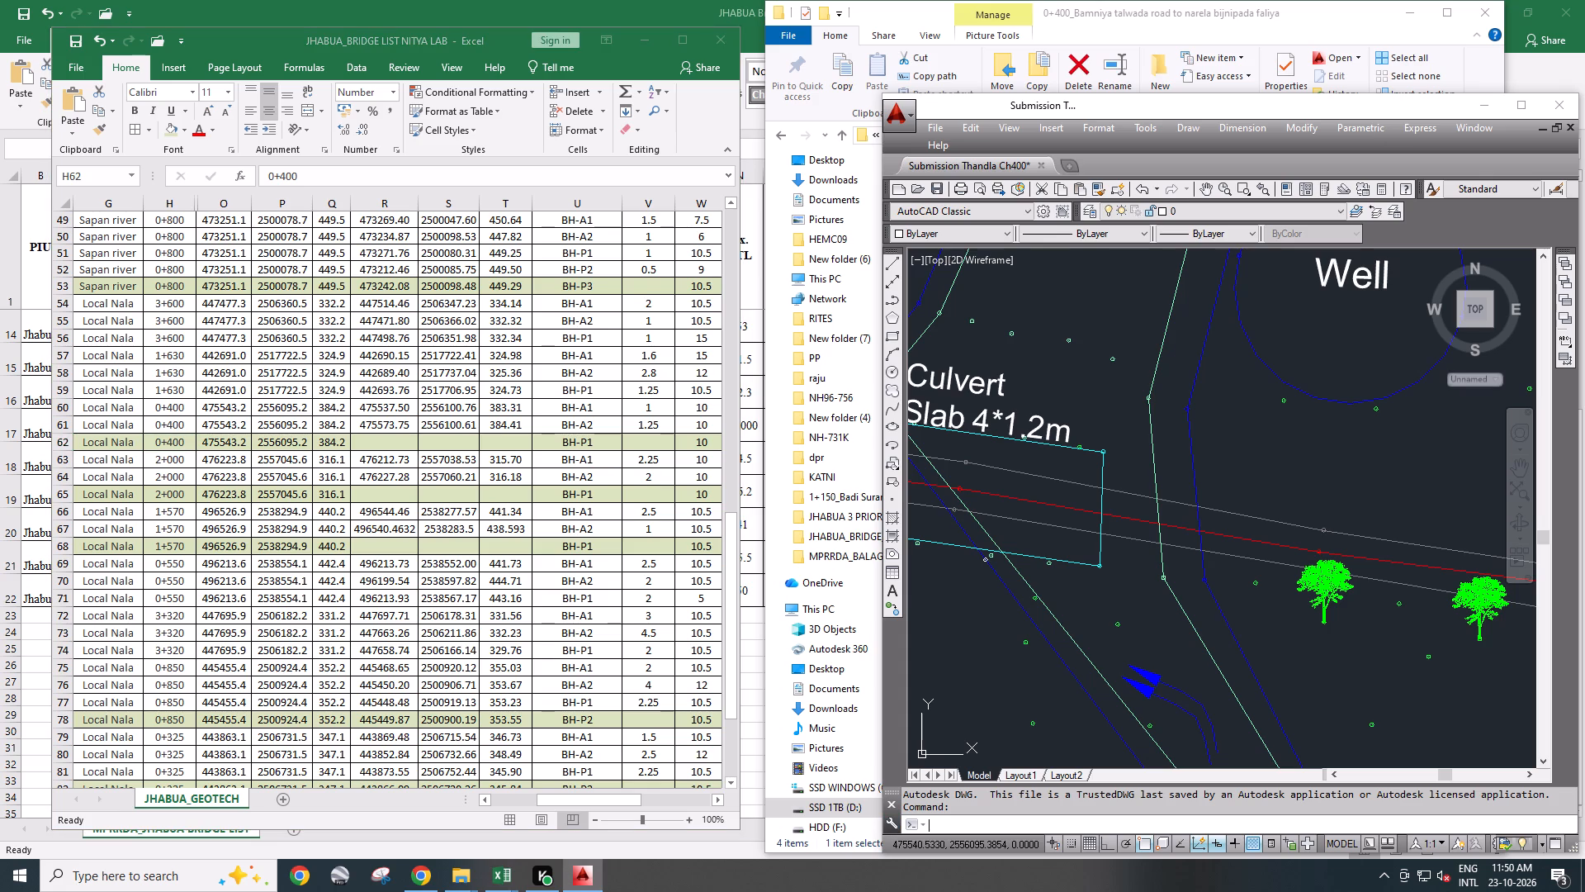
{"action": "type", "text": "PL"}
{"action": "key", "text": "space"}
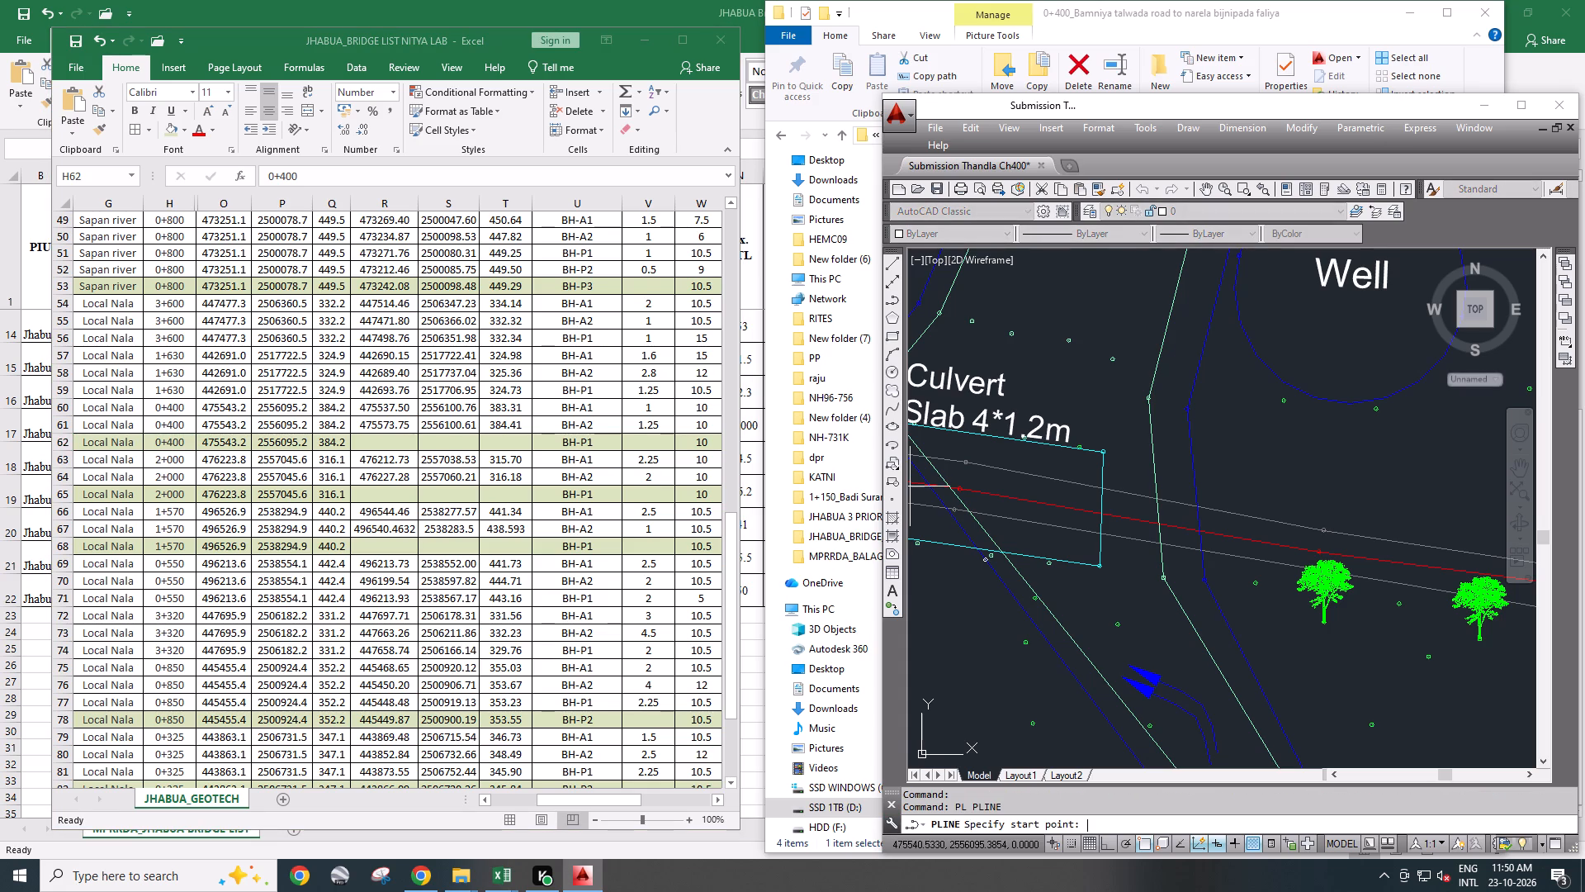
{"action": "type", "text": "47"}
{"action": "type", "text": "5573.75"}
{"action": "type", "text": ",2556100.61"}
{"action": "key", "text": "Return"}
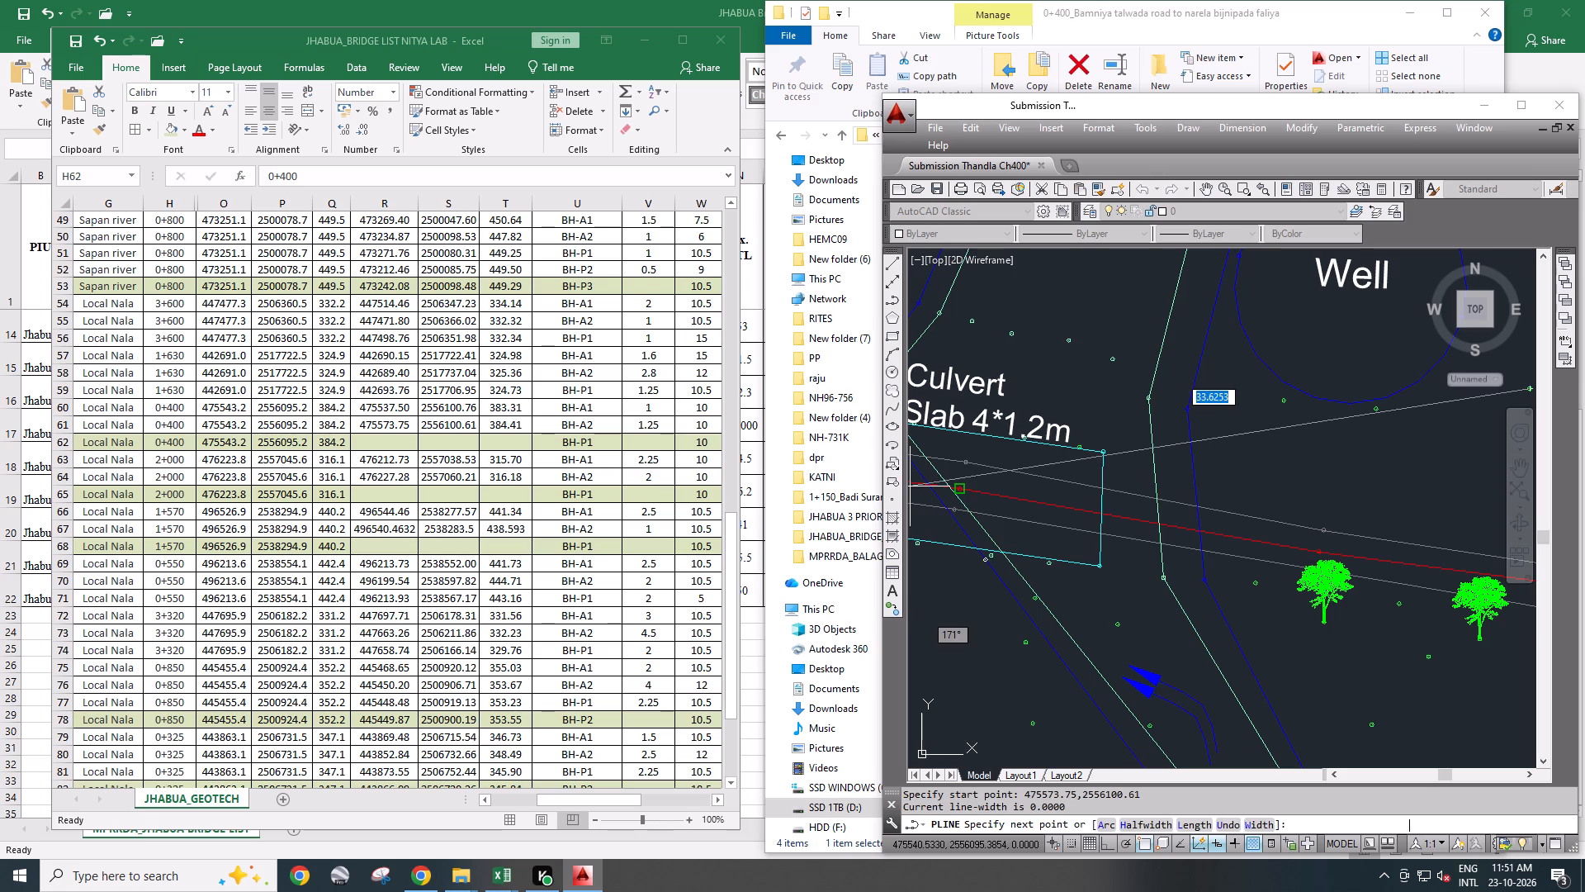
{"action": "scroll", "coordinate": [899, 557], "scroll_direction": "down", "scroll_amount": 2}
{"action": "scroll", "coordinate": [1085, 477], "scroll_direction": "down", "scroll_amount": 3}
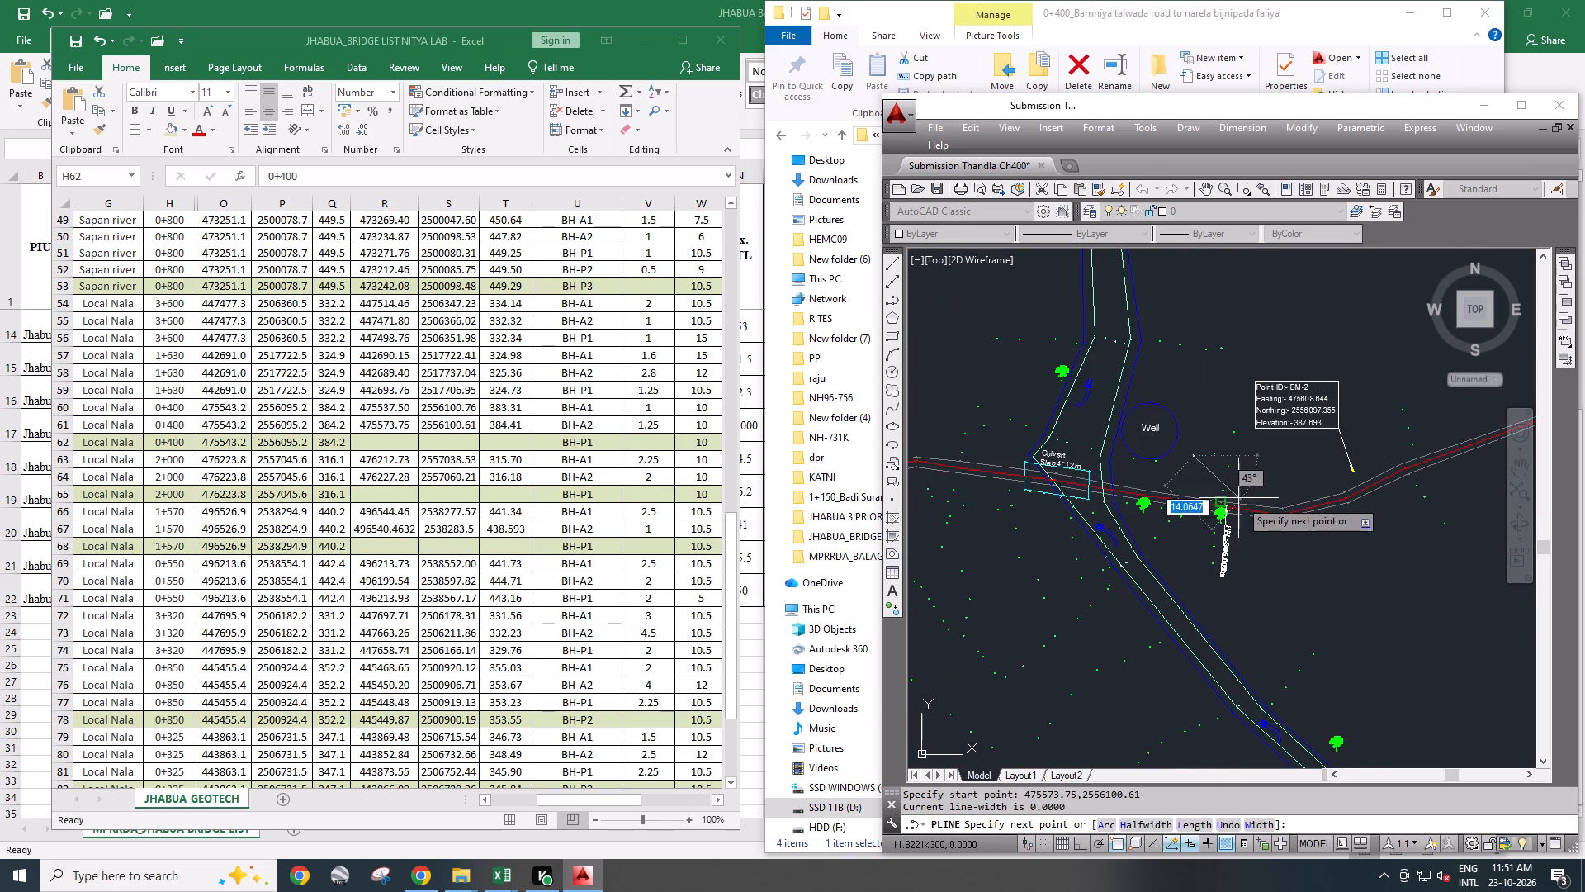
{"action": "scroll", "coordinate": [1210, 477], "scroll_direction": "up", "scroll_amount": 2}
{"action": "scroll", "coordinate": [1204, 512], "scroll_direction": "down", "scroll_amount": 1}
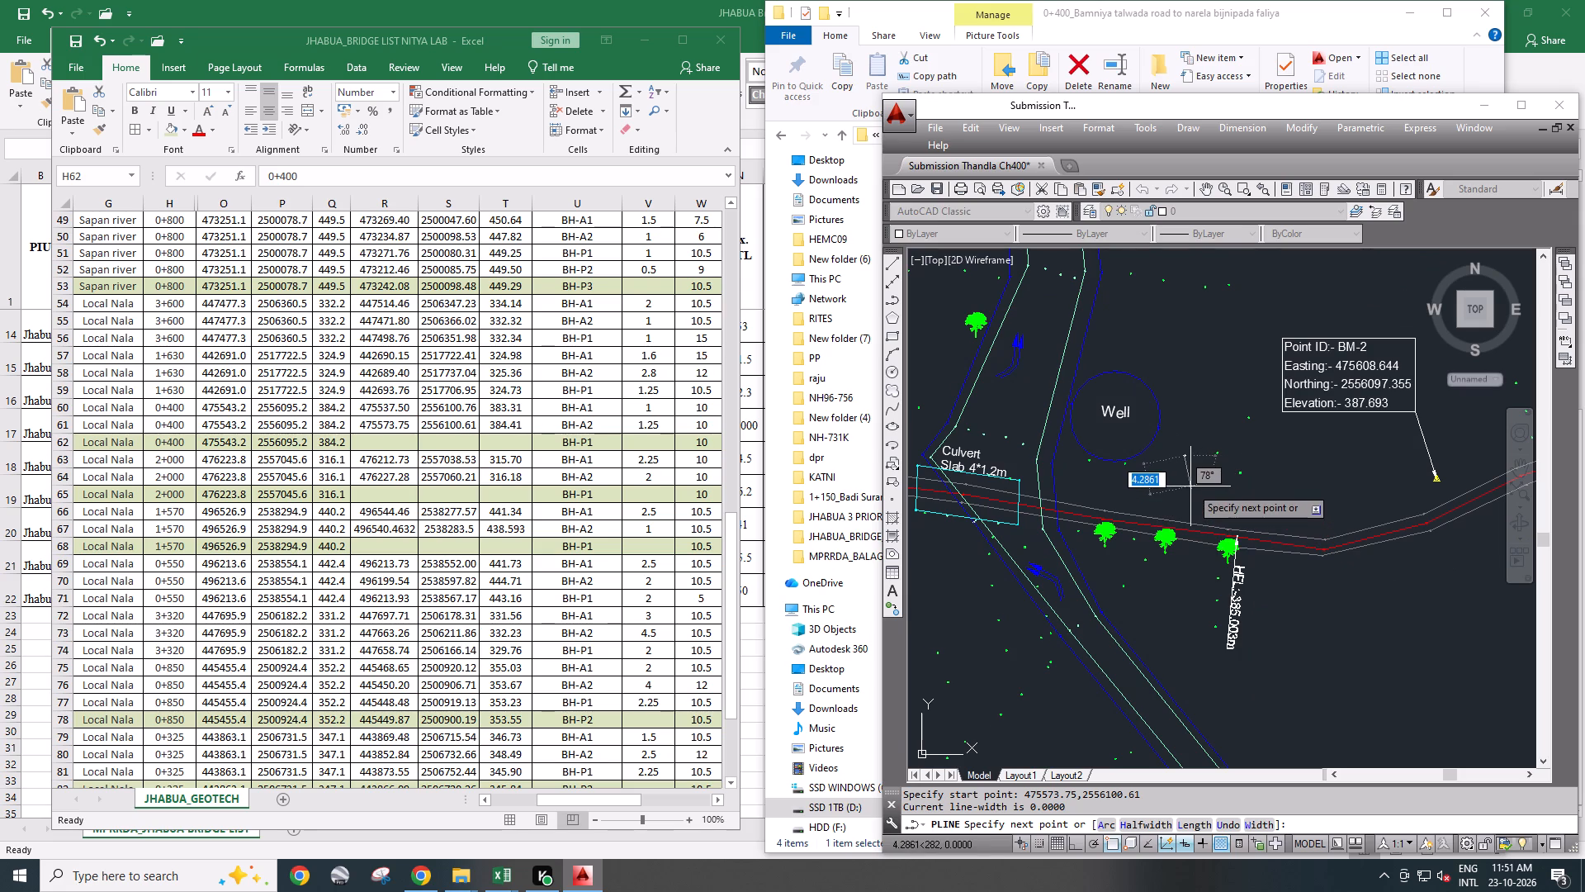
{"action": "scroll", "coordinate": [1311, 523], "scroll_direction": "down", "scroll_amount": 1}
{"action": "scroll", "coordinate": [1138, 477], "scroll_direction": "up", "scroll_amount": 3}
{"action": "key", "text": "Escape"}
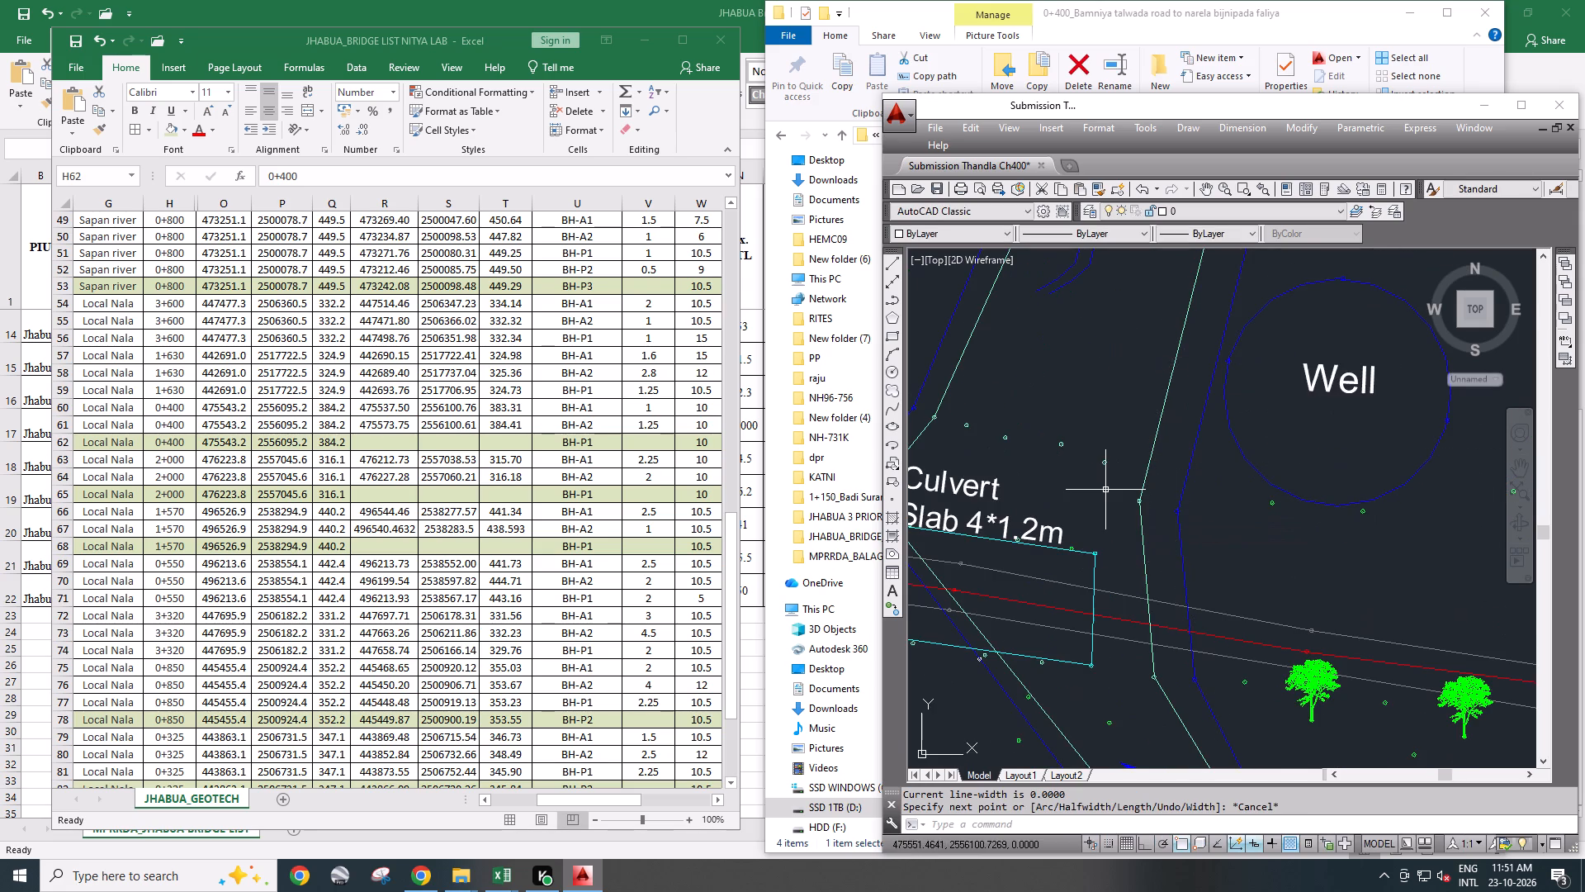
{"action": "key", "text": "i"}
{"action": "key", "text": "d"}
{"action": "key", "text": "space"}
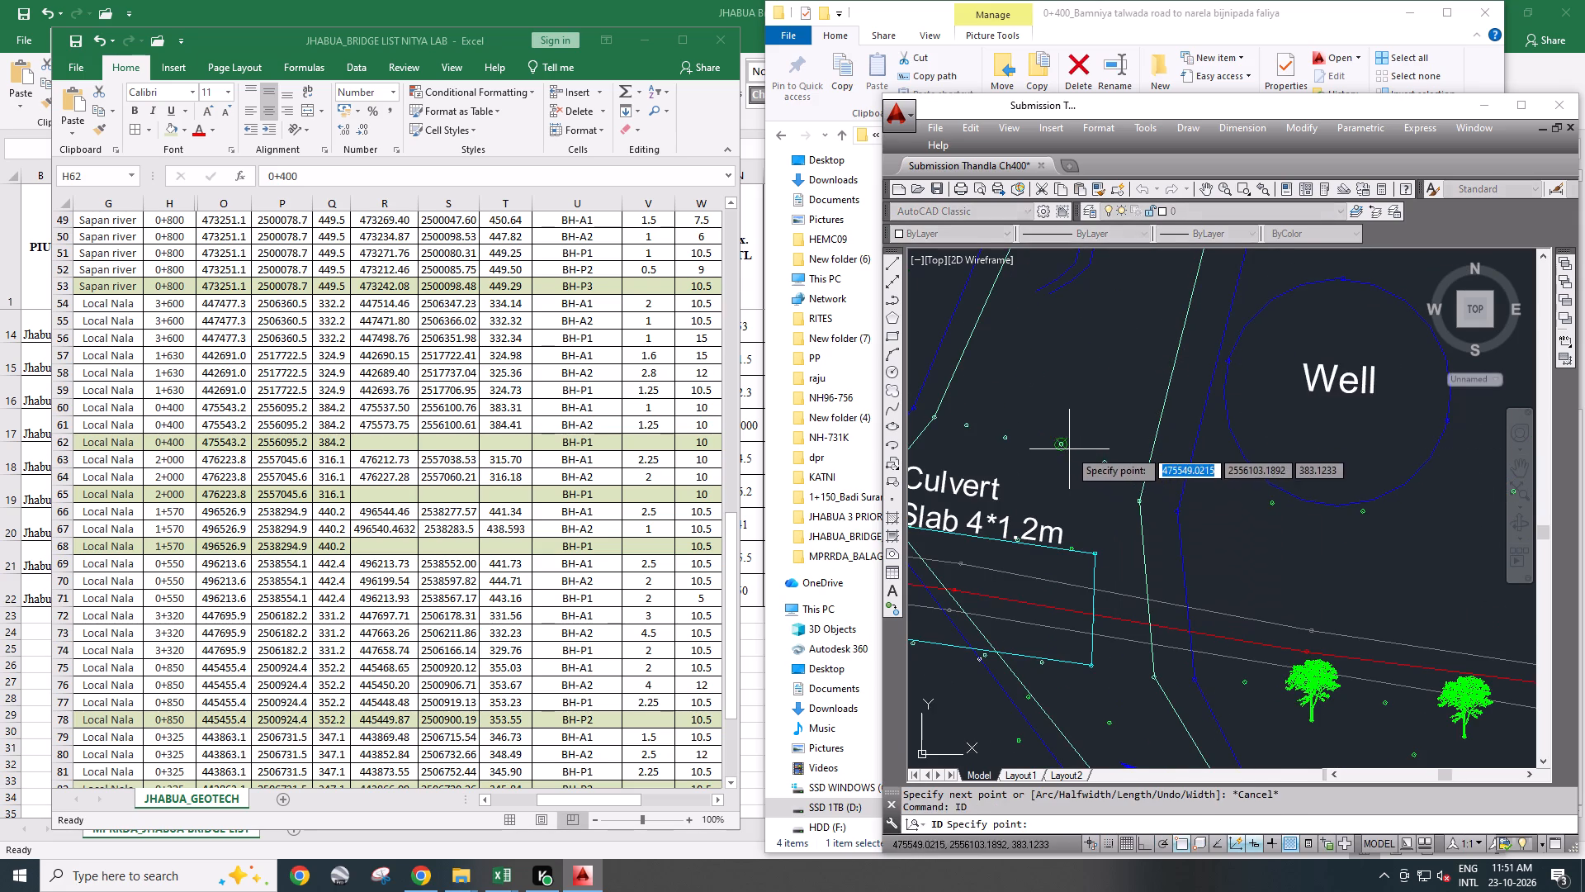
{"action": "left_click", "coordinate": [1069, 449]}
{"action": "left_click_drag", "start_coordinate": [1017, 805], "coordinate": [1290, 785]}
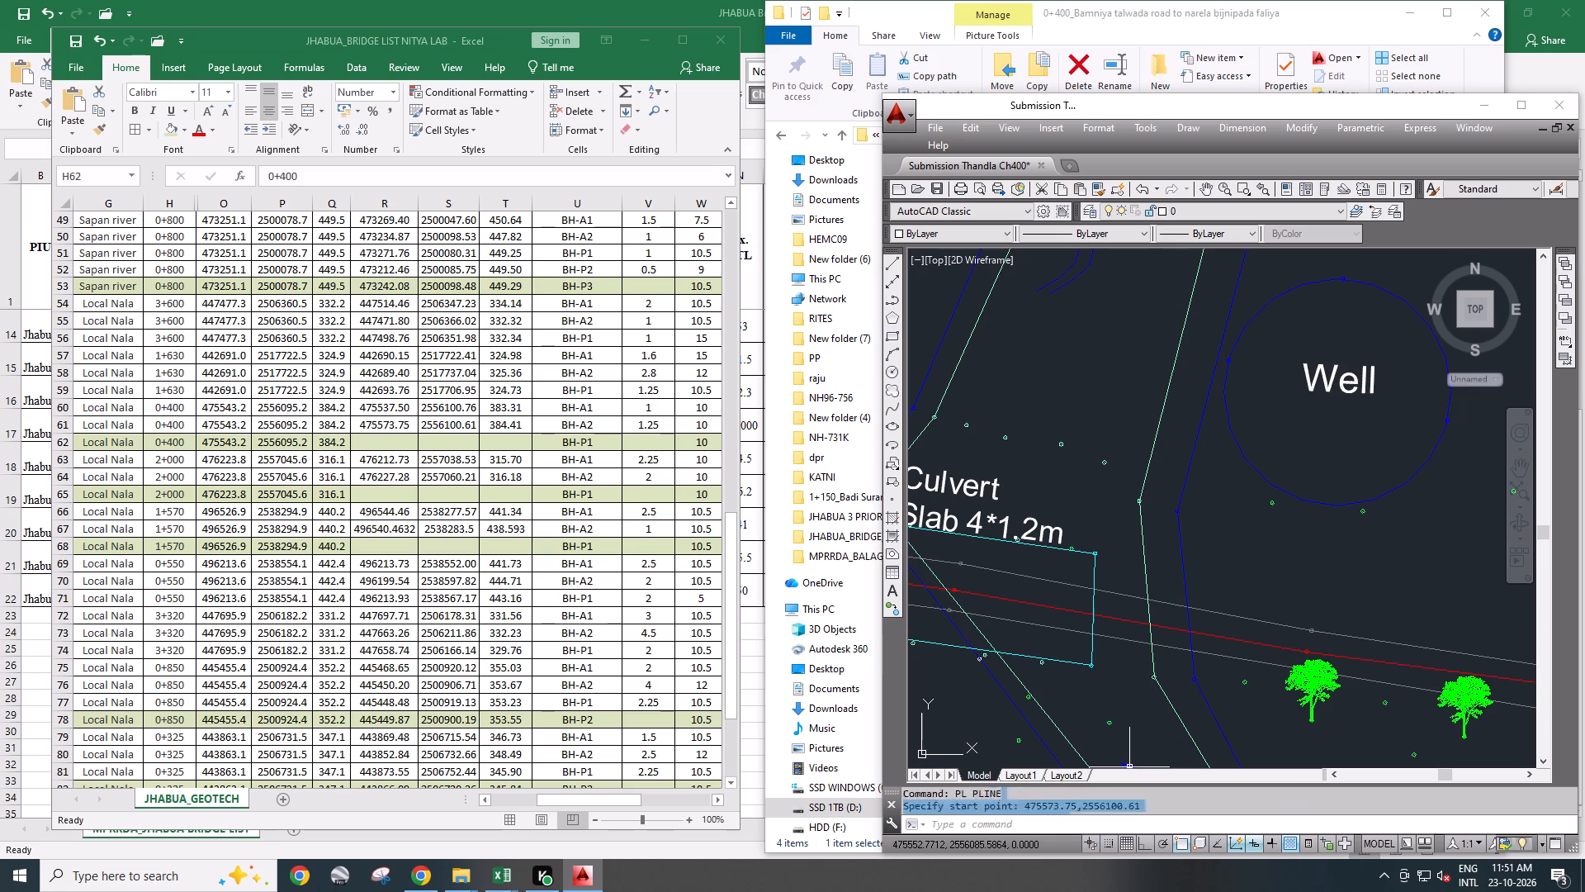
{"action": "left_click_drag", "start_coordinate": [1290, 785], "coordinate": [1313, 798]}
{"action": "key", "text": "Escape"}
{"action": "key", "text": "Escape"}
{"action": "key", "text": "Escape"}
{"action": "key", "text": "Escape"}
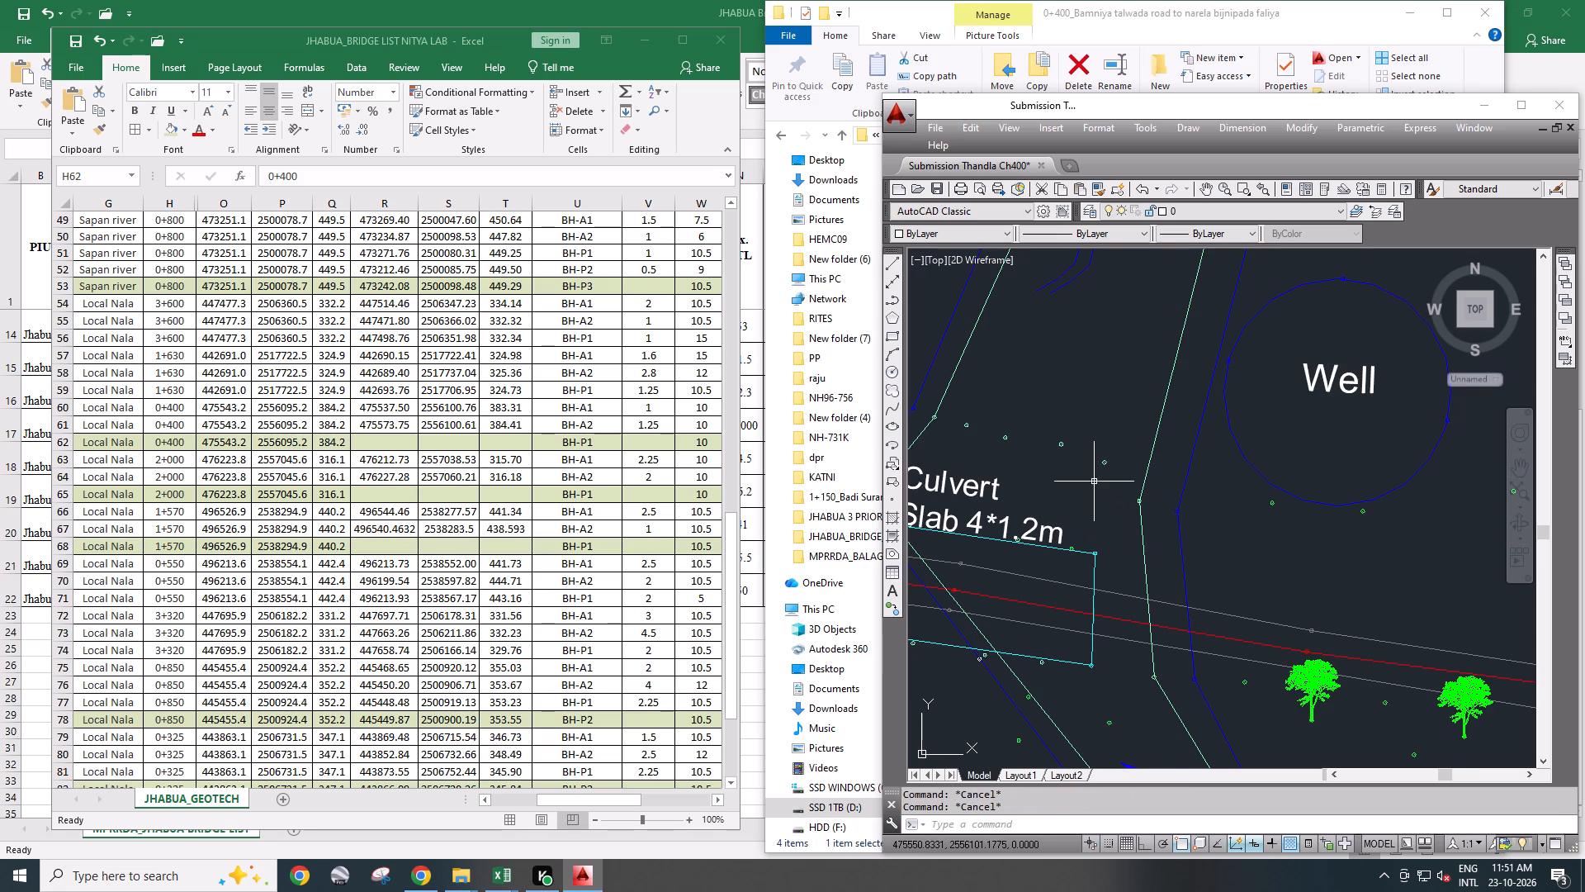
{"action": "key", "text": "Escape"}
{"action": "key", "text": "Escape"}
Identify the survey point just north of the Culvert Slab 4*1.2m label and copy its X, Y and Z coordinates into BH-P1's cell R62.
{"action": "type", "text": "ID"}
{"action": "key", "text": "space"}
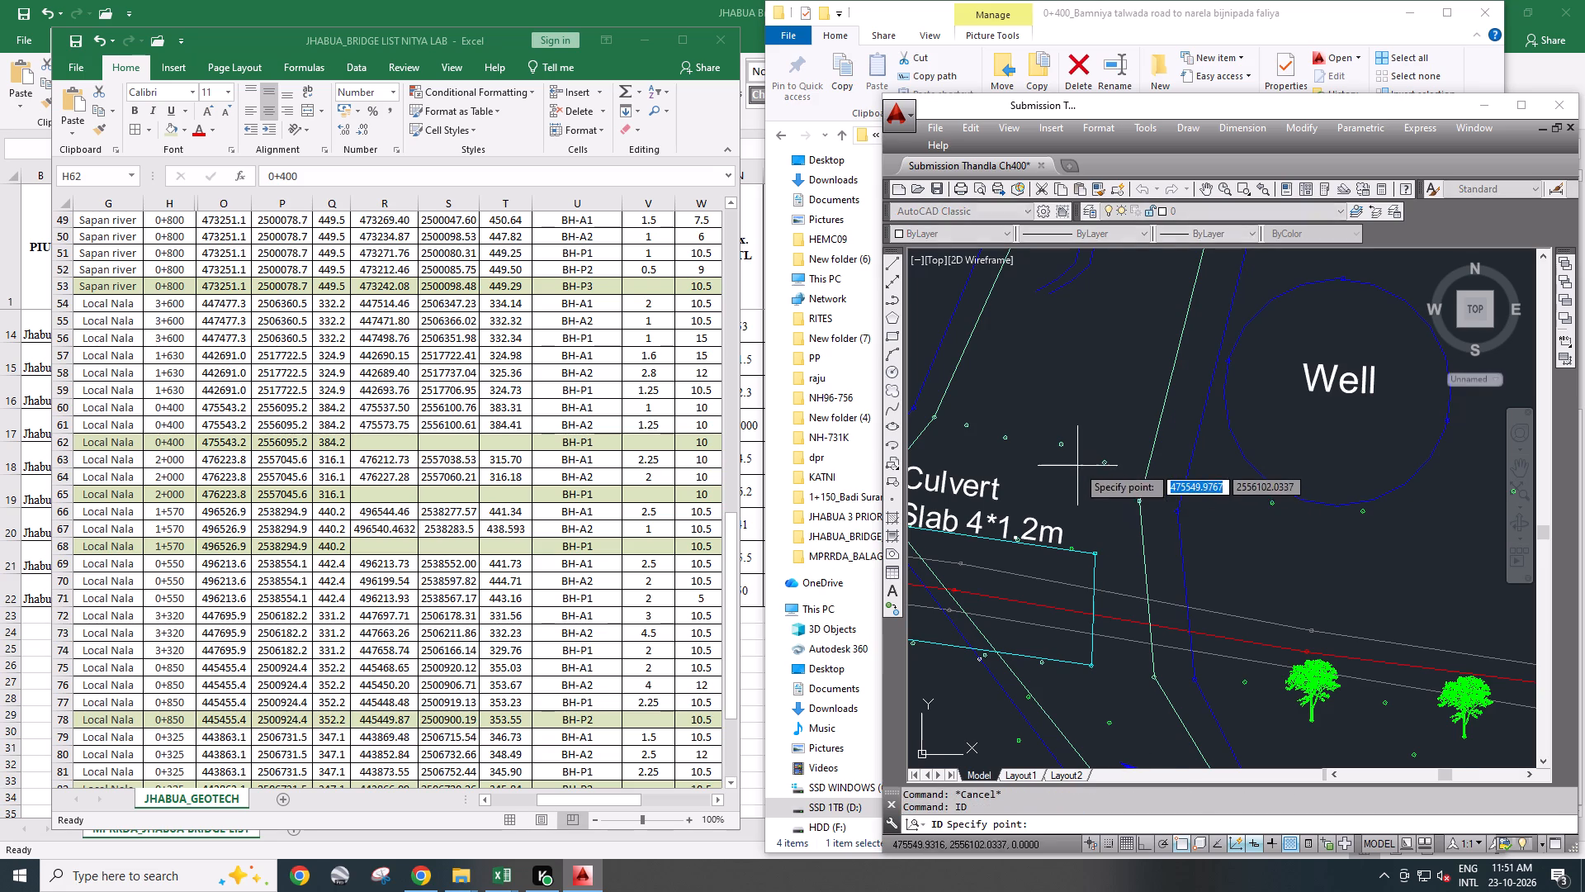
{"action": "left_click", "coordinate": [1062, 448]}
{"action": "left_click_drag", "start_coordinate": [1015, 805], "coordinate": [1053, 809]}
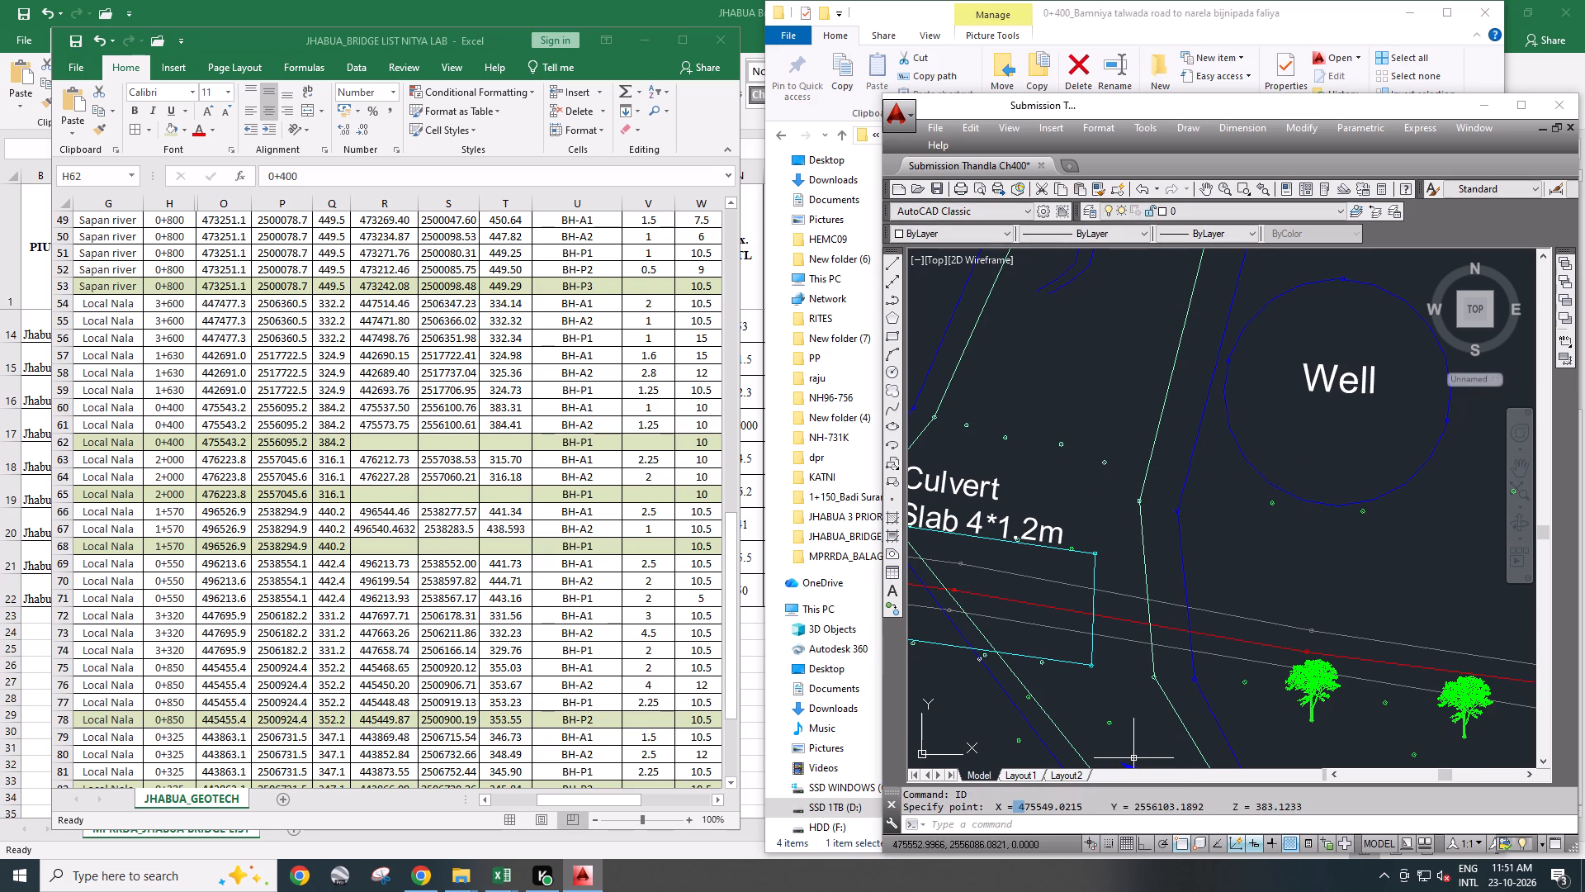
{"action": "left_click_drag", "start_coordinate": [1053, 809], "coordinate": [1318, 813]}
{"action": "key", "text": "ctrl+c"}
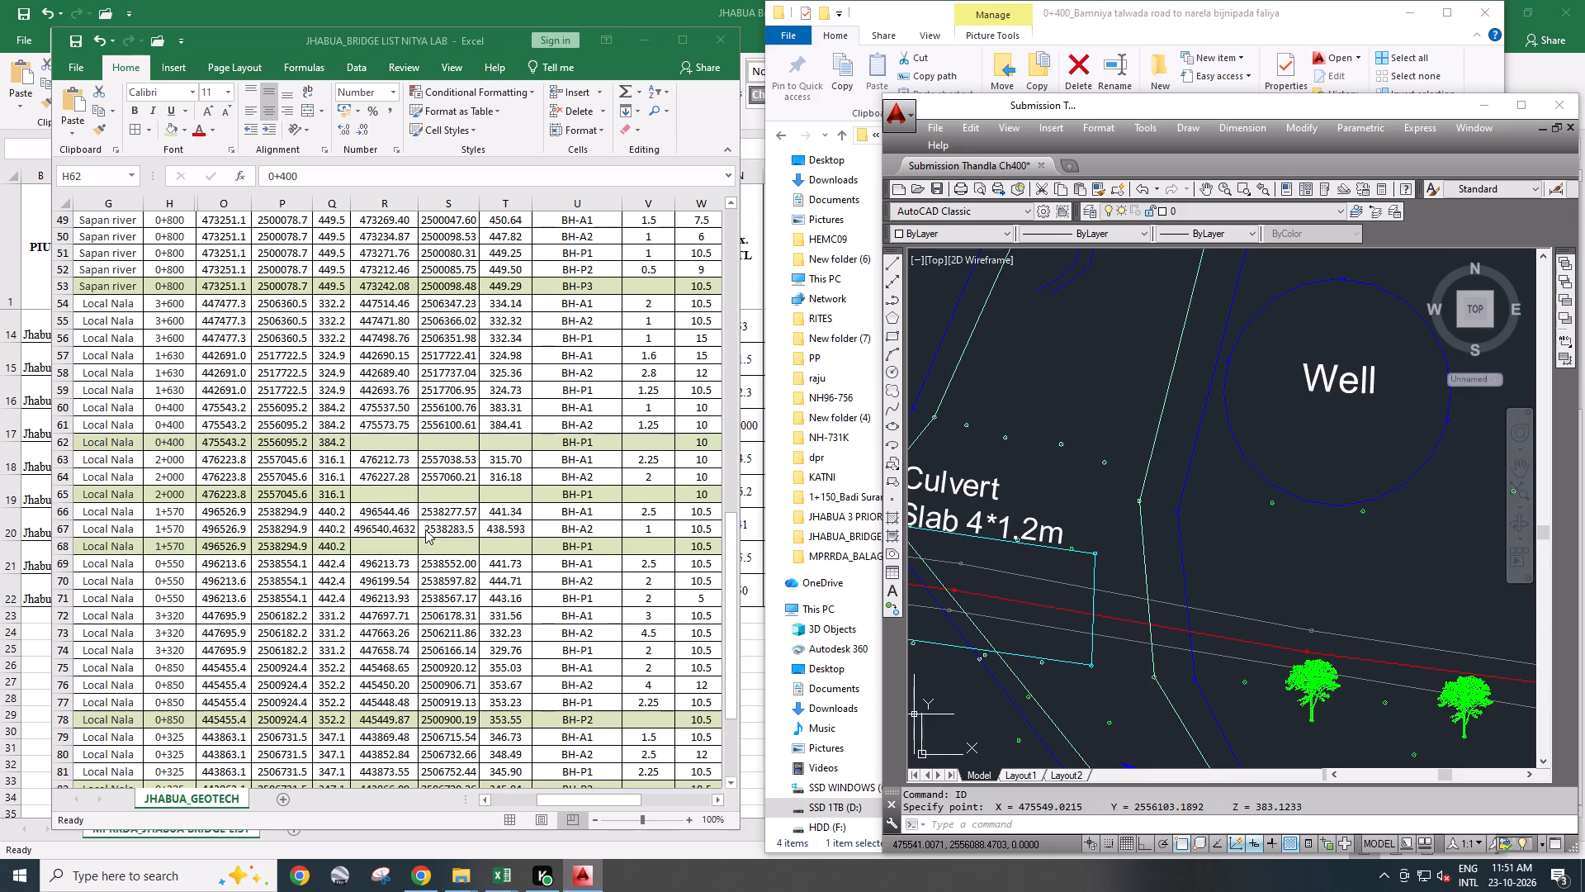
{"action": "left_click", "coordinate": [424, 528]}
{"action": "double_click", "coordinate": [375, 438]}
{"action": "key", "text": "ctrl+v"}
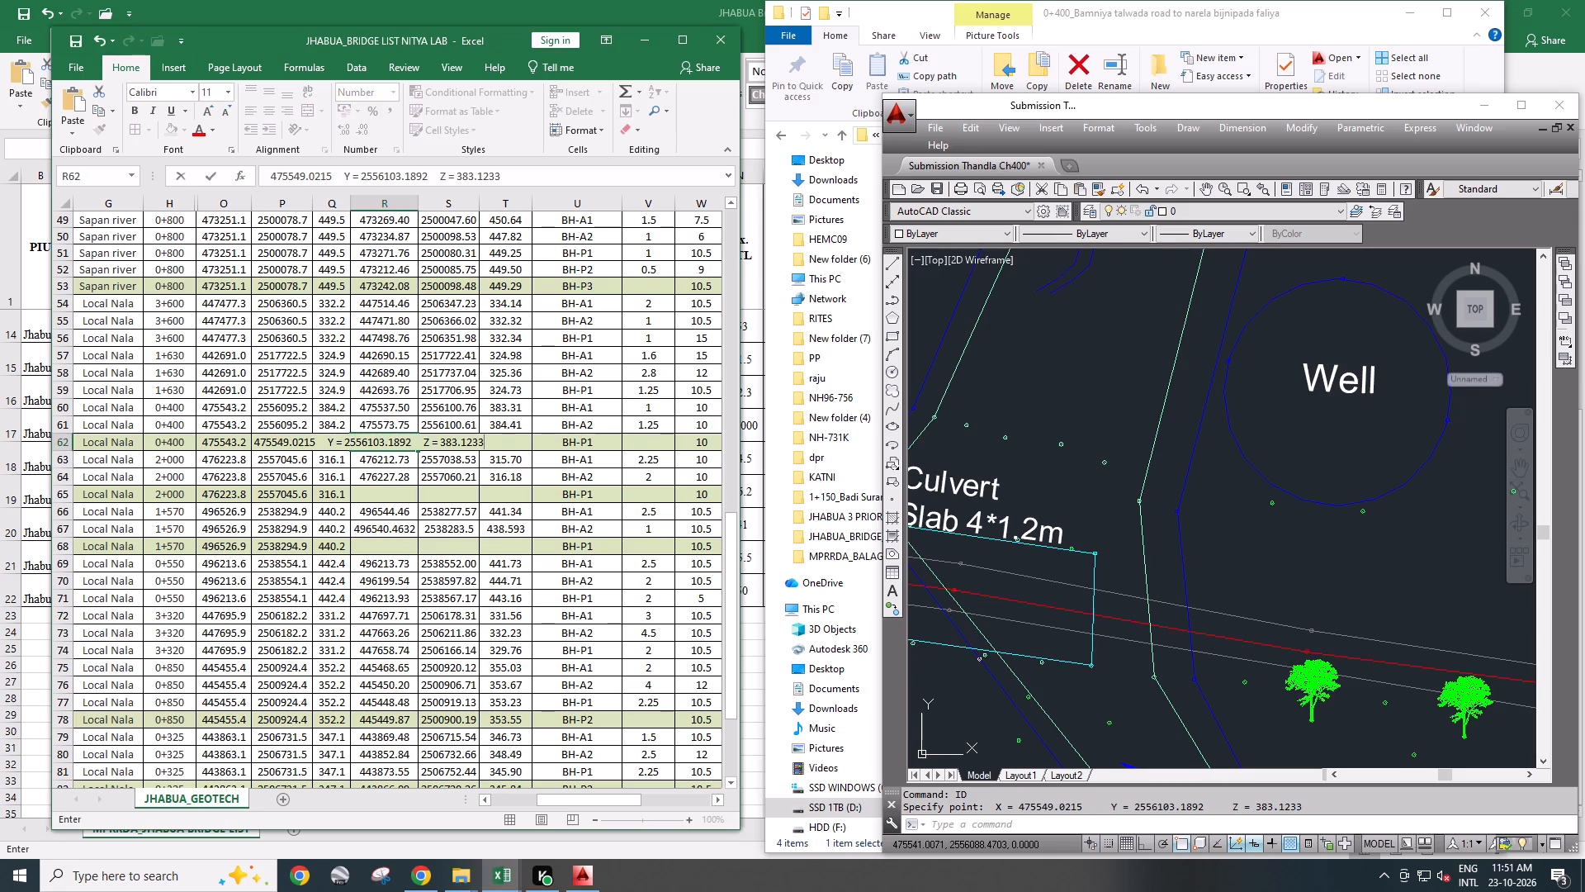
Move the elevation 383.1233 from R62 into BH-P1's elevation cell T62.
{"action": "left_click_drag", "start_coordinate": [454, 178], "coordinate": [570, 184]}
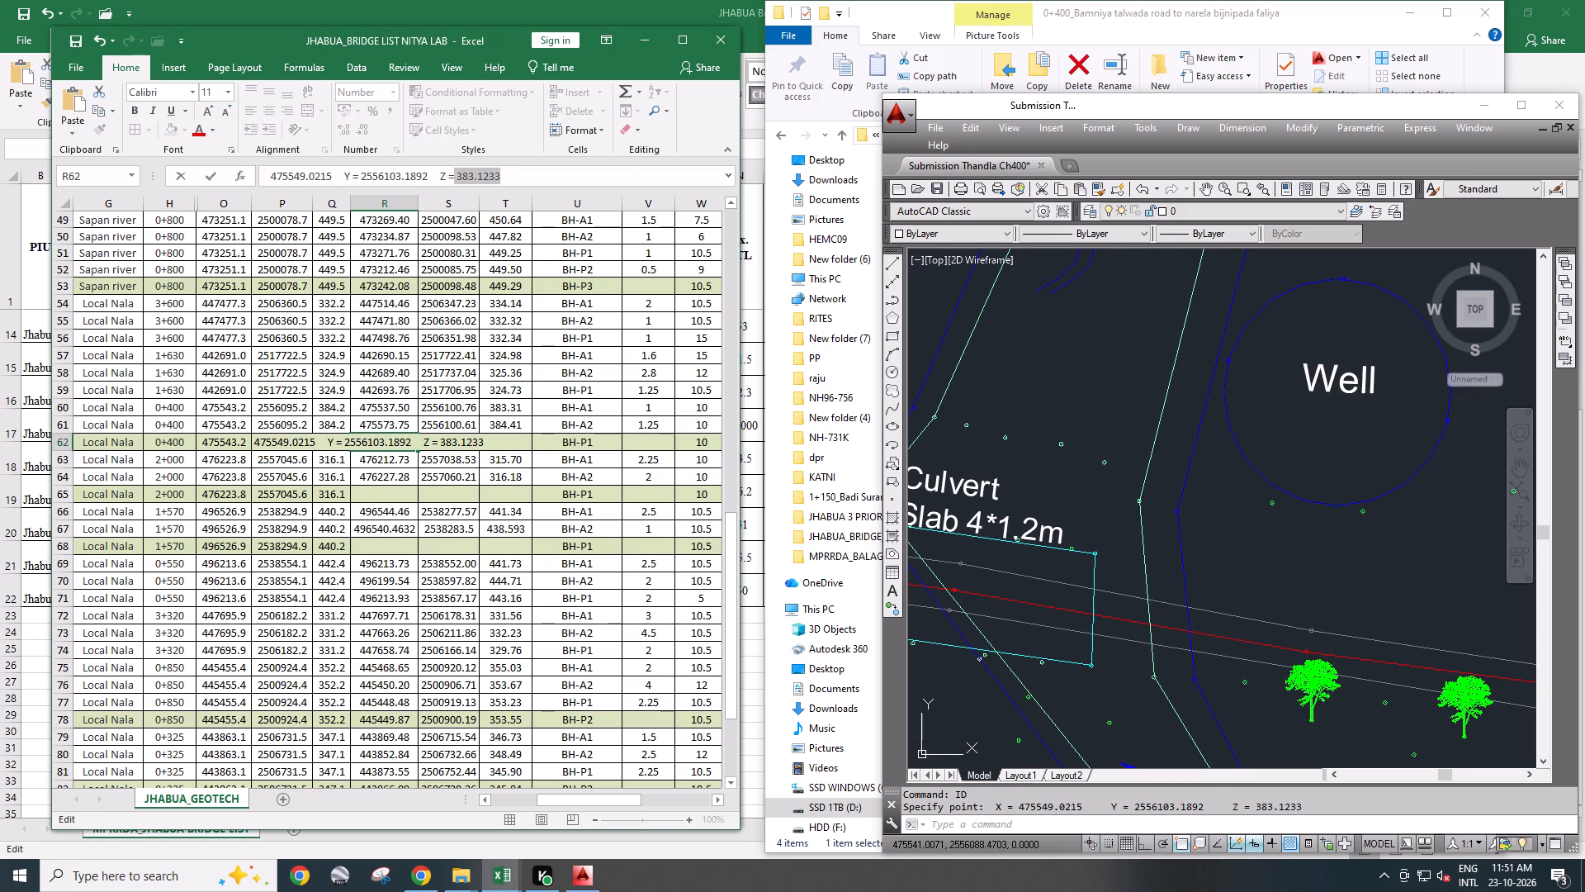
{"action": "key", "text": "ctrl+x"}
{"action": "left_click", "coordinate": [509, 438]}
{"action": "left_click", "coordinate": [513, 443]}
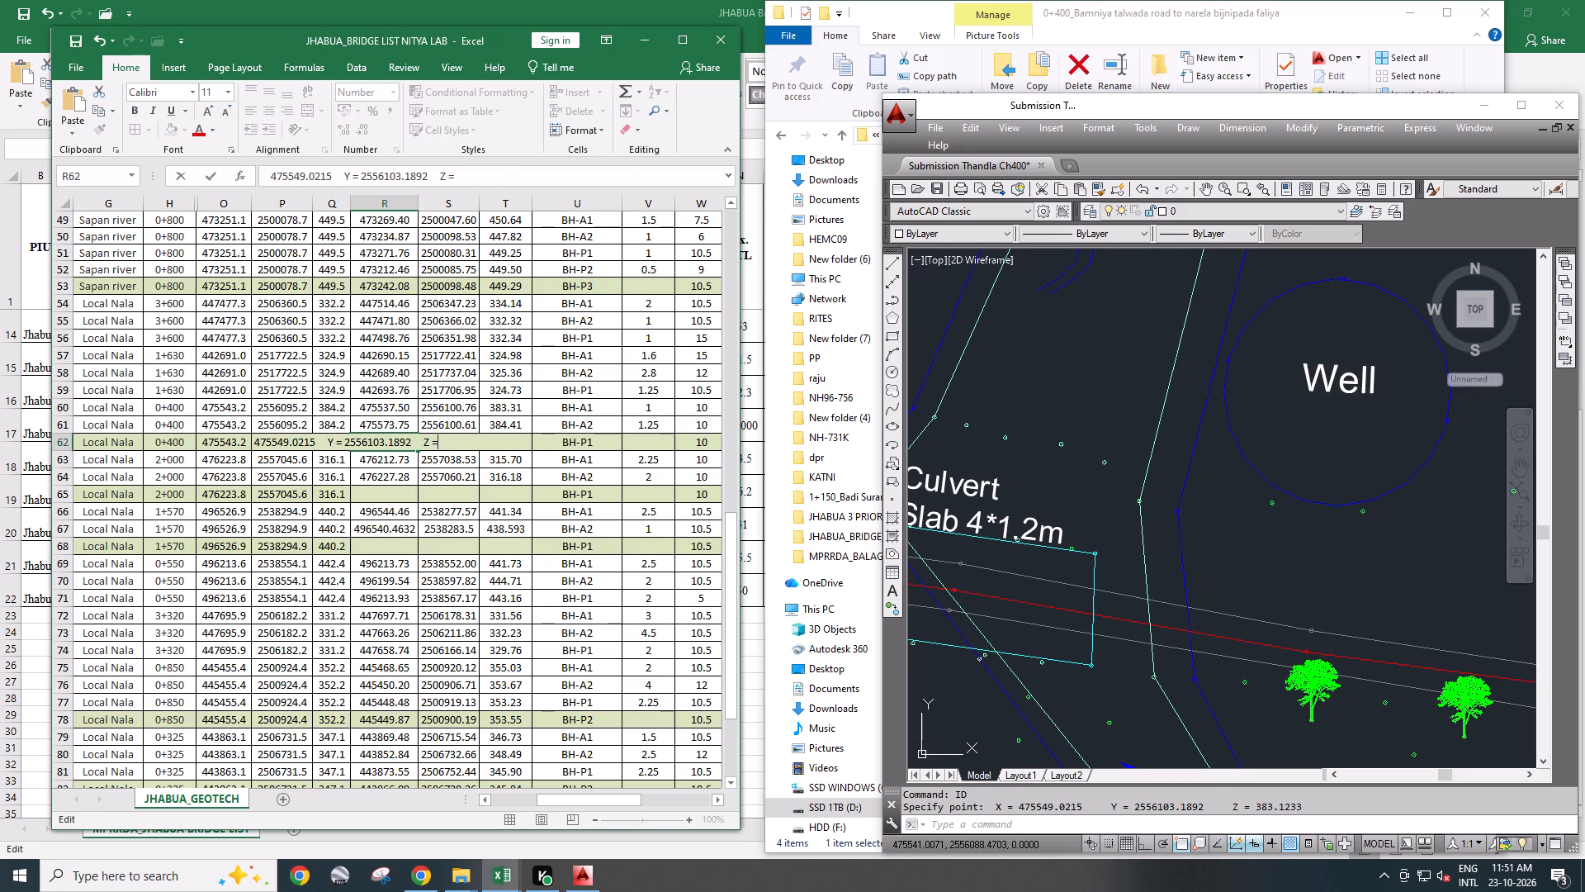
{"action": "left_click", "coordinate": [520, 455]}
{"action": "double_click", "coordinate": [518, 441]}
{"action": "key", "text": "ctrl+v"}
{"action": "left_click", "coordinate": [367, 439]}
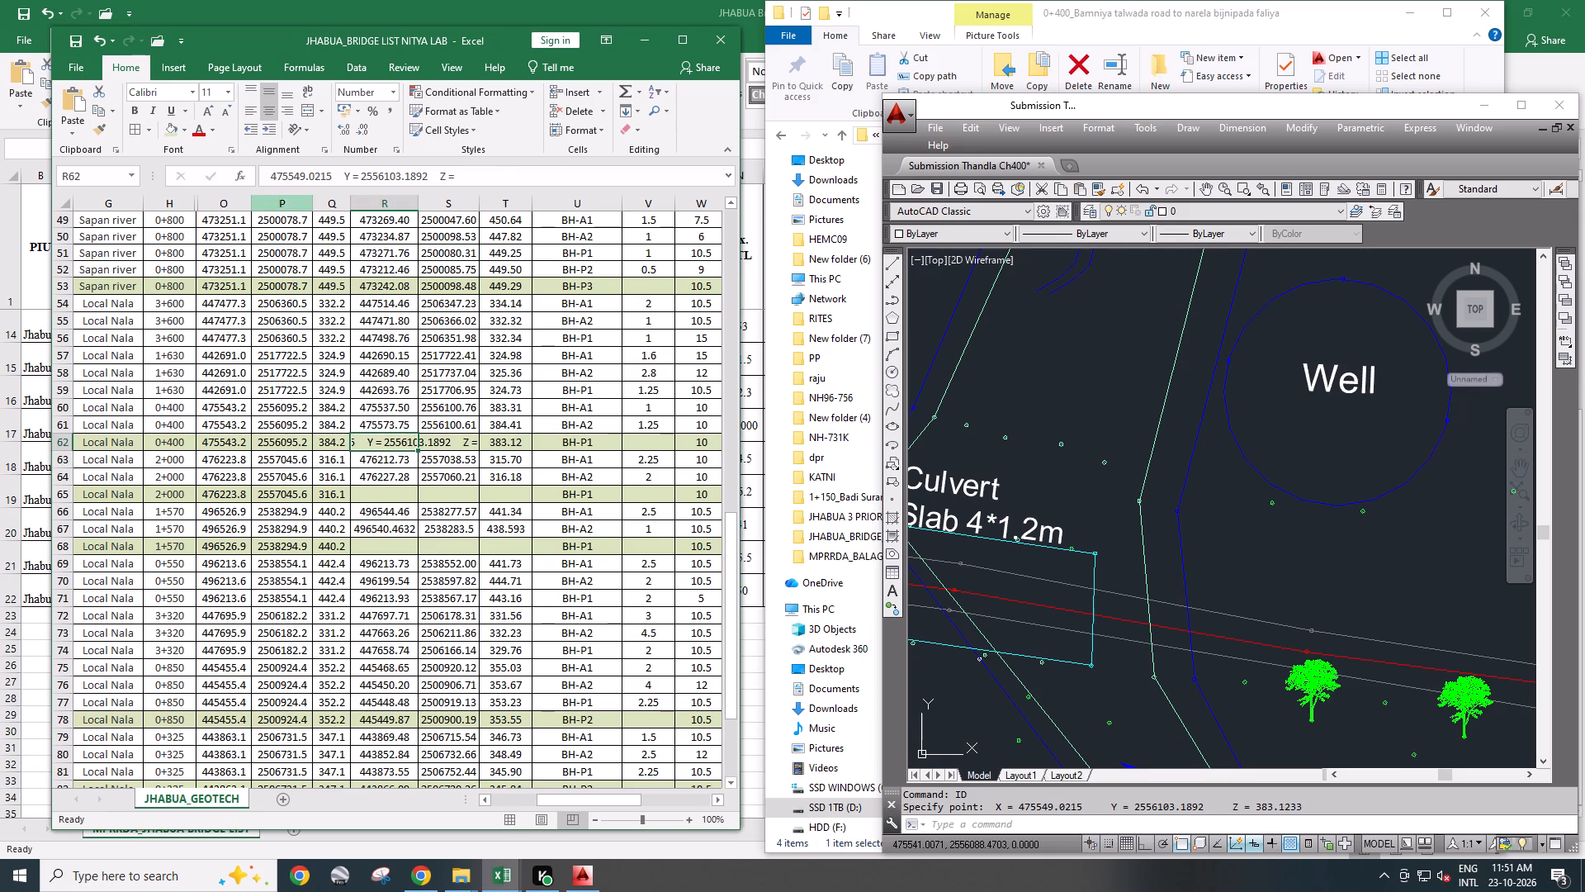
Move the northing 2556103.1892 out of R62 into BH-P1's northing cell S62.
{"action": "left_click_drag", "start_coordinate": [360, 173], "coordinate": [422, 170]}
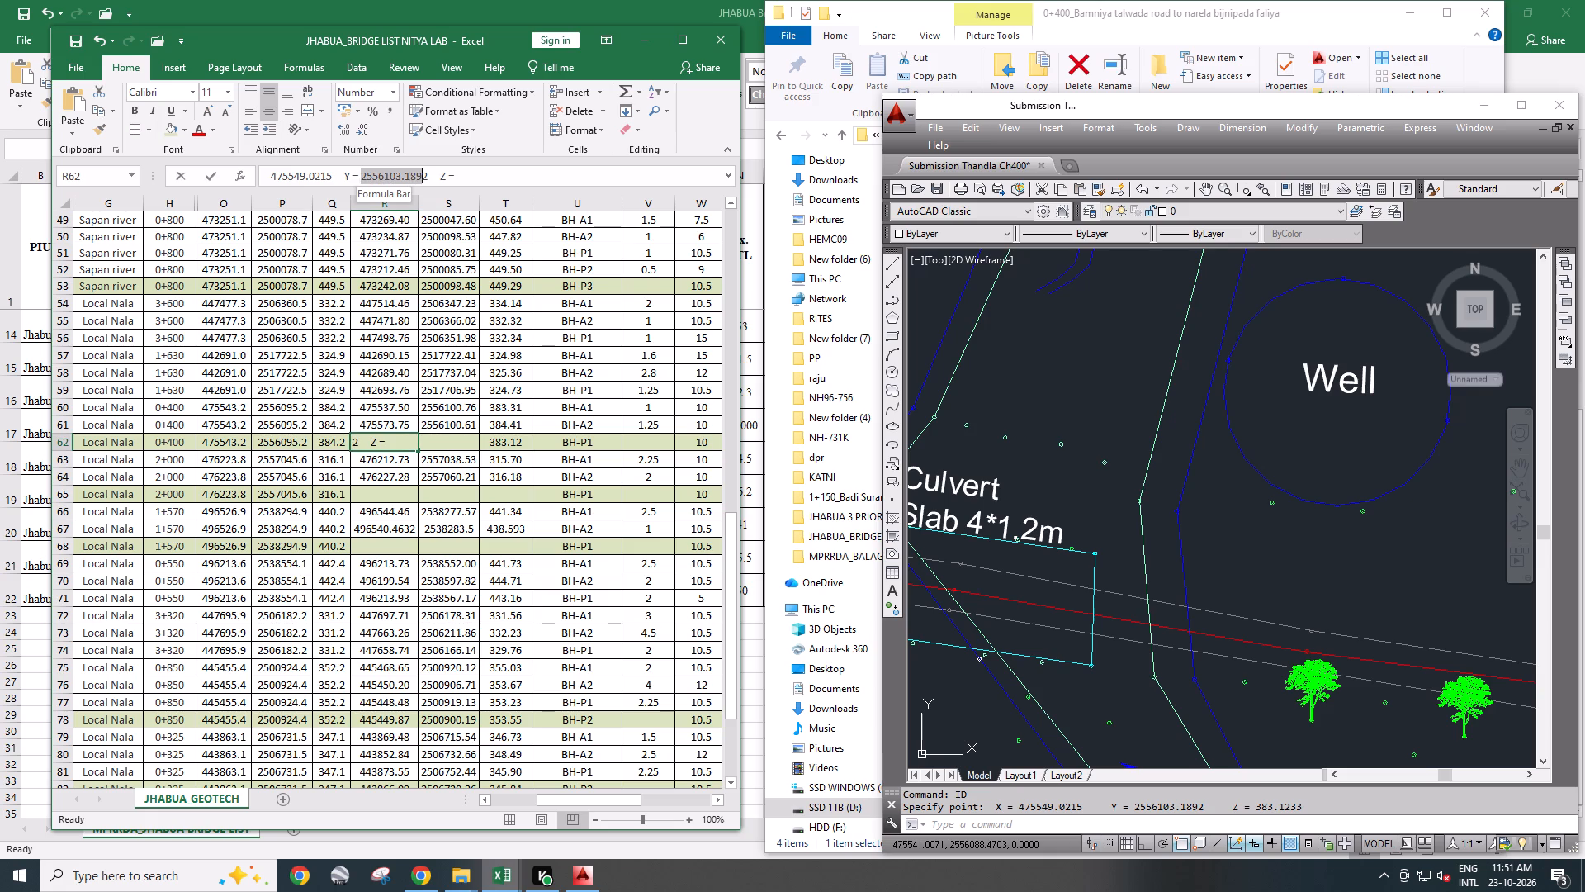
{"action": "left_click_drag", "start_coordinate": [422, 170], "coordinate": [434, 173]}
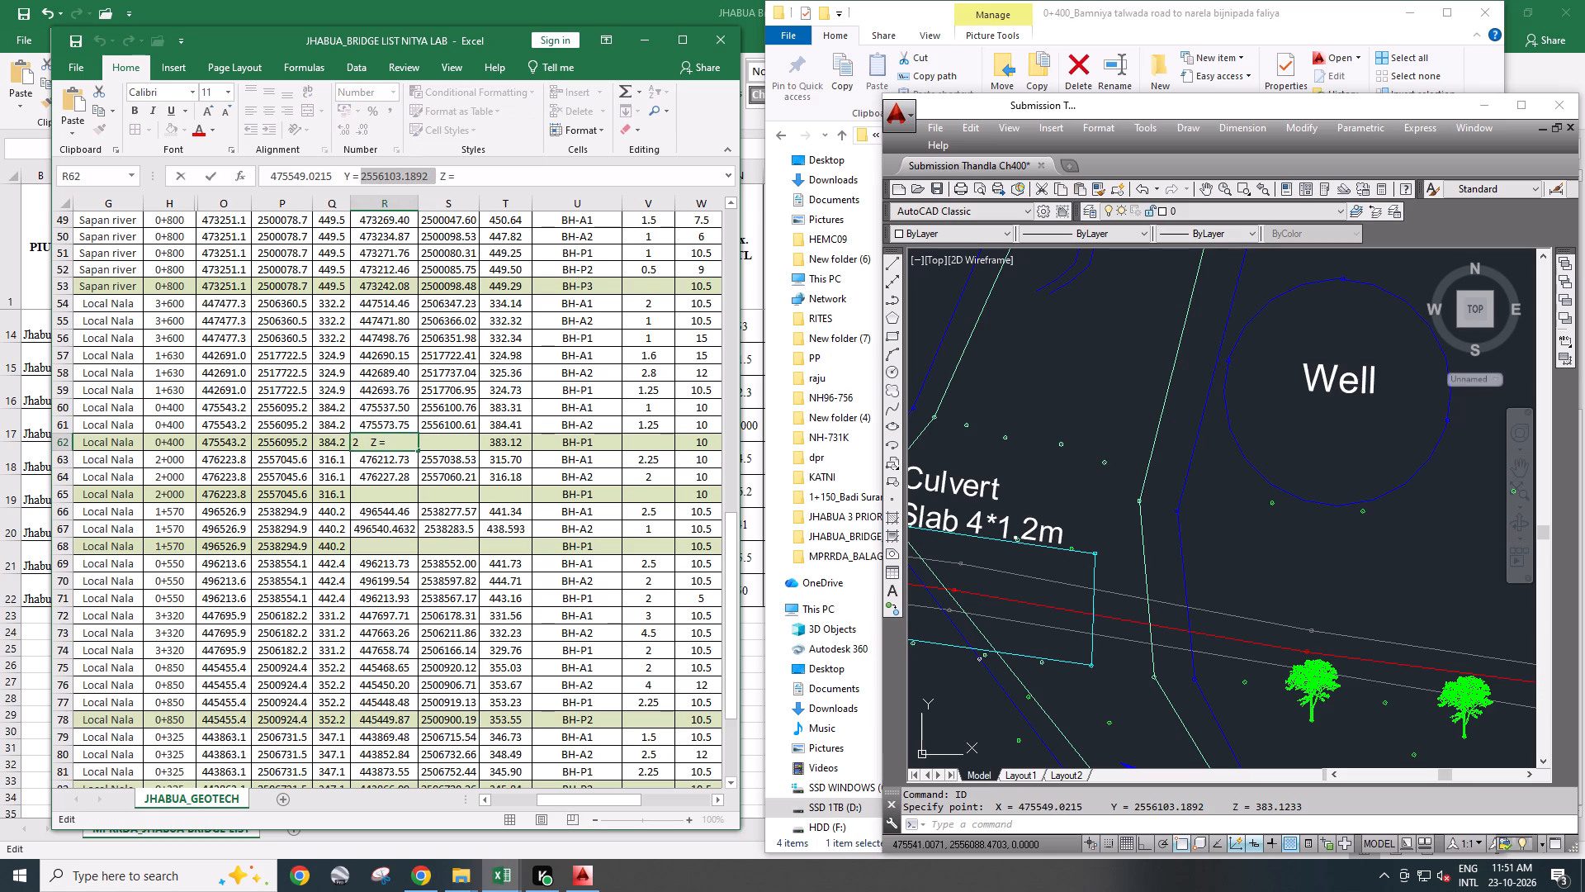
{"action": "key", "text": "ctrl+x"}
{"action": "double_click", "coordinate": [438, 446]}
{"action": "key", "text": "ctrl+v"}
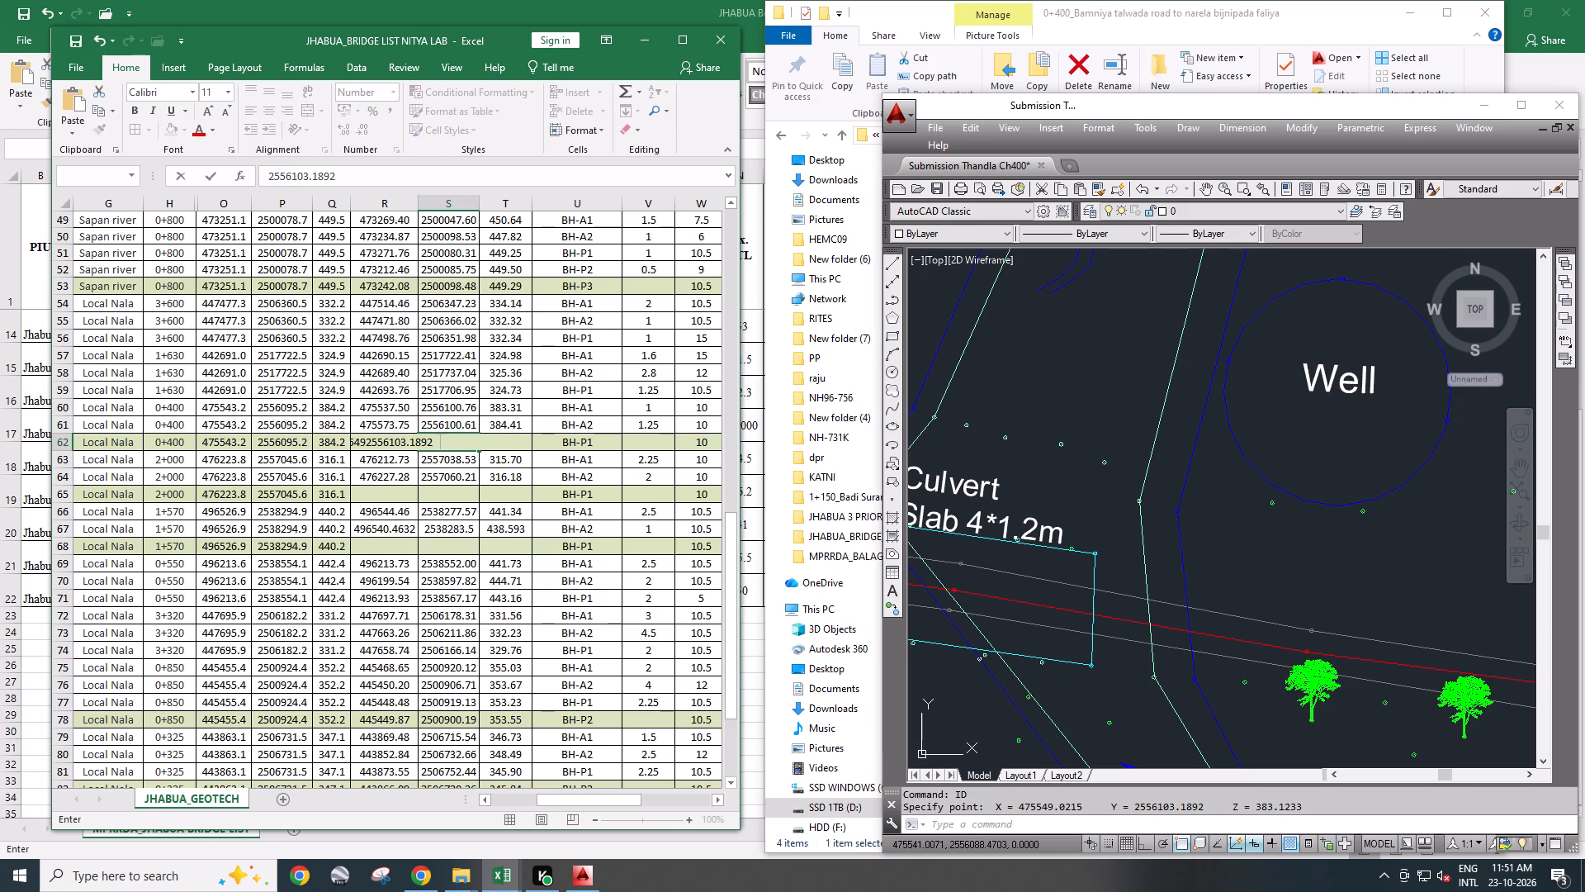
{"action": "left_click", "coordinate": [381, 470]}
Remove the leftover Y = and Z = labels from R62 so only the easting 475549.0215 remains, and save the workbook.
{"action": "left_click", "coordinate": [385, 449]}
{"action": "left_click_drag", "start_coordinate": [347, 177], "coordinate": [417, 177]}
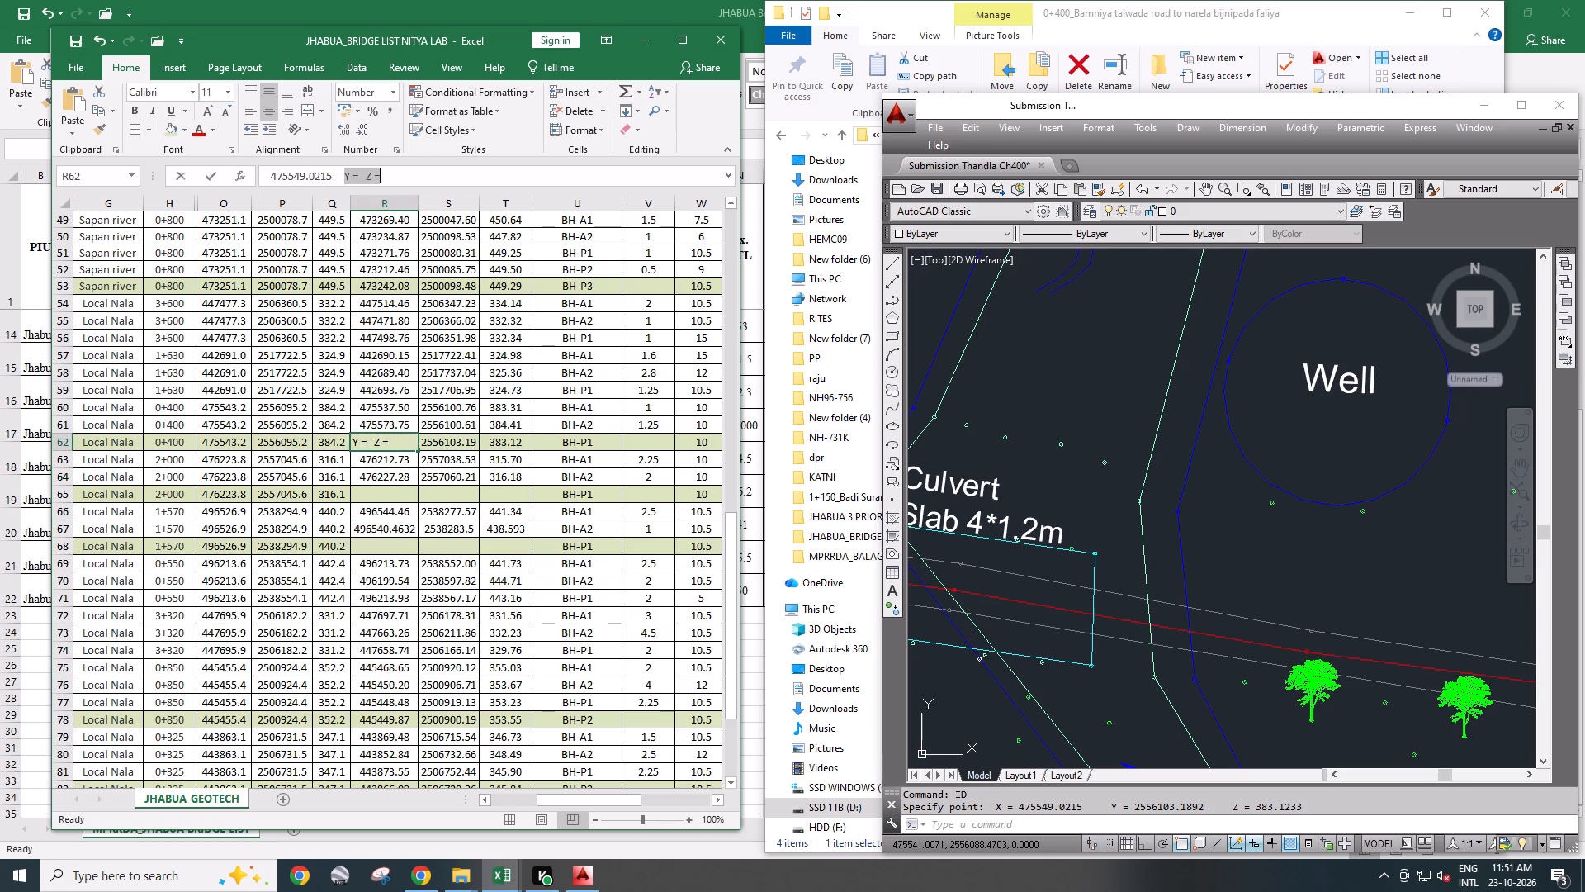
{"action": "key", "text": "BackSpace"}
{"action": "left_click", "coordinate": [552, 501]}
{"action": "key", "text": "ctrl+s"}
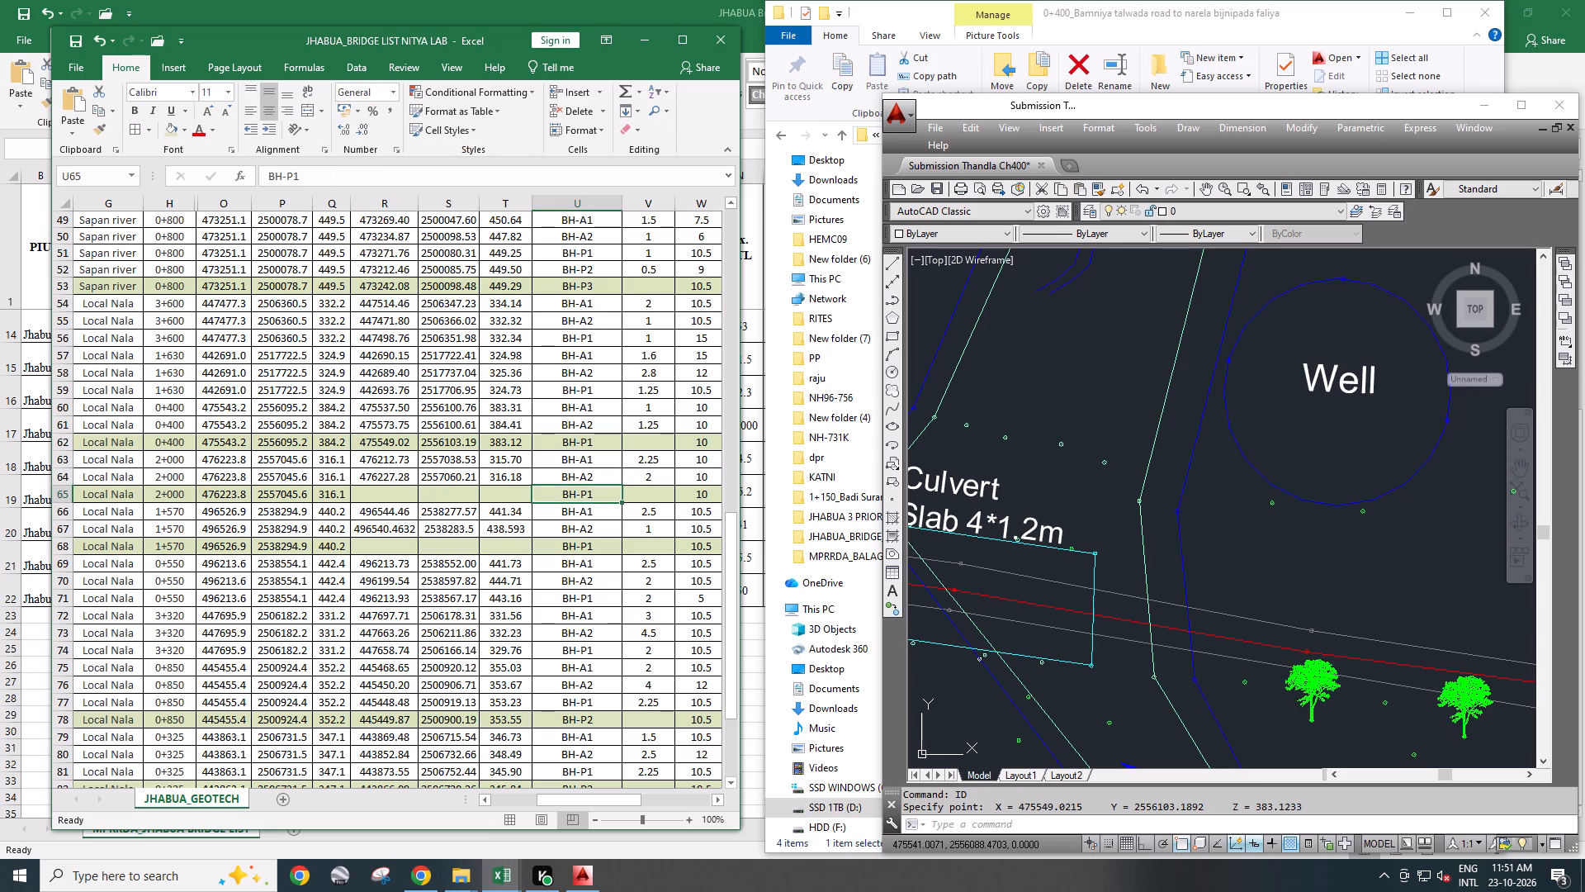
Close AutoCAD together with the Submission Thandla Ch400 drawing.
{"action": "left_click", "coordinate": [1560, 97]}
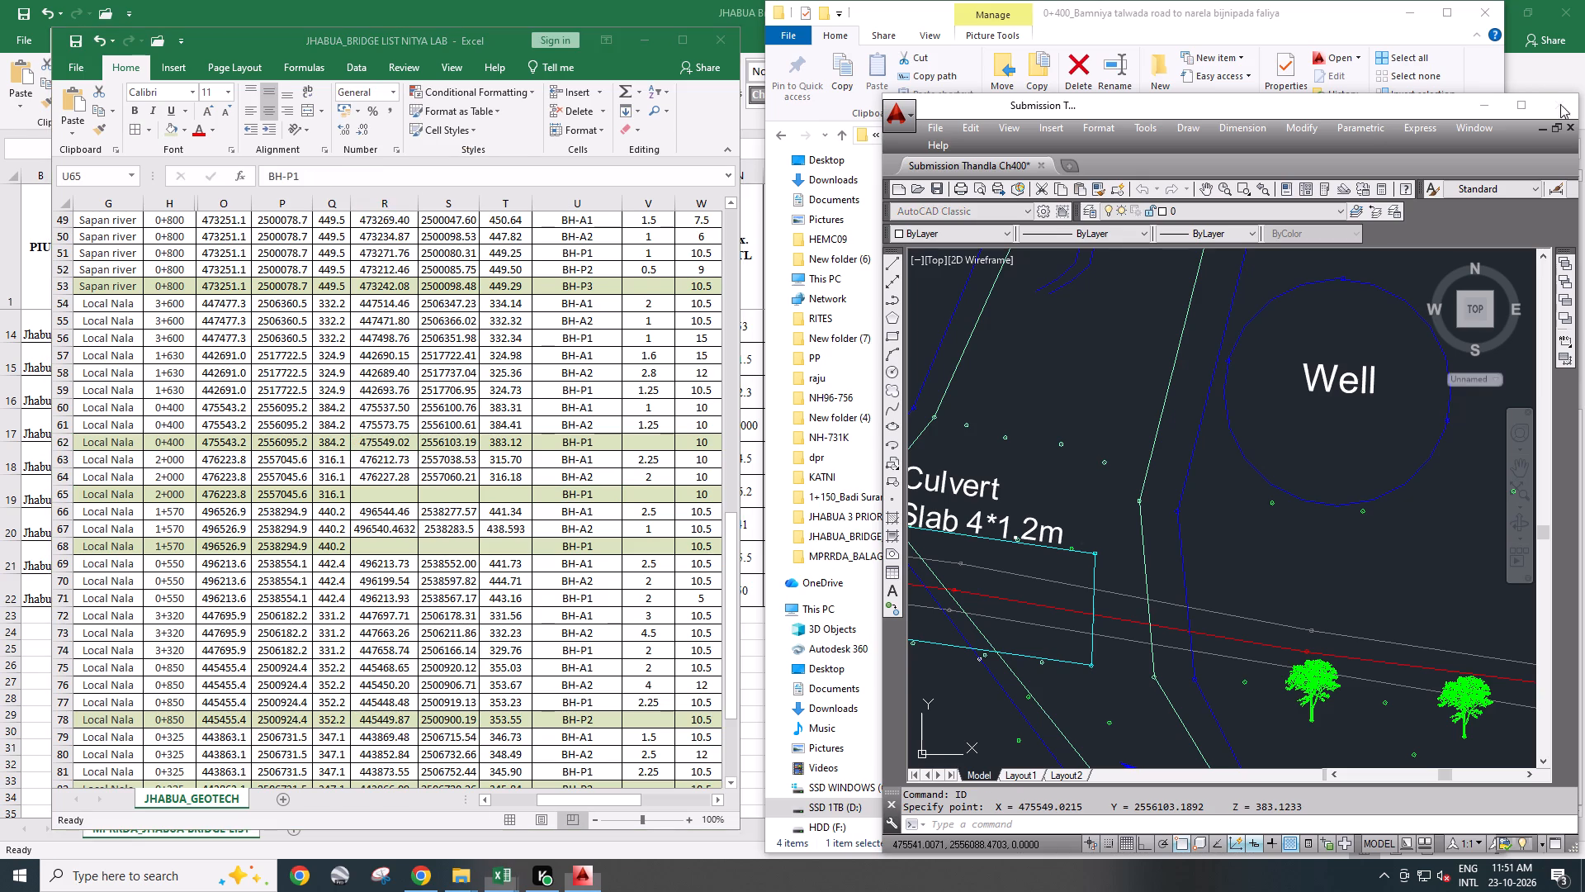
{"action": "left_click", "coordinate": [1273, 526]}
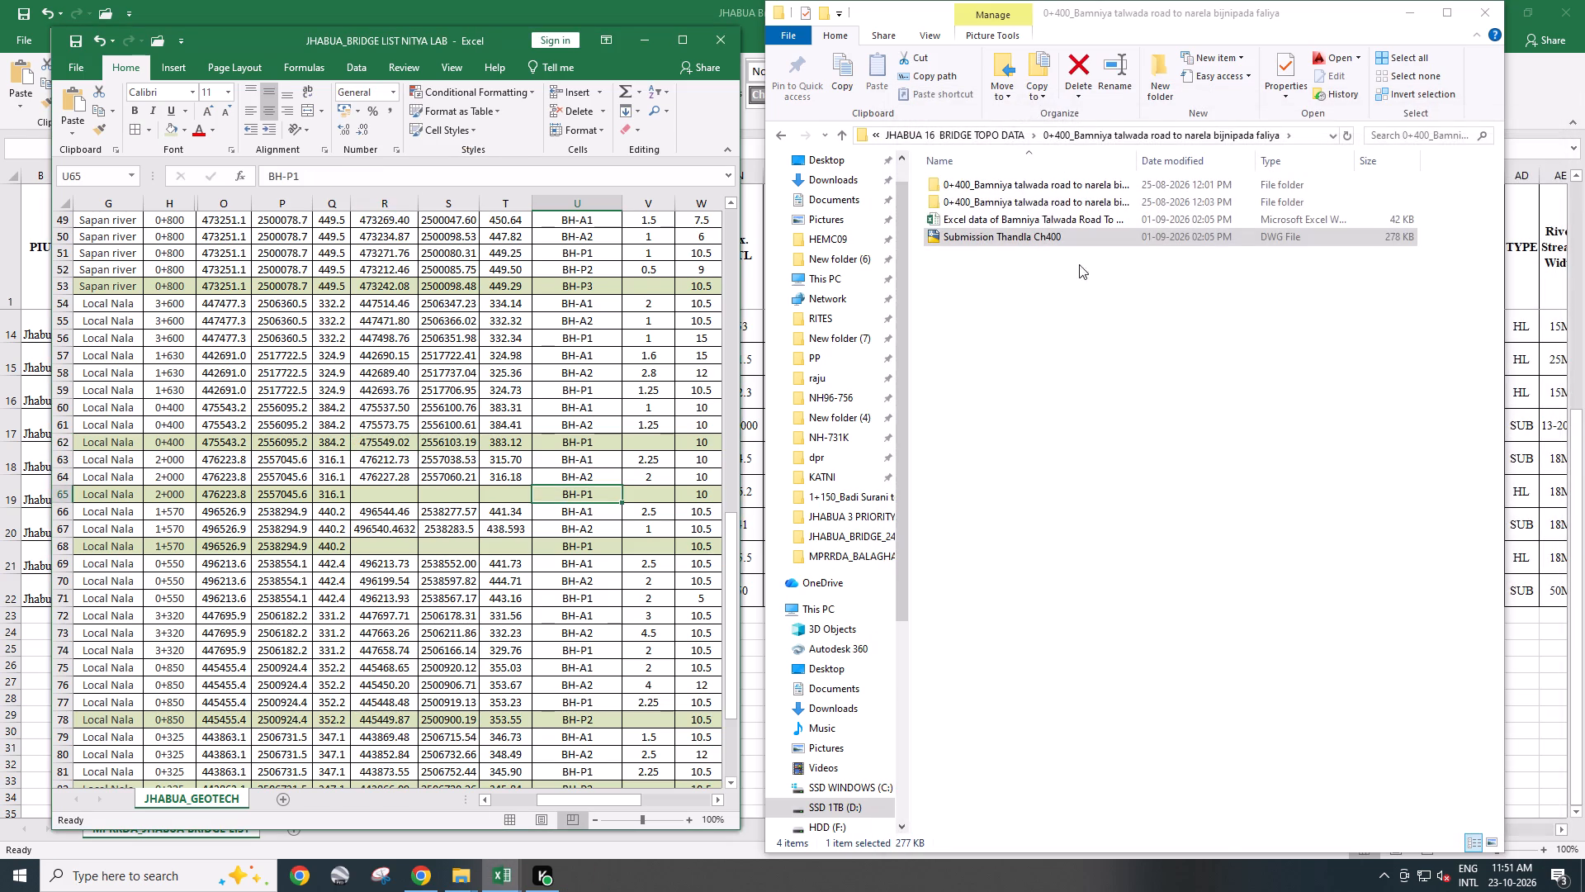
Go up from the 0+400 Bamniya talwada folder to the JHABUA 16 BRIDGE TOPO DATA folder.
{"action": "left_click", "coordinate": [995, 131]}
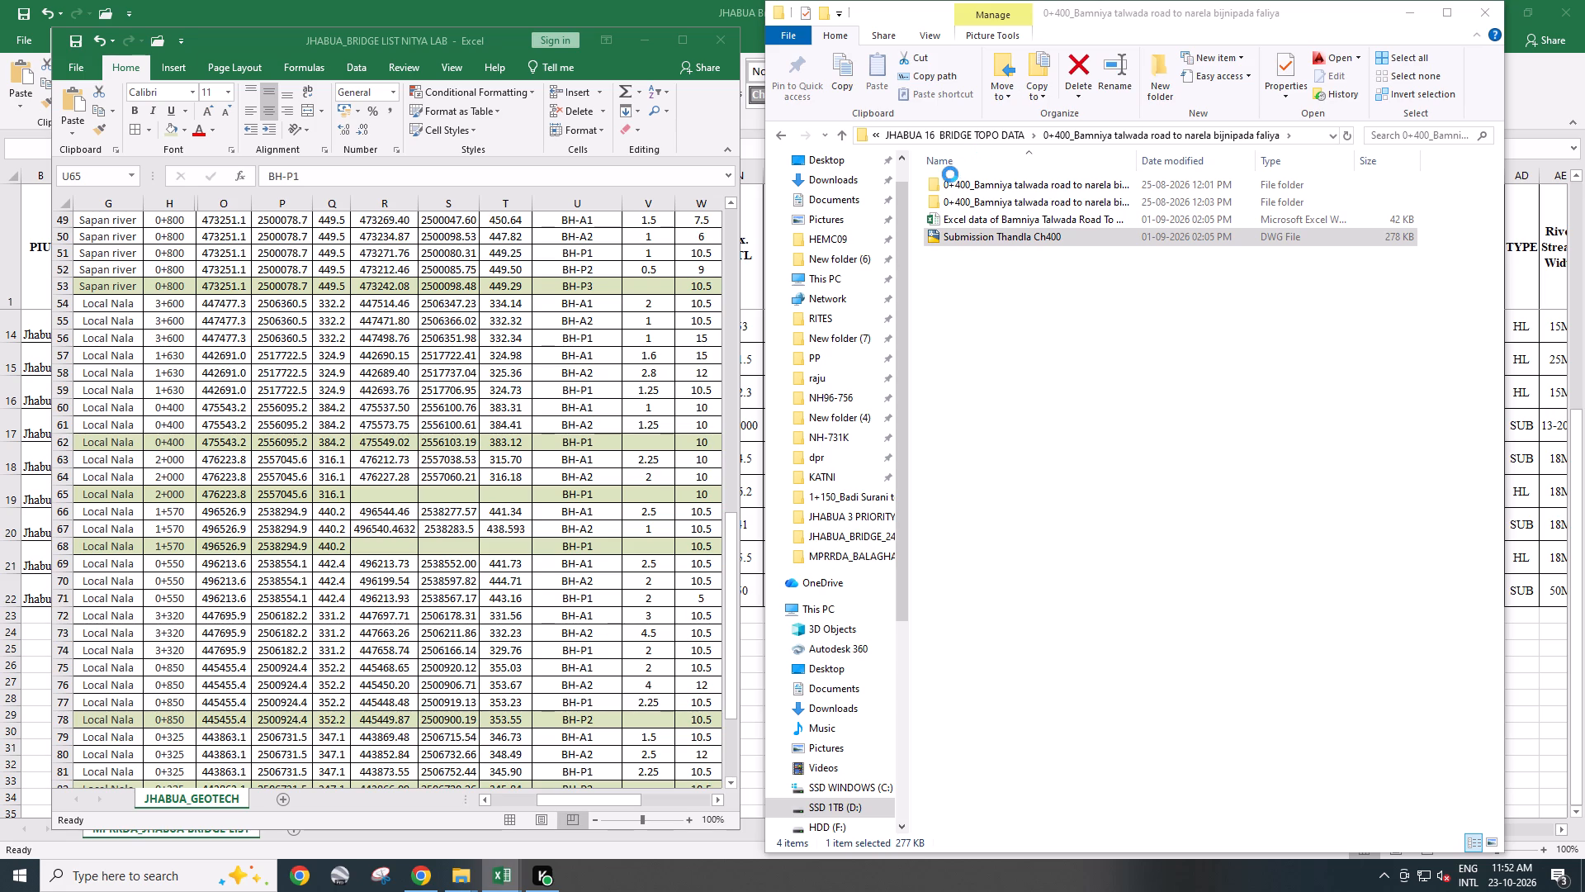
{"action": "left_click", "coordinate": [981, 135]}
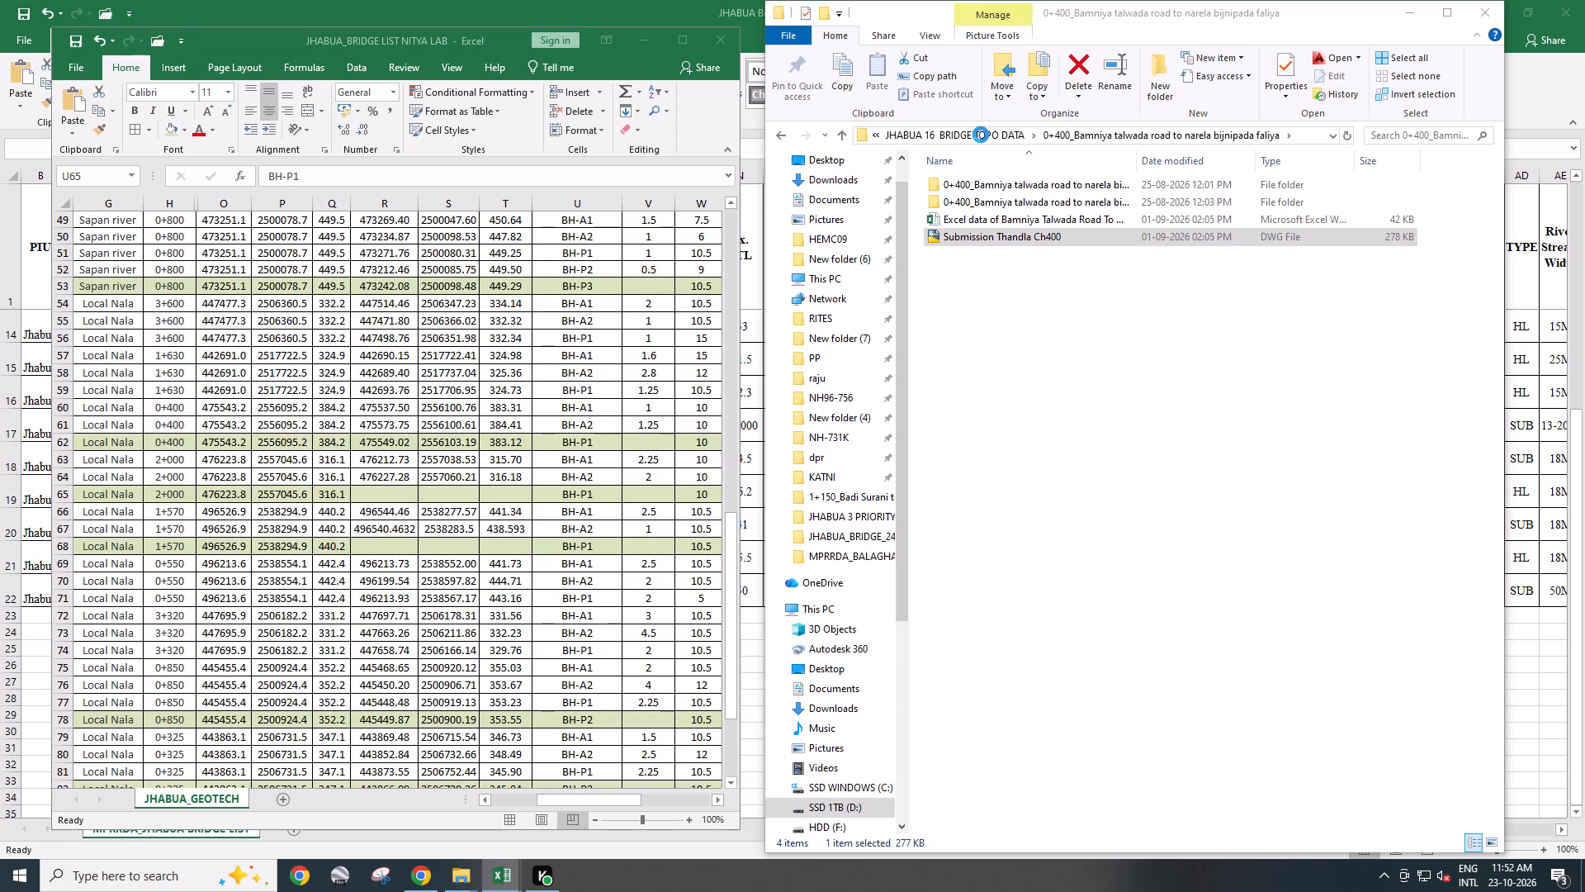
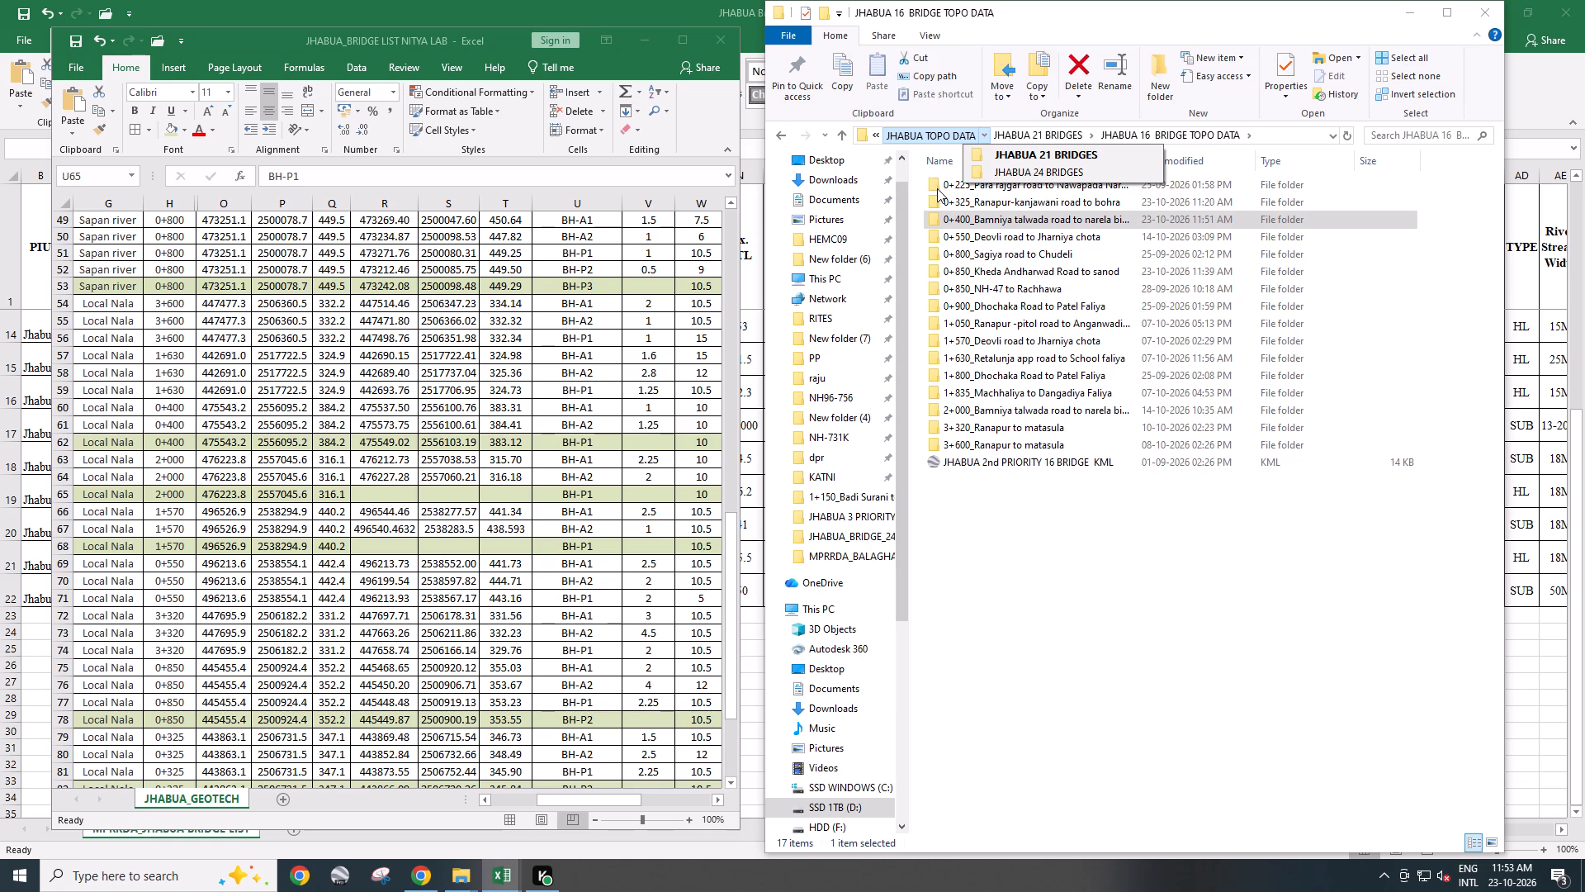
Open the Submission Thandla Ch 2000 drawing from the 2+000 Bamniya talwada road folder.
{"action": "double_click", "coordinate": [977, 413]}
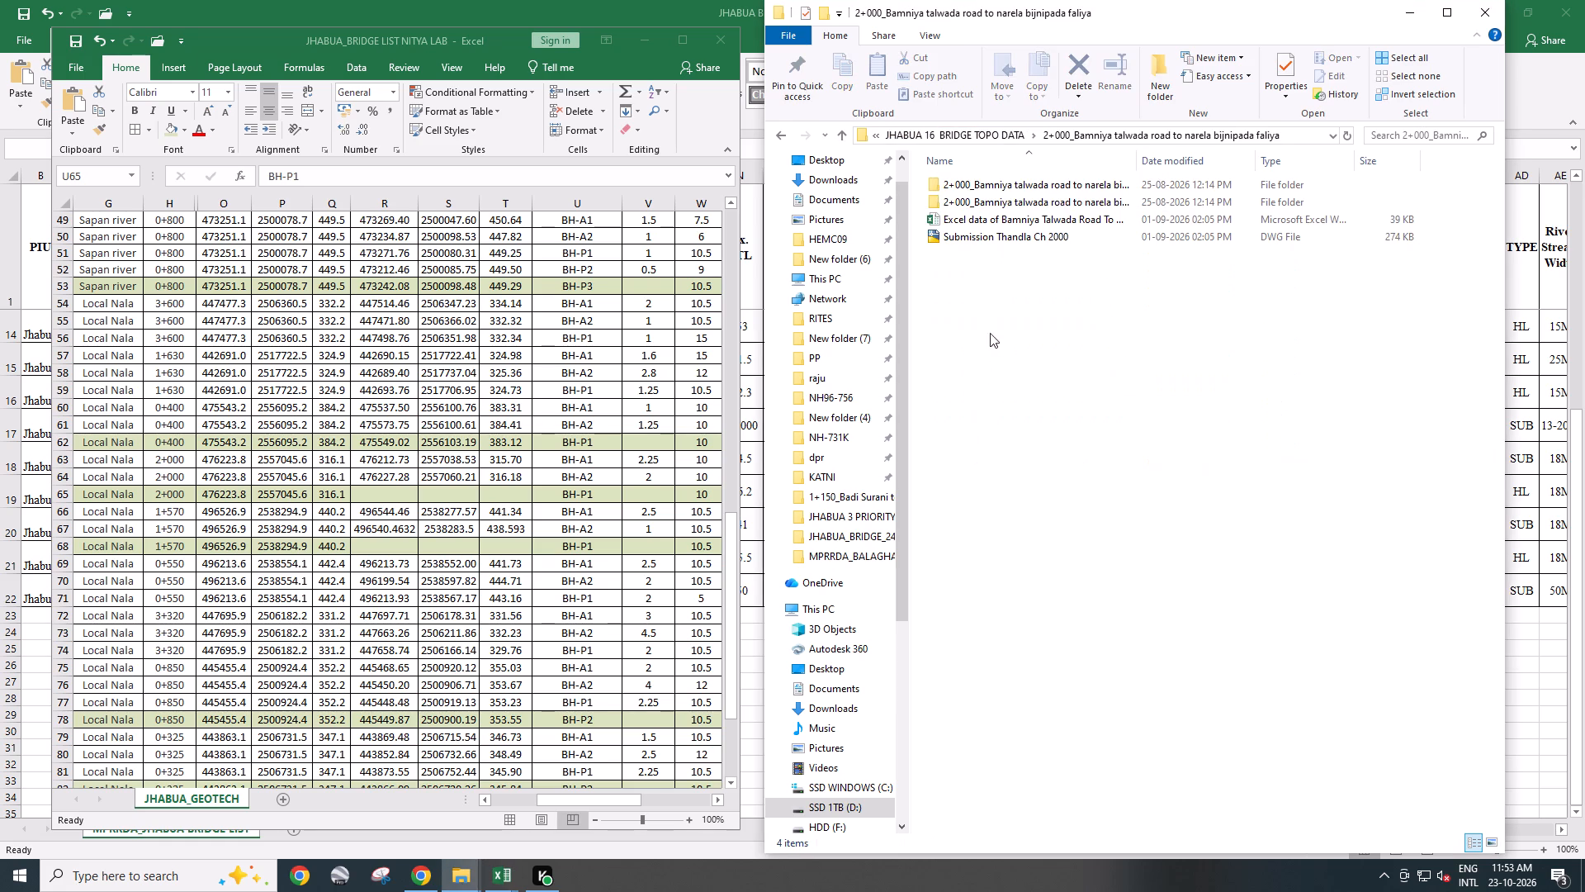
{"action": "double_click", "coordinate": [994, 237]}
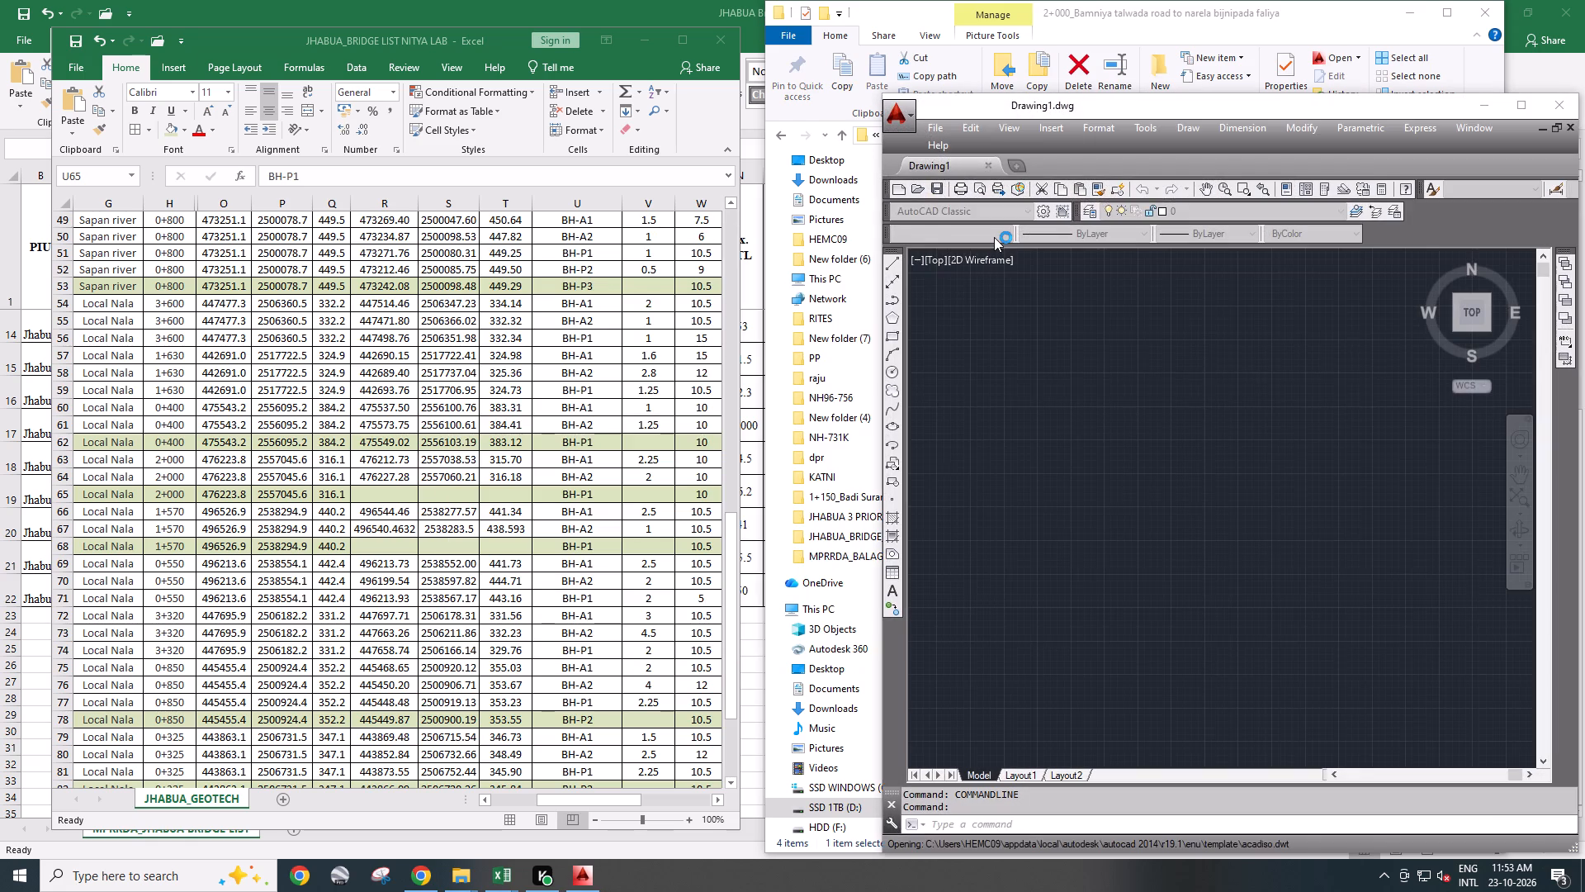
Locate BH-A2 of chainage 2+000 in the drawing using a temporary polyline start point at 476227.28,2557060.21.
{"action": "left_click", "coordinate": [989, 828]}
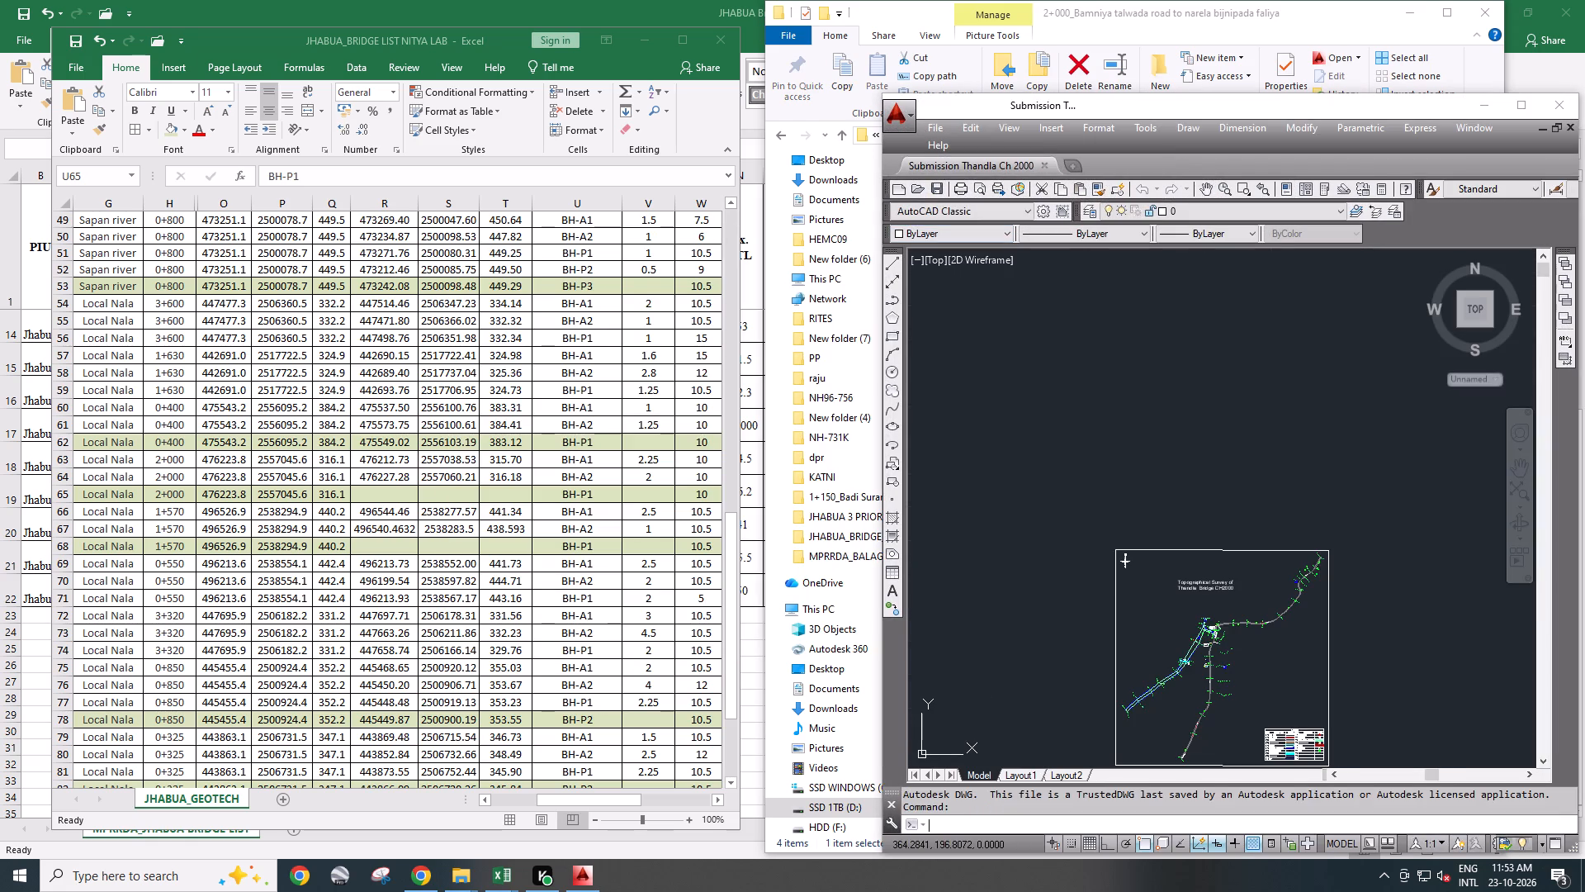
{"action": "type", "text": "PL"}
{"action": "key", "text": "space"}
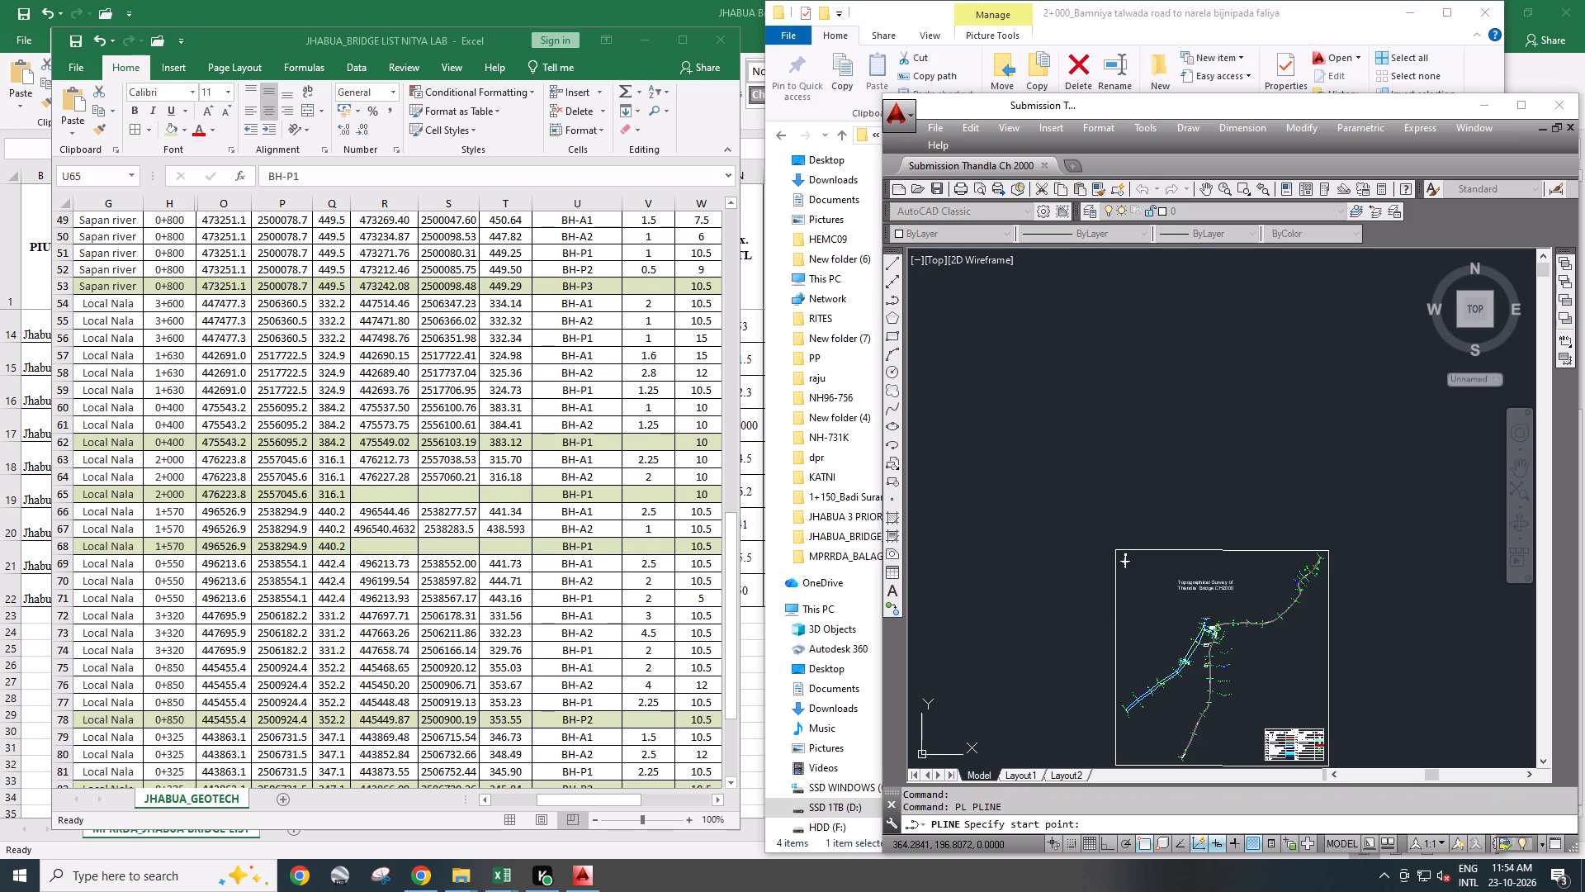
{"action": "type", "text": "47"}
{"action": "type", "text": "6227.28"}
{"action": "key", "text": "comma"}
{"action": "type", "text": "255706"}
{"action": "type", "text": "0.21"}
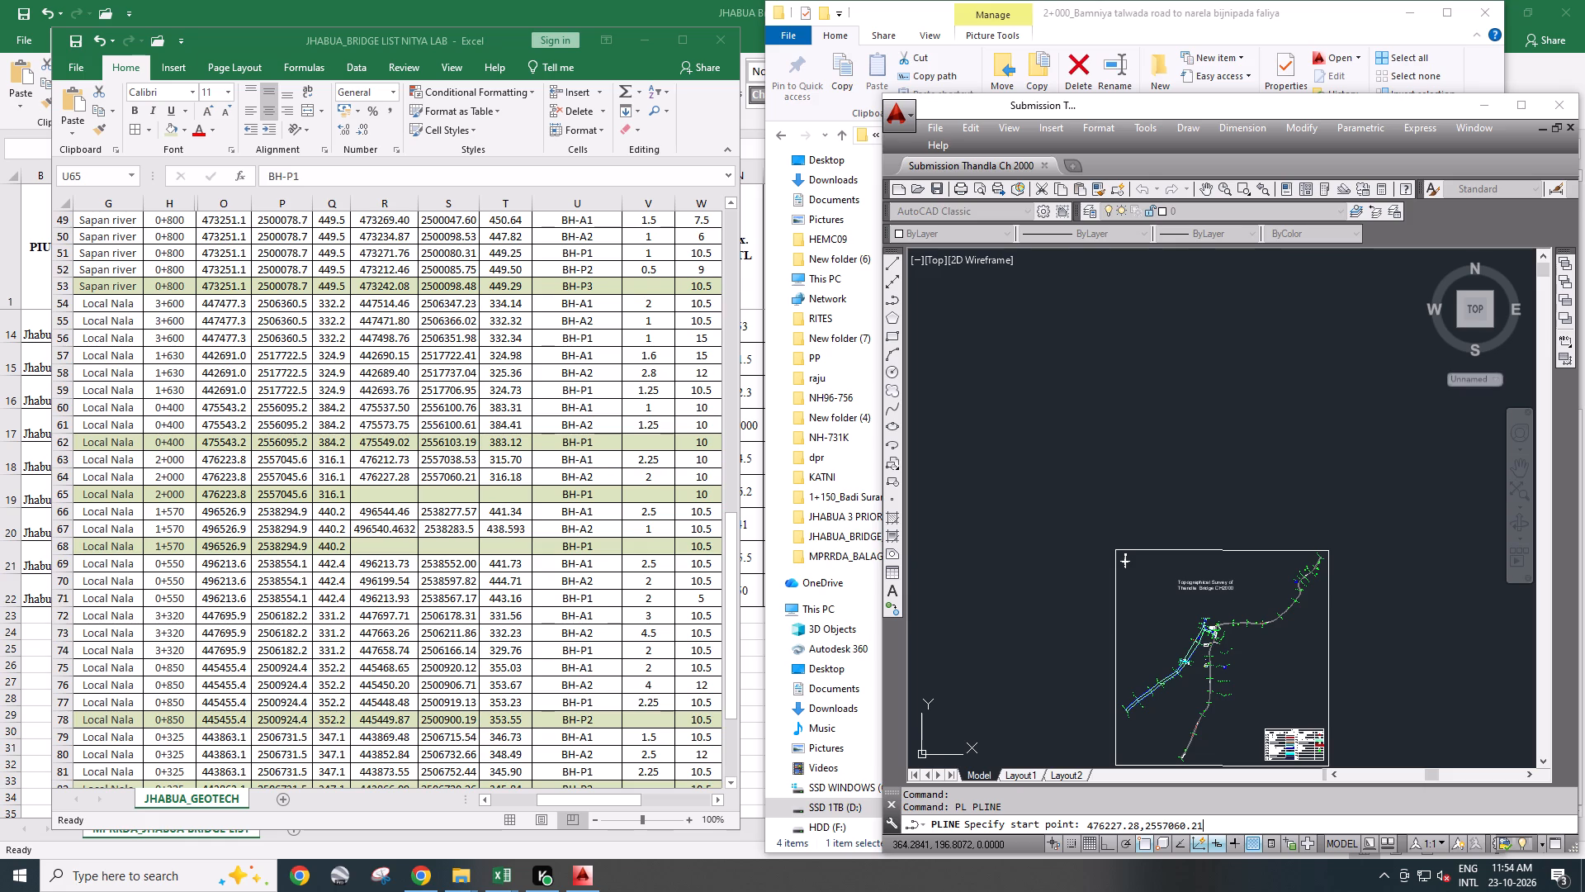
{"action": "key", "text": "Return"}
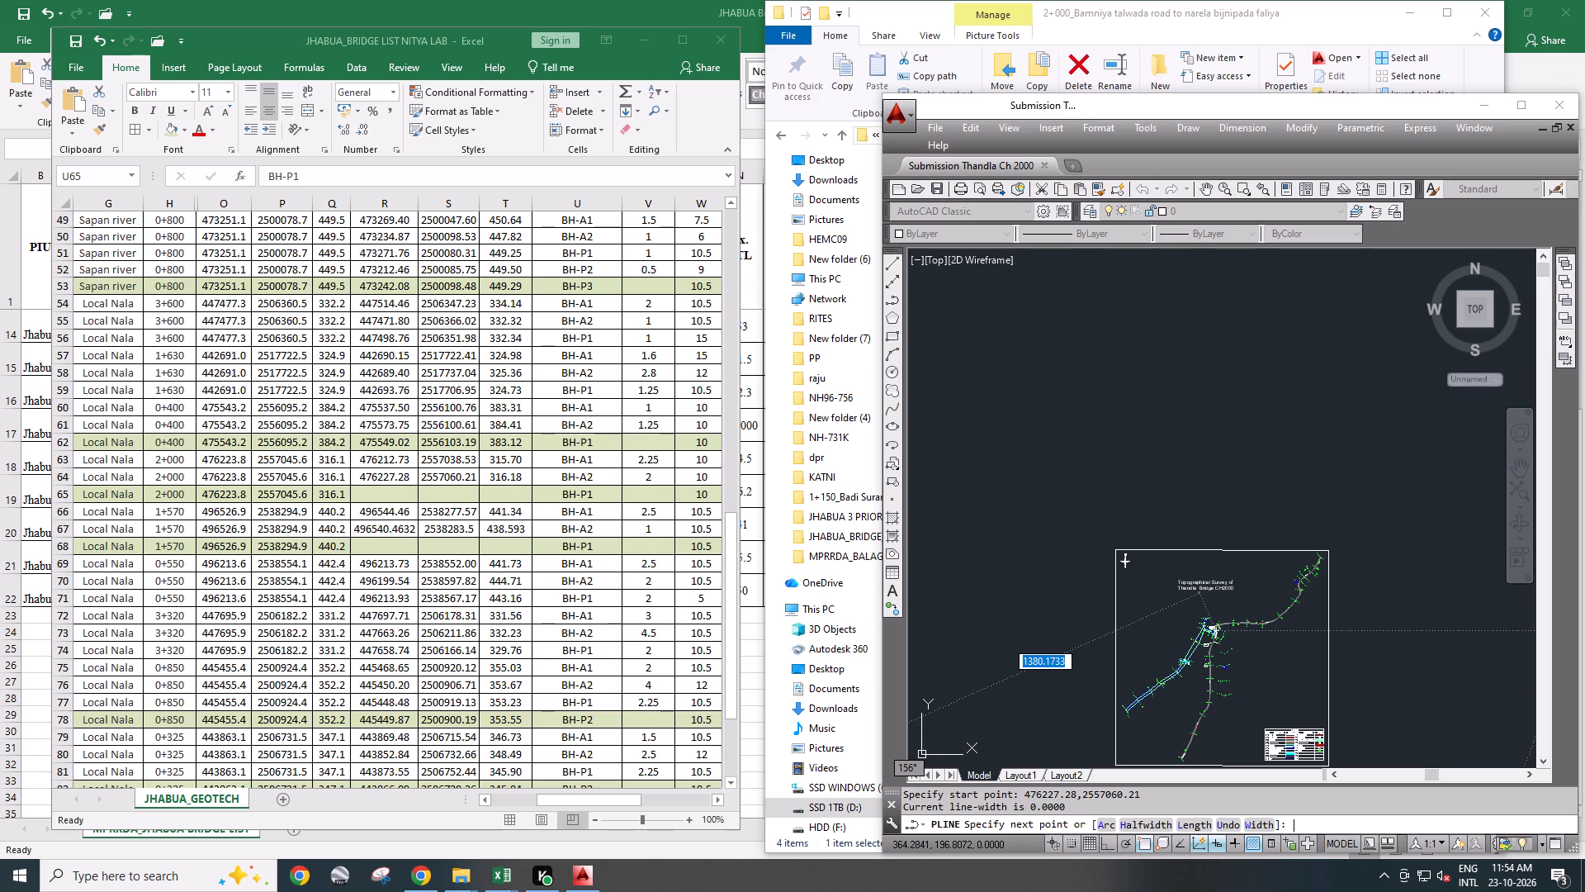
{"action": "scroll", "coordinate": [1280, 671], "scroll_direction": "up", "scroll_amount": 4}
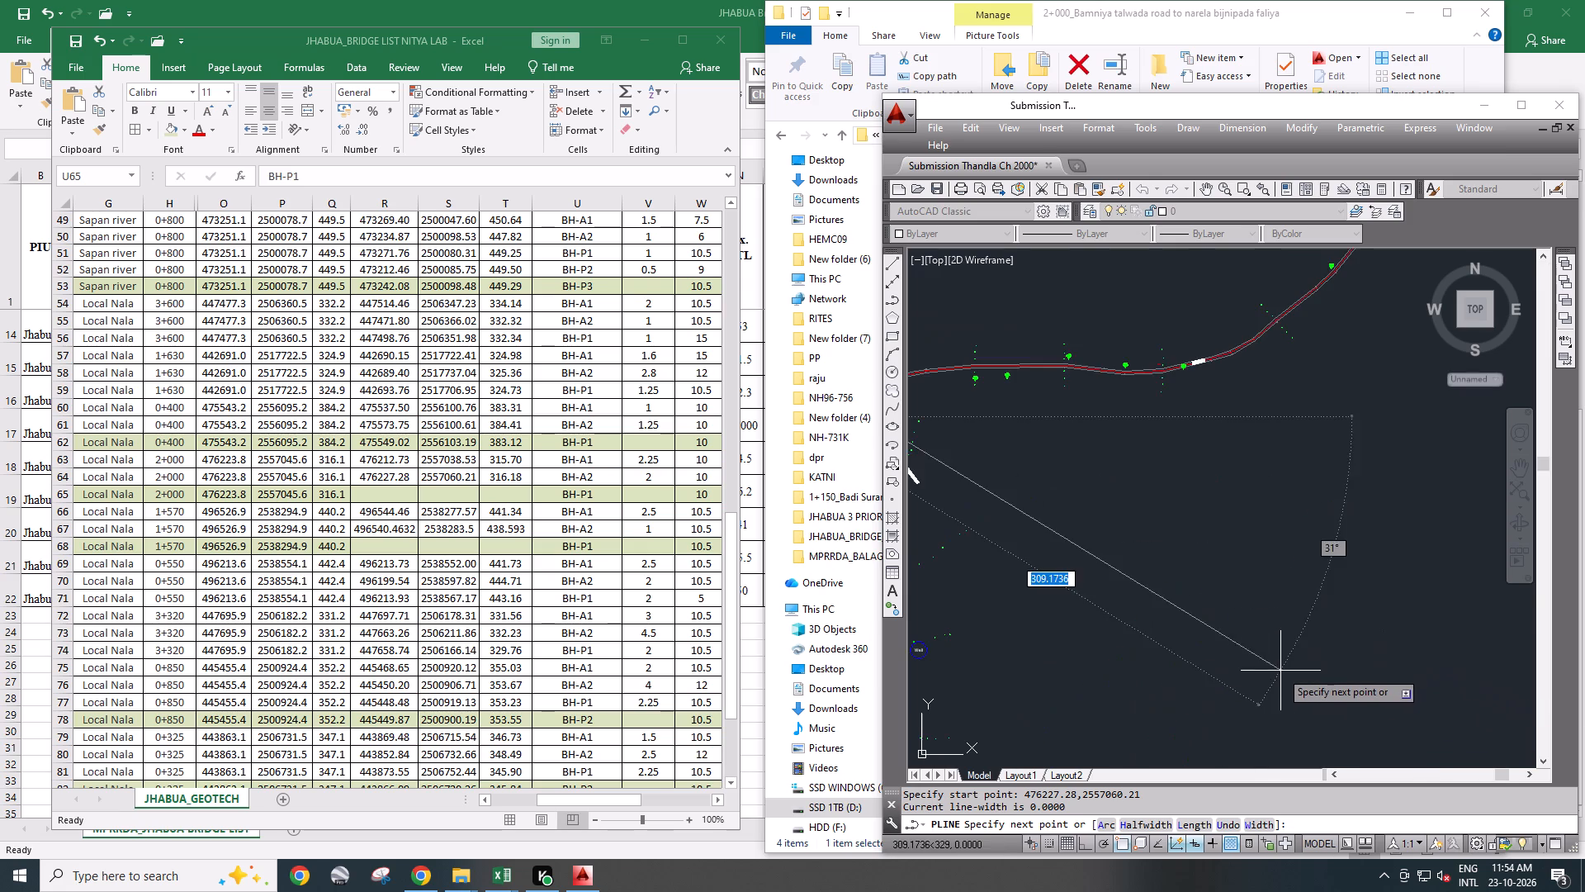
{"action": "scroll", "coordinate": [1209, 586], "scroll_direction": "down", "scroll_amount": 2}
{"action": "scroll", "coordinate": [1052, 518], "scroll_direction": "up", "scroll_amount": 6}
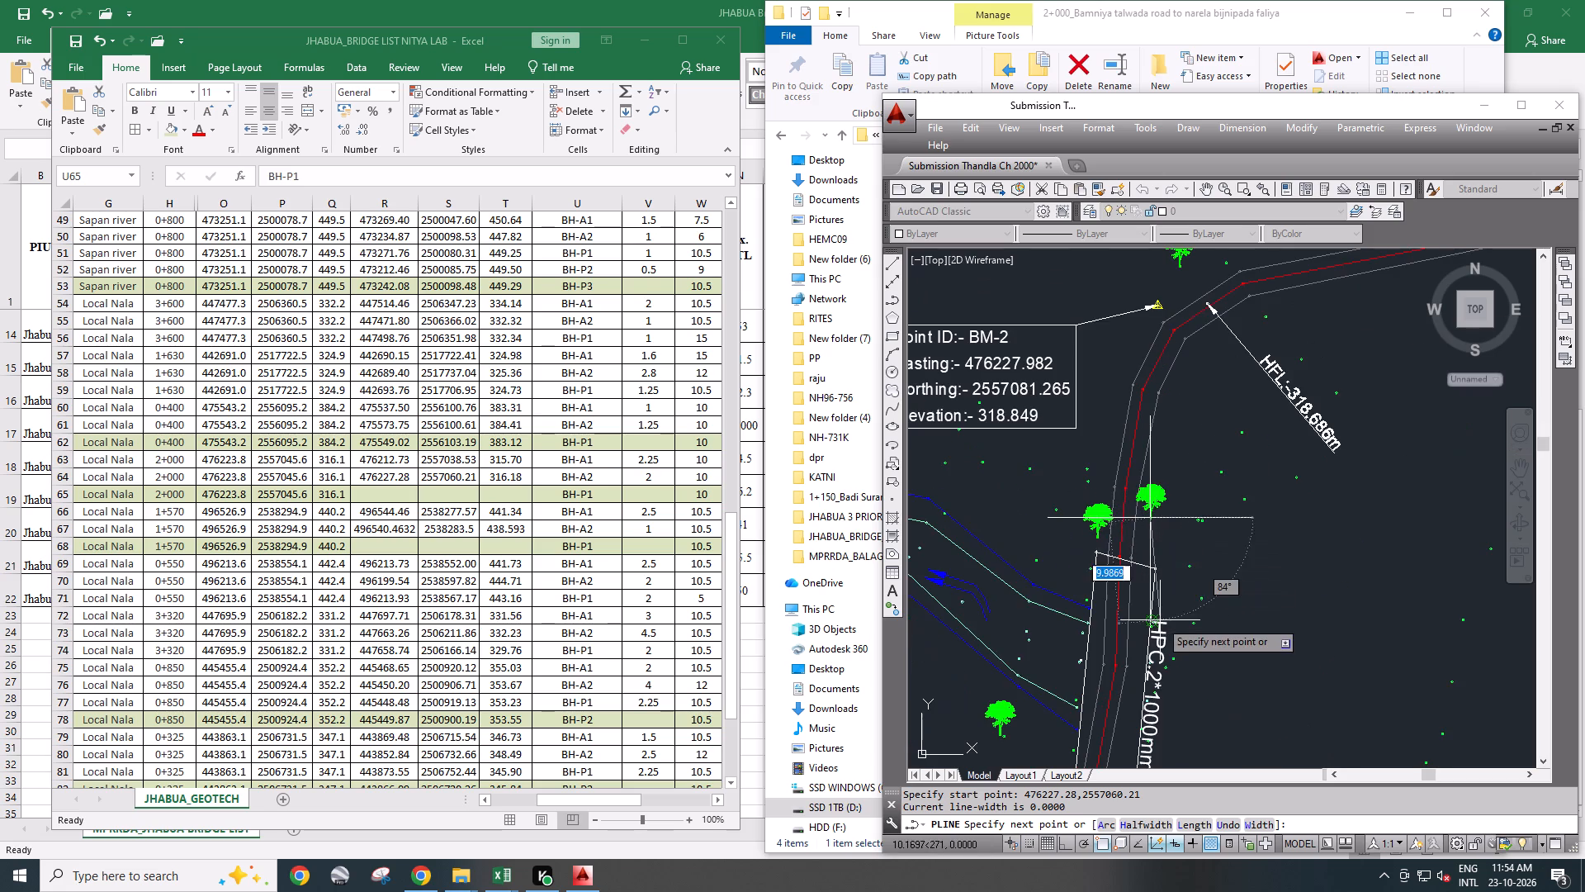
{"action": "scroll", "coordinate": [1161, 613], "scroll_direction": "up", "scroll_amount": 3}
{"action": "scroll", "coordinate": [1237, 552], "scroll_direction": "down", "scroll_amount": 2}
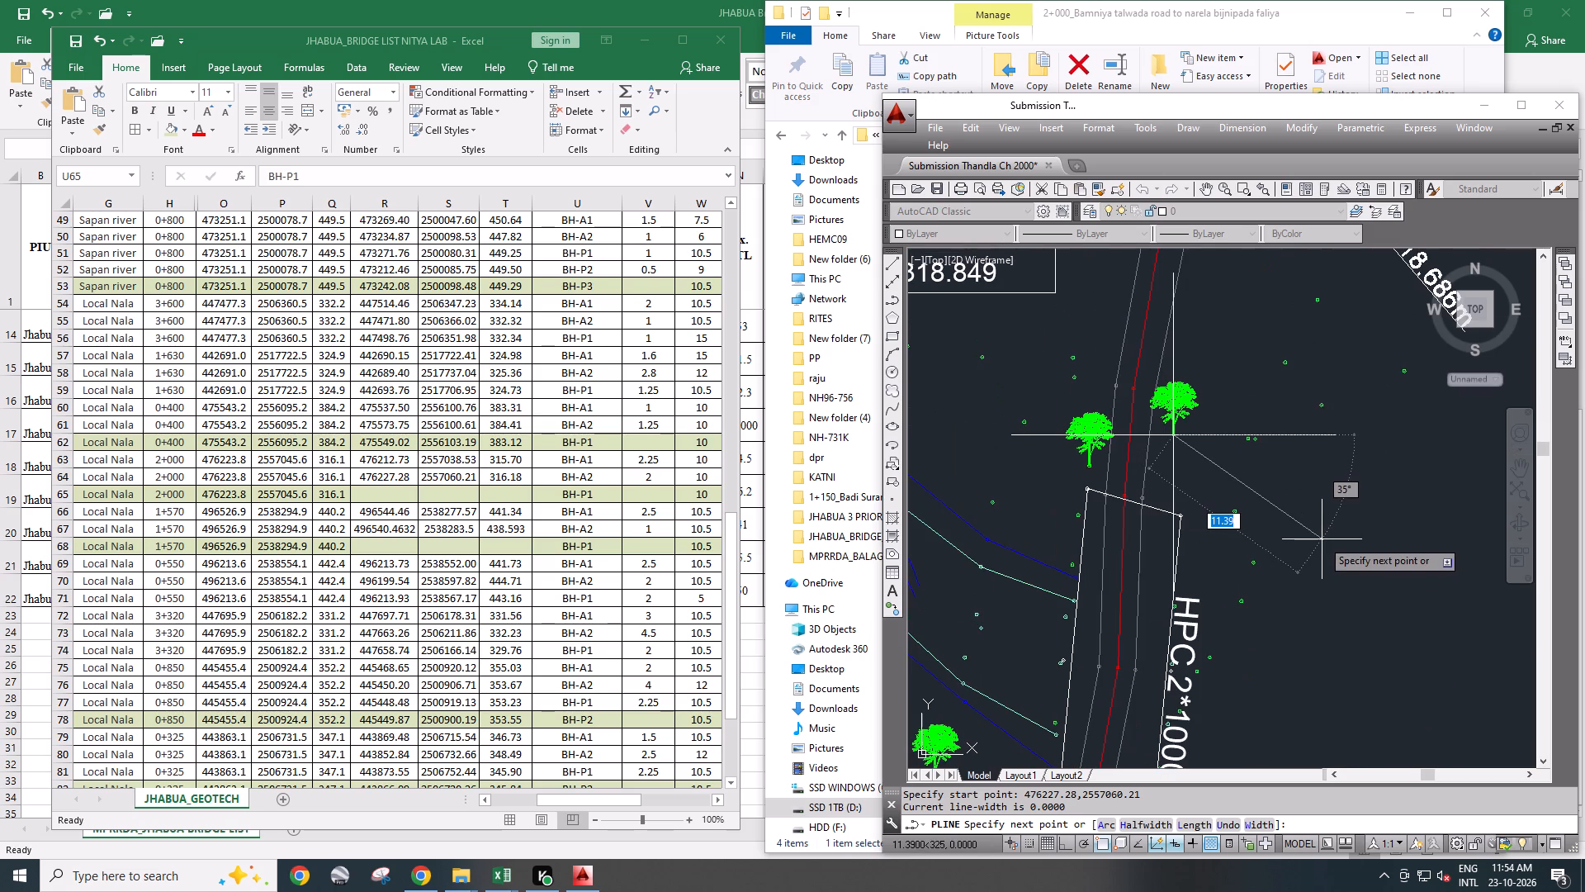
{"action": "scroll", "coordinate": [1200, 486], "scroll_direction": "down", "scroll_amount": 1}
{"action": "scroll", "coordinate": [1194, 624], "scroll_direction": "up", "scroll_amount": 1}
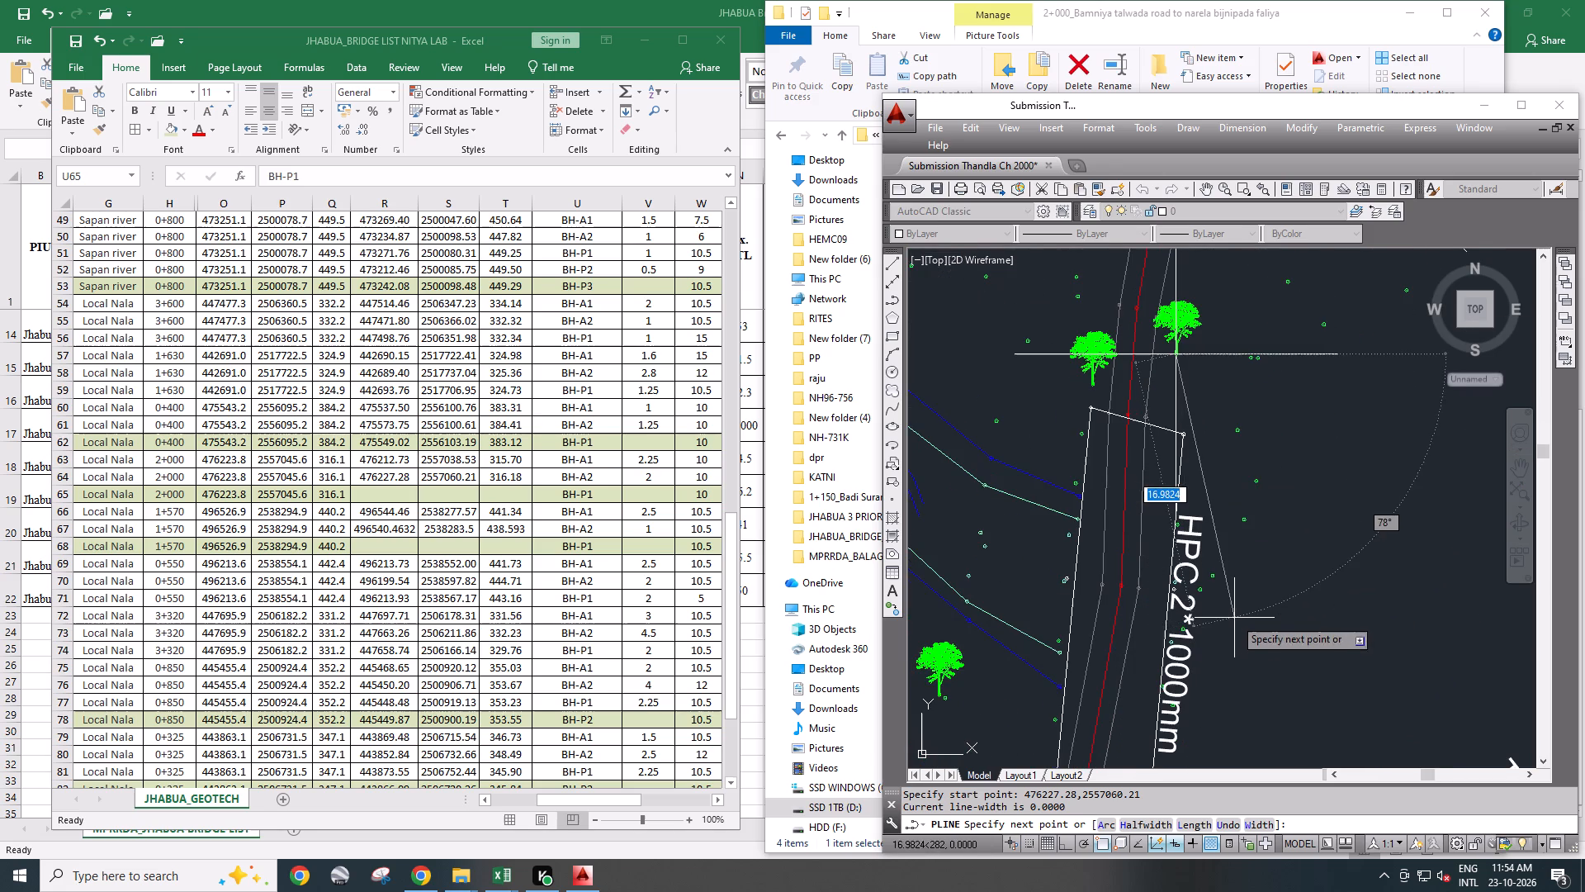
{"action": "key", "text": "Escape"}
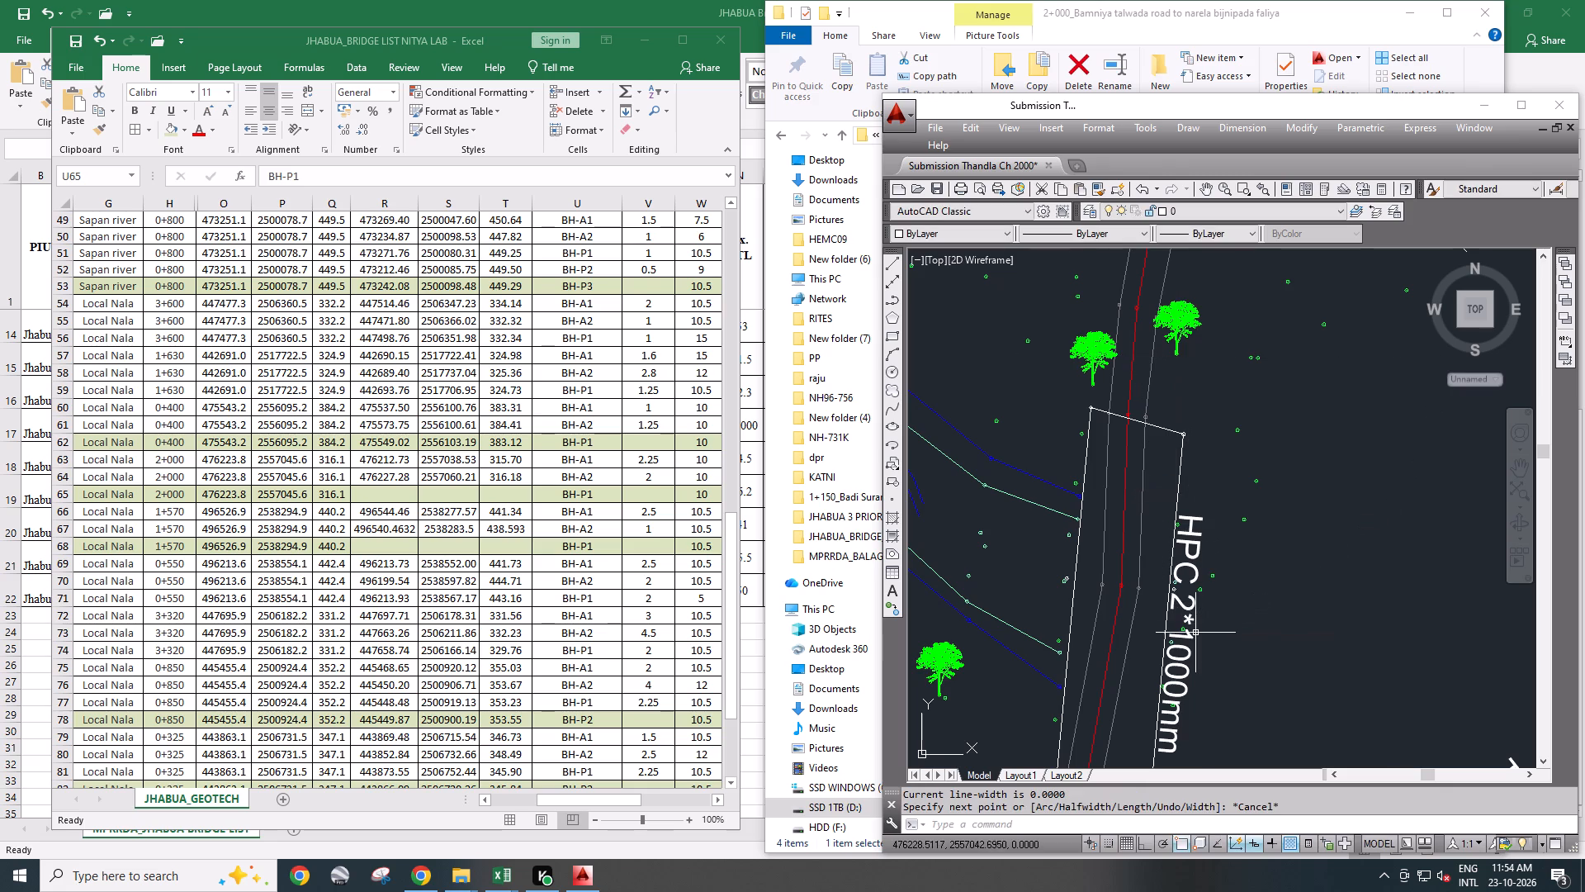
Query the coordinates of the survey point just outside the road outline, opposite the HPC 2*1000mm label, with ID.
{"action": "key", "text": "i"}
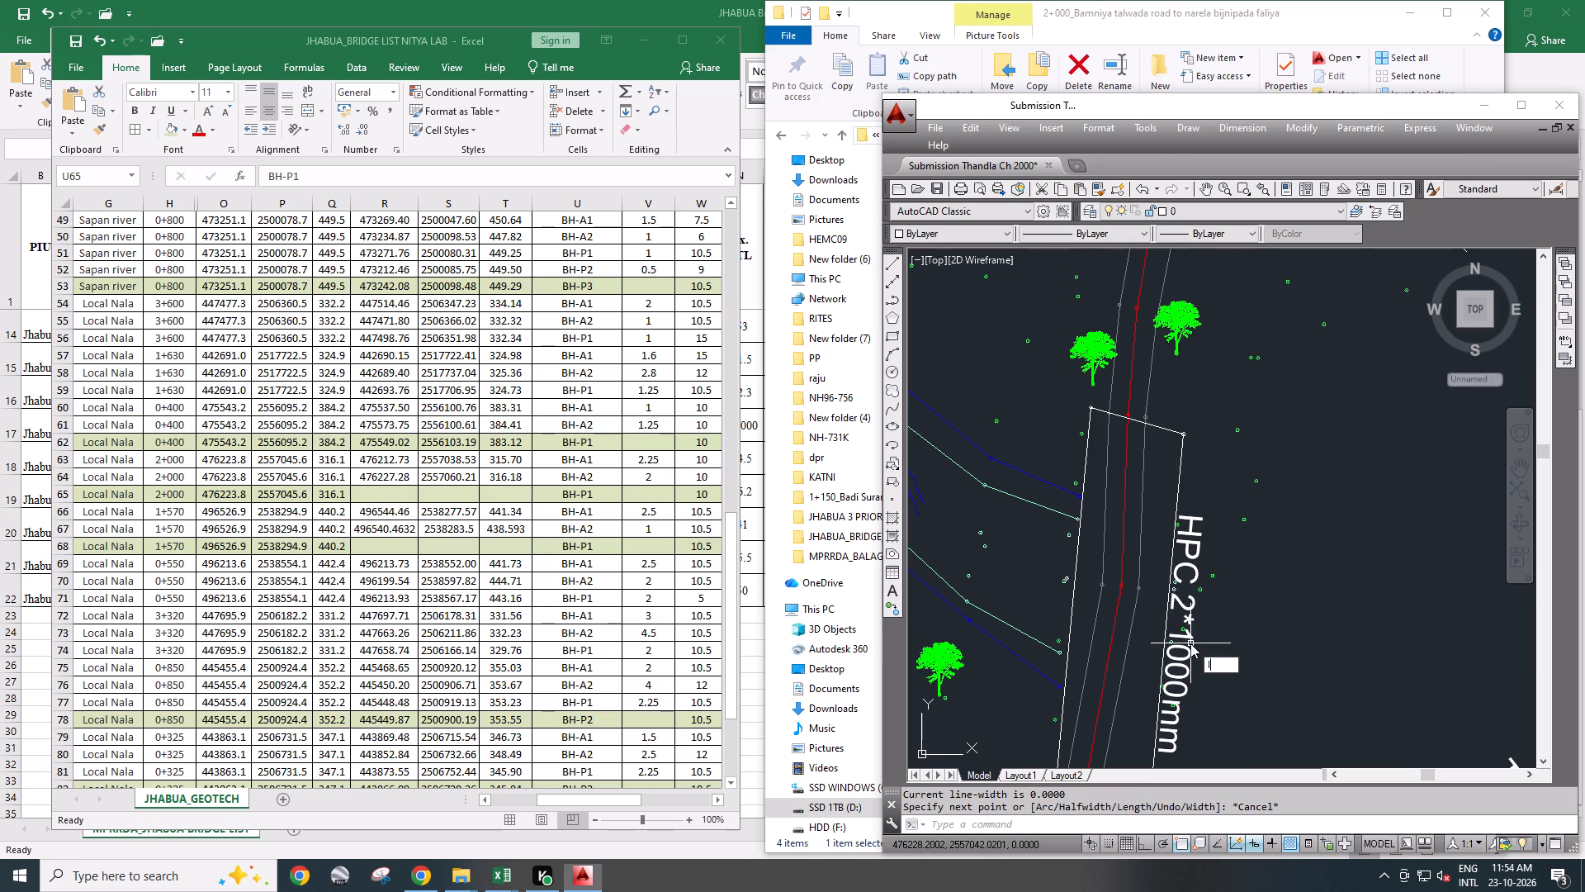
{"action": "type", "text": "D"}
{"action": "key", "text": "space"}
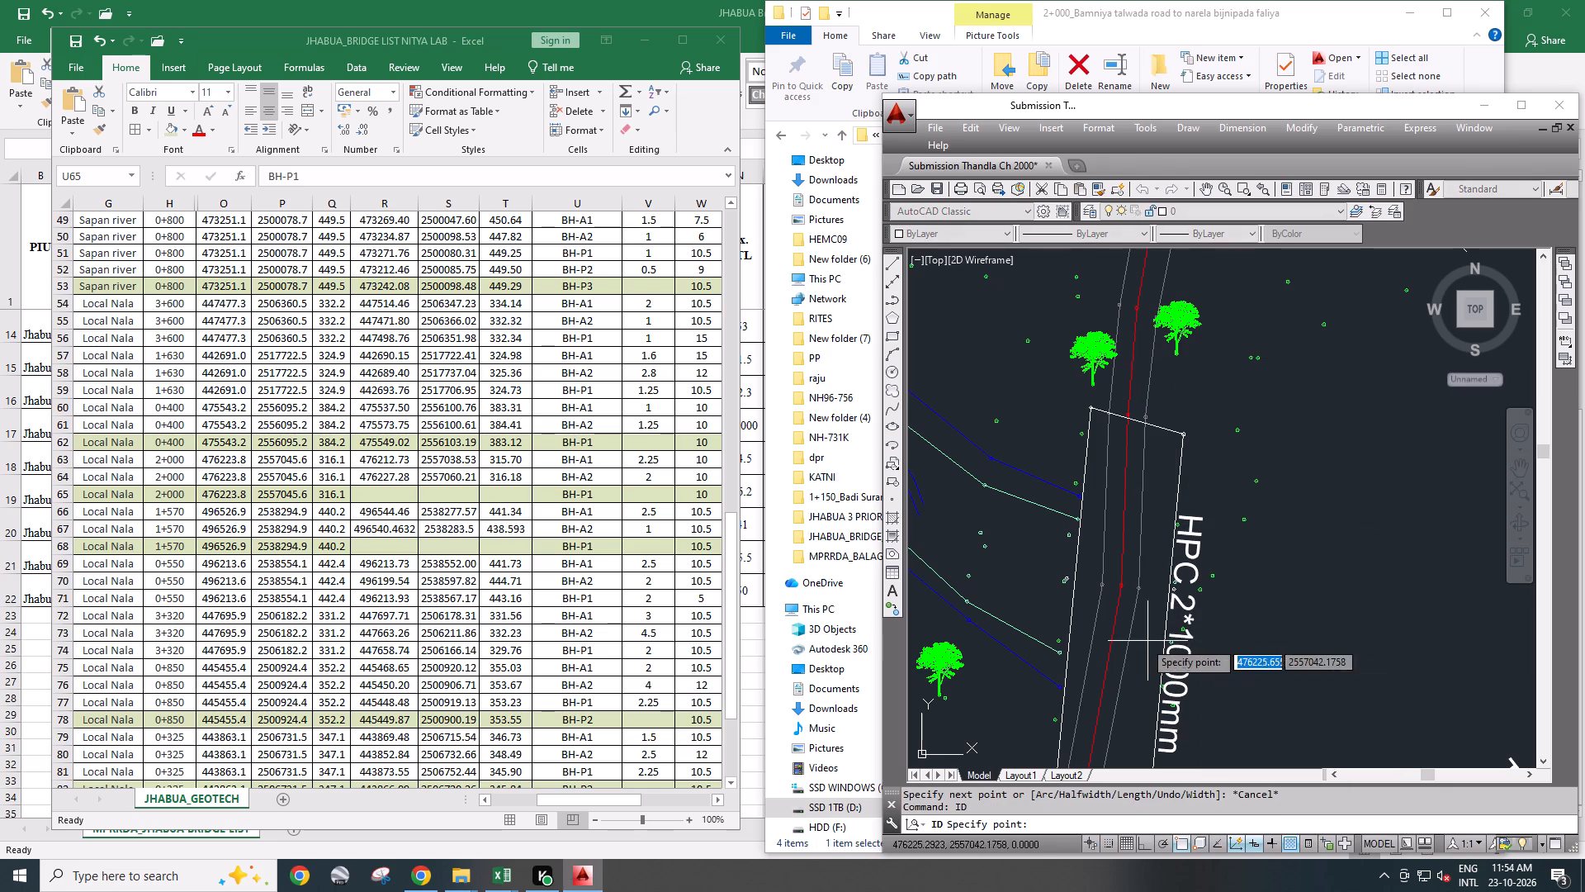
{"action": "scroll", "coordinate": [1185, 601], "scroll_direction": "up", "scroll_amount": 1}
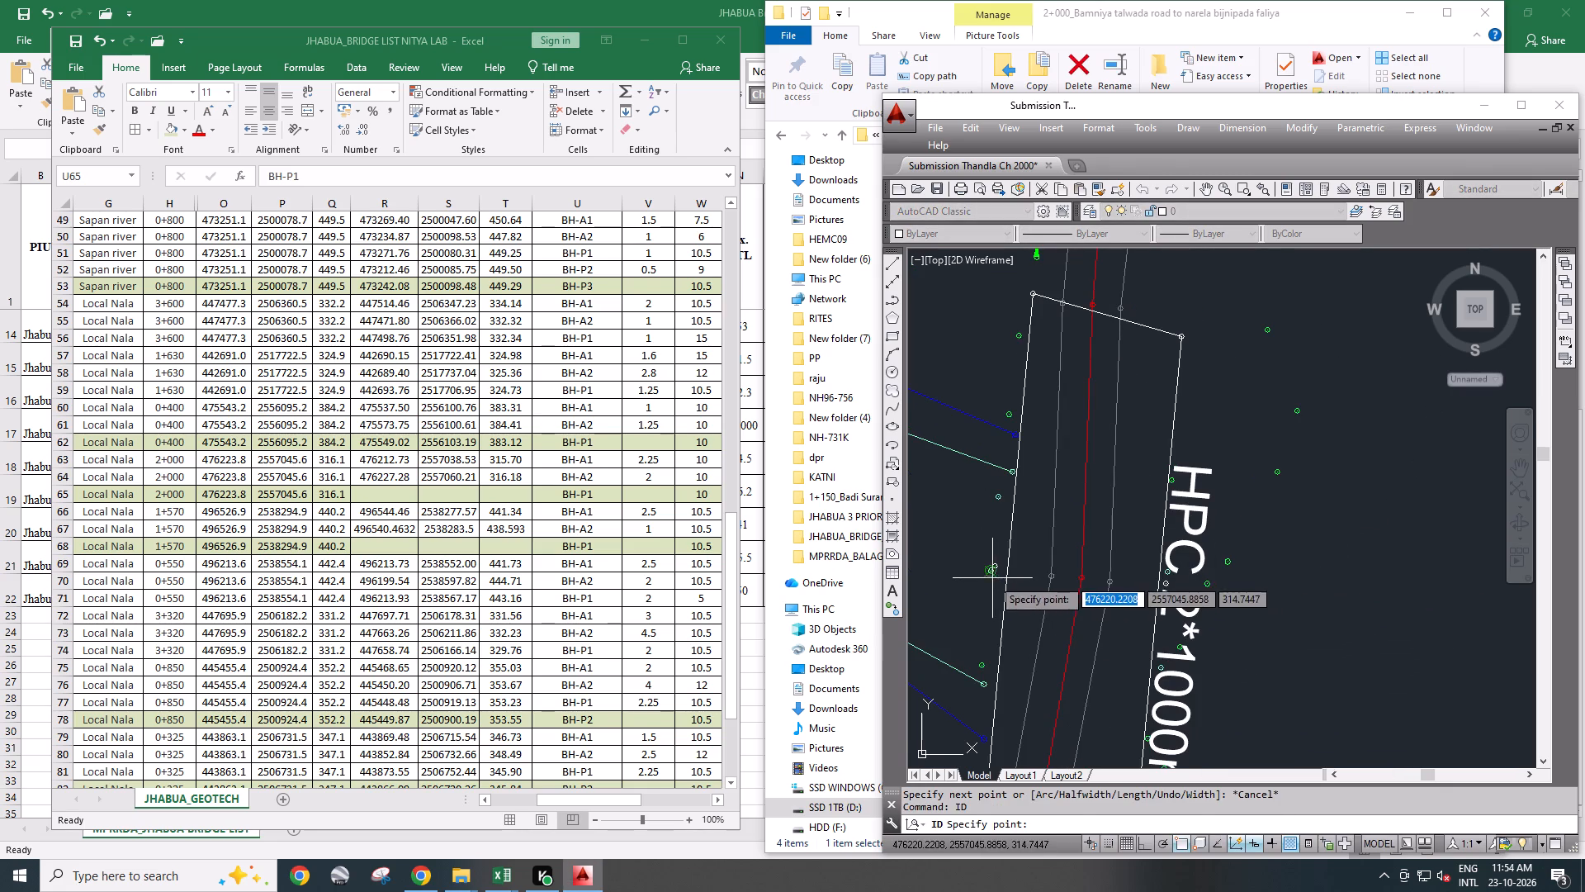
{"action": "left_click", "coordinate": [991, 576]}
Copy the point's X, Y and Z readout into R65, the easting cell of BH-P1 at chainage 2+000.
{"action": "left_click_drag", "start_coordinate": [1018, 804], "coordinate": [1256, 795]}
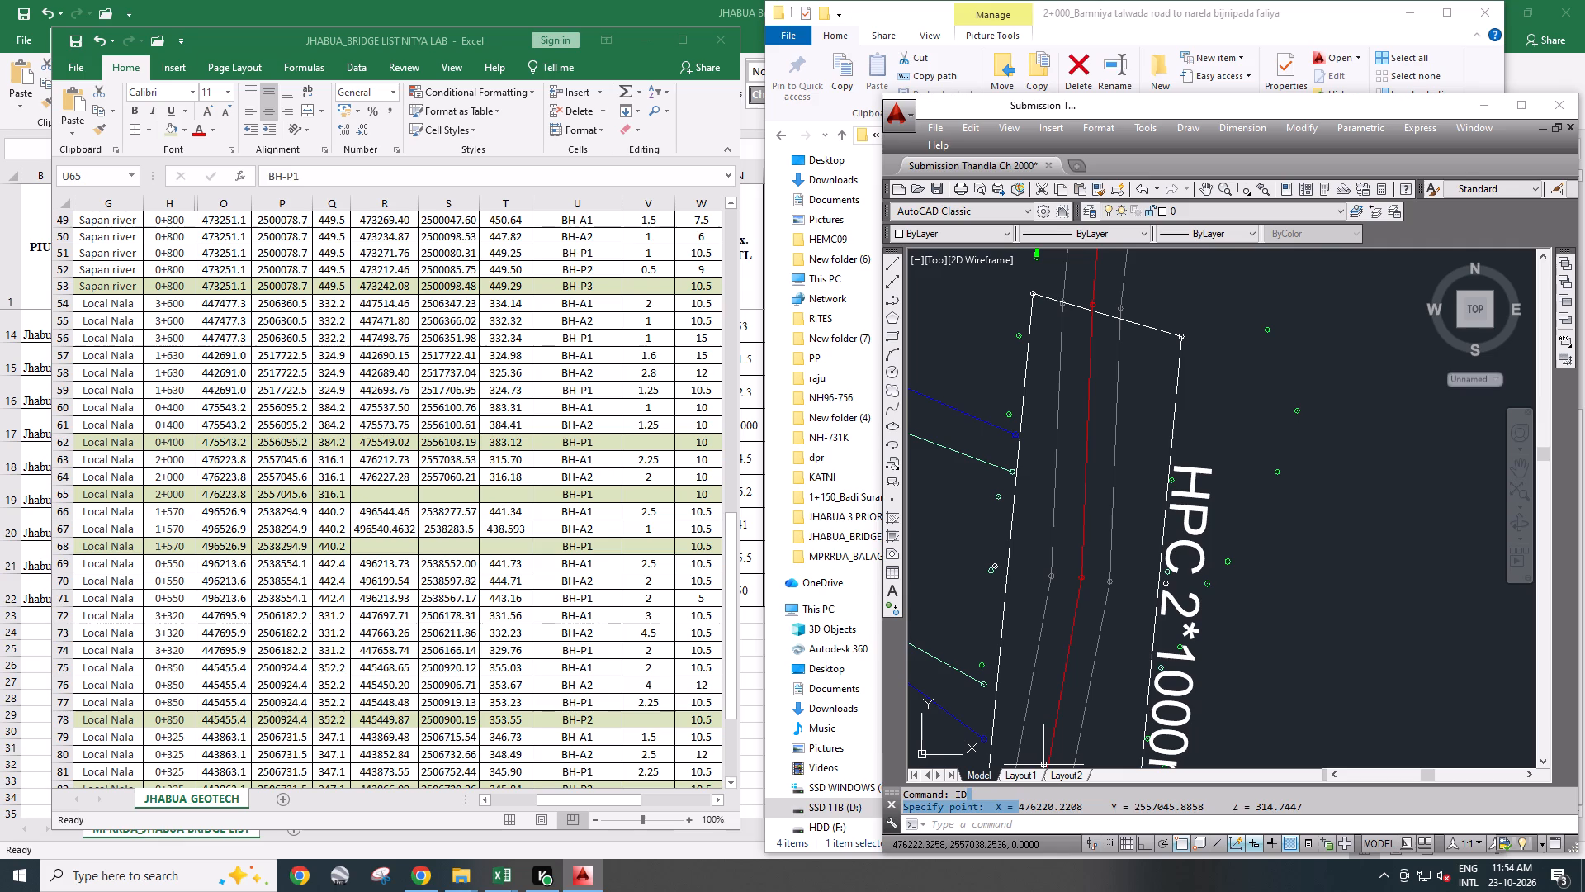
{"action": "left_click_drag", "start_coordinate": [1256, 795], "coordinate": [1339, 807]}
{"action": "key", "text": "ctrl+c"}
{"action": "left_click", "coordinate": [419, 495]}
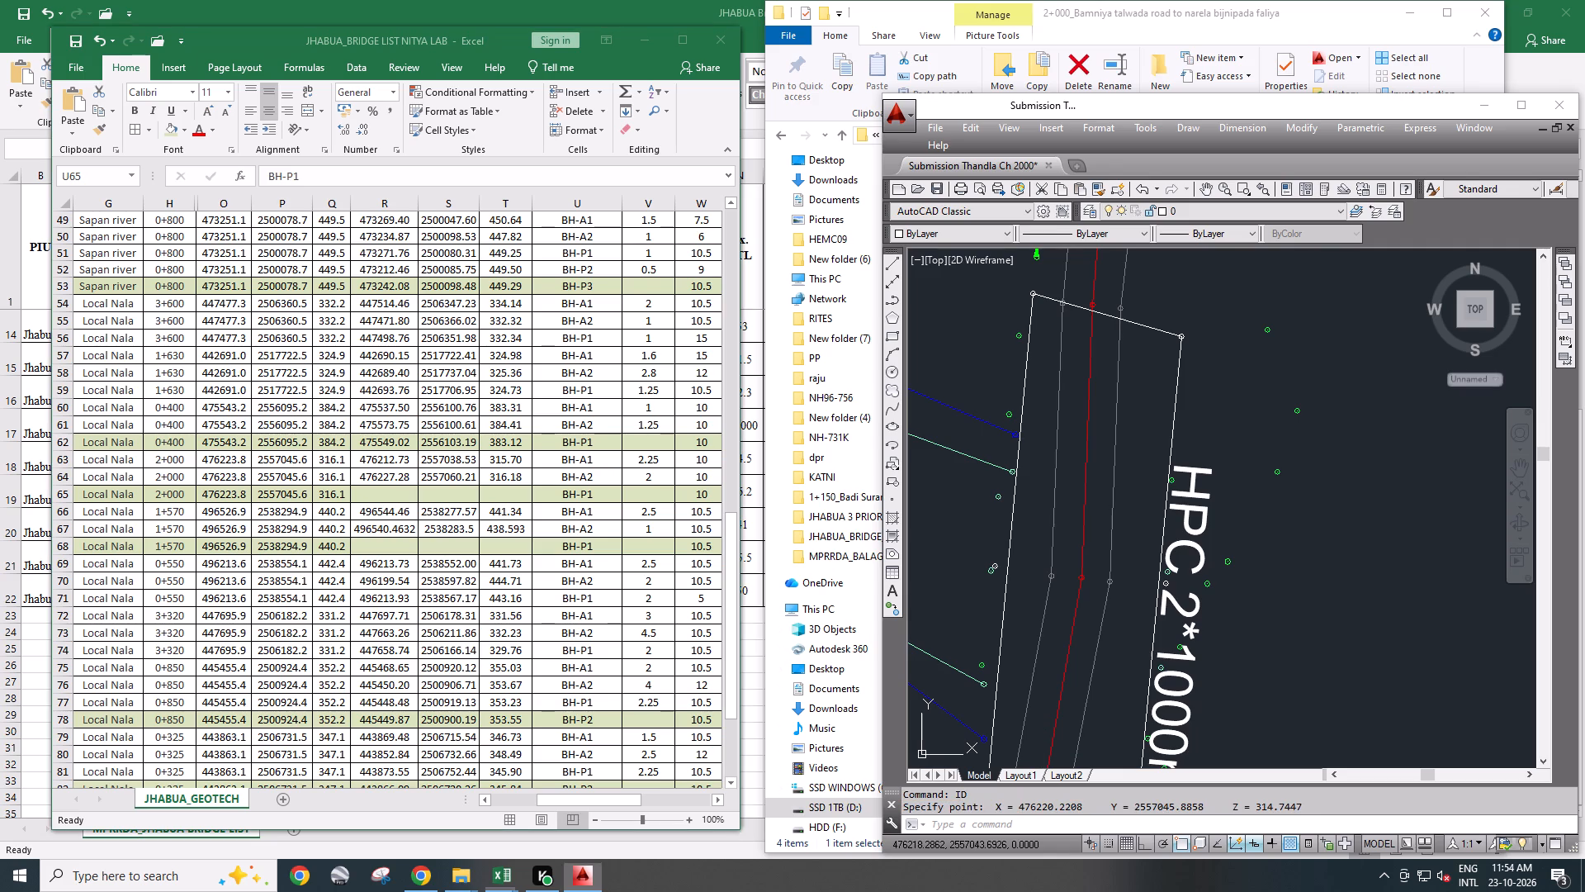
{"action": "double_click", "coordinate": [386, 493]}
{"action": "key", "text": "ctrl+v"}
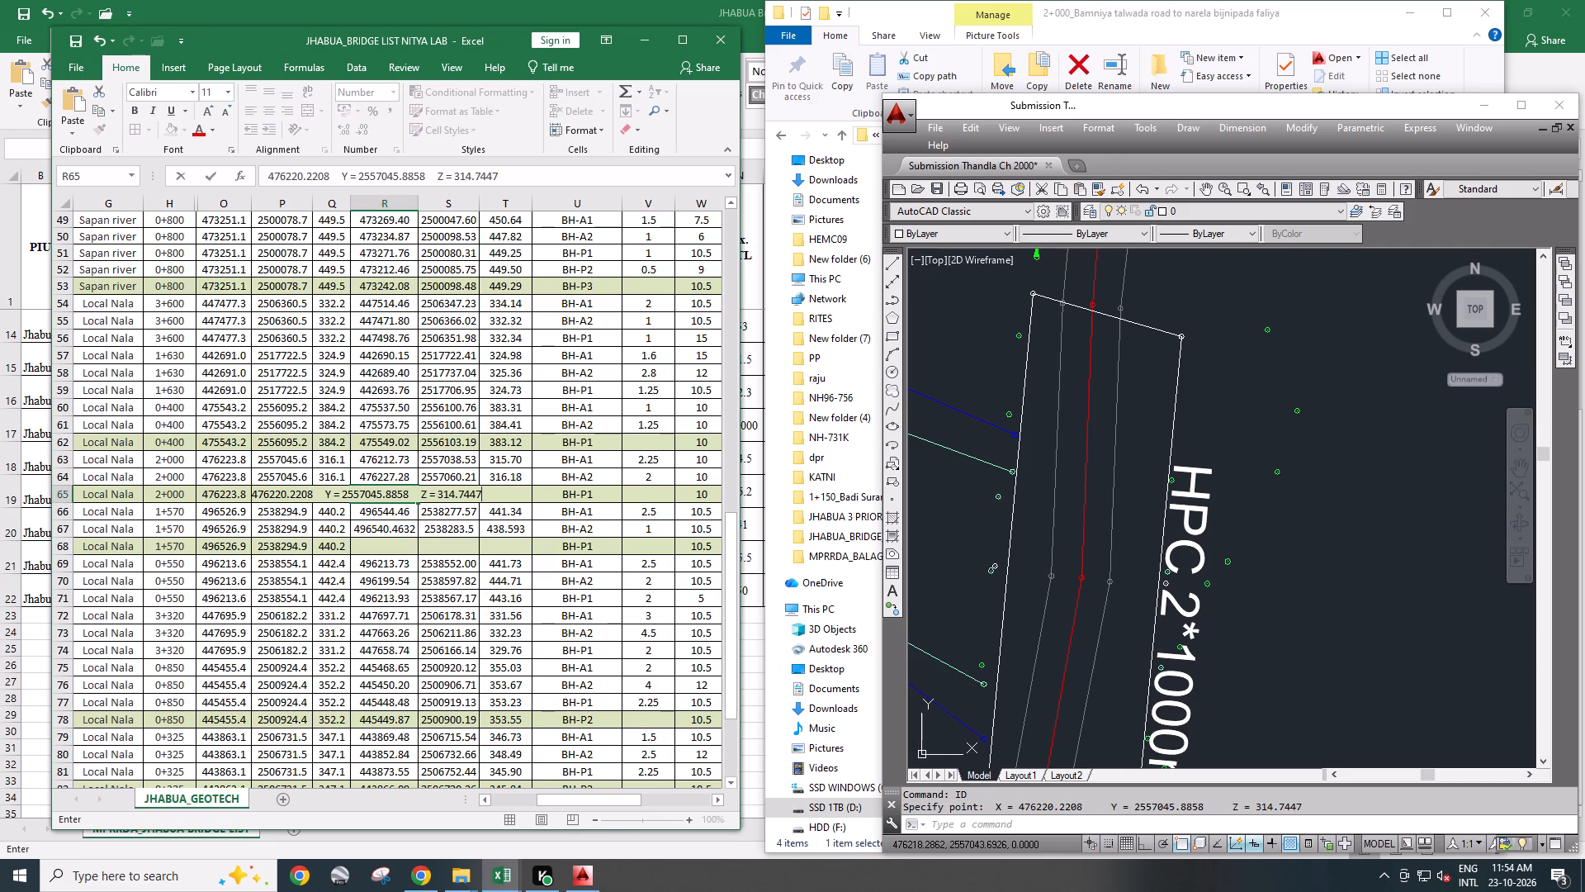
{"action": "left_click", "coordinate": [357, 552]}
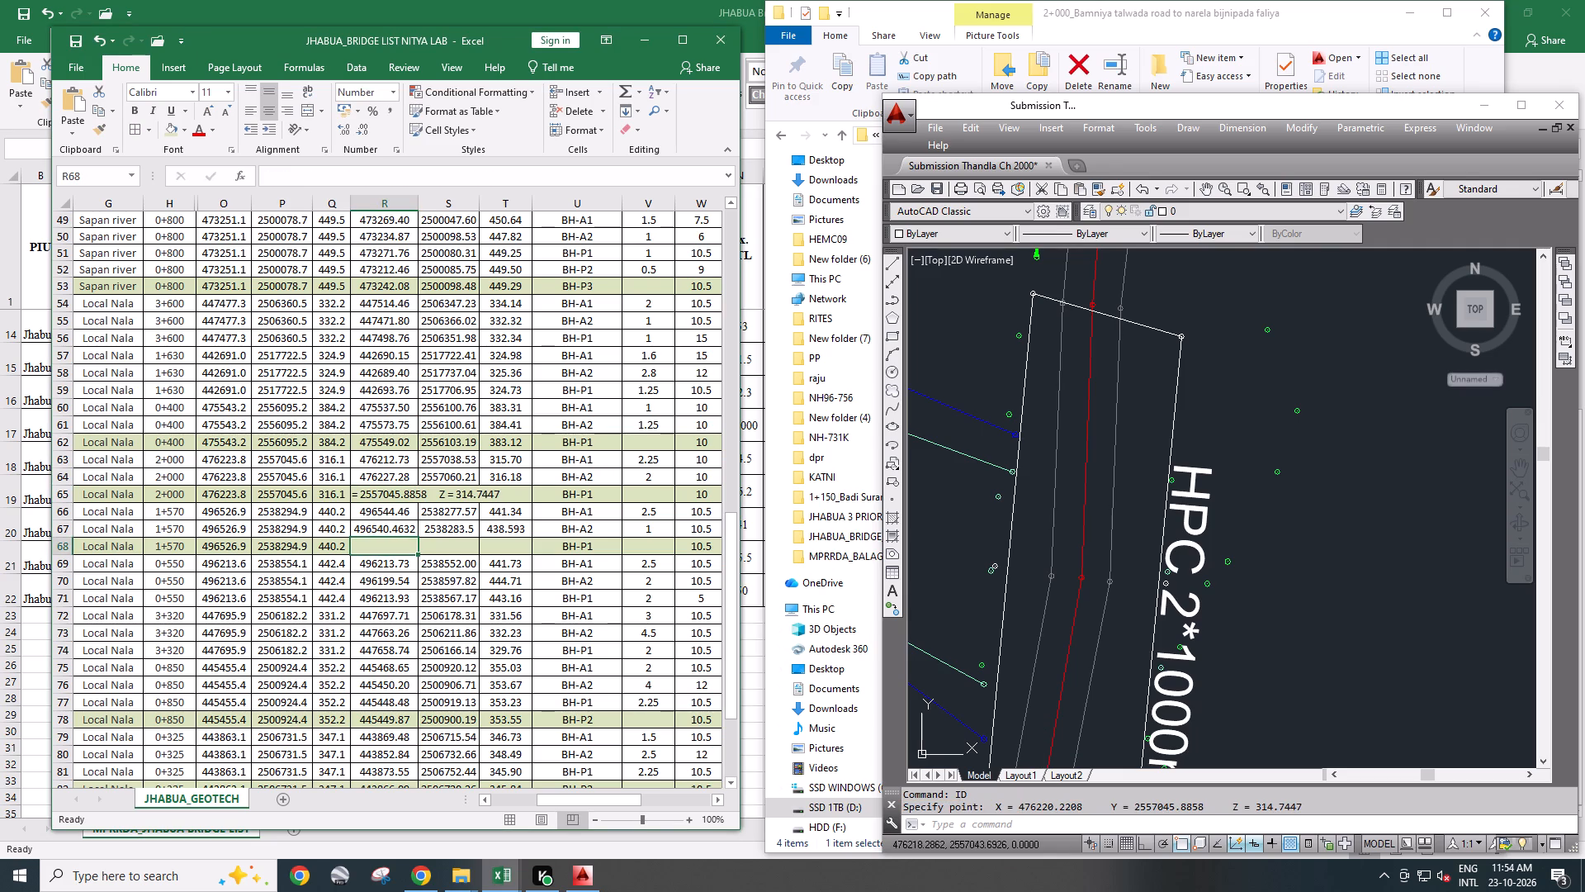
Move the elevation 314.7447 out of R65 into BH-P1's elevation cell T65.
{"action": "left_click", "coordinate": [391, 493]}
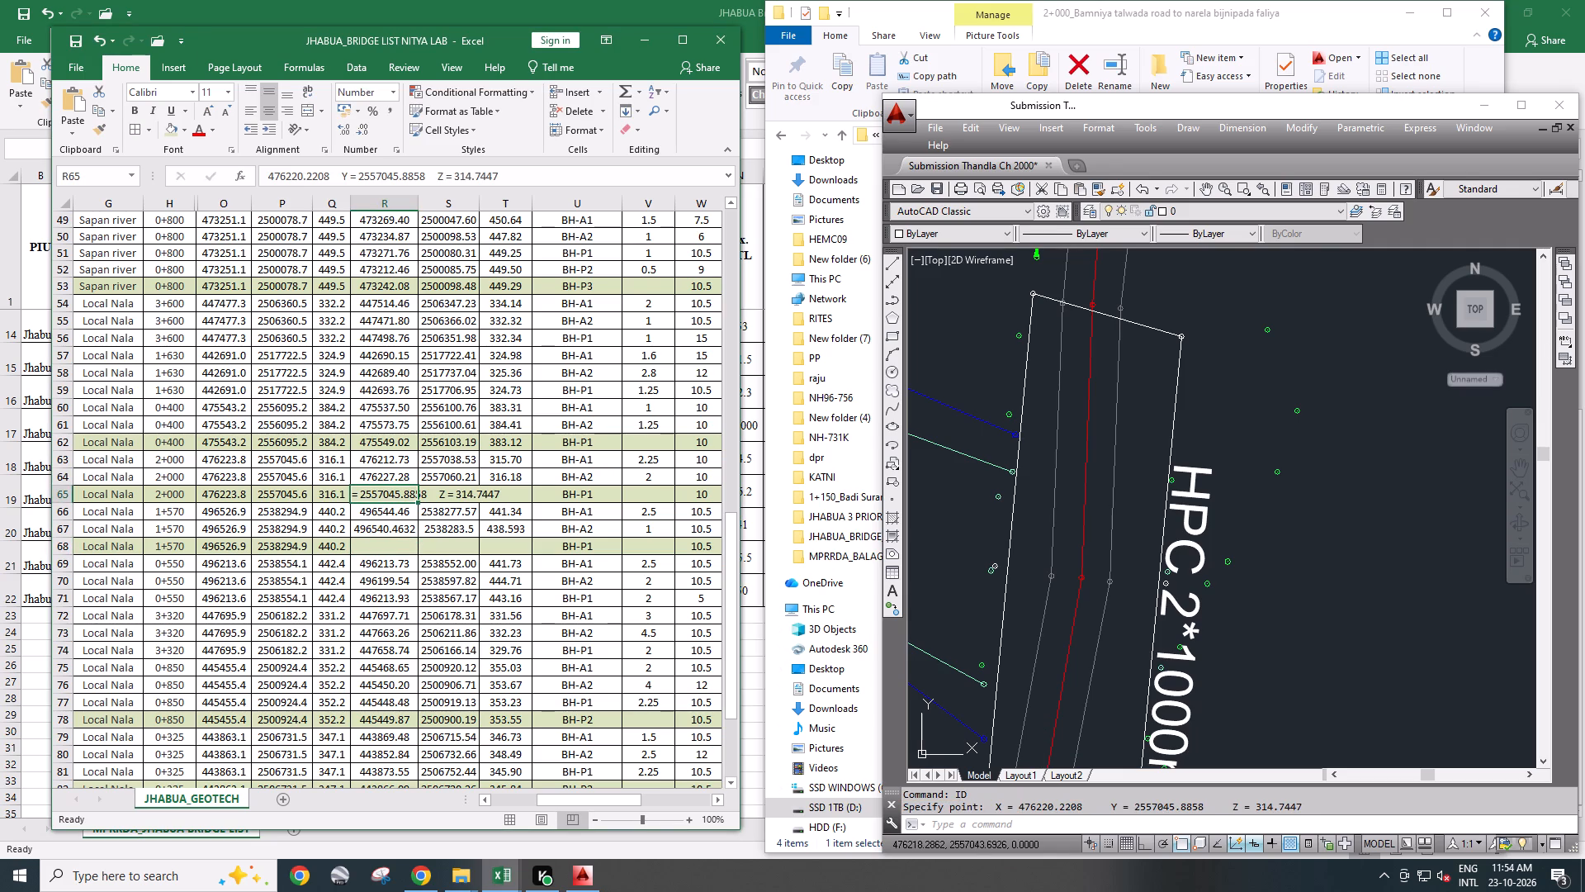
{"action": "left_click_drag", "start_coordinate": [452, 181], "coordinate": [512, 182]}
{"action": "key", "text": "ctrl+x"}
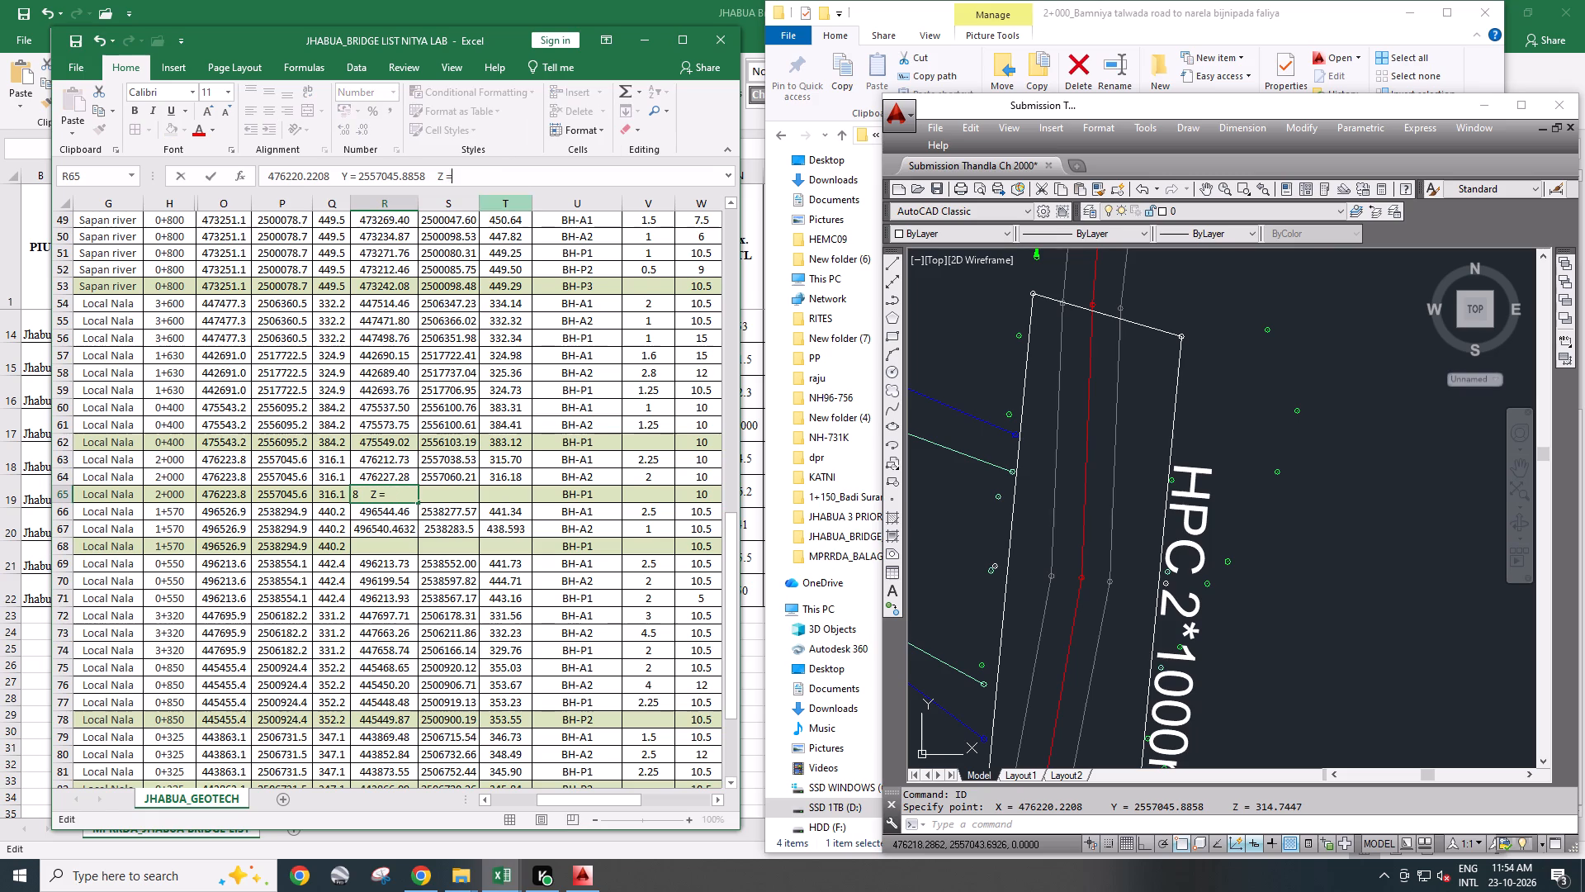
{"action": "double_click", "coordinate": [508, 490]}
{"action": "key", "text": "ctrl+v"}
{"action": "left_click", "coordinate": [516, 535]}
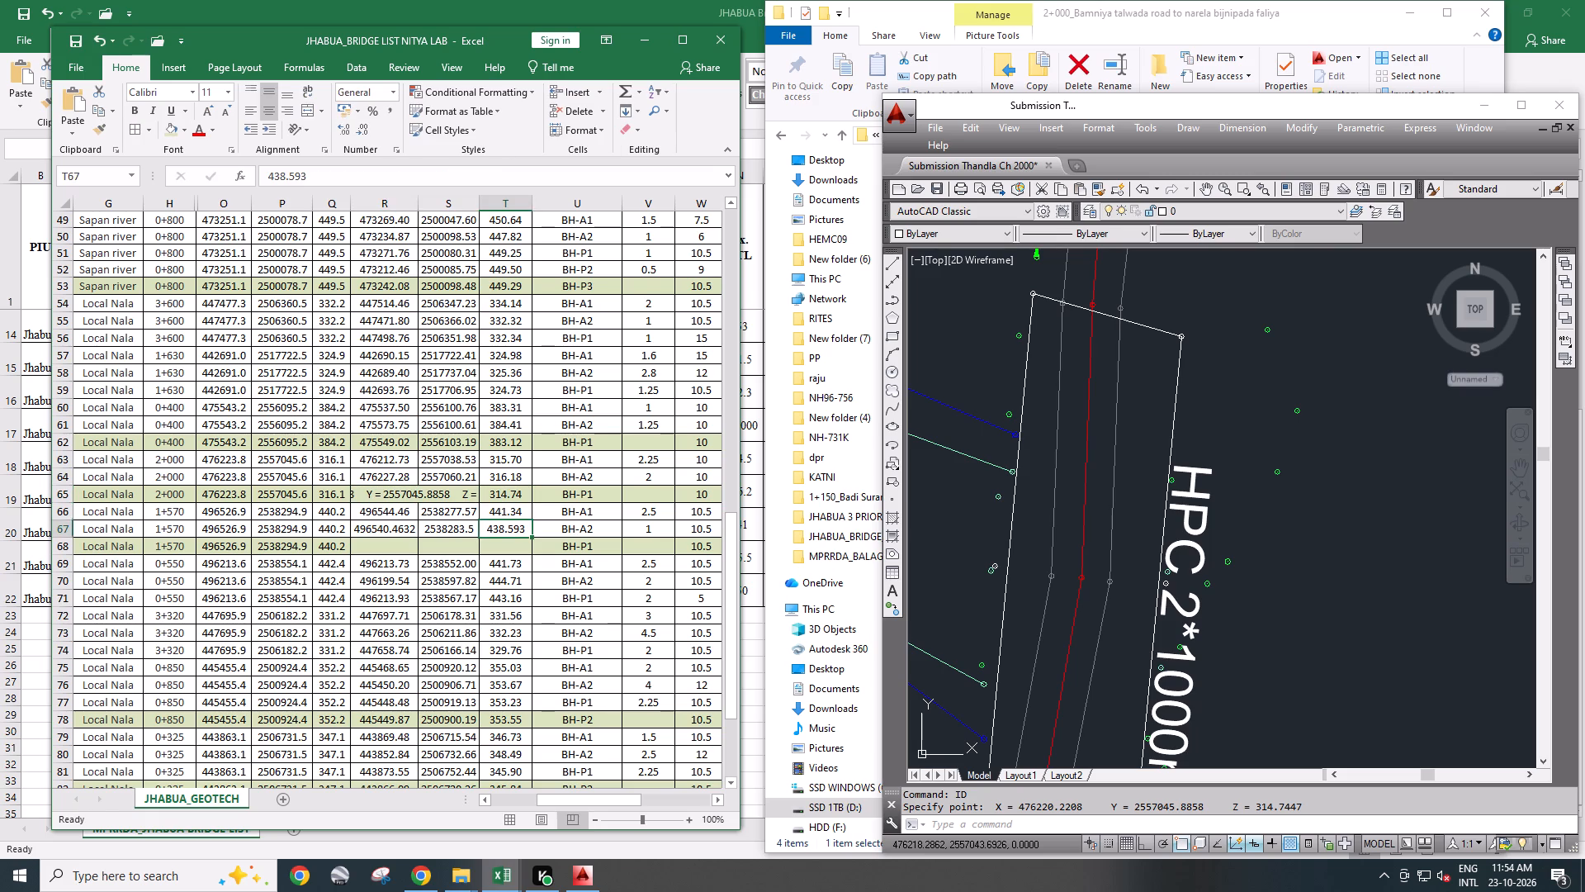
Move the northing 2557045.8858 out of R65 into BH-P1's northing cell S65.
{"action": "left_click", "coordinate": [409, 489]}
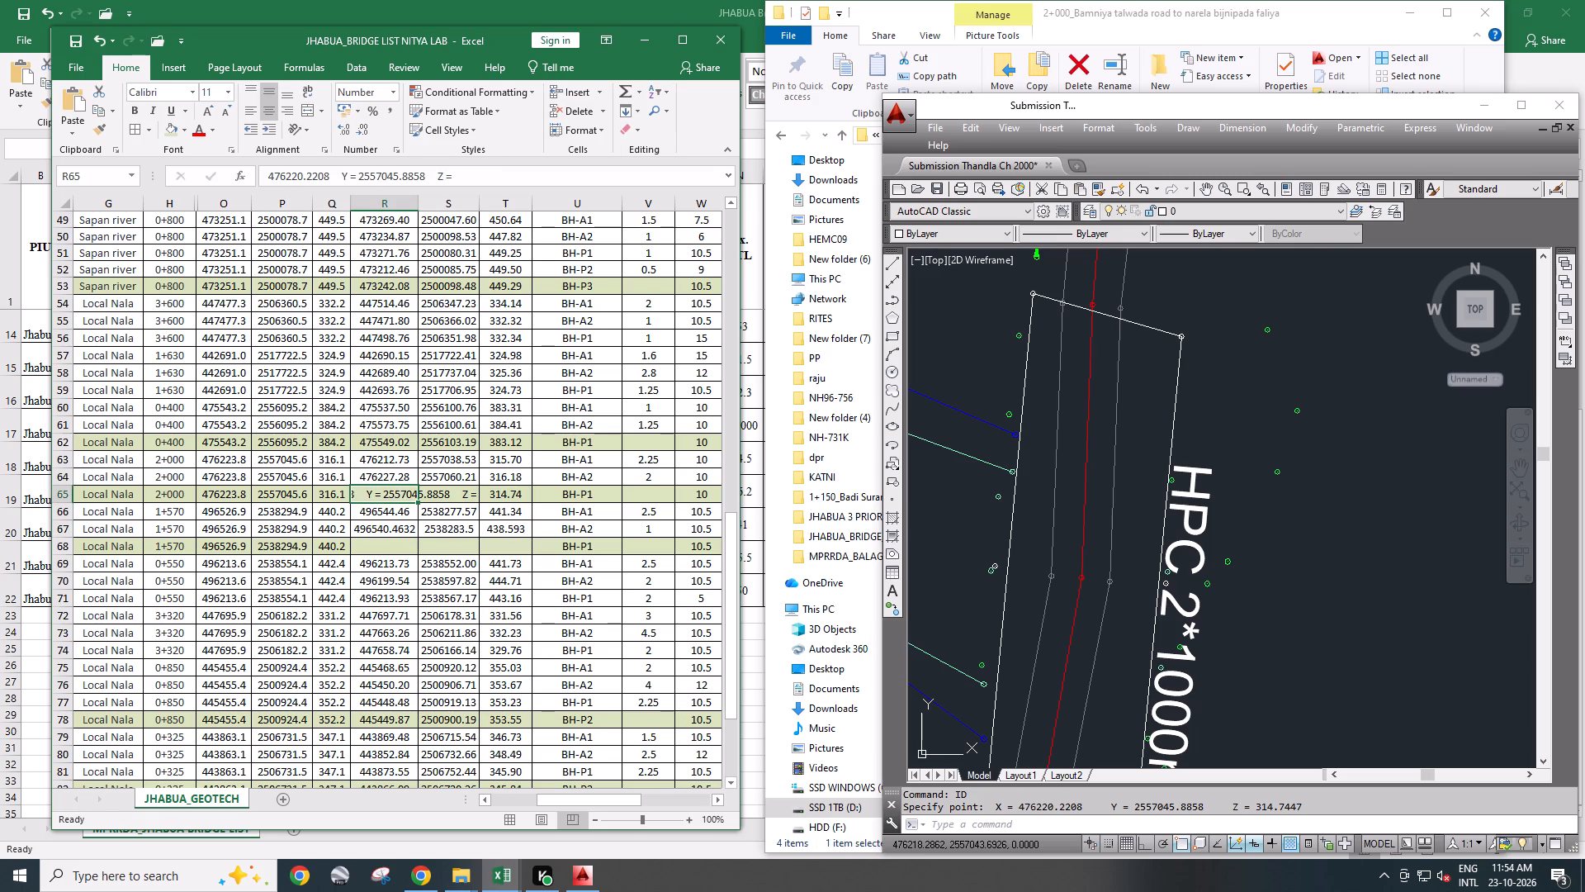
{"action": "left_click_drag", "start_coordinate": [358, 172], "coordinate": [428, 173]}
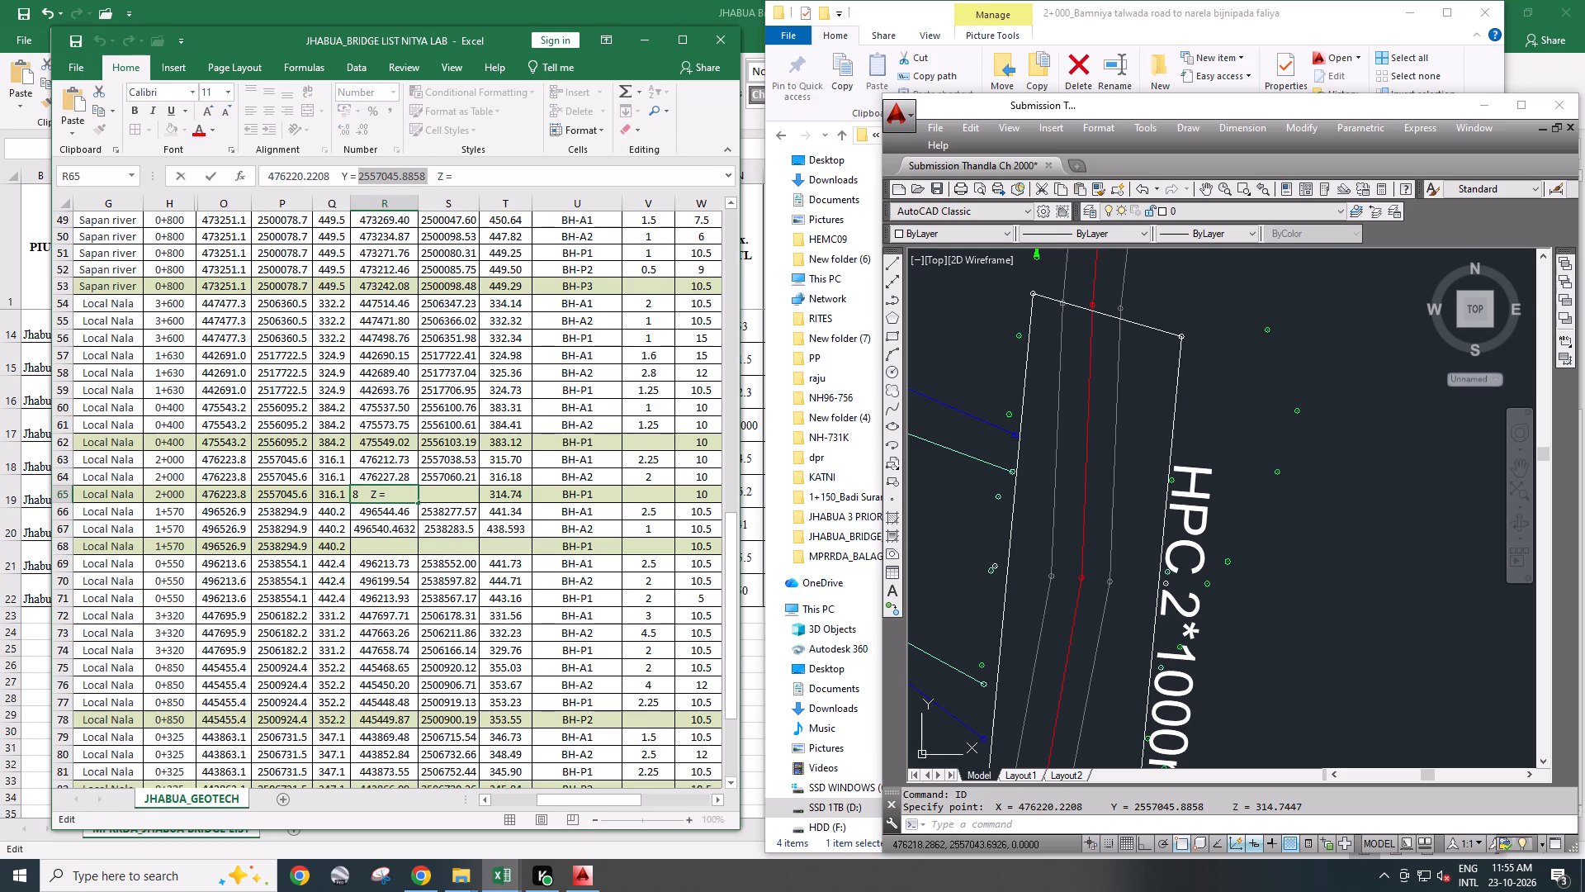
{"action": "key", "text": "ctrl+x"}
{"action": "double_click", "coordinate": [429, 496]}
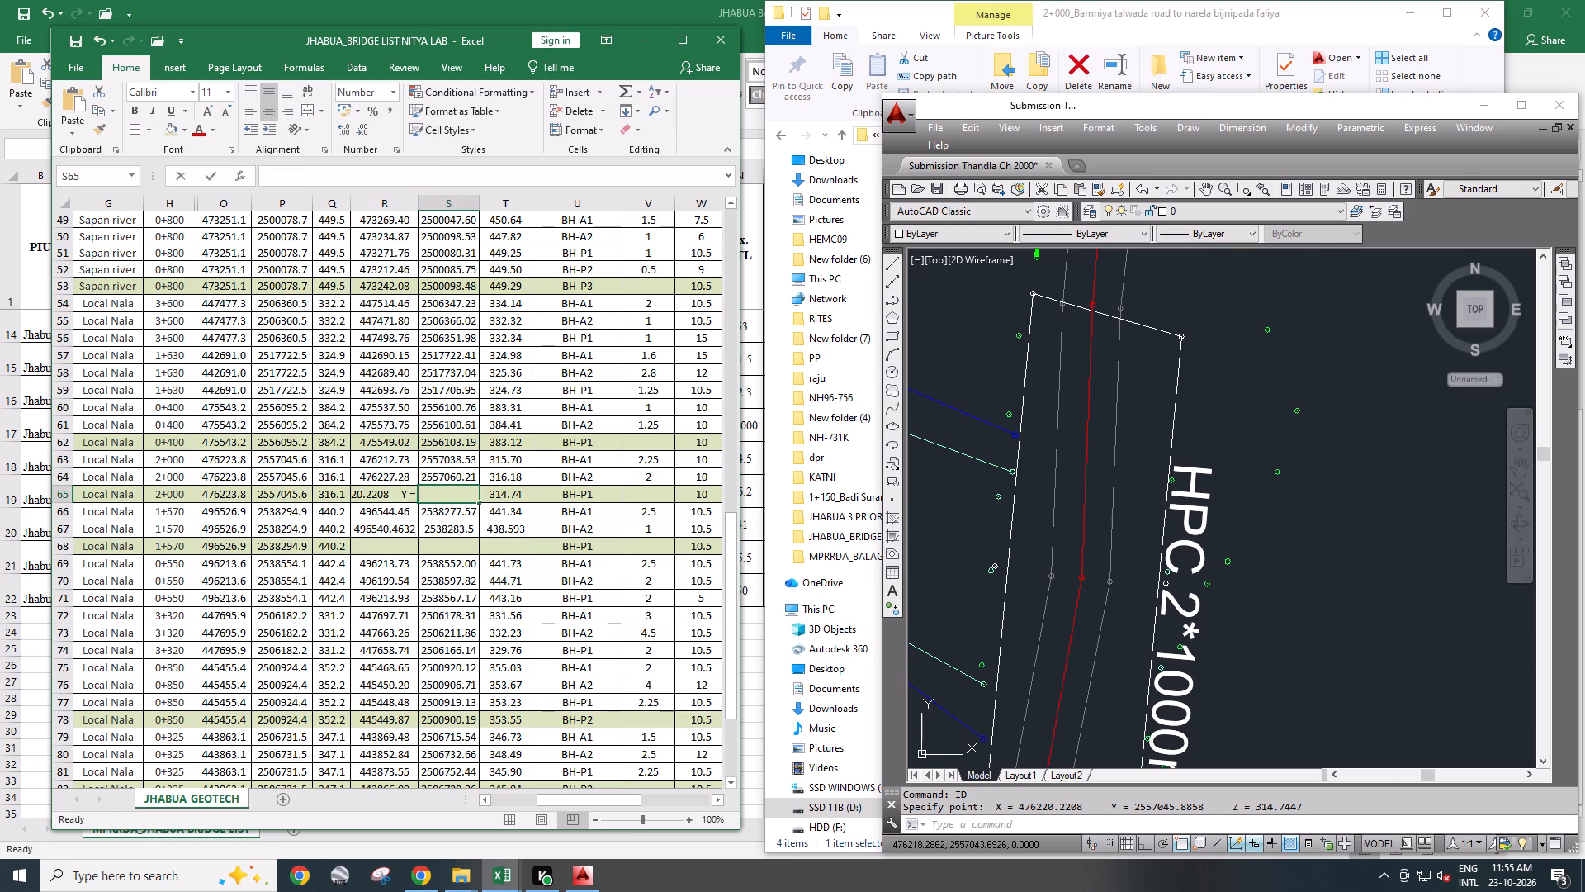
{"action": "key", "text": "ctrl+v"}
{"action": "left_click", "coordinate": [401, 545]}
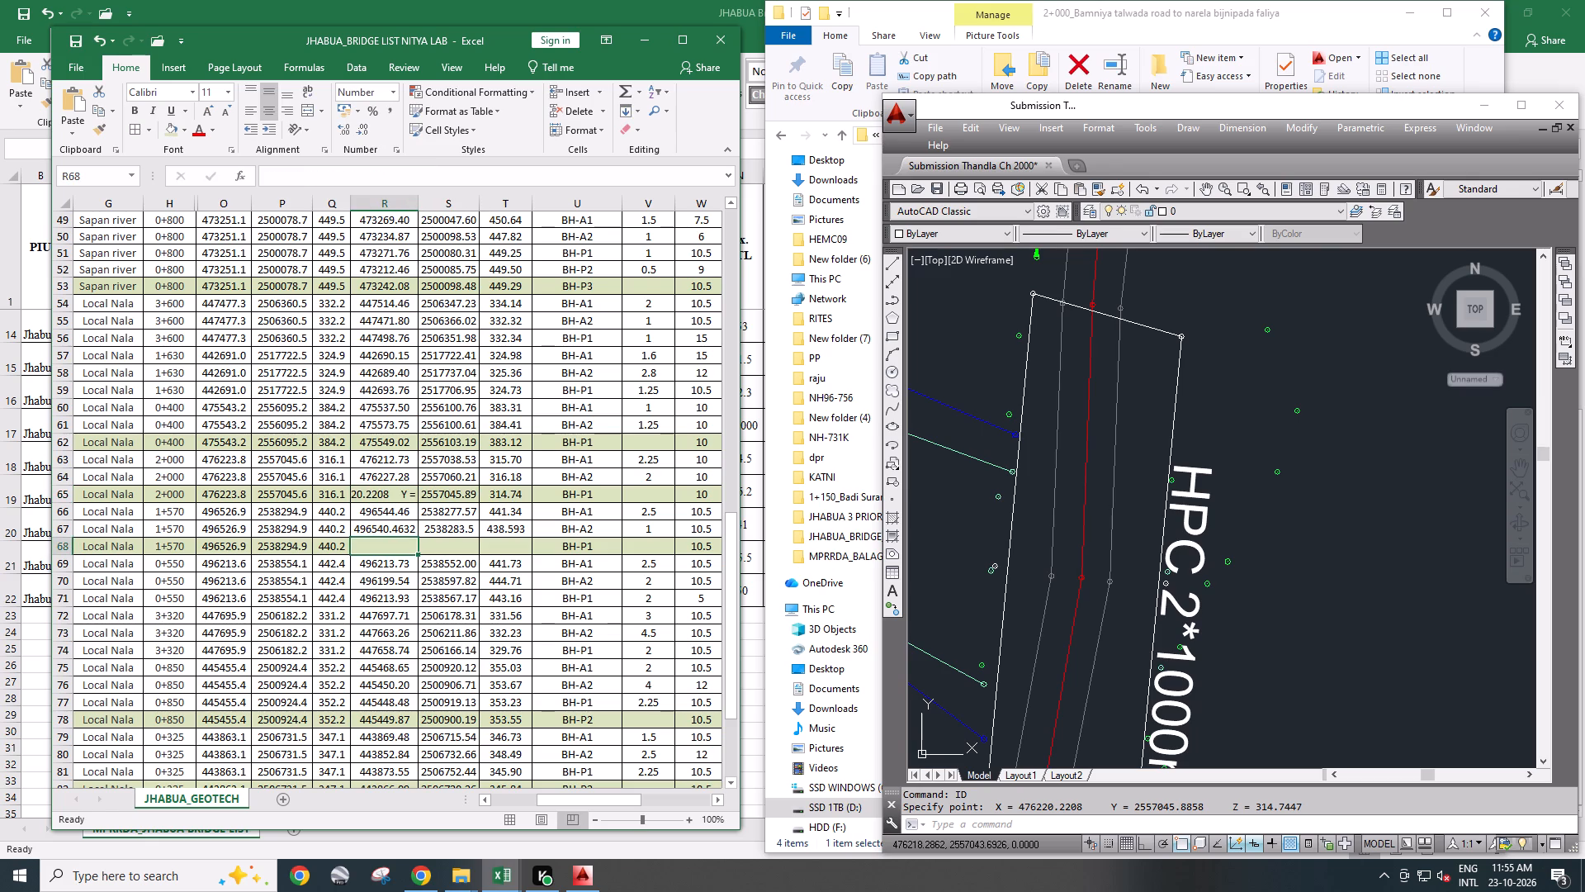
Remove the leftover Y = and Z = labels from R65 so only the easting 476220.2208 remains, and save the workbook.
{"action": "left_click", "coordinate": [383, 500]}
{"action": "left_click_drag", "start_coordinate": [339, 178], "coordinate": [434, 178]}
{"action": "key", "text": "BackSpace"}
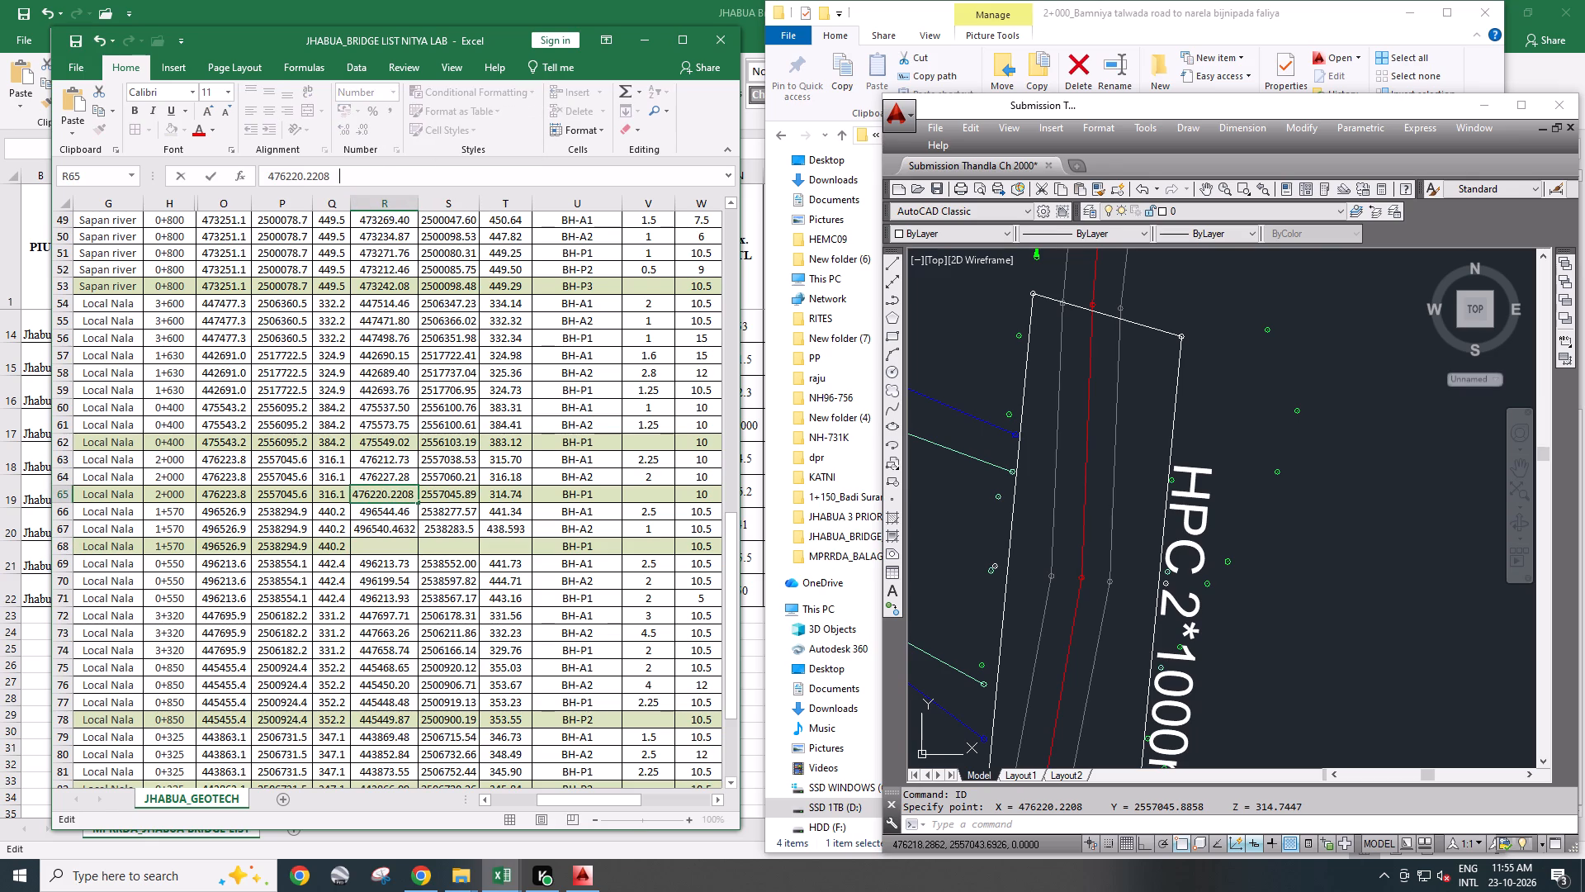
{"action": "left_click", "coordinate": [542, 550]}
{"action": "key", "text": "ctrl+s"}
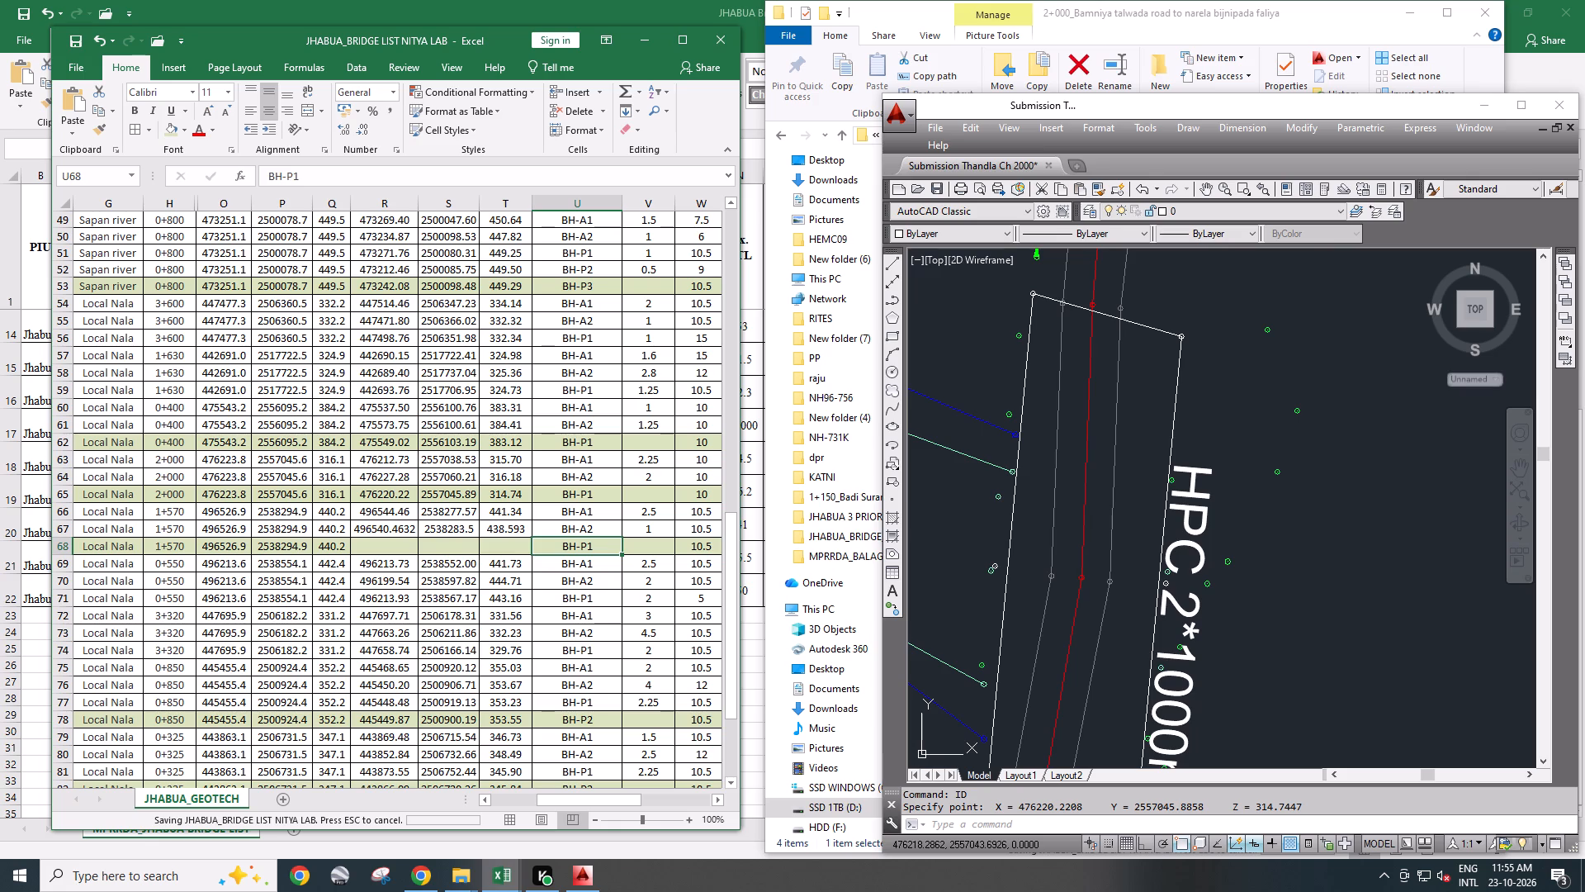
{"action": "key", "text": "ctrl+s"}
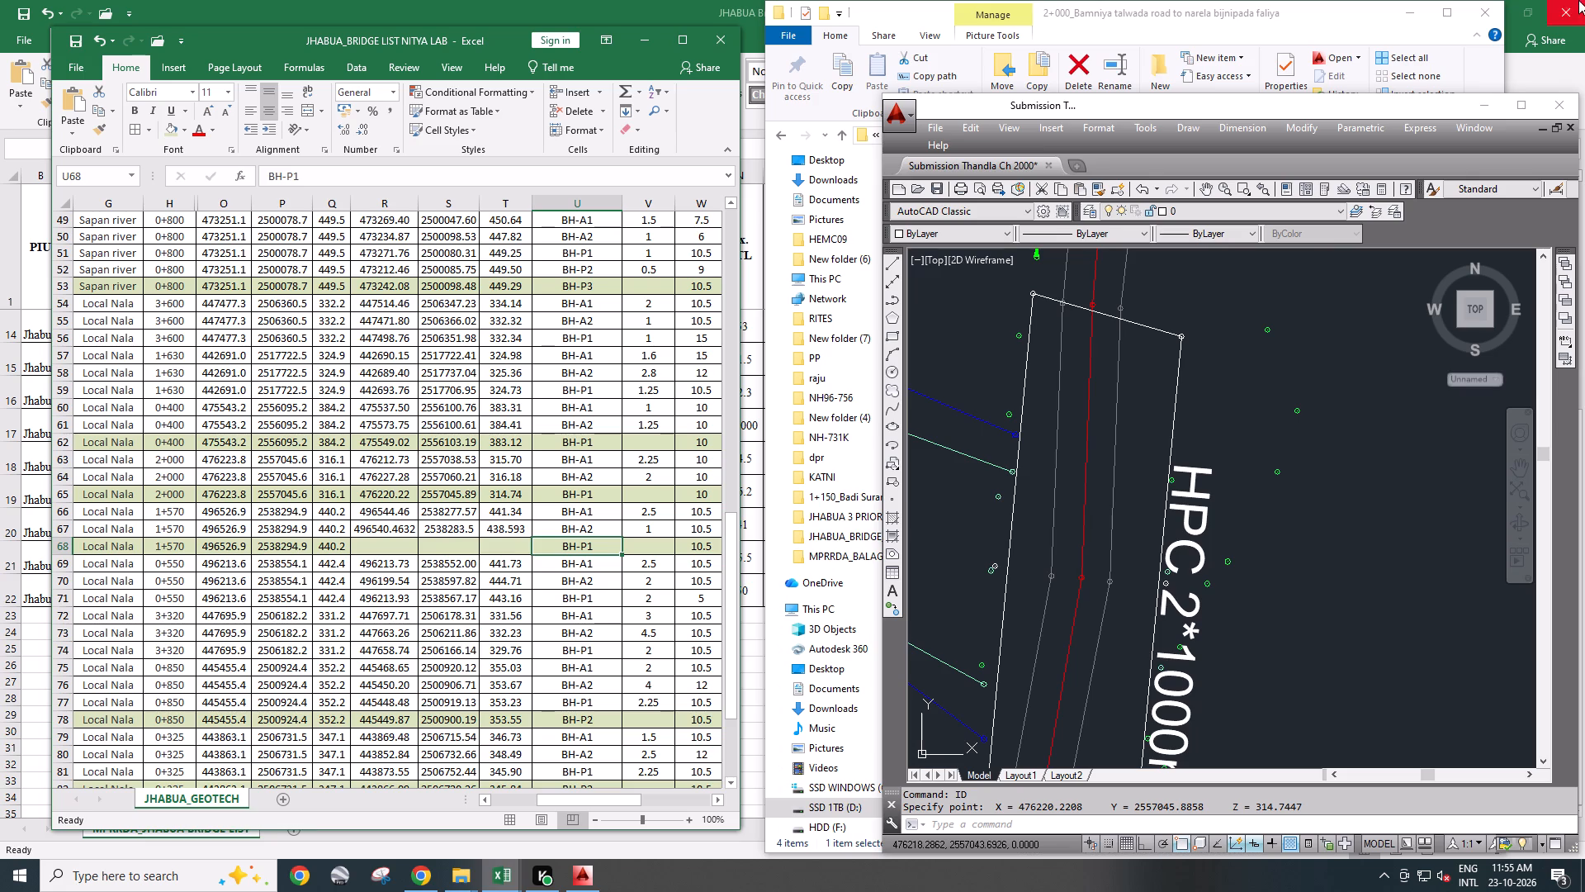
Close AutoCAD together with the Submission Thandla Ch 2000 drawing.
{"action": "left_click", "coordinate": [1552, 102]}
{"action": "left_click", "coordinate": [1260, 526]}
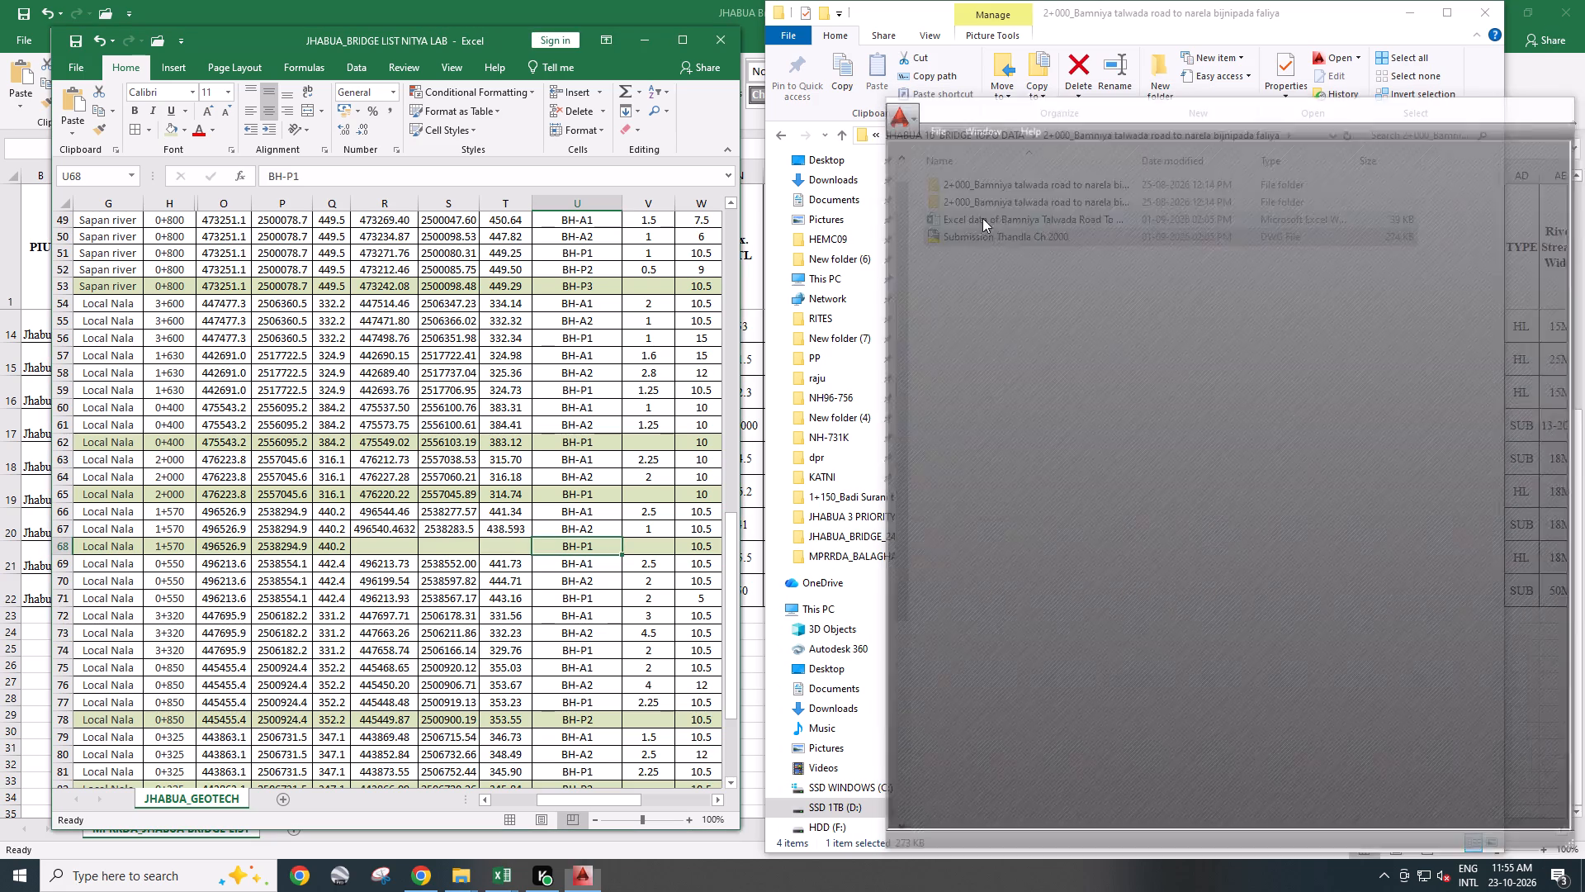
Open the Submission Petlawad Ch 550 and 1570 drawing from the 1+570 Deovli road to Jharniya chota folder.
{"action": "left_click", "coordinate": [1004, 138]}
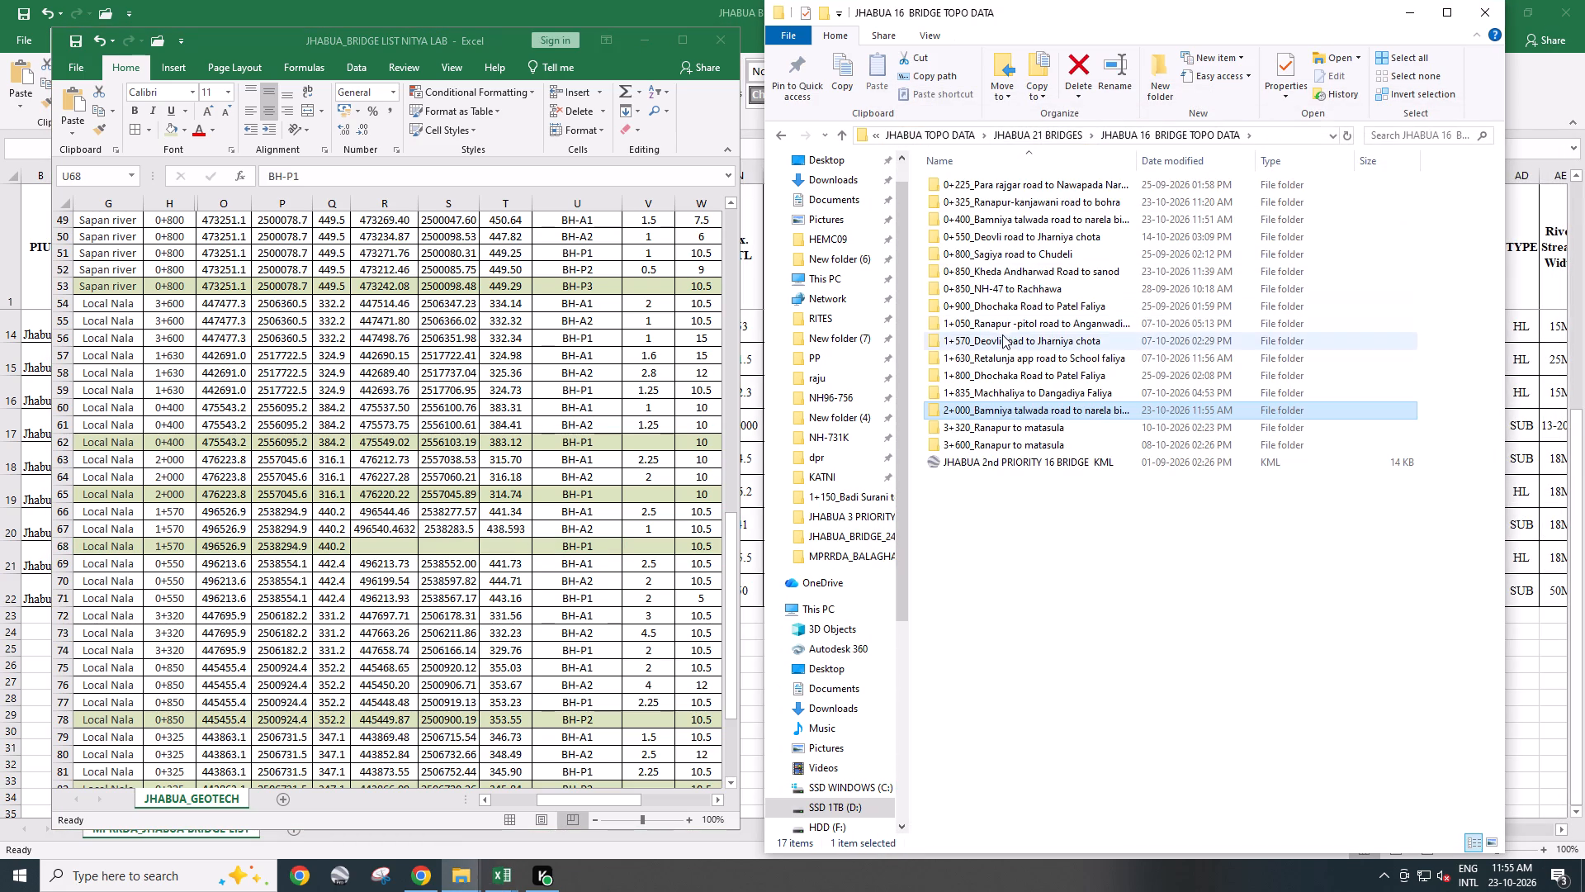
{"action": "double_click", "coordinate": [1002, 335]}
{"action": "double_click", "coordinate": [1003, 249]}
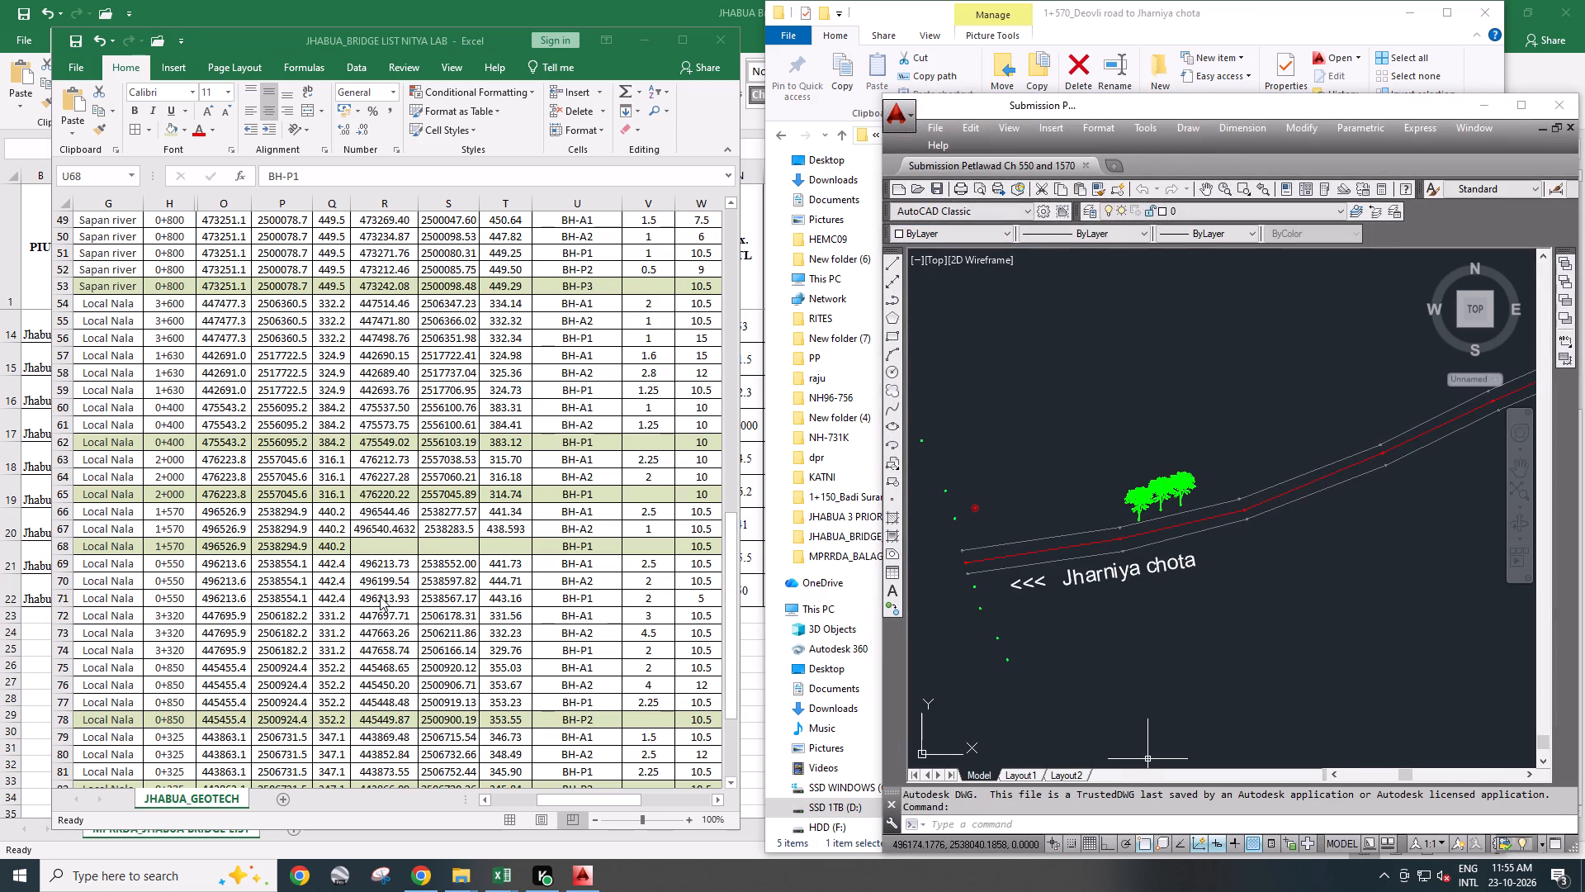
Locate BH-A2 in the drawing by starting a polyline at 496540.46,2538283.5, inspect the chainage 1570 bridge around it, and cancel the polyline.
{"action": "left_click", "coordinate": [970, 824]}
{"action": "type", "text": "PL"}
{"action": "key", "text": "space"}
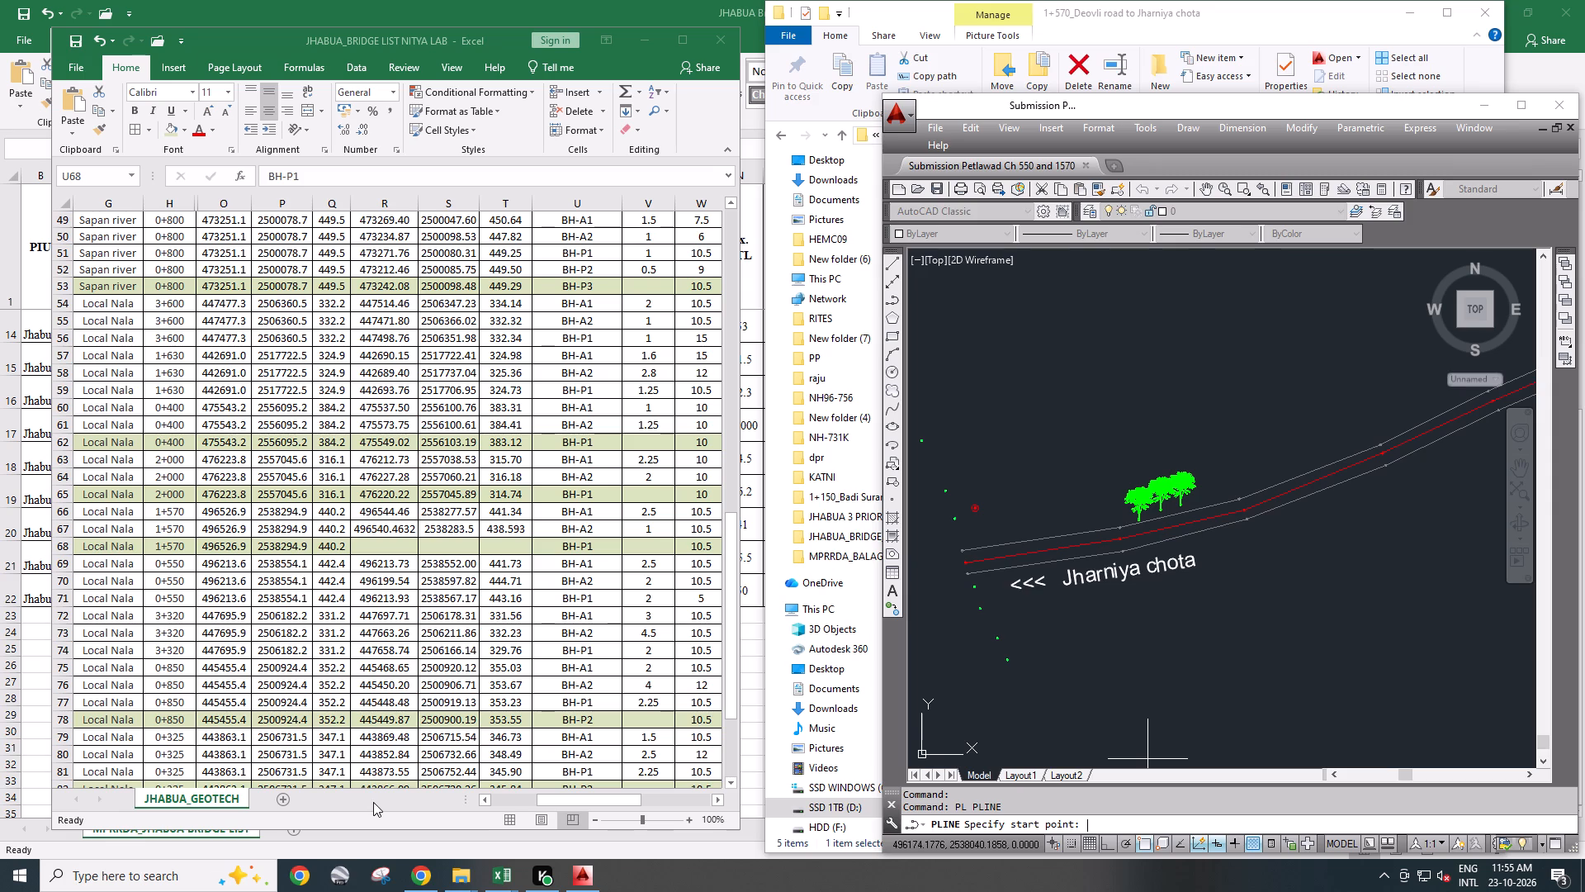
{"action": "left_click", "coordinate": [1100, 823]}
{"action": "type", "text": "496540.46"}
{"action": "key", "text": "comma"}
{"action": "type", "text": "253828"}
{"action": "type", "text": "3.5"}
{"action": "key", "text": "Return"}
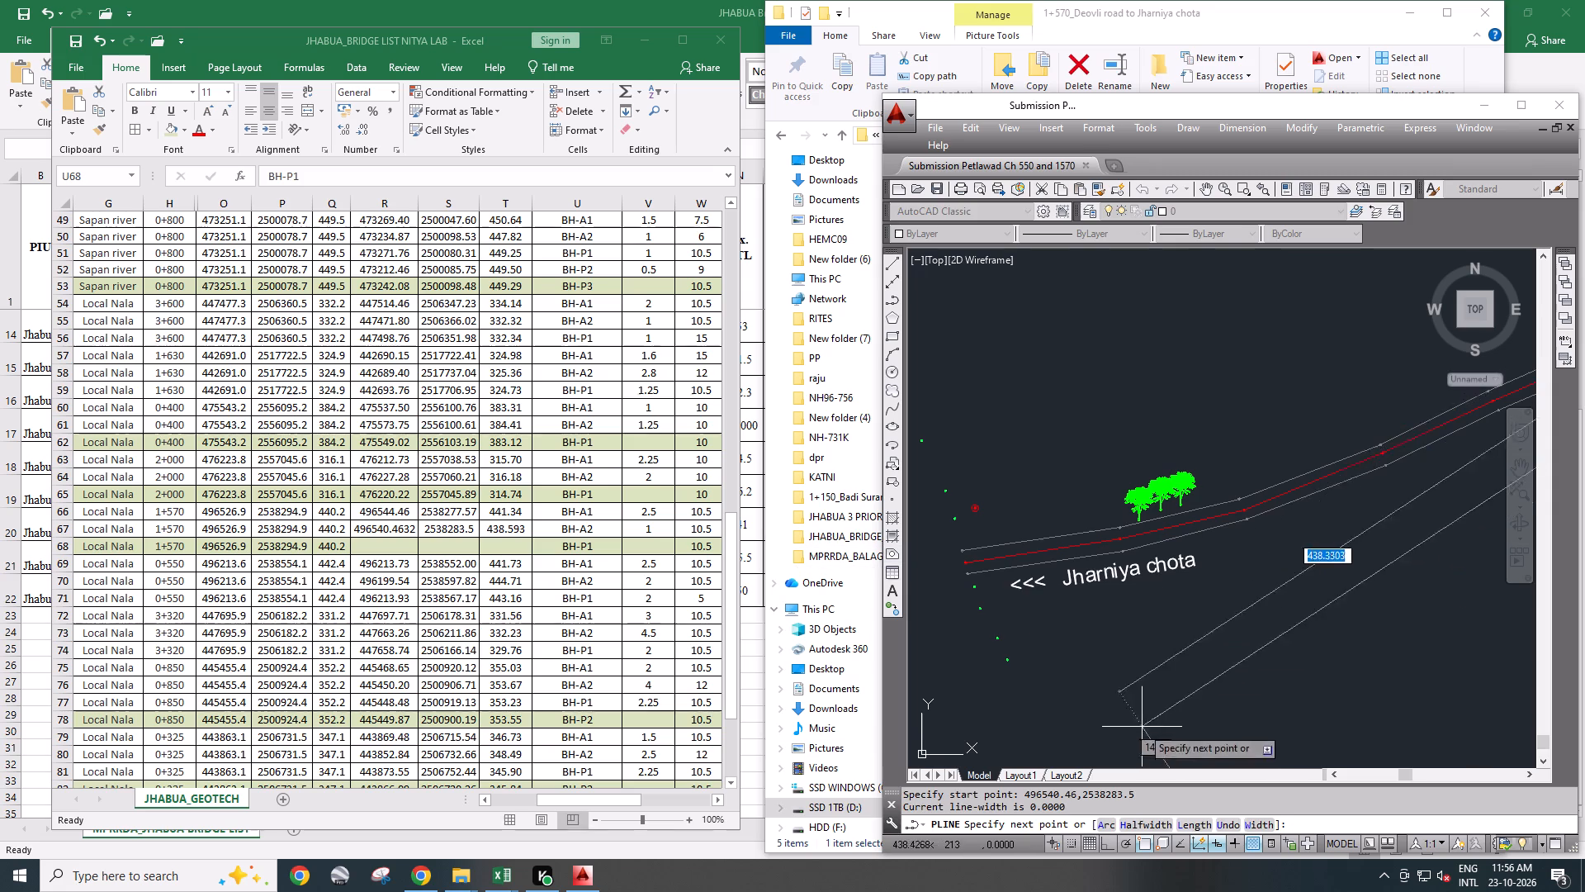
{"action": "scroll", "coordinate": [1138, 712], "scroll_direction": "down", "scroll_amount": 4}
{"action": "scroll", "coordinate": [1045, 555], "scroll_direction": "down", "scroll_amount": 2}
{"action": "scroll", "coordinate": [1280, 423], "scroll_direction": "up", "scroll_amount": 5}
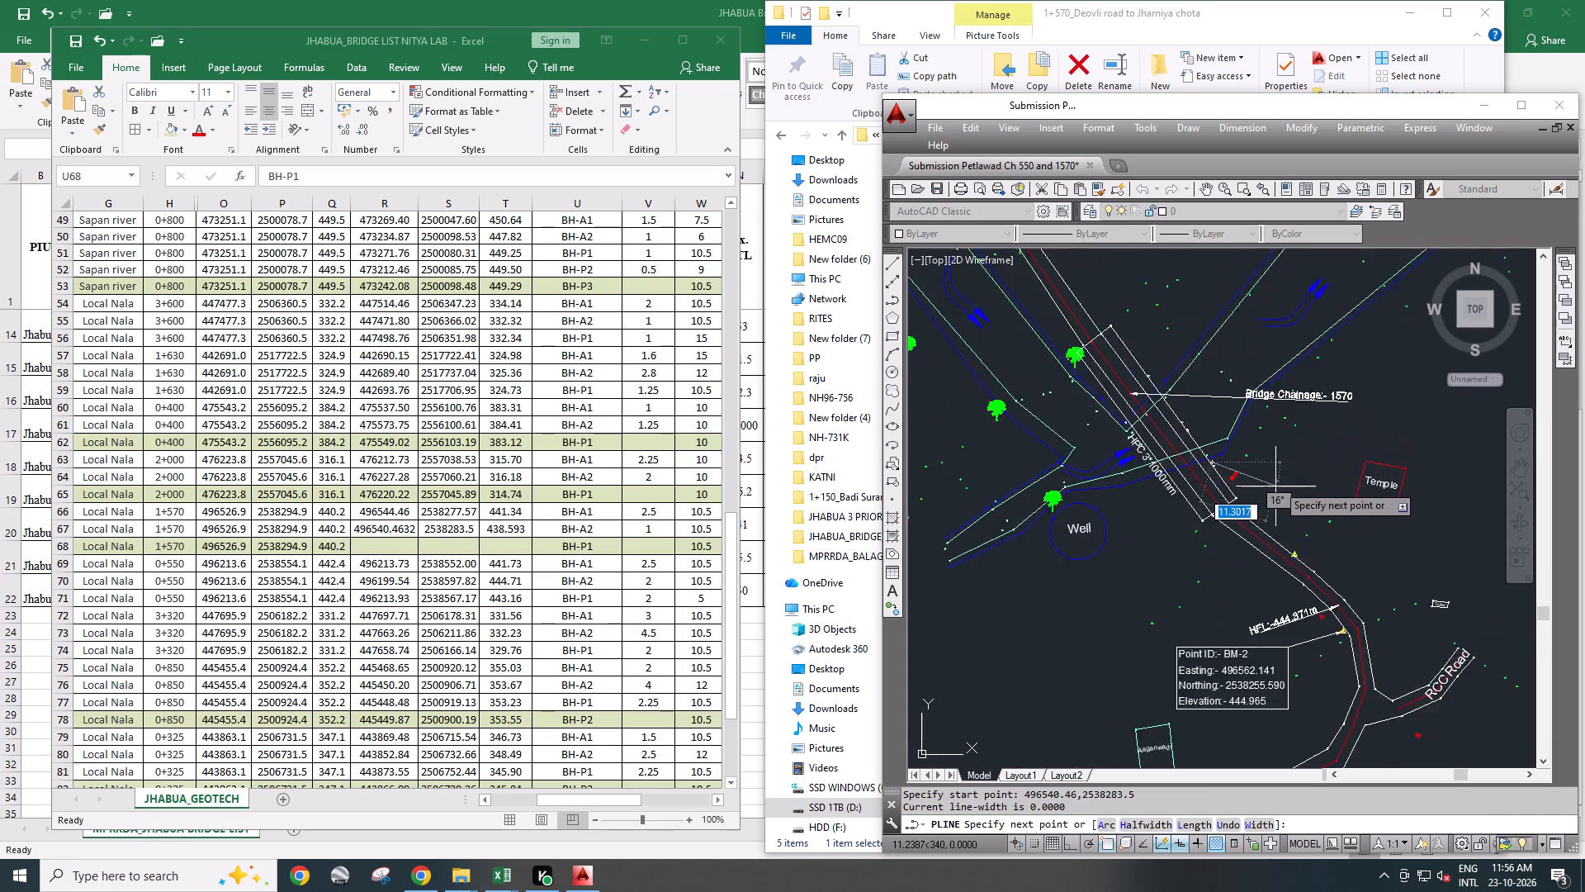
{"action": "scroll", "coordinate": [1275, 487], "scroll_direction": "up", "scroll_amount": 2}
{"action": "scroll", "coordinate": [1303, 549], "scroll_direction": "down", "scroll_amount": 2}
{"action": "scroll", "coordinate": [1297, 491], "scroll_direction": "up", "scroll_amount": 1}
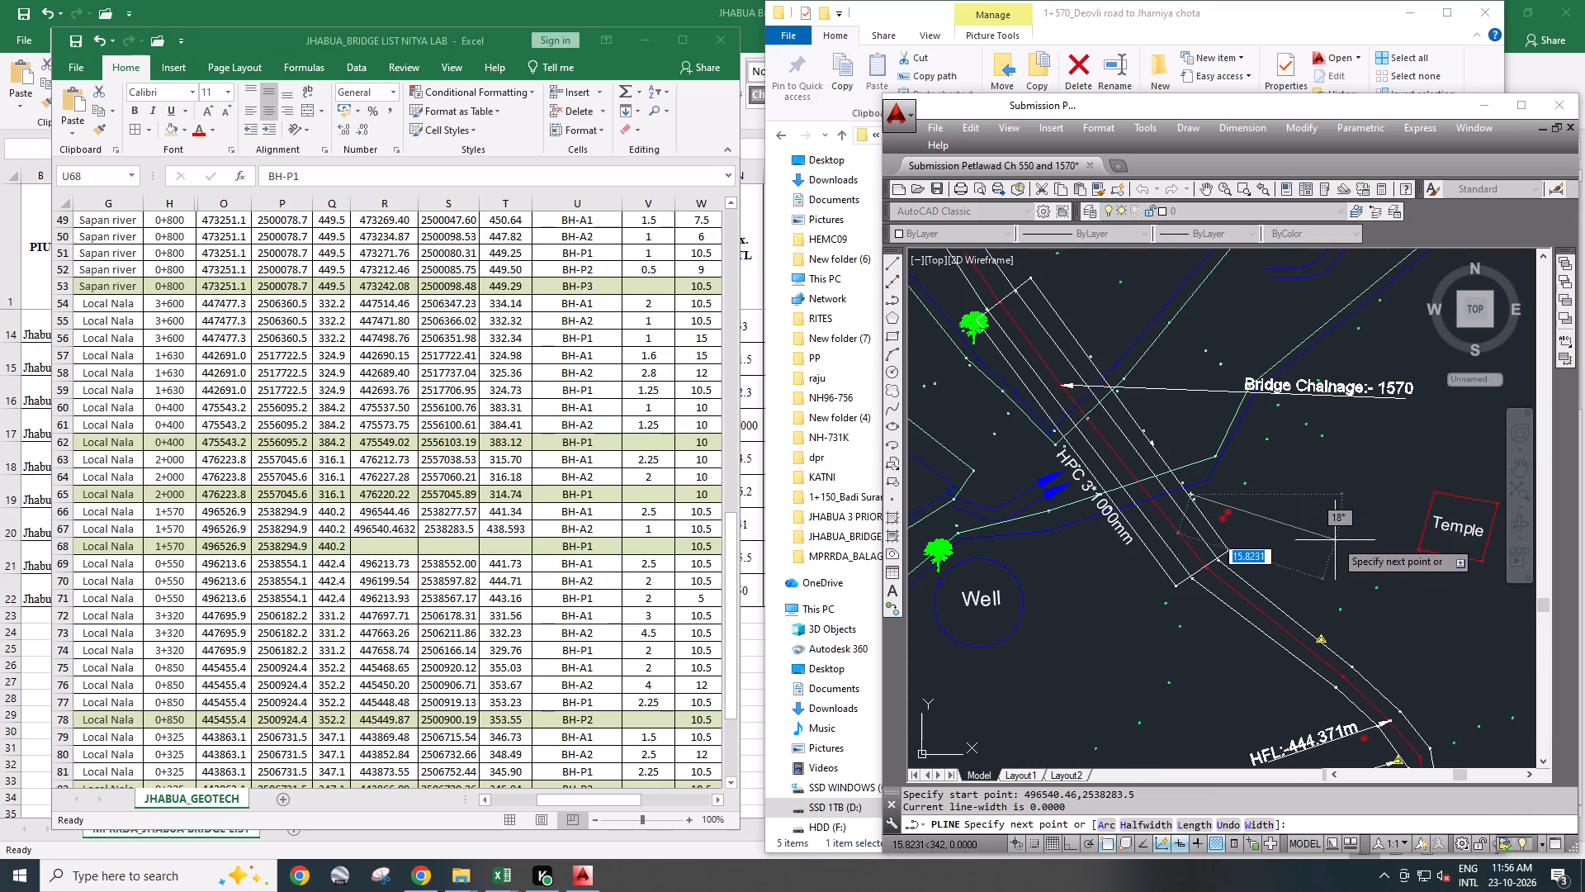
{"action": "scroll", "coordinate": [1272, 597], "scroll_direction": "down", "scroll_amount": 1}
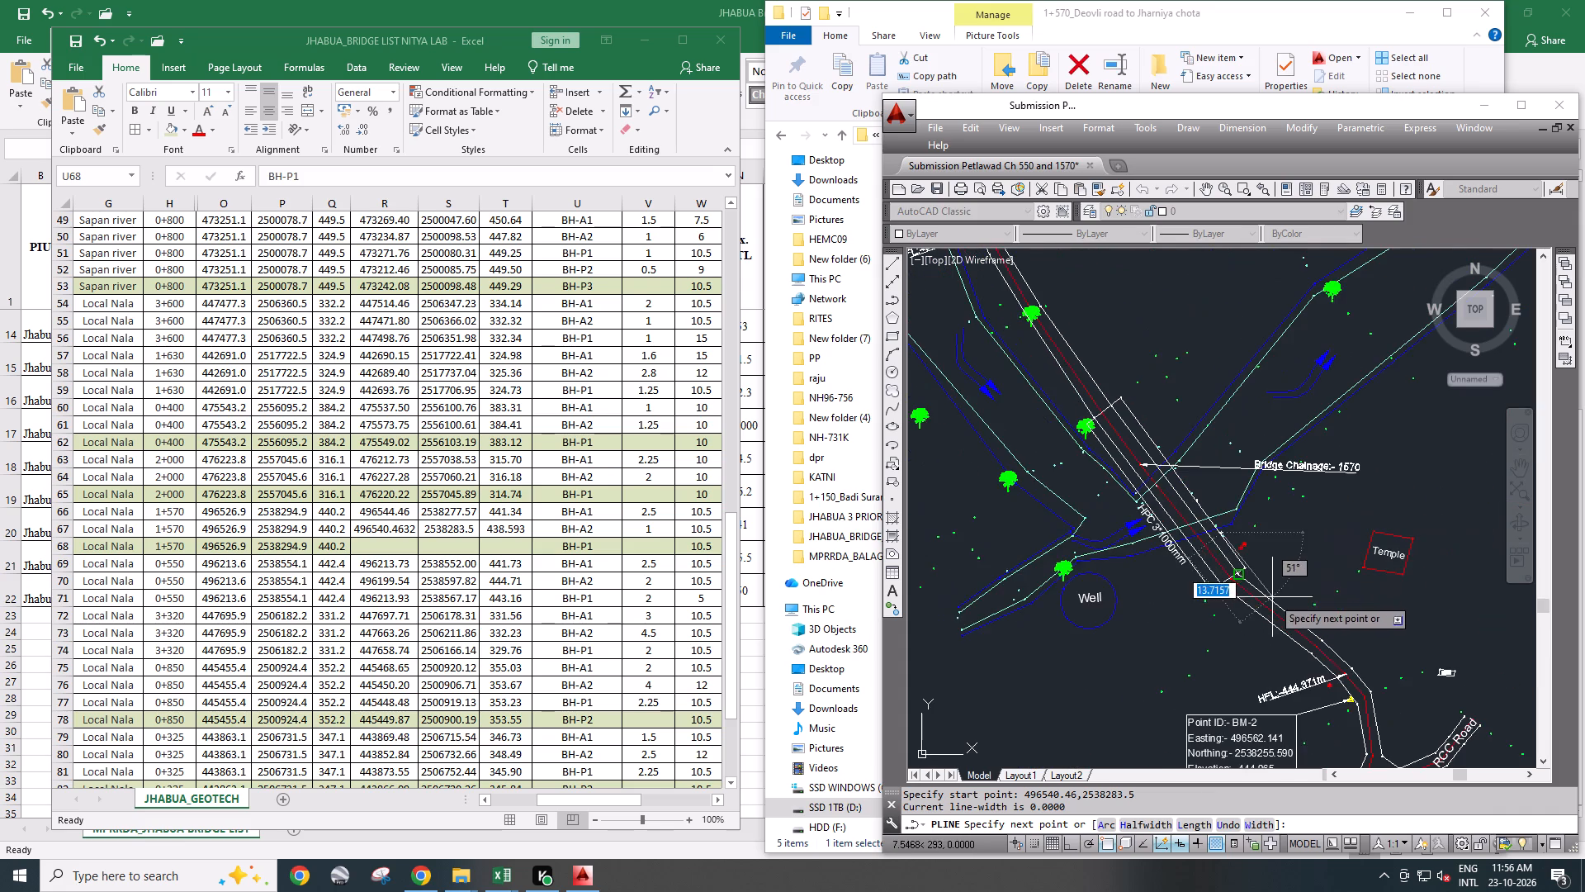
{"action": "scroll", "coordinate": [1176, 515], "scroll_direction": "up", "scroll_amount": 3}
{"action": "key", "text": "Escape"}
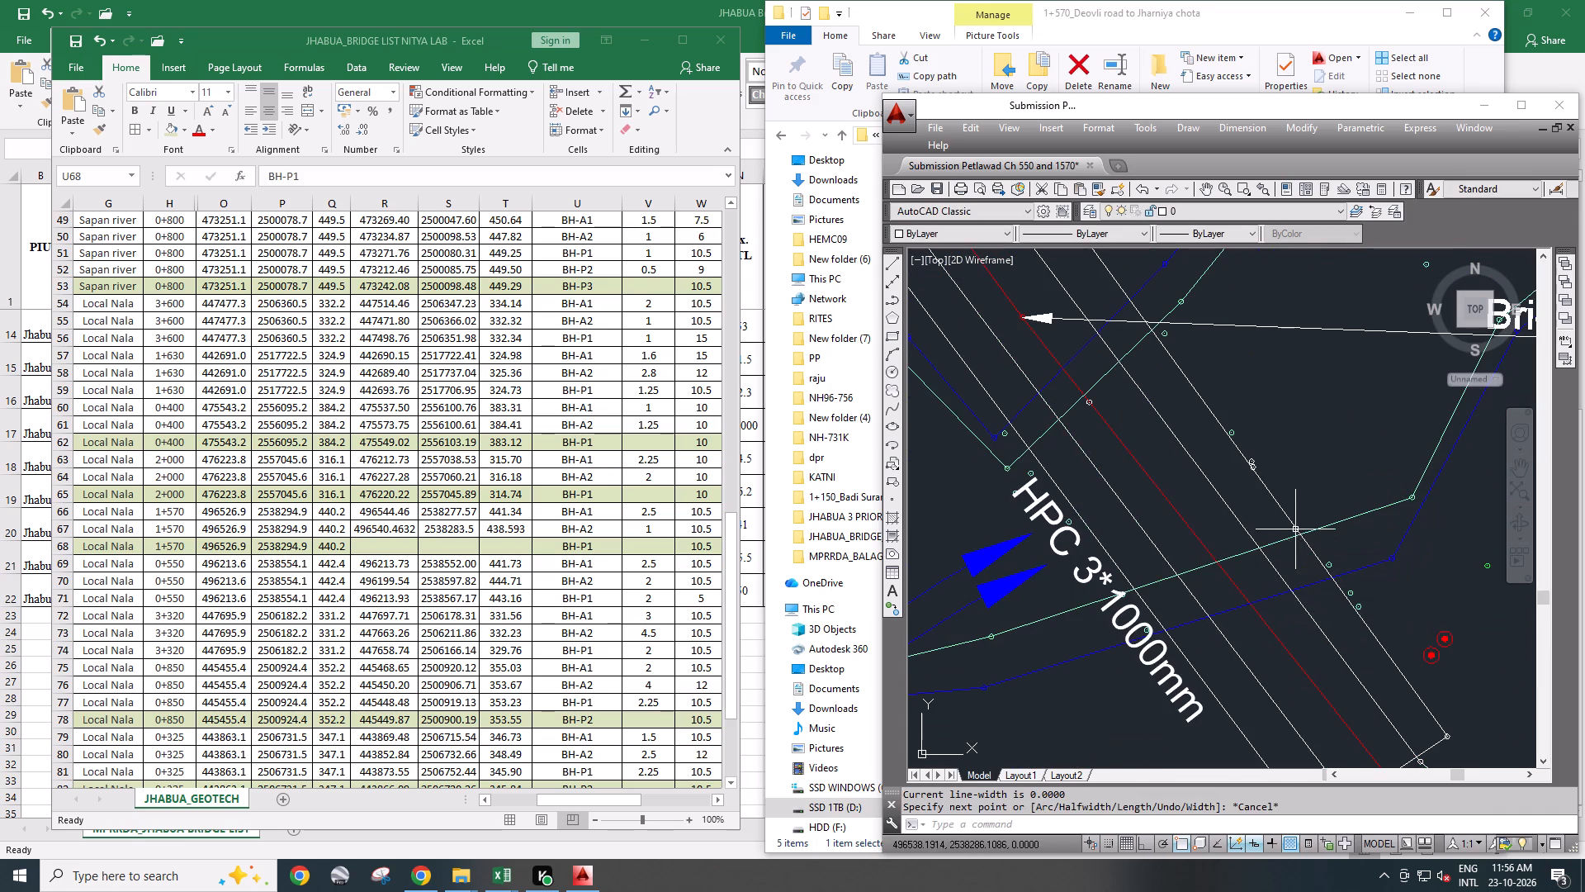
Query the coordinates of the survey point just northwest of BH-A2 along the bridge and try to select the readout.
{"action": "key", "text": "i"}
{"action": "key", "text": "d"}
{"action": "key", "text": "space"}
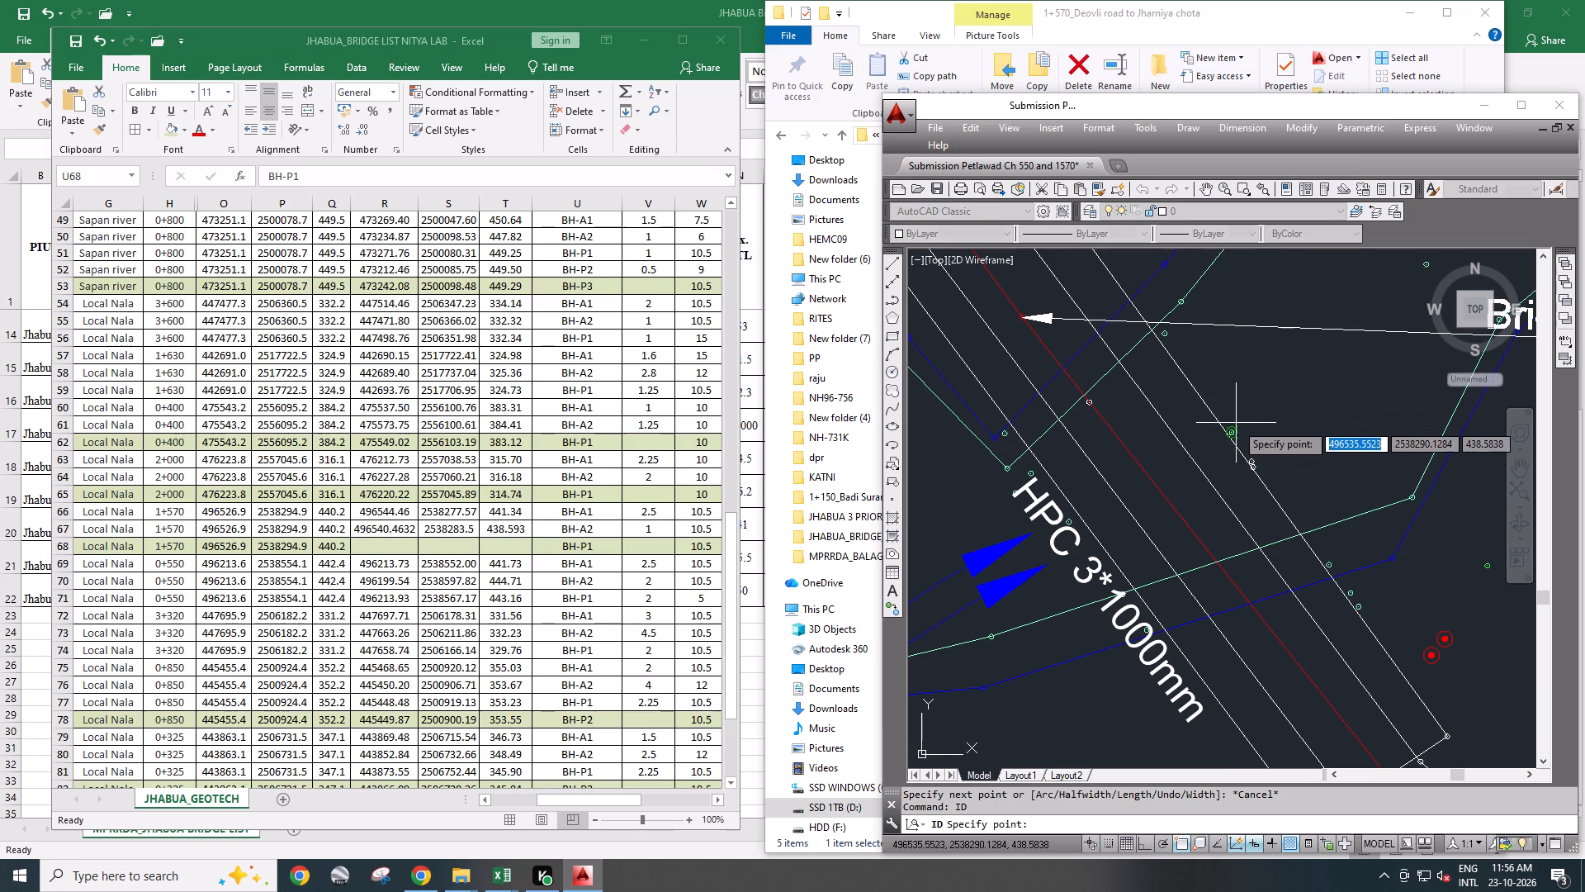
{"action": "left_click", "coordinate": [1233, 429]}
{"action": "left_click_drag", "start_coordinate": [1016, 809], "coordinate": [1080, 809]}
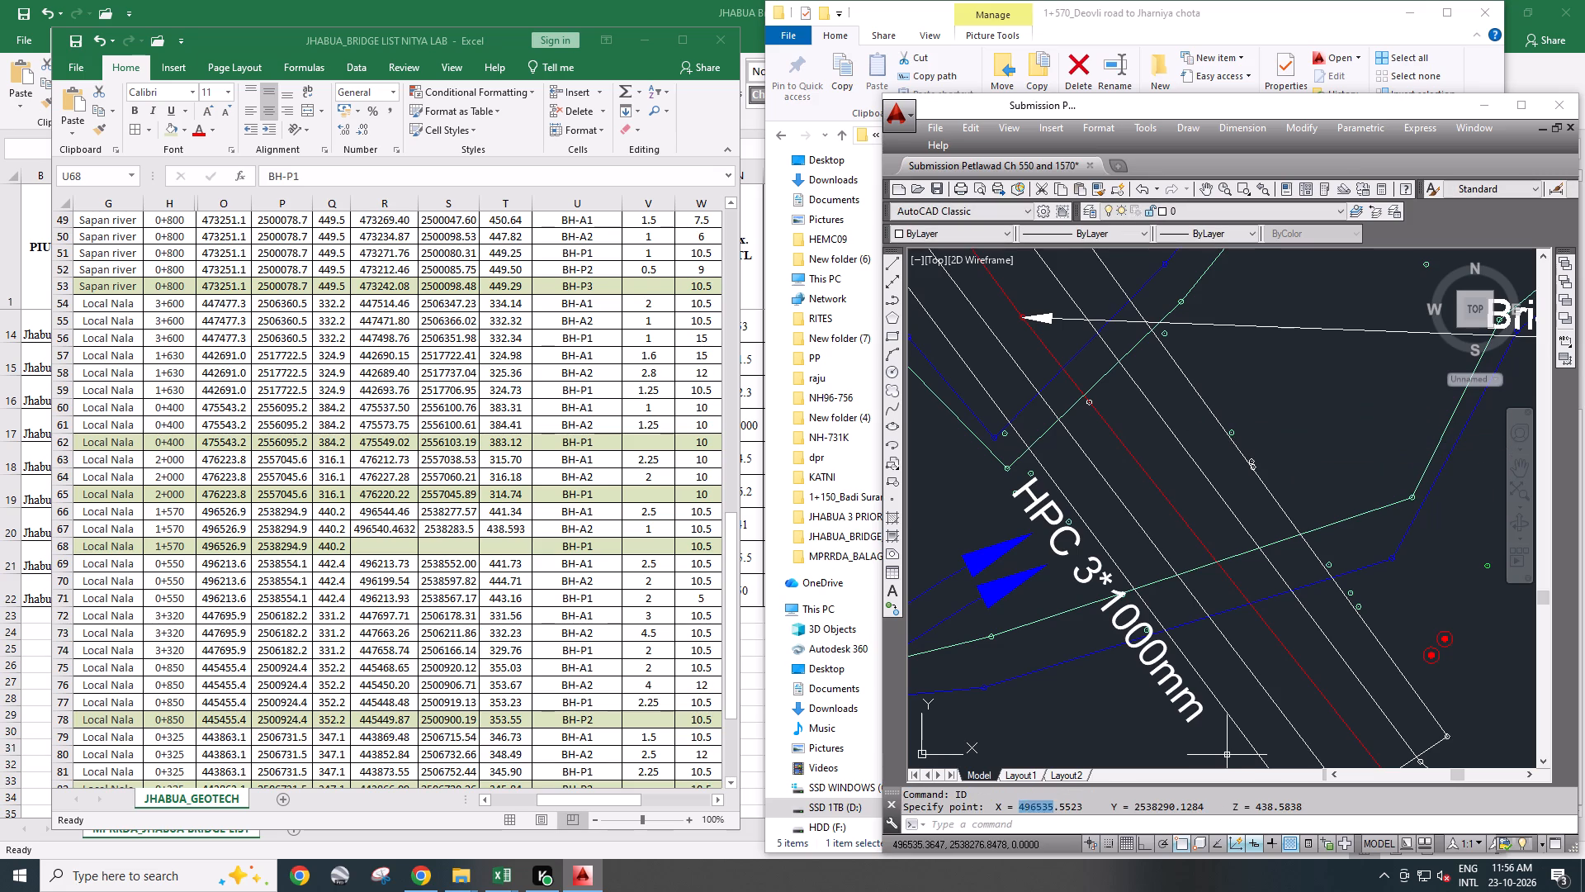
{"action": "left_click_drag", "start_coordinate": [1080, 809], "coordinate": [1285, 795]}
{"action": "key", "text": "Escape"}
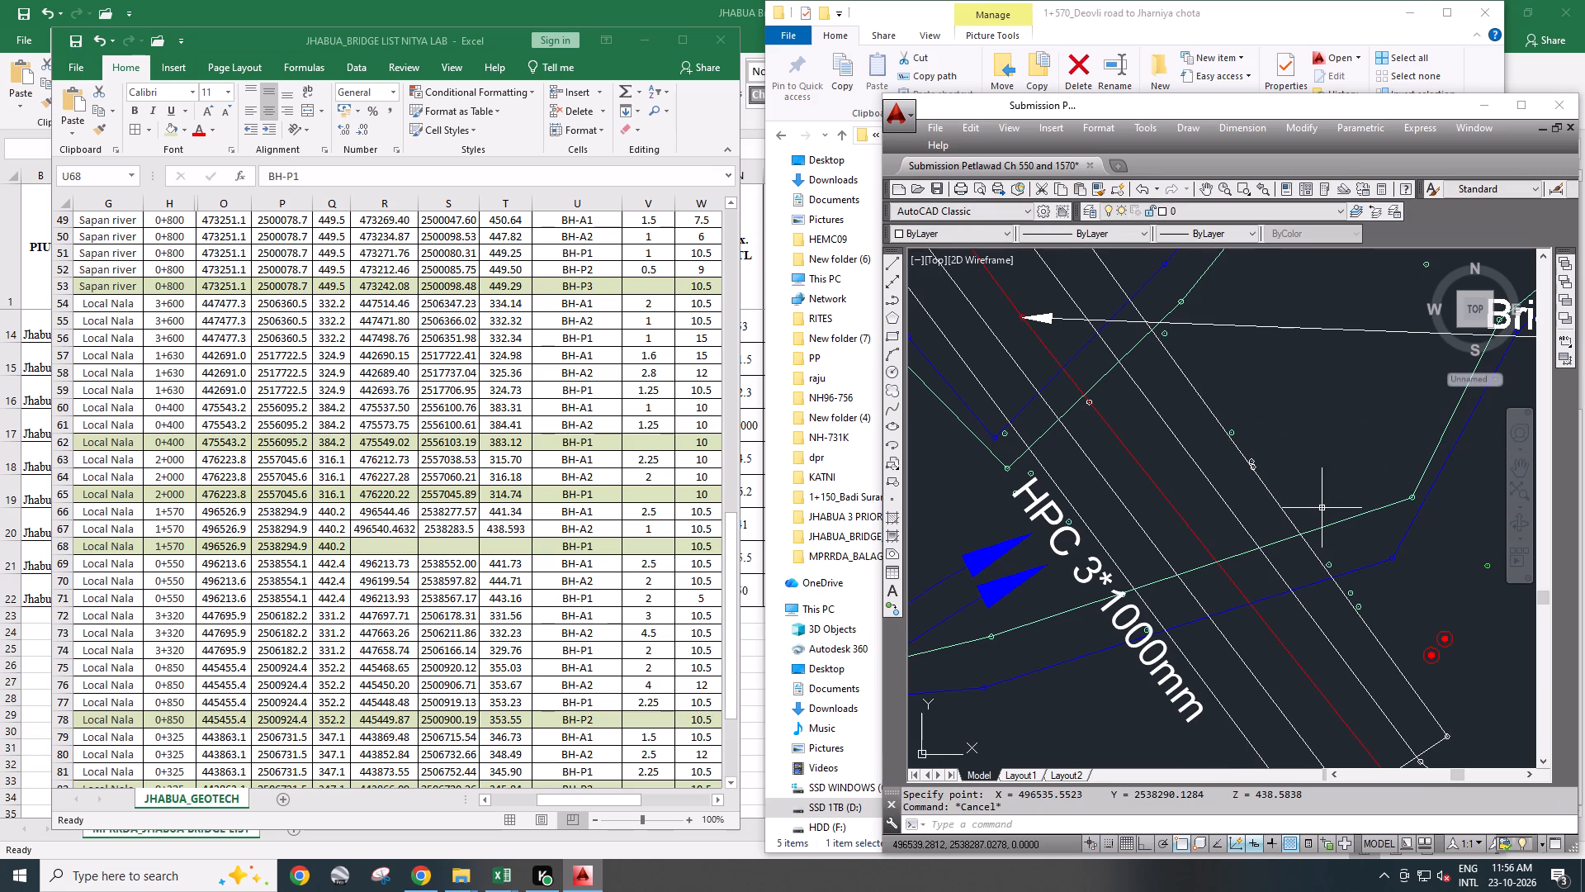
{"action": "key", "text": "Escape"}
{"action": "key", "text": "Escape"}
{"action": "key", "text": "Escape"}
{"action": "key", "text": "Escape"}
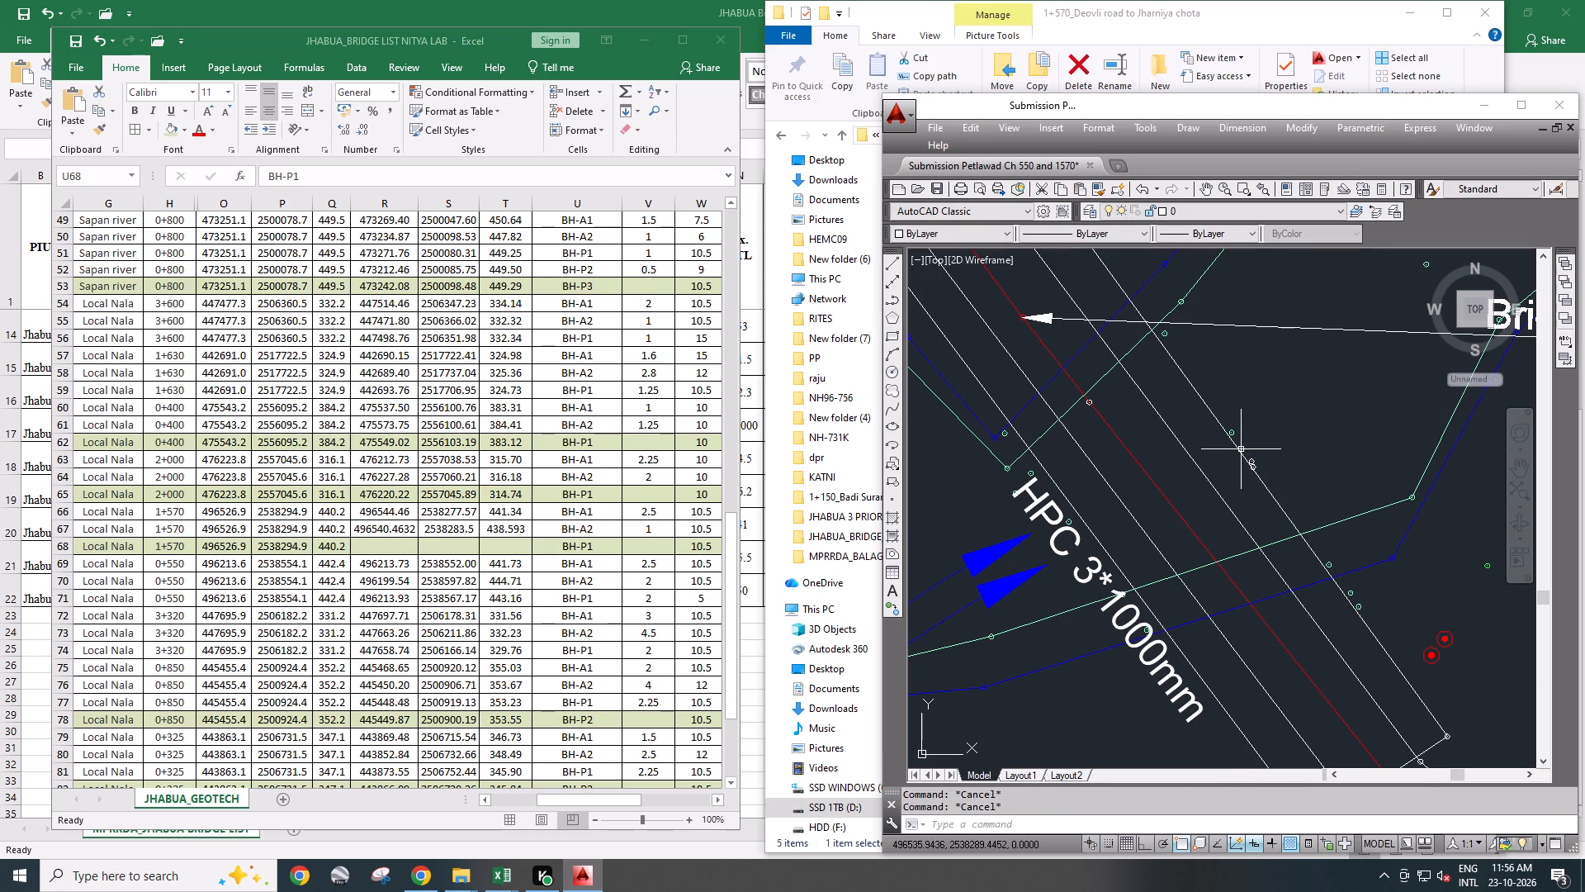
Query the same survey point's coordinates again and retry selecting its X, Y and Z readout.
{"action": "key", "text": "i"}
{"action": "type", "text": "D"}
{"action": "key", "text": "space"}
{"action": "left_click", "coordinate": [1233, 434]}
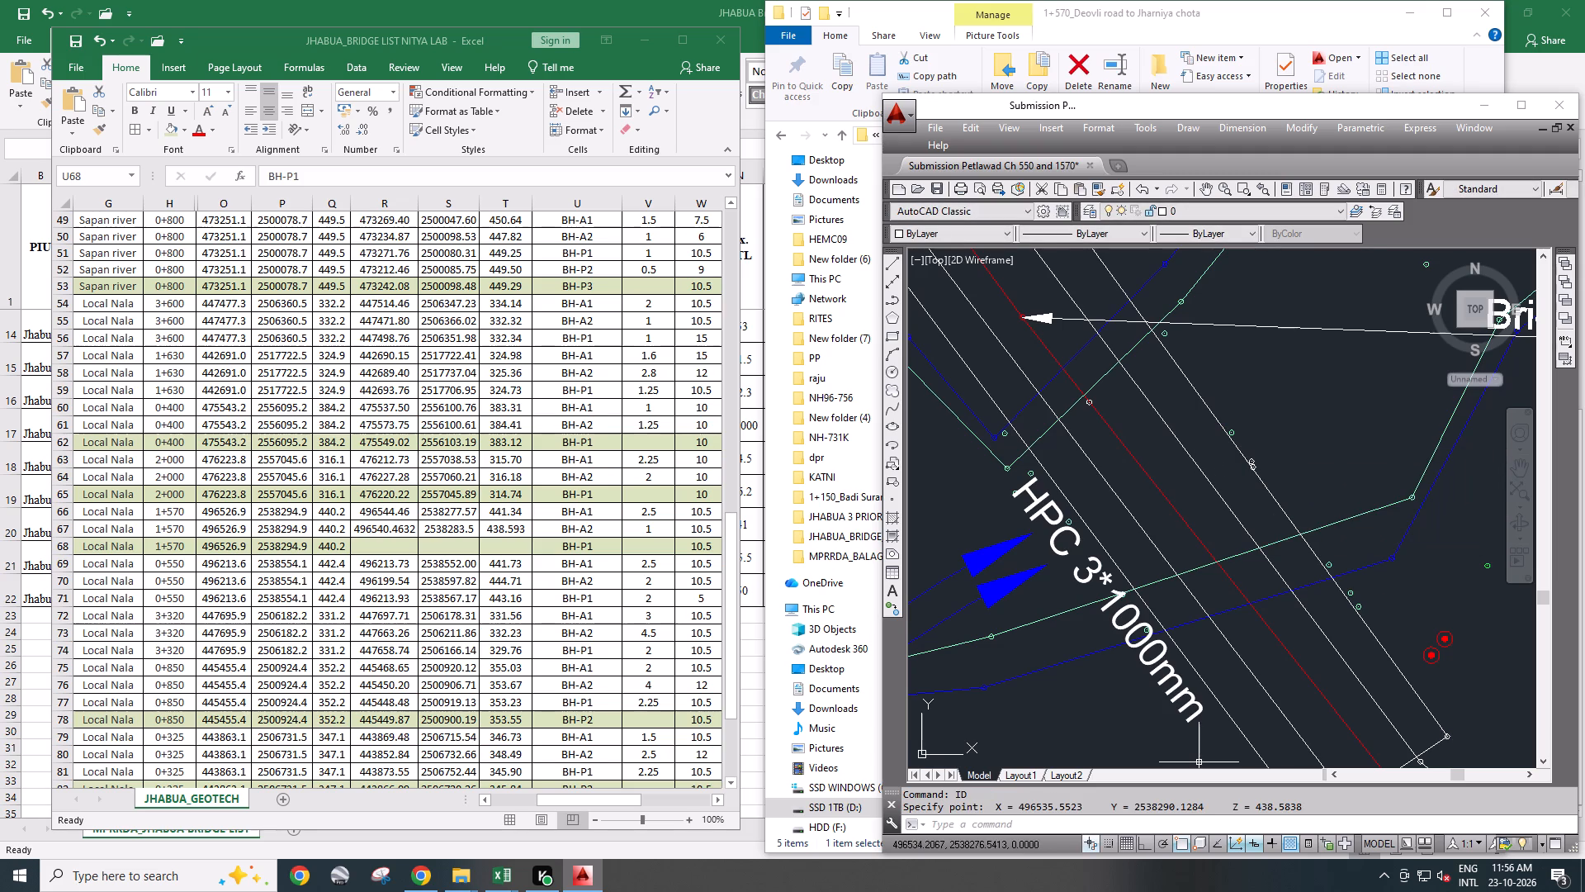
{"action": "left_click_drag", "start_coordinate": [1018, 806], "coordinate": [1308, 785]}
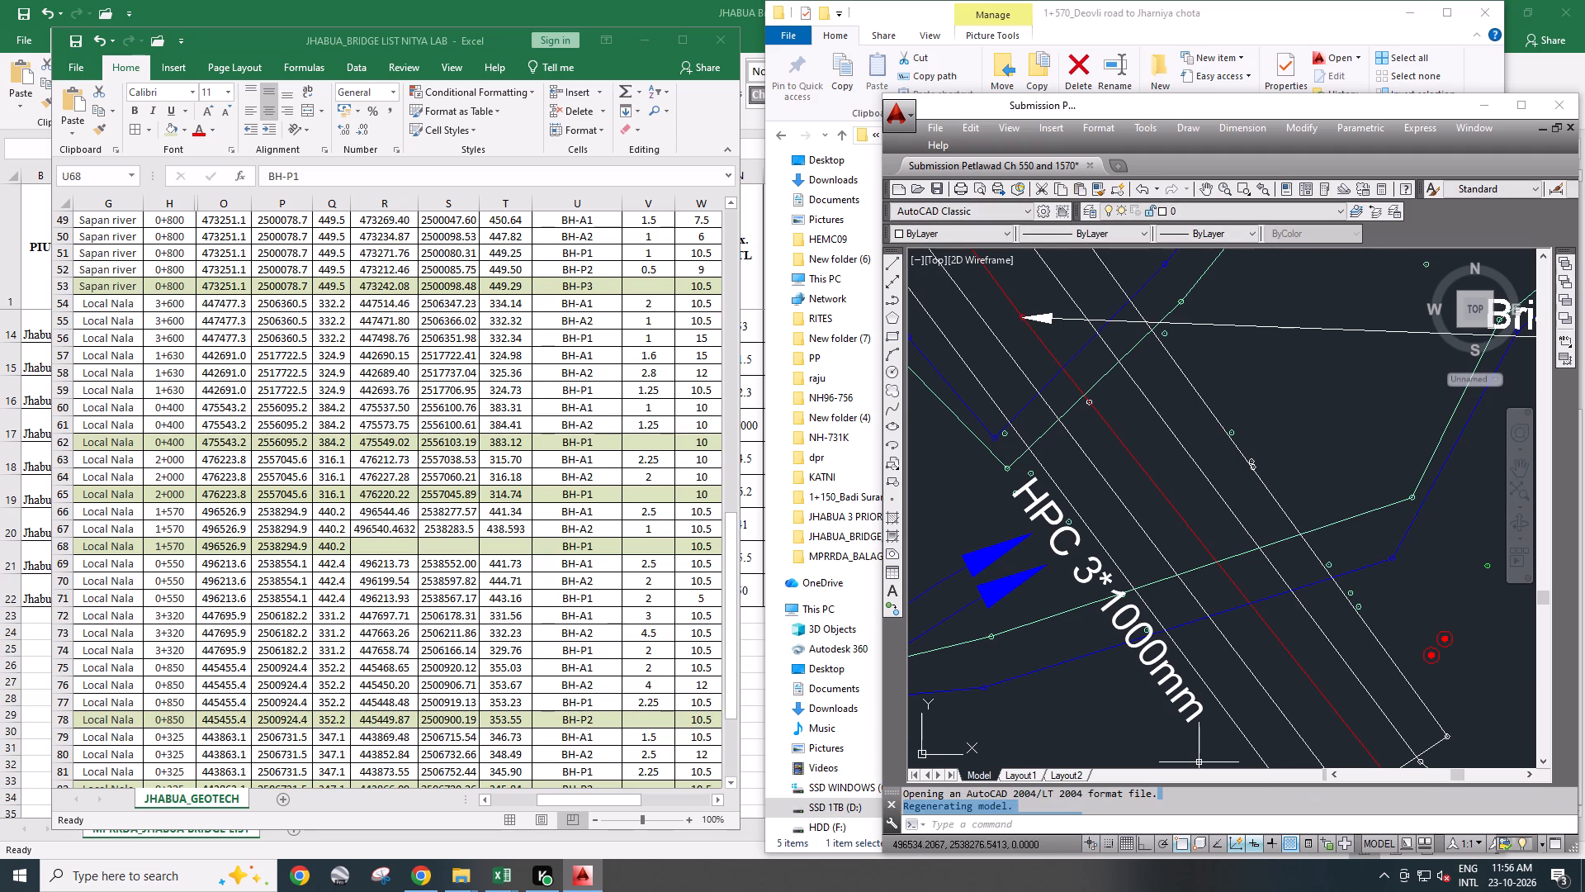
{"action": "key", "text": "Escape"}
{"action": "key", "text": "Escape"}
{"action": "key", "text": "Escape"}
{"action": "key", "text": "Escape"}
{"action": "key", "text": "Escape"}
Query the survey point northwest of BH-A2 once more and copy its coordinates 496535.5523, 2538290.1284 and 438.5838.
{"action": "type", "text": "ID"}
{"action": "key", "text": "space"}
{"action": "left_click", "coordinate": [1228, 433]}
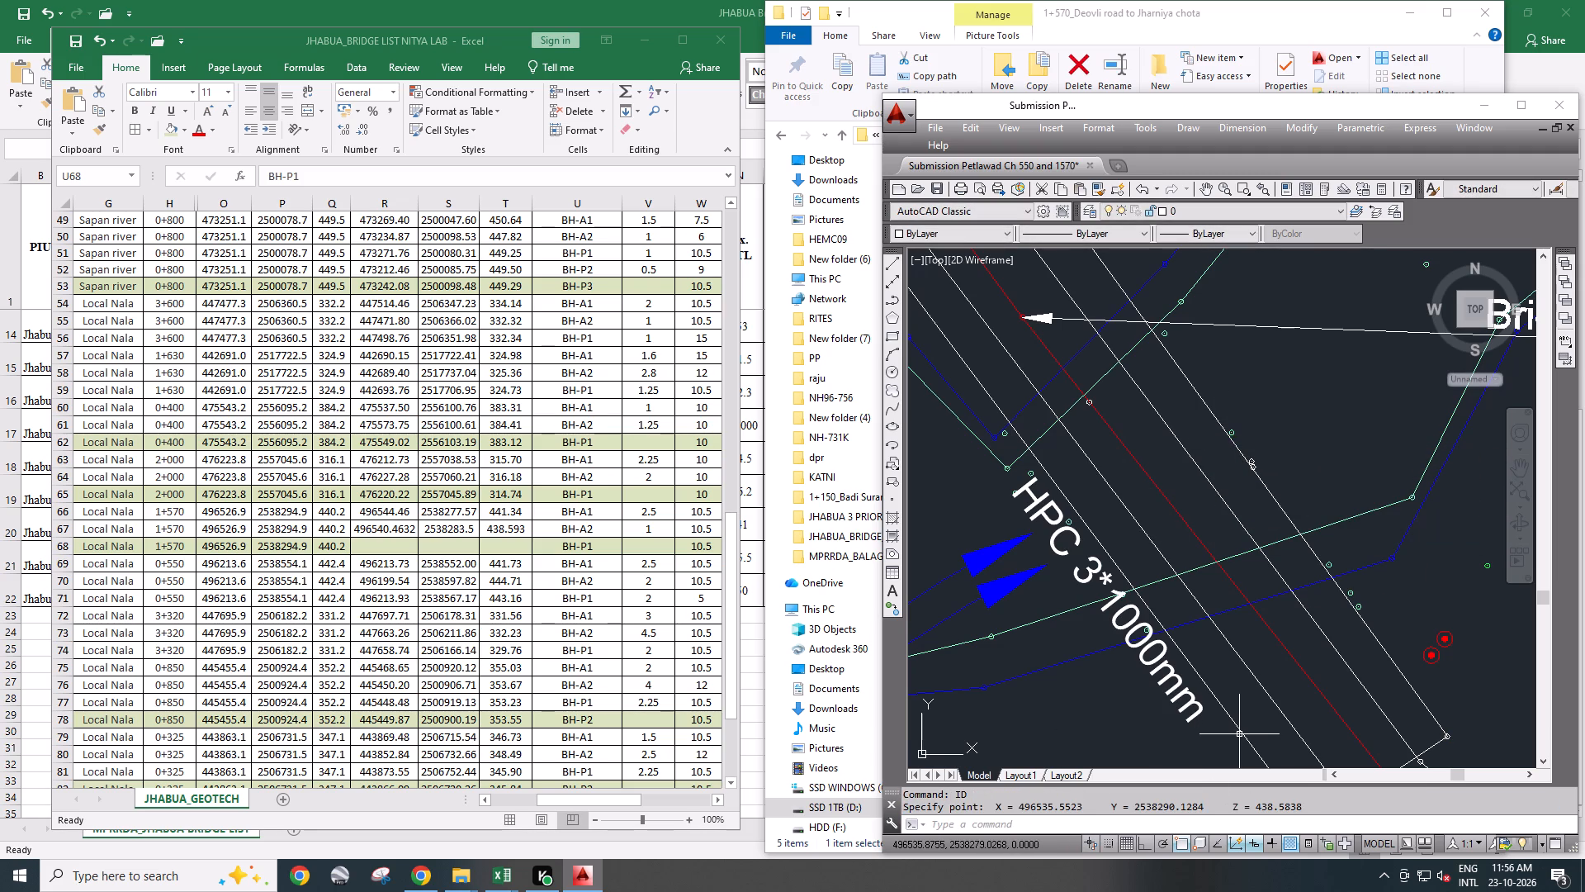
{"action": "left_click_drag", "start_coordinate": [1021, 803], "coordinate": [1039, 800]}
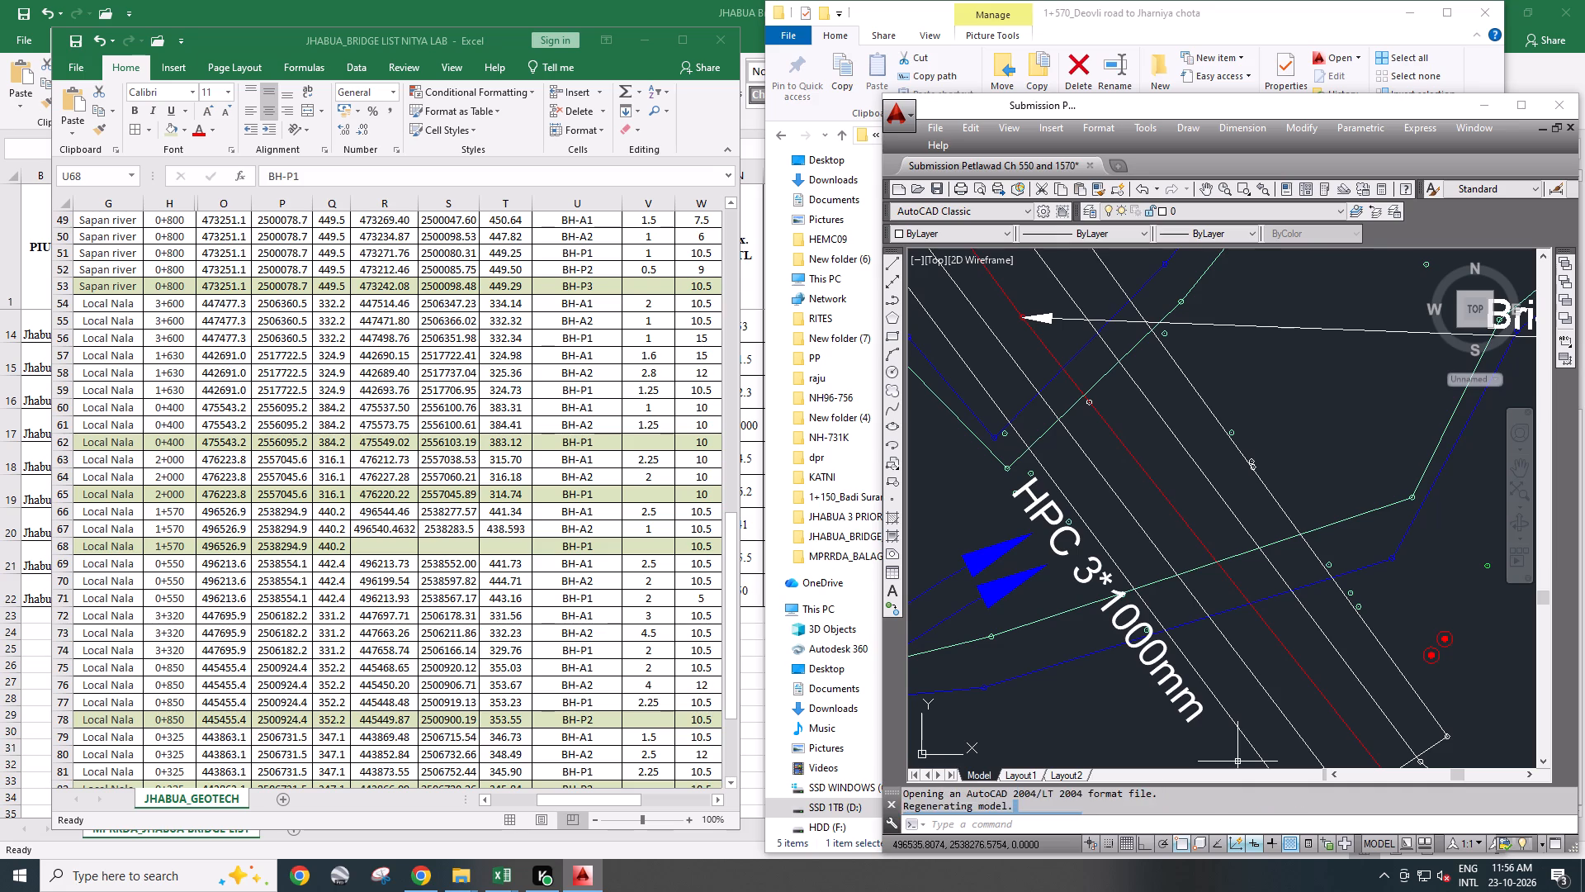
{"action": "left_click_drag", "start_coordinate": [1039, 800], "coordinate": [906, 765]}
{"action": "scroll", "coordinate": [954, 790], "scroll_direction": "up", "scroll_amount": 6}
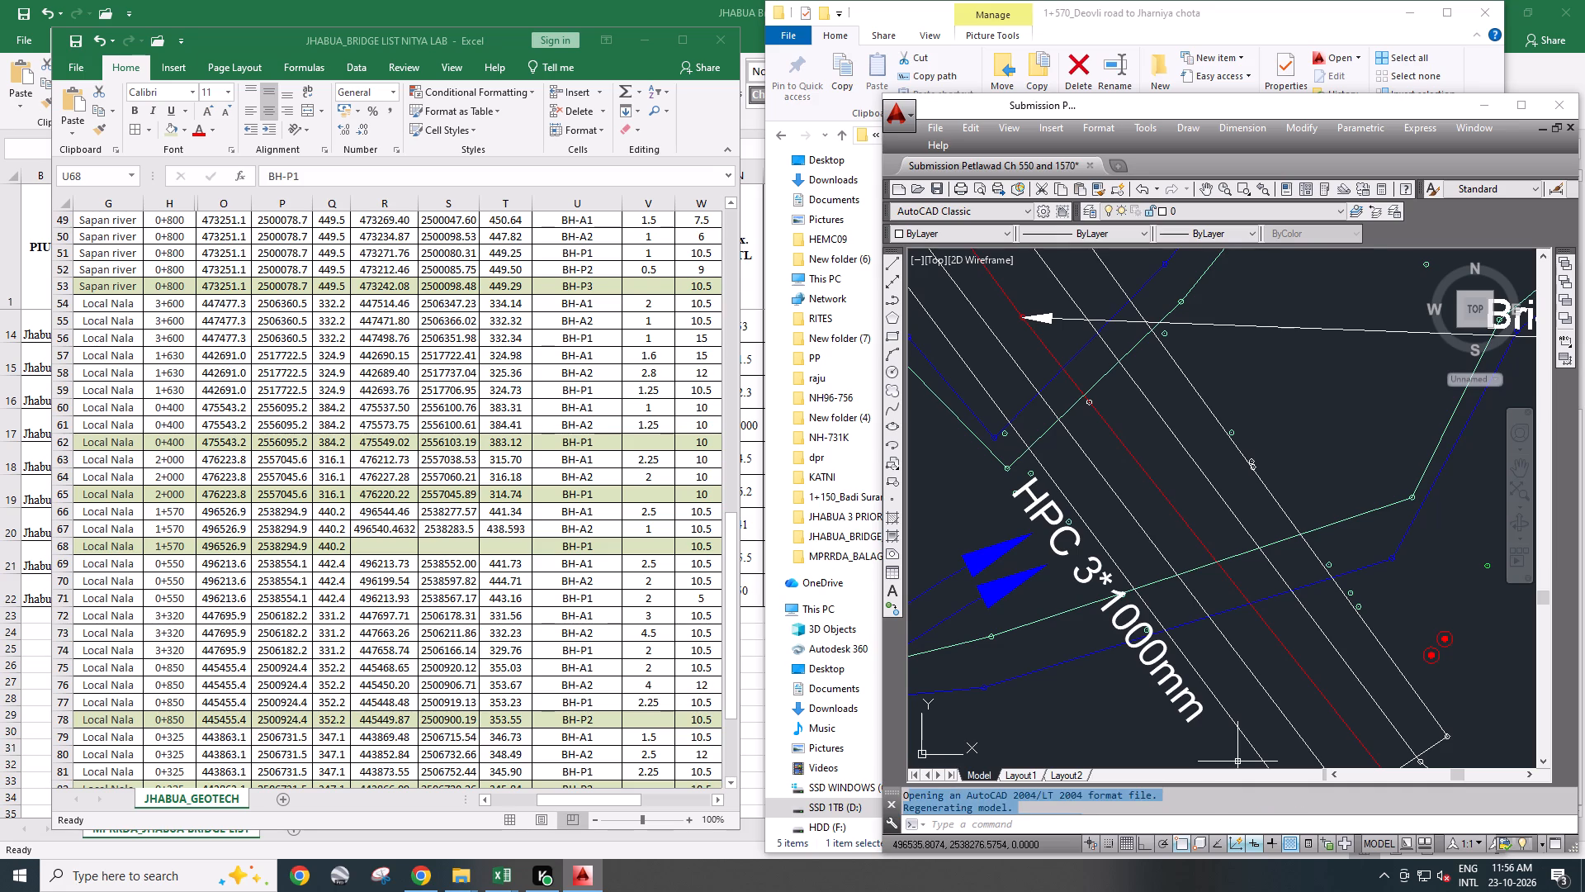
{"action": "scroll", "coordinate": [1046, 804], "scroll_direction": "up", "scroll_amount": 3}
{"action": "key", "text": "Escape"}
{"action": "left_click_drag", "start_coordinate": [1019, 797], "coordinate": [1024, 797]}
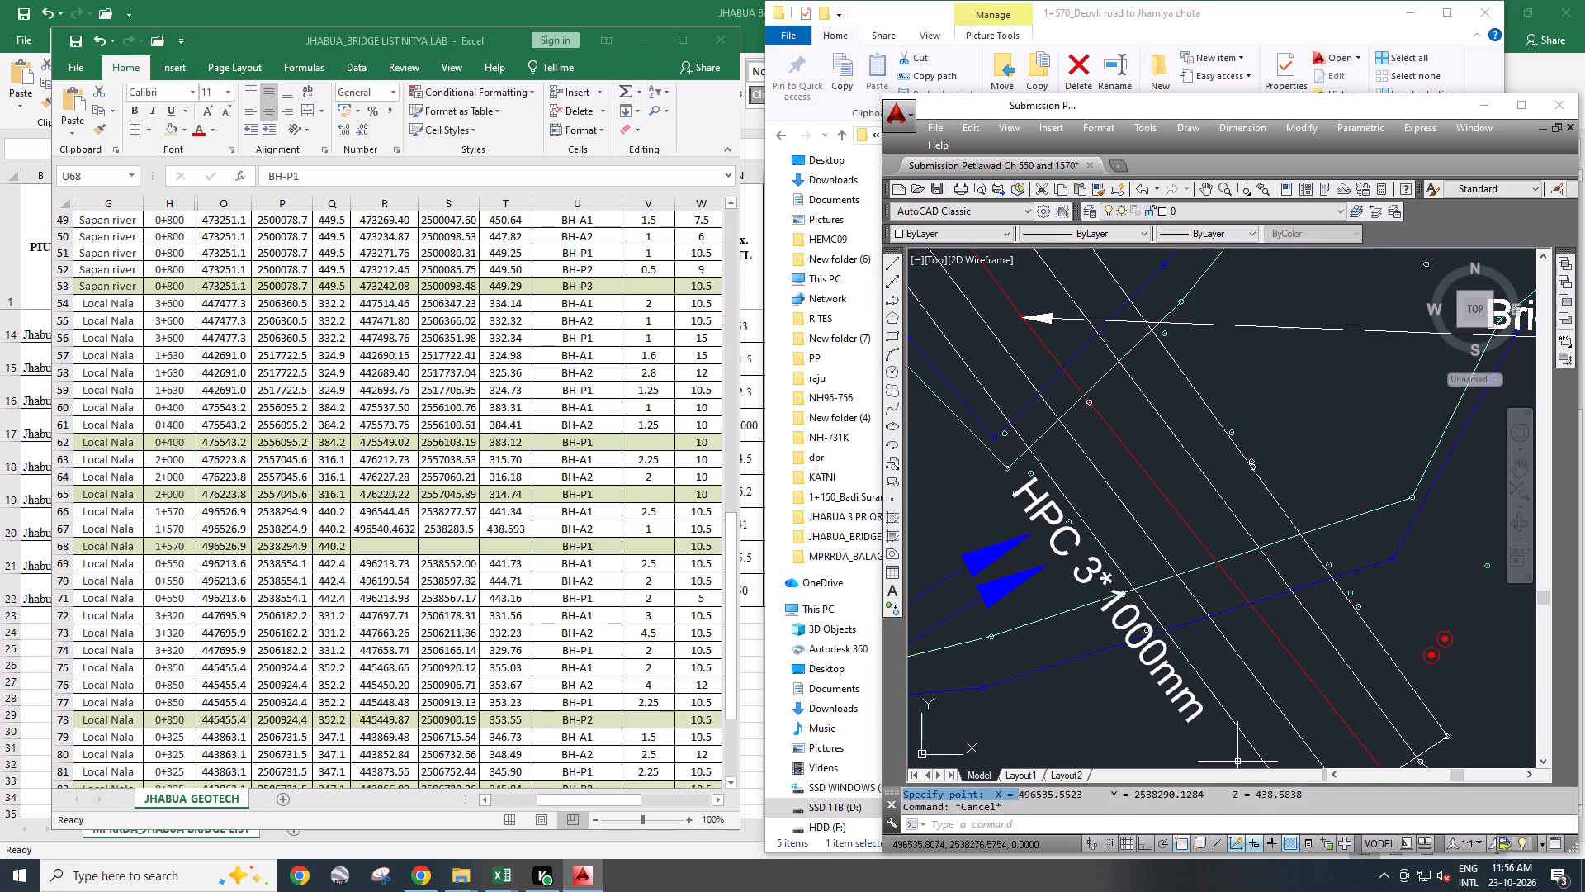
{"action": "left_click_drag", "start_coordinate": [1024, 797], "coordinate": [1069, 796]}
{"action": "left_click_drag", "start_coordinate": [1020, 794], "coordinate": [1314, 797]}
{"action": "key", "text": "ctrl+c"}
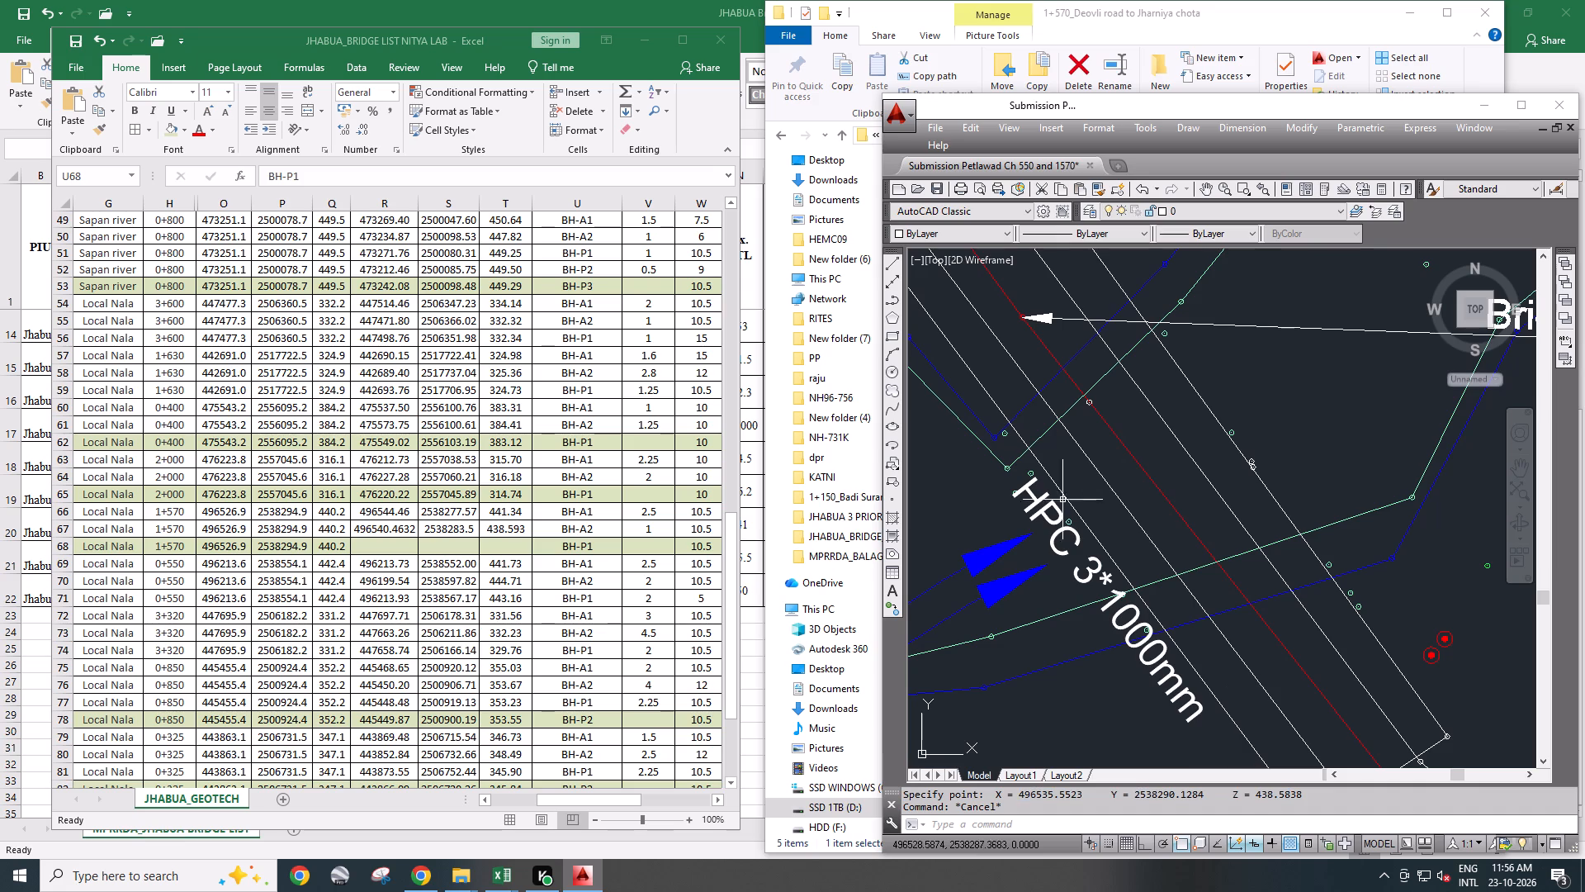
Paste the copied coordinate readout into R68, the easting cell of BH-P1 at chainage 1+570 in the bridge list.
{"action": "left_click", "coordinate": [472, 577]}
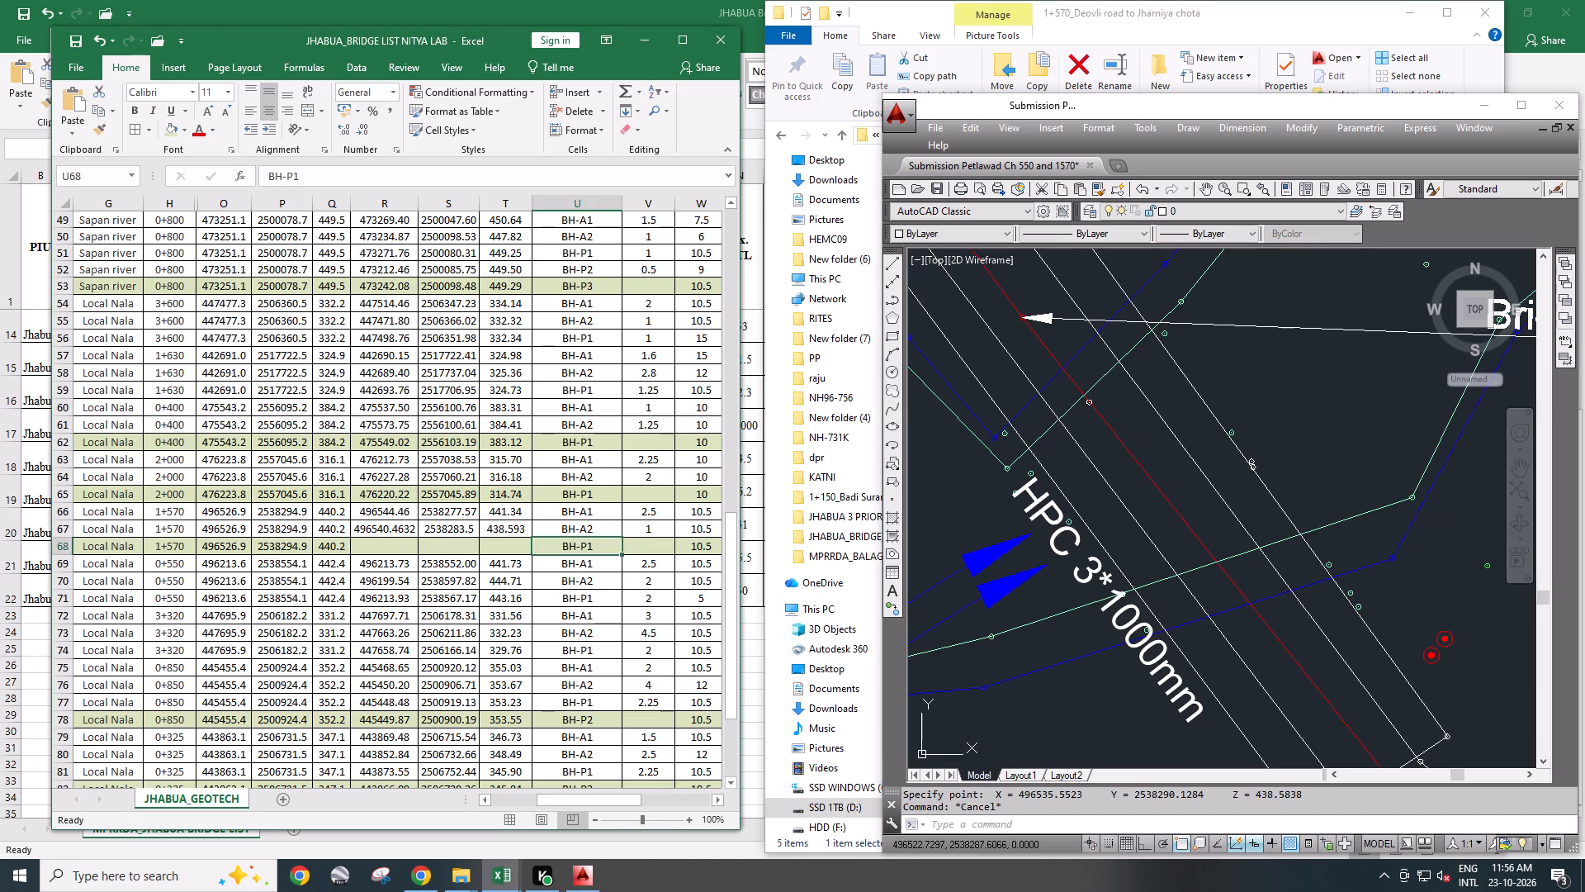
{"action": "left_click", "coordinate": [371, 542]}
{"action": "key", "text": "ctrl+v"}
{"action": "left_click", "coordinate": [459, 637]}
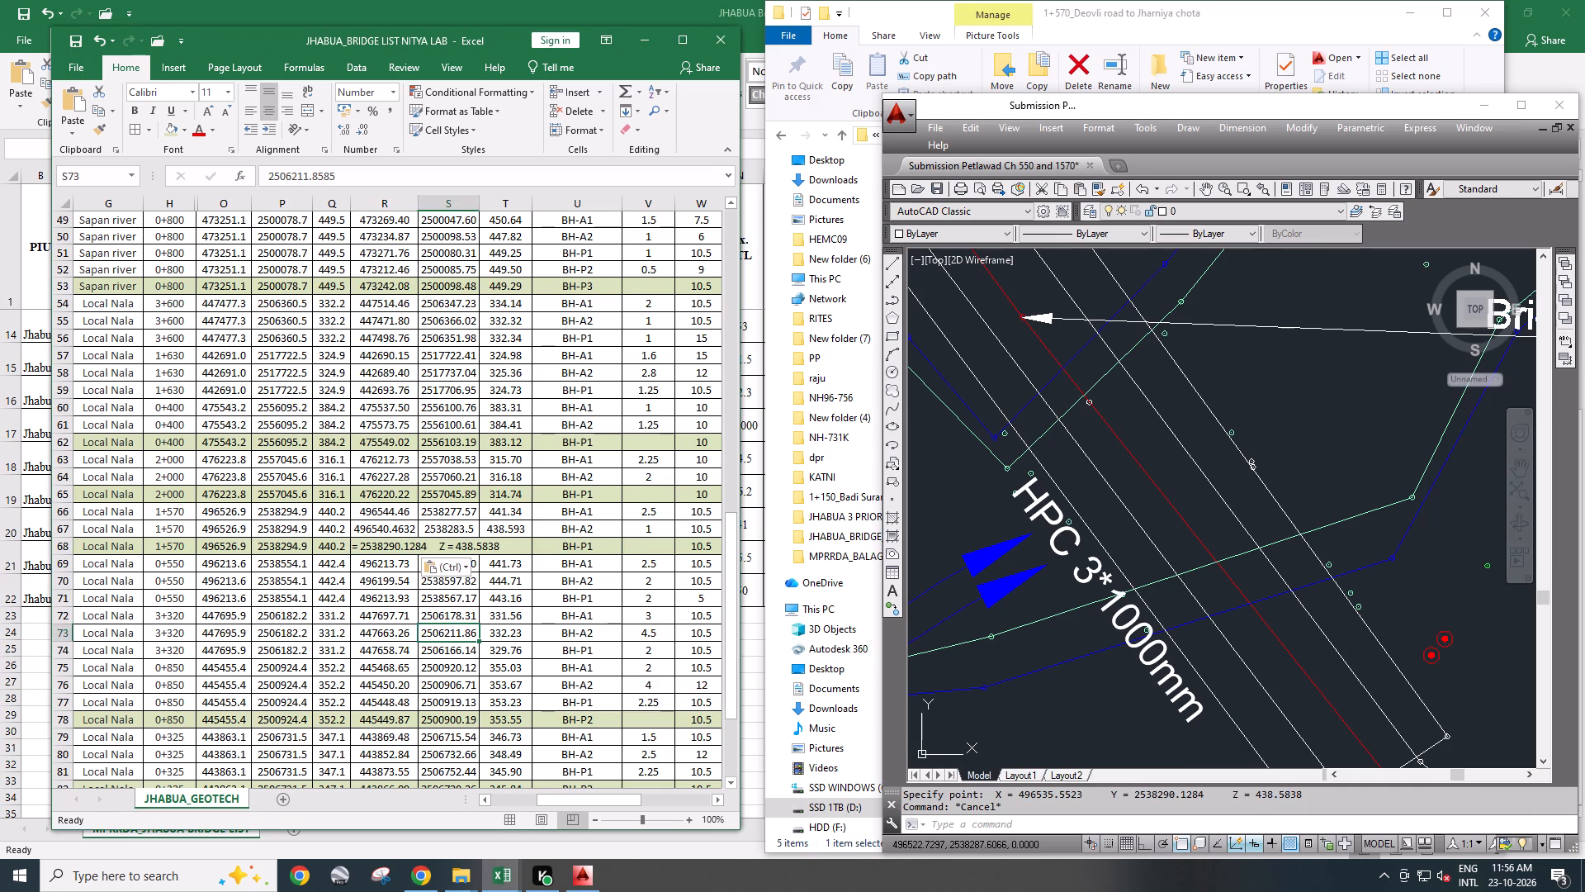
Move the elevation 438.5838 out of R68 into BH-P1's level cell T68.
{"action": "left_click", "coordinate": [375, 541]}
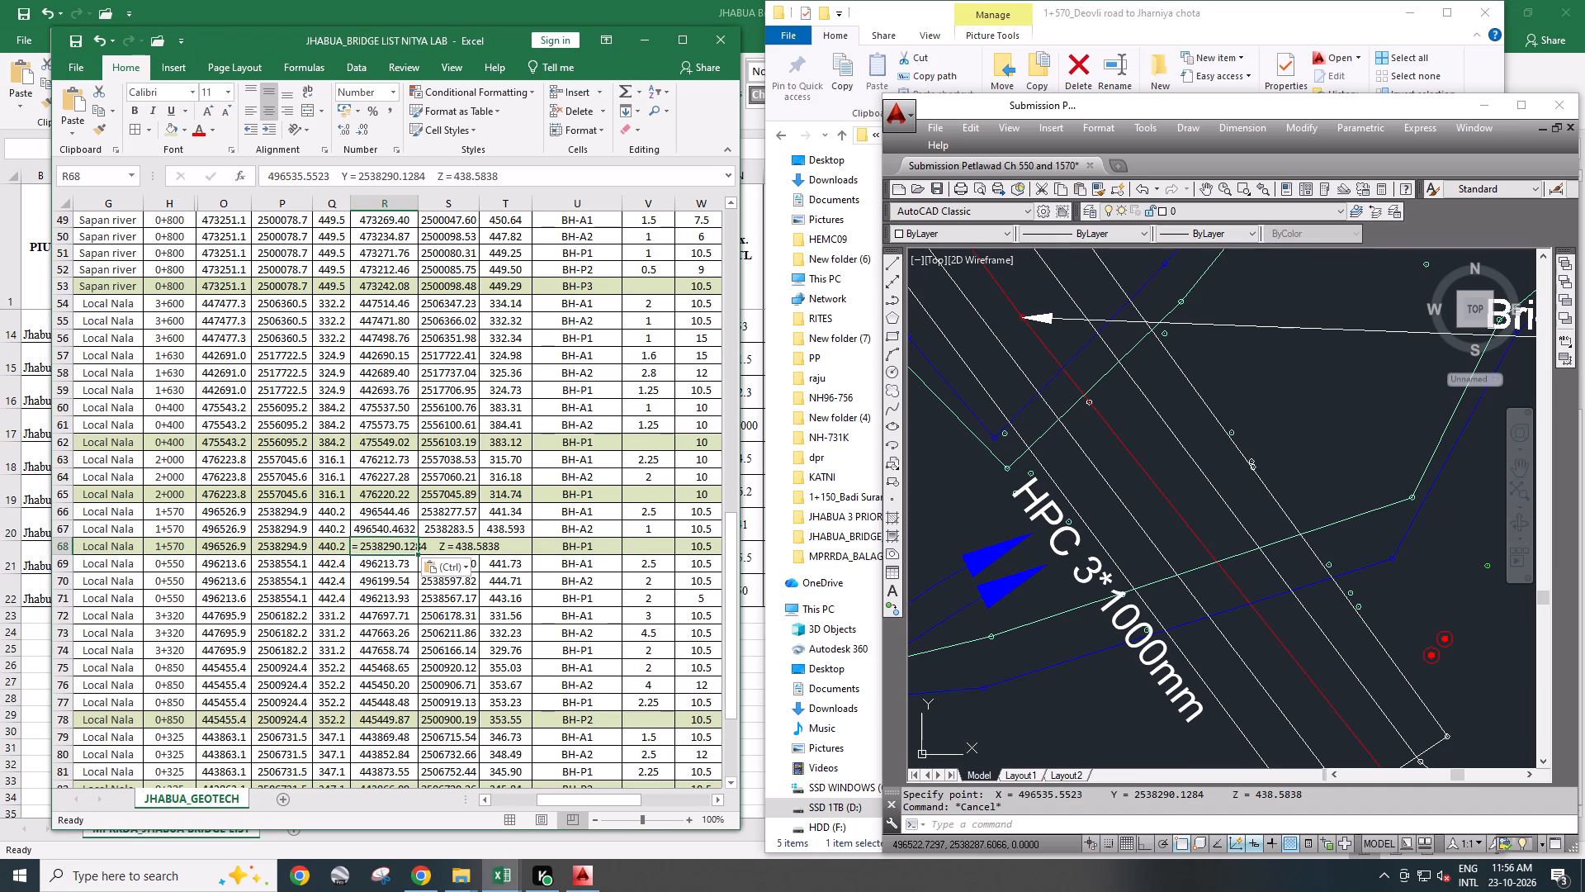
{"action": "left_click_drag", "start_coordinate": [455, 172], "coordinate": [506, 173]}
{"action": "key", "text": "ctrl+x"}
{"action": "double_click", "coordinate": [513, 541]}
{"action": "key", "text": "ctrl+v"}
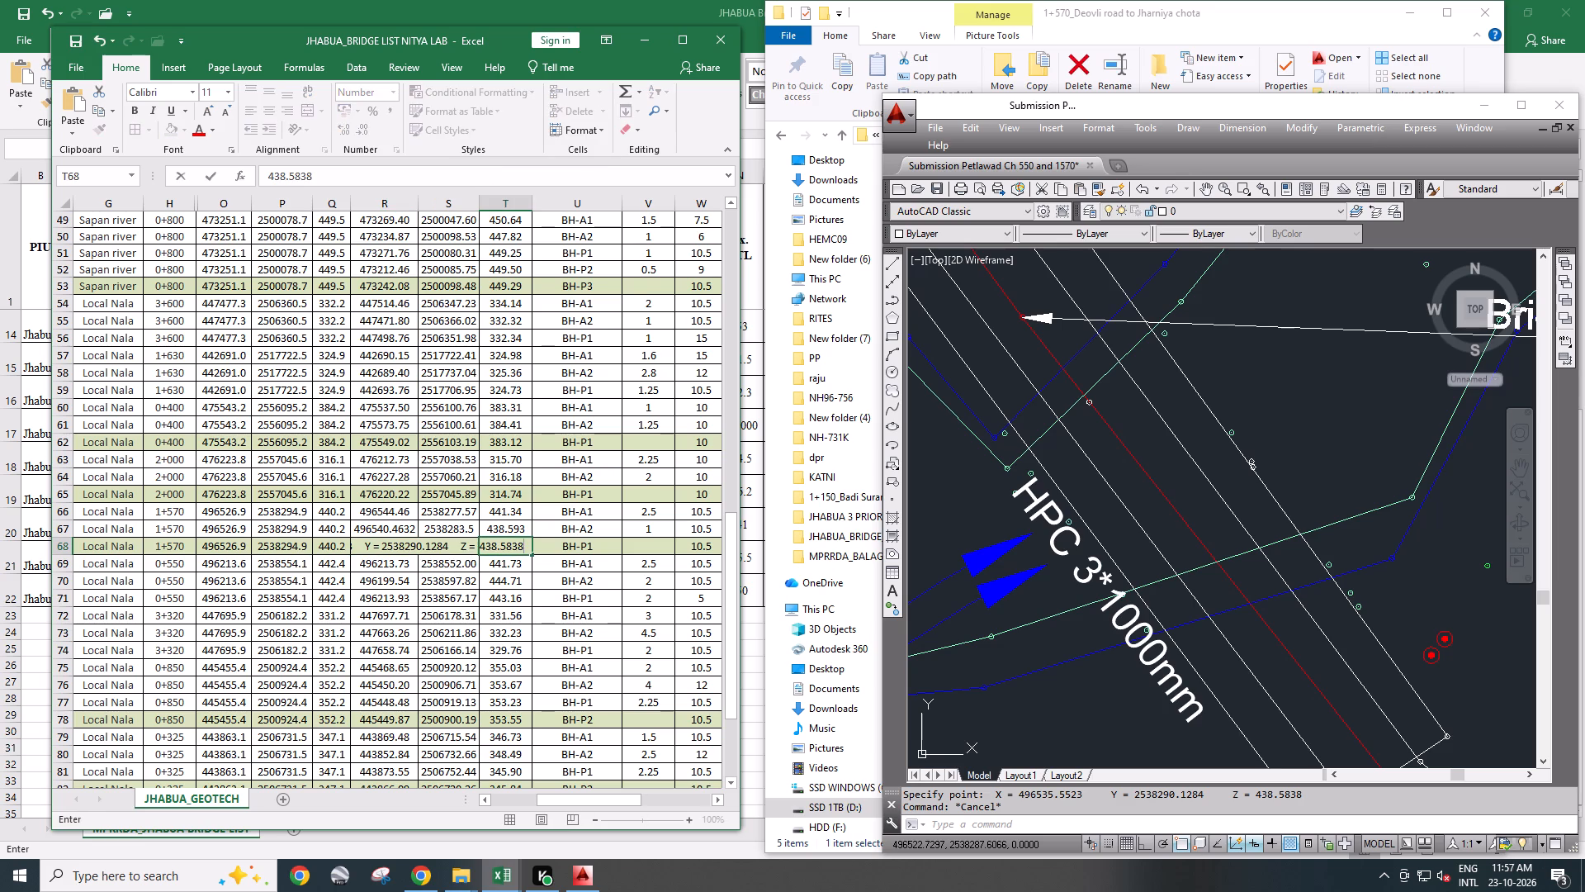
Move the northing 2538290.1284 out of R68 into BH-P1's northing cell S68.
{"action": "left_click", "coordinate": [375, 548]}
{"action": "left_click_drag", "start_coordinate": [359, 171], "coordinate": [430, 171]}
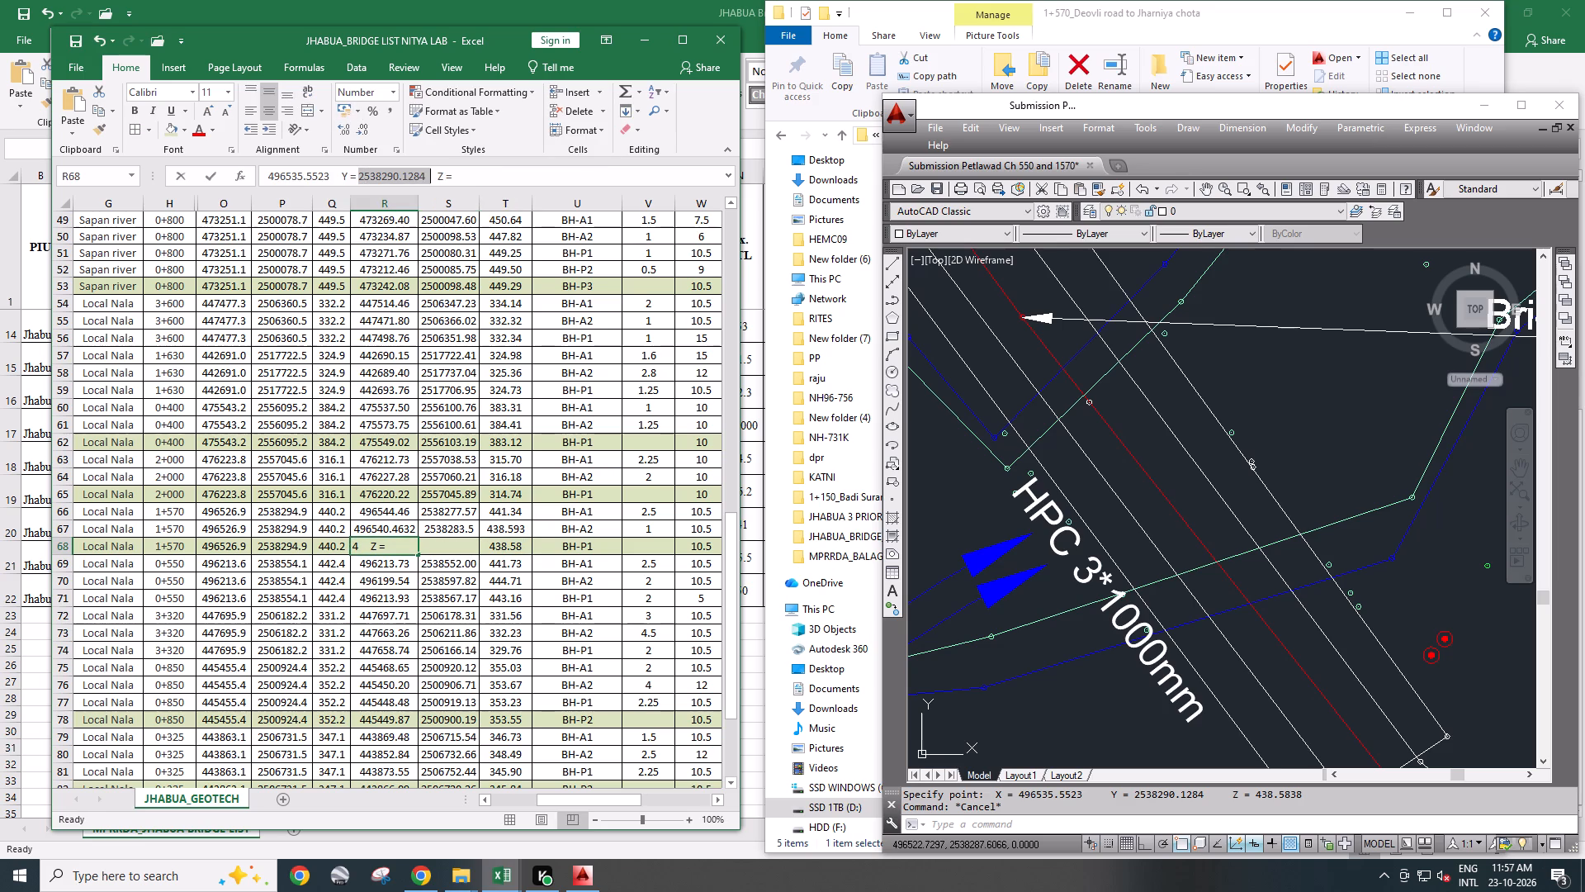
{"action": "left_click_drag", "start_coordinate": [430, 171], "coordinate": [433, 171]}
{"action": "key", "text": "ctrl+x"}
{"action": "double_click", "coordinate": [452, 548]}
{"action": "key", "text": "ctrl+v"}
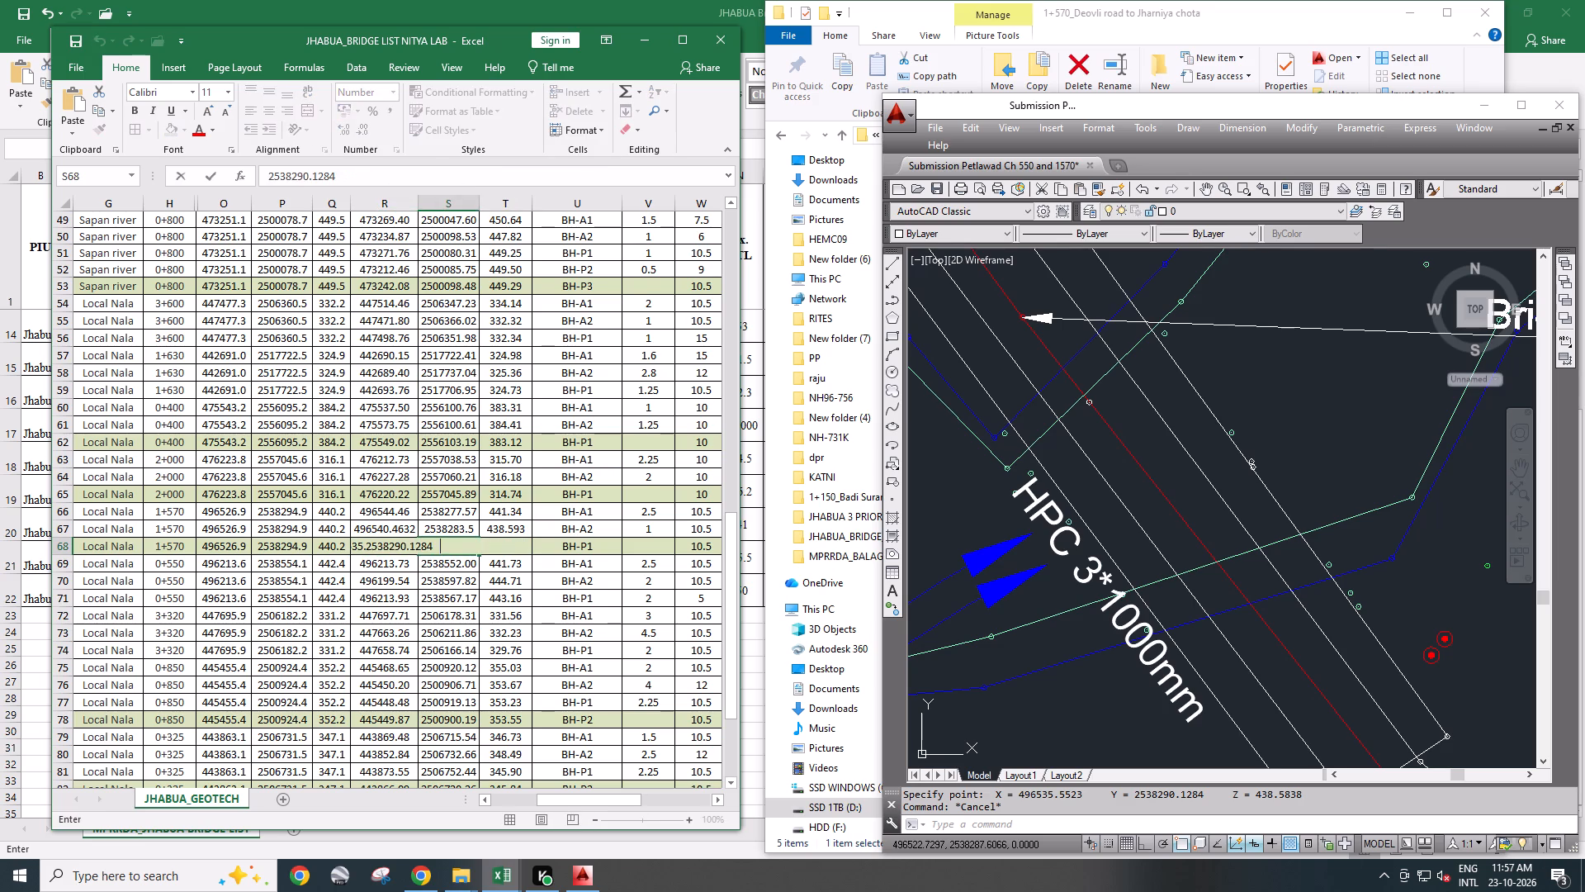
Remove the leftover Y = and Z = labels from R68 so only the easting 496535.5523 remains, and save the workbook.
{"action": "left_click", "coordinate": [362, 547]}
{"action": "left_click_drag", "start_coordinate": [338, 178], "coordinate": [485, 184]}
{"action": "key", "text": "BackSpace"}
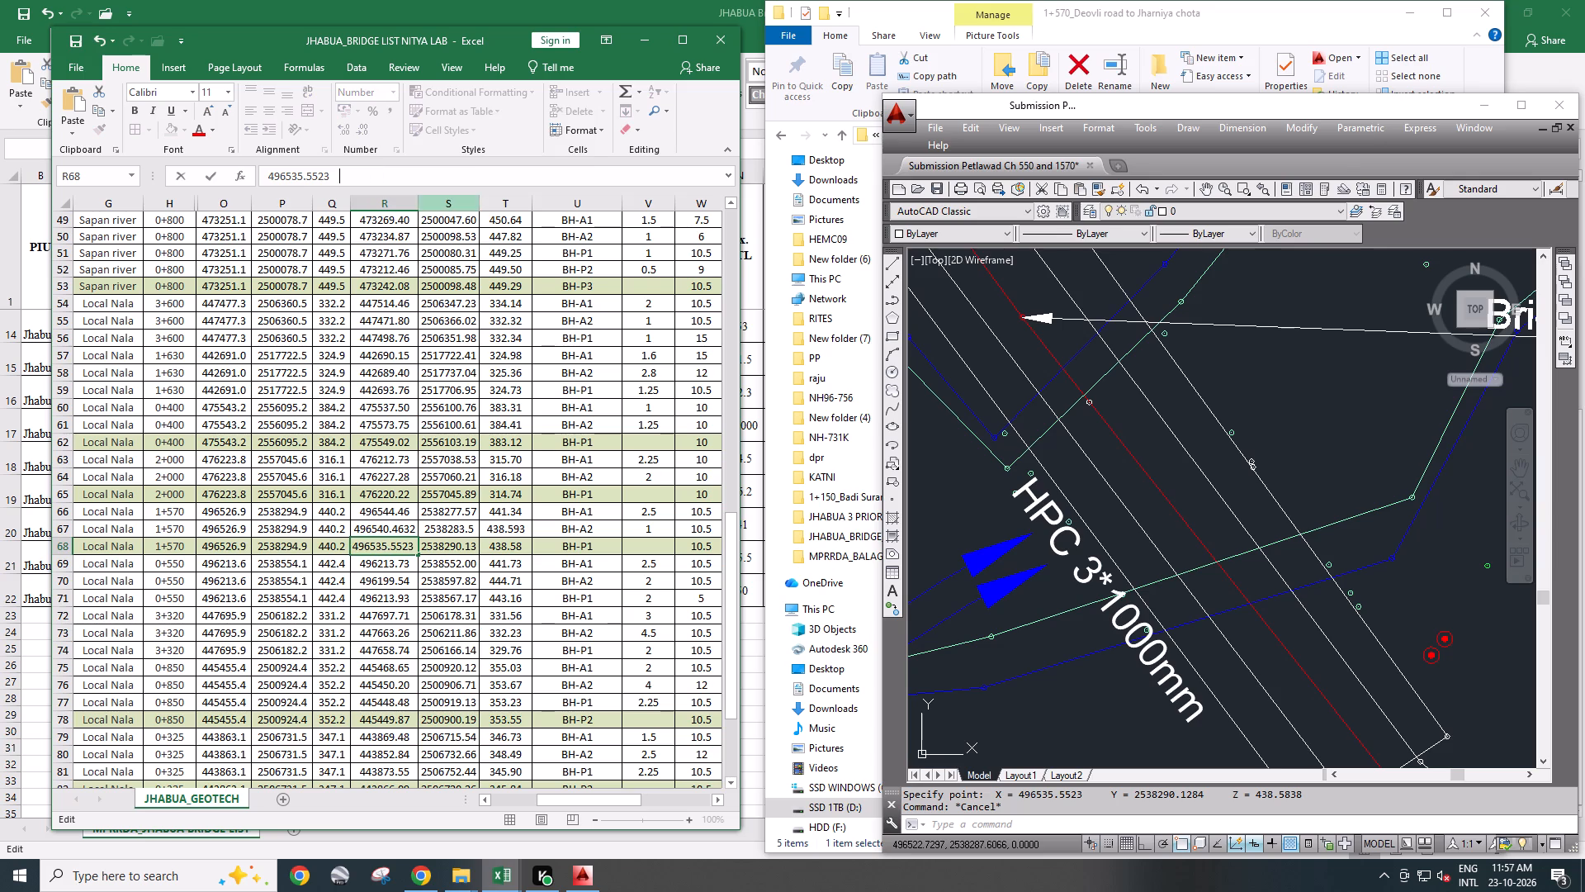
{"action": "left_click", "coordinate": [423, 746]}
{"action": "key", "text": "ctrl+s"}
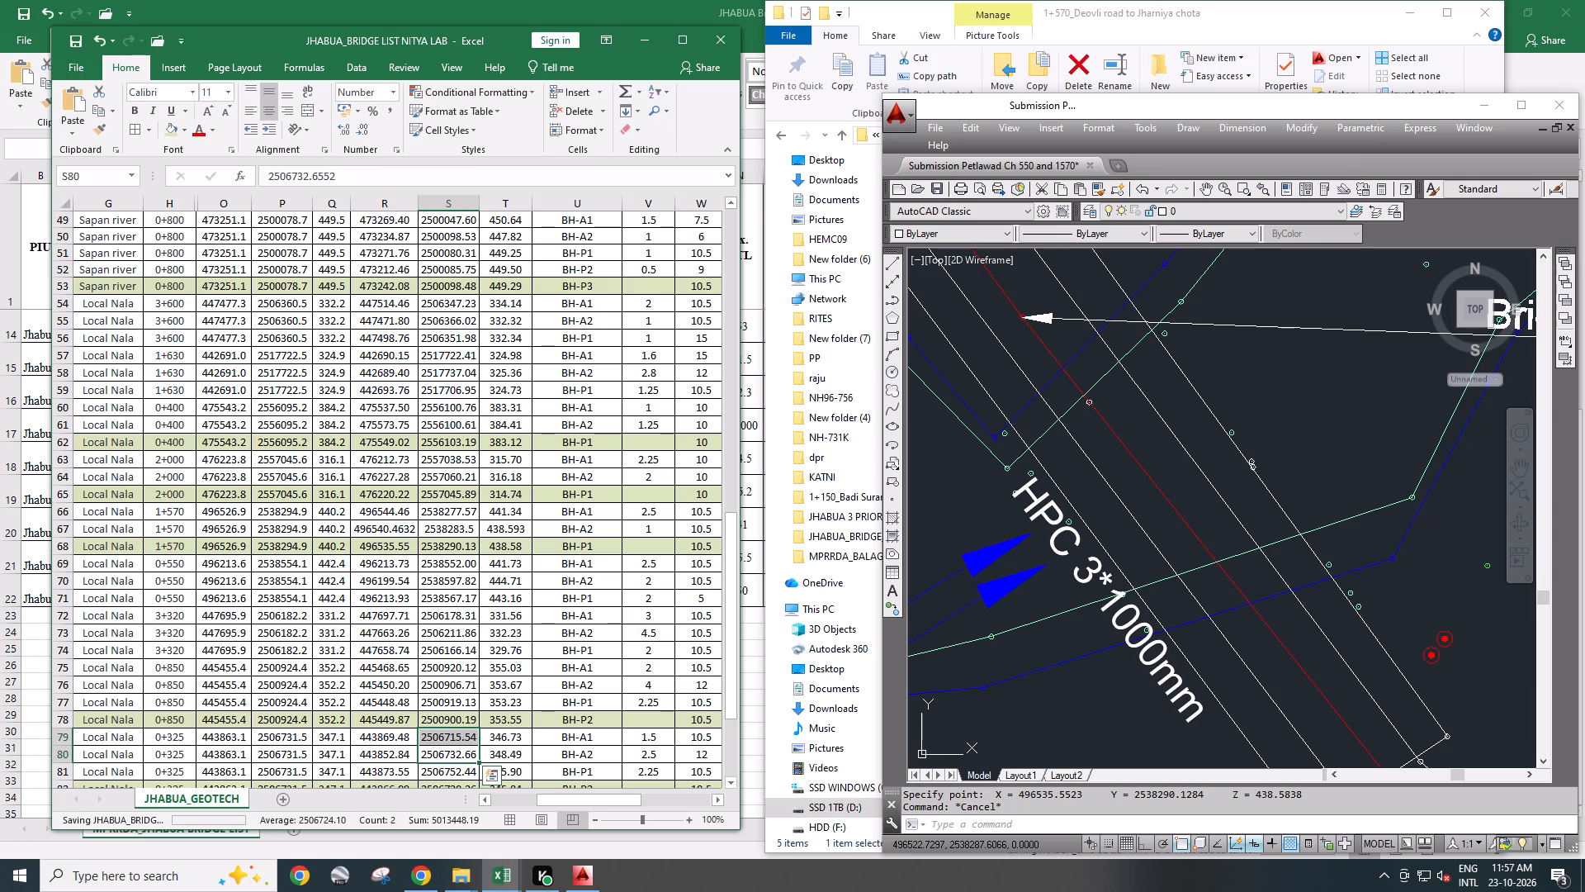
Format BH-A2's coordinates and level in R67:T67 to two decimal places and save the workbook.
{"action": "left_click_drag", "start_coordinate": [390, 528], "coordinate": [504, 520]}
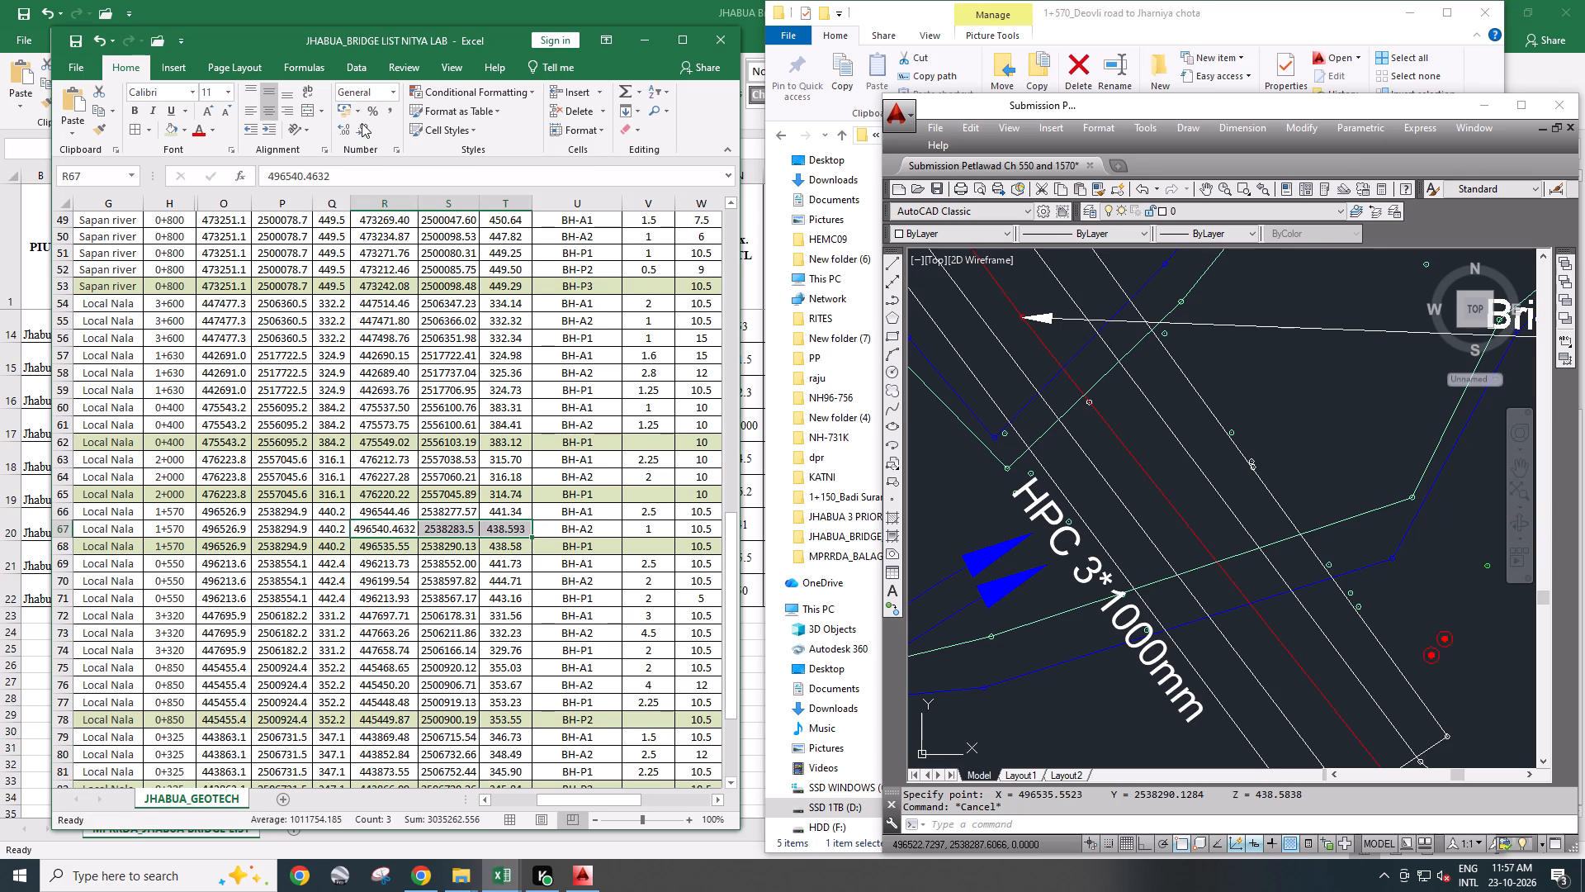
{"action": "left_click", "coordinate": [360, 126]}
{"action": "left_click", "coordinate": [350, 133]}
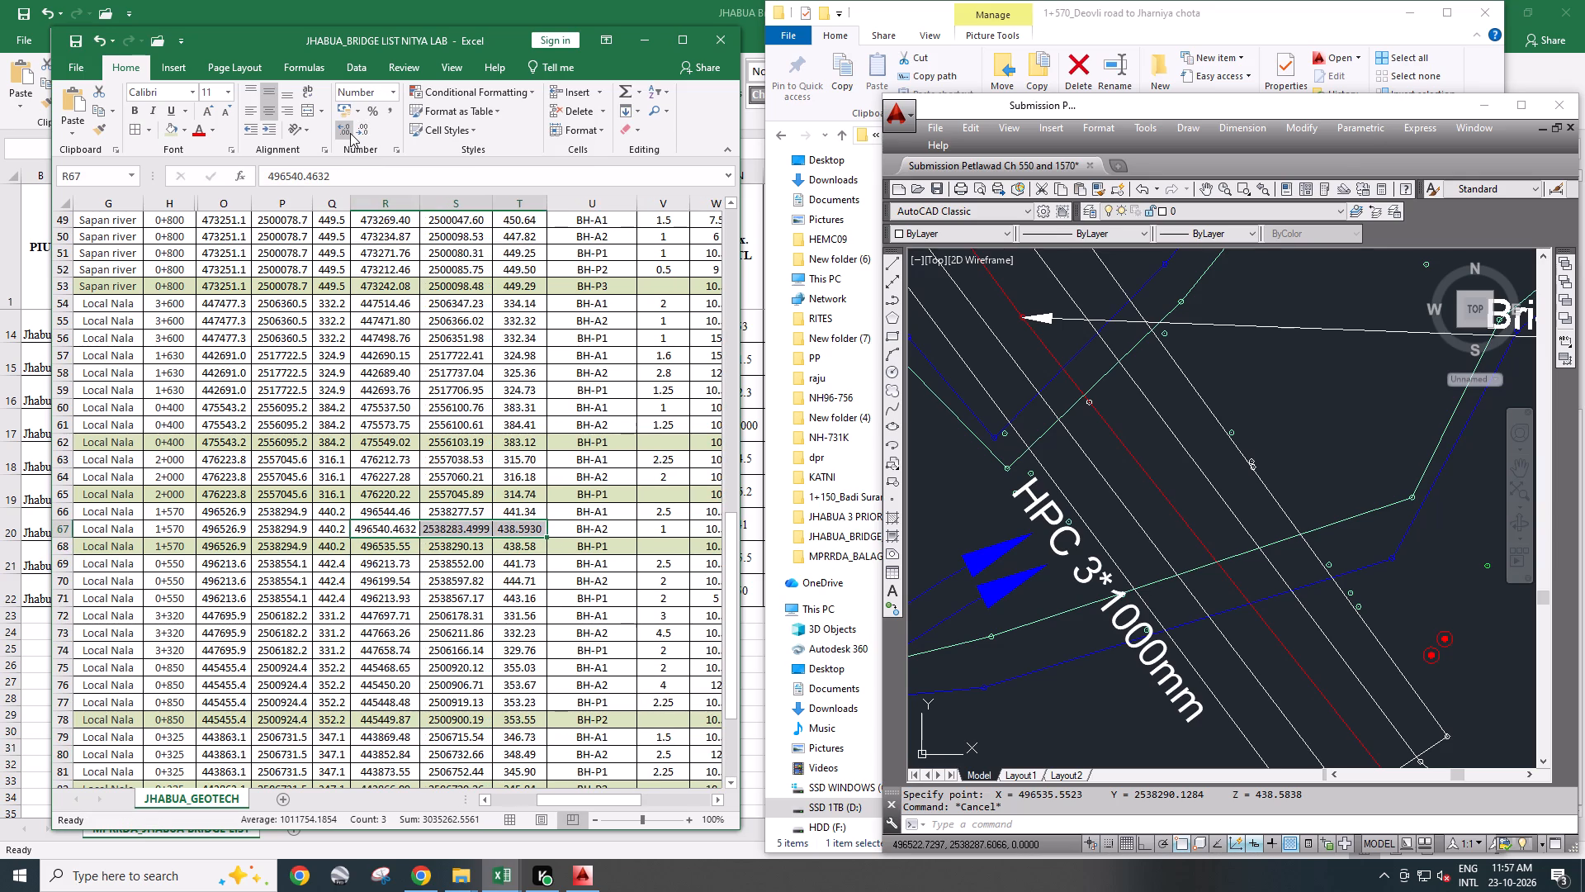
{"action": "double_click", "coordinate": [367, 135]}
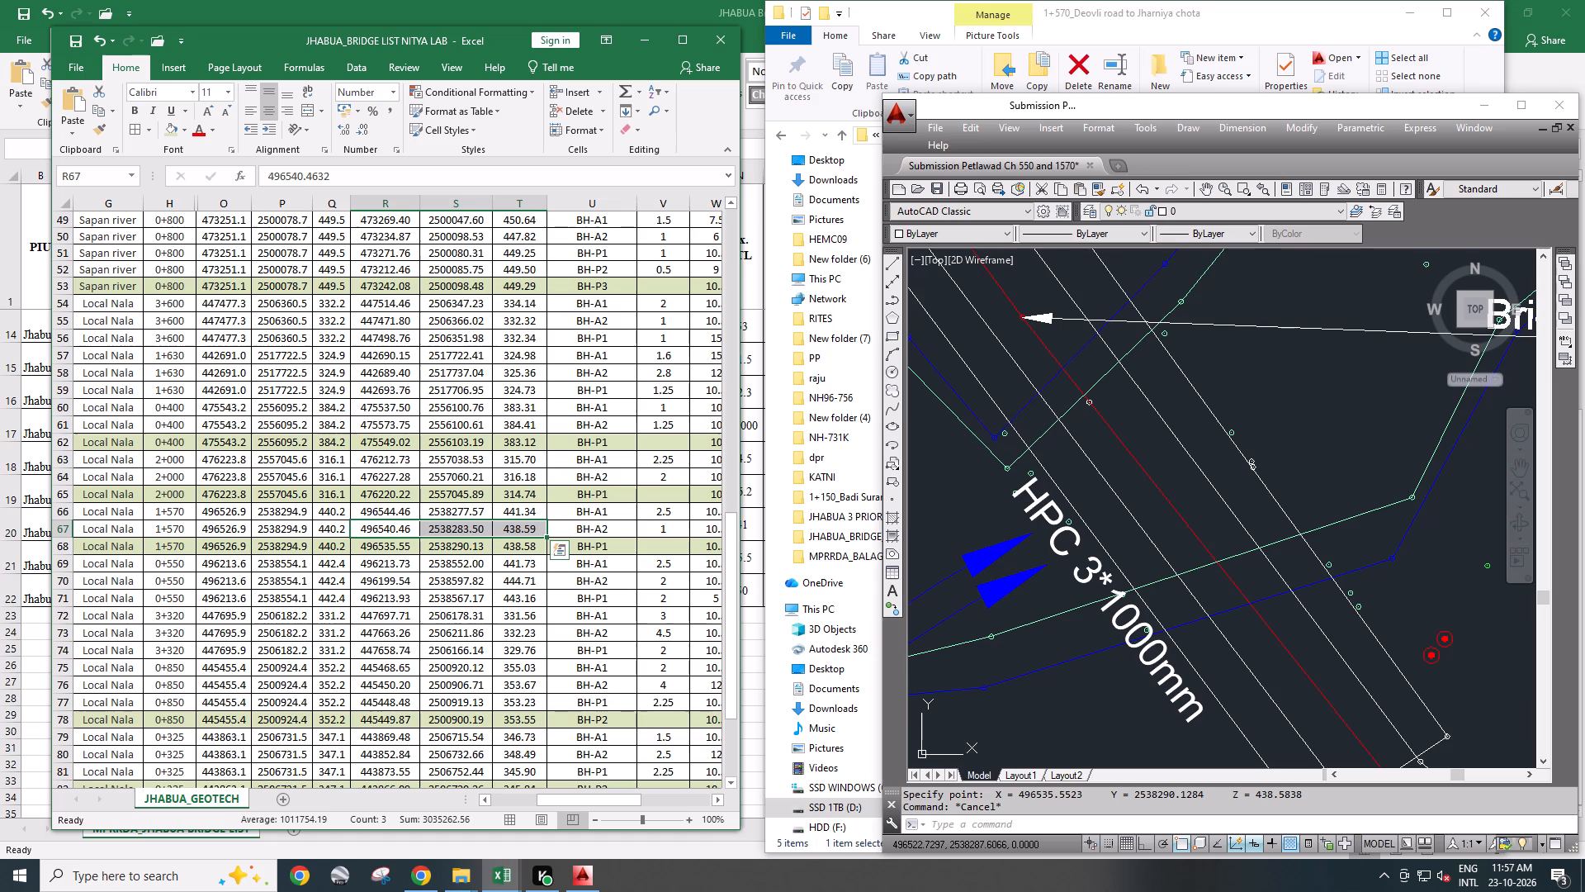
{"action": "key", "text": "ctrl+s"}
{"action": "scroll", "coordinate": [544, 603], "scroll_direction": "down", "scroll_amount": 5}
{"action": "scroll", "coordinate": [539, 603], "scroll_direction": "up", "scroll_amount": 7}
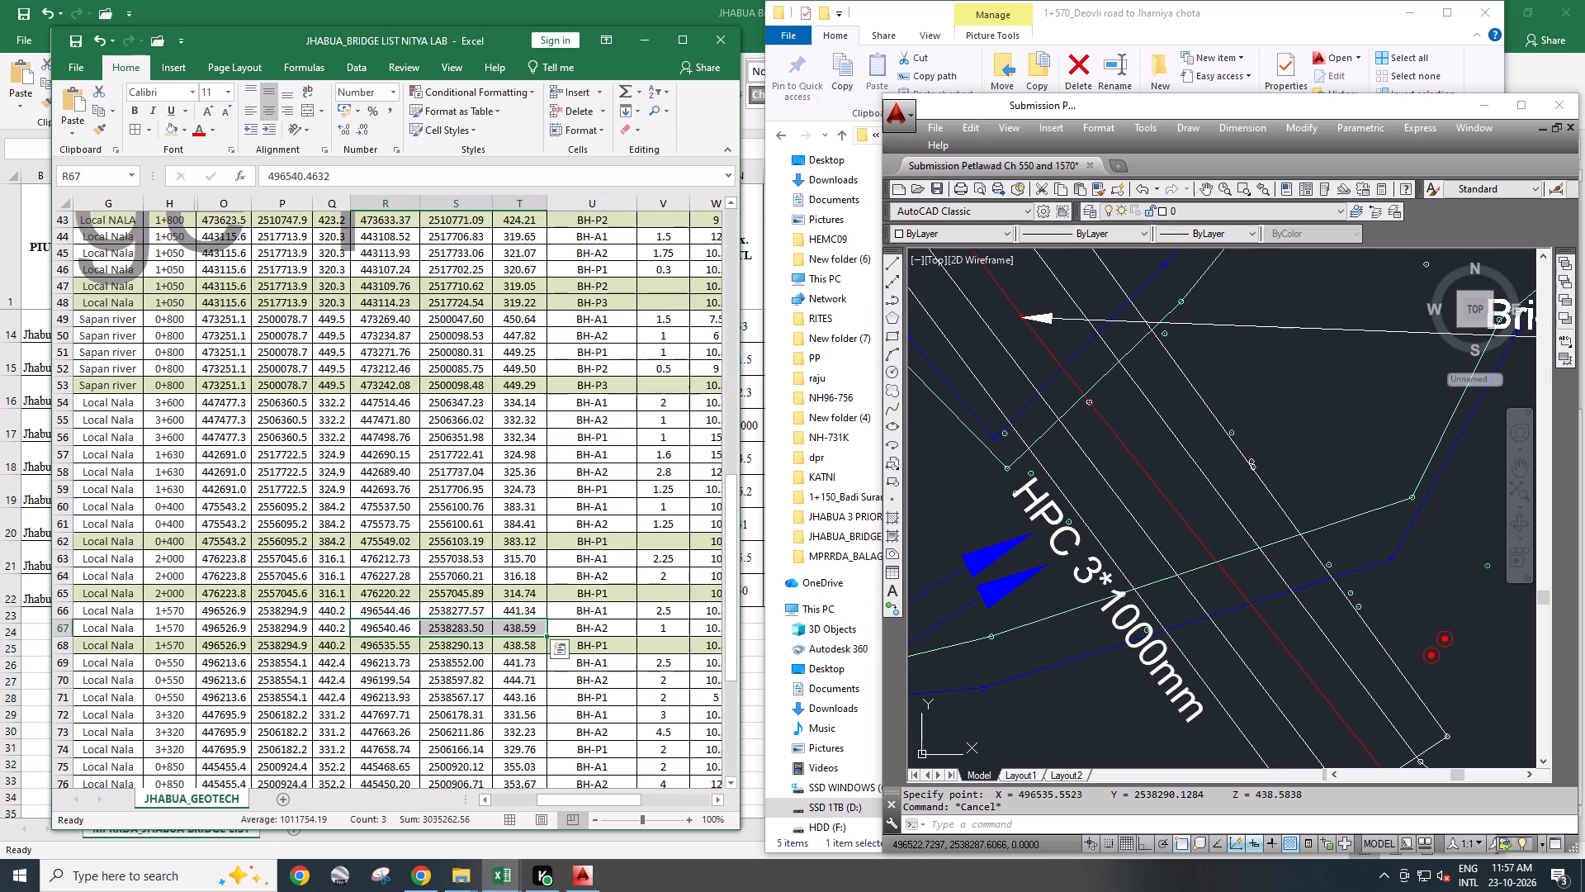
Close AutoCAD without saving changes to the Submission Petlawad Ch 550 and 1570 drawing.
{"action": "left_click", "coordinate": [1557, 112]}
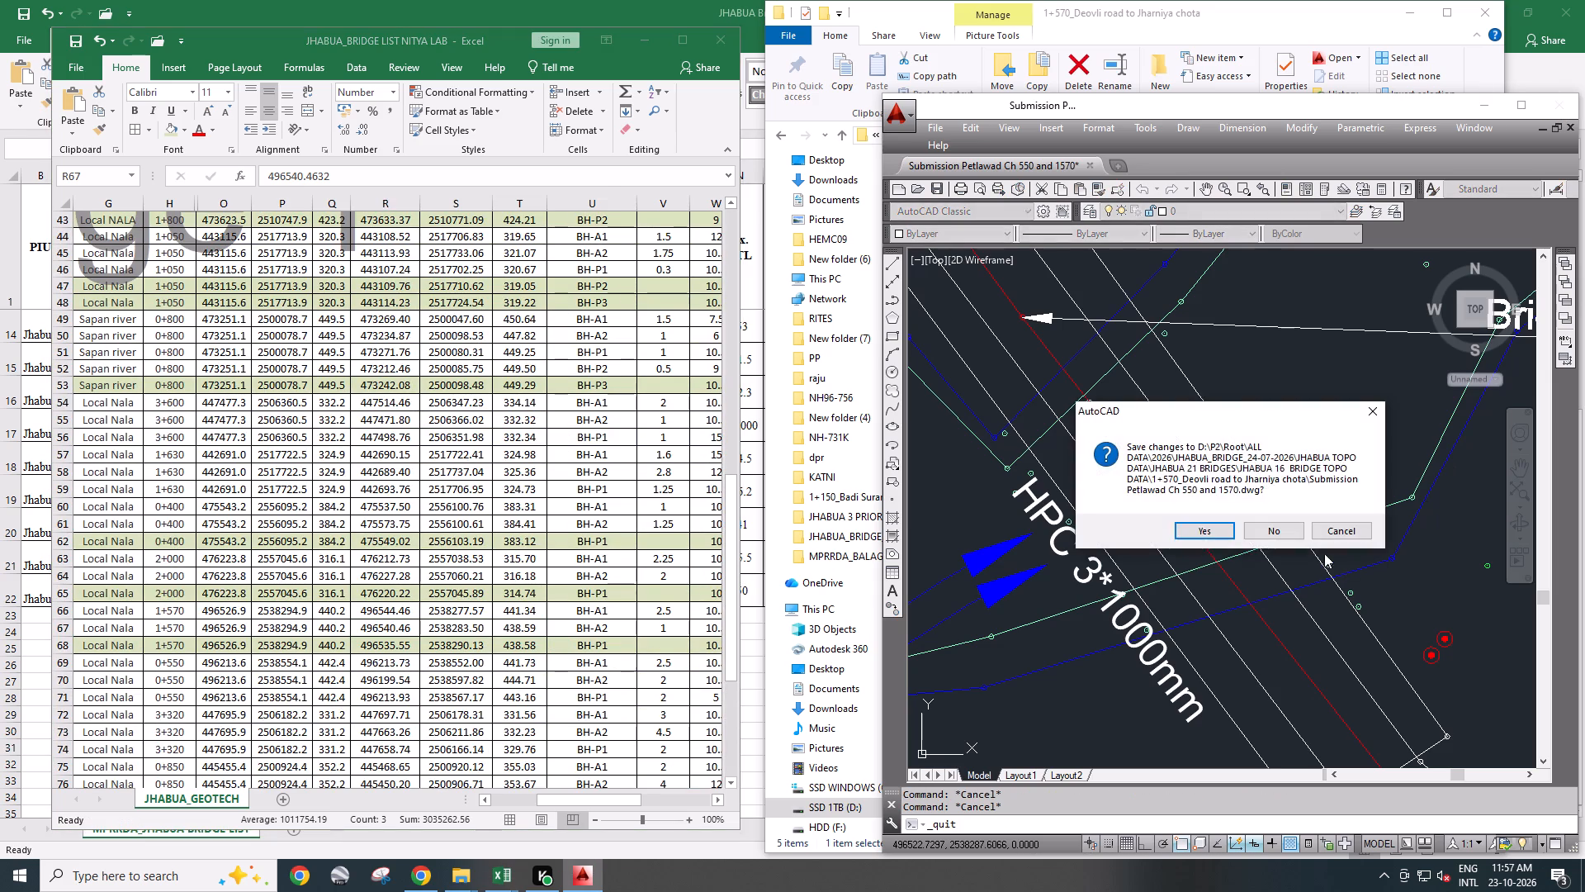
{"action": "left_click", "coordinate": [1291, 532]}
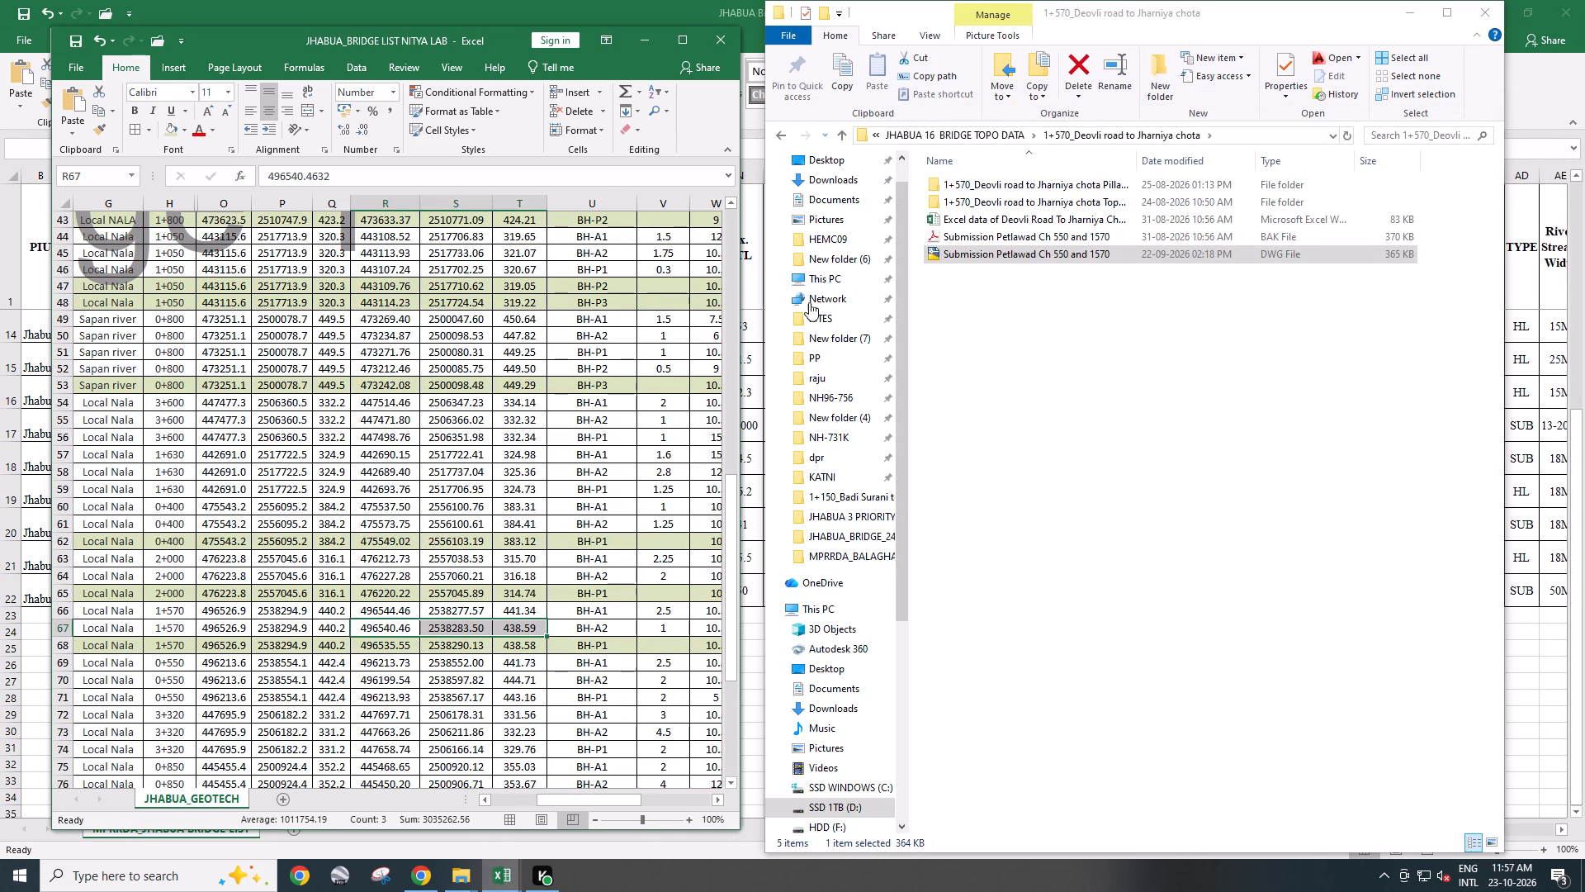
Maximize the NITYA LAB bridge list, unhide columns I to N between CH and the bridge center coordinates, and save the workbook.
{"action": "left_click", "coordinate": [675, 36]}
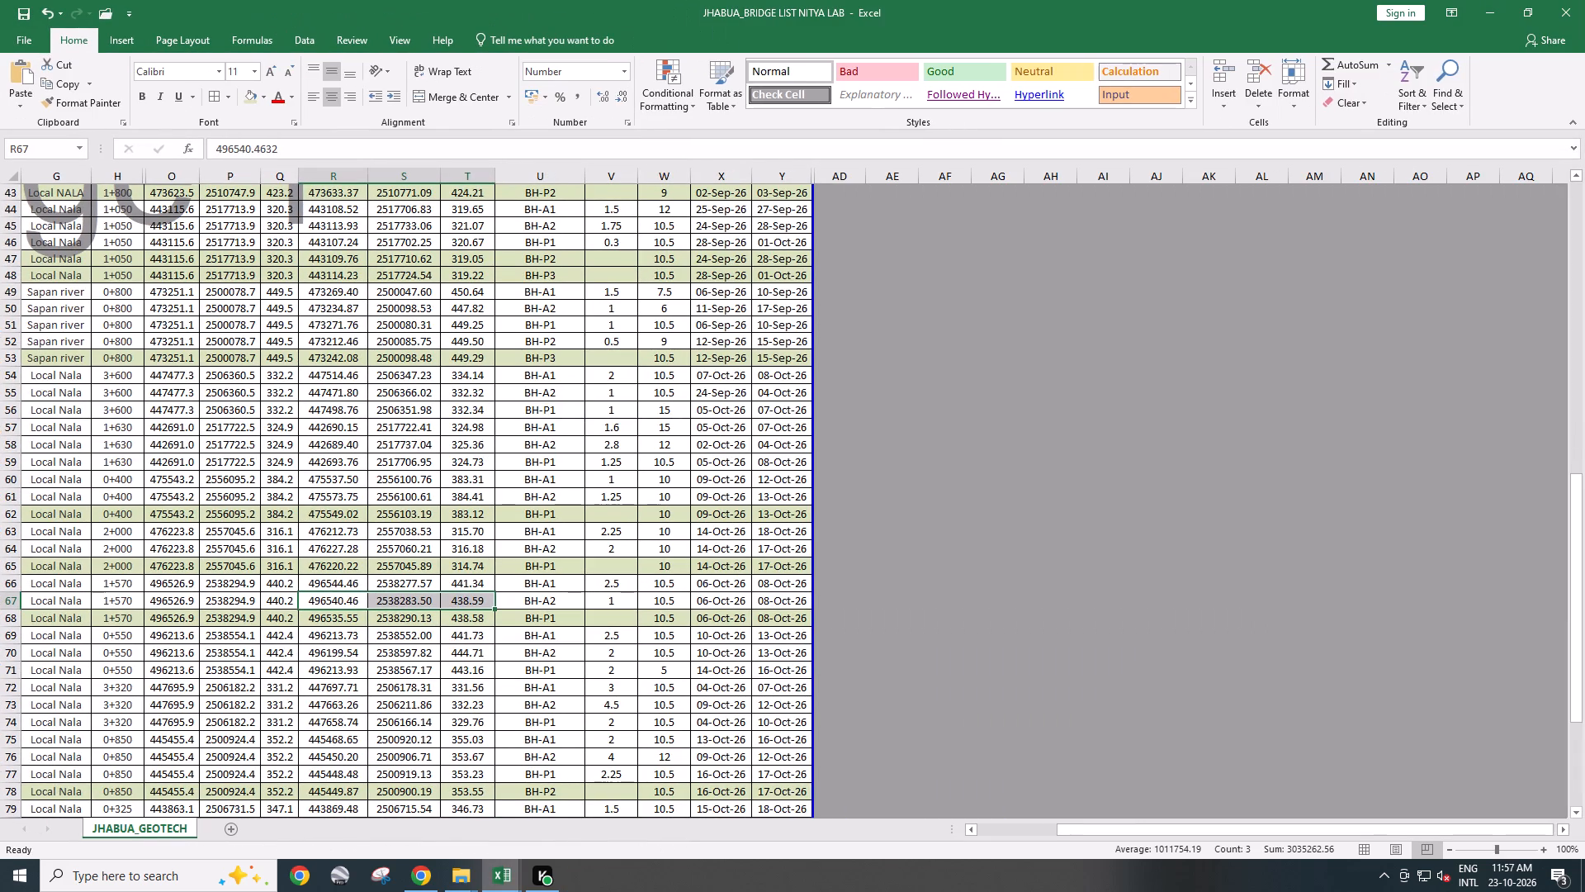
{"action": "left_click_drag", "start_coordinate": [1188, 829], "coordinate": [862, 845]}
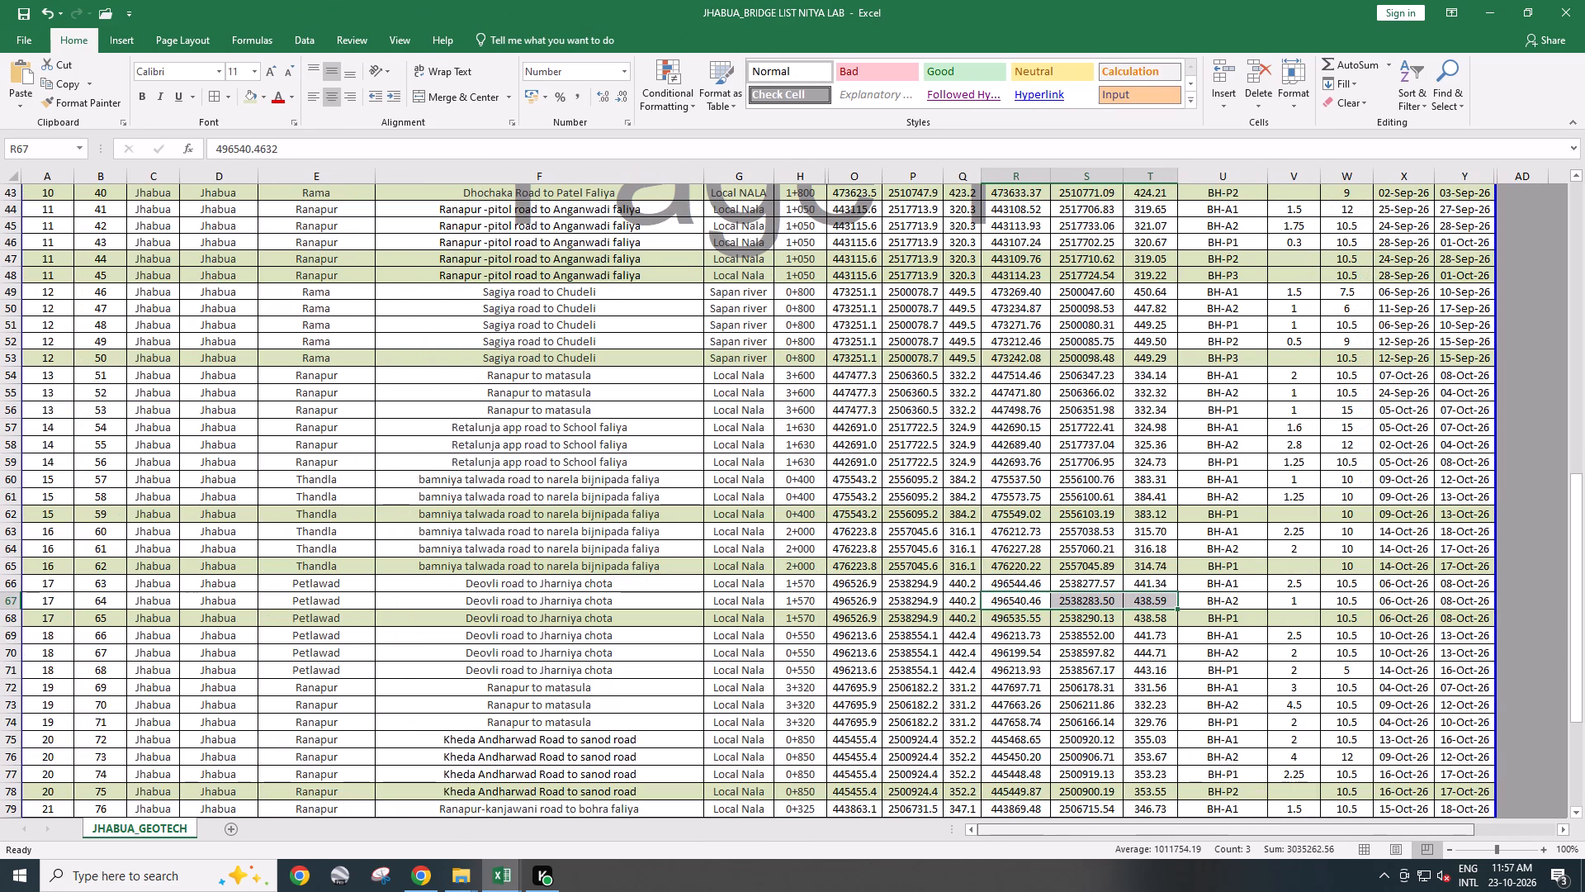
{"action": "left_click_drag", "start_coordinate": [807, 175], "coordinate": [846, 174]}
{"action": "right_click", "coordinate": [846, 174]}
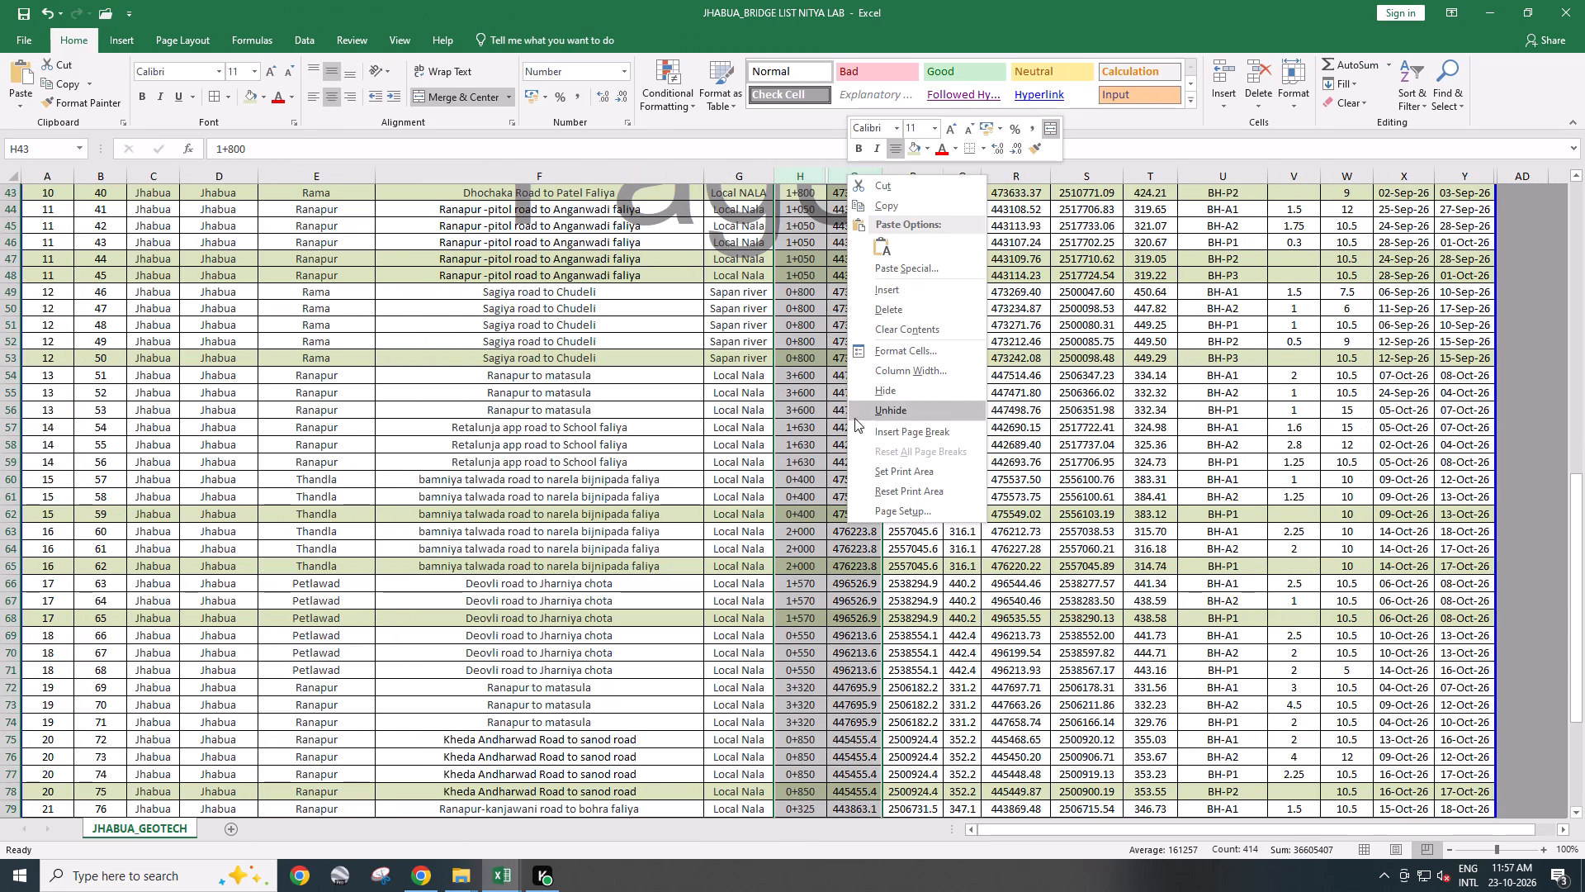
{"action": "left_click", "coordinate": [906, 402]}
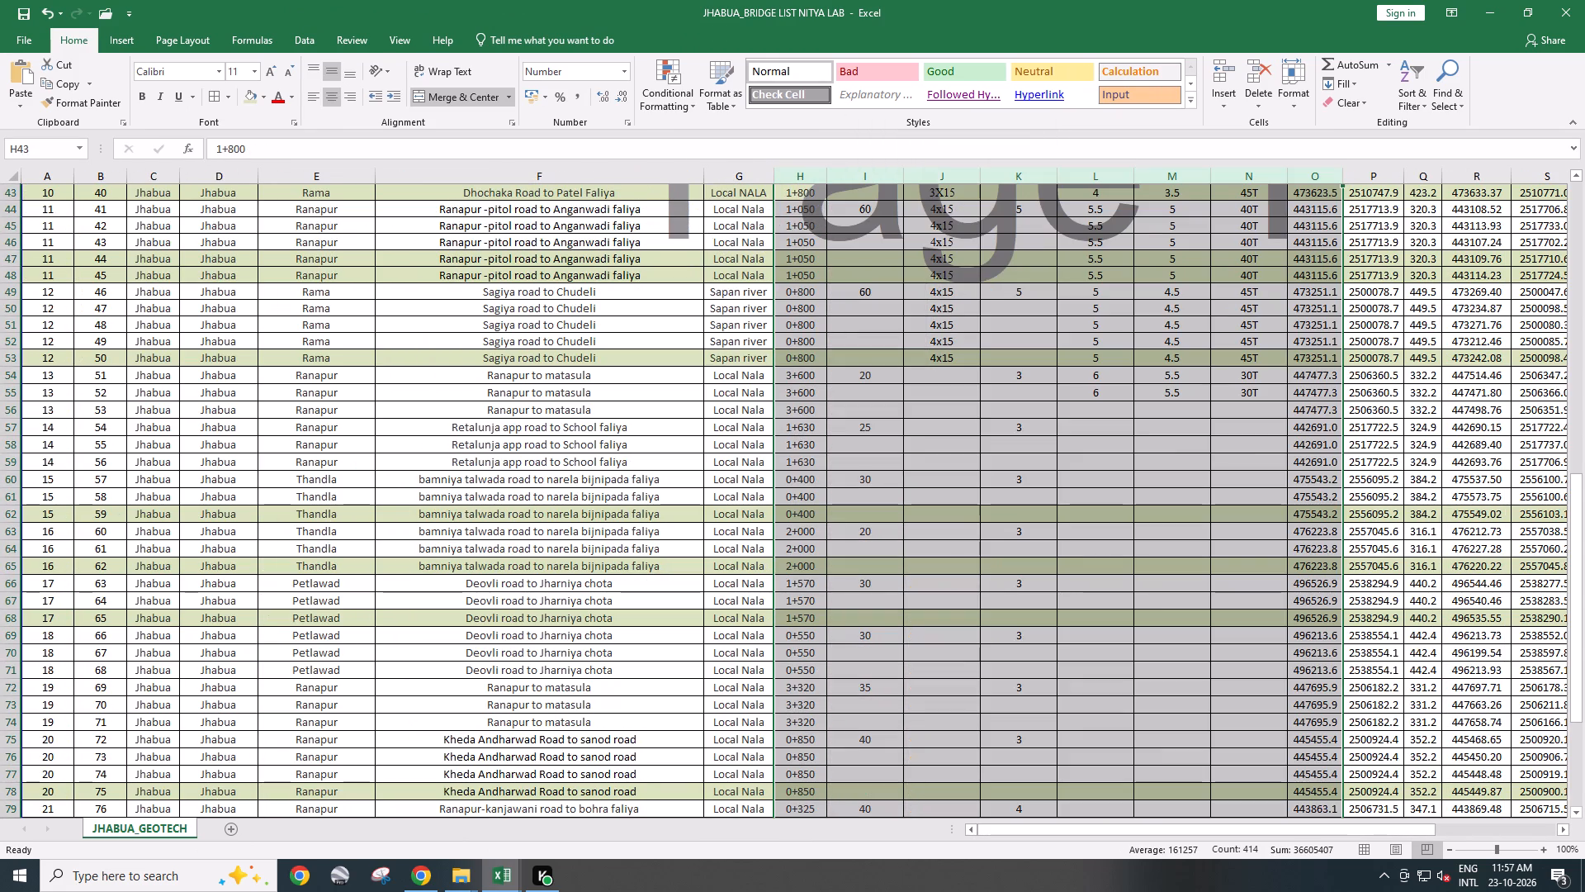
{"action": "key", "text": "ctrl+s"}
{"action": "scroll", "coordinate": [1135, 504], "scroll_direction": "down", "scroll_amount": 2}
{"action": "scroll", "coordinate": [1107, 468], "scroll_direction": "up", "scroll_amount": 2}
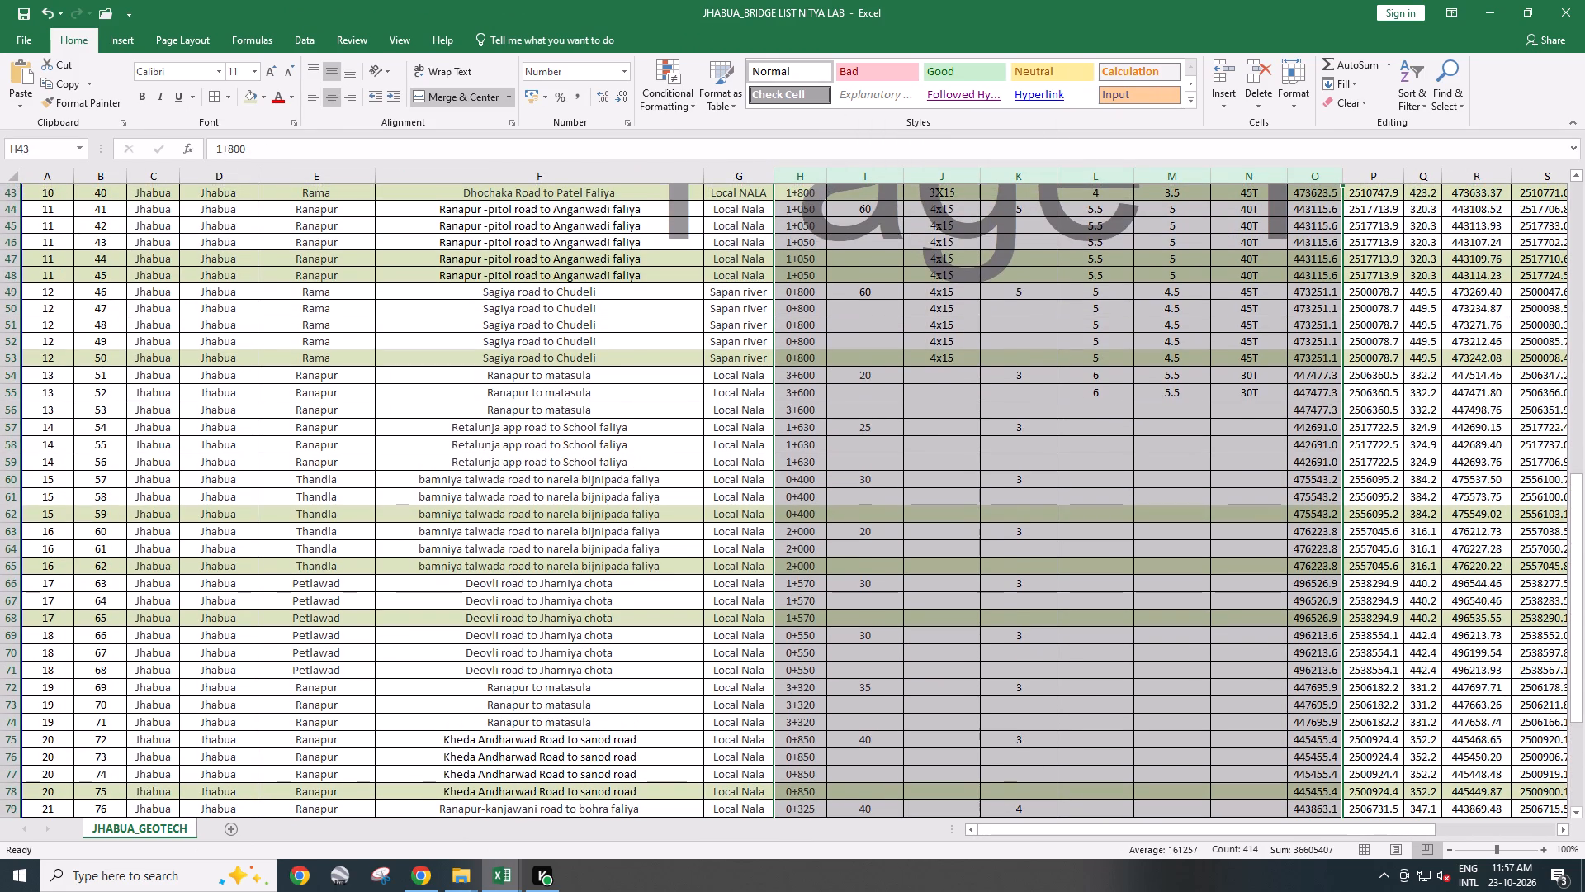
Copy the abutment, pier and SBC values 6, 5.5 and 30T from L55:N55 into L56:N56 and save the workbook.
{"action": "left_click_drag", "start_coordinate": [1102, 397], "coordinate": [1222, 397]}
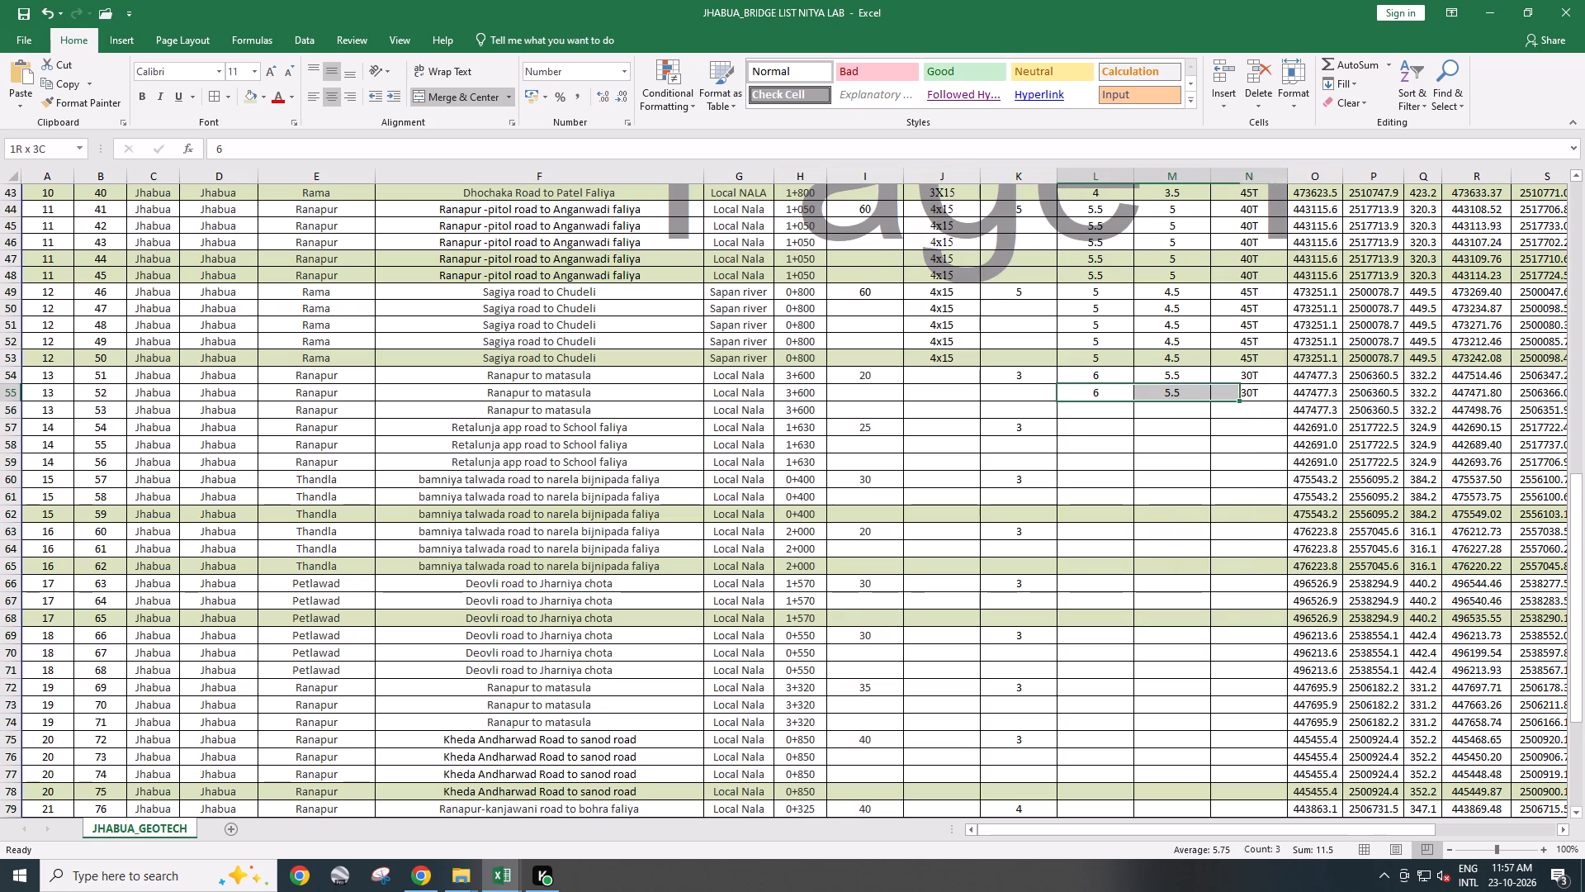
{"action": "left_click_drag", "start_coordinate": [1222, 397], "coordinate": [1259, 396]}
{"action": "key", "text": "ctrl+c"}
{"action": "left_click", "coordinate": [1114, 410]}
{"action": "key", "text": "ctrl+v"}
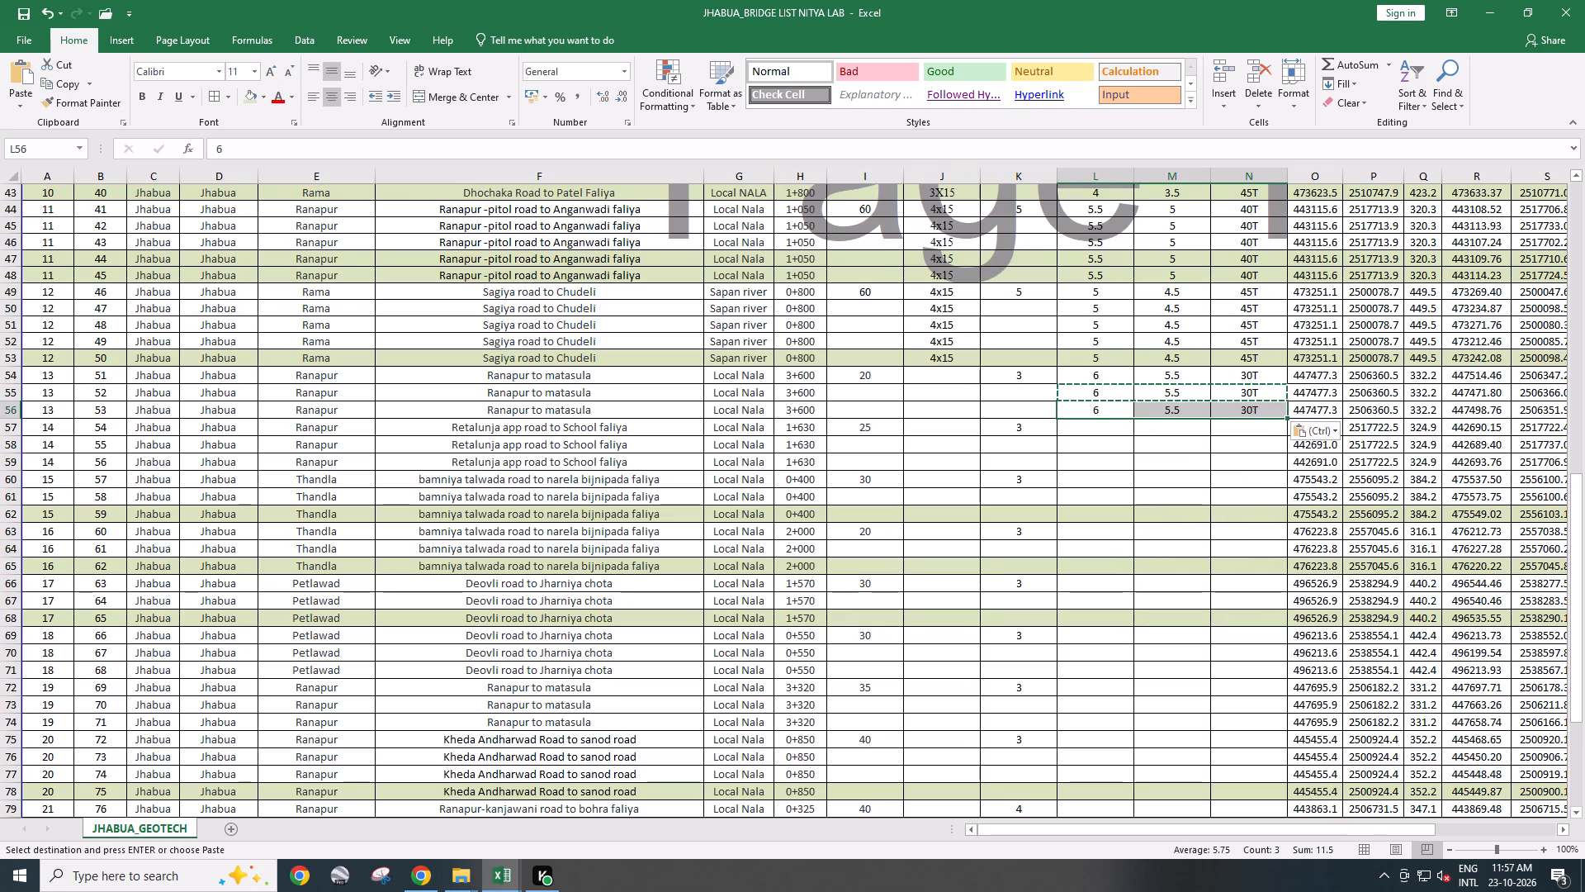
{"action": "key", "text": "ctrl+s"}
Switch to the JHABUA Bridge Data2310 workbook and examine the chainage 1630 row across to its foundation depths and SBC.
{"action": "key", "text": "alt+Tab"}
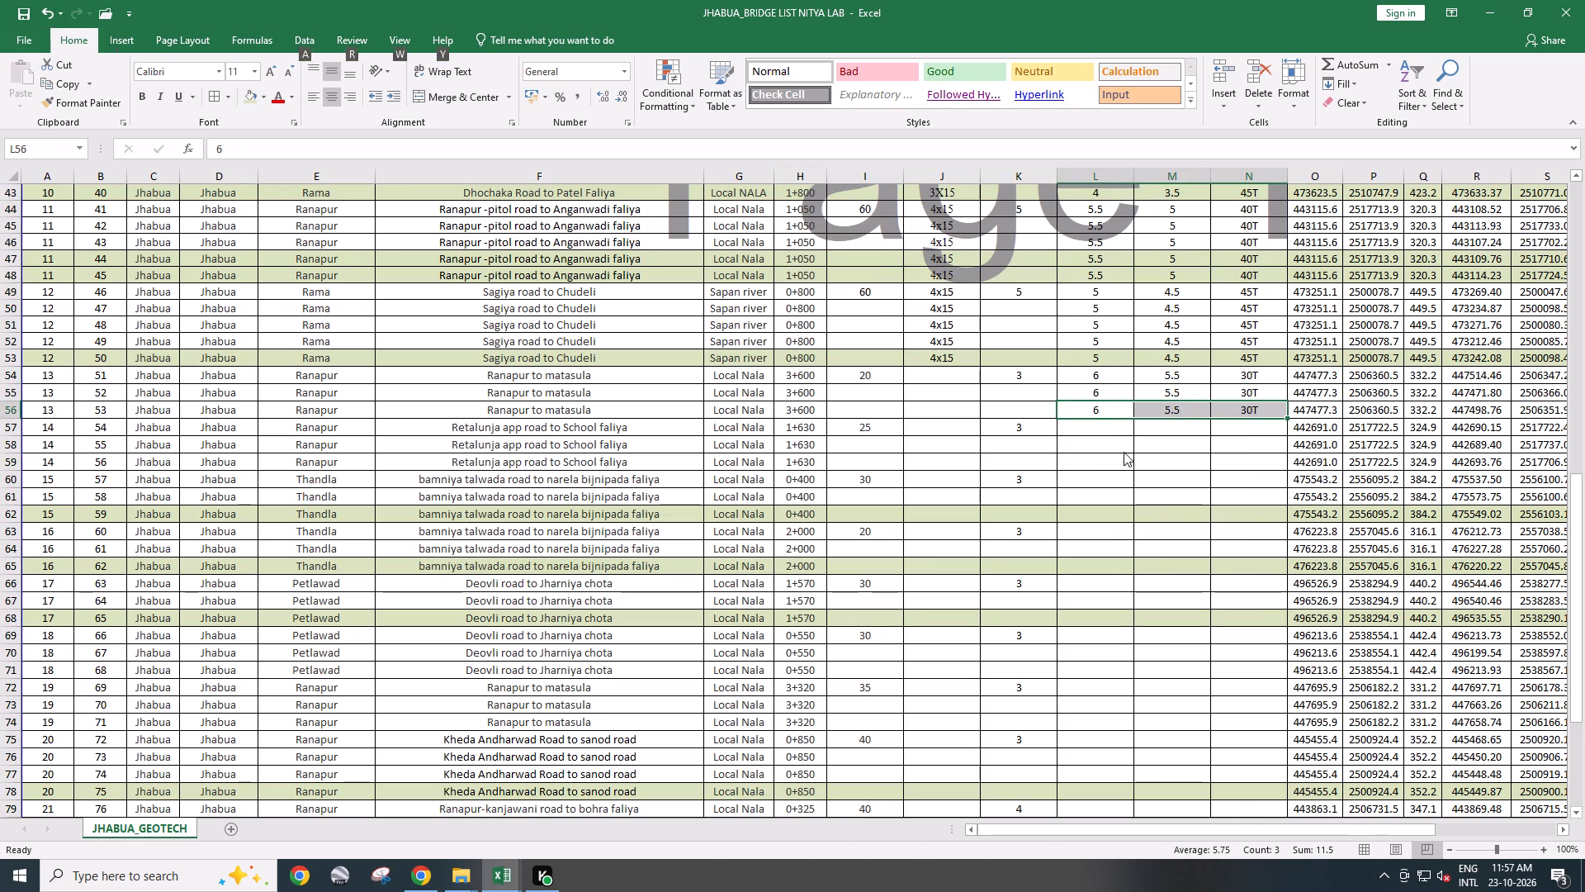
{"action": "key", "text": "alt+Tab"}
{"action": "left_click", "coordinate": [518, 876]}
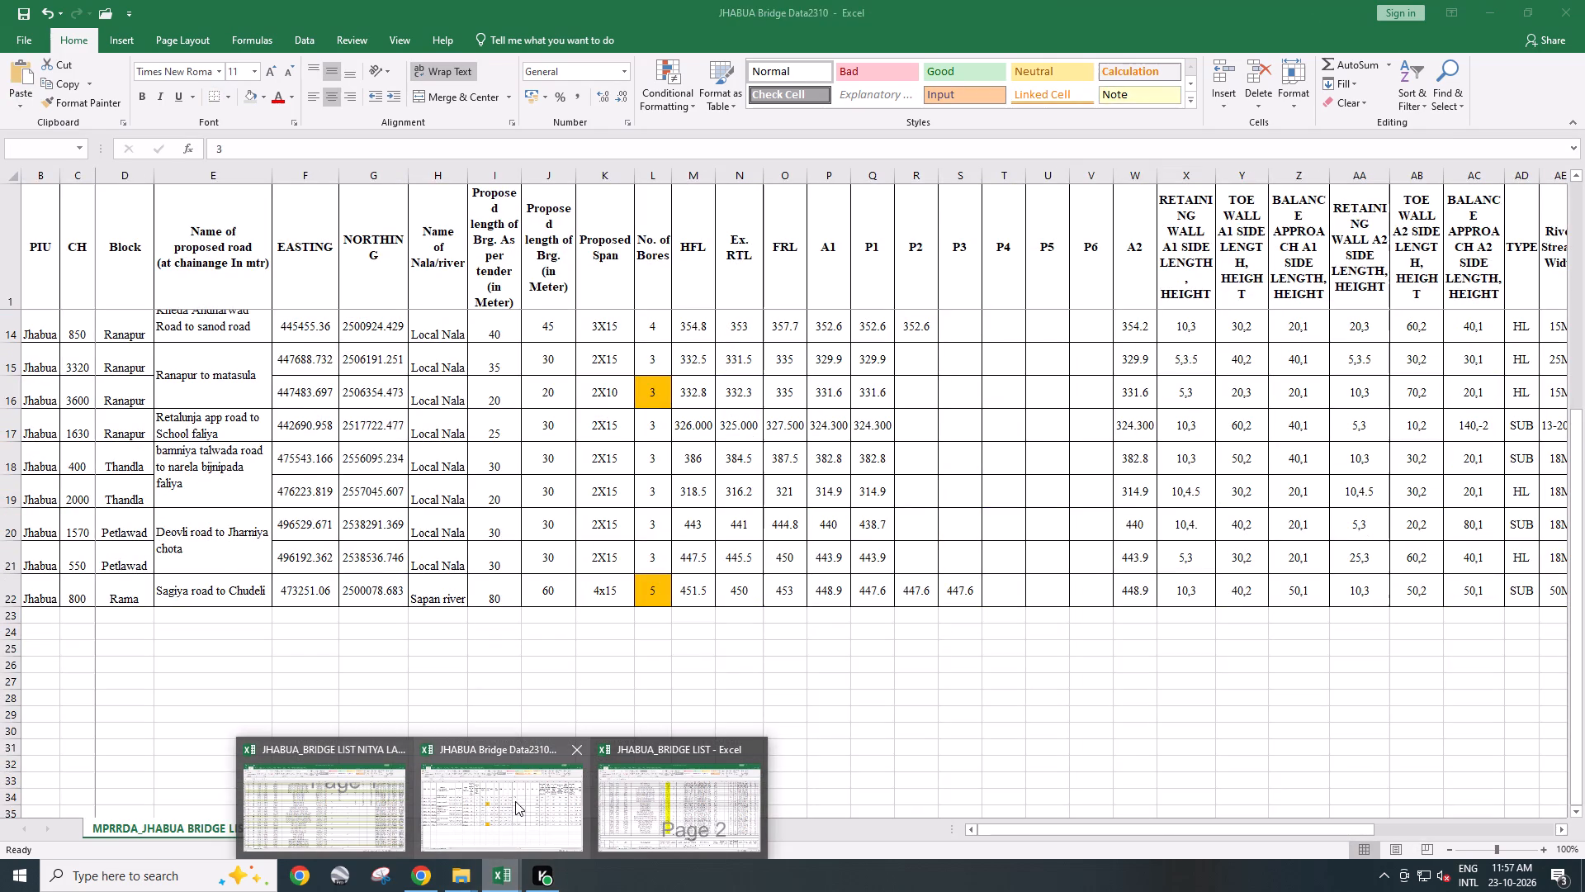
{"action": "left_click", "coordinate": [515, 801]}
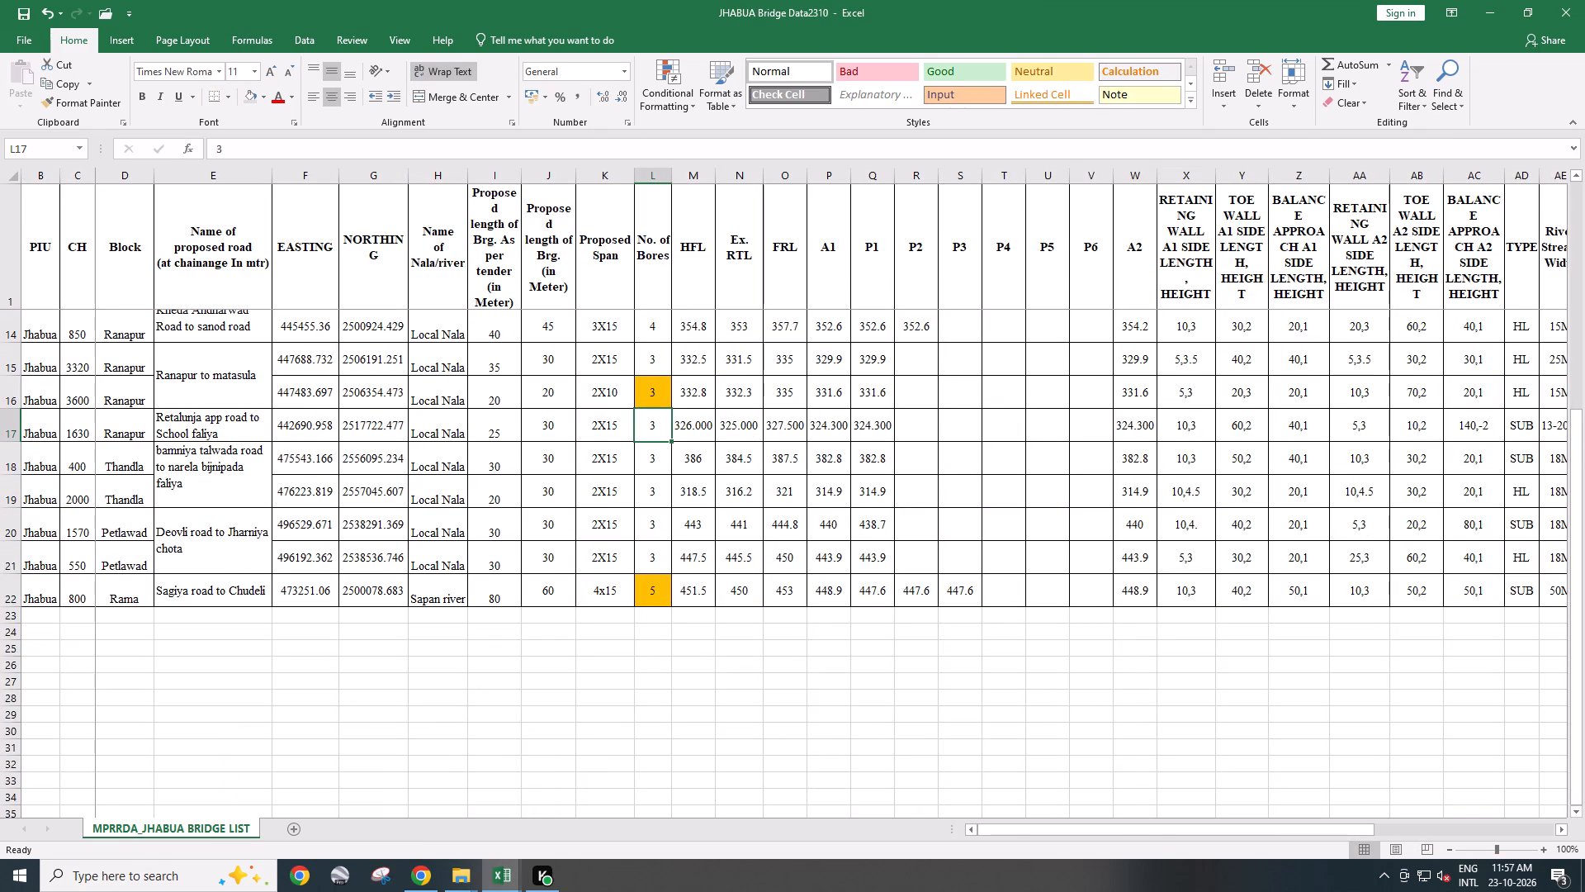
{"action": "scroll", "coordinate": [475, 510], "scroll_direction": "up", "scroll_amount": 3}
{"action": "scroll", "coordinate": [480, 490], "scroll_direction": "down", "scroll_amount": 2}
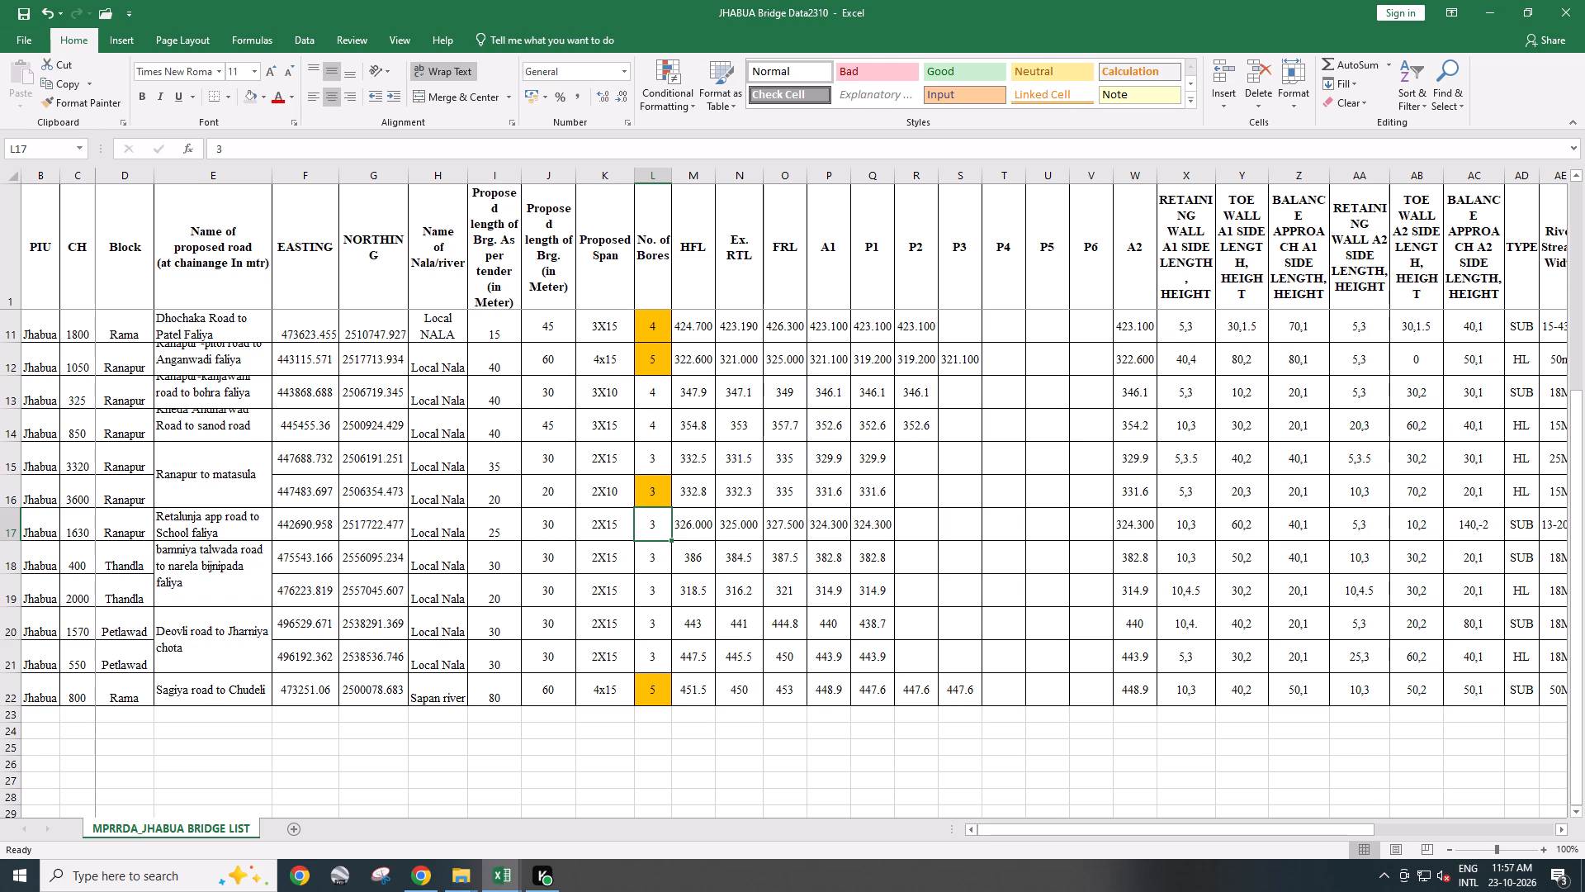
{"action": "left_click", "coordinate": [0, 517]}
{"action": "left_click_drag", "start_coordinate": [1030, 833], "coordinate": [1030, 831]}
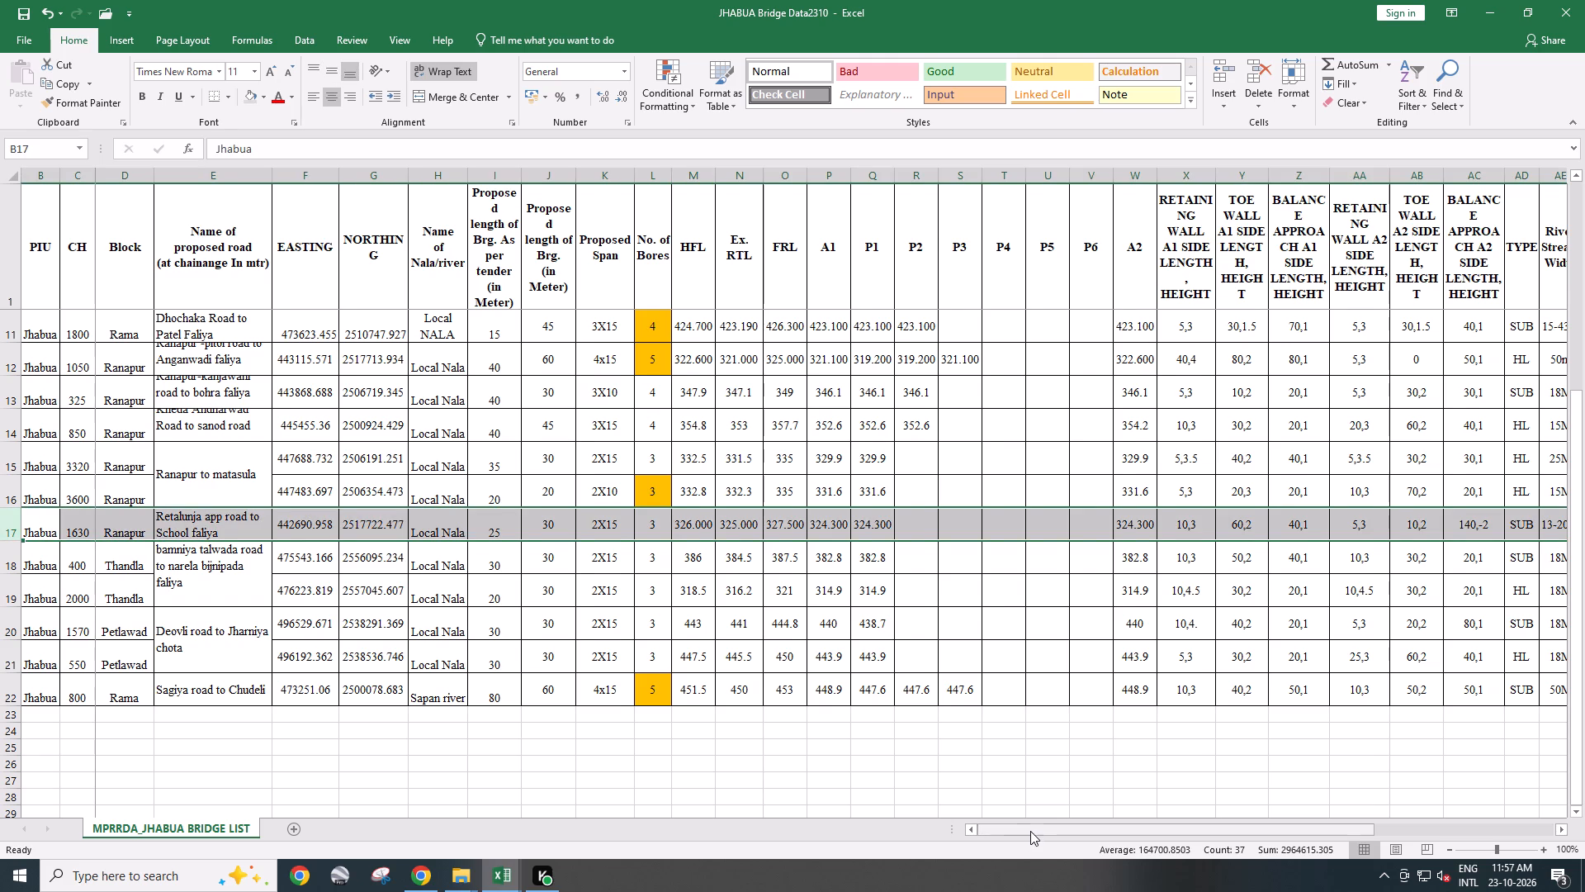
{"action": "left_click_drag", "start_coordinate": [1030, 831], "coordinate": [1204, 816]}
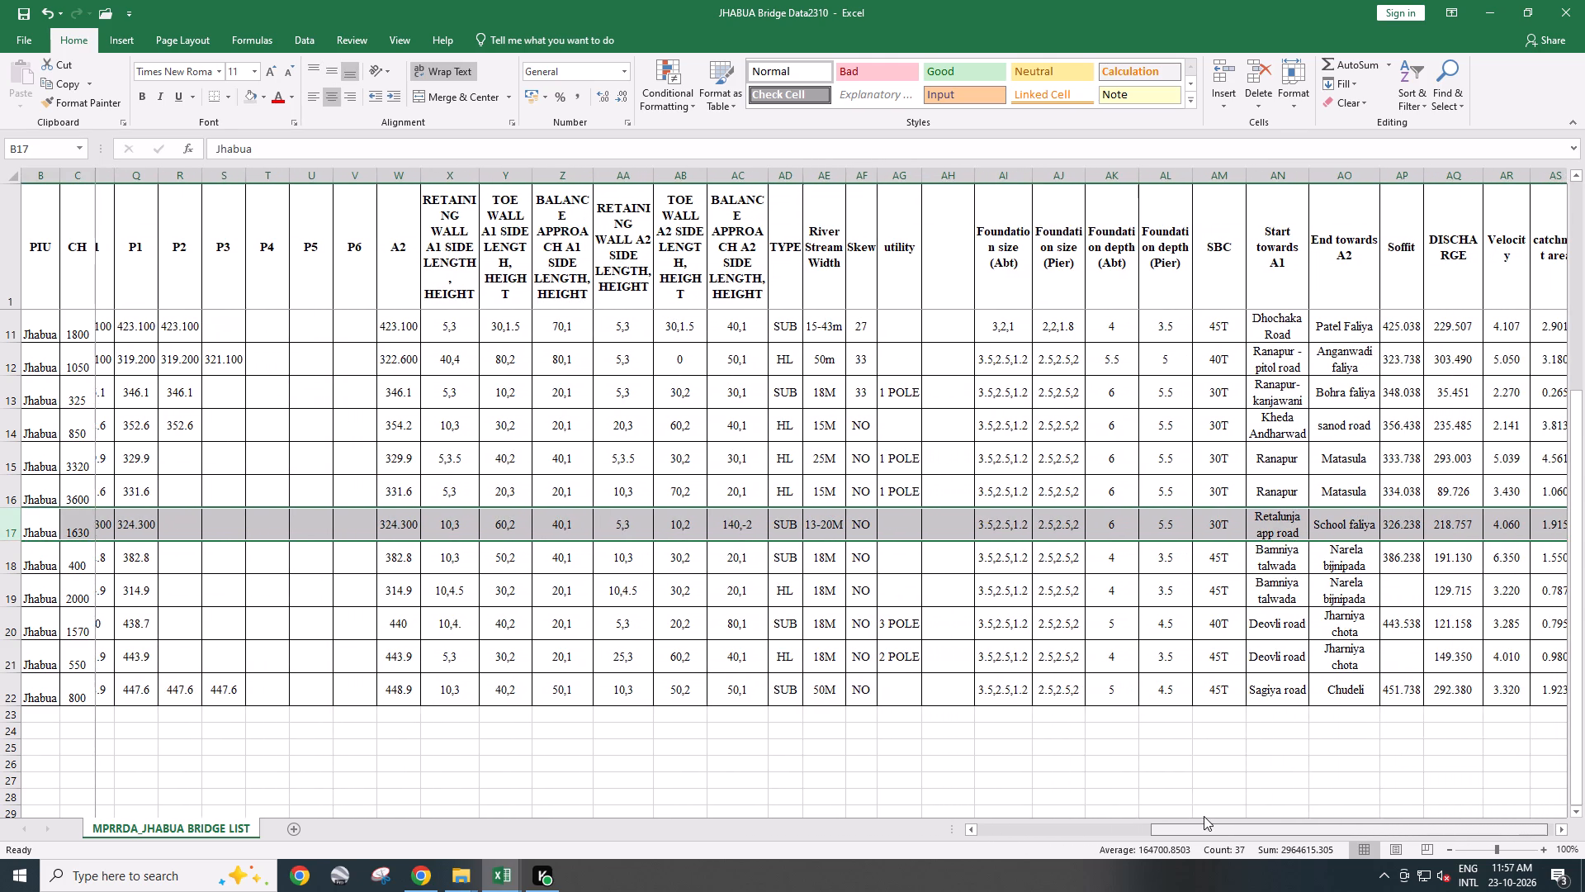
{"action": "left_click_drag", "start_coordinate": [1204, 816], "coordinate": [1218, 812]}
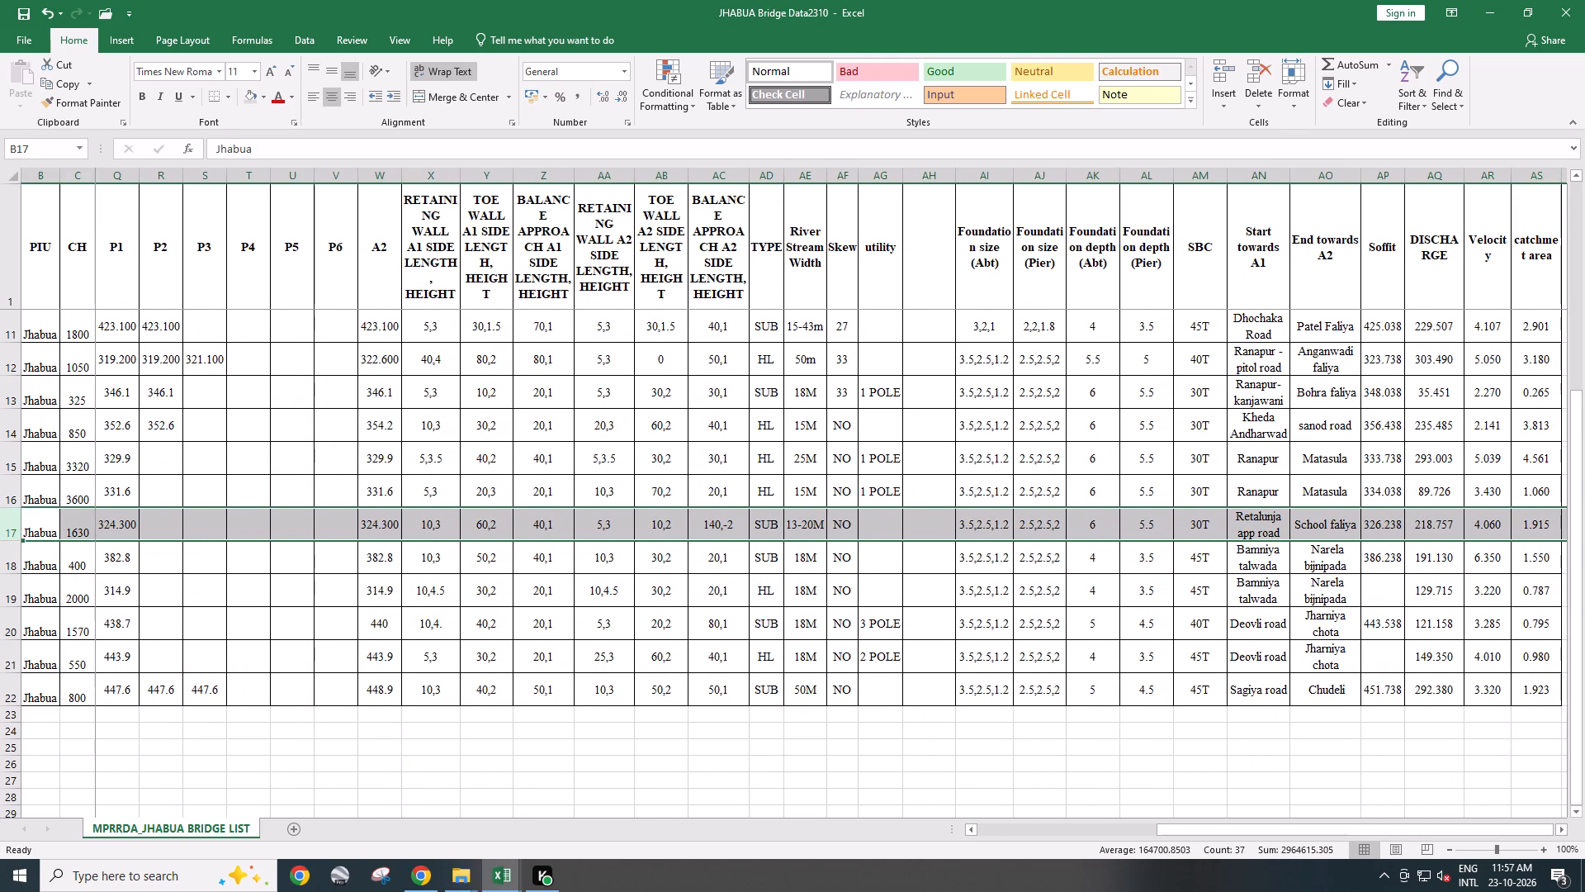
Return to the NITYA LAB bridge list, freeze the panes above row 3 to lock the top two header rows, and save.
{"action": "key", "text": "alt+Tab"}
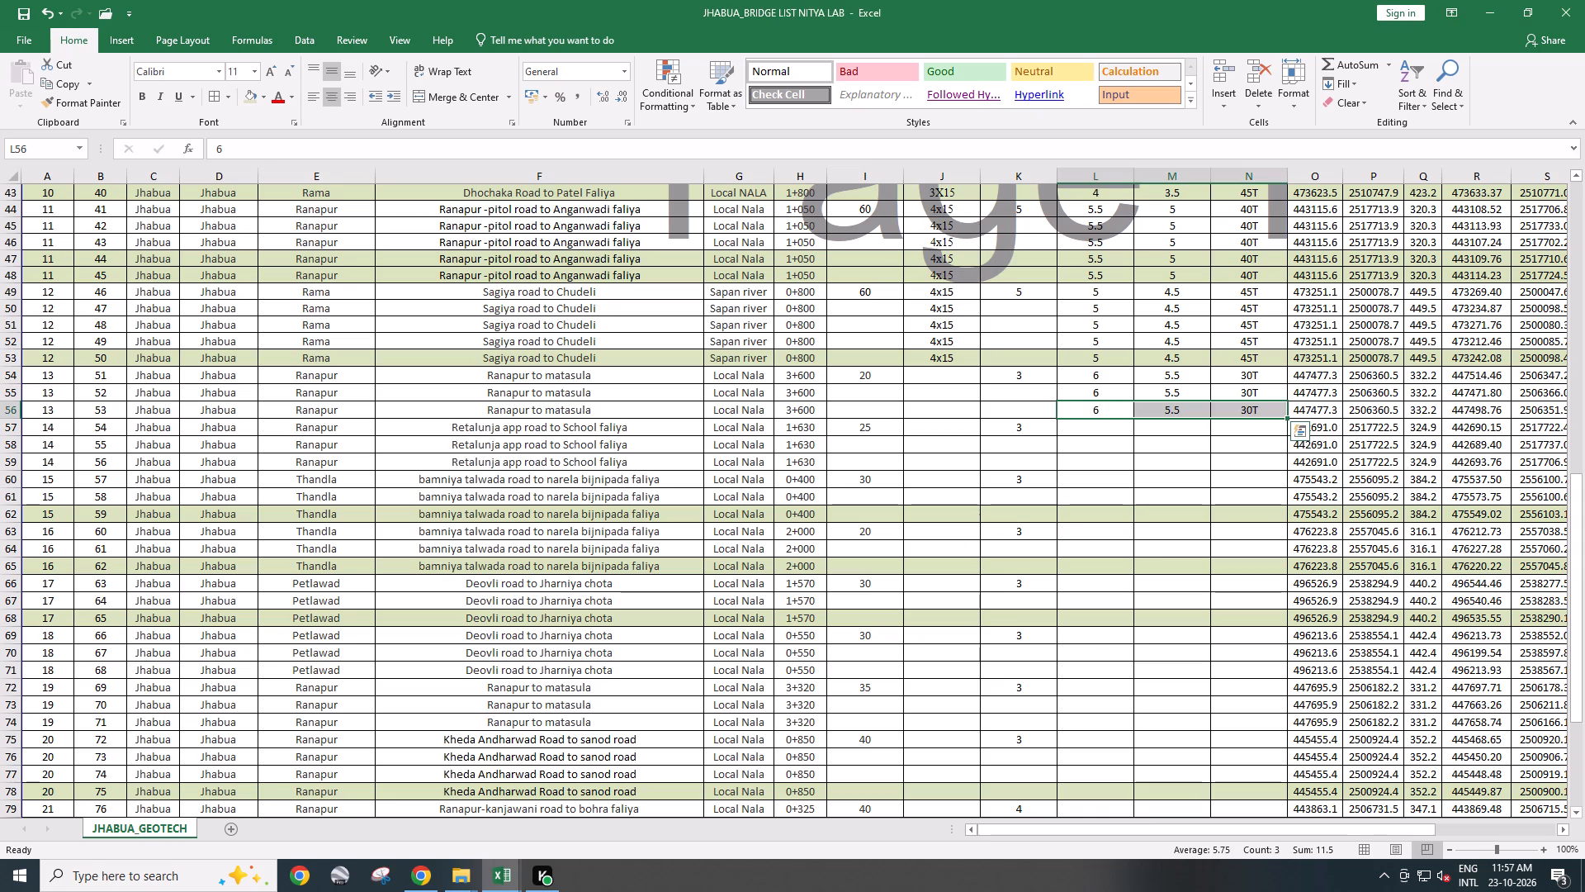
{"action": "scroll", "coordinate": [1149, 544], "scroll_direction": "up", "scroll_amount": 2}
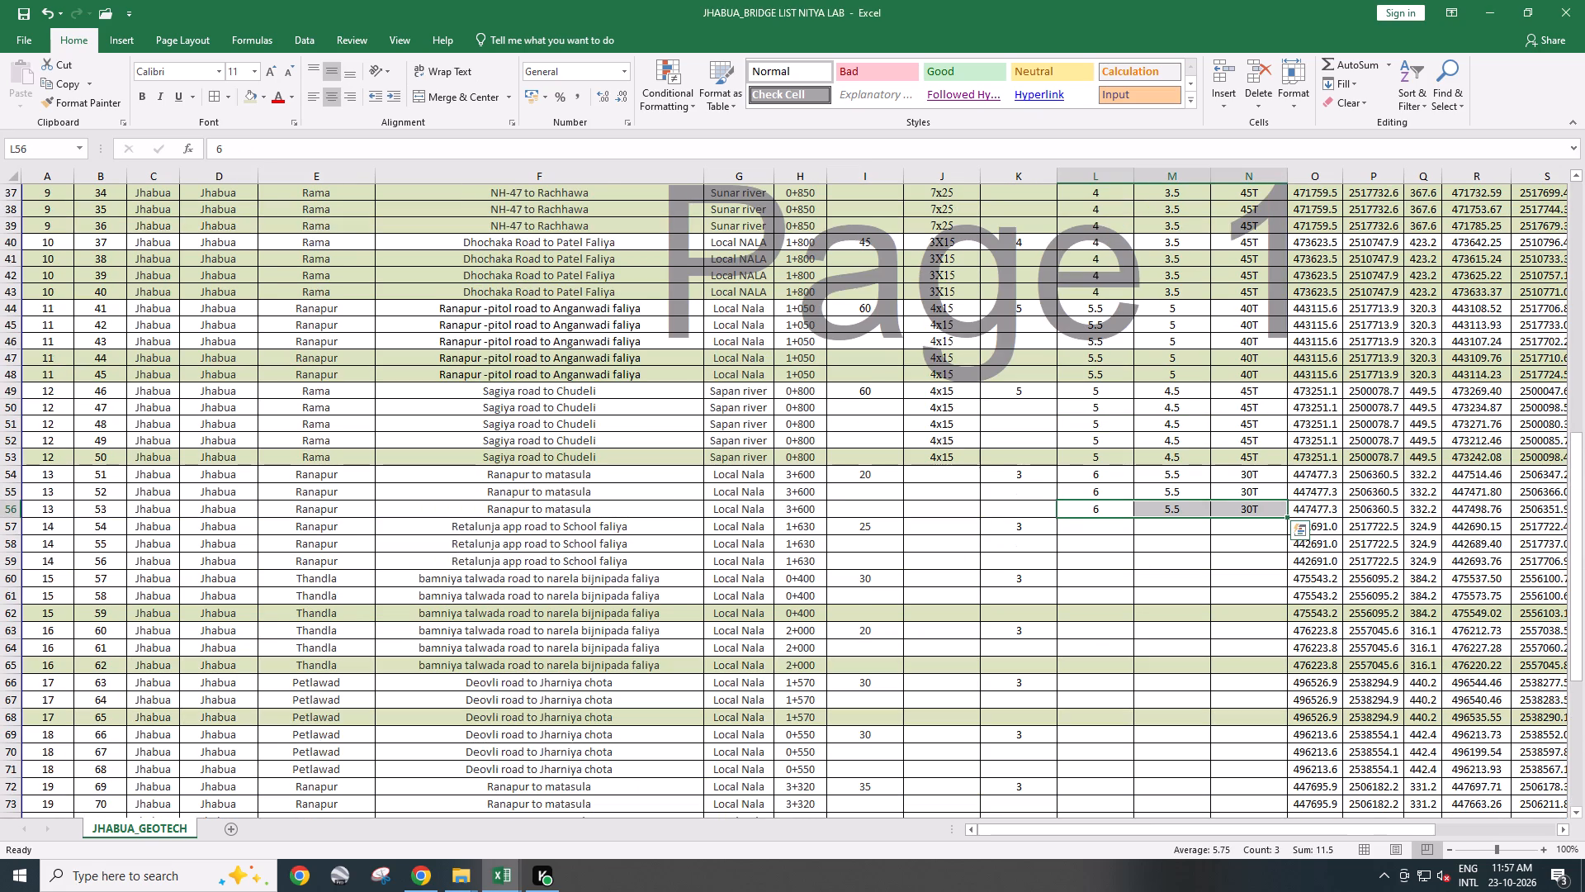
{"action": "scroll", "coordinate": [1132, 540], "scroll_direction": "down", "scroll_amount": 1}
{"action": "scroll", "coordinate": [1132, 540], "scroll_direction": "up", "scroll_amount": 19}
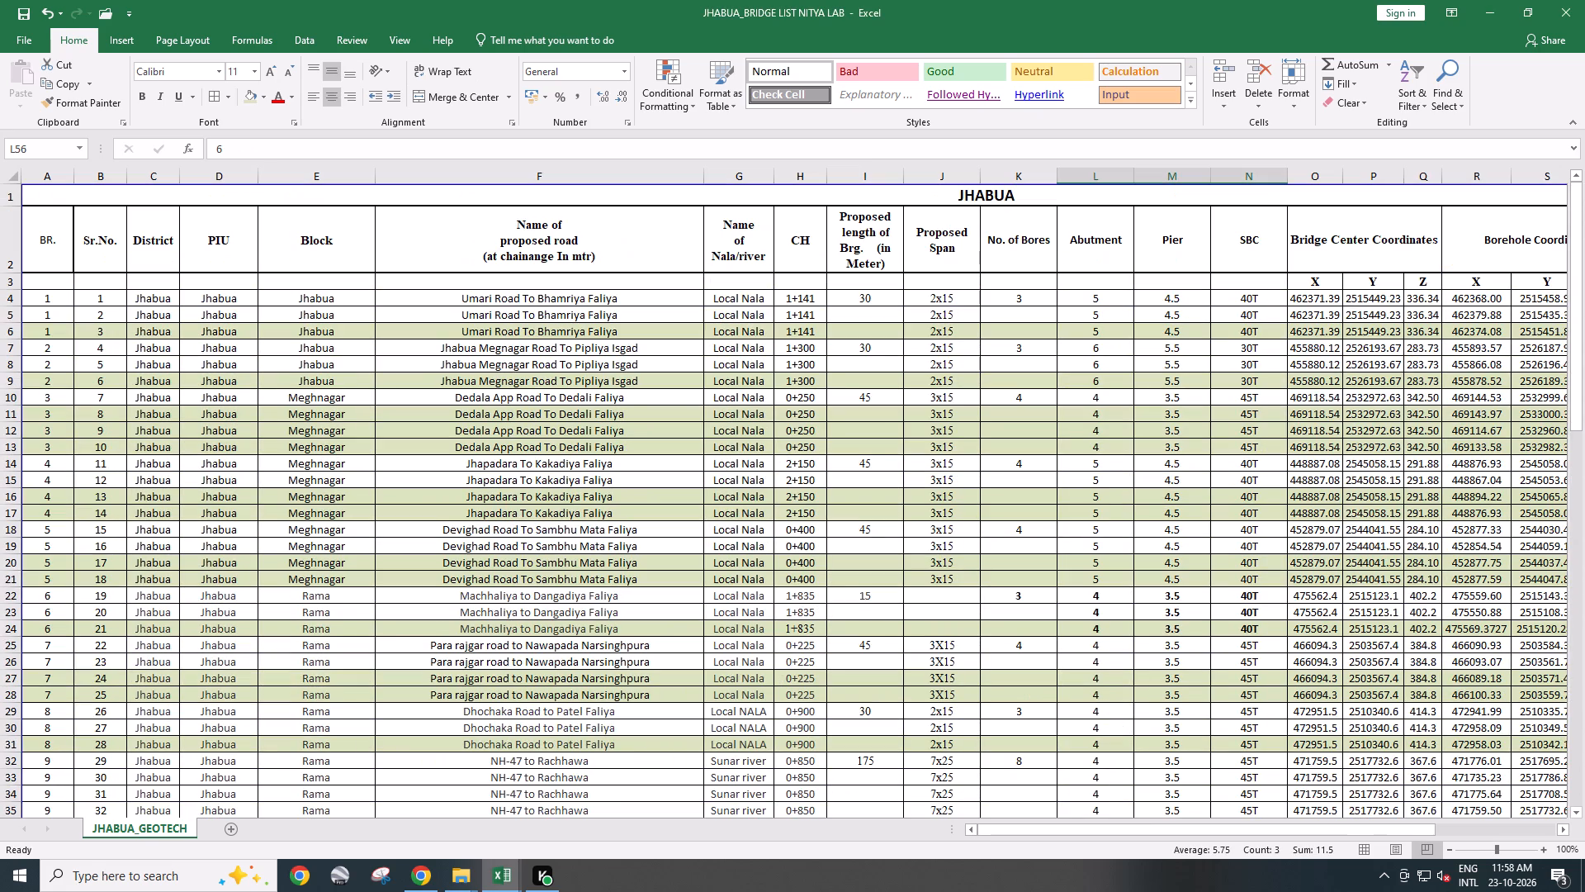
{"action": "left_click", "coordinate": [14, 286]}
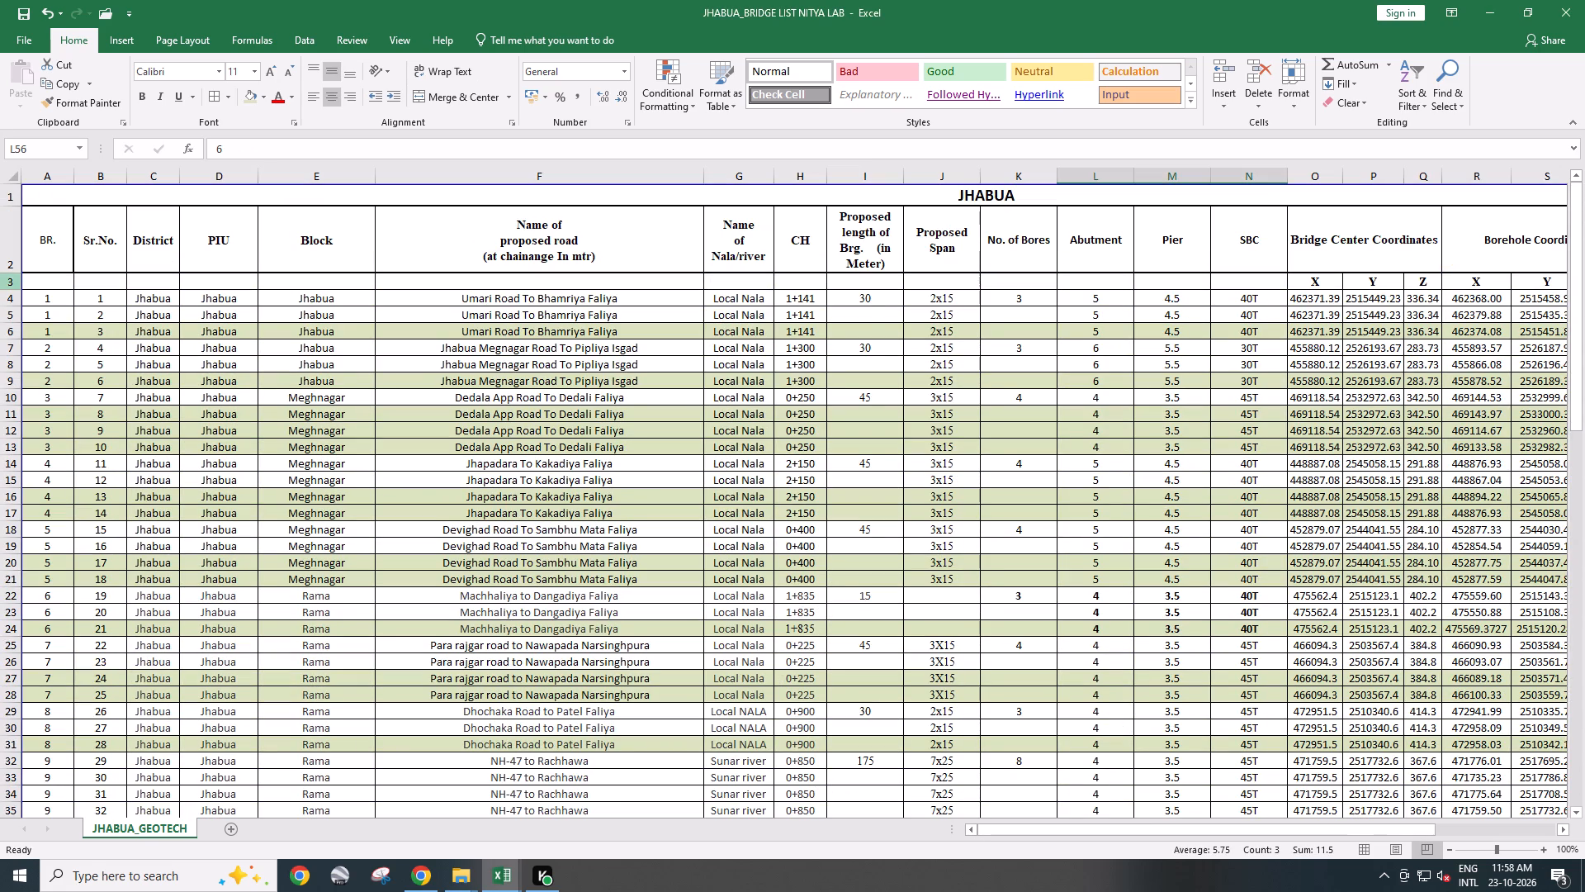
{"action": "left_click", "coordinate": [6, 282]}
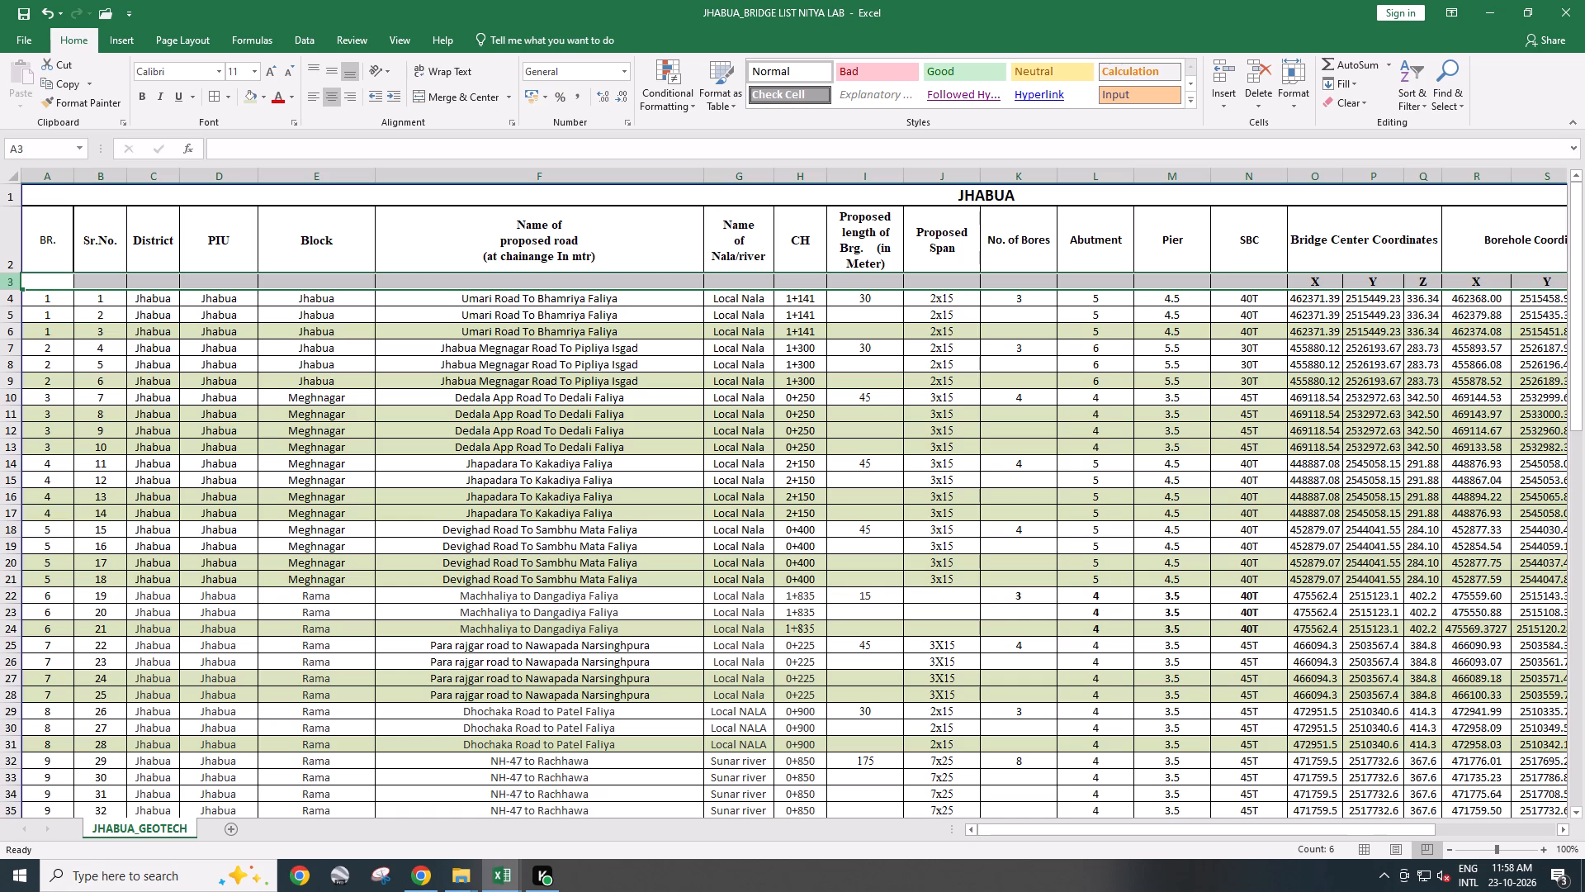
{"action": "type", "text": "WF"}
{"action": "key", "text": "f"}
{"action": "scroll", "coordinate": [1109, 527], "scroll_direction": "down", "scroll_amount": 3}
{"action": "scroll", "coordinate": [1100, 508], "scroll_direction": "up", "scroll_amount": 5}
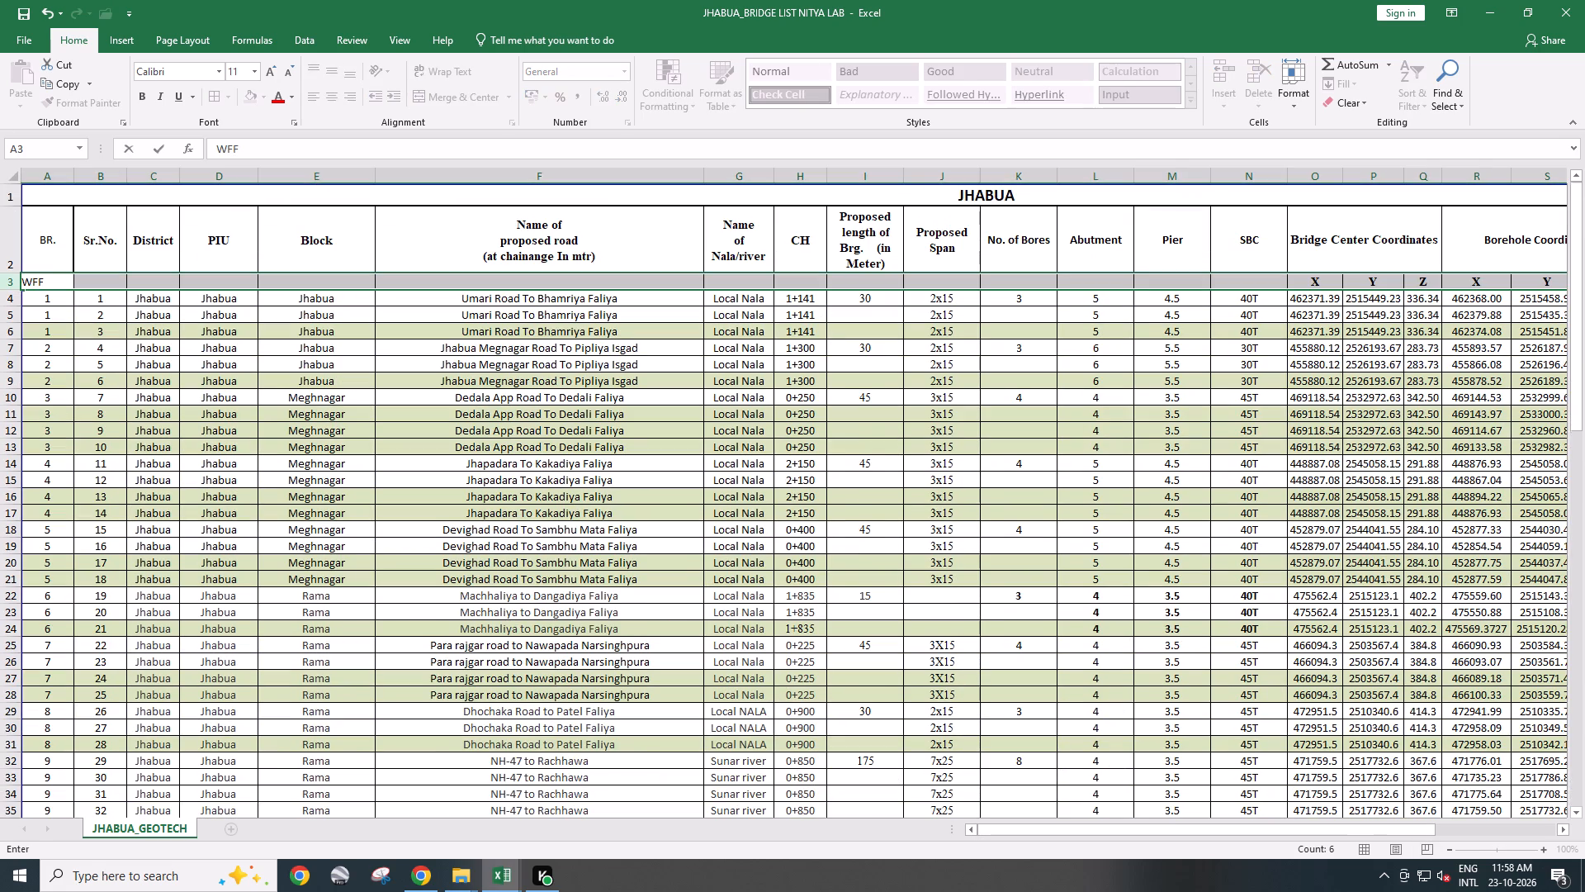
{"action": "scroll", "coordinate": [1098, 507], "scroll_direction": "up", "scroll_amount": 2}
{"action": "key", "text": "Escape"}
{"action": "key", "text": "Escape"}
{"action": "key", "text": "Escape"}
{"action": "key", "text": "Escape"}
{"action": "type", "text": "WFF"}
{"action": "scroll", "coordinate": [950, 562], "scroll_direction": "down", "scroll_amount": 14}
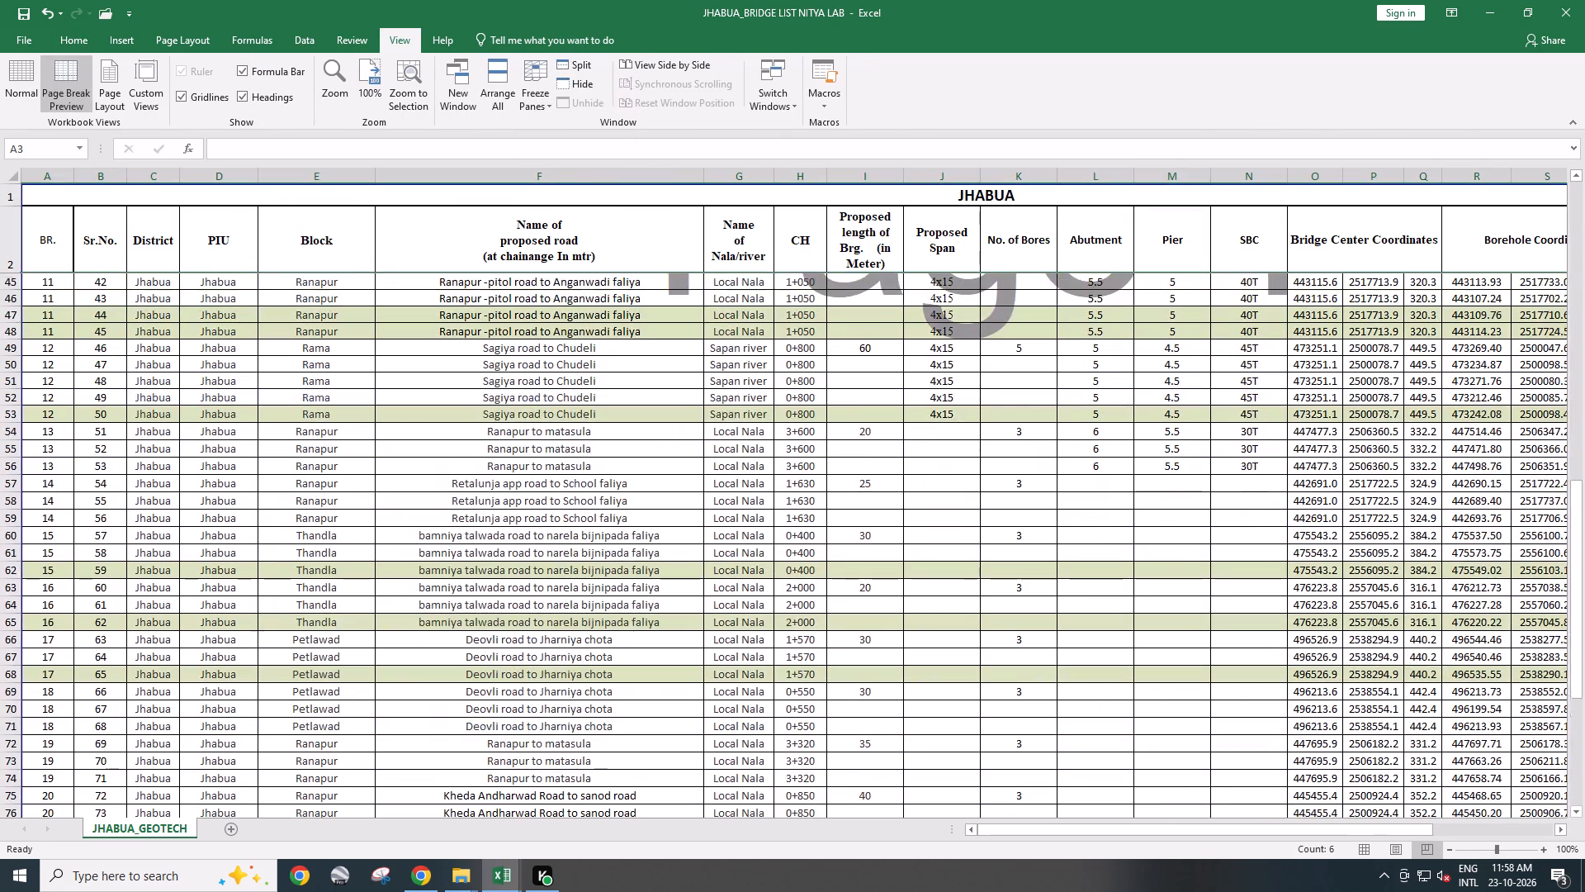
{"action": "scroll", "coordinate": [942, 548], "scroll_direction": "down", "scroll_amount": 1}
{"action": "key", "text": "ctrl+s"}
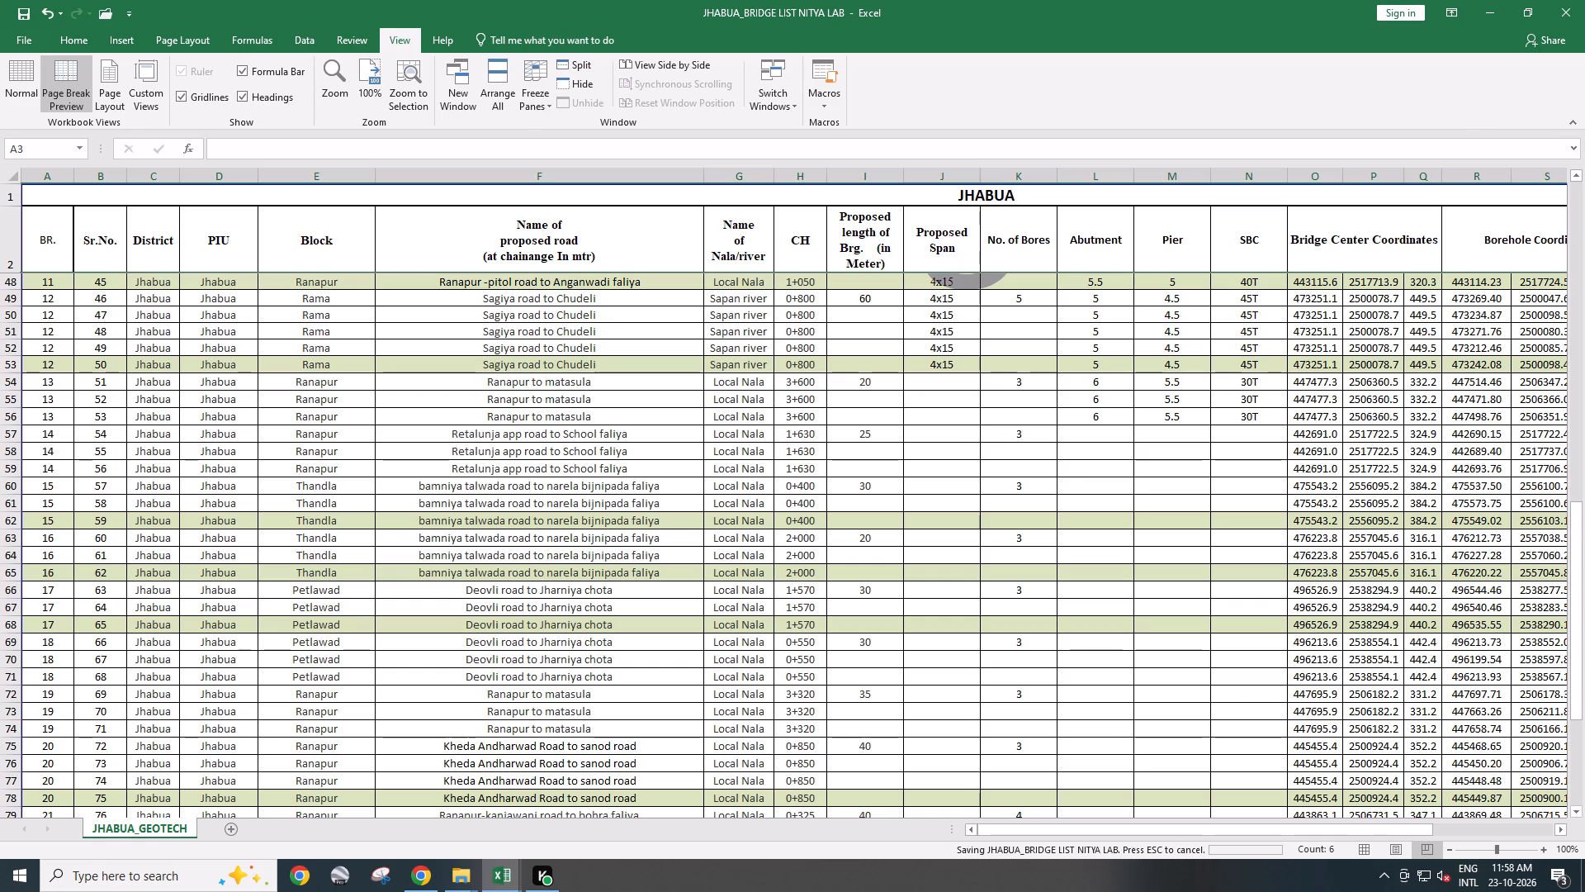
Copy chainage 3600's proposed span 2X10 from K16 of JHABUA Bridge Data2310 into J54 of the NITYA LAB list.
{"action": "key", "text": "alt+Tab"}
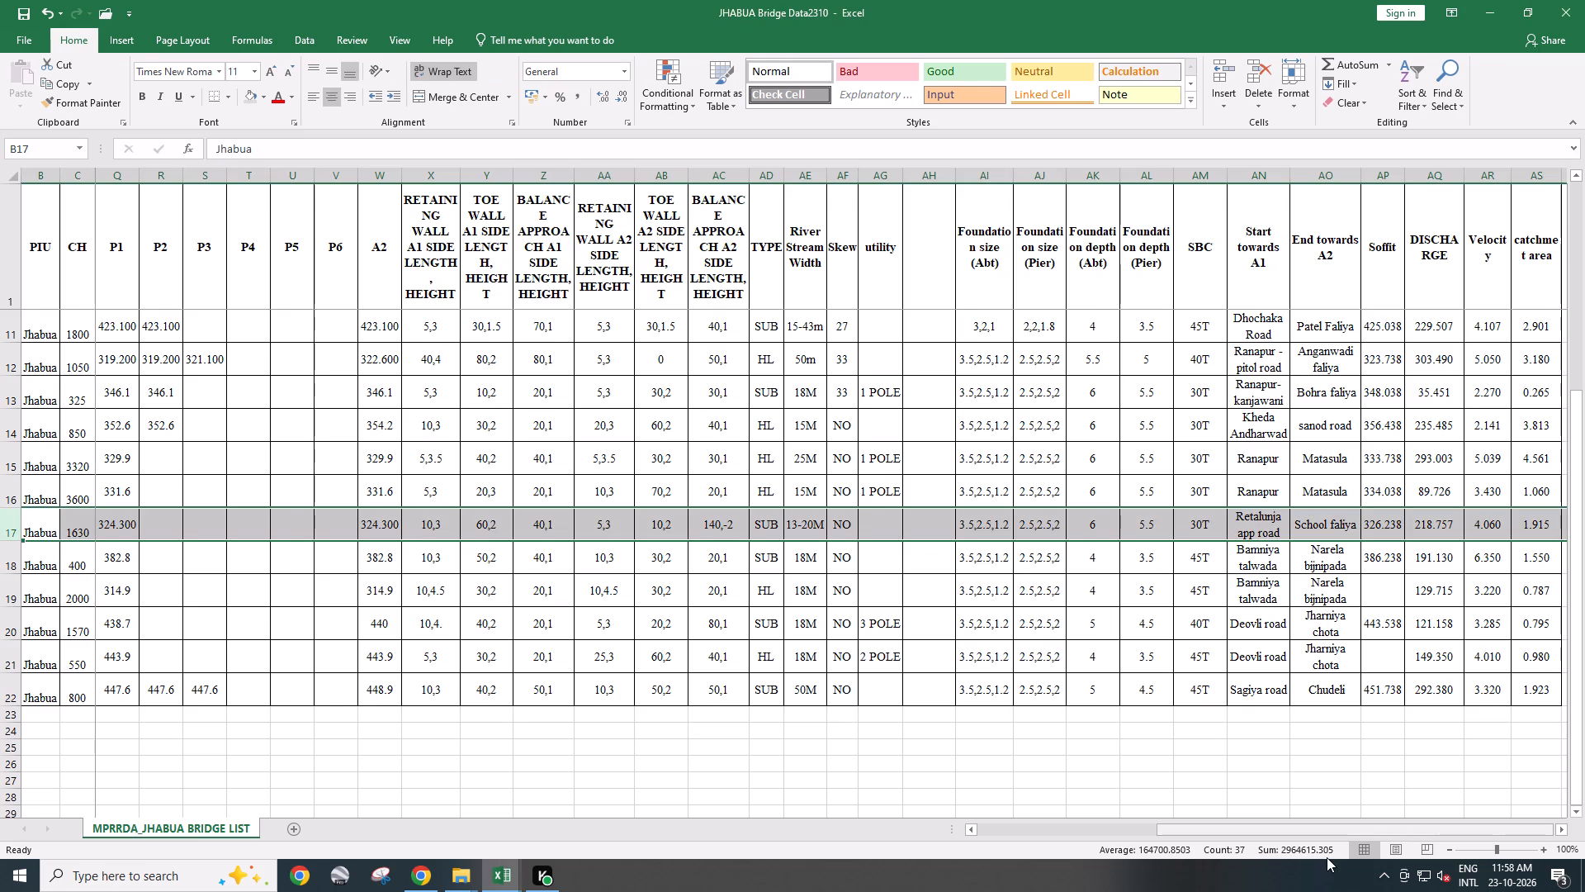
{"action": "left_click_drag", "start_coordinate": [1261, 832], "coordinate": [1075, 869]}
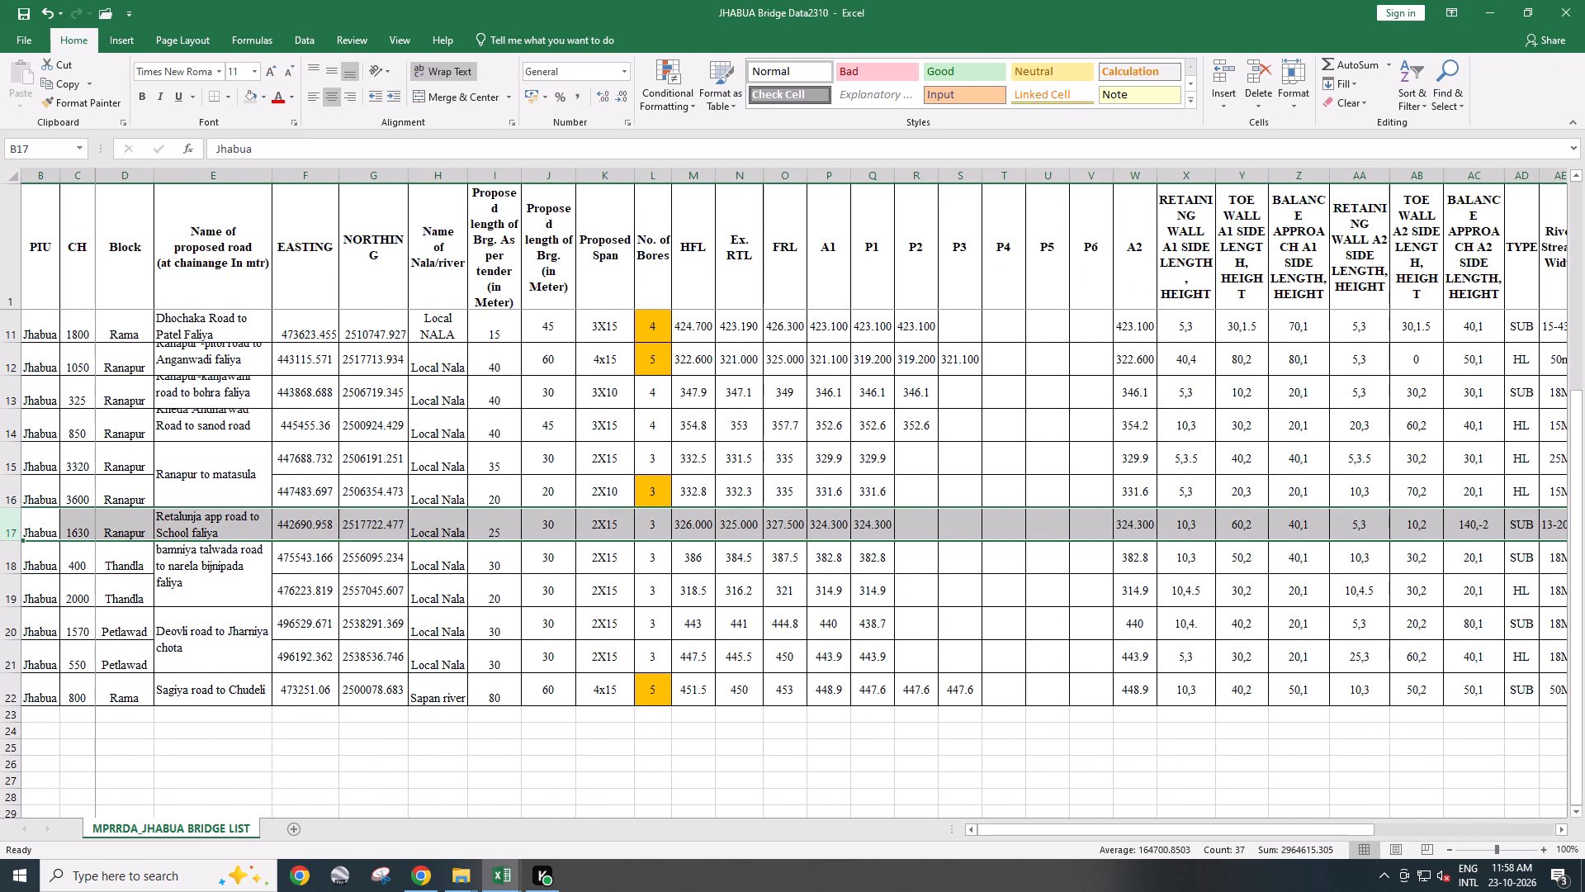
{"action": "key", "text": "alt+Tab"}
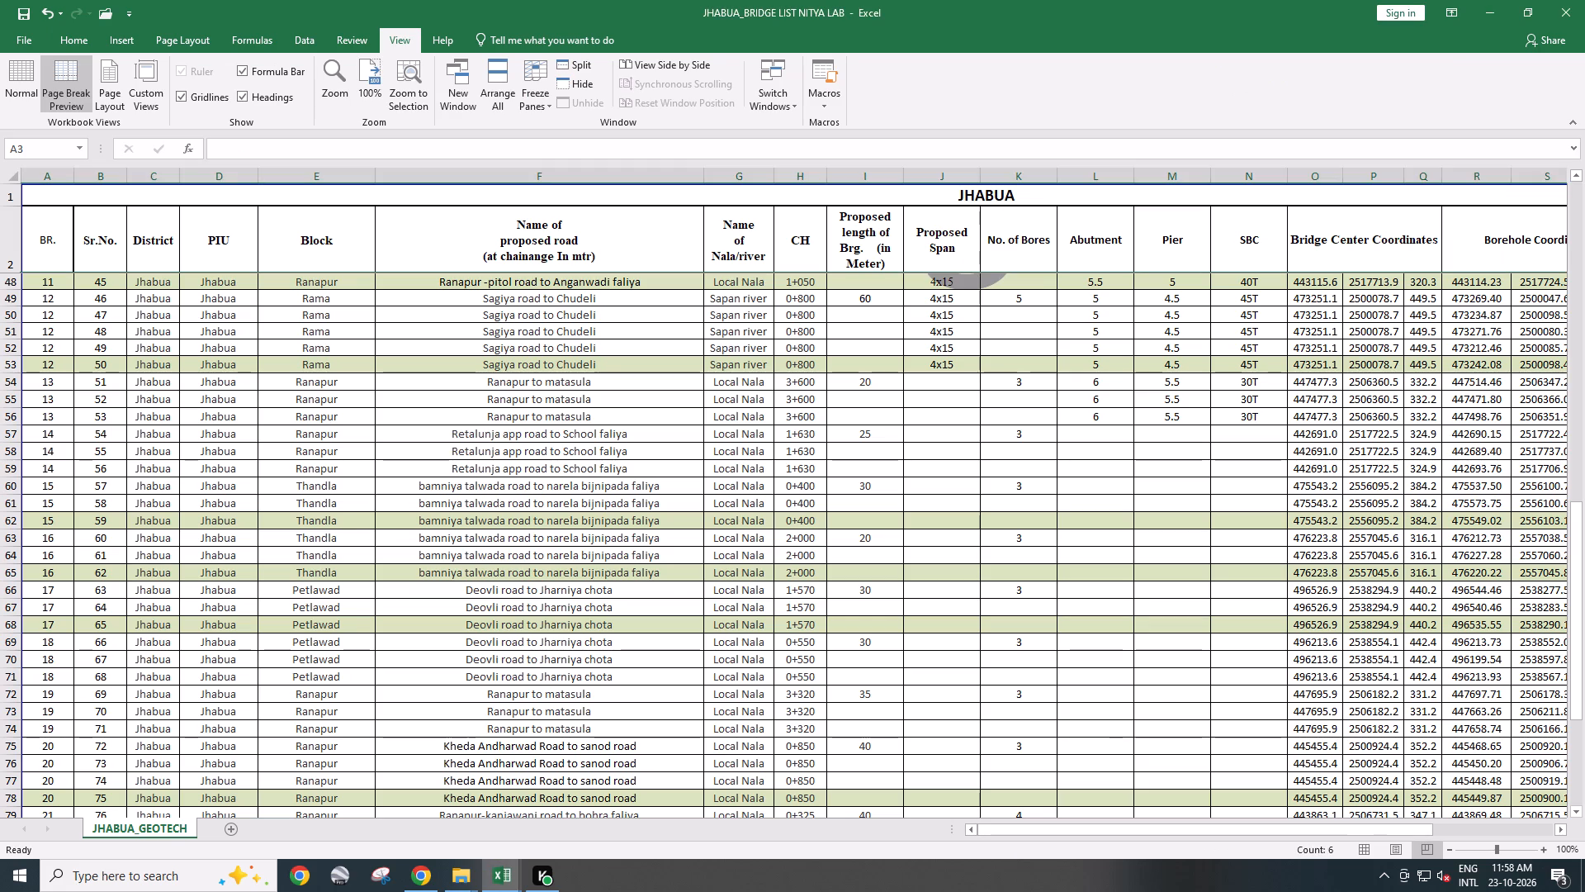
{"action": "key", "text": "alt+Tab"}
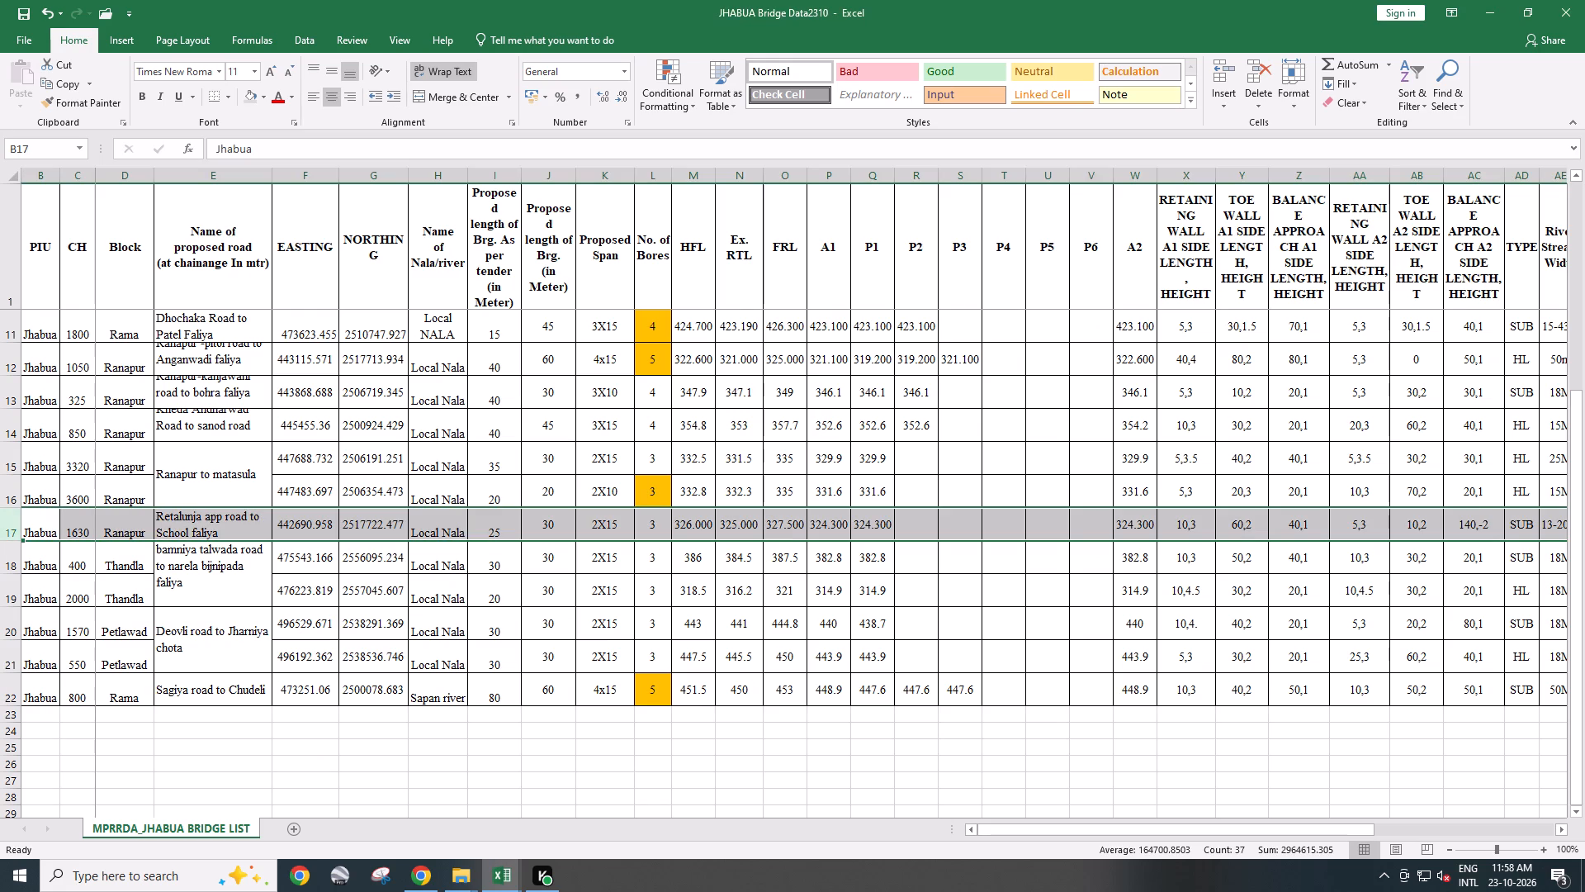
{"action": "key", "text": "alt+Tab"}
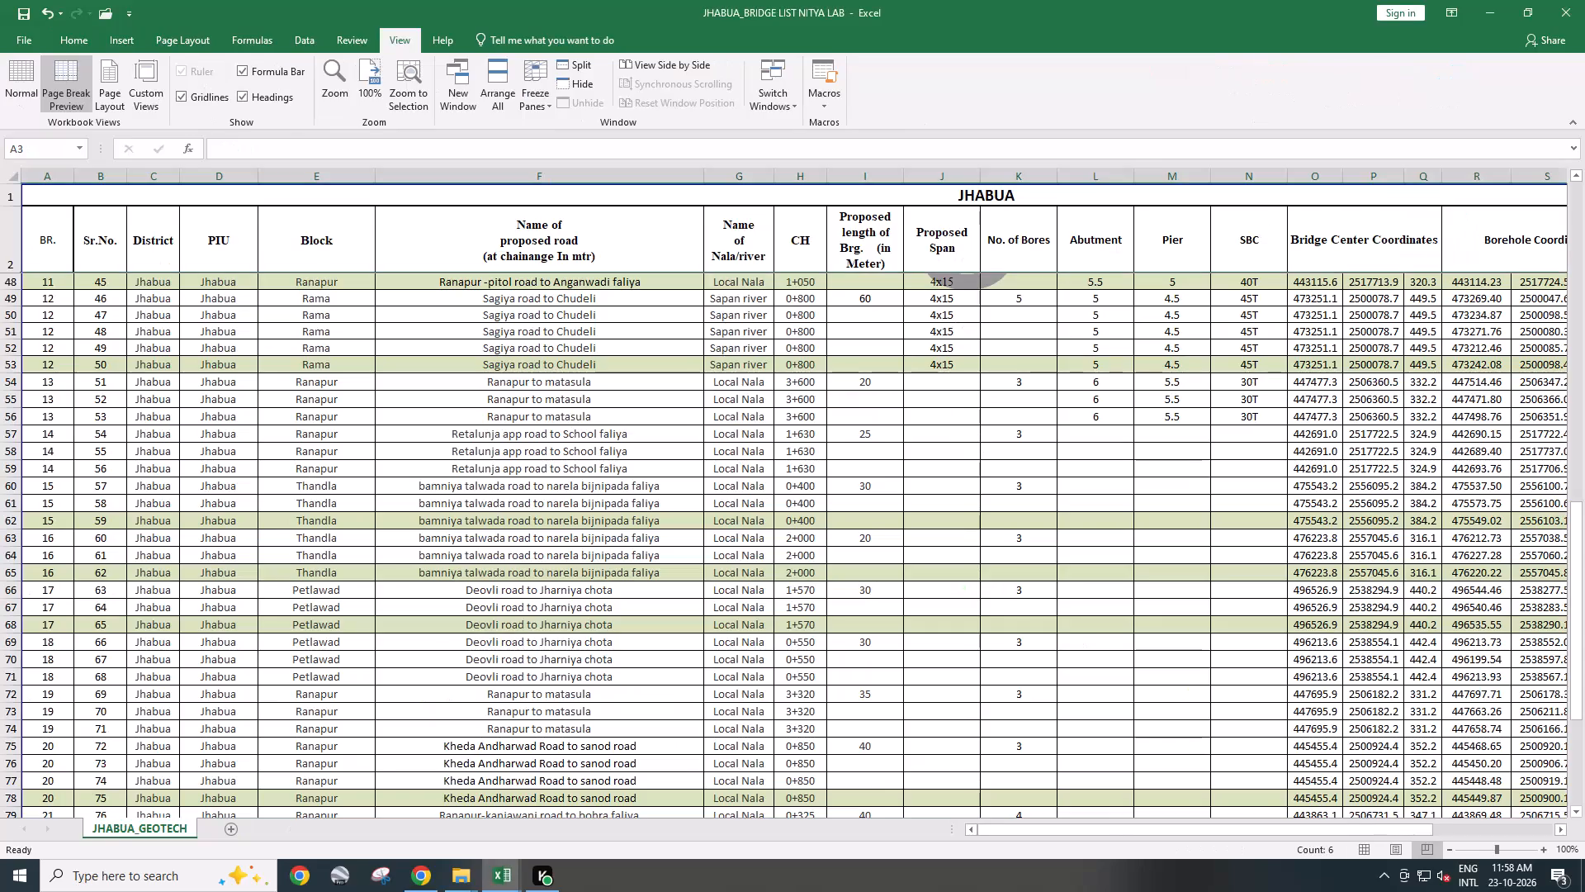
{"action": "key", "text": "alt+Tab"}
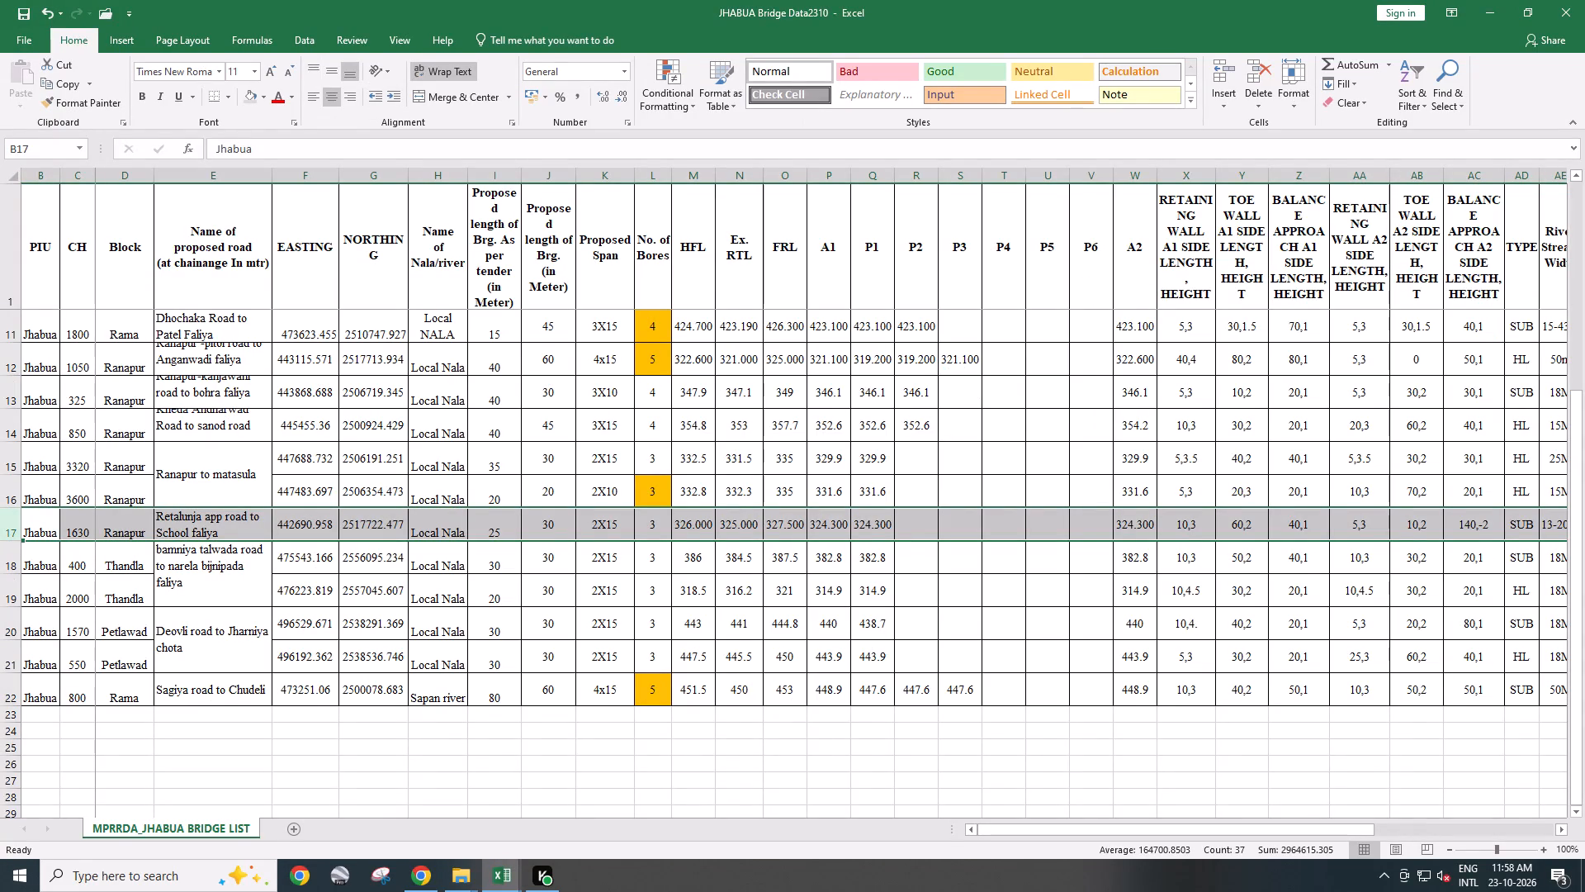
{"action": "left_click", "coordinate": [599, 495]}
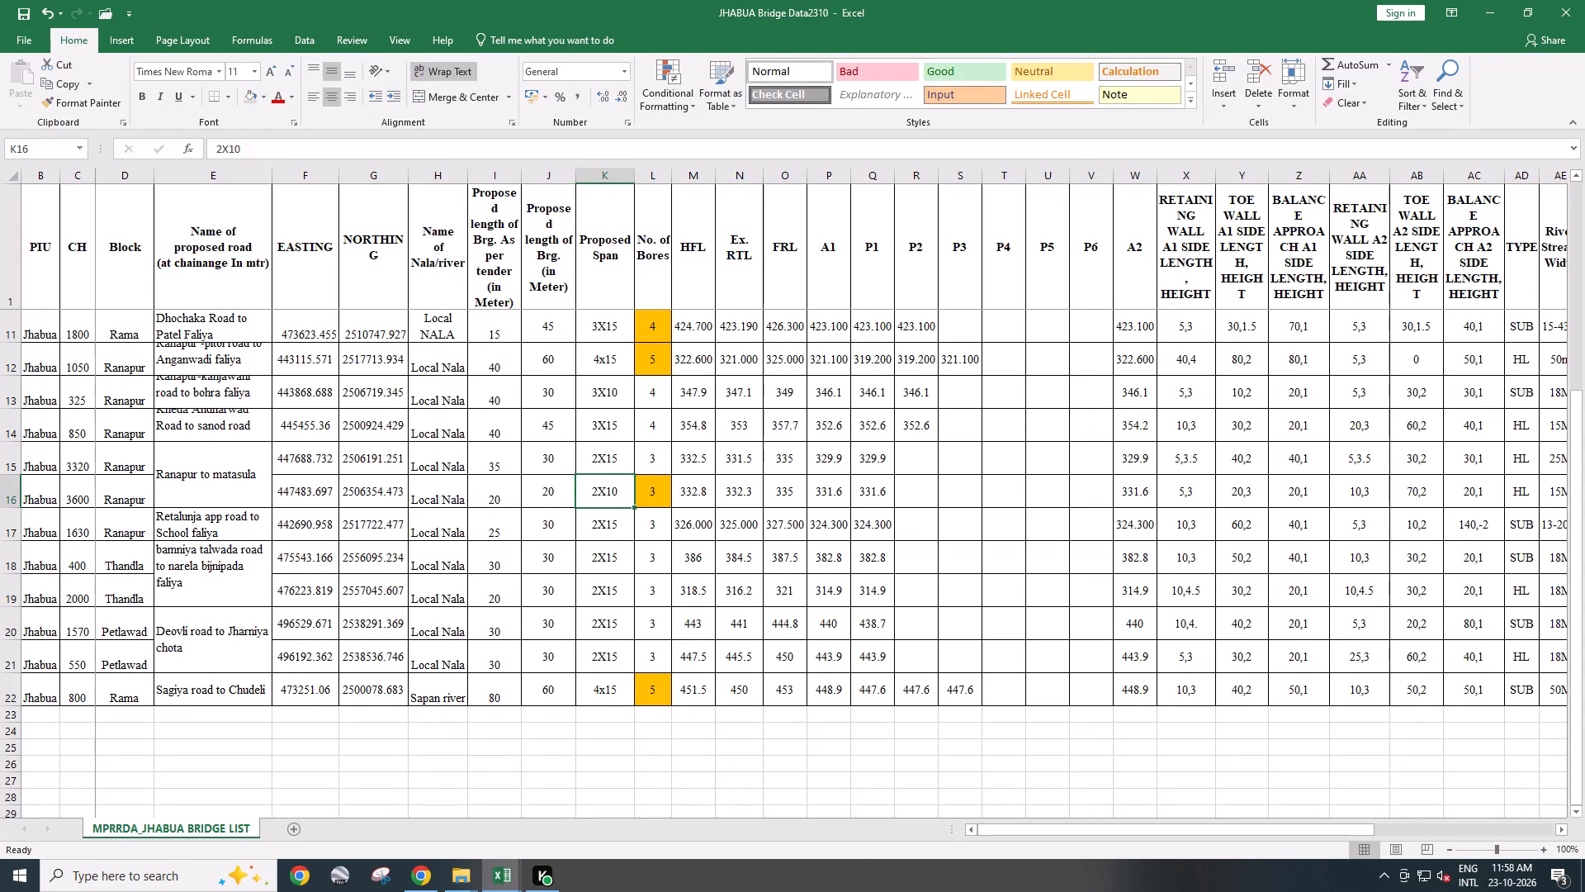
{"action": "key", "text": "ctrl+c"}
{"action": "key", "text": "alt+Tab"}
{"action": "left_click", "coordinate": [936, 386]}
{"action": "key", "text": "ctrl+v"}
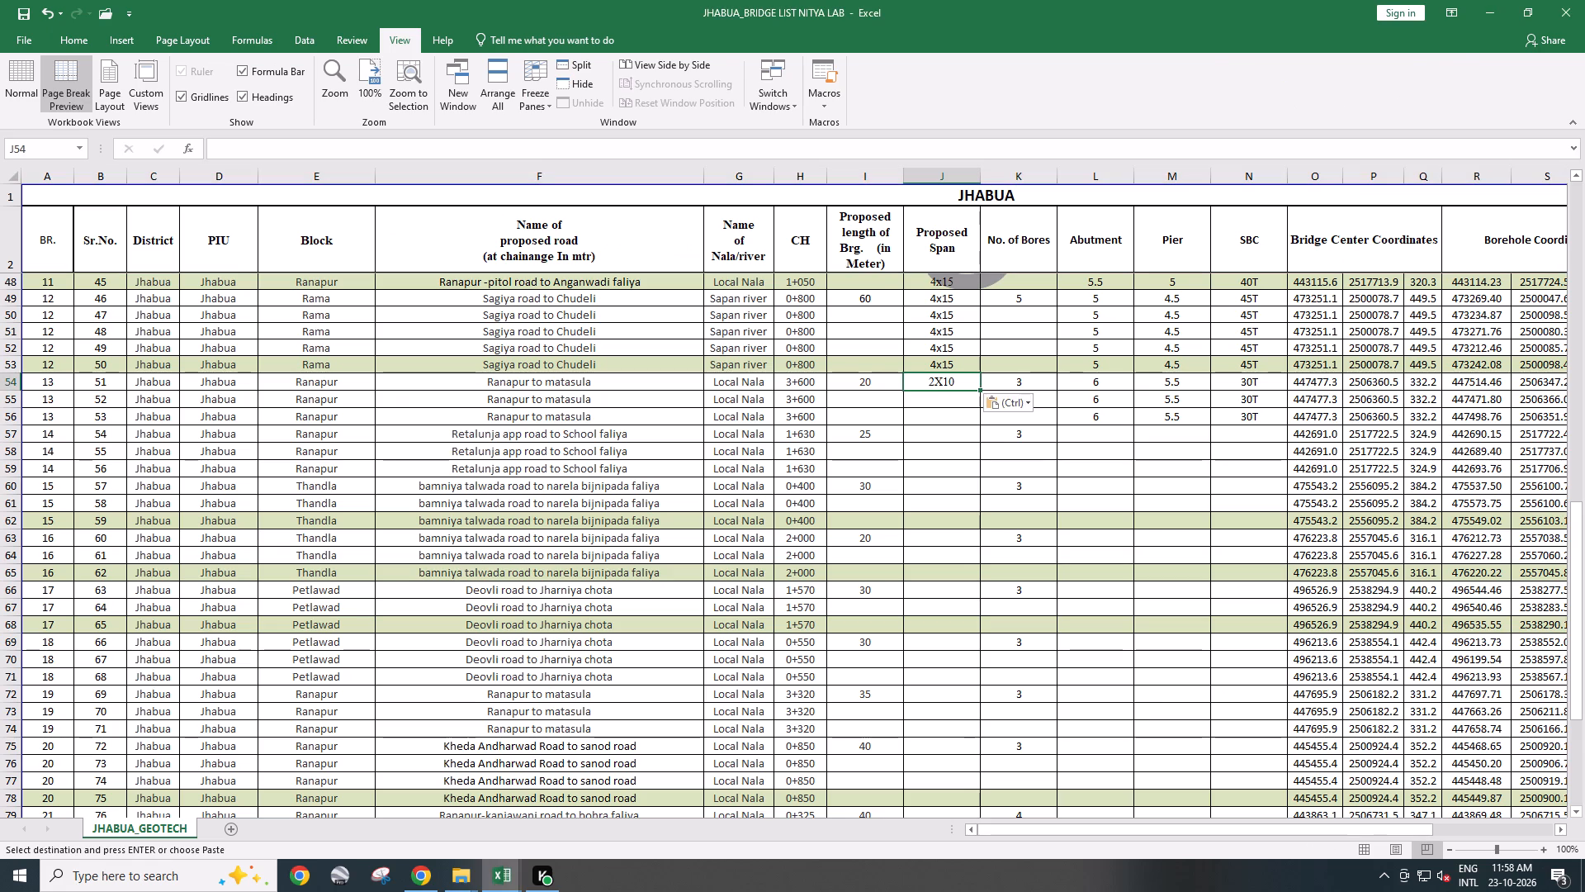
Copy chainage 1630's proposed span 2X15 from K17 of JHABUA Bridge Data2310 into J57 of the NITYA LAB list, leaving J55 empty.
{"action": "key", "text": "alt+Tab"}
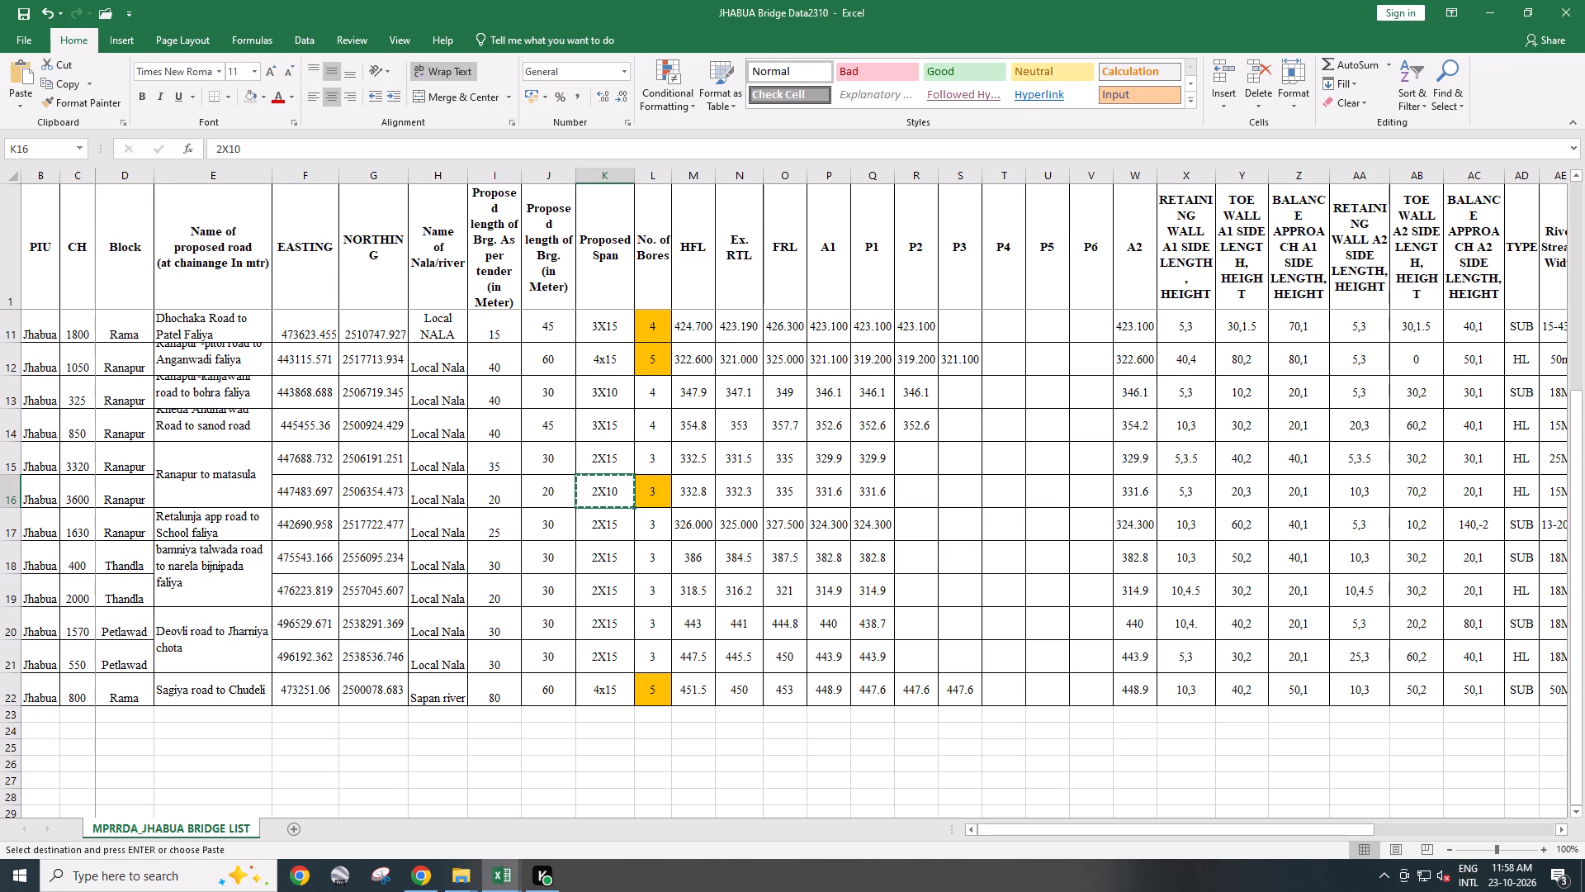
{"action": "left_click", "coordinate": [595, 522]}
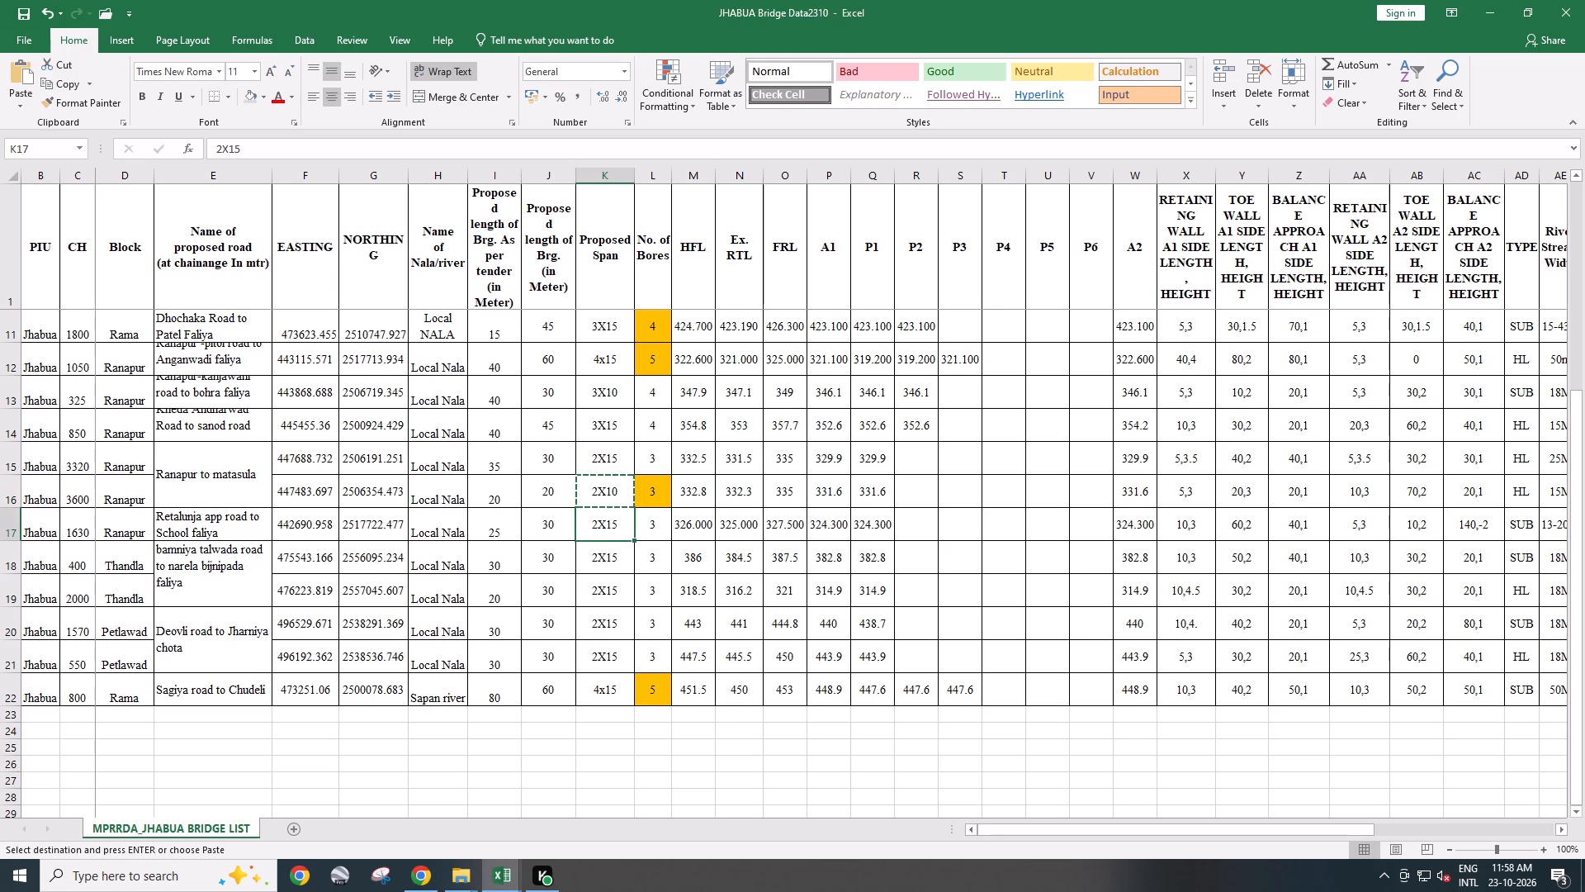
{"action": "key", "text": "ctrl+c"}
{"action": "key", "text": "alt+Tab"}
{"action": "left_click", "coordinate": [953, 403]}
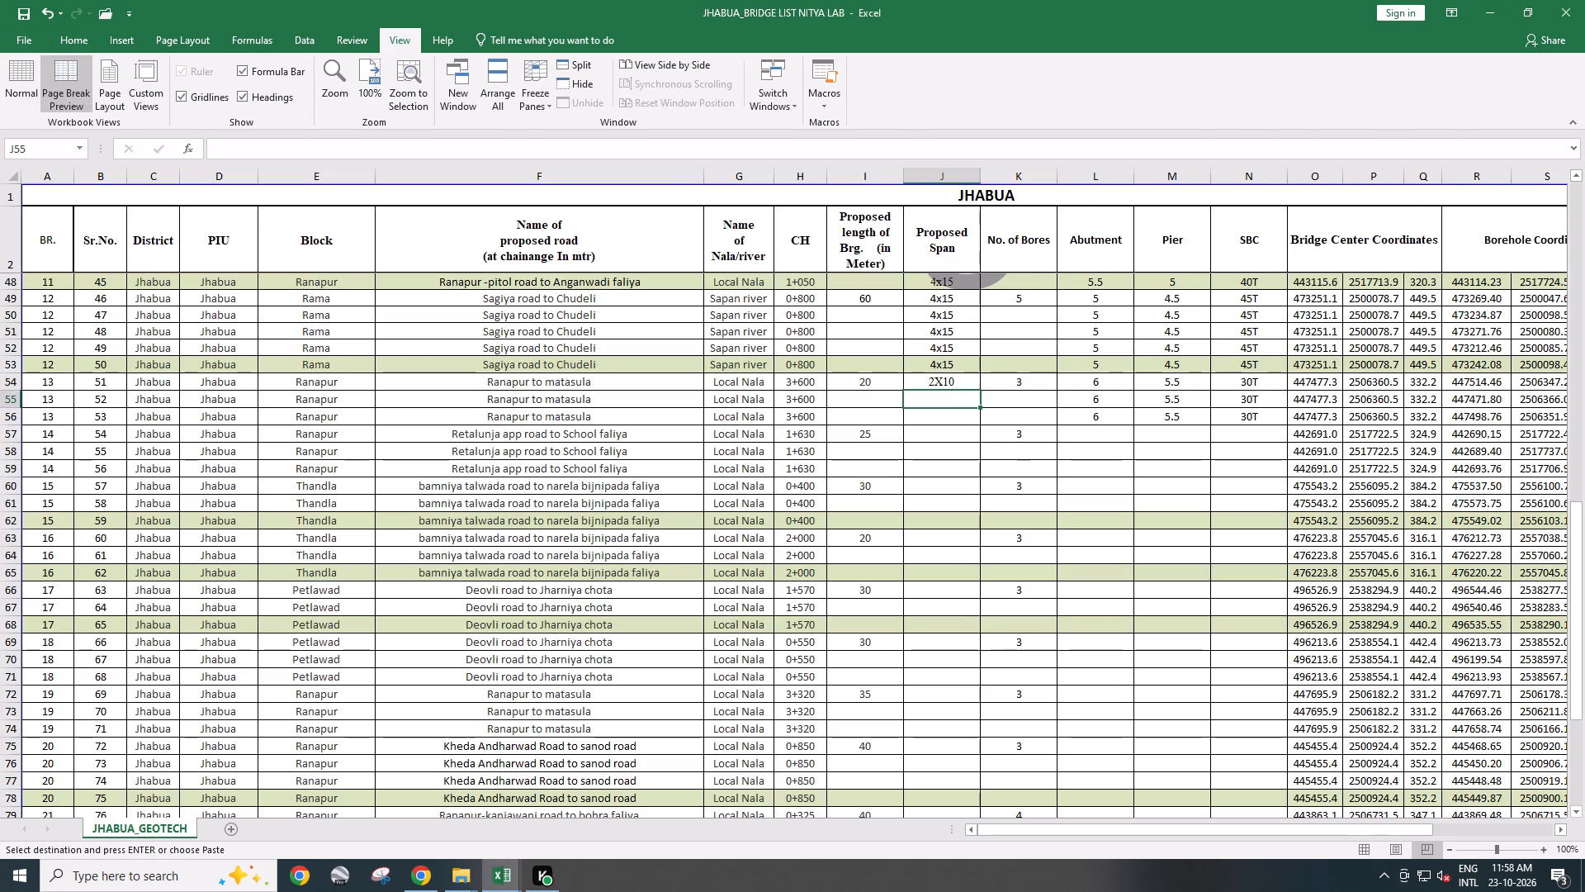
{"action": "key", "text": "ctrl+v"}
{"action": "key", "text": "alt+Tab"}
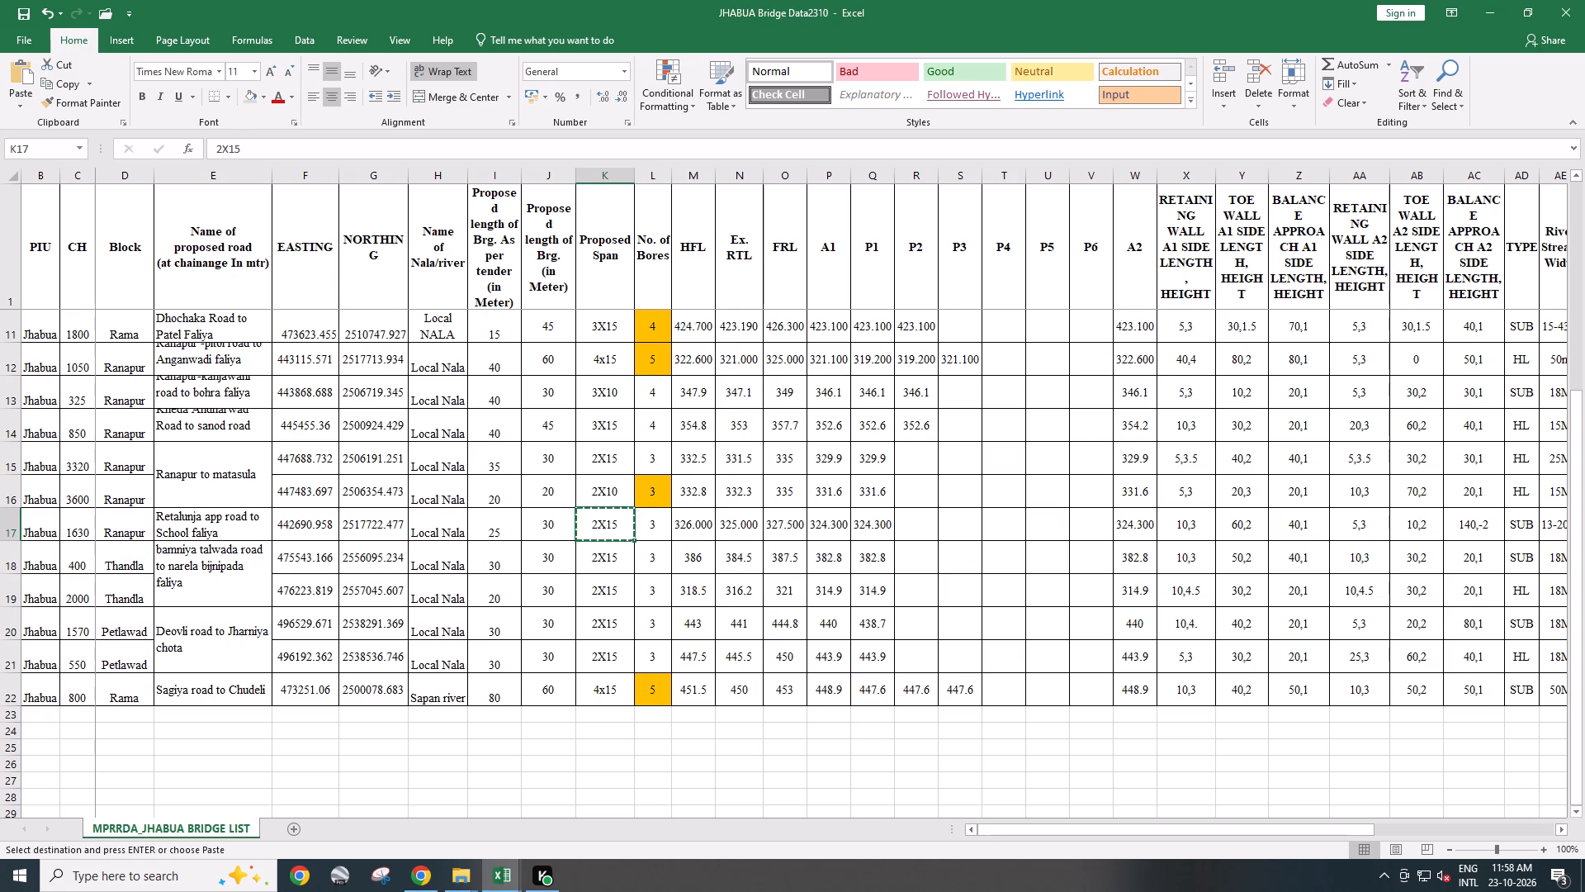
{"action": "key", "text": "alt+Tab"}
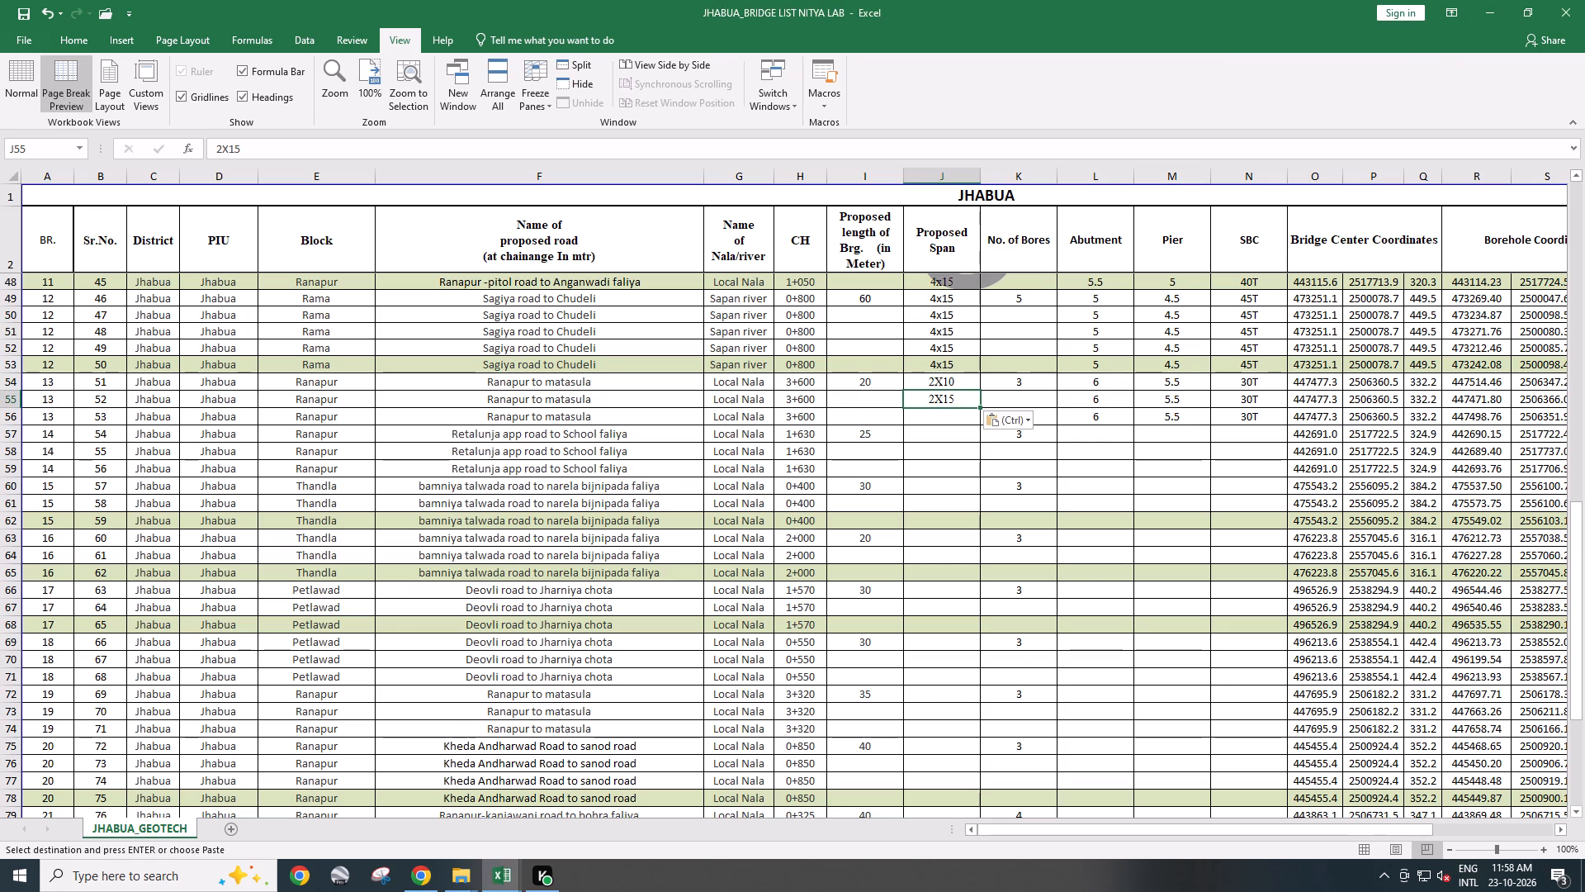
{"action": "key", "text": "ctrl+x"}
{"action": "left_click", "coordinate": [933, 437]}
{"action": "key", "text": "ctrl+v"}
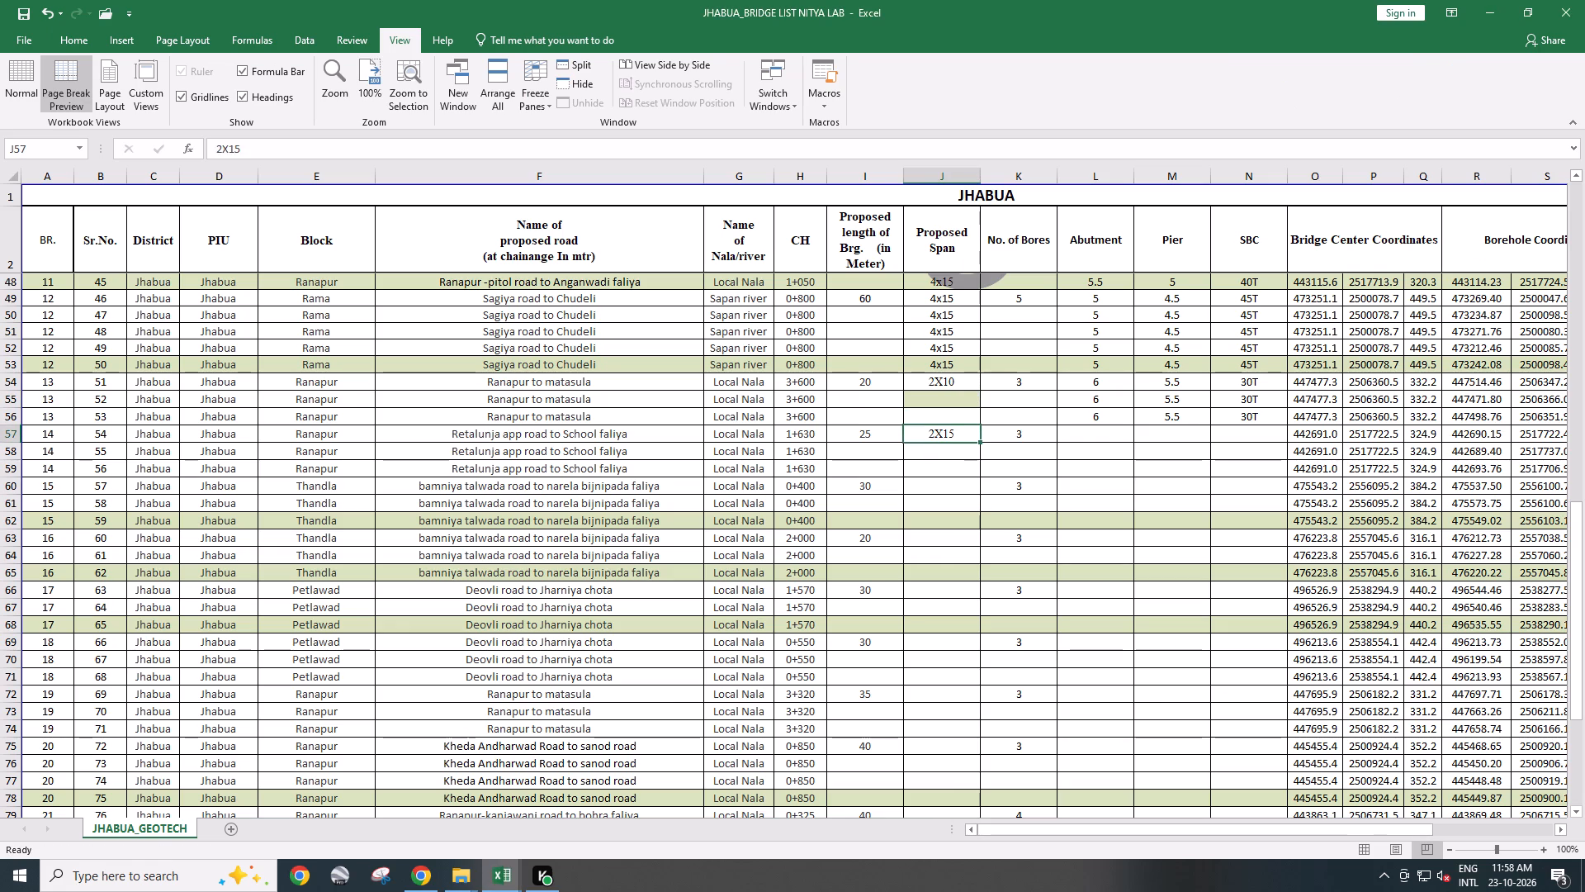
Remove the green fill from the empty cell J55 and save the workbook.
{"action": "left_click", "coordinate": [958, 487]}
{"action": "left_click", "coordinate": [949, 399]}
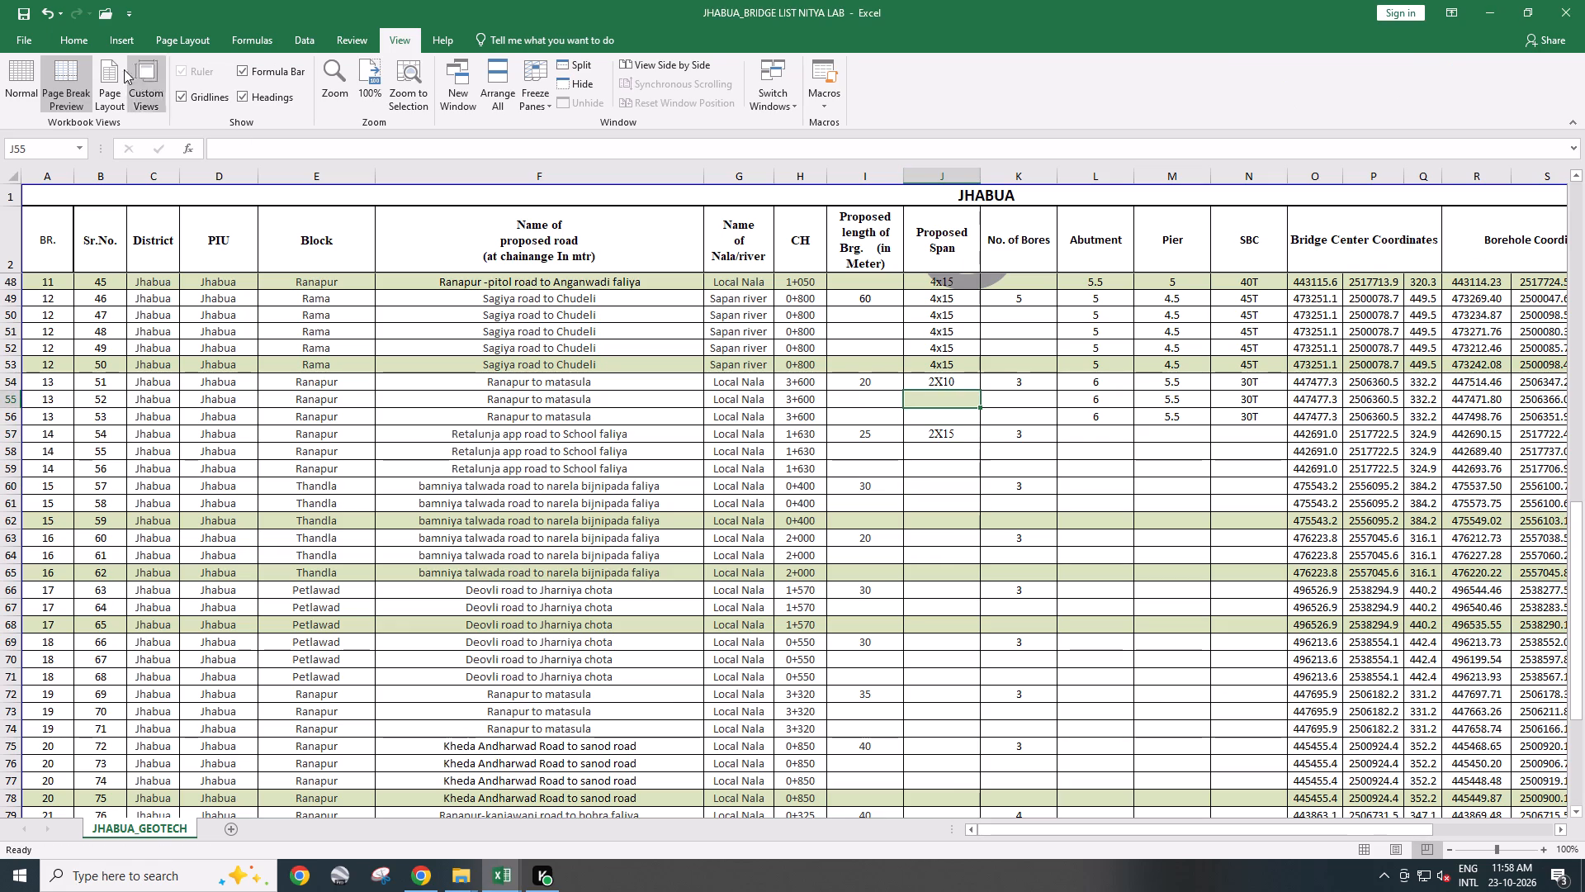
{"action": "left_click", "coordinate": [75, 45]}
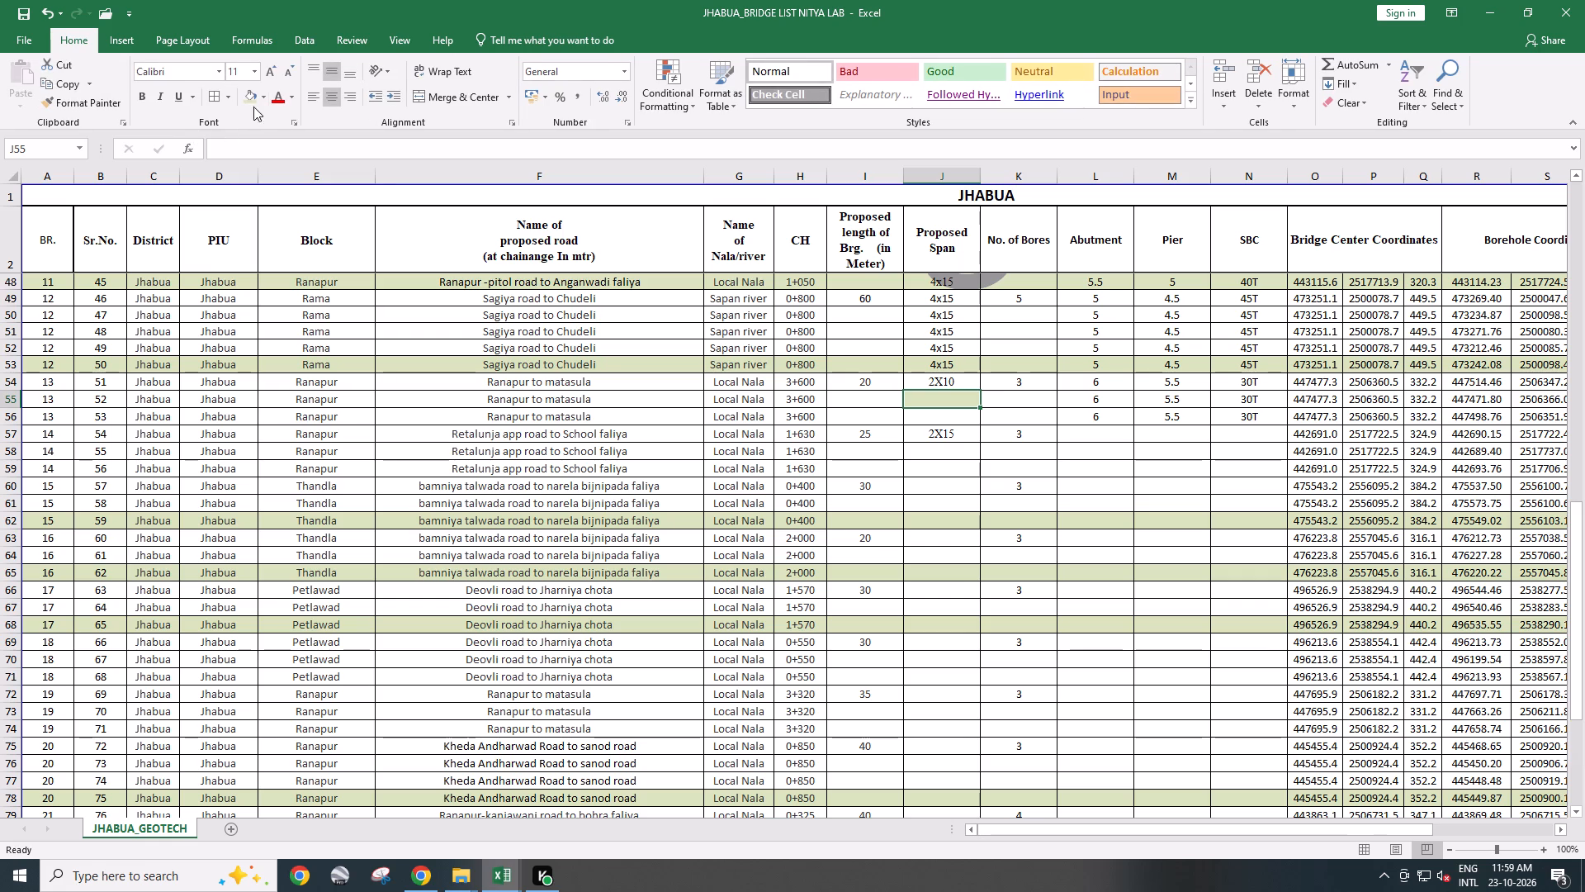
{"action": "left_click", "coordinate": [263, 97]}
{"action": "left_click", "coordinate": [305, 242]}
{"action": "key", "text": "ctrl+s"}
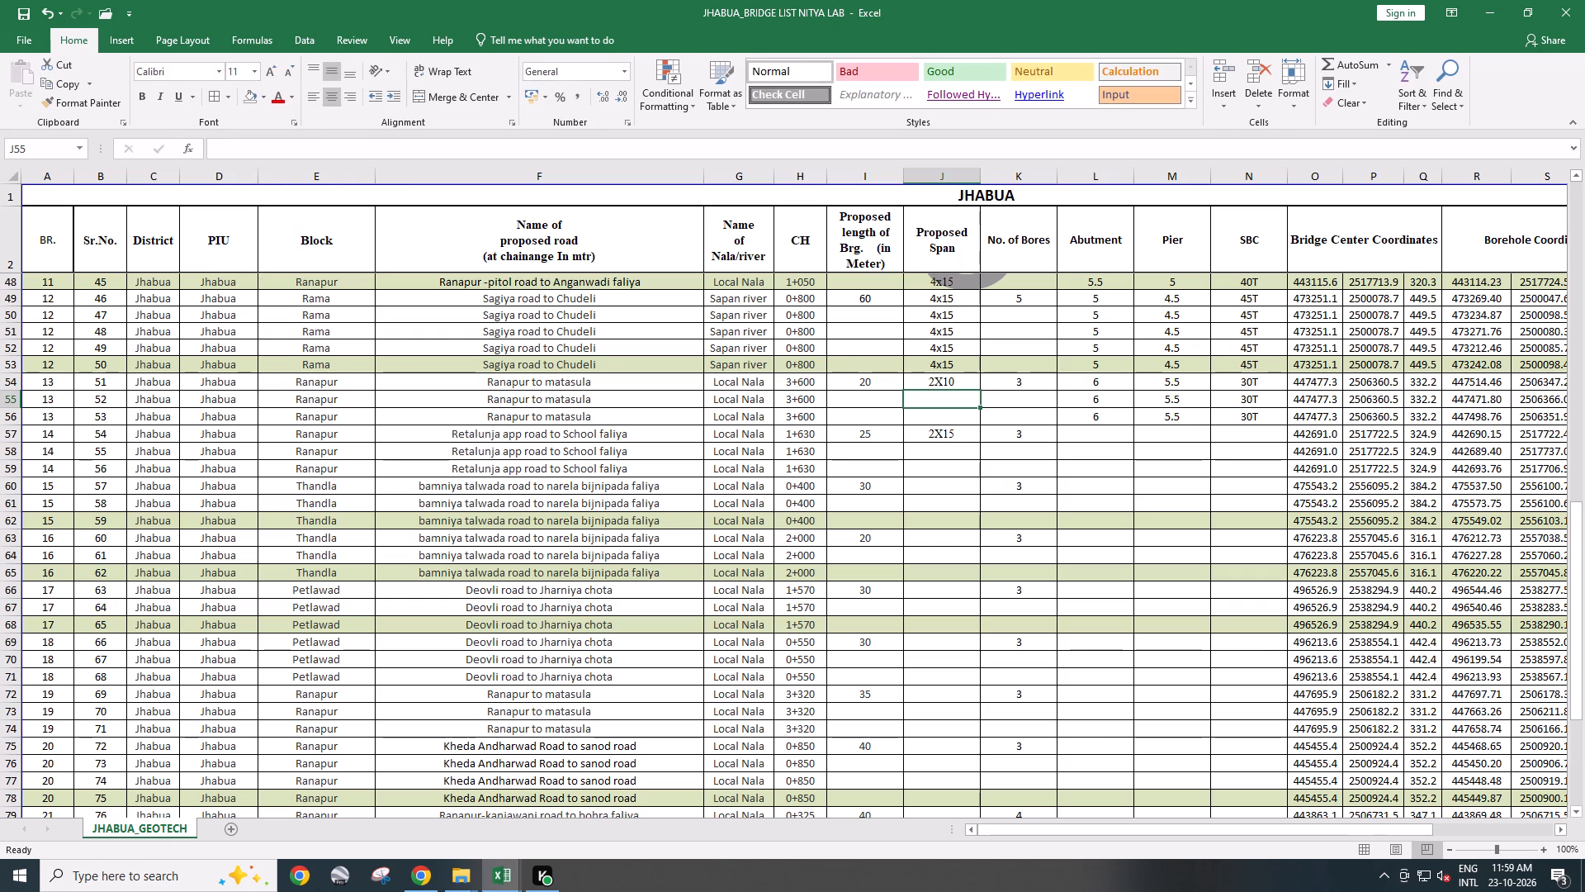
Copy chainage 400's proposed span 2X15 from K18 of JHABUA Bridge Data2310 into J60 of the NITYA LAB list.
{"action": "key", "text": "alt+Tab"}
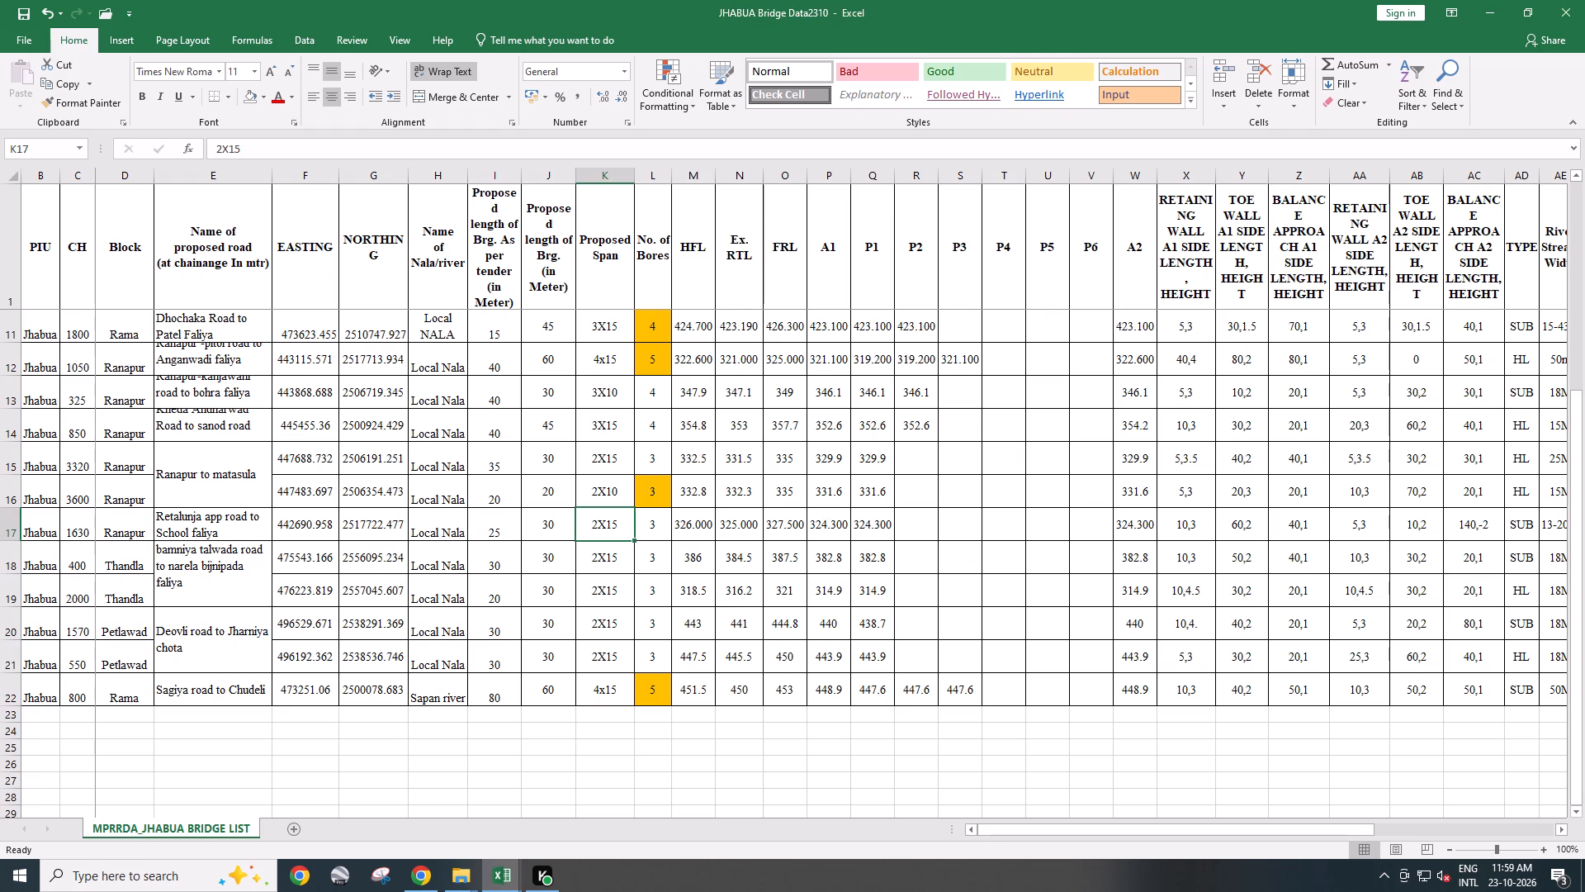
{"action": "left_click", "coordinate": [621, 564]}
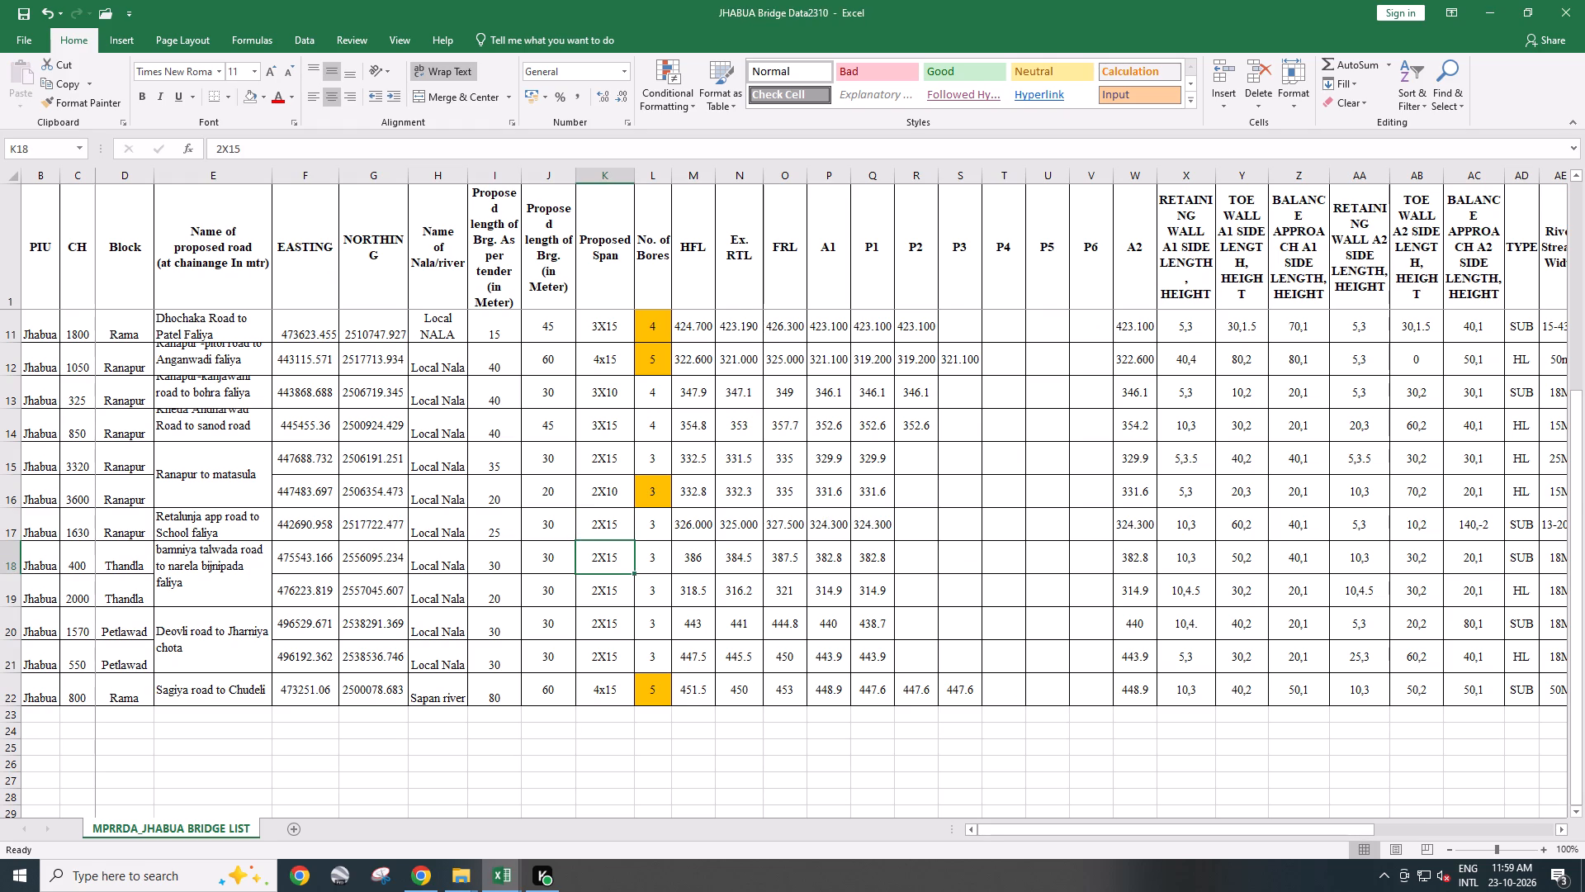
{"action": "key", "text": "ctrl+c"}
{"action": "key", "text": "alt+Tab"}
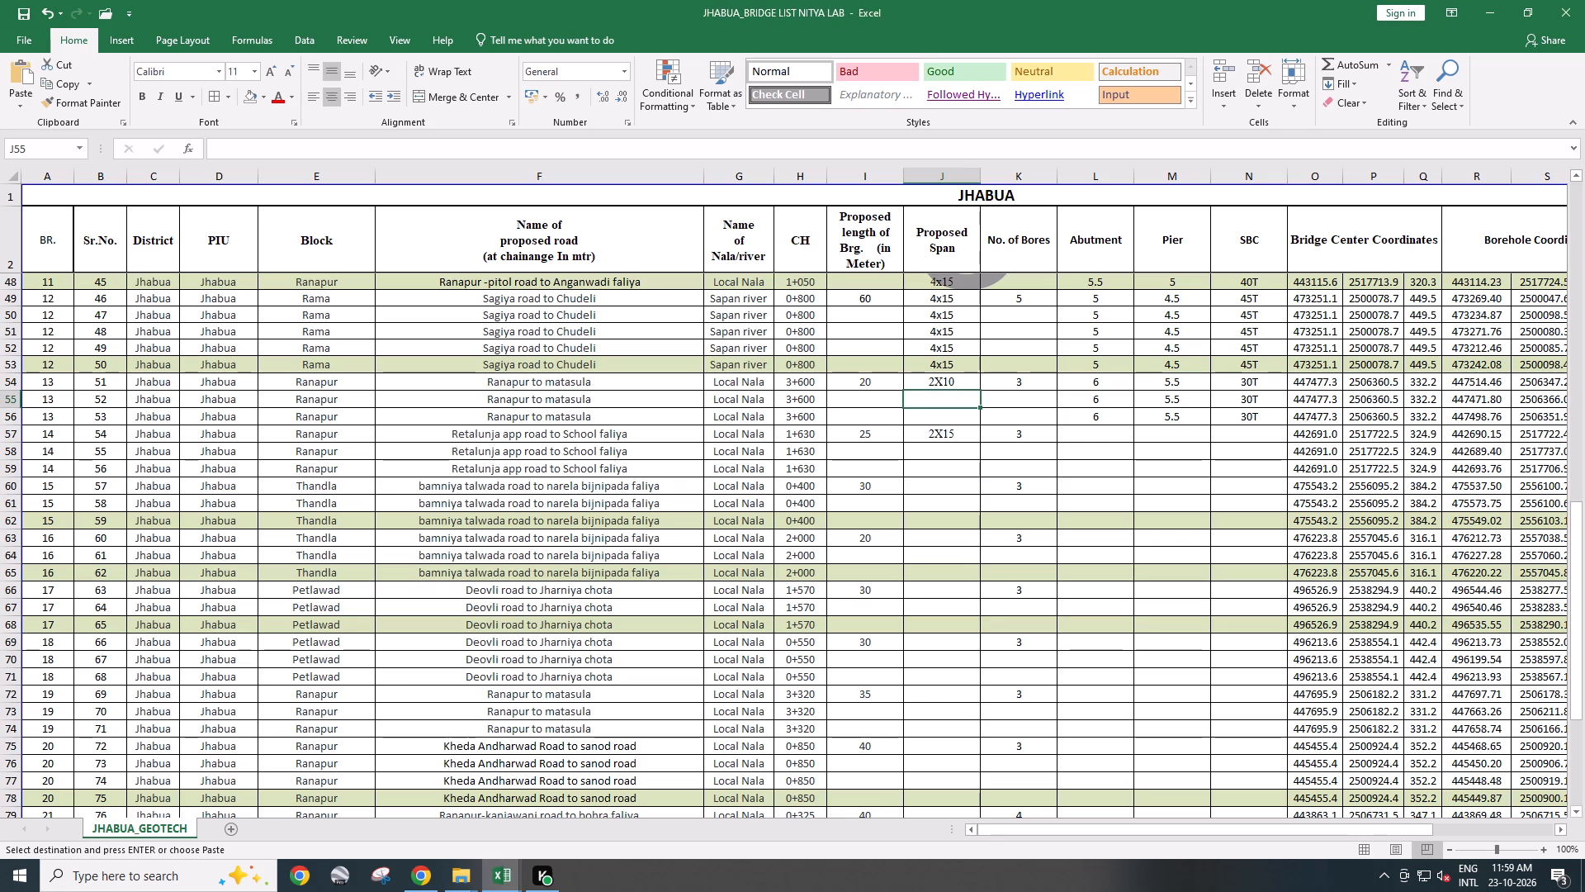
{"action": "left_click", "coordinate": [913, 489]}
{"action": "key", "text": "ctrl+v"}
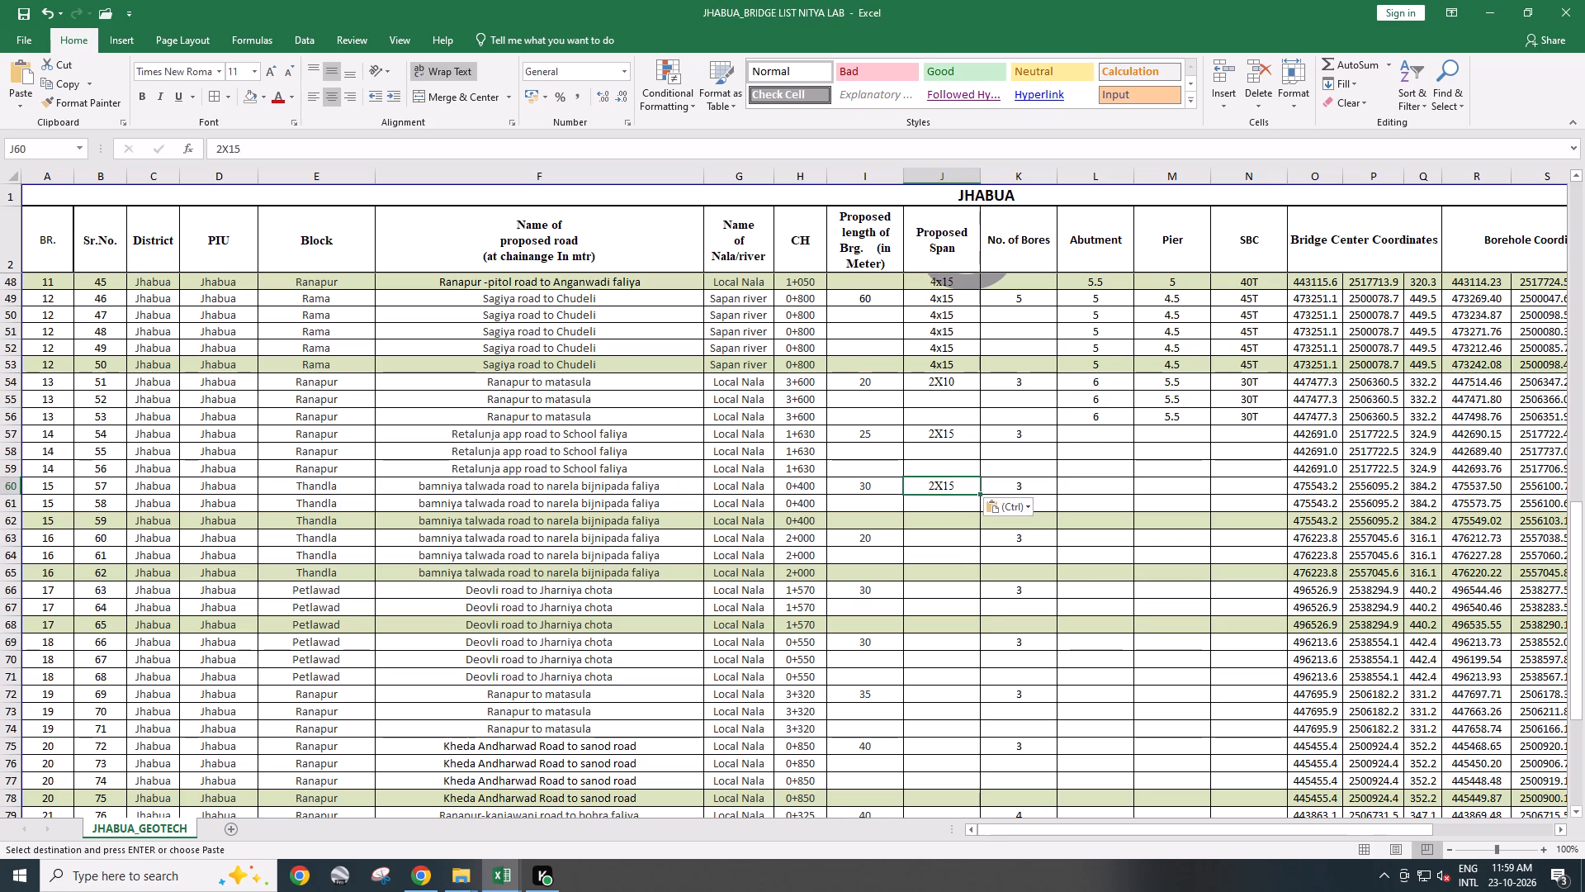
Copy span 2X15 from J60 into J63 and J66 for chainages 2+000 and 1+570, checking against JHABUA Bridge Data2310.
{"action": "key", "text": "alt+Tab"}
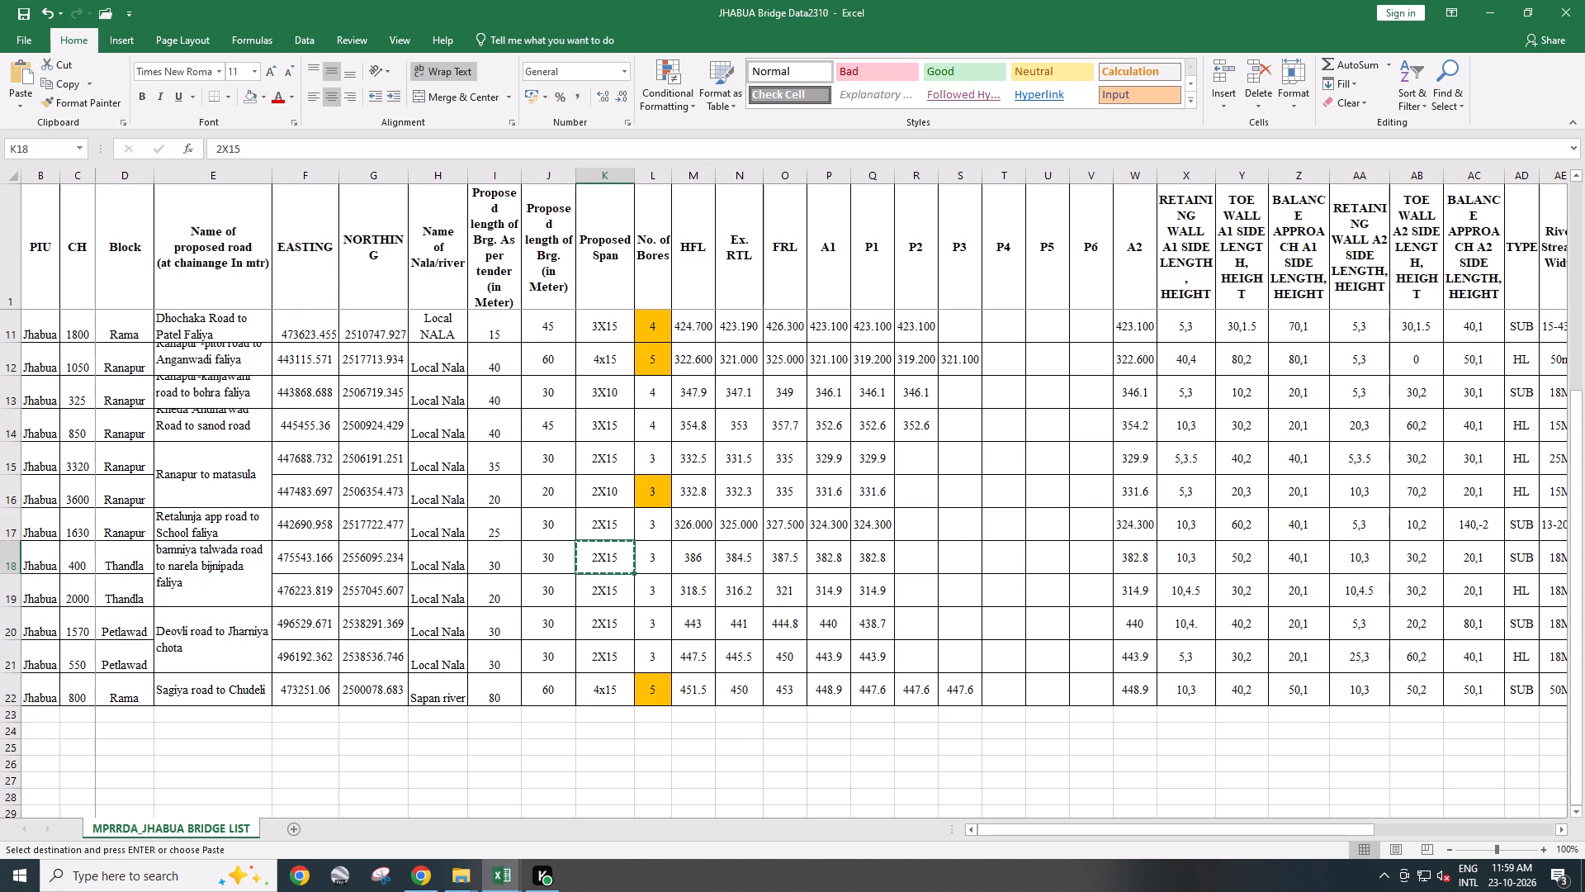
{"action": "key", "text": "alt+Tab"}
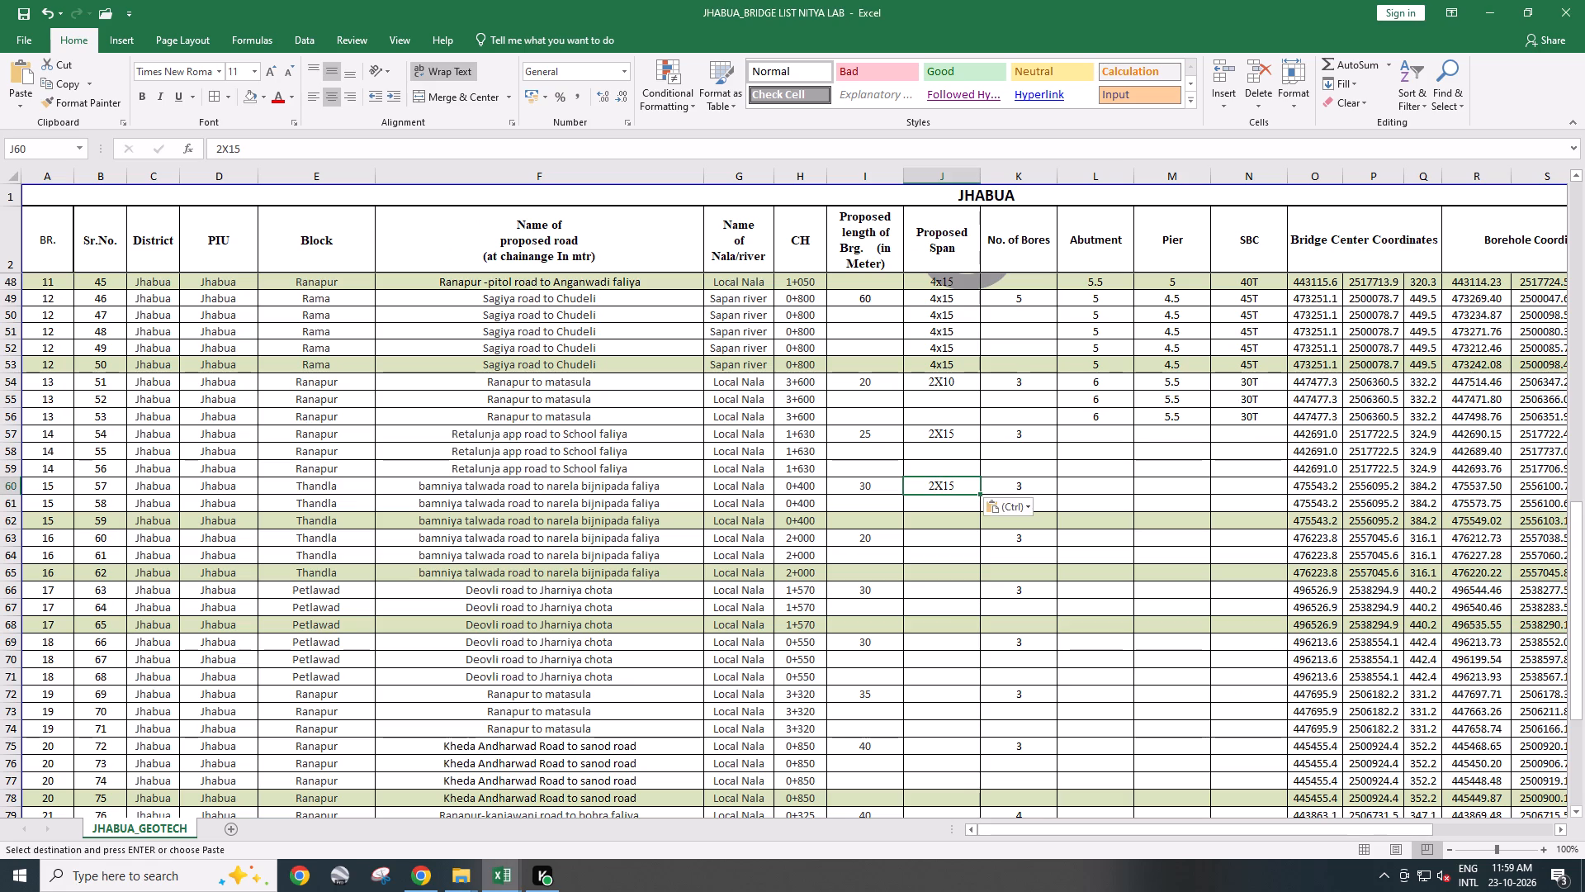
{"action": "key", "text": "ctrl+c"}
{"action": "left_click", "coordinate": [939, 536]}
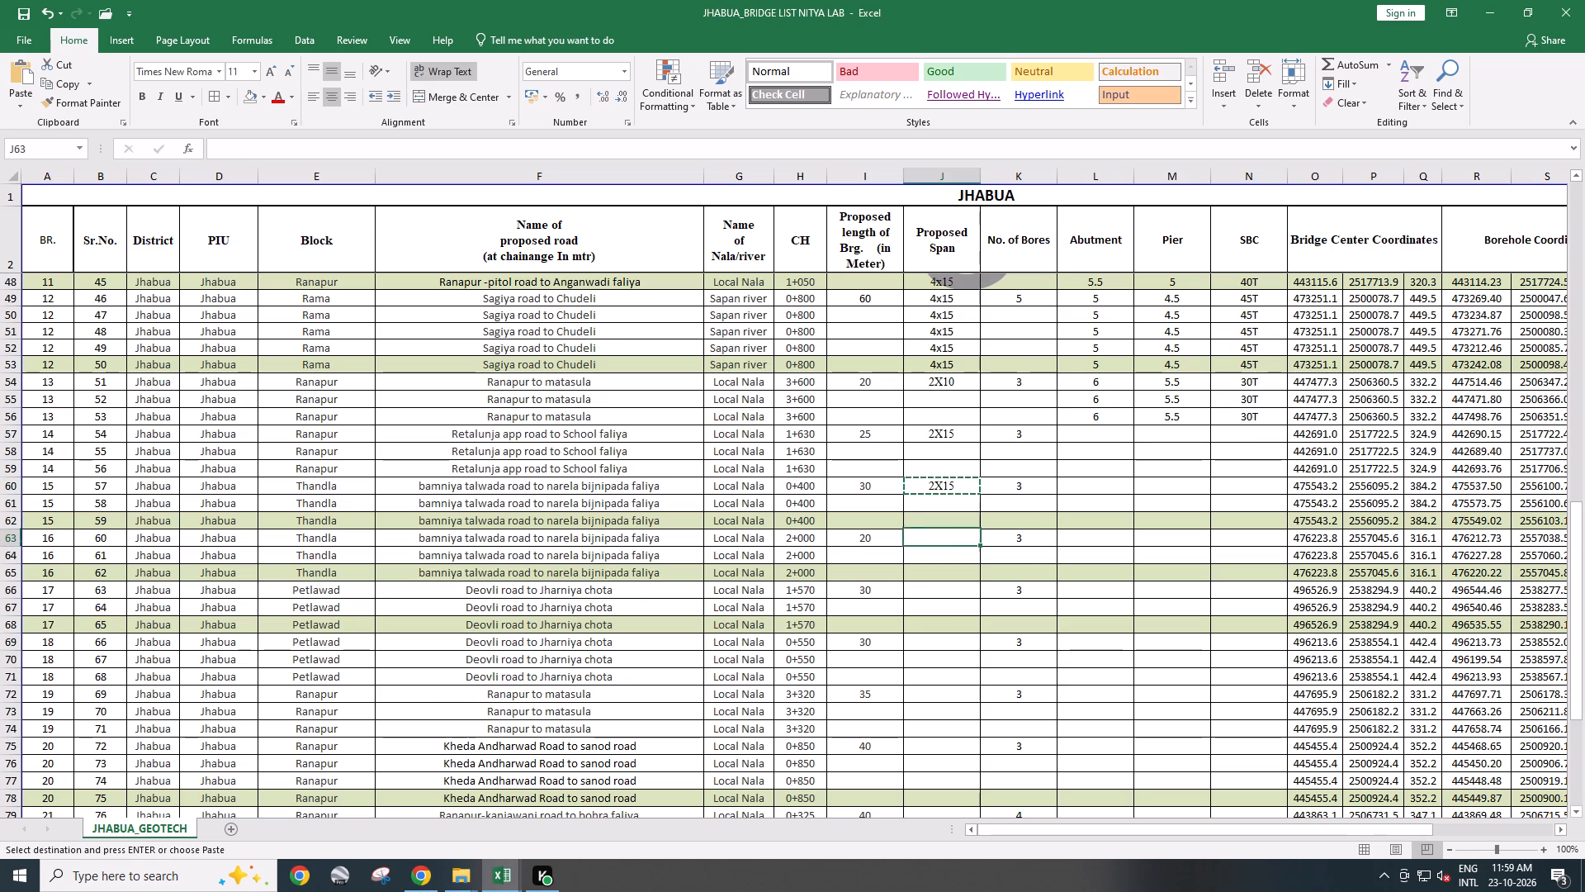
{"action": "key", "text": "ctrl+v"}
{"action": "key", "text": "alt+Tab"}
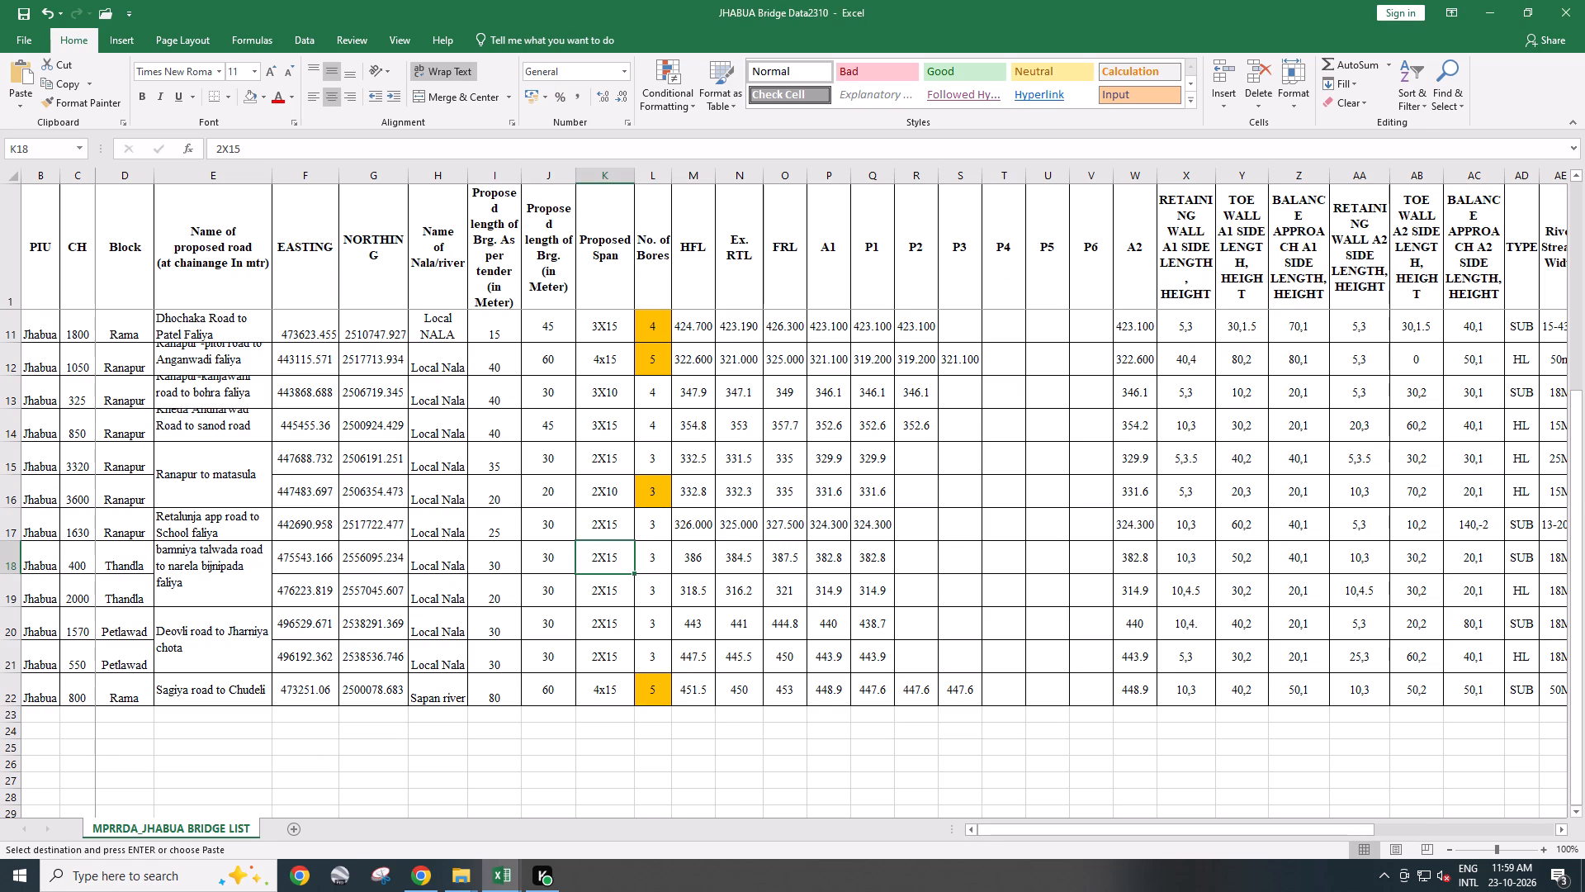
{"action": "key", "text": "alt+Tab"}
{"action": "key", "text": "alt+Tab"}
{"action": "key", "text": "alt+Tab"}
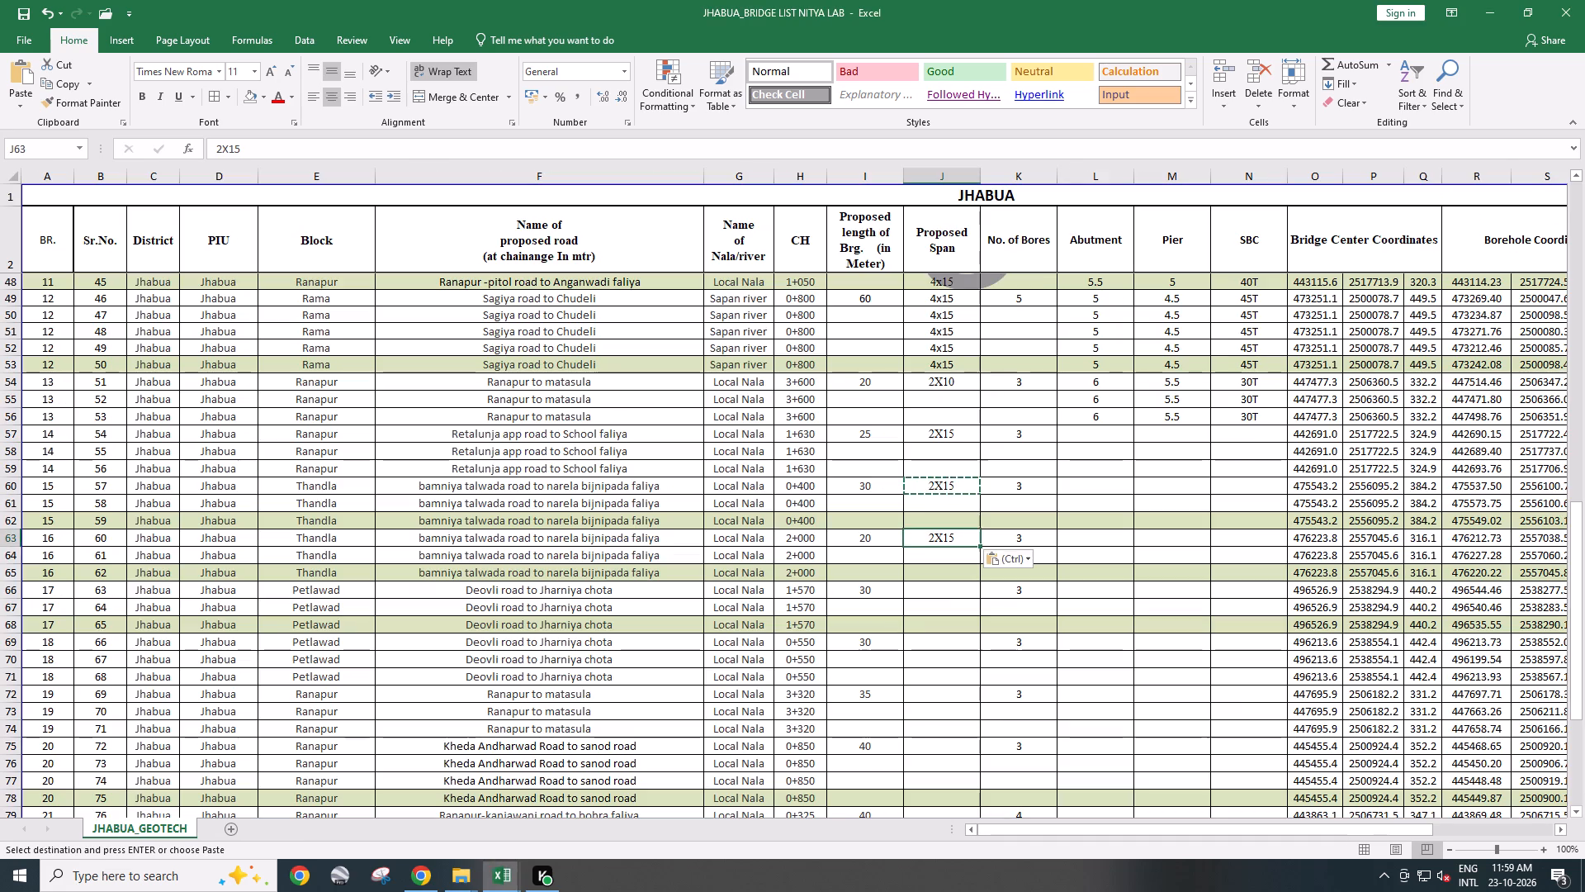
{"action": "left_click", "coordinate": [941, 597]}
{"action": "key", "text": "ctrl+v"}
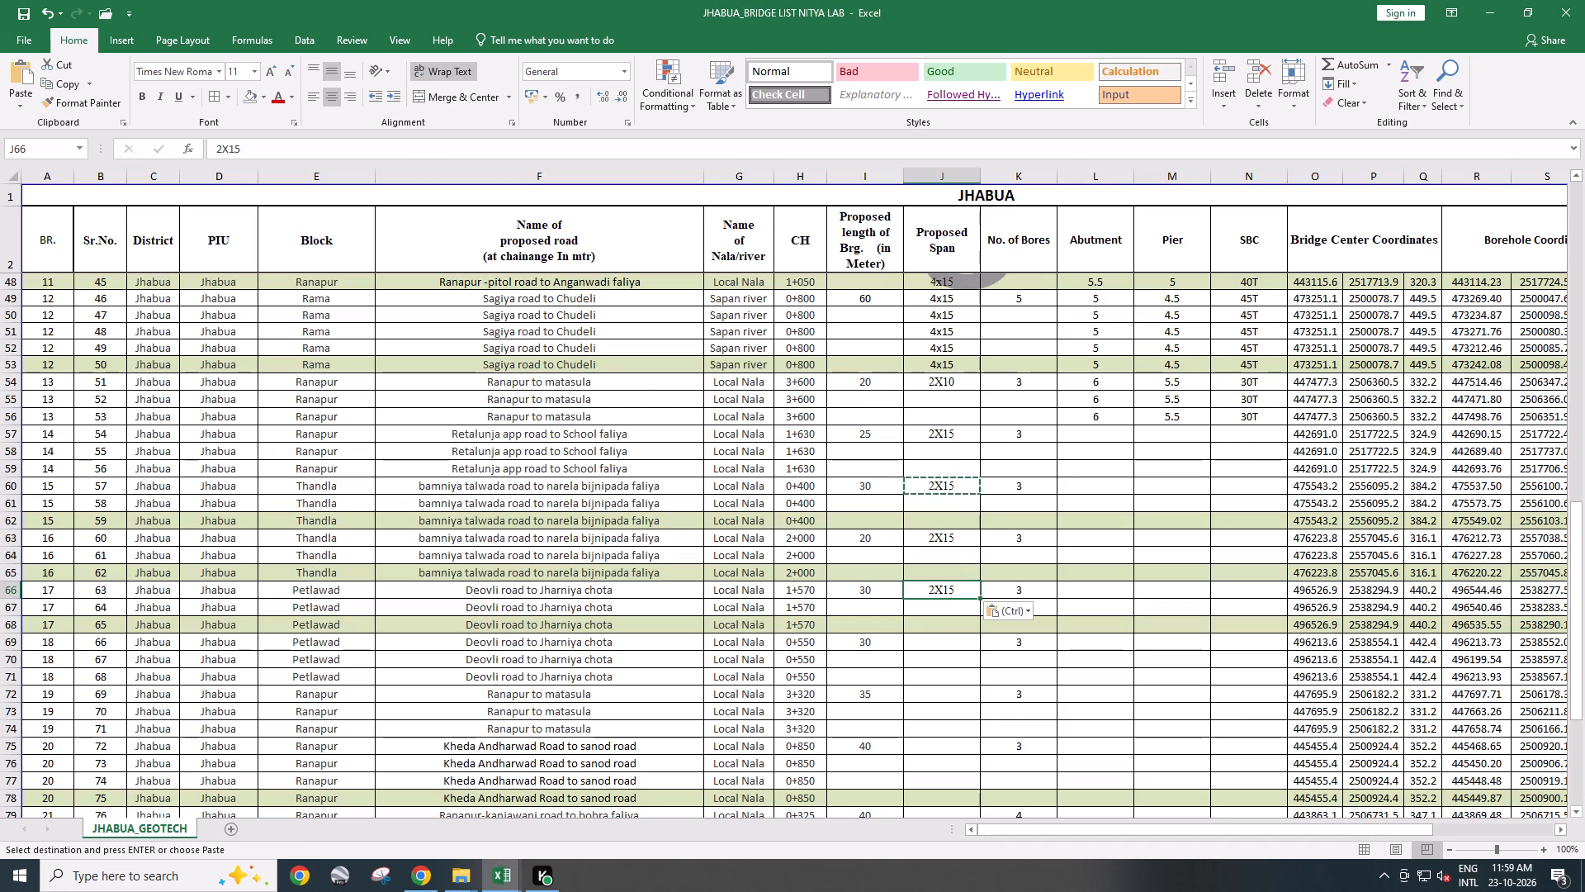
Paste span 2X15 into J69 and J72 for chainages 0+550 and 3+320, checking each against JHABUA Bridge Data2310.
{"action": "key", "text": "alt+Tab"}
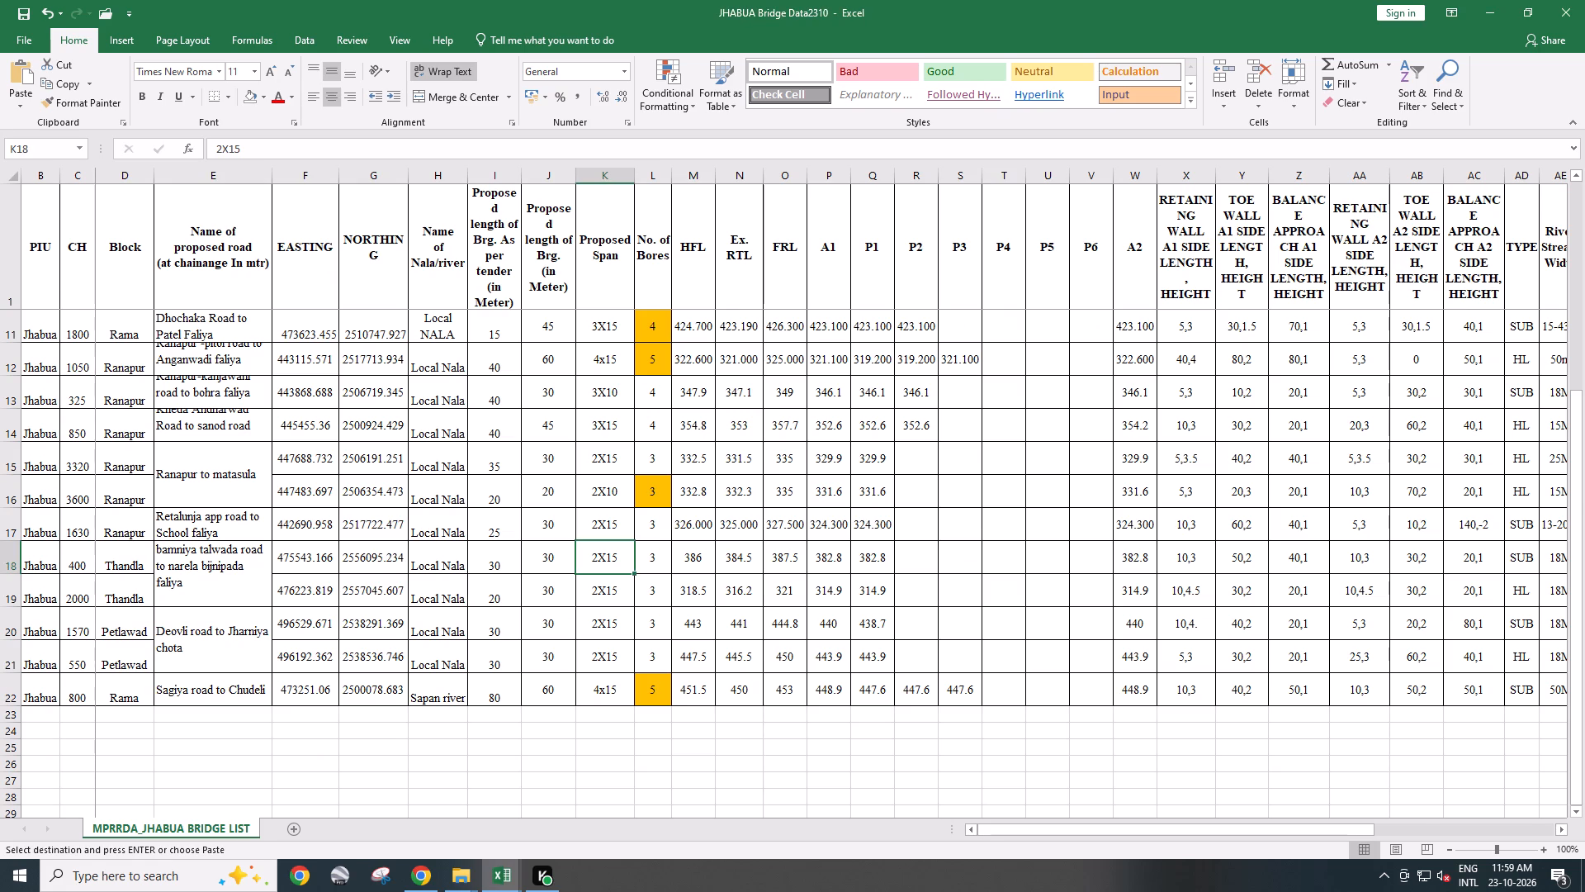
{"action": "key", "text": "alt+Tab"}
{"action": "left_click", "coordinate": [963, 643]}
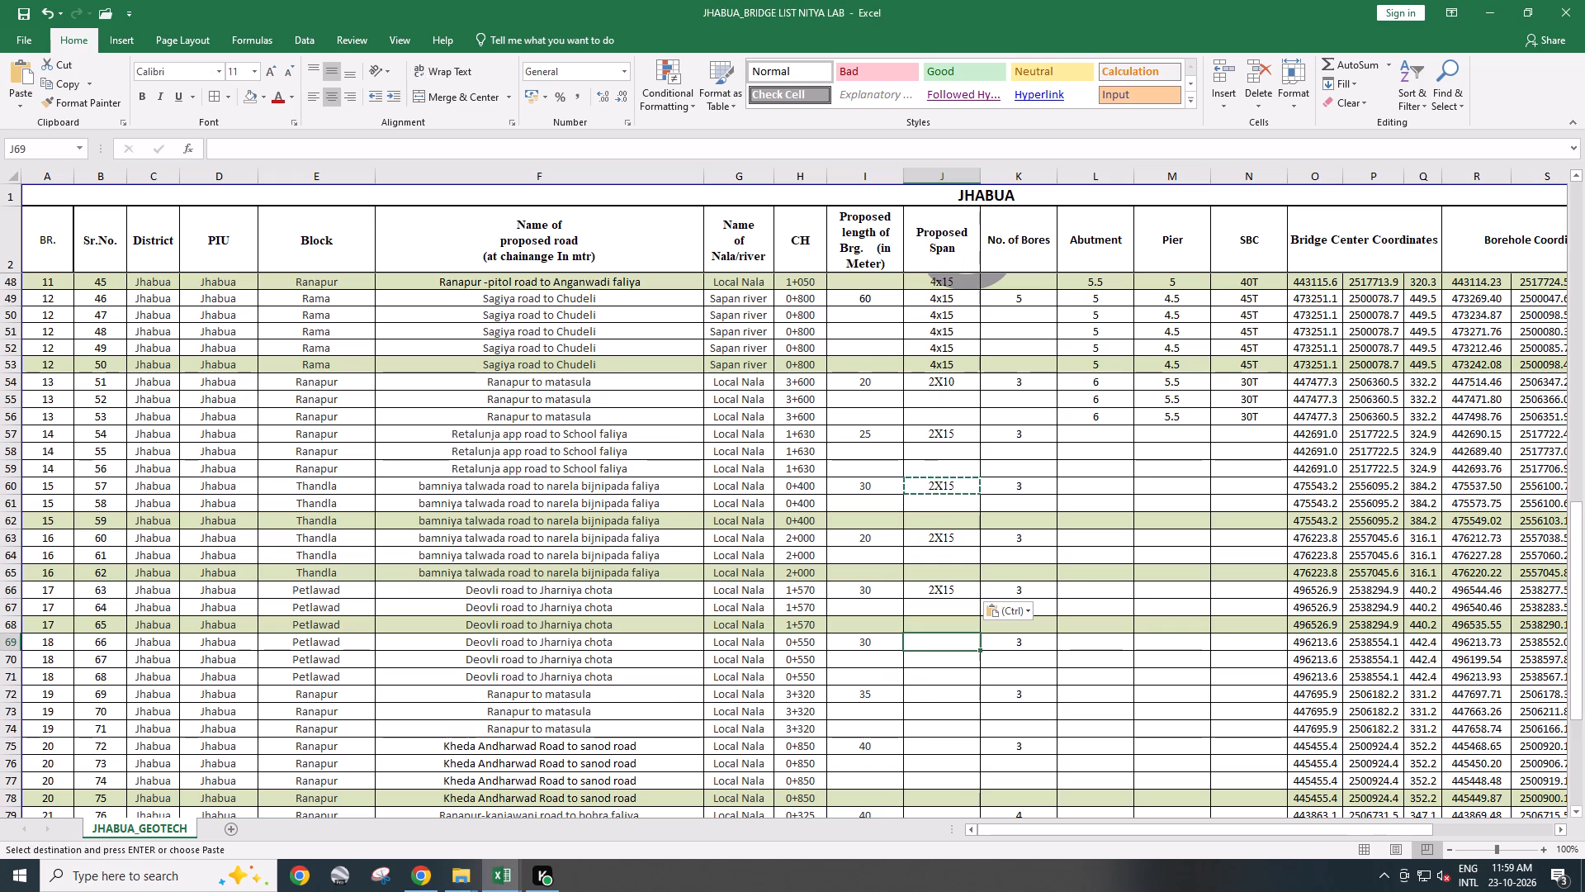
{"action": "key", "text": "ctrl+v"}
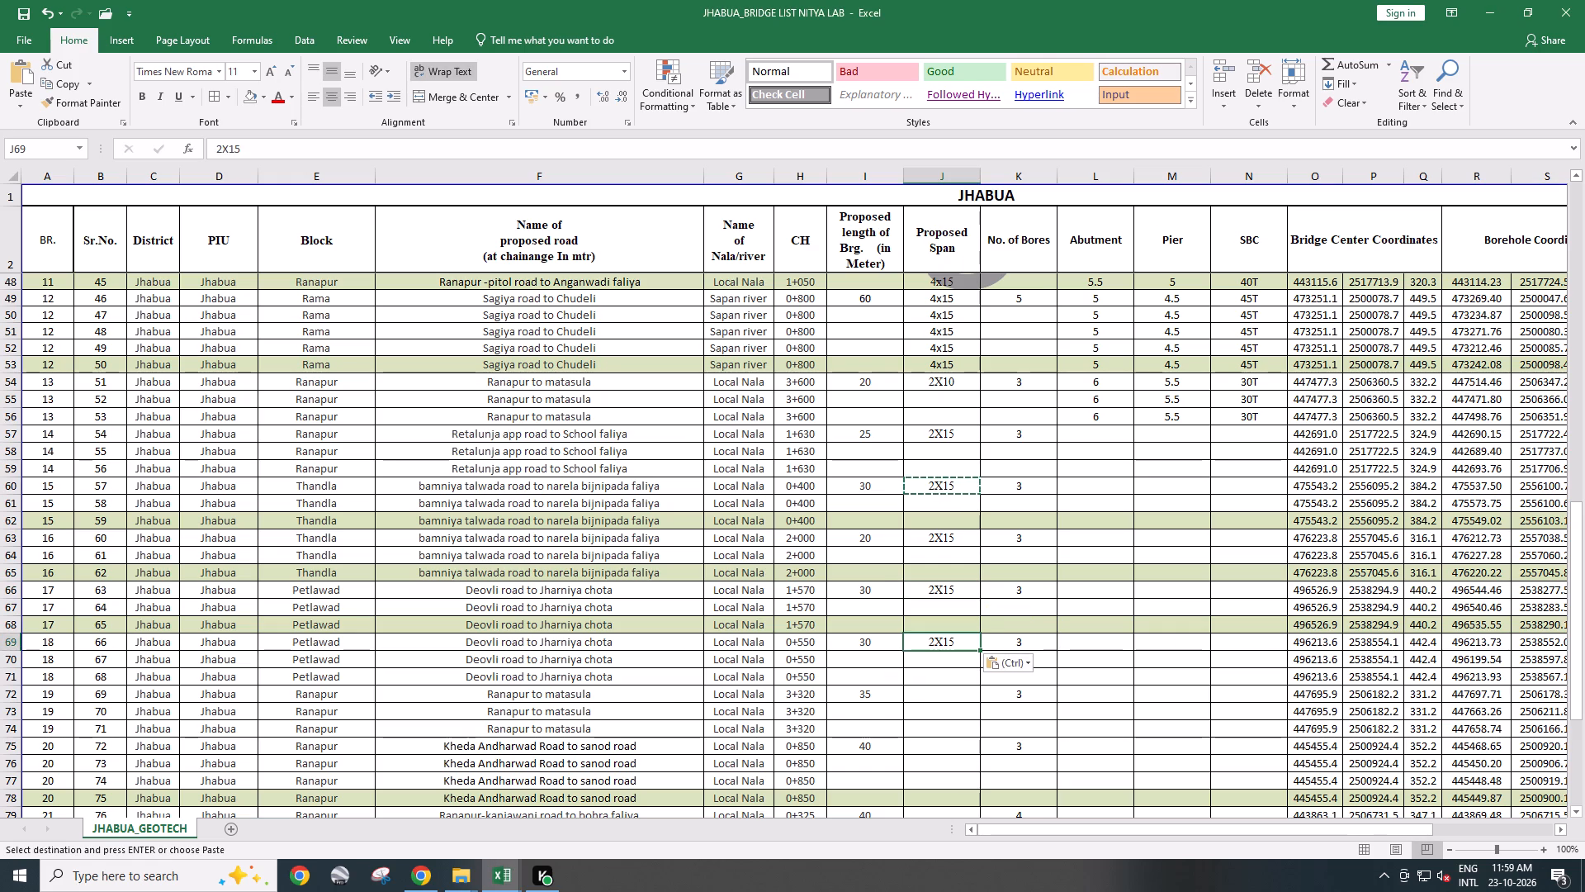
{"action": "key", "text": "alt+Tab"}
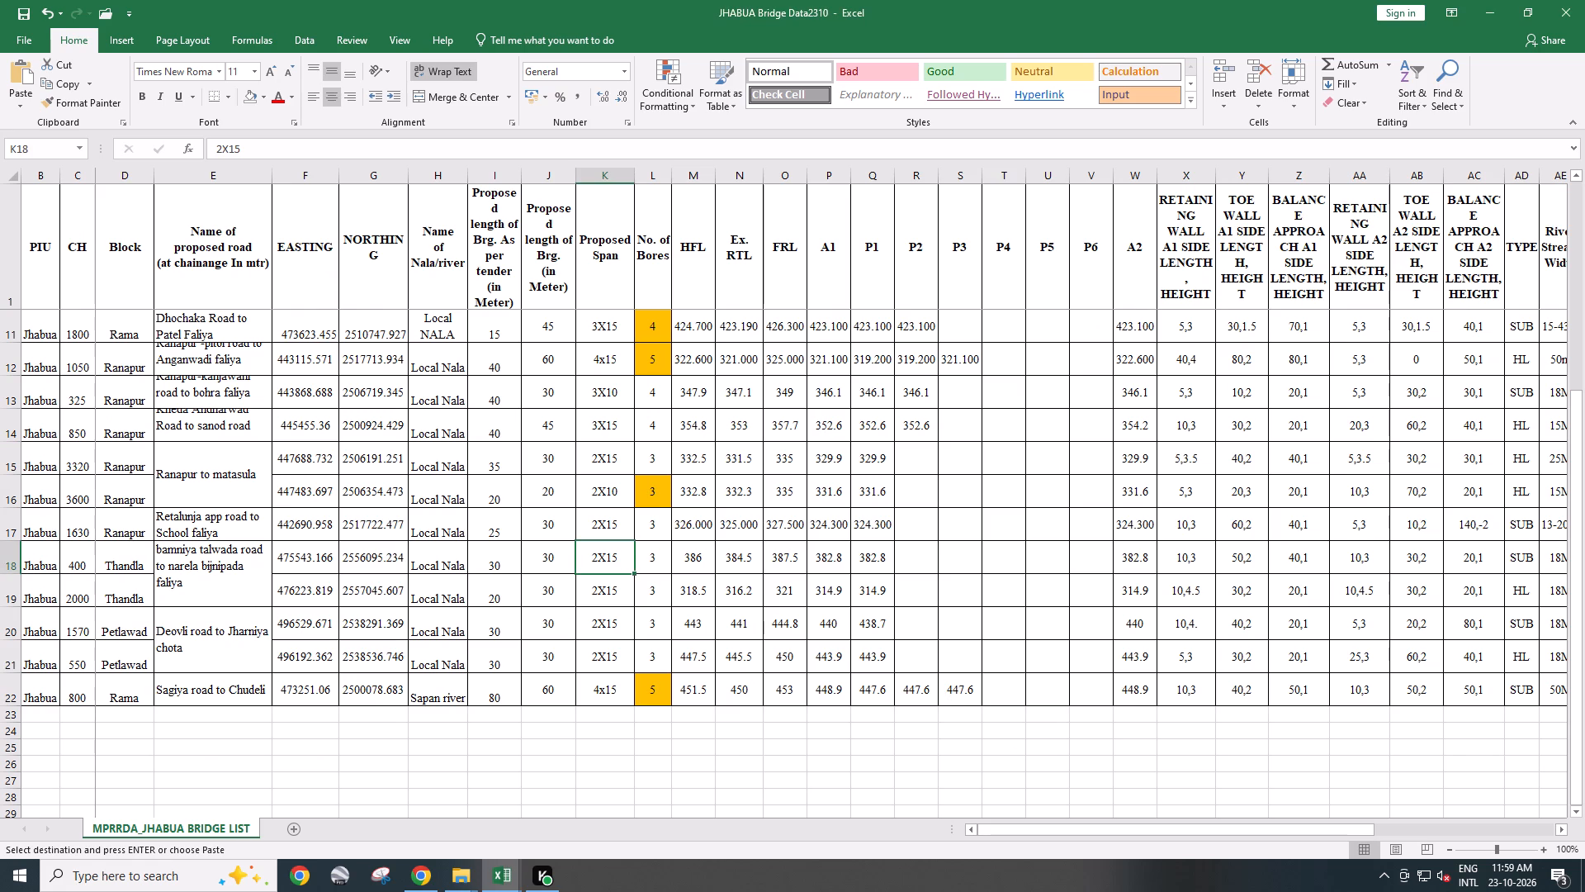
{"action": "key", "text": "alt+Tab"}
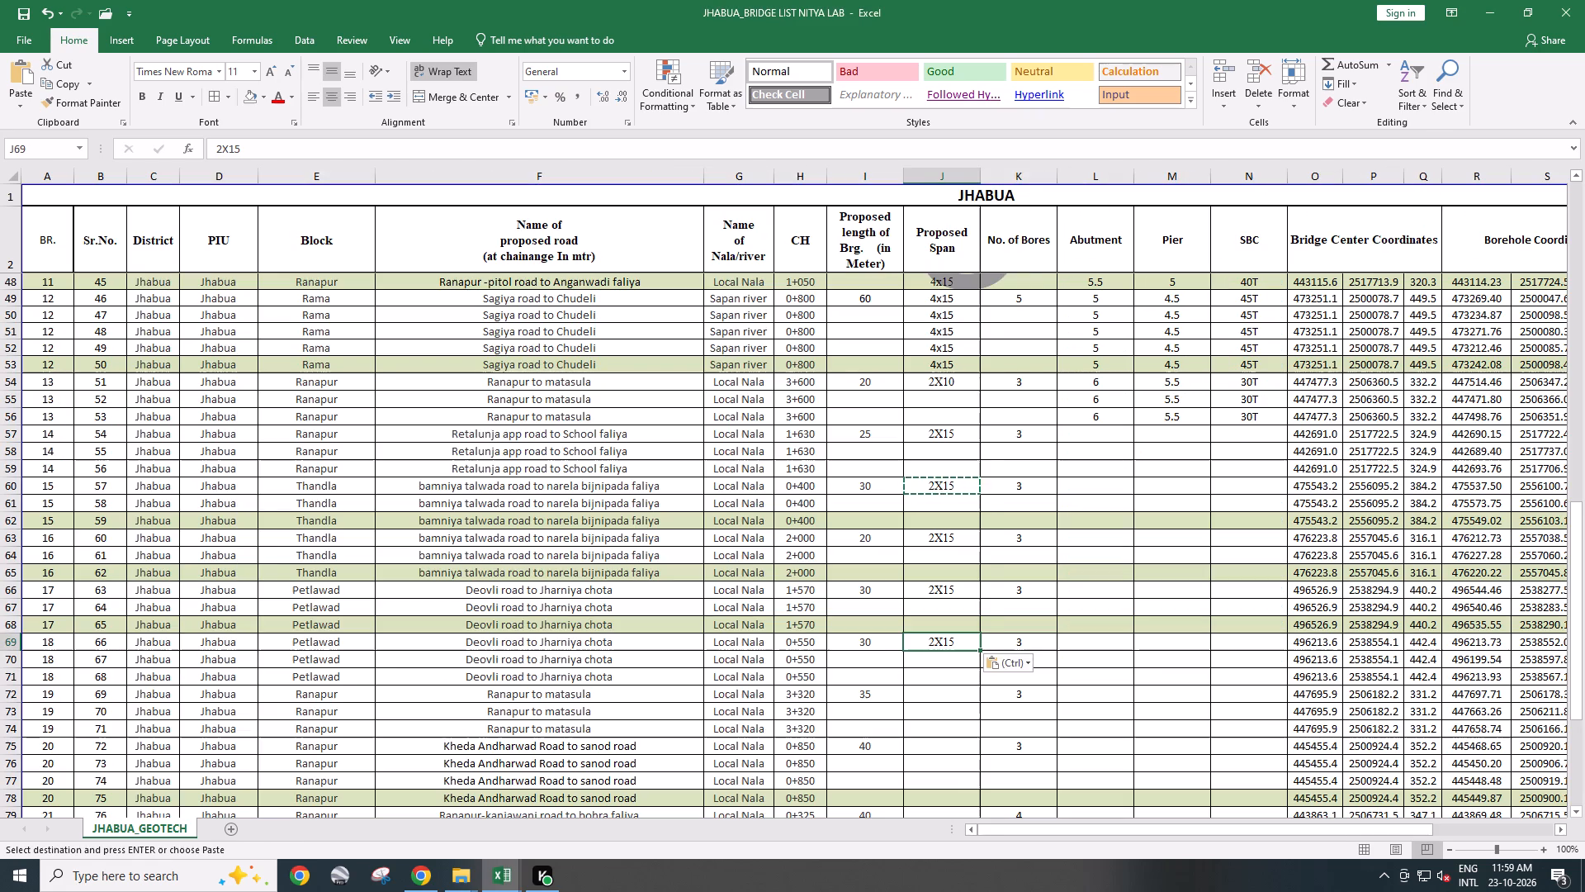
{"action": "left_click", "coordinate": [952, 695]}
{"action": "key", "text": "ctrl+v"}
Copy chainage 850's proposed span 3X15 from K14 of JHABUA Bridge Data2310 into J75 of the NITYA LAB list.
{"action": "scroll", "coordinate": [943, 695], "scroll_direction": "down", "scroll_amount": 2}
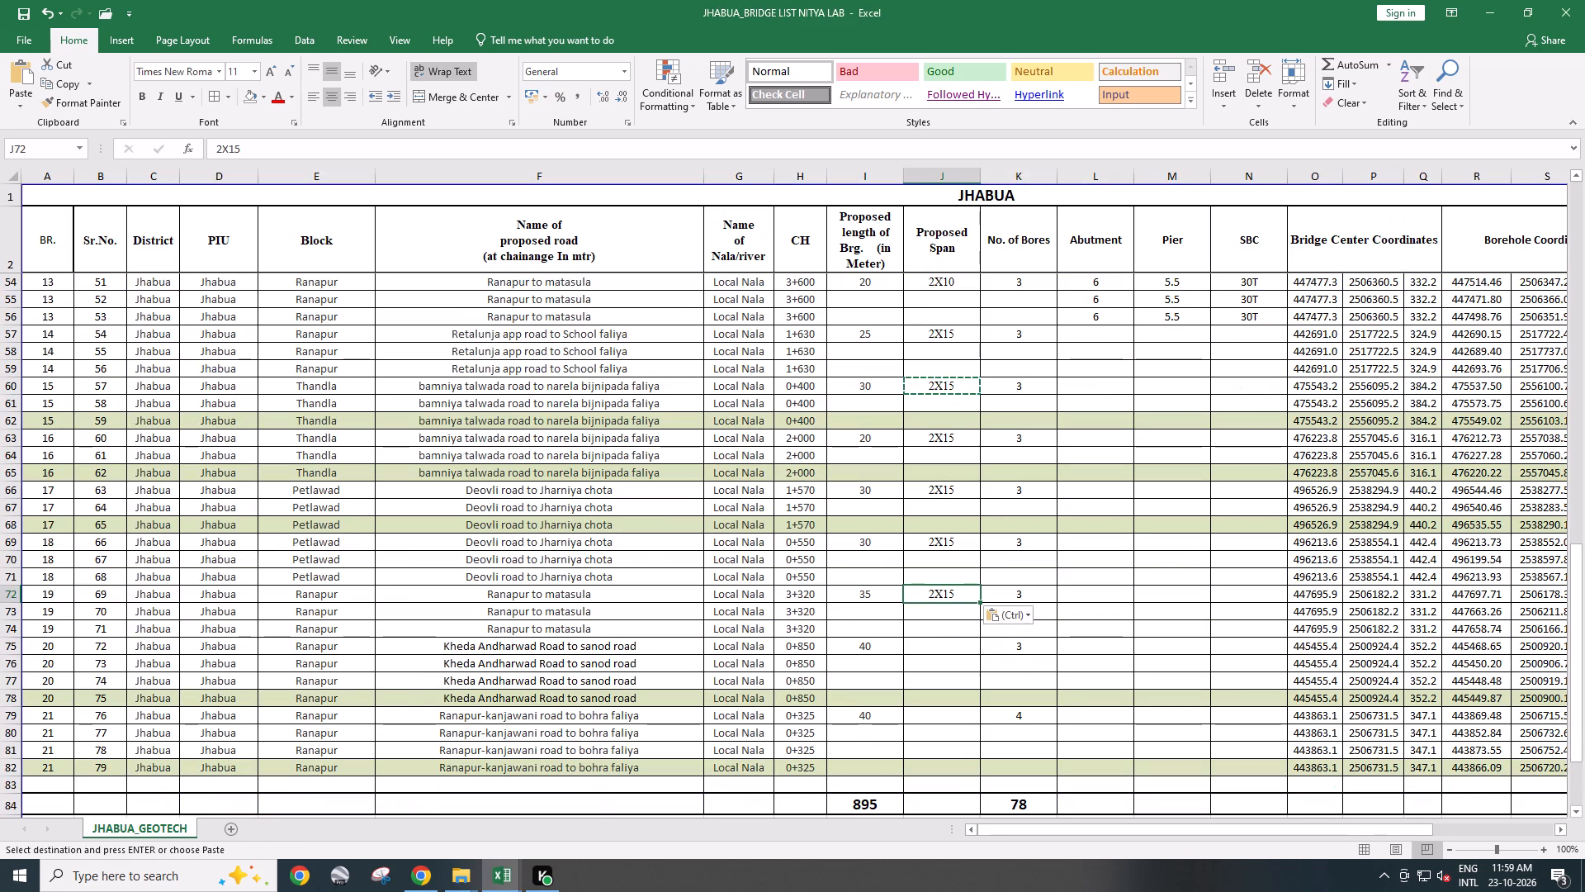
{"action": "key", "text": "alt+Tab"}
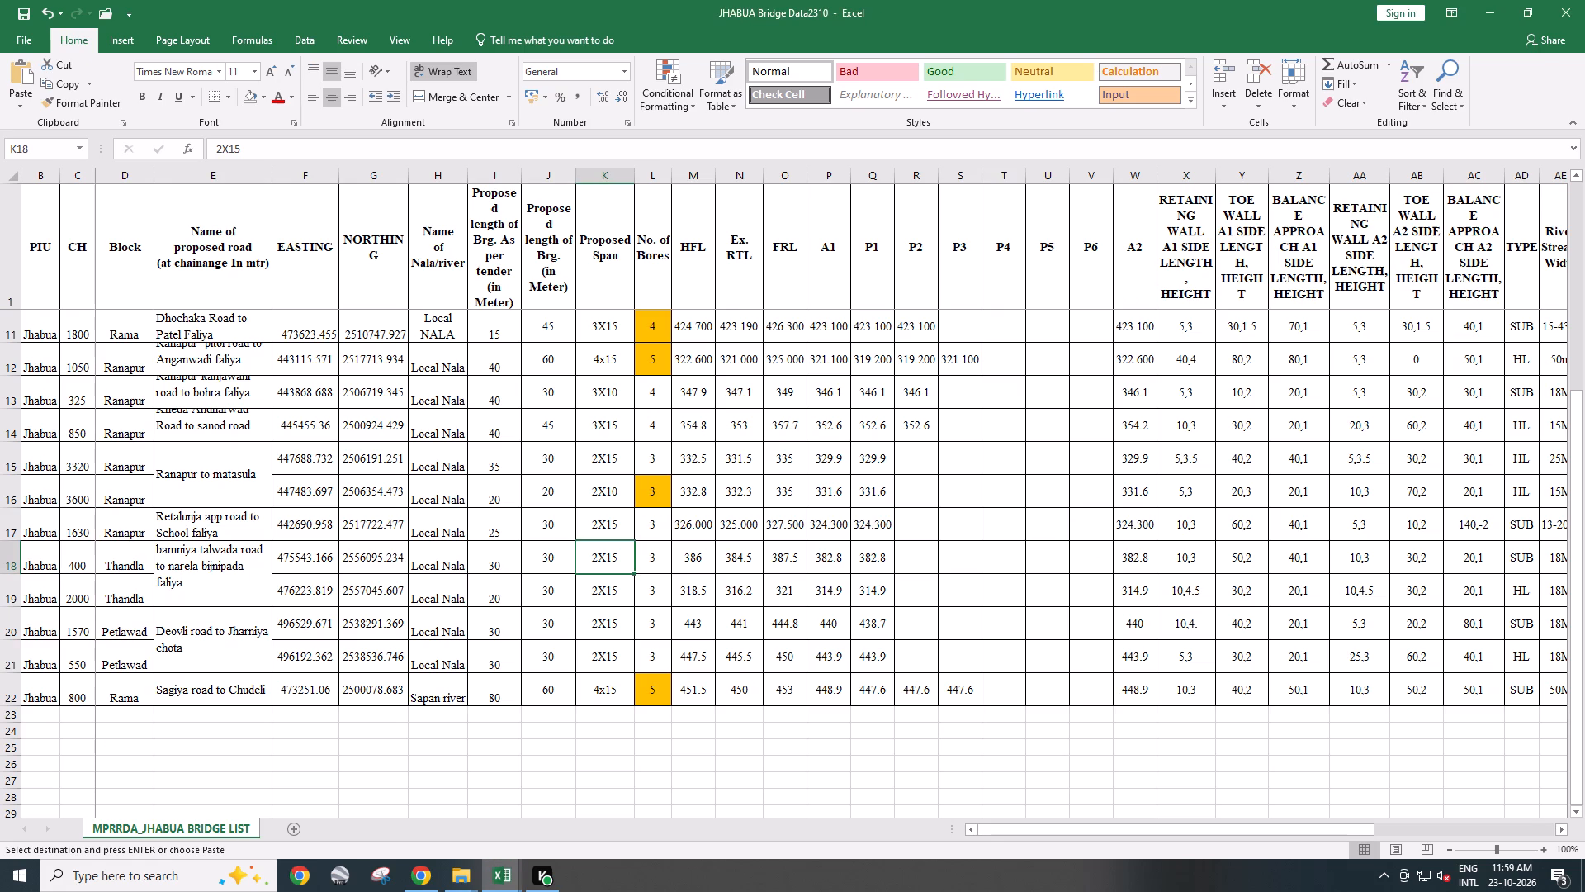
{"action": "left_click", "coordinate": [622, 421]}
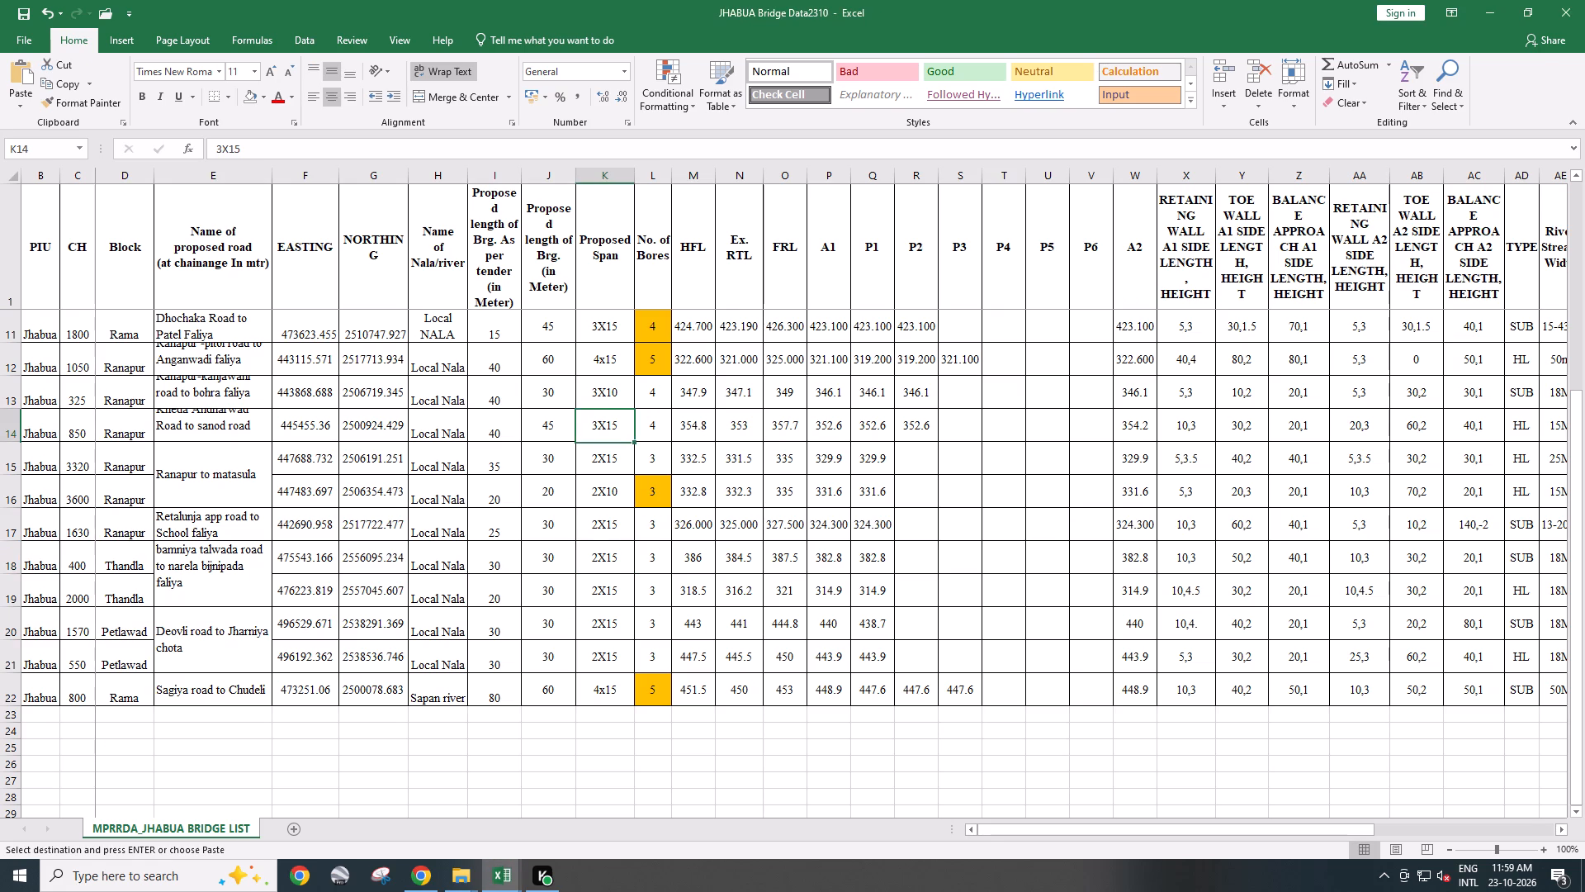
{"action": "key", "text": "ctrl+c"}
{"action": "key", "text": "alt+Tab"}
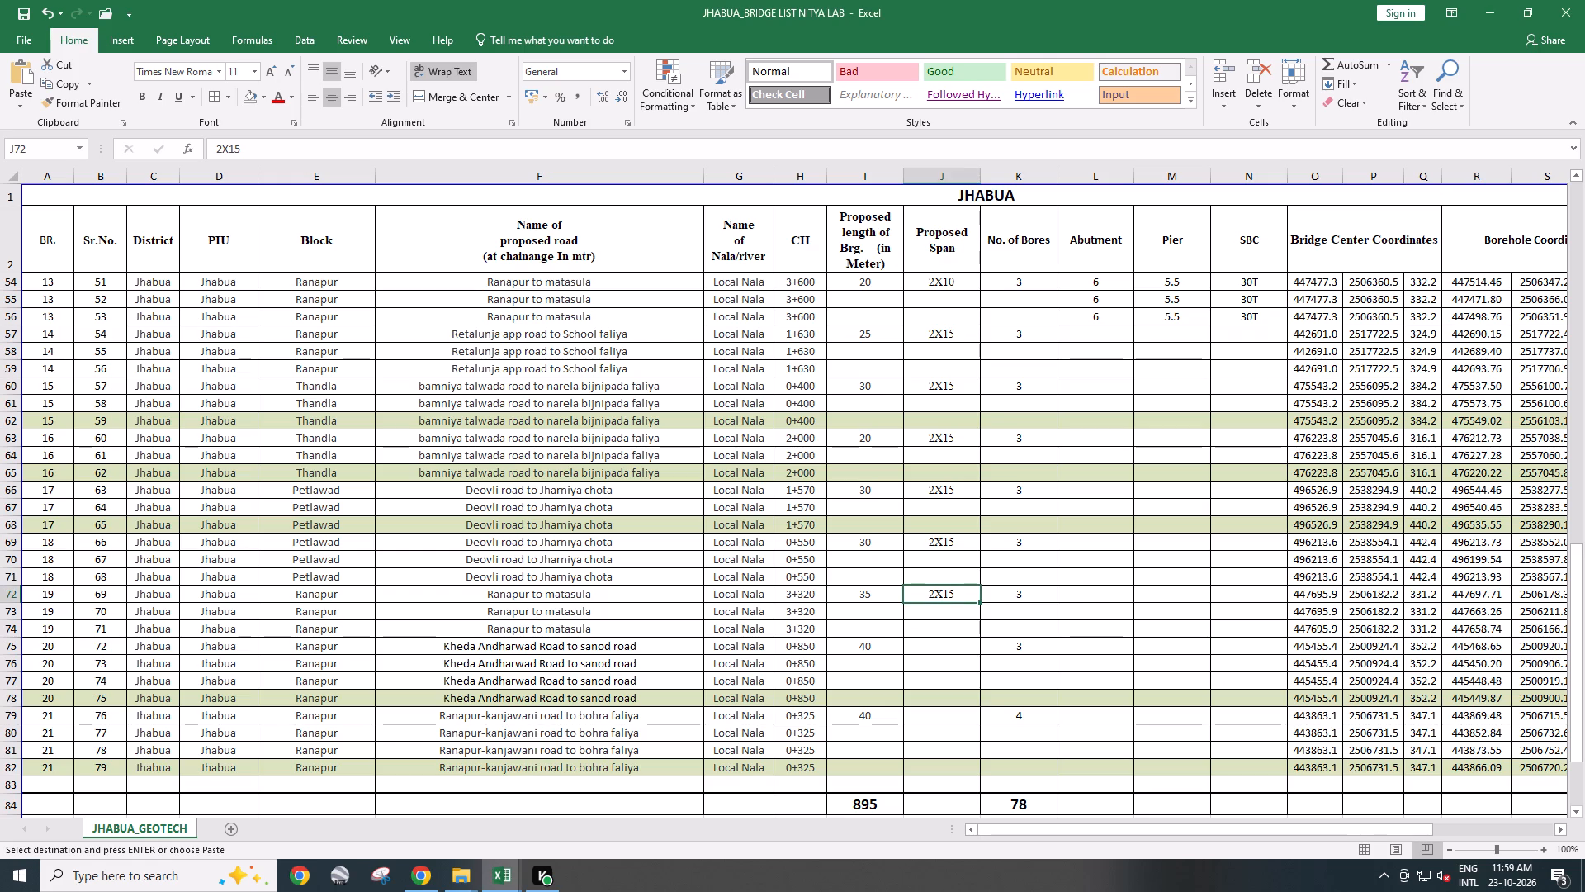
{"action": "left_click", "coordinate": [926, 655]}
{"action": "left_click", "coordinate": [926, 644]}
{"action": "key", "text": "ctrl+v"}
Copy chainage 325's proposed span 3X10 from K13 of JHABUA Bridge Data2310 into J79 of the NITYA LAB list.
{"action": "scroll", "coordinate": [925, 641], "scroll_direction": "down", "scroll_amount": 1}
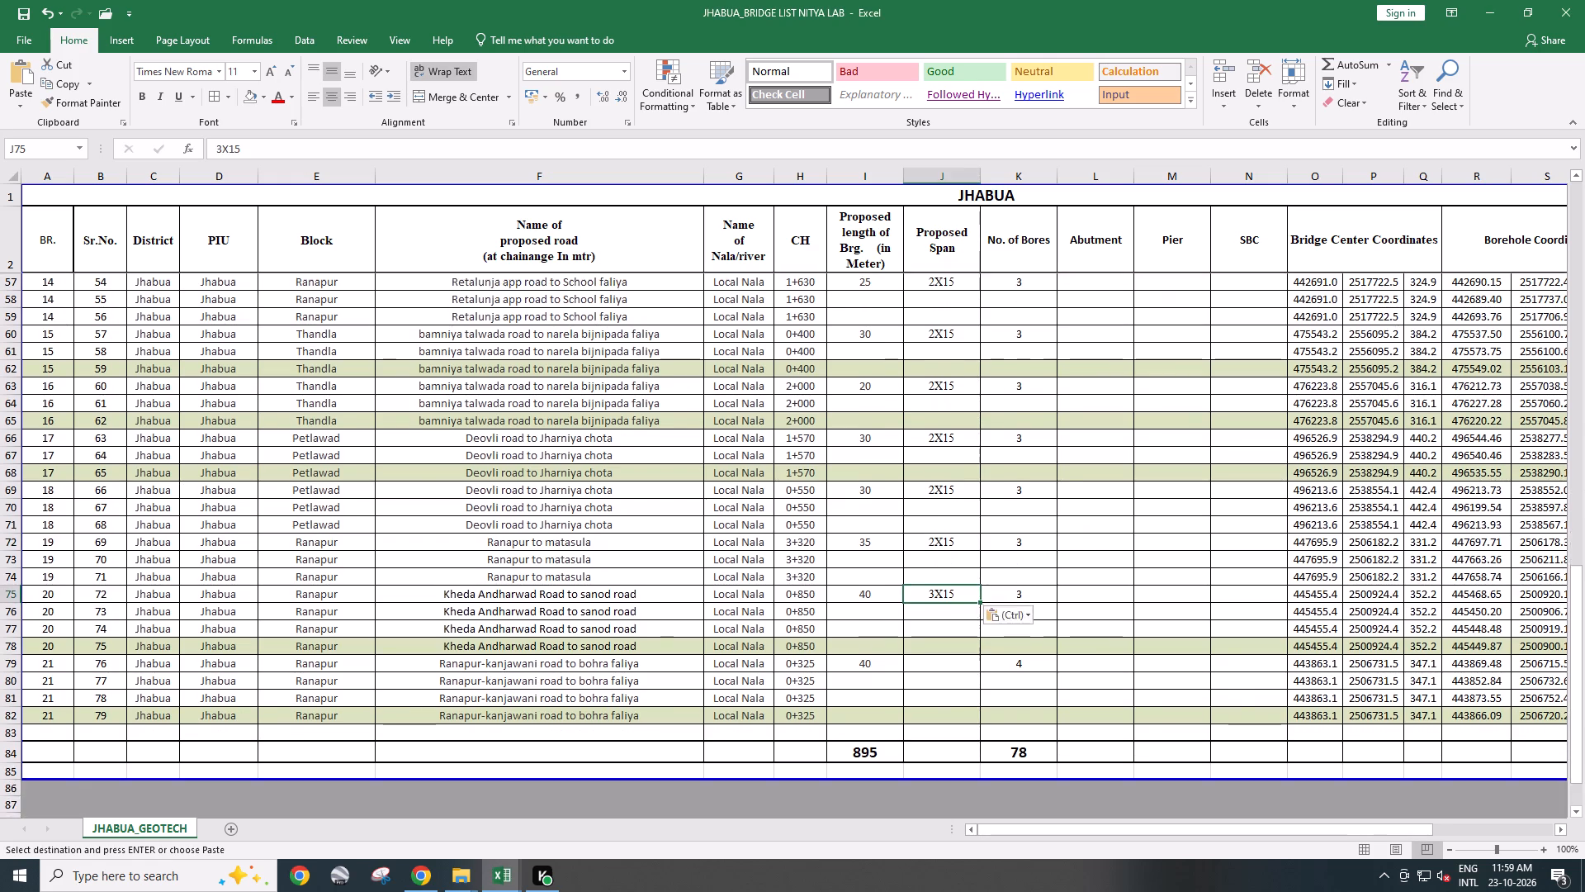
{"action": "key", "text": "alt+Tab"}
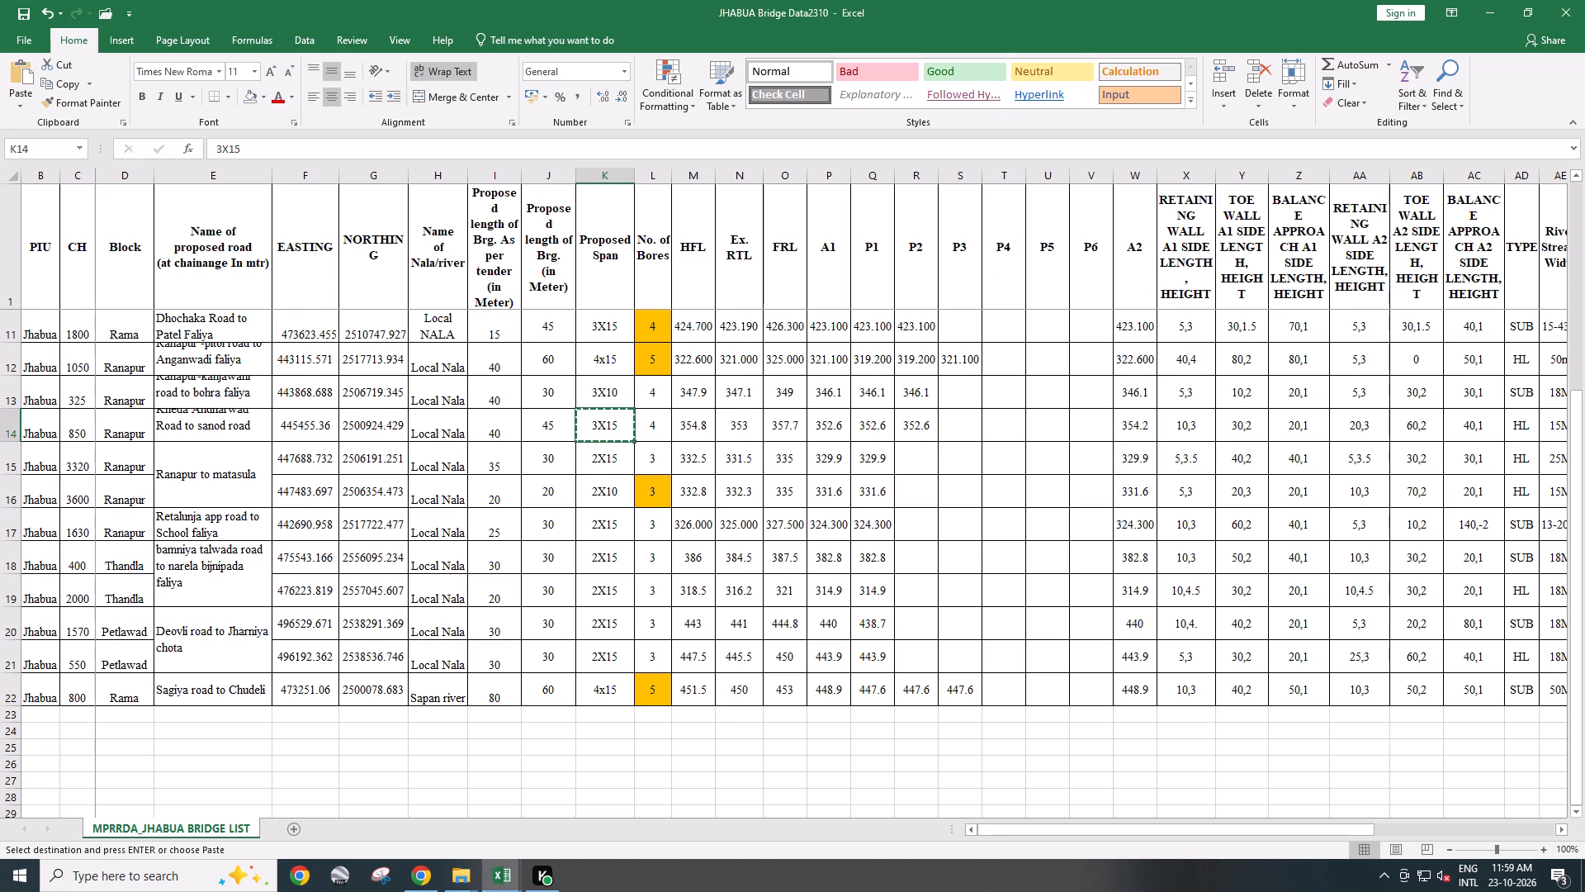
{"action": "left_click", "coordinate": [622, 387]}
{"action": "key", "text": "ctrl+c"}
{"action": "key", "text": "alt+Tab"}
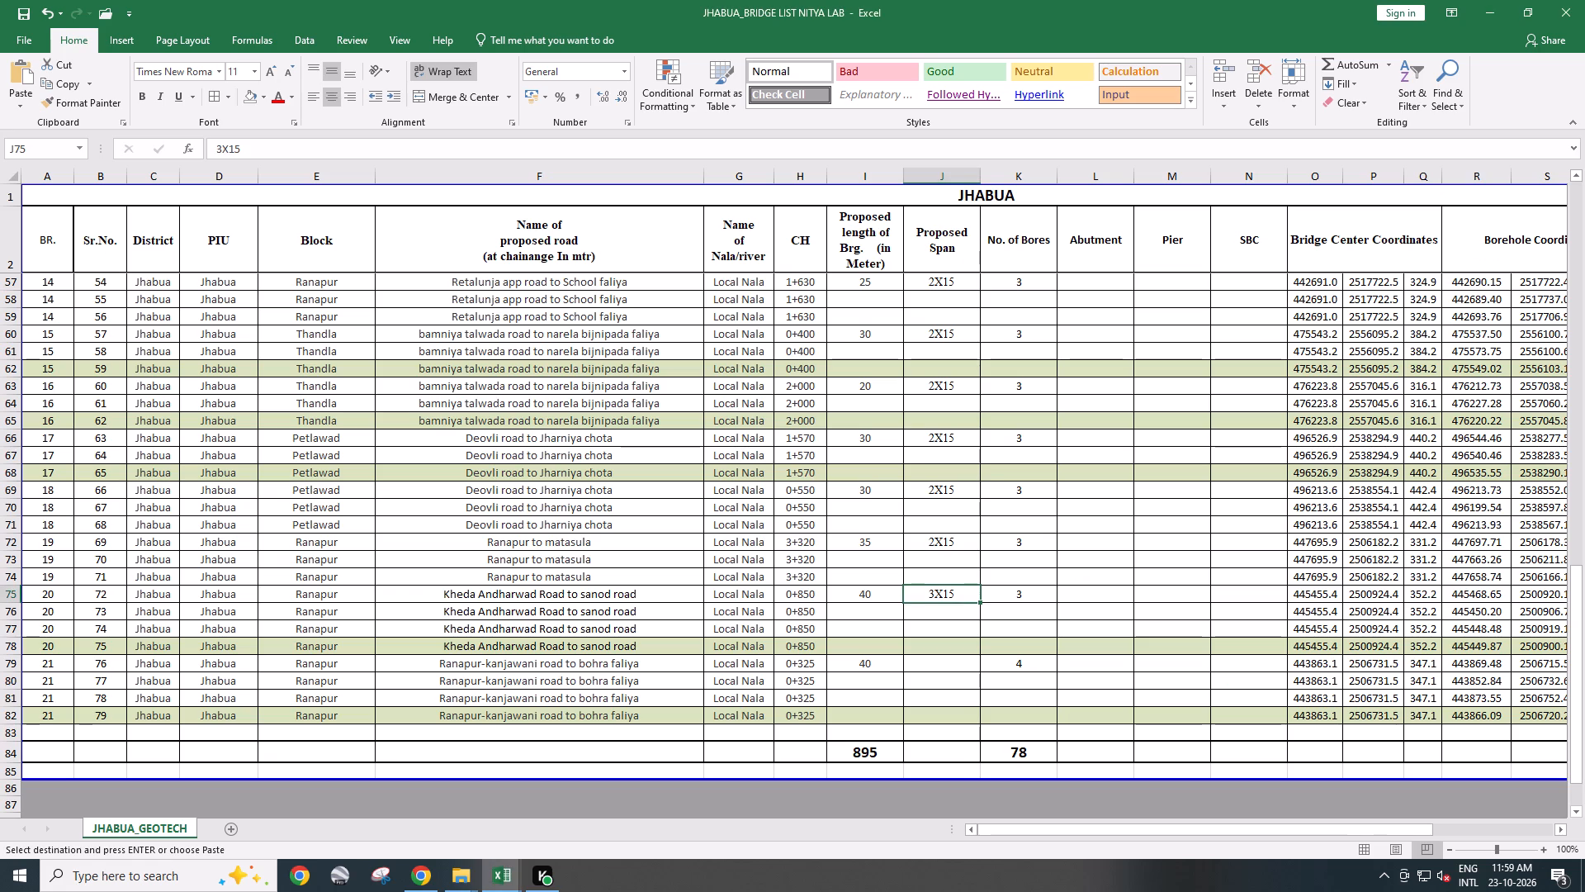
{"action": "left_click", "coordinate": [930, 661]}
{"action": "key", "text": "ctrl+v"}
Add column filters to header row 2 of the NITYA LAB bridge list.
{"action": "scroll", "coordinate": [956, 486], "scroll_direction": "up", "scroll_amount": 3}
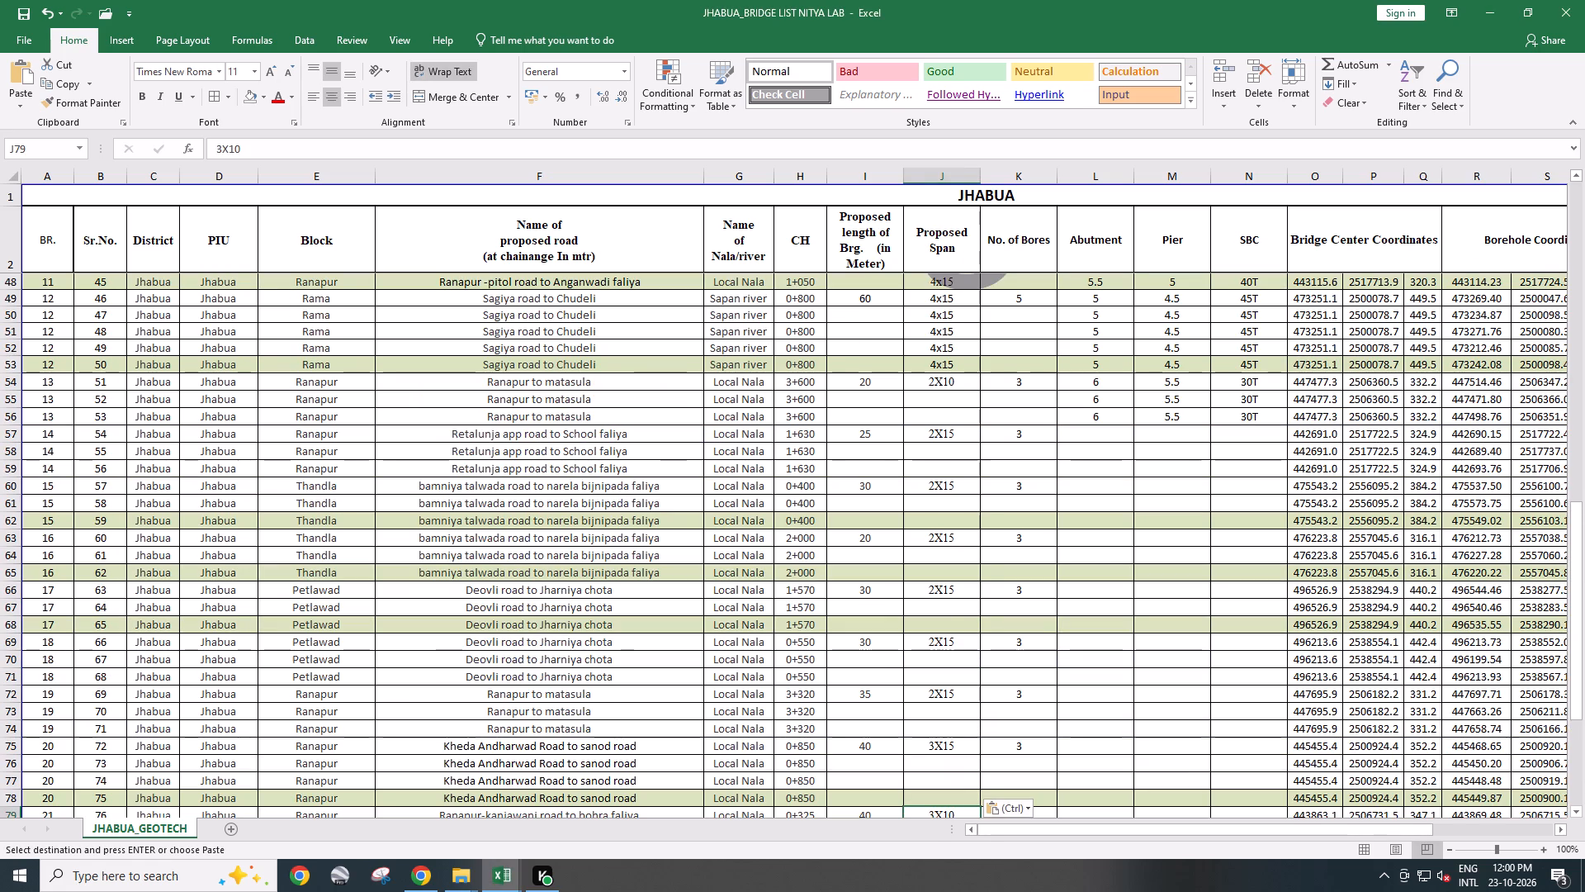
{"action": "scroll", "coordinate": [942, 472], "scroll_direction": "up", "scroll_amount": 20}
{"action": "scroll", "coordinate": [942, 472], "scroll_direction": "up", "scroll_amount": 2}
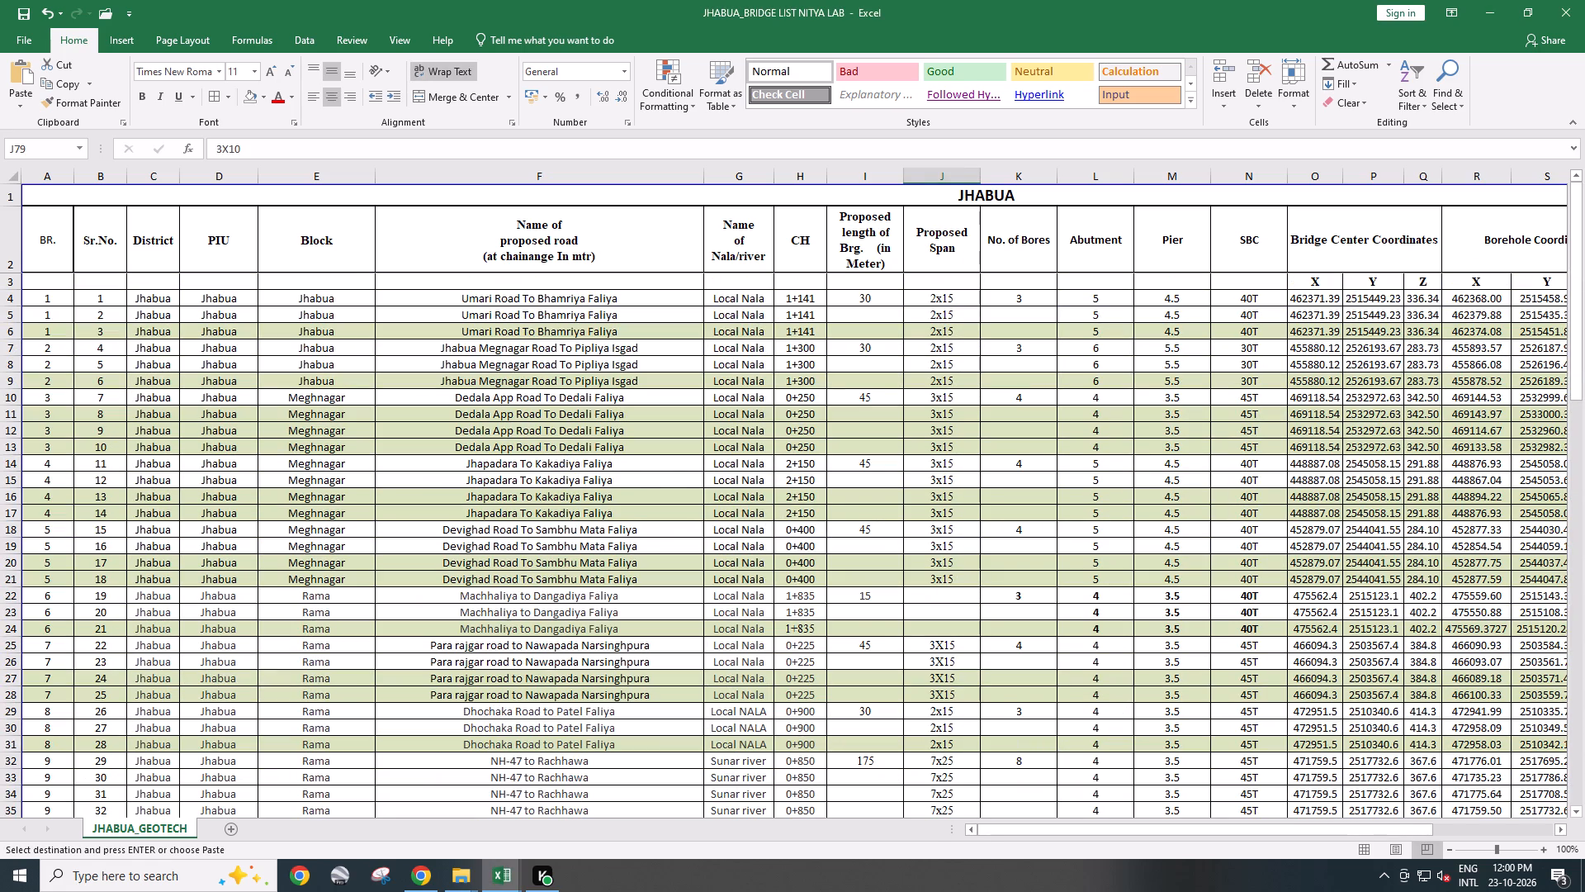
{"action": "scroll", "coordinate": [939, 469], "scroll_direction": "up", "scroll_amount": 1}
{"action": "left_click", "coordinate": [8, 249]}
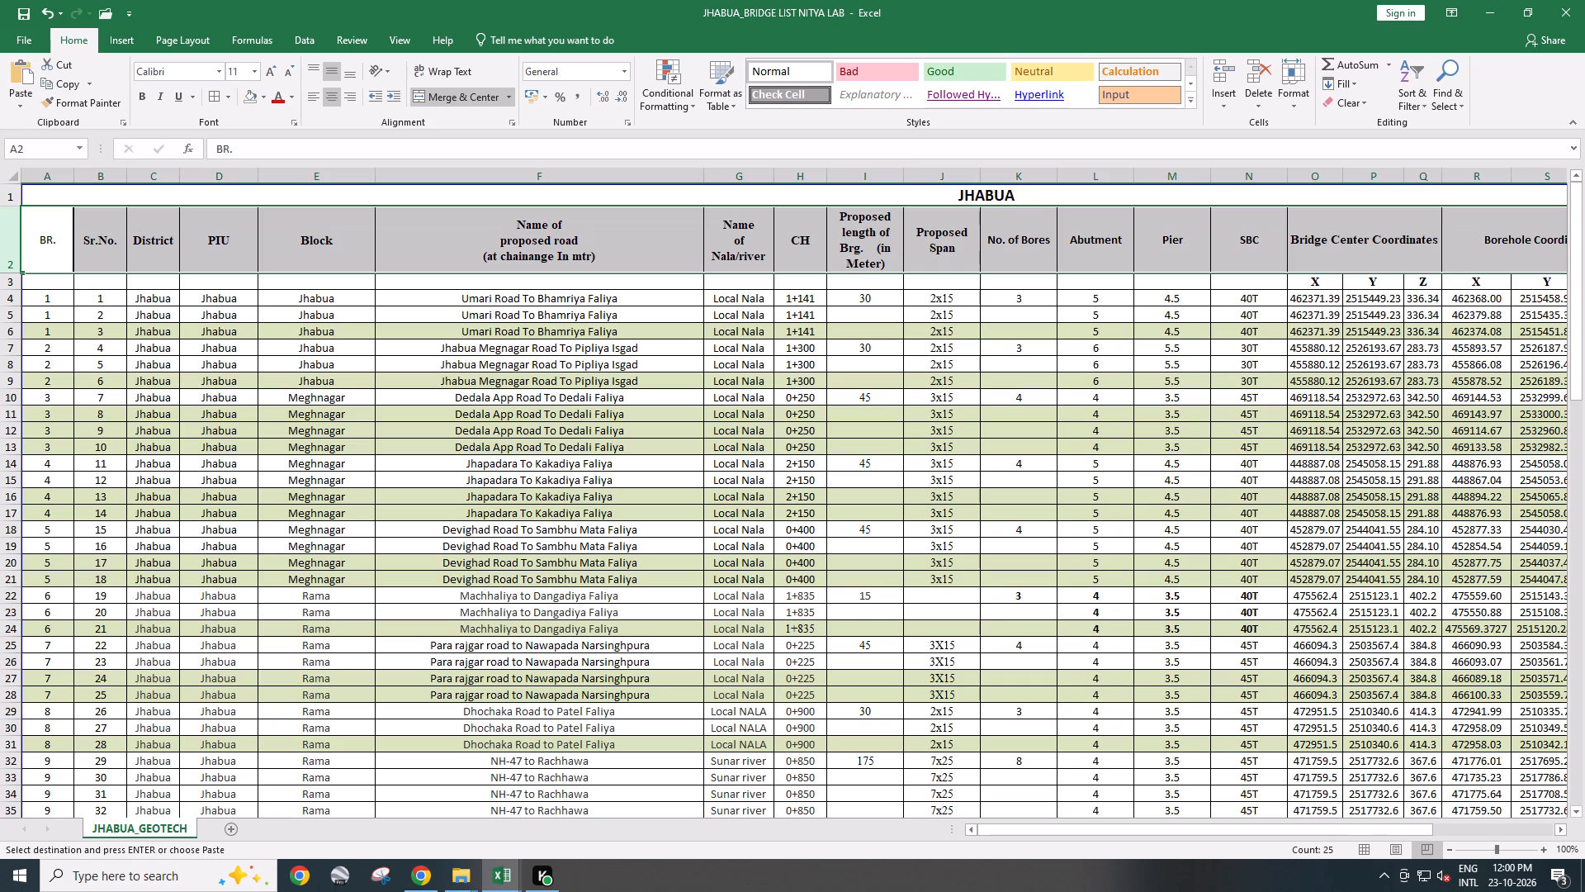
{"action": "scroll", "coordinate": [807, 520], "scroll_direction": "down", "scroll_amount": 15}
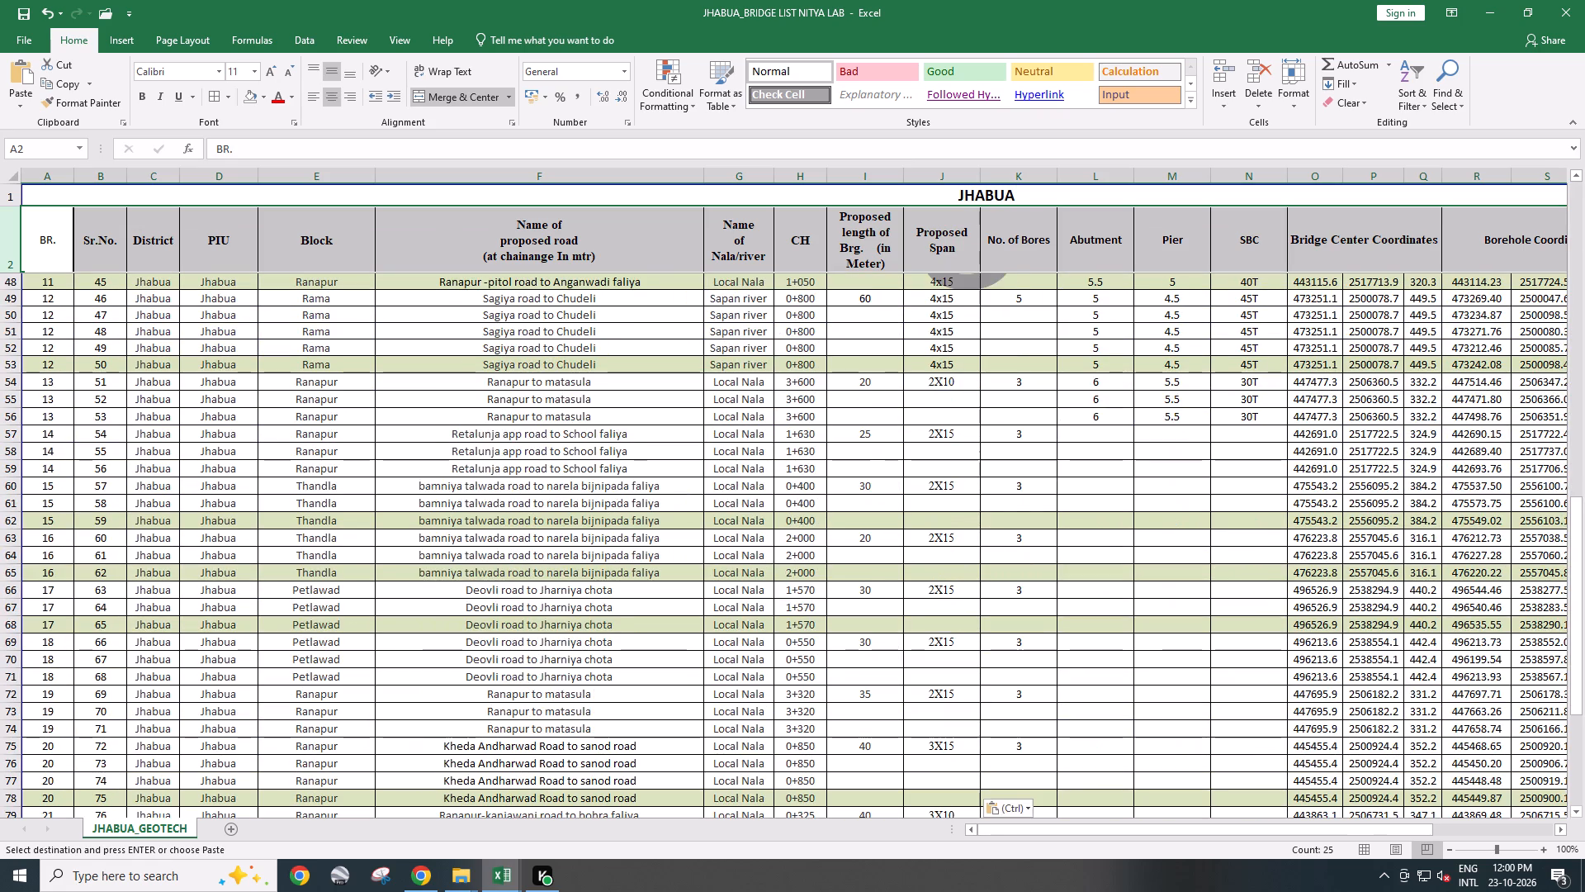
{"action": "scroll", "coordinate": [1164, 467], "scroll_direction": "down", "scroll_amount": 1}
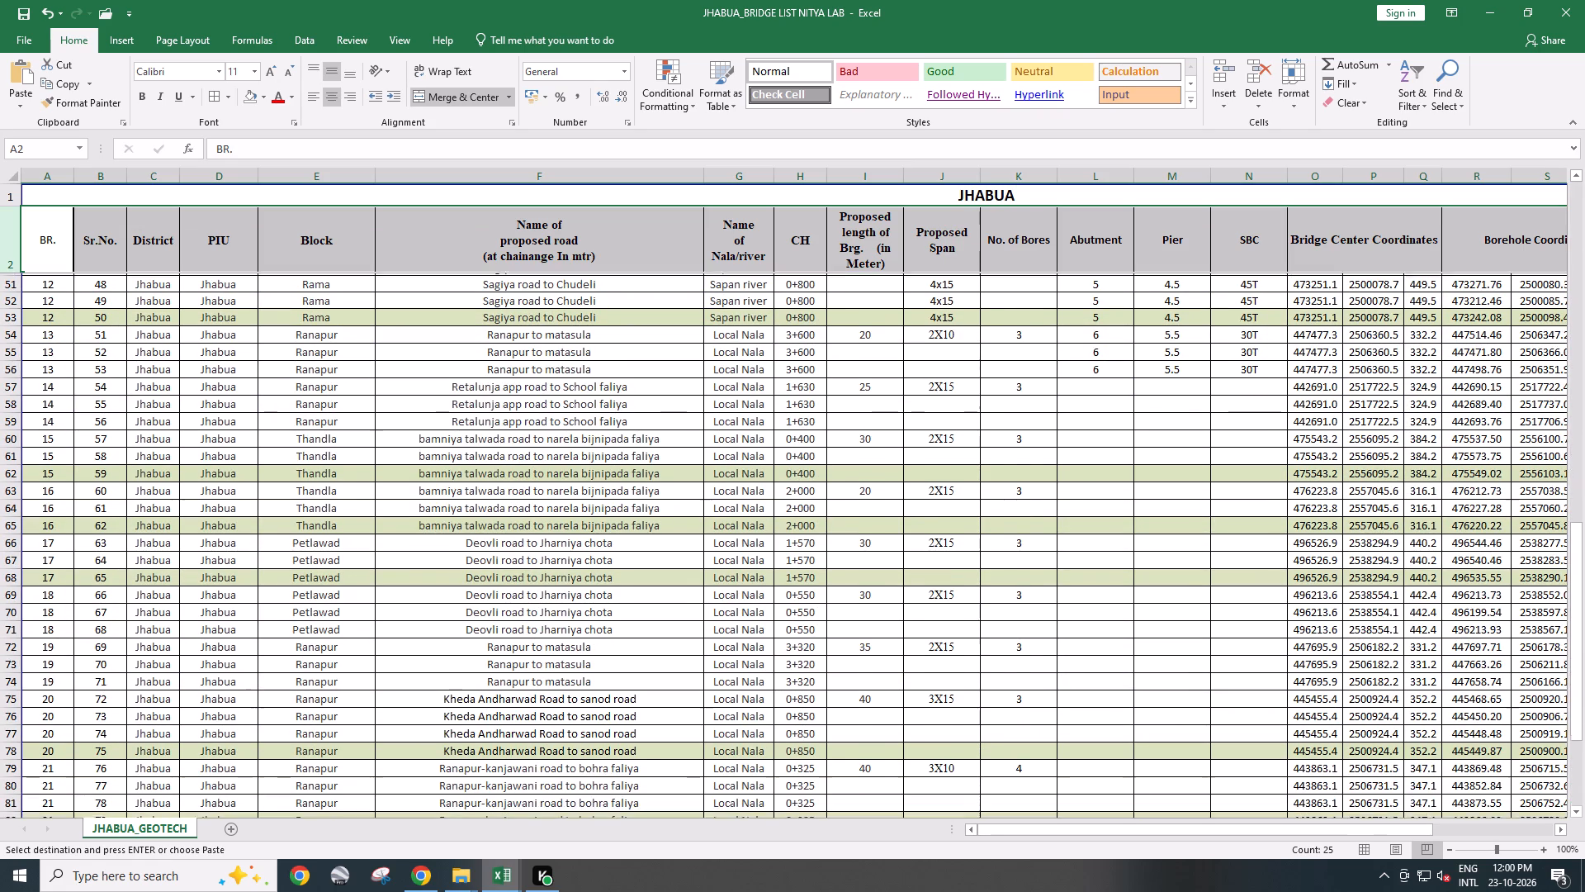
{"action": "scroll", "coordinate": [1076, 387], "scroll_direction": "up", "scroll_amount": 6}
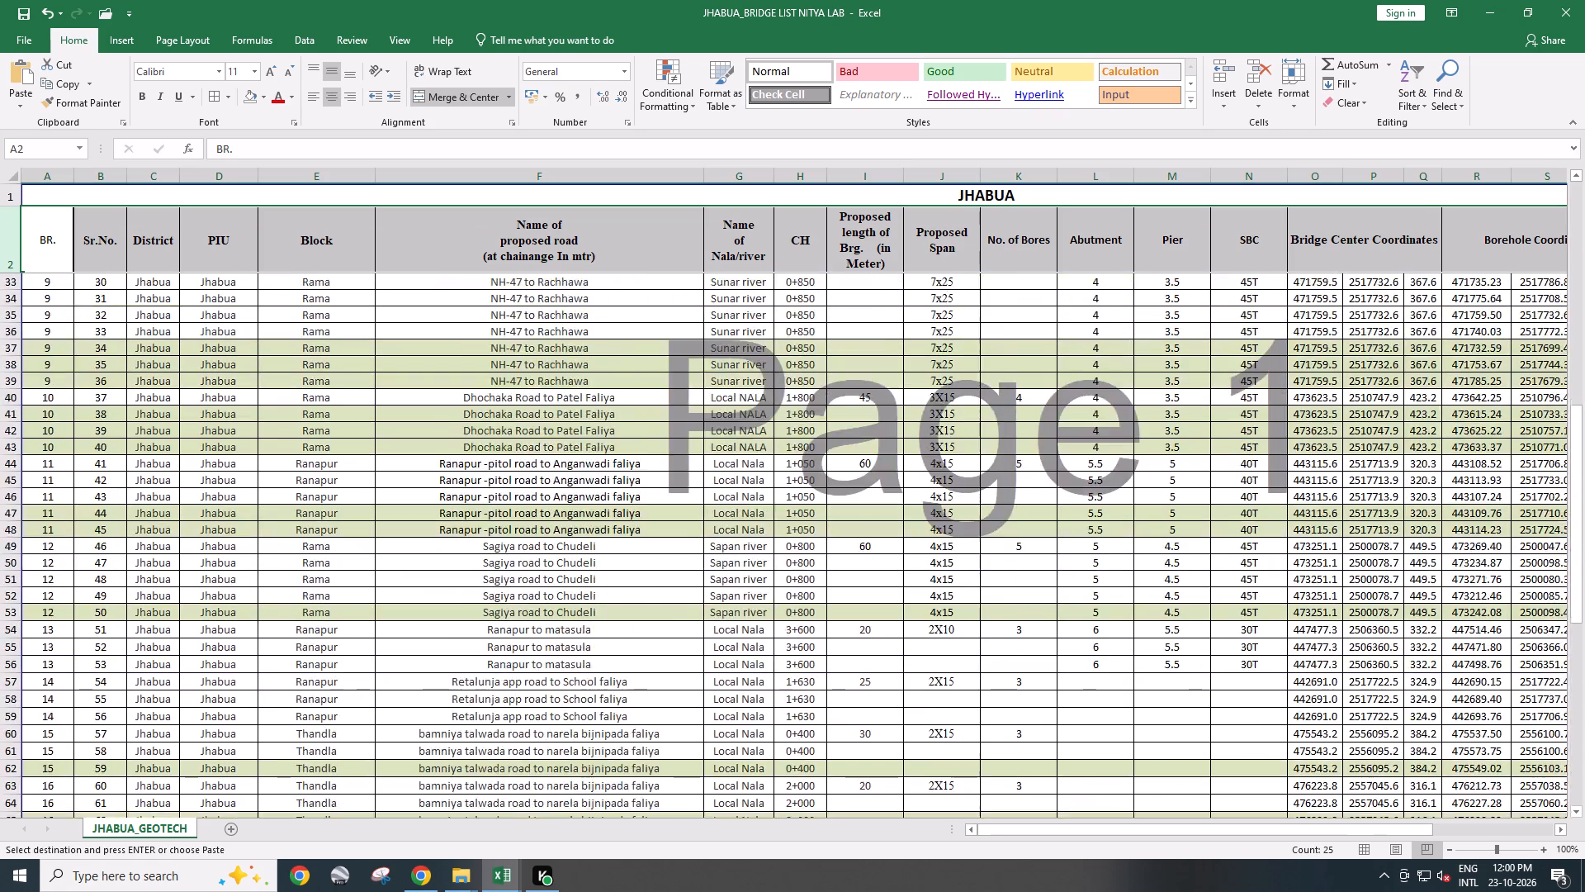
{"action": "scroll", "coordinate": [1061, 382], "scroll_direction": "up", "scroll_amount": 15}
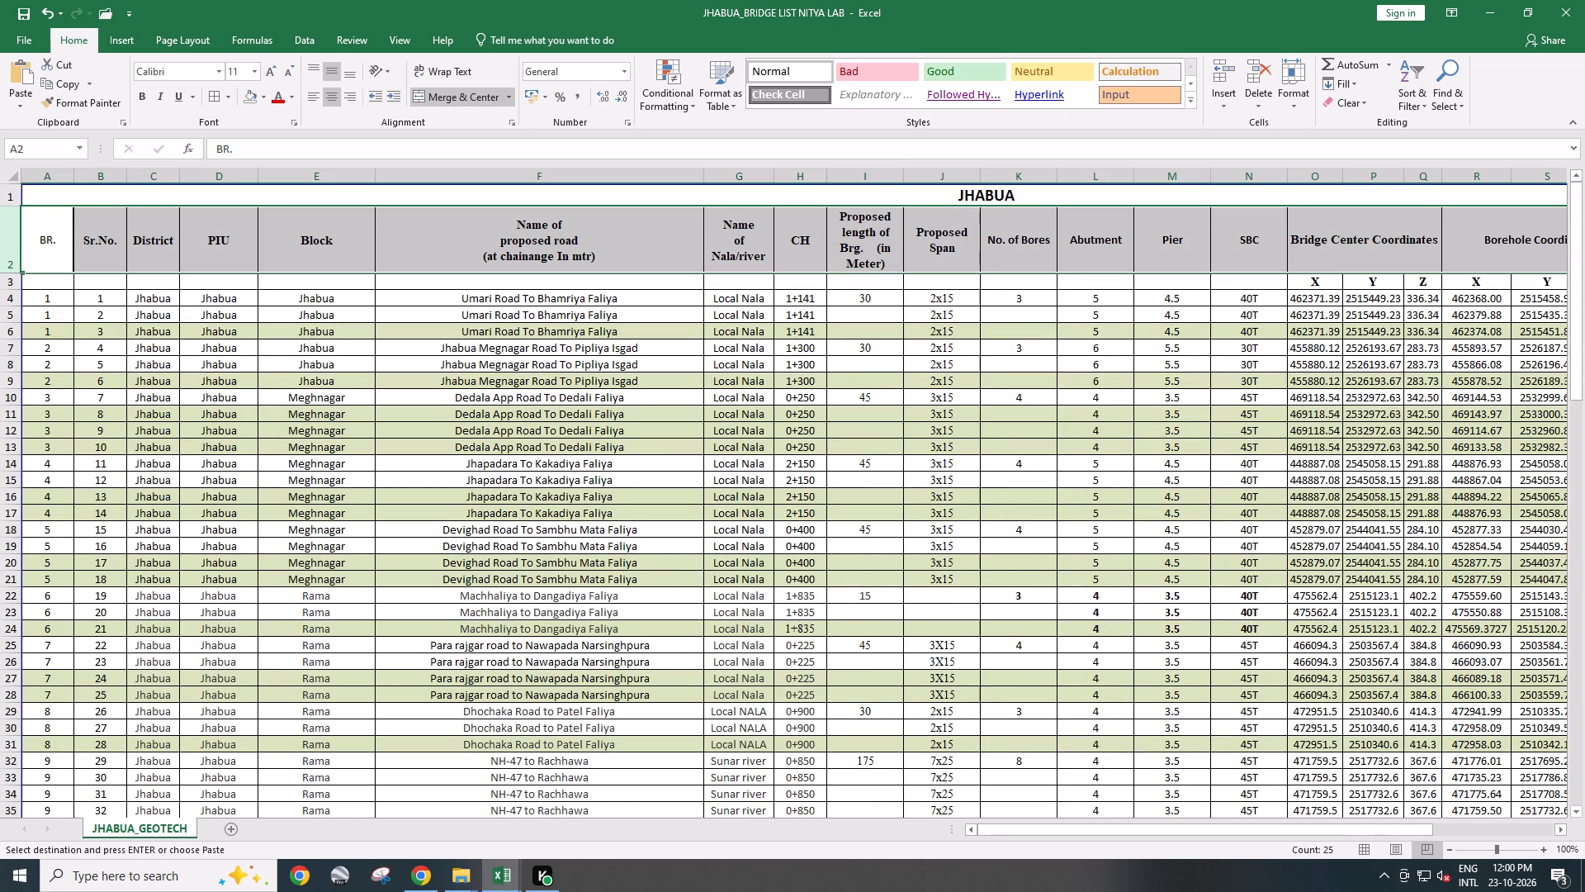
{"action": "key", "text": "a"}
{"action": "key", "text": "t"}
{"action": "left_click", "coordinate": [1077, 384]}
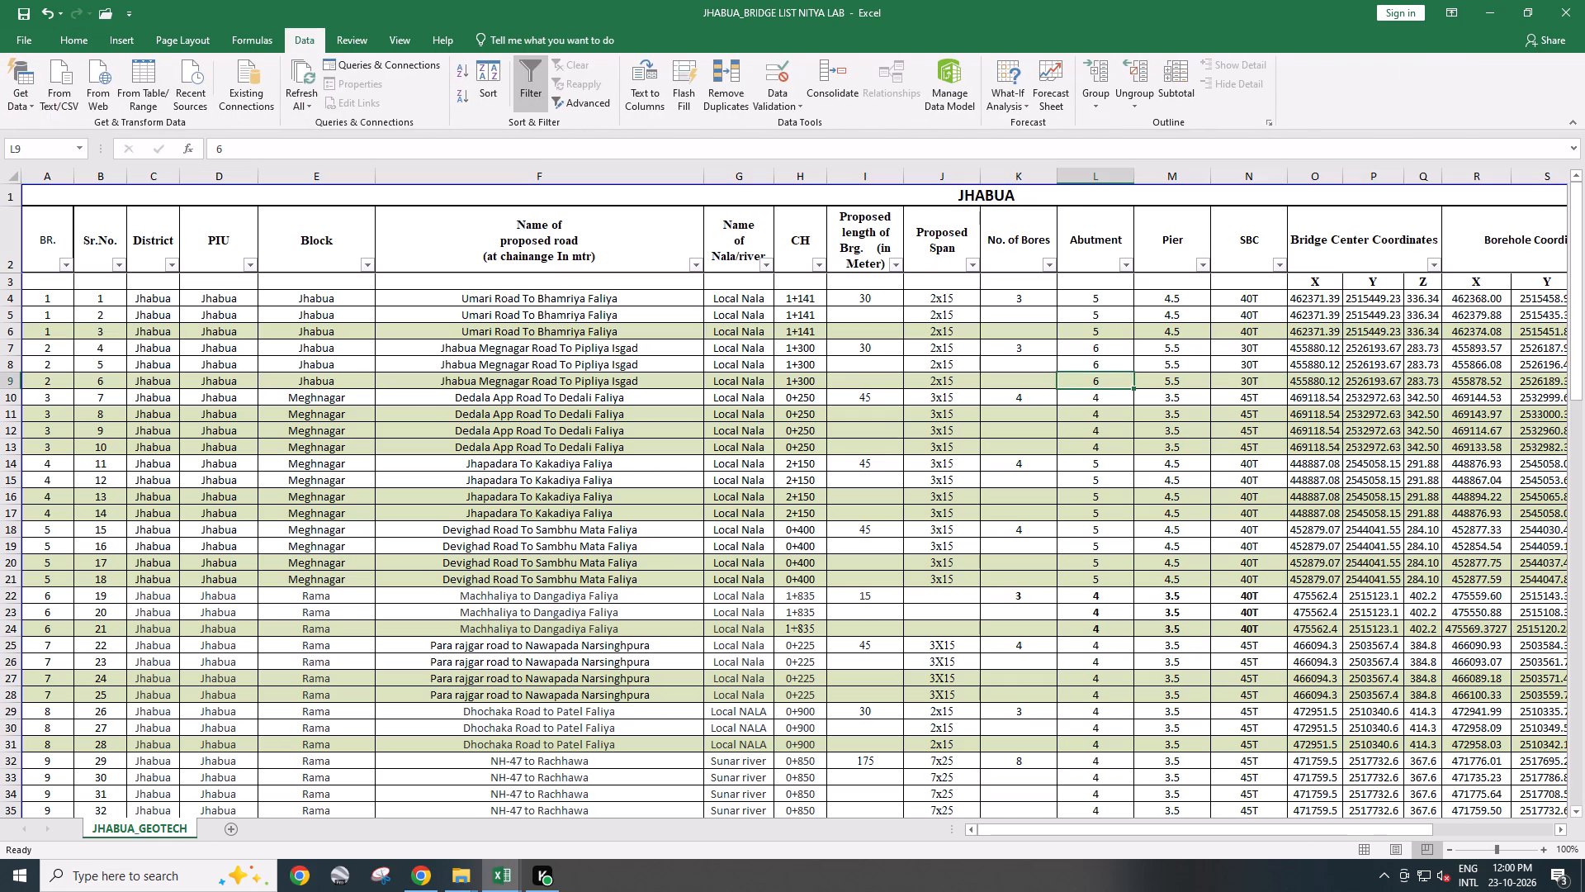
Filter the No. of Bores column to show only rows with blanks.
{"action": "left_click", "coordinate": [1201, 265]}
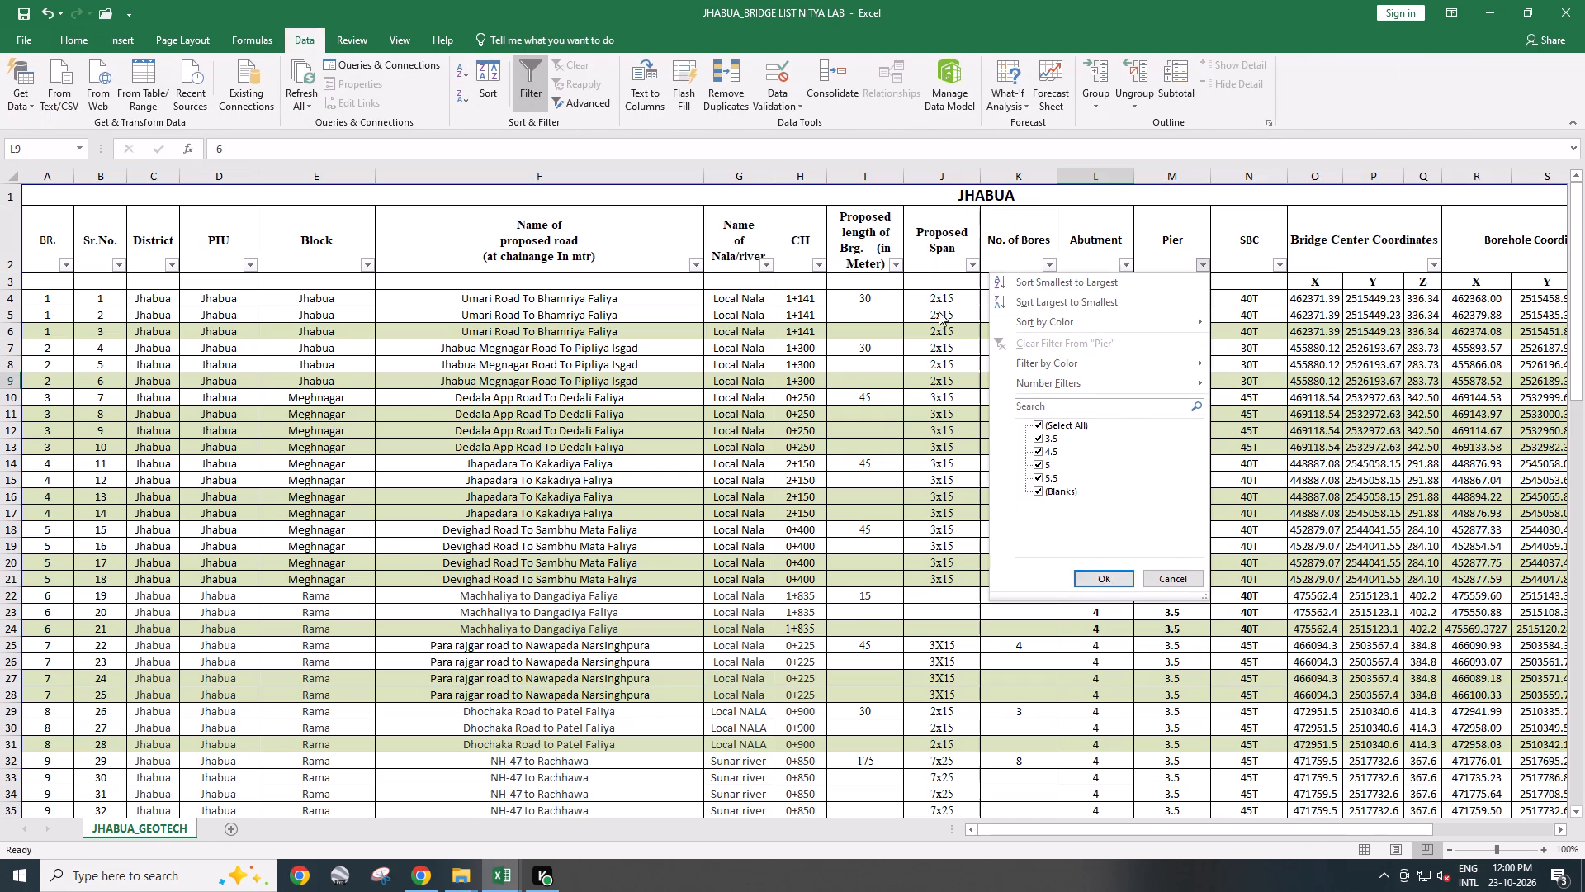
{"action": "left_click", "coordinate": [939, 311]}
{"action": "left_click", "coordinate": [1048, 270]}
{"action": "left_click", "coordinate": [906, 423]}
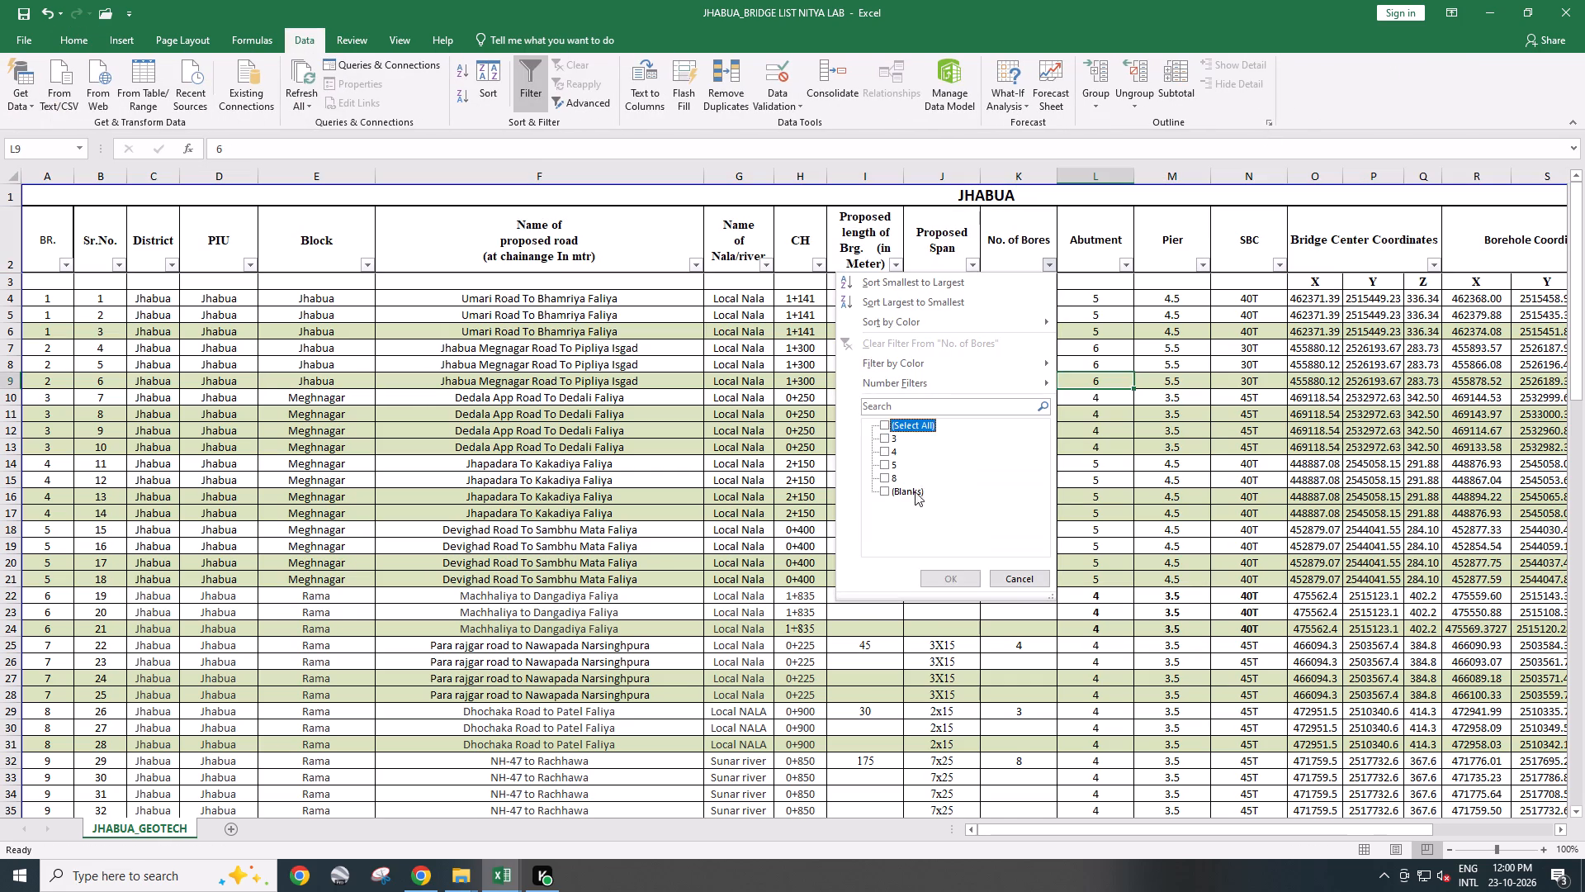
{"action": "left_click", "coordinate": [915, 491]}
{"action": "left_click", "coordinate": [939, 572]}
Clear the proposed span, bores, abutment, pier and SBC cells of the filtered rows from J5 through N62.
{"action": "scroll", "coordinate": [1064, 350], "scroll_direction": "down", "scroll_amount": 1}
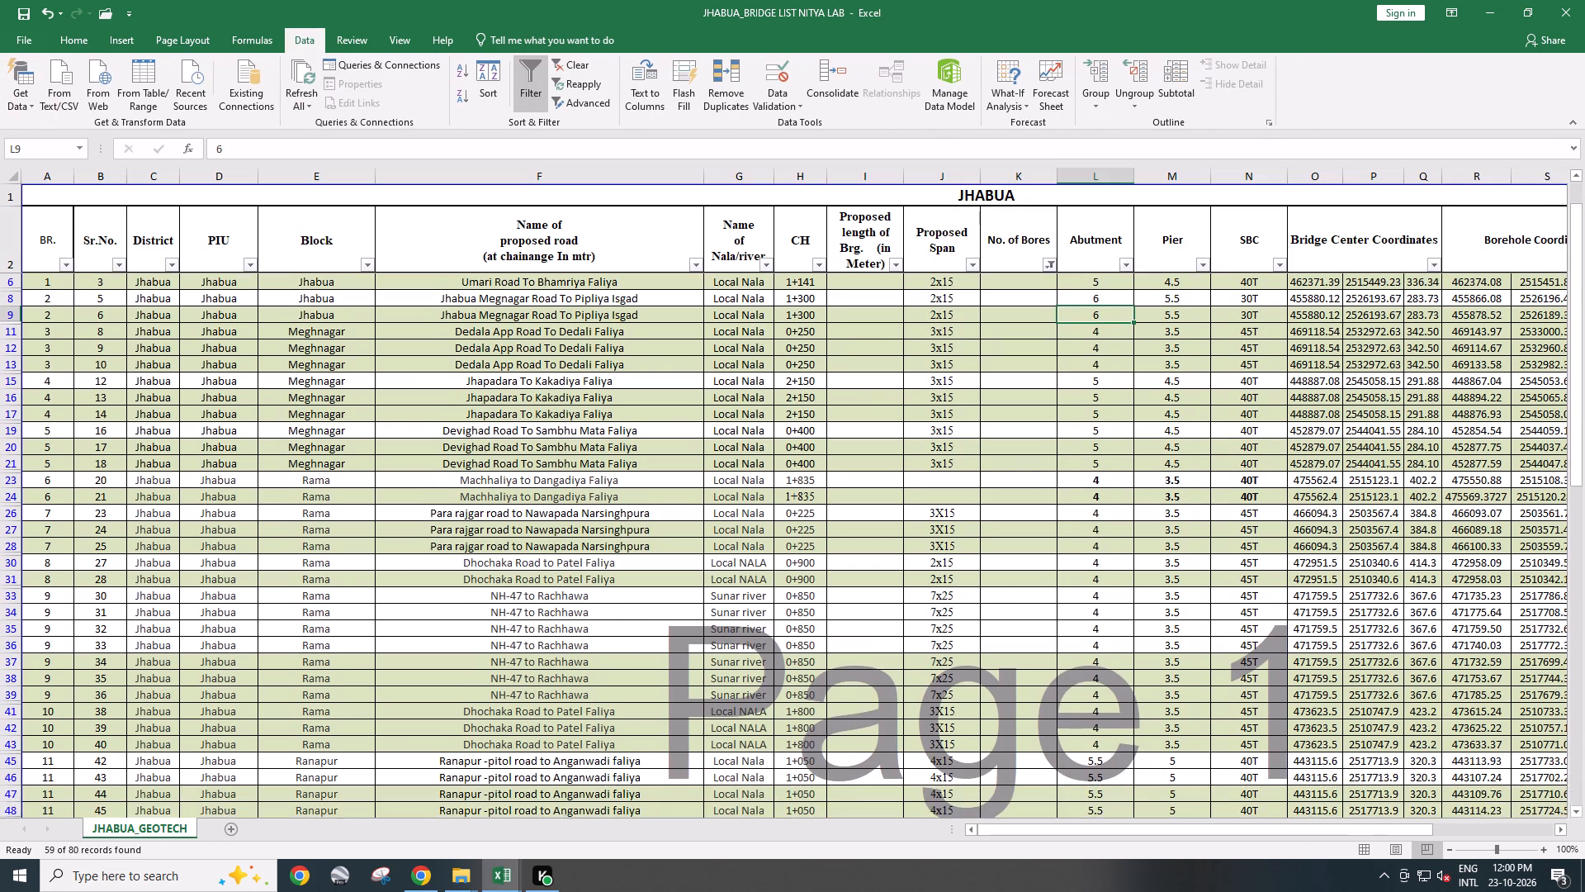
{"action": "scroll", "coordinate": [979, 339], "scroll_direction": "up", "scroll_amount": 3}
{"action": "left_click_drag", "start_coordinate": [945, 301], "coordinate": [986, 325]}
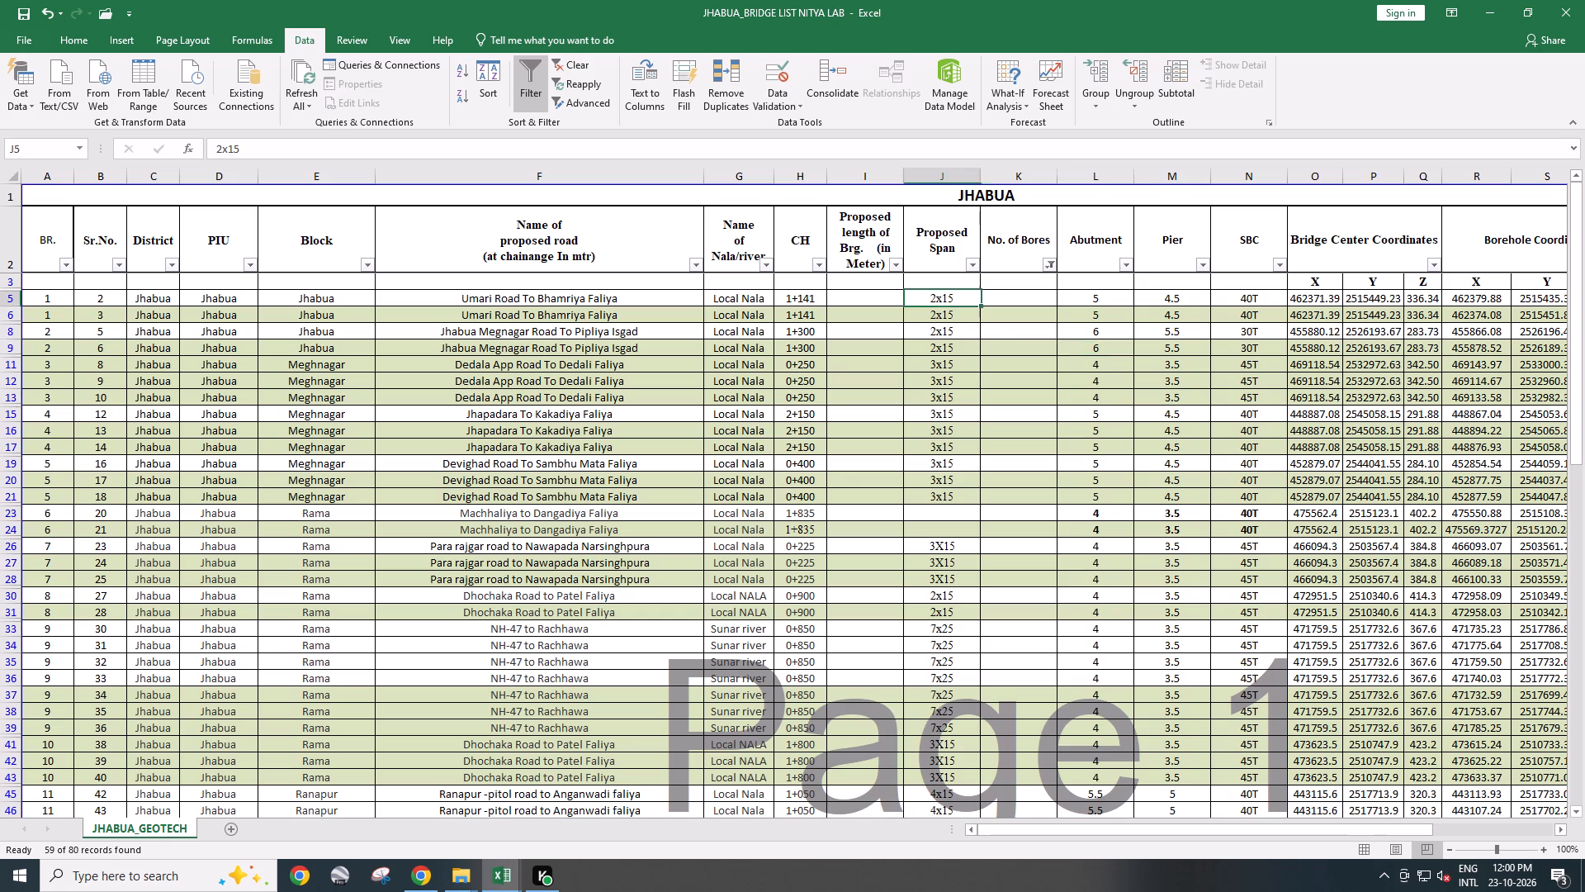
{"action": "left_click_drag", "start_coordinate": [986, 325], "coordinate": [1228, 633]}
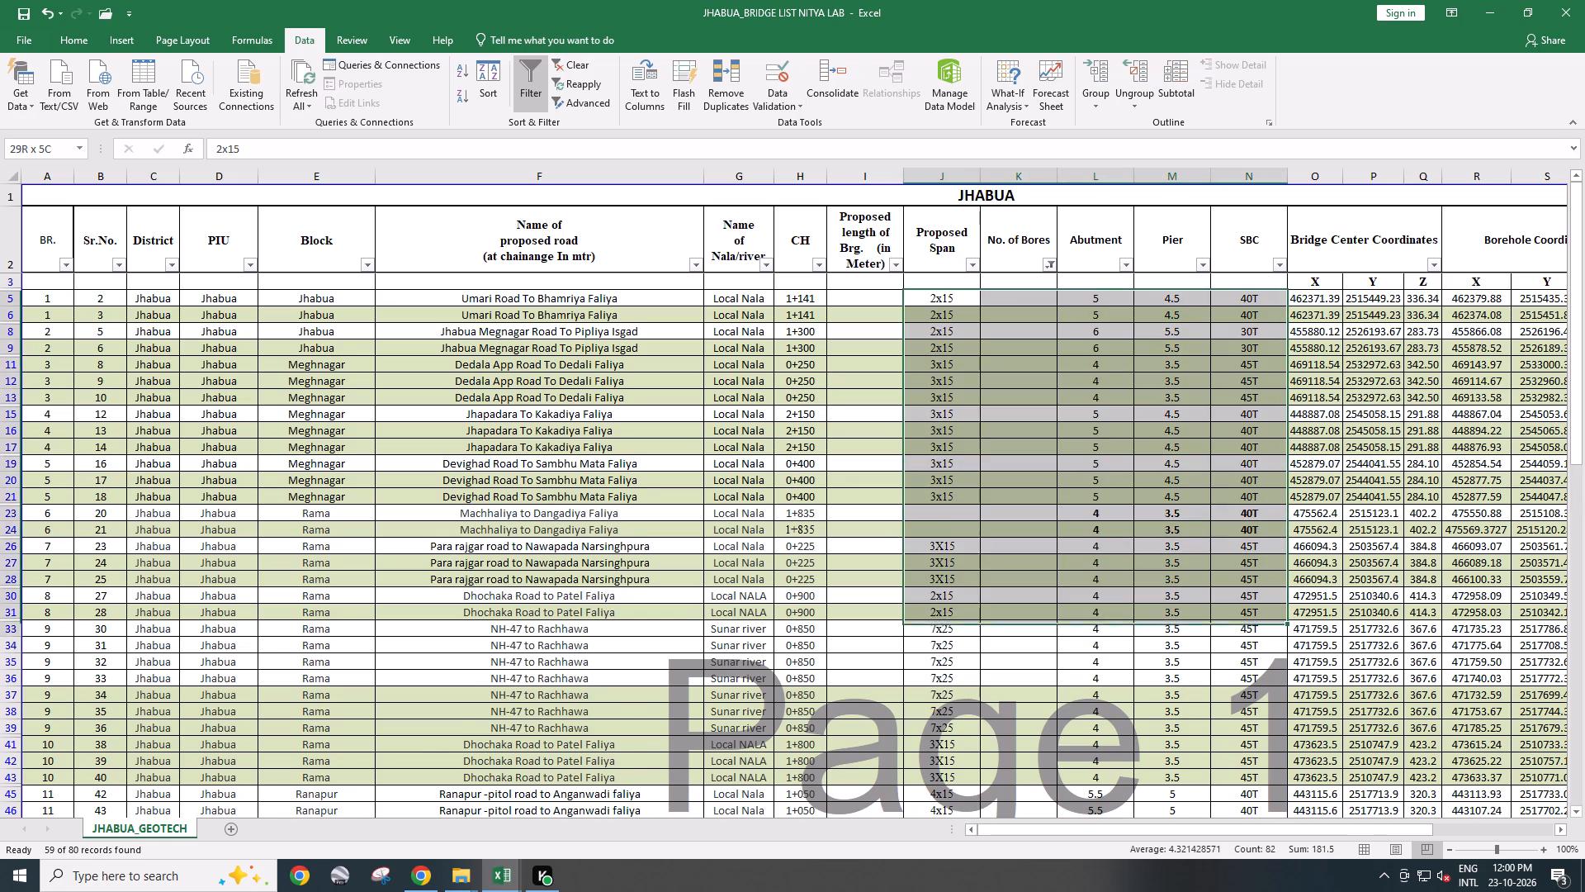
{"action": "left_click_drag", "start_coordinate": [1228, 633], "coordinate": [1251, 619]}
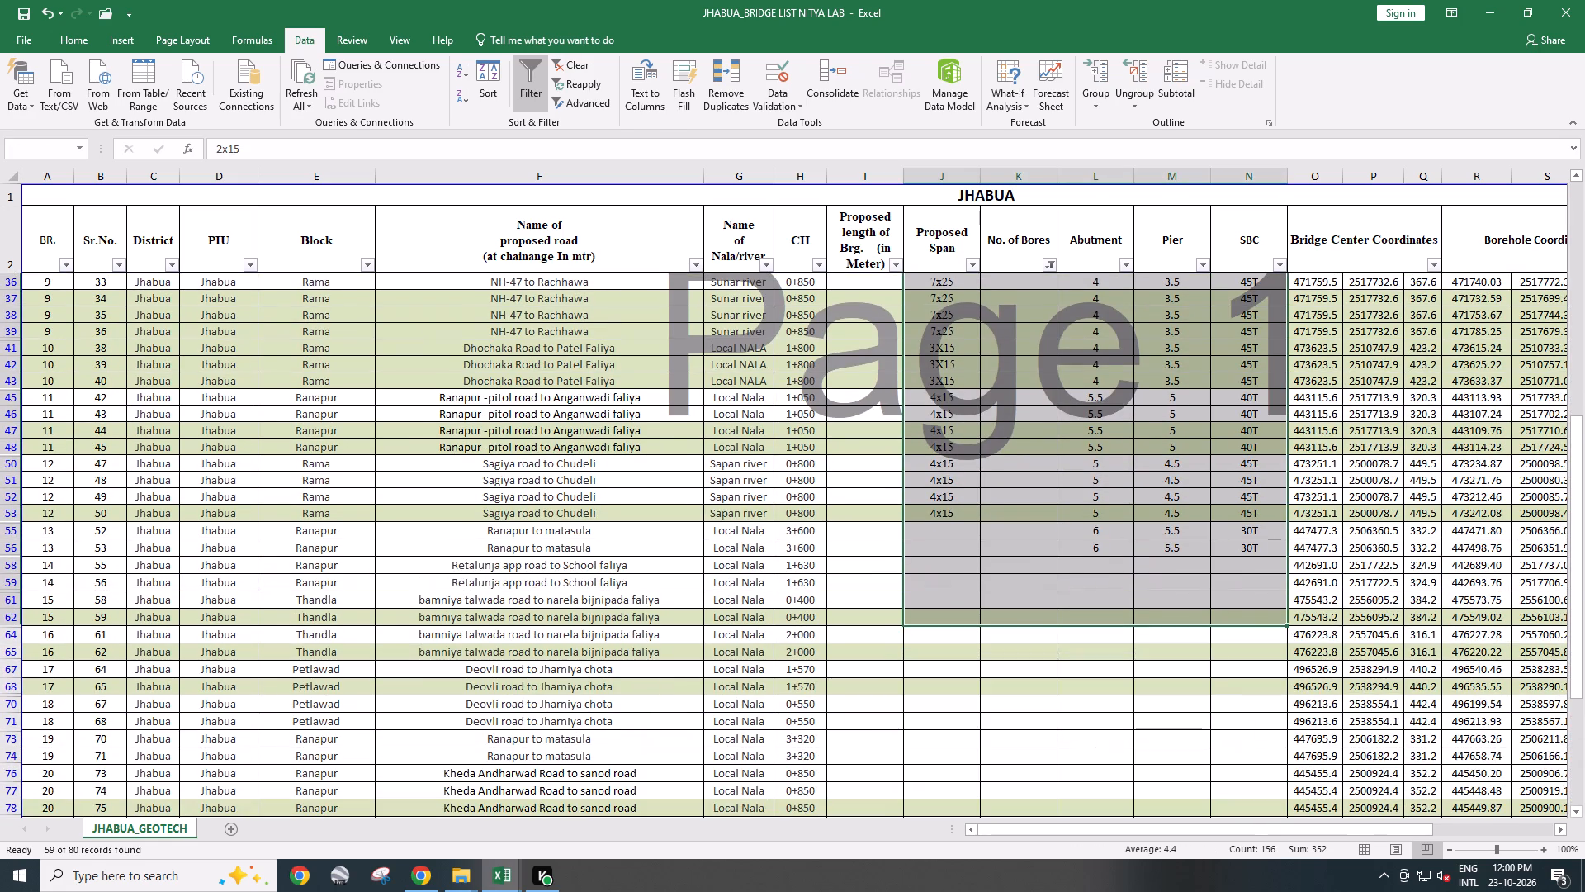
{"action": "key", "text": "Delete"}
{"action": "scroll", "coordinate": [870, 652], "scroll_direction": "up", "scroll_amount": 3}
Remove the column filters and save the NITYA LAB workbook.
{"action": "type", "text": "AT"}
{"action": "key", "text": "ctrl+s"}
Review columns J to N down the unfiltered list, checking each bridge's first row for missing abutment, pier and SBC values.
{"action": "scroll", "coordinate": [1071, 626], "scroll_direction": "up", "scroll_amount": 6}
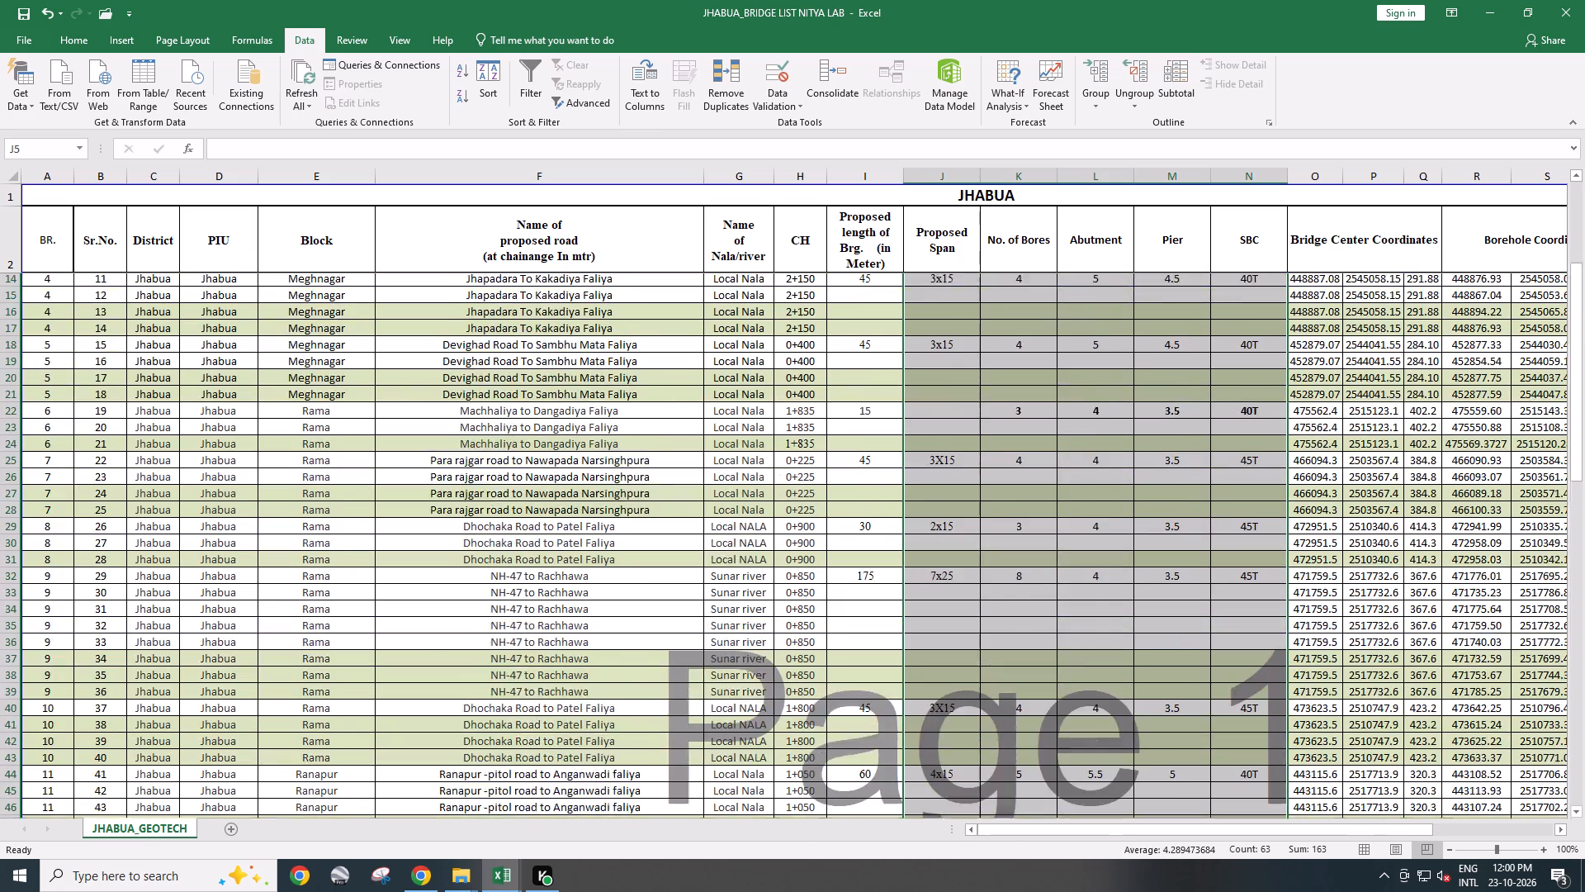
{"action": "scroll", "coordinate": [1068, 621], "scroll_direction": "up", "scroll_amount": 14}
{"action": "scroll", "coordinate": [1066, 617], "scroll_direction": "down", "scroll_amount": 8}
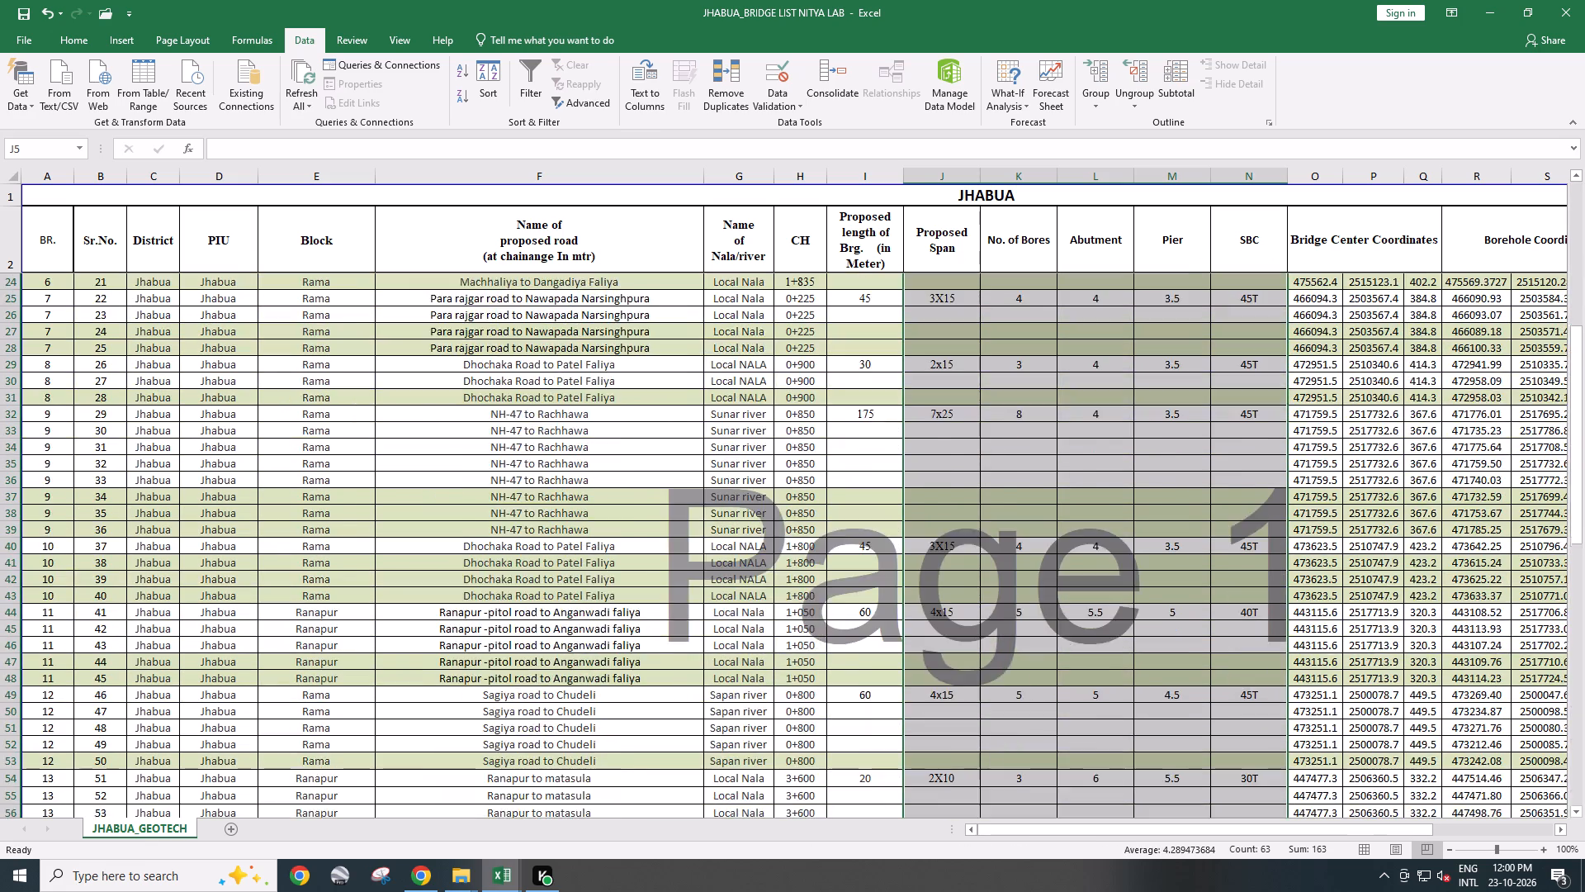
{"action": "scroll", "coordinate": [1061, 602], "scroll_direction": "down", "scroll_amount": 2}
{"action": "left_click", "coordinate": [1126, 588]}
{"action": "scroll", "coordinate": [1133, 597], "scroll_direction": "up", "scroll_amount": 2}
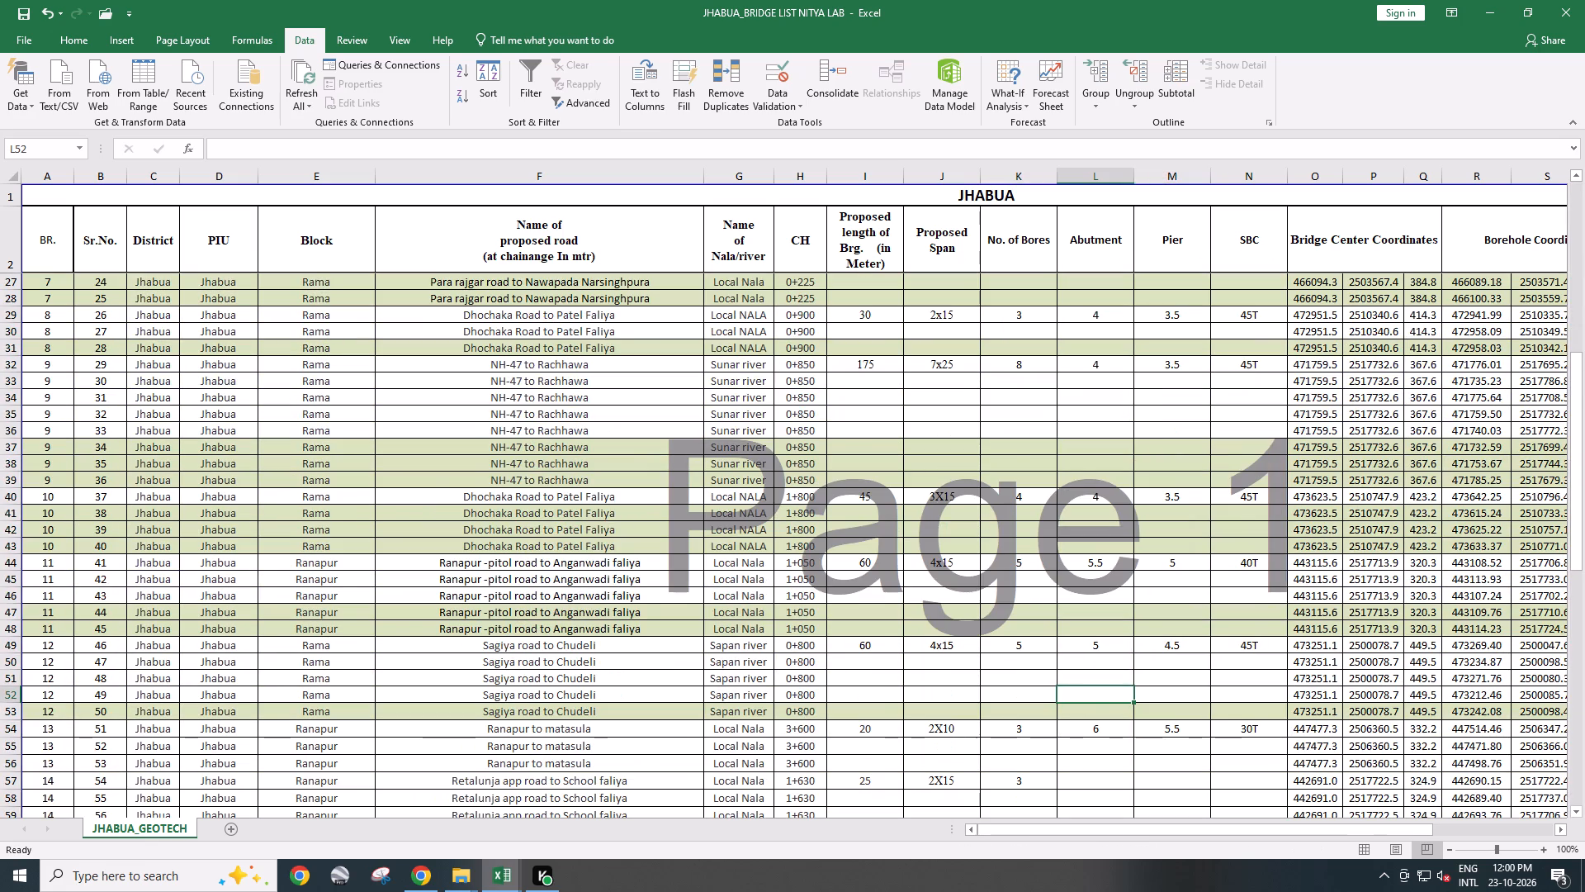
{"action": "scroll", "coordinate": [1130, 591], "scroll_direction": "down", "scroll_amount": 6}
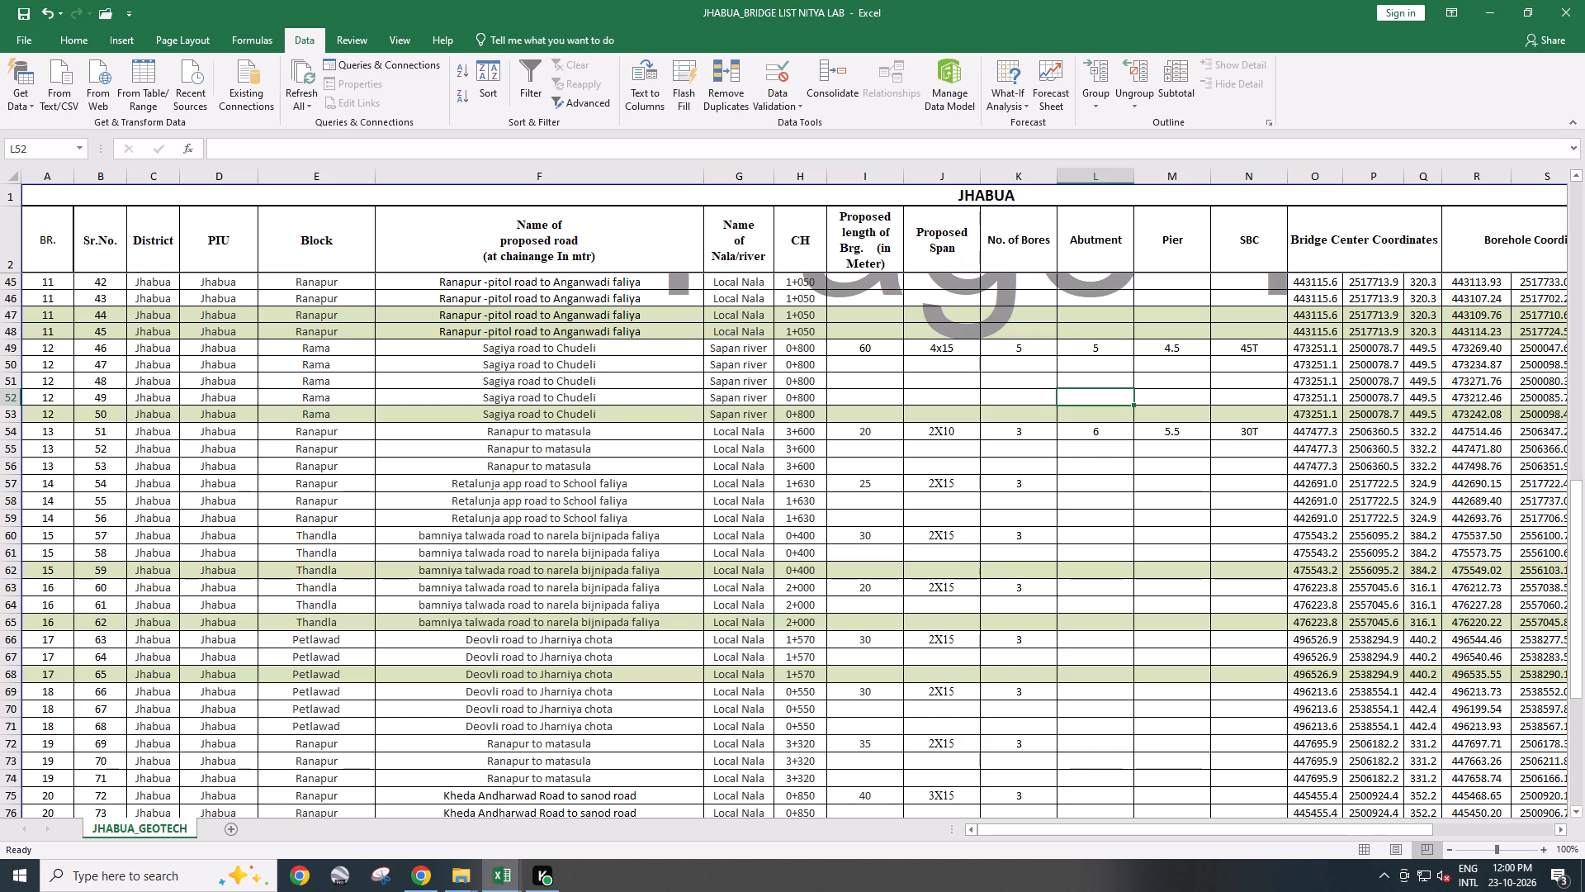
{"action": "scroll", "coordinate": [876, 493], "scroll_direction": "down", "scroll_amount": 1}
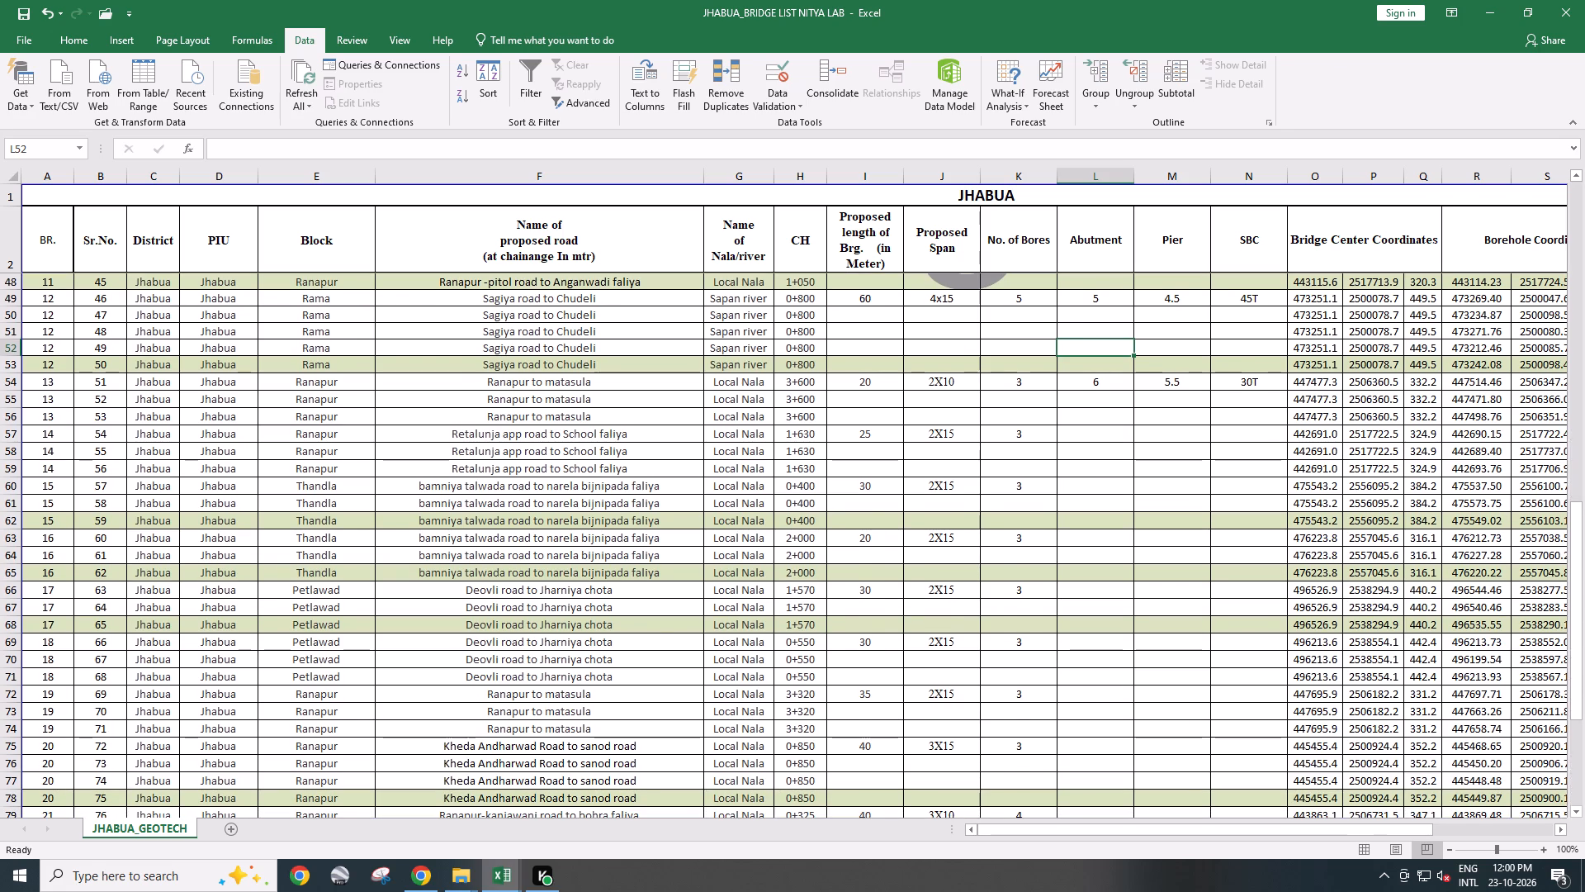
Copy chainage 1630's abutment 6, pier 5.5 and SBC 30T from AK17:AM17 of JHABUA Bridge Data2310 into L57:N57 of the NITYA LAB list.
{"action": "key", "text": "alt+Tab"}
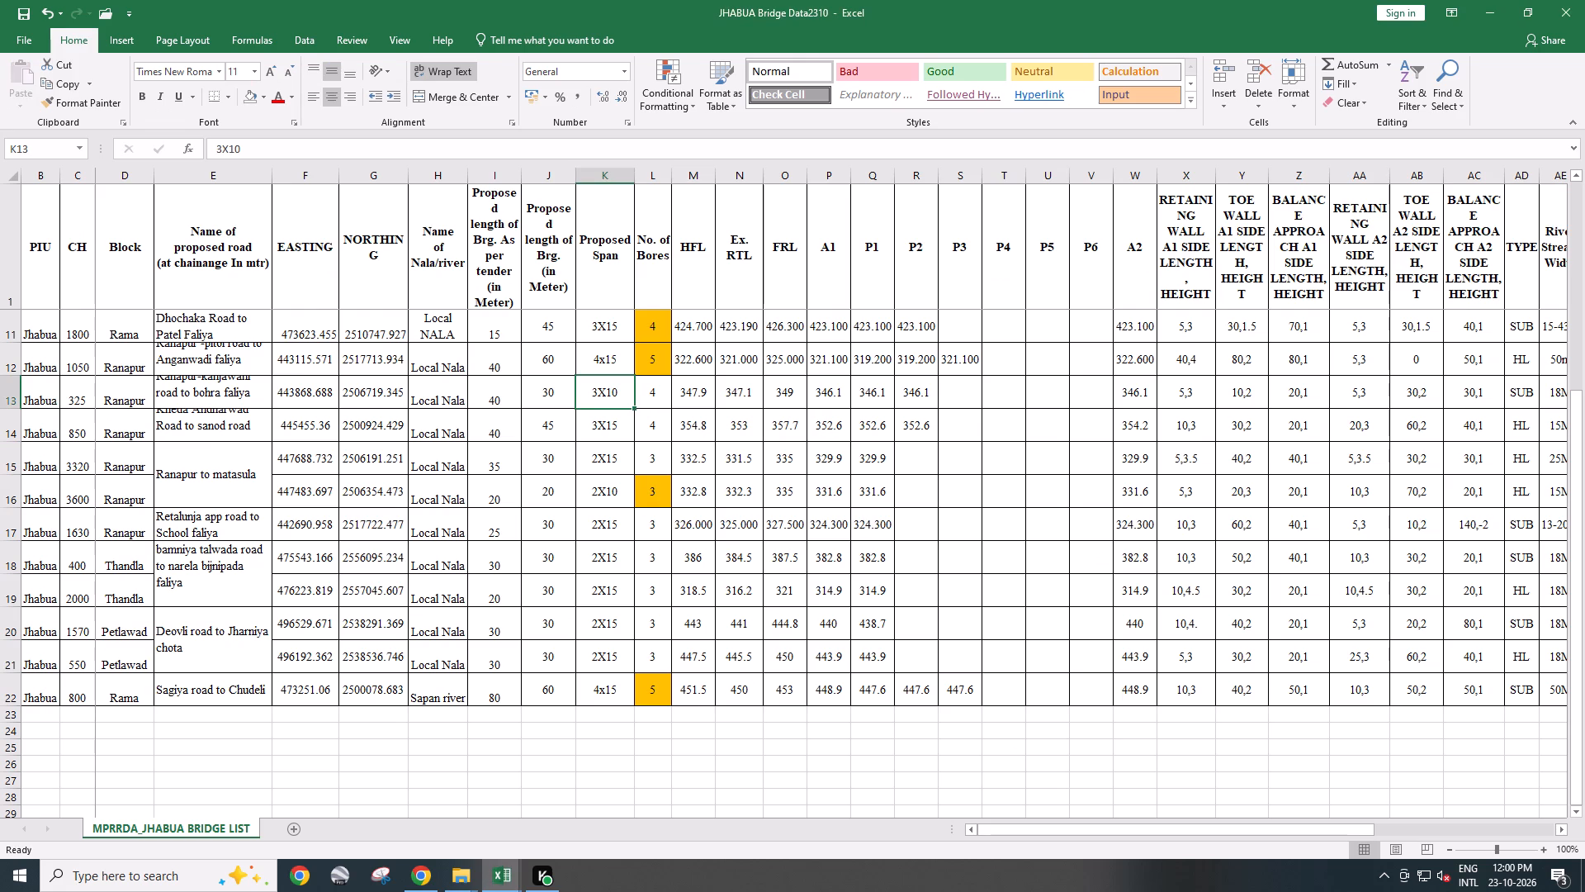
{"action": "left_click", "coordinate": [0, 519]}
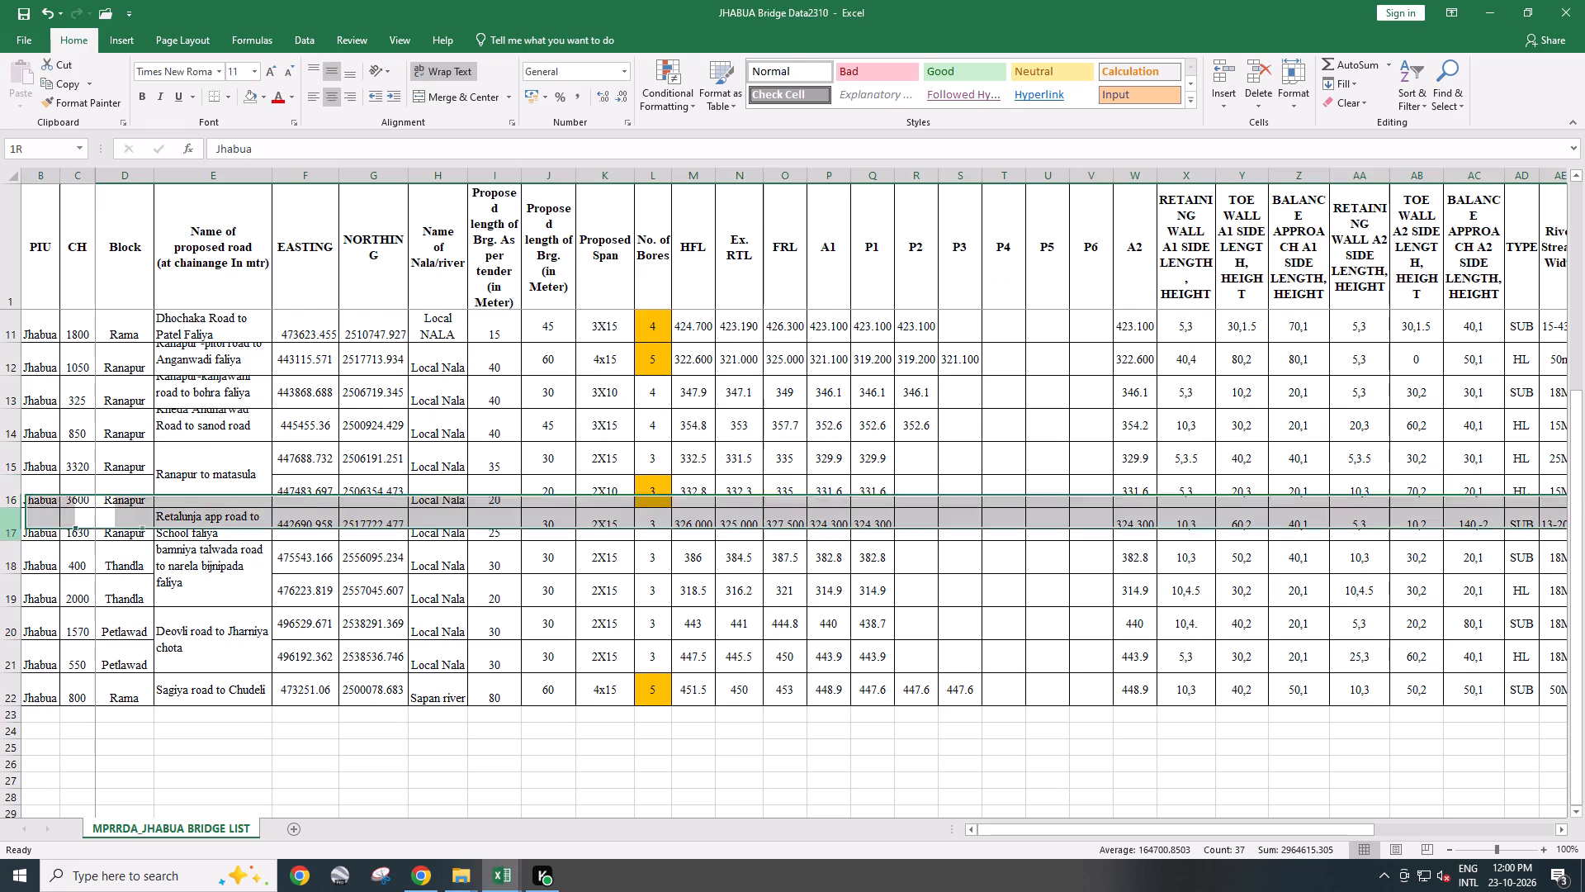
{"action": "left_click_drag", "start_coordinate": [1130, 828], "coordinate": [1204, 828]}
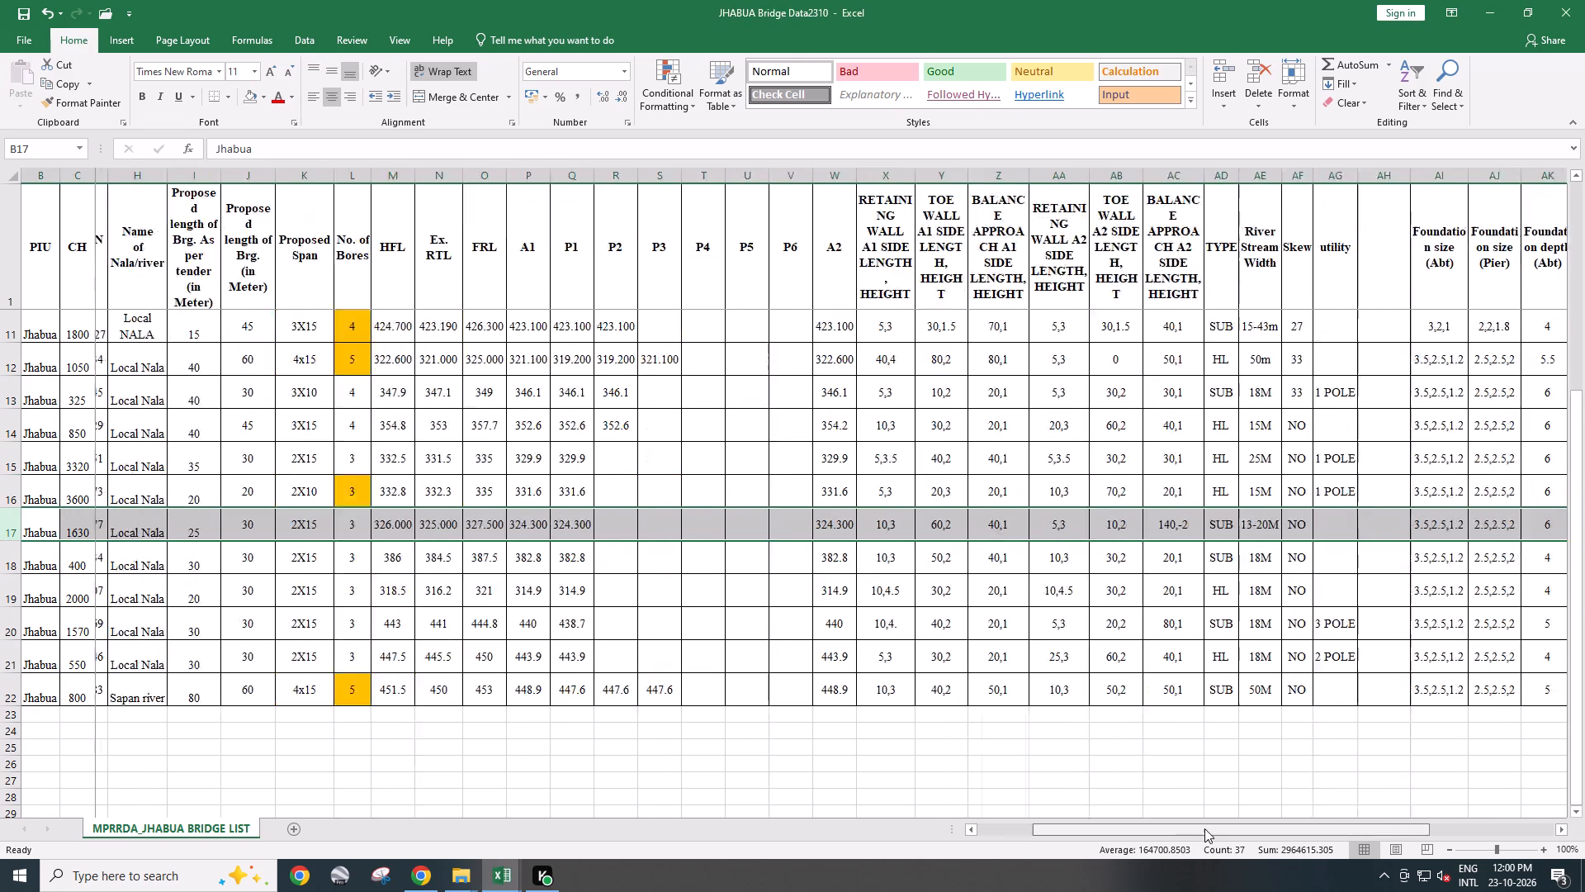
{"action": "left_click_drag", "start_coordinate": [1204, 828], "coordinate": [1360, 820]}
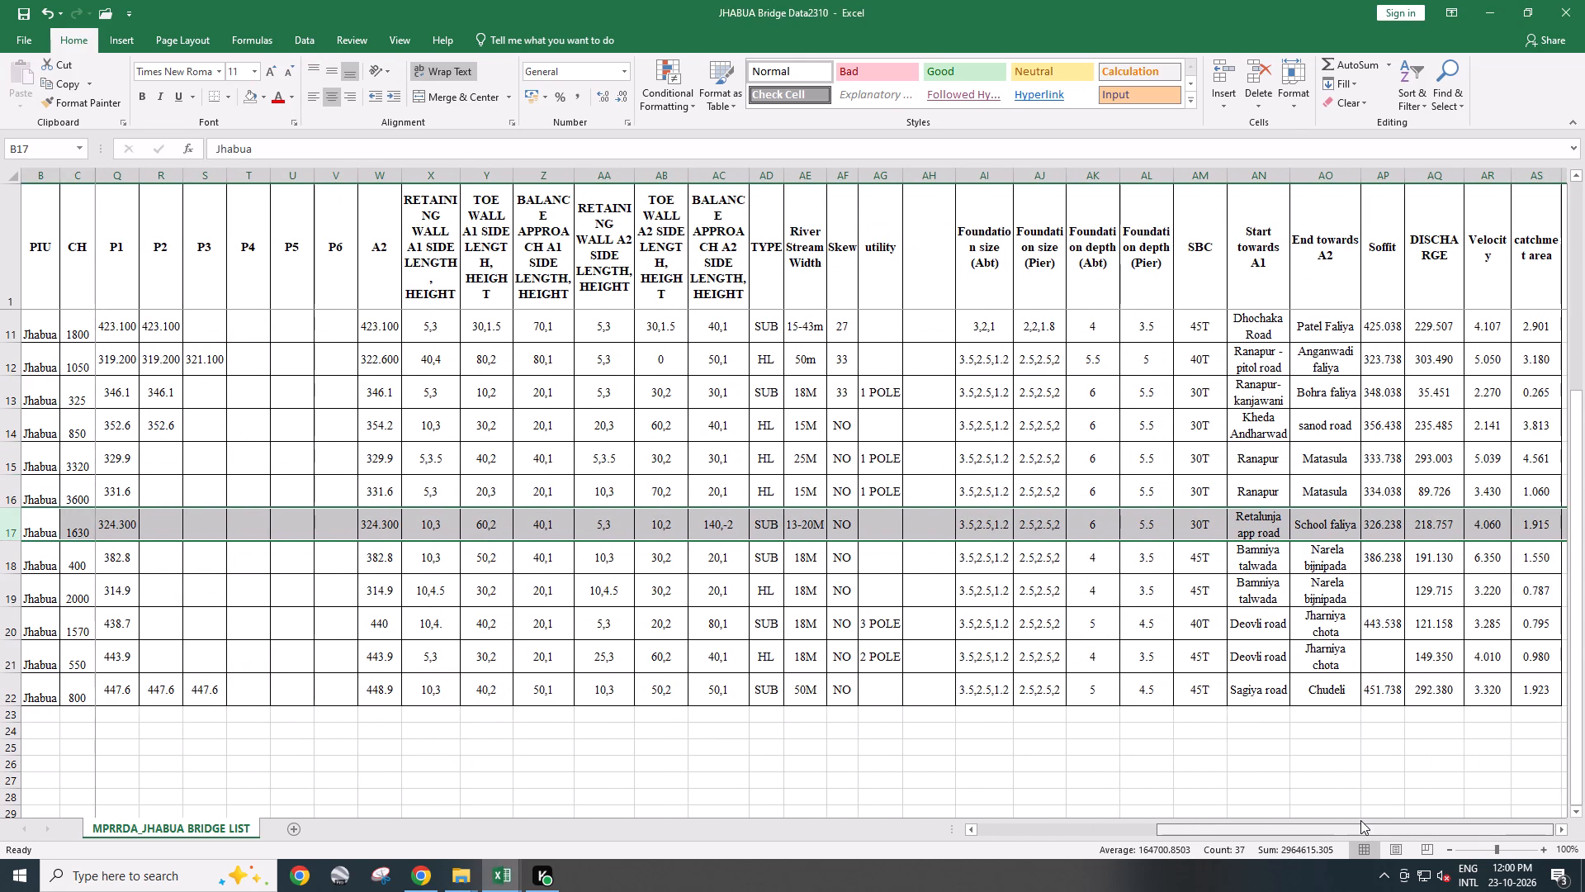
{"action": "left_click_drag", "start_coordinate": [1360, 820], "coordinate": [1407, 810]}
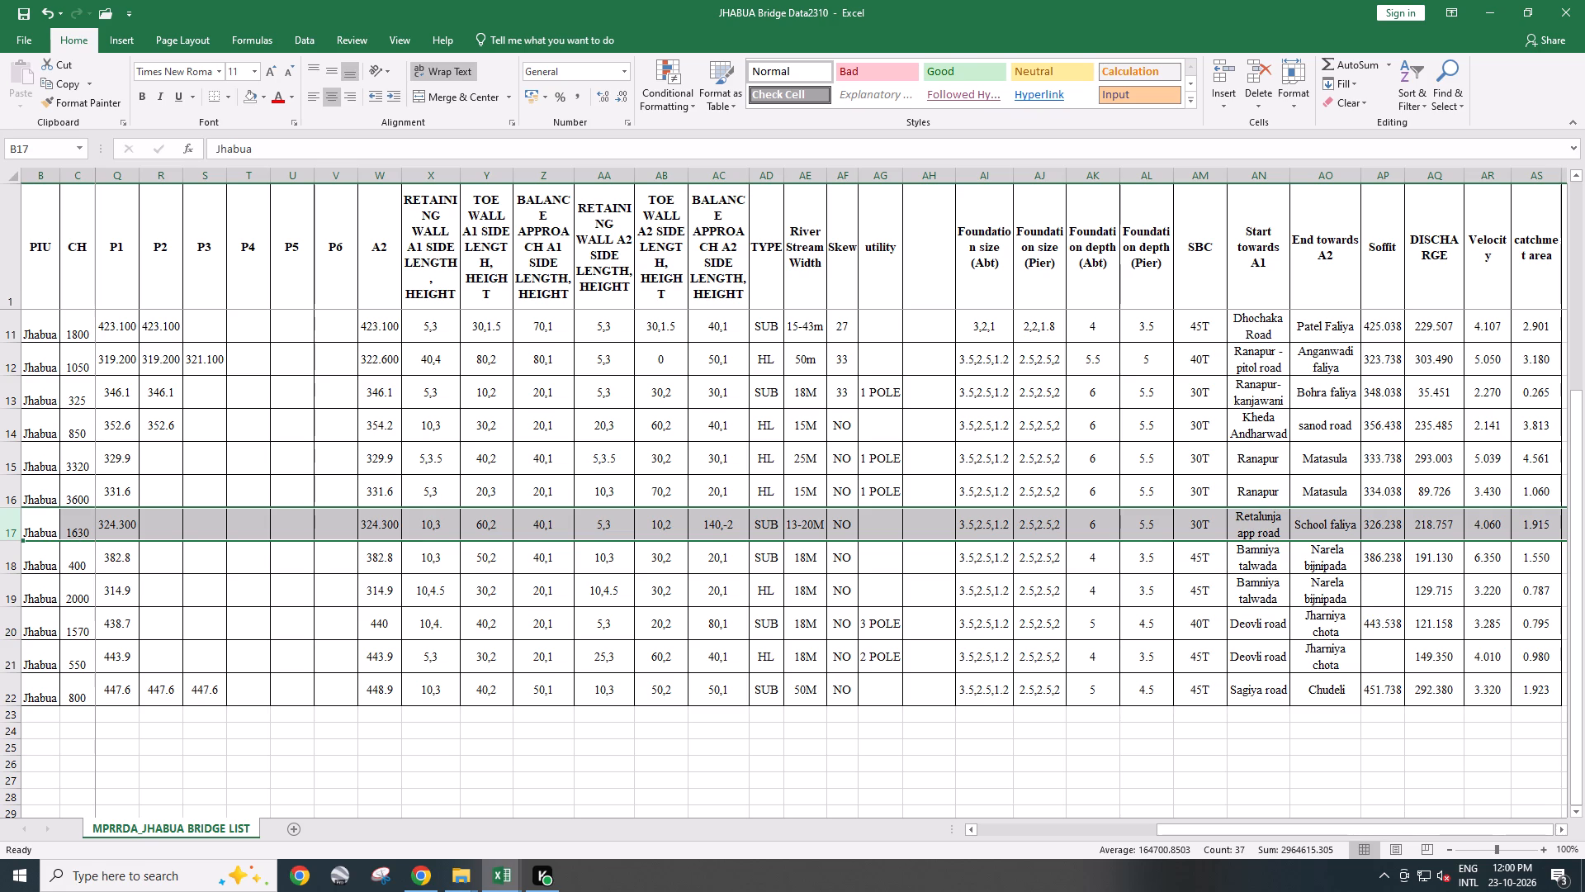
{"action": "key", "text": "alt+Tab"}
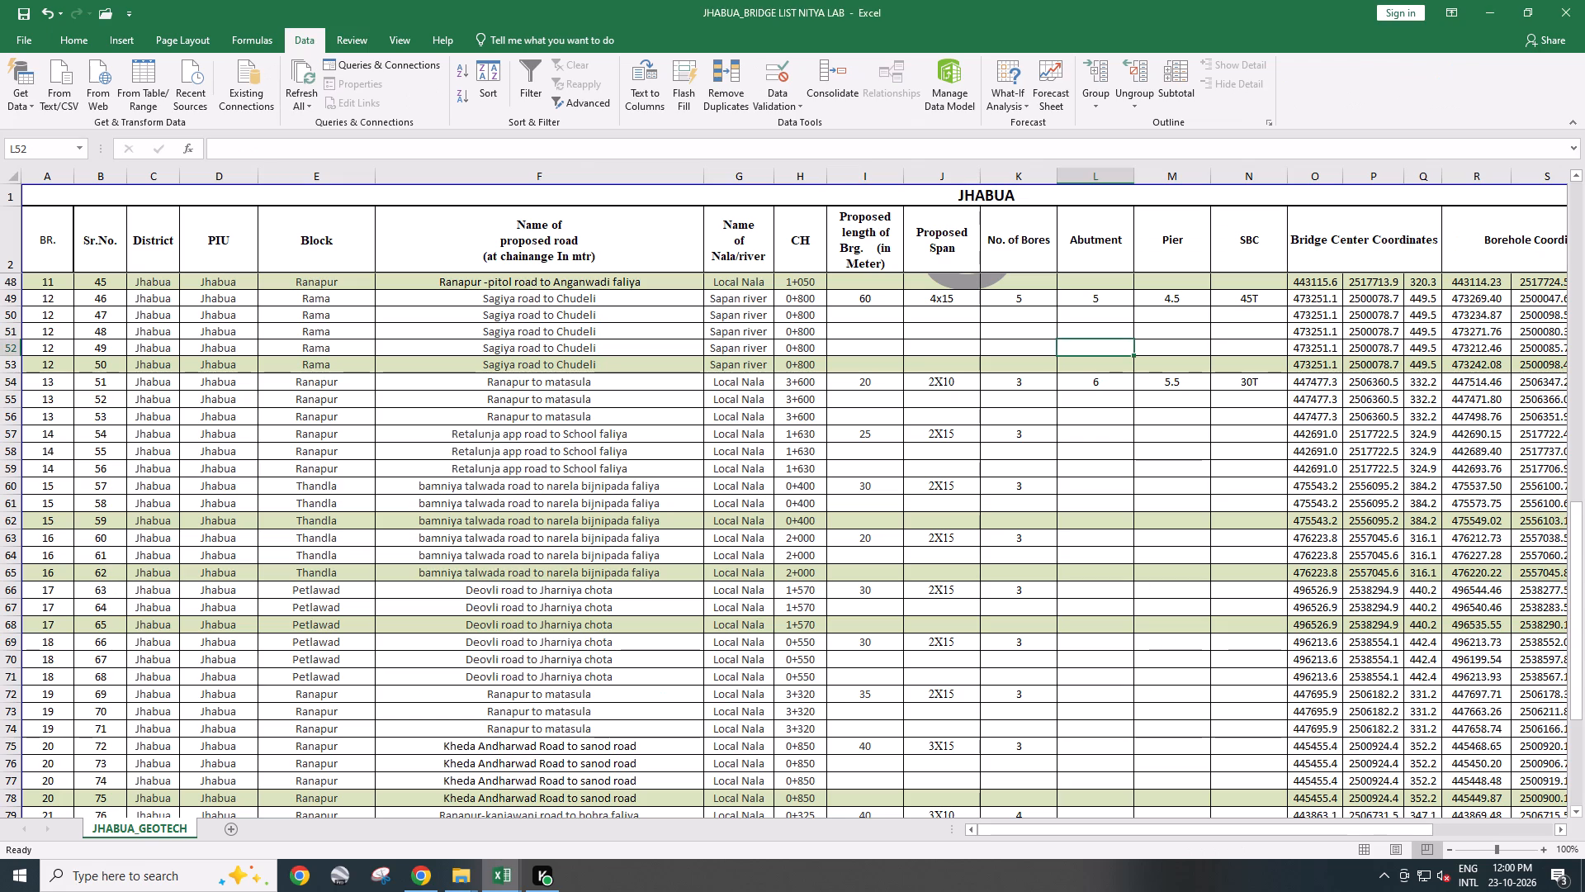
{"action": "key", "text": "alt+Tab"}
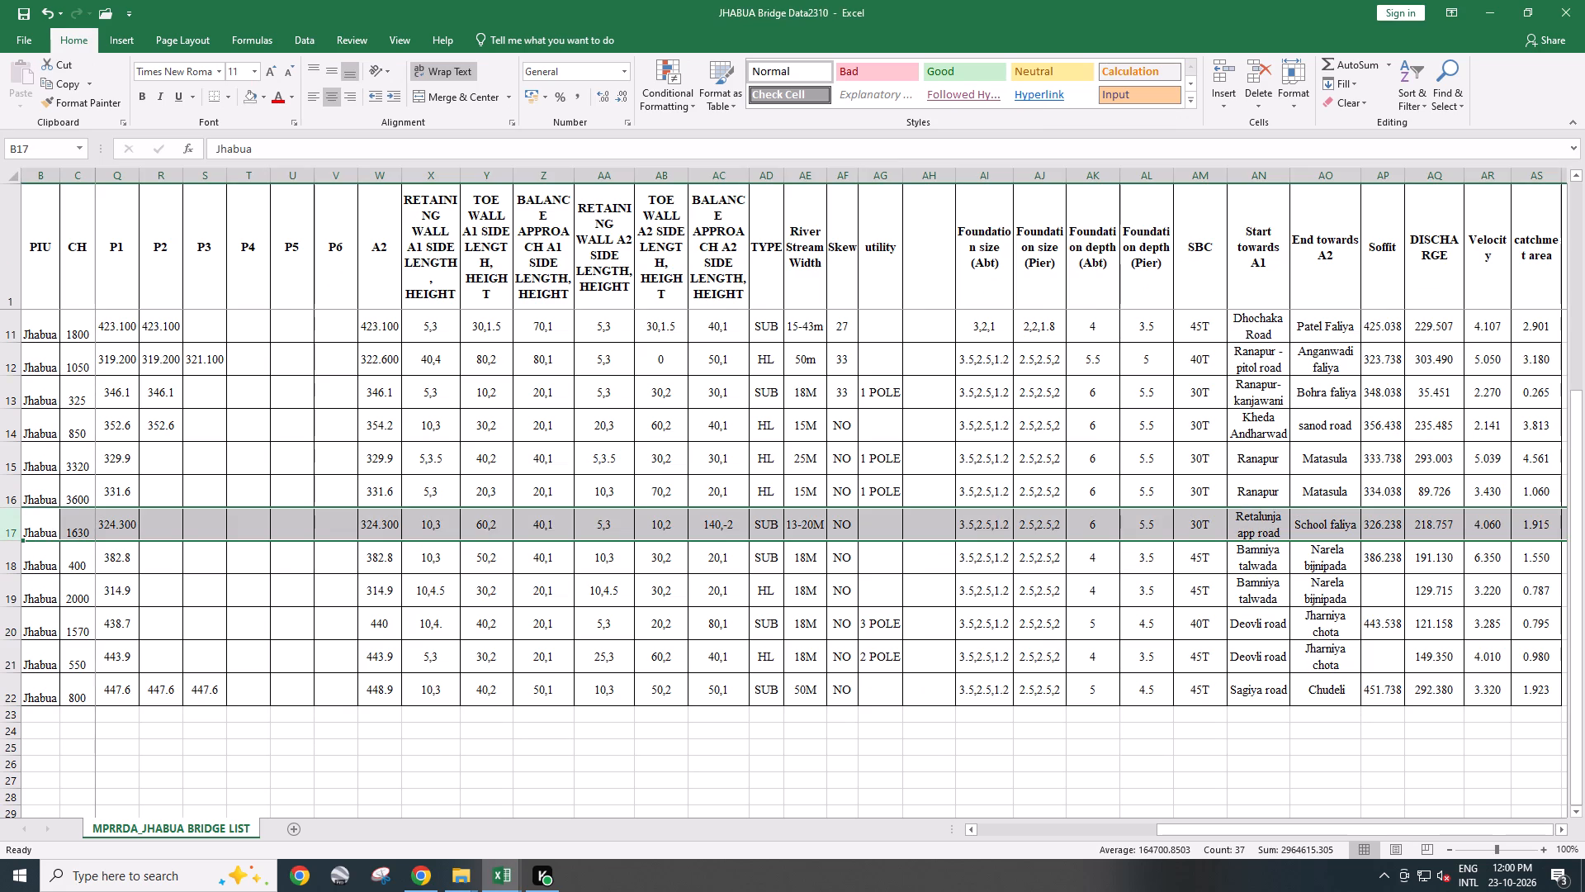
{"action": "left_click_drag", "start_coordinate": [1086, 528], "coordinate": [1197, 522]}
{"action": "key", "text": "ctrl+c"}
{"action": "key", "text": "alt+Tab"}
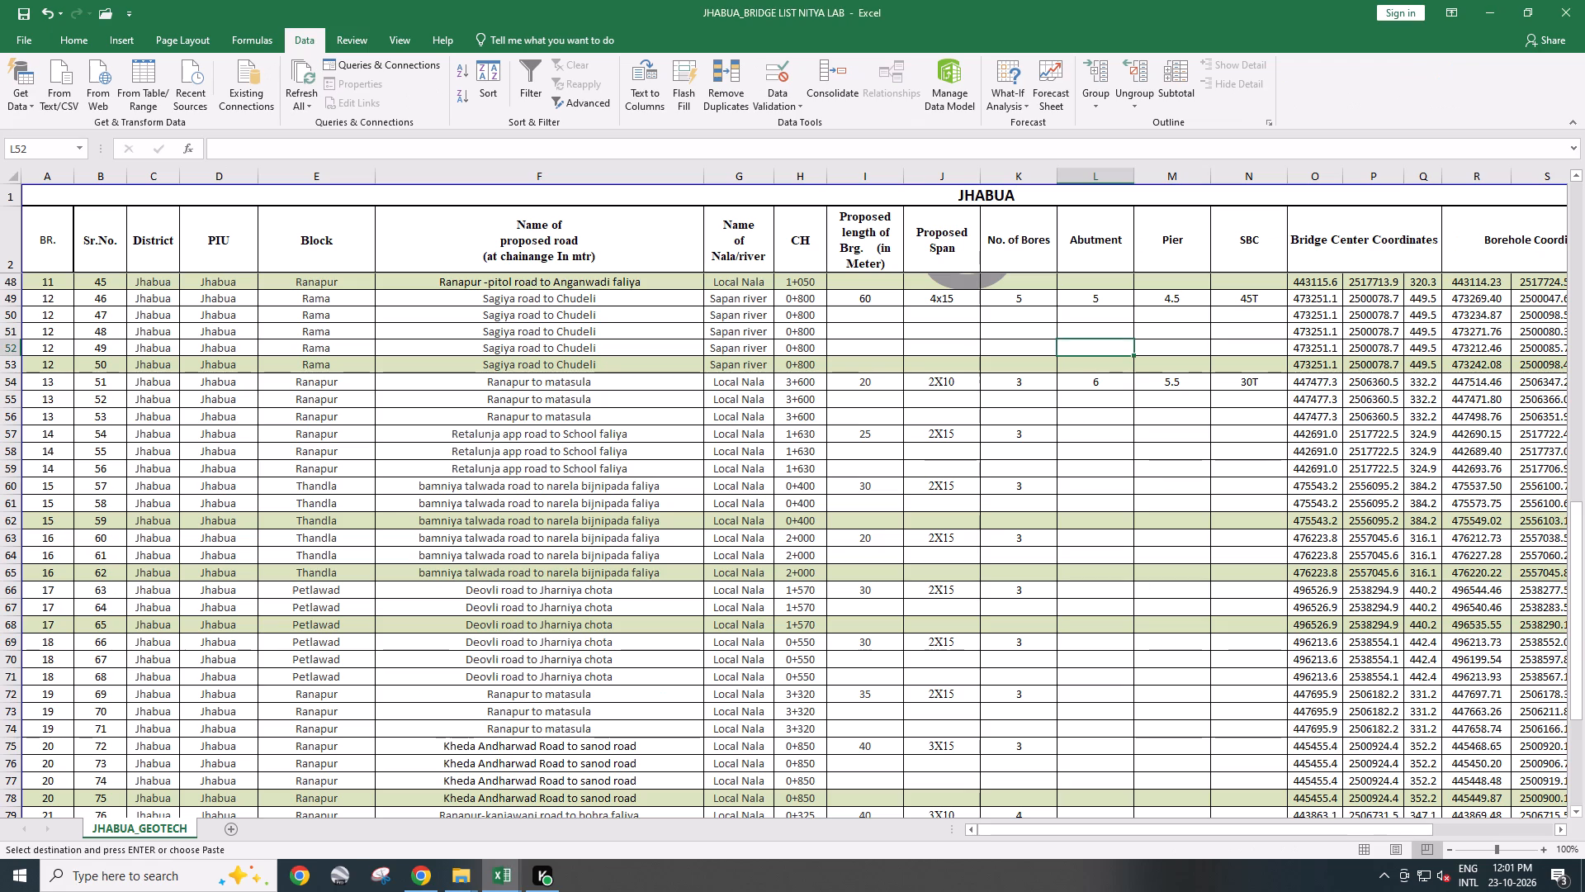
{"action": "left_click", "coordinate": [1092, 433]}
{"action": "key", "text": "ctrl+v"}
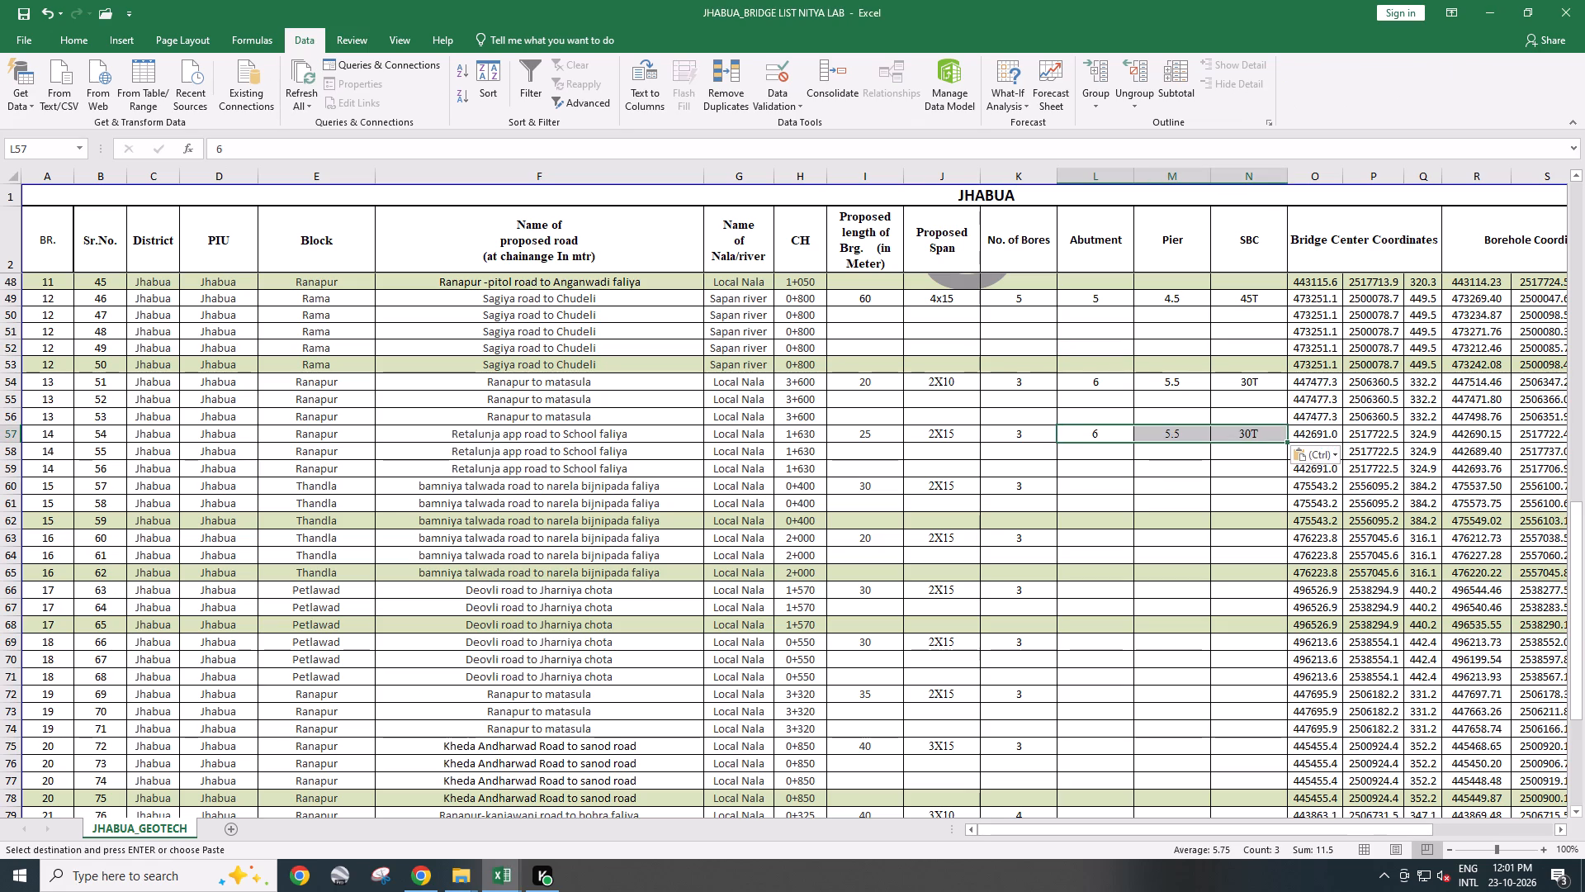
Copy chainage 400's abutment 4, pier 3.5 and SBC 45T from AK18:AM18 of JHABUA Bridge Data2310 into L60:N60 of the NITYA LAB list.
{"action": "key", "text": "alt+Tab"}
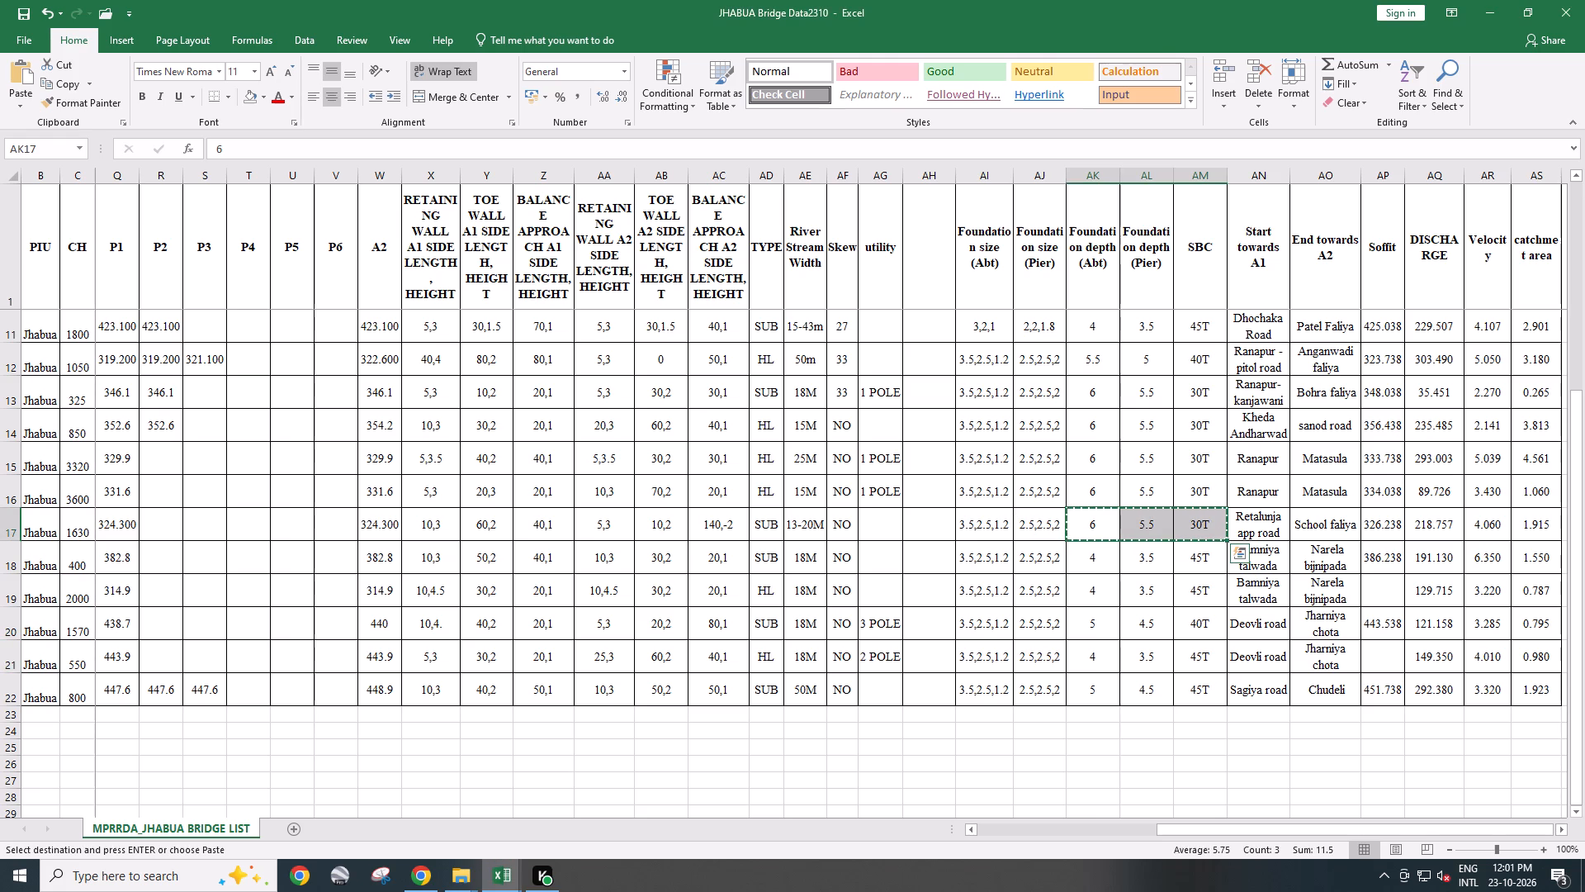
{"action": "left_click_drag", "start_coordinate": [1108, 557], "coordinate": [1170, 562]}
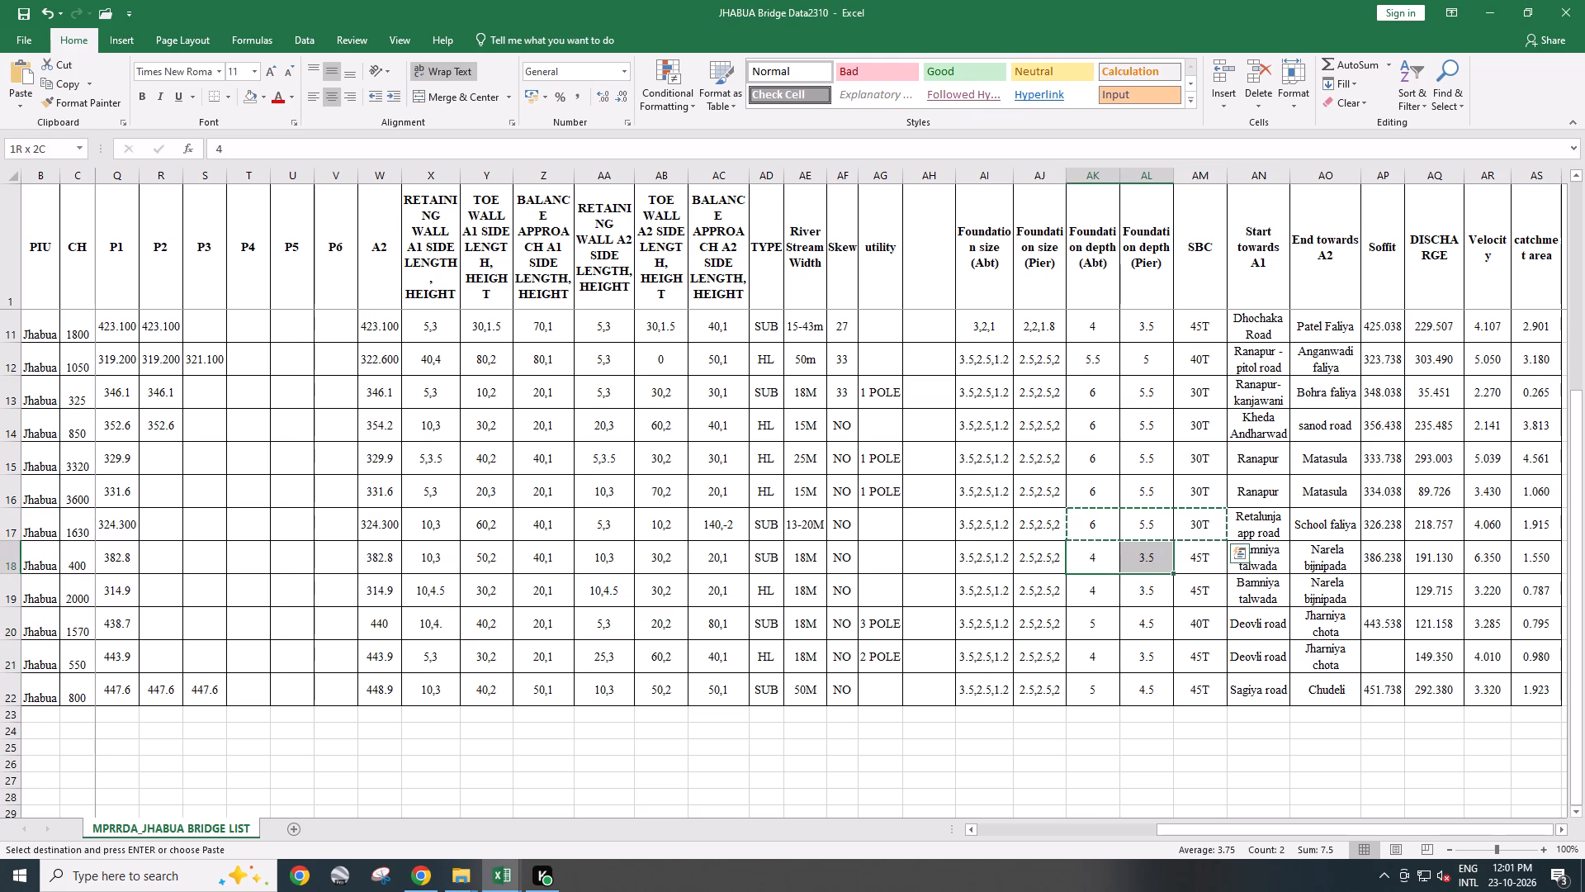
{"action": "left_click_drag", "start_coordinate": [1170, 562], "coordinate": [1180, 562]}
{"action": "key", "text": "ctrl+c"}
{"action": "key", "text": "alt+Tab"}
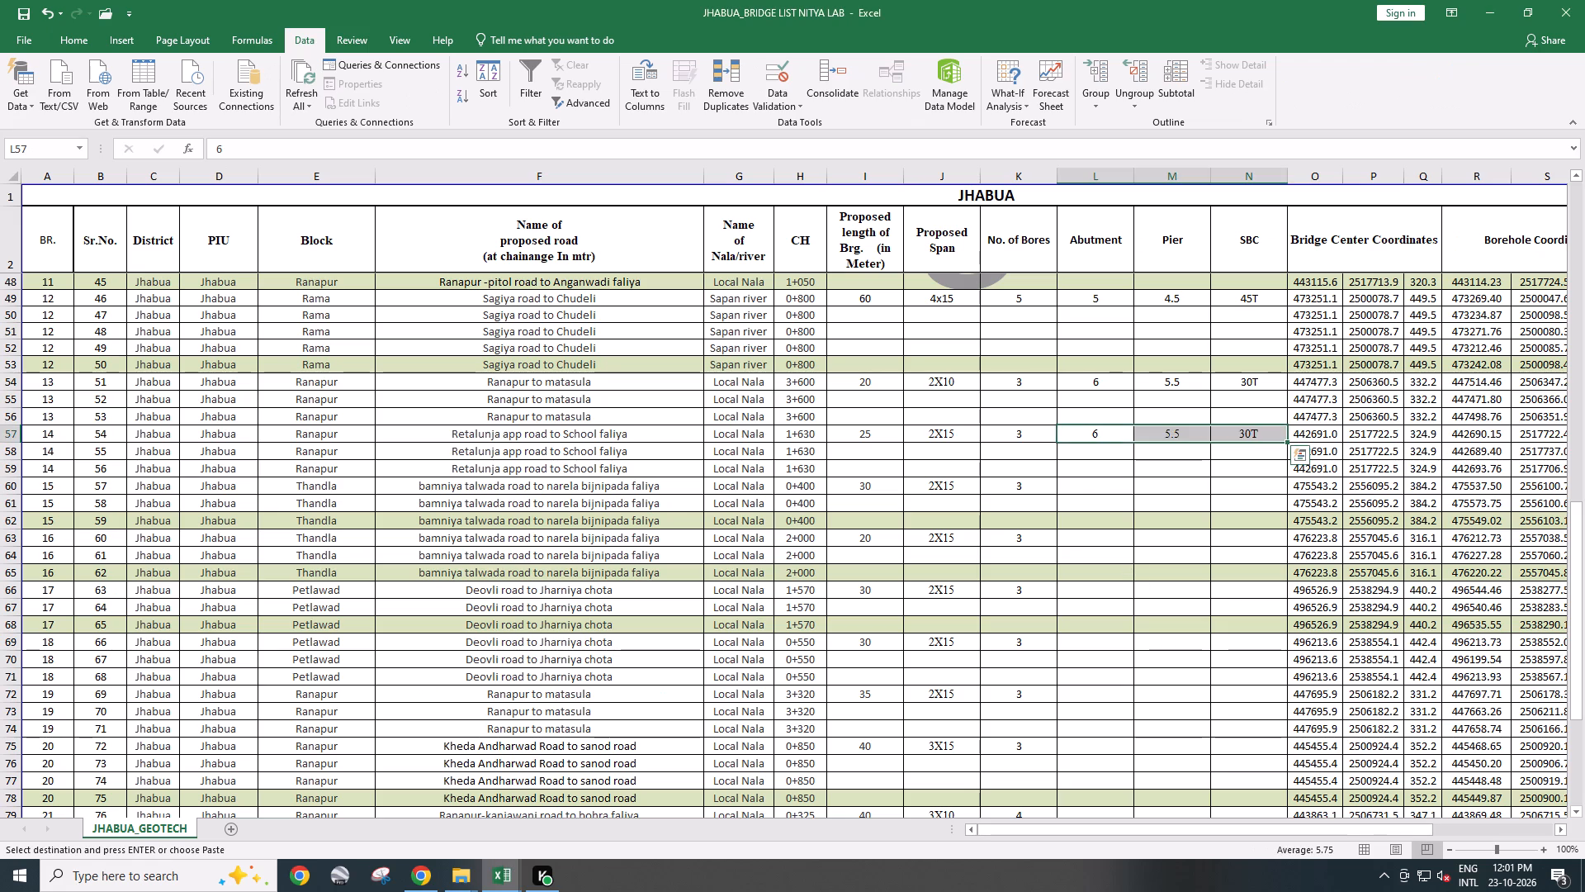
{"action": "left_click", "coordinate": [1060, 483]}
{"action": "key", "text": "ctrl+v"}
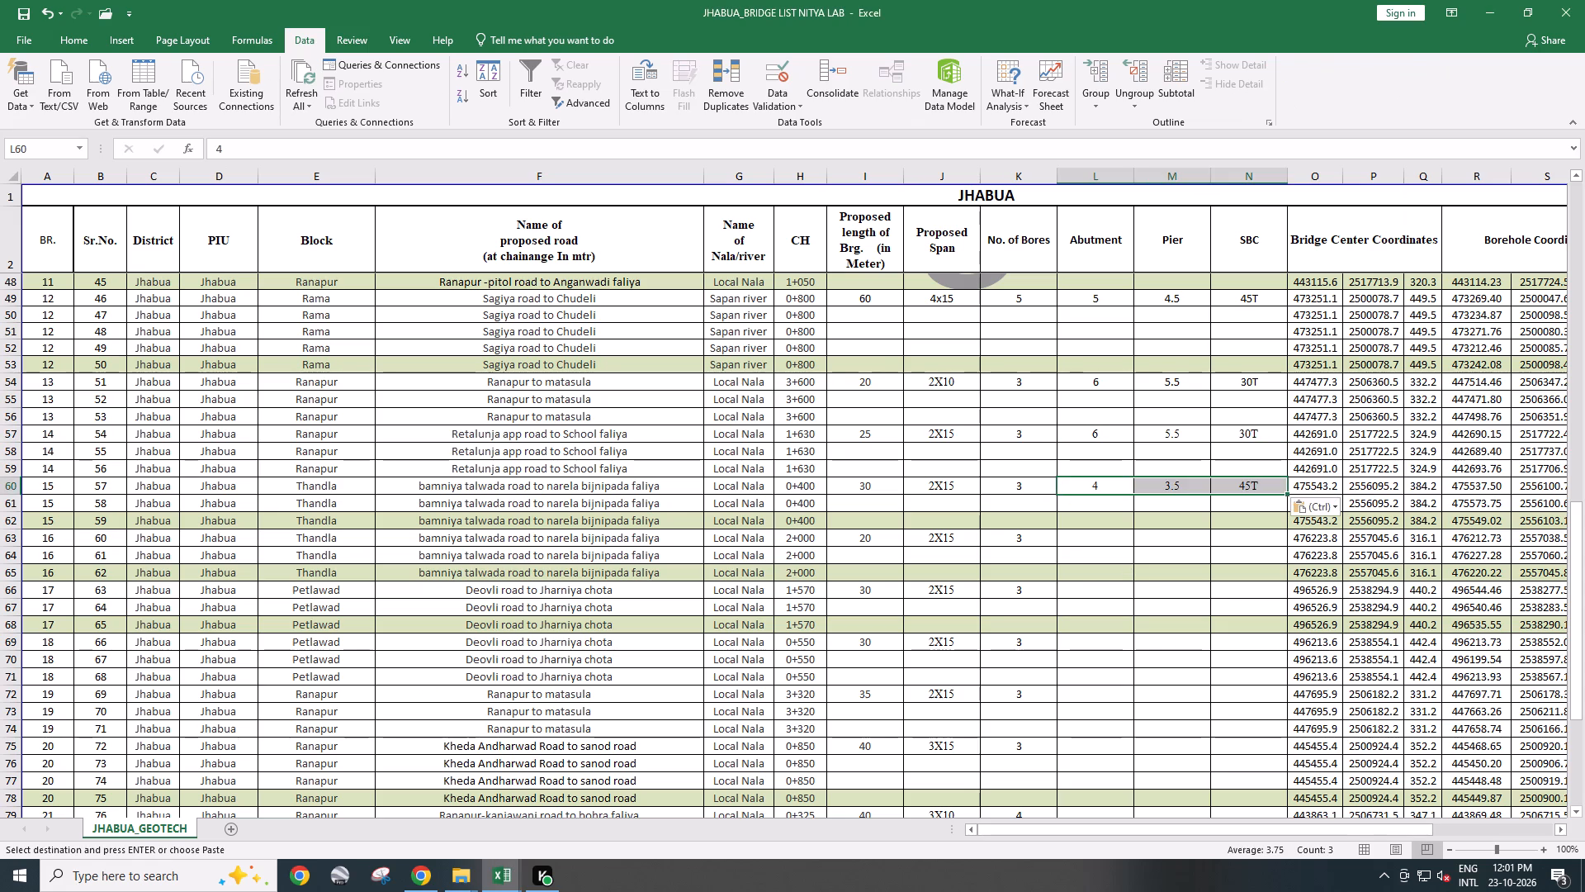
Copy chainage 2000's abutment 4, pier 3.5 and SBC 45T from AK19:AM19 of JHABUA Bridge Data2310 into L63:N63 of the NITYA LAB list.
{"action": "key", "text": "alt+Tab"}
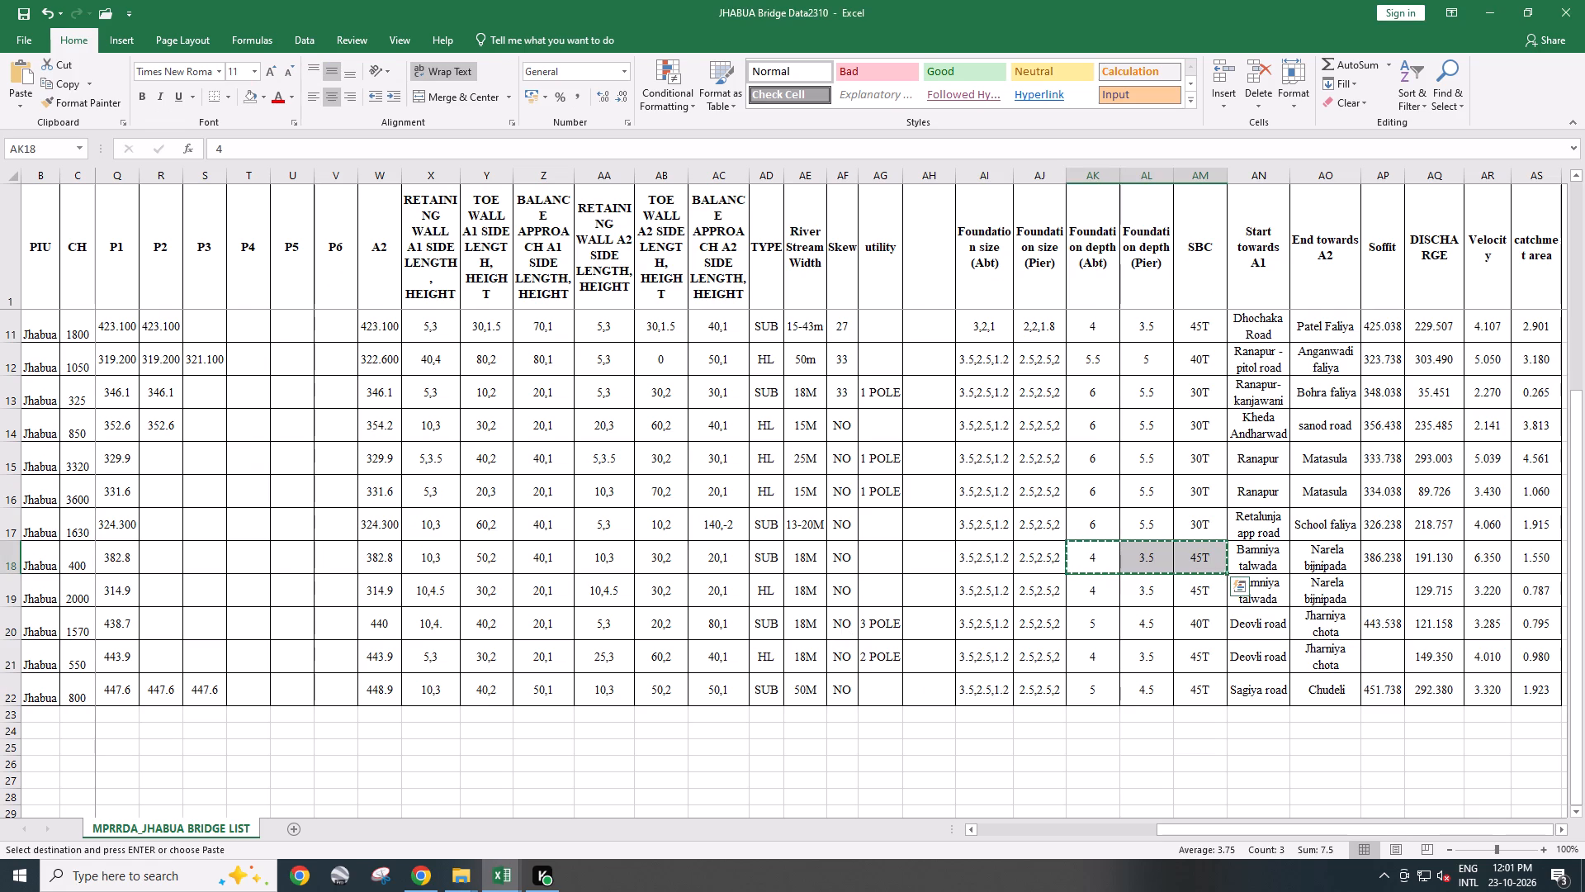
{"action": "left_click_drag", "start_coordinate": [1100, 594], "coordinate": [1190, 600]}
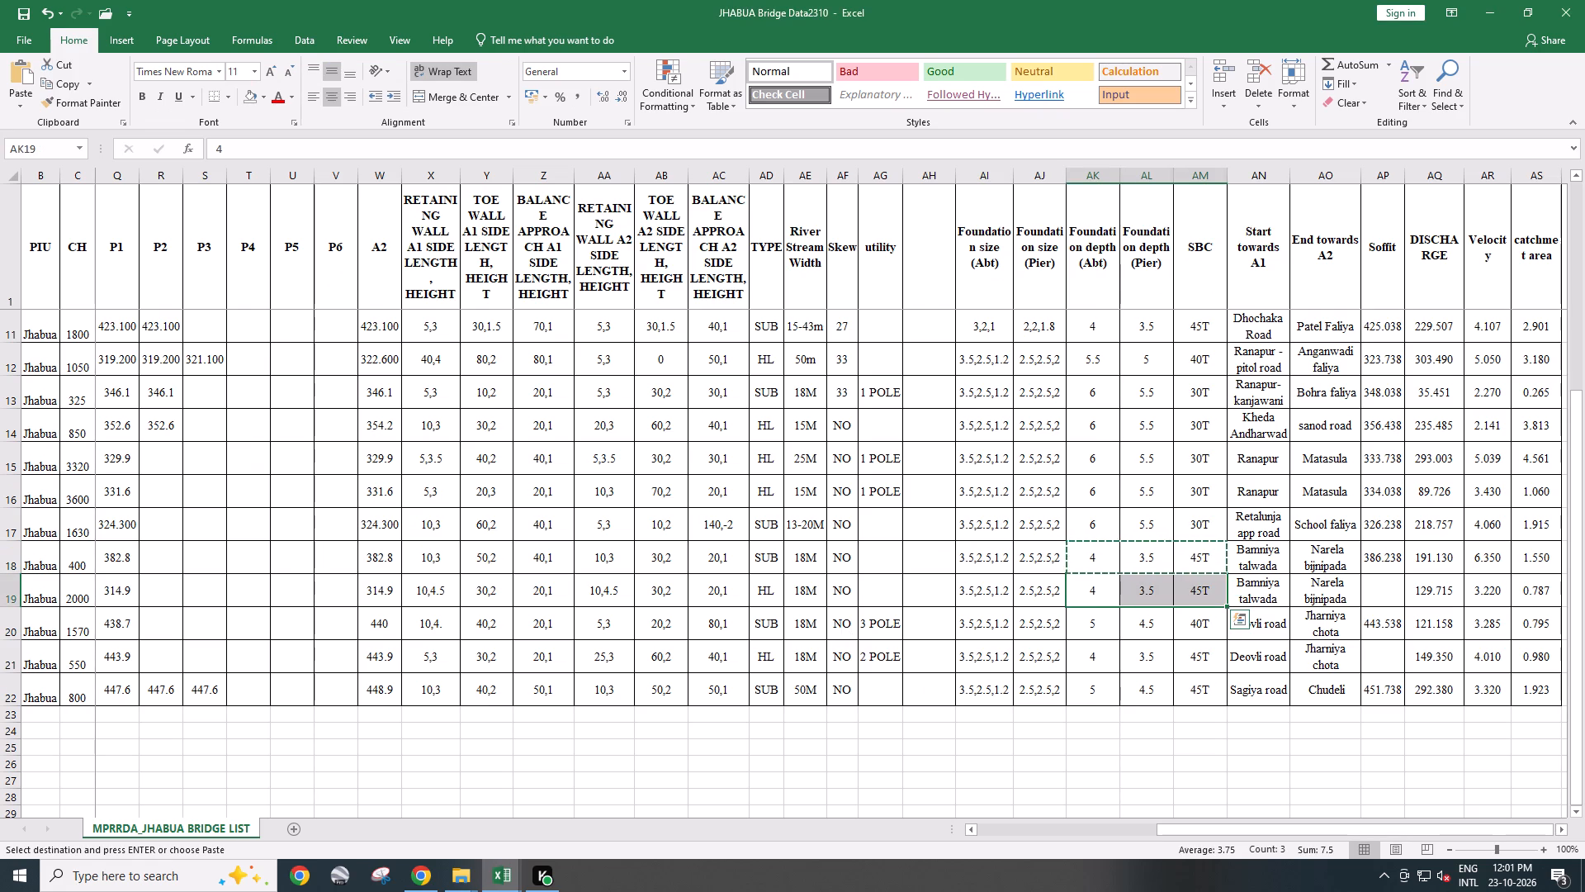
{"action": "key", "text": "ctrl+c"}
{"action": "key", "text": "alt+Tab"}
{"action": "left_click", "coordinate": [1091, 541]}
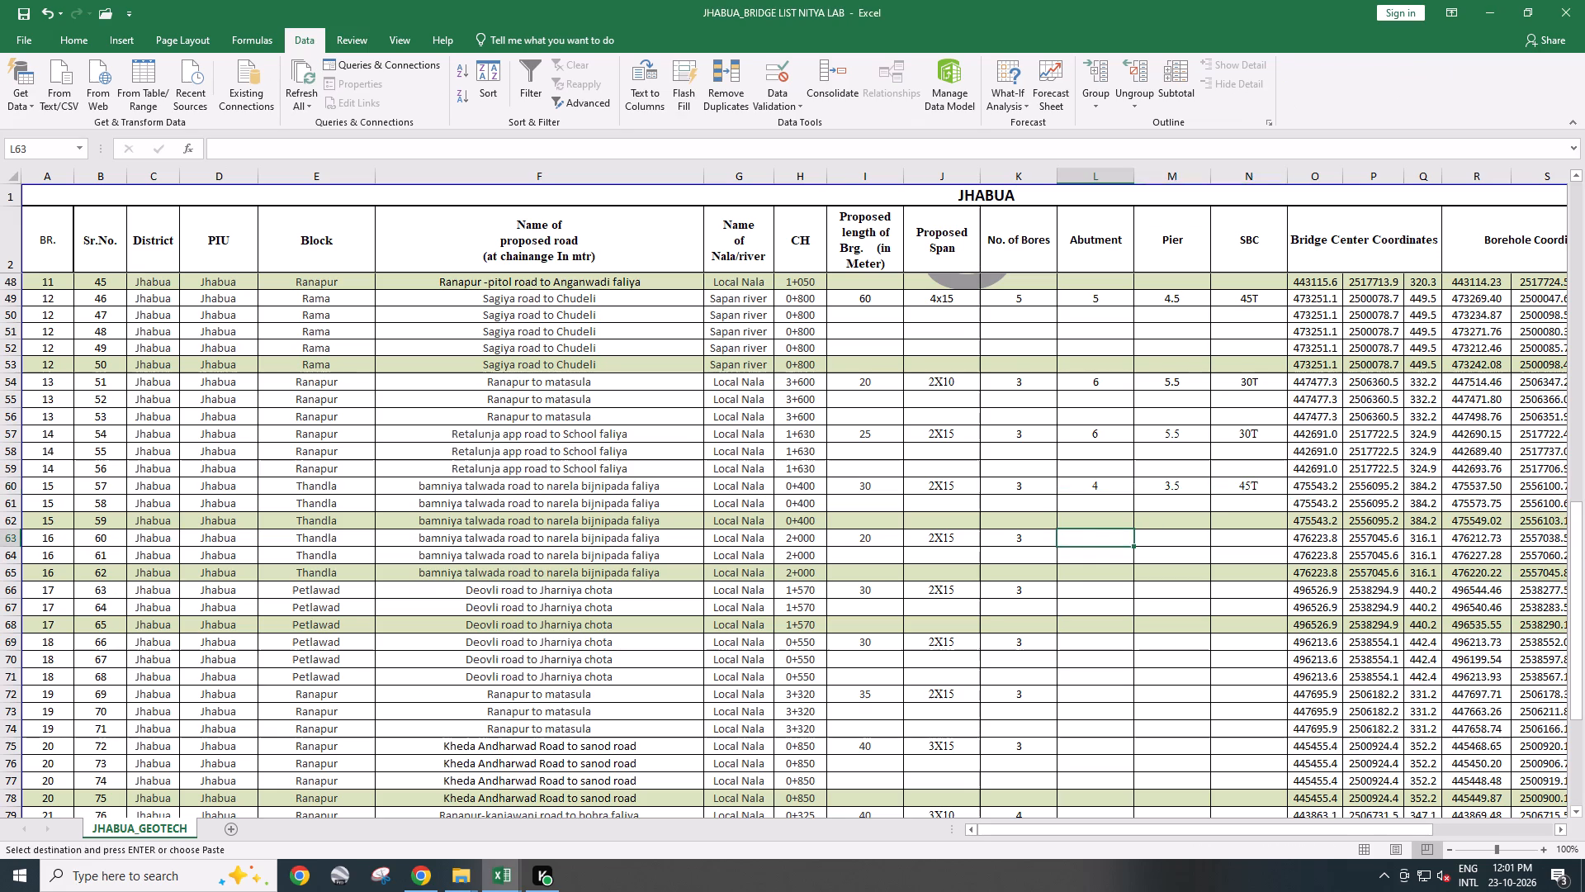
{"action": "key", "text": "ctrl+v"}
Copy chainage 1570's abutment 5, pier 4.5 and SBC 40T from AK20:AM20 of JHABUA Bridge Data2310 into L66:N66 of the NITYA LAB list.
{"action": "key", "text": "alt+Tab"}
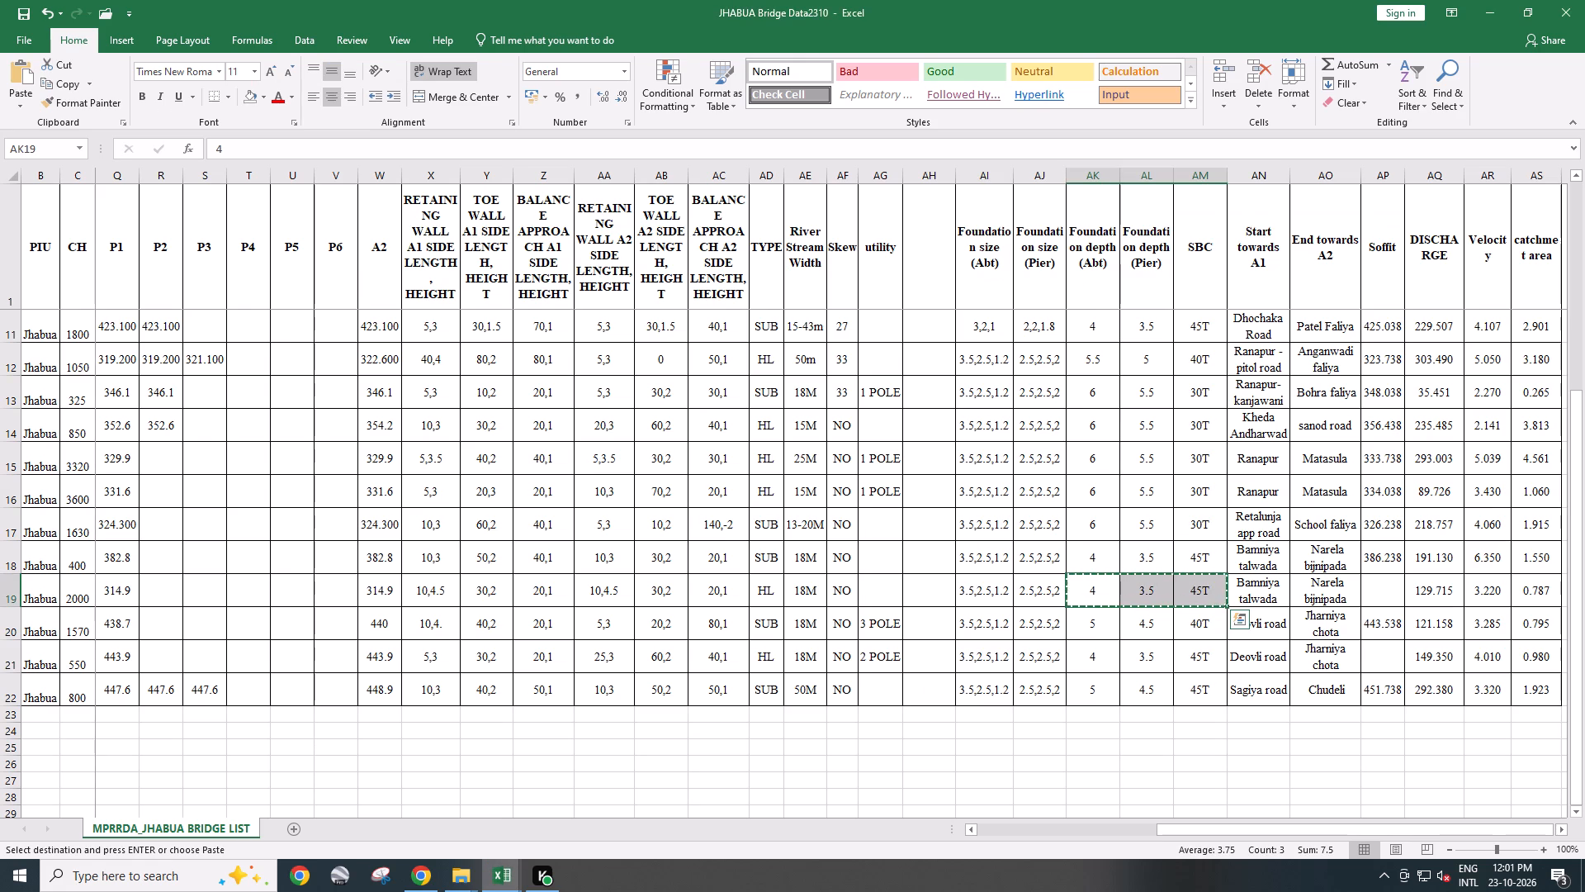
{"action": "left_click_drag", "start_coordinate": [1099, 620], "coordinate": [1199, 622]}
{"action": "key", "text": "ctrl+c"}
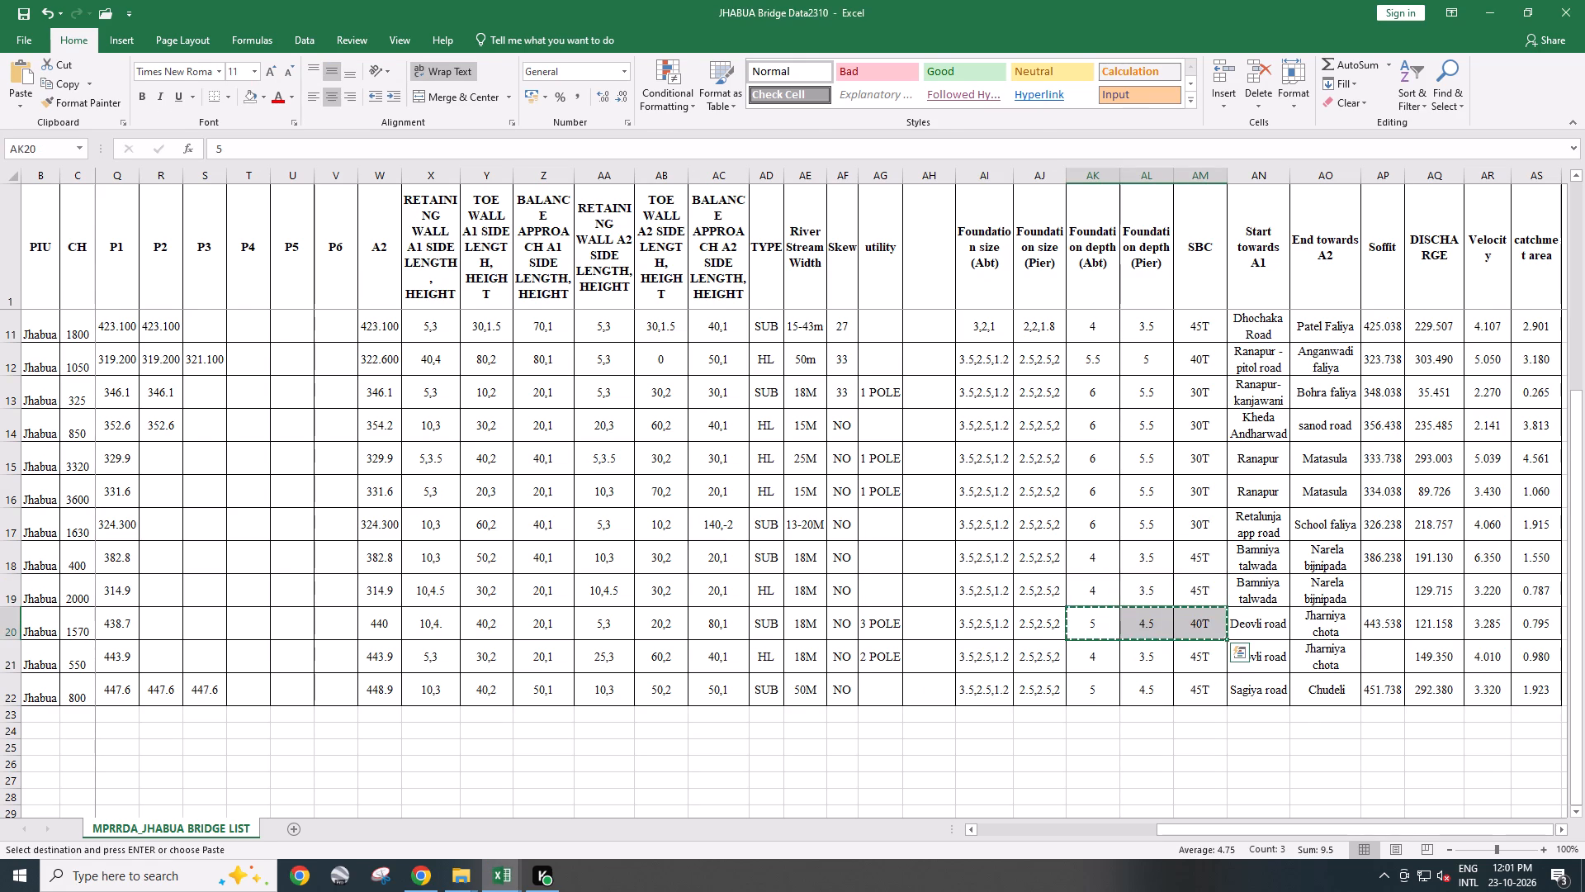
{"action": "key", "text": "alt+Tab"}
{"action": "left_click", "coordinate": [1081, 589]}
{"action": "key", "text": "ctrl+v"}
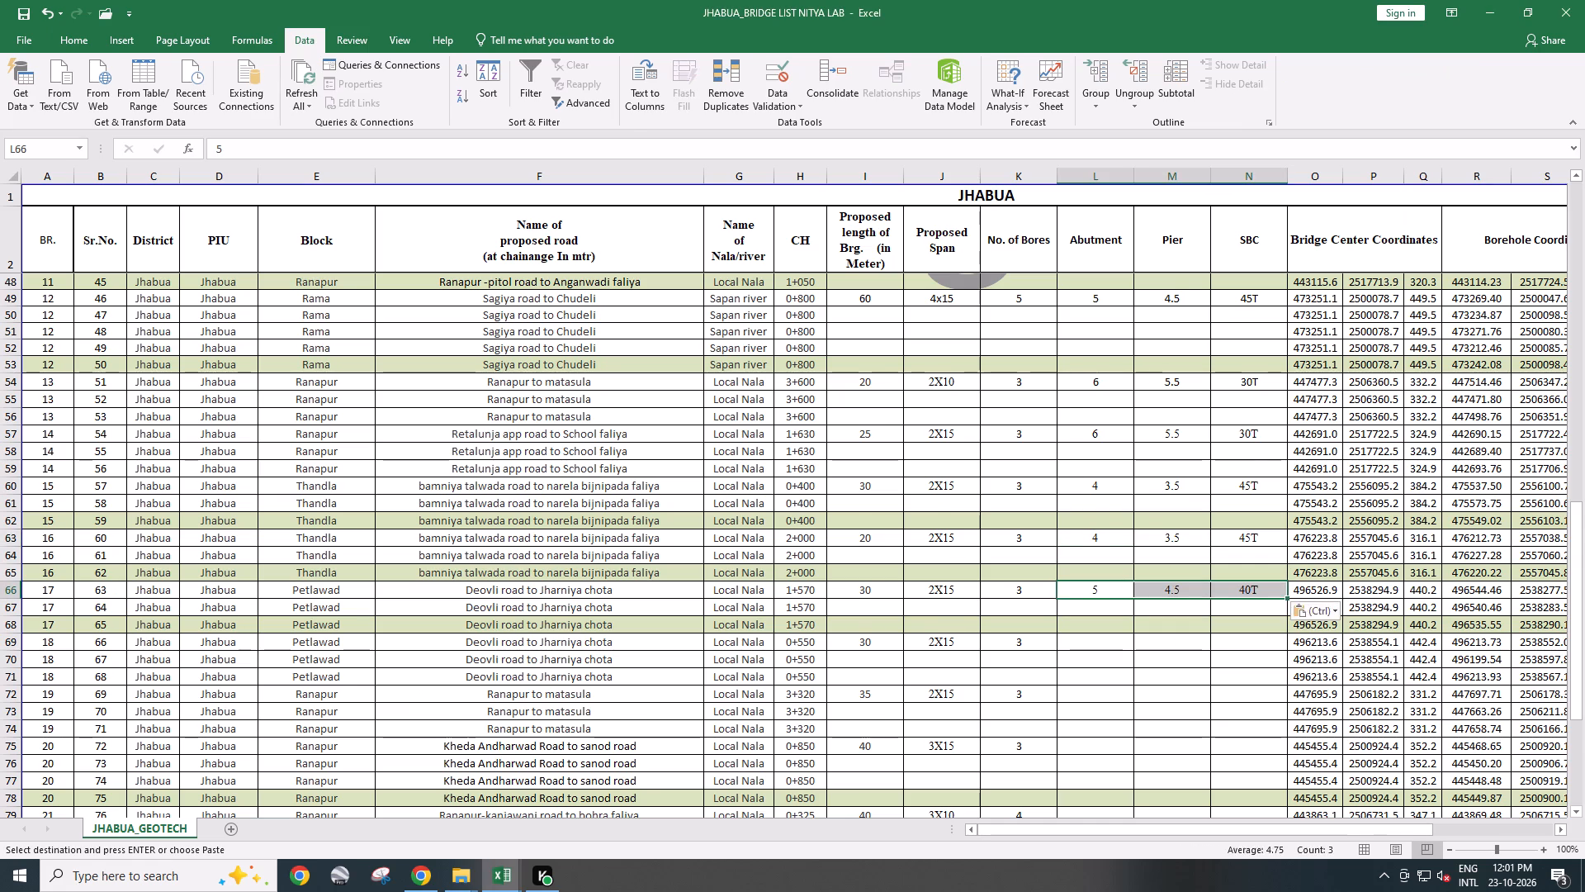
Copy chainage 550's abutment 4, pier 3.5 and SBC 45T from AK21:AM21 of JHABUA Bridge Data2310 into L69:N69 of the NITYA LAB list.
{"action": "scroll", "coordinate": [1086, 623], "scroll_direction": "down", "scroll_amount": 2}
{"action": "key", "text": "alt+Tab"}
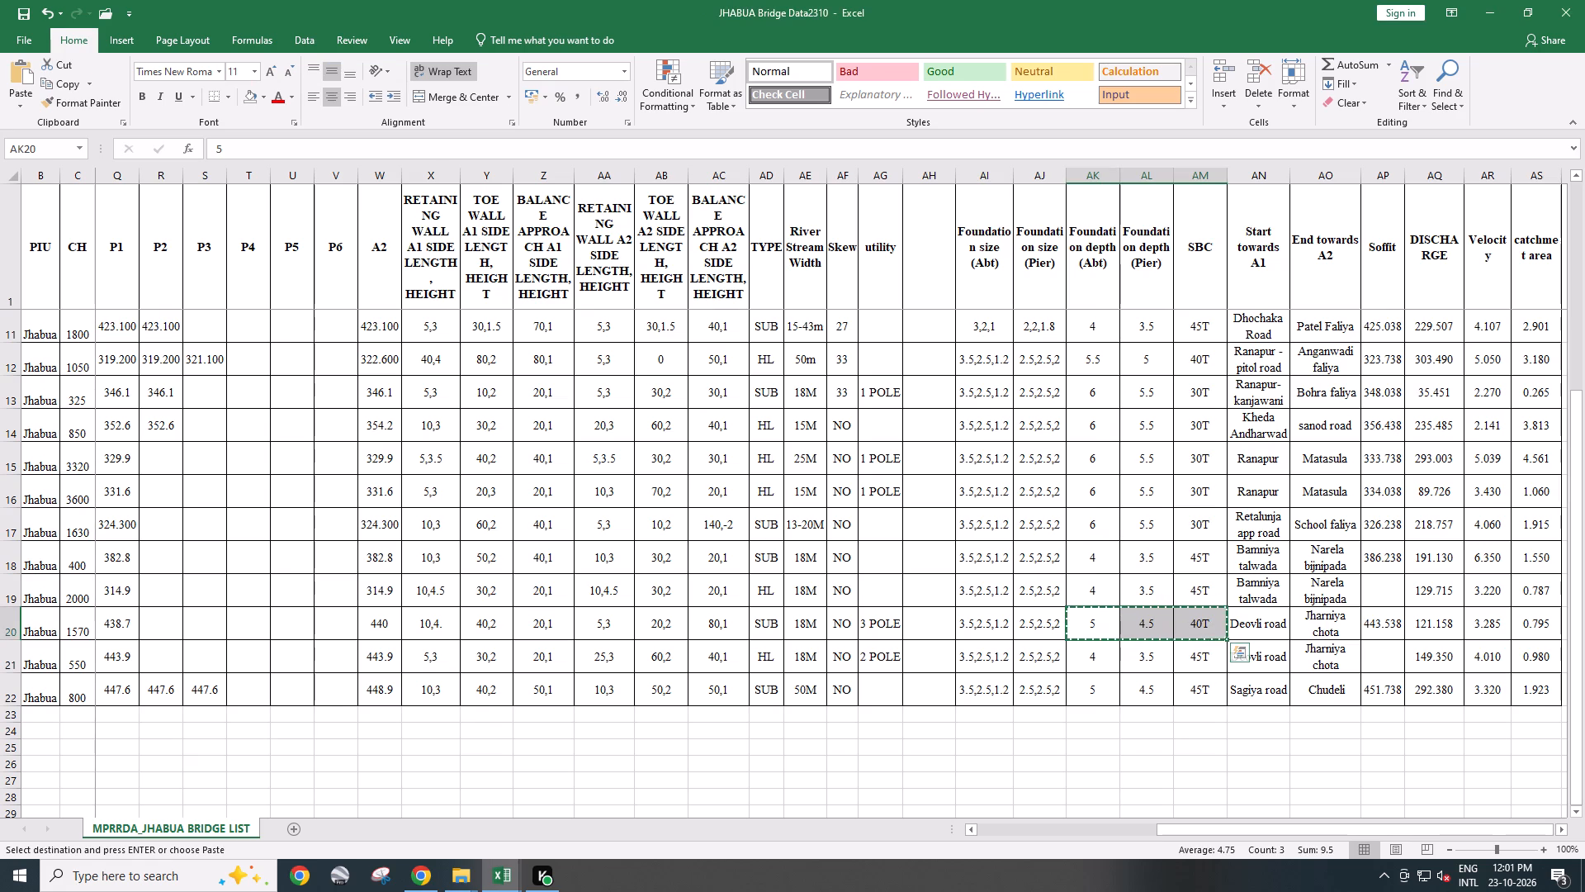
{"action": "left_click_drag", "start_coordinate": [1115, 657], "coordinate": [1214, 659]}
{"action": "key", "text": "ctrl+c"}
{"action": "key", "text": "alt+Tab"}
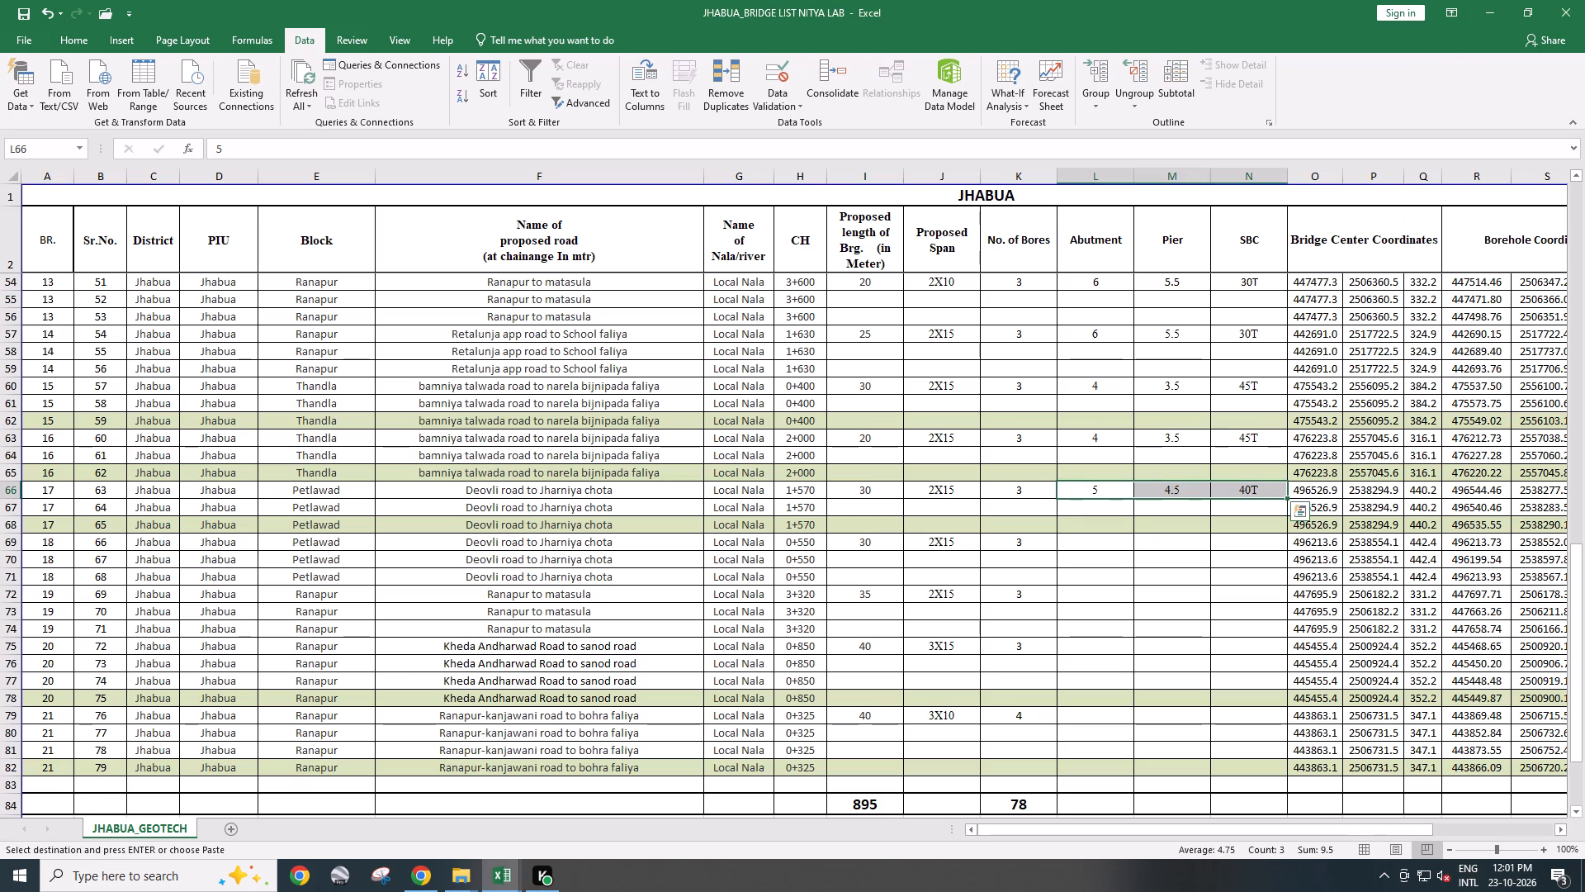
{"action": "left_click", "coordinate": [1101, 541]}
{"action": "key", "text": "ctrl+v"}
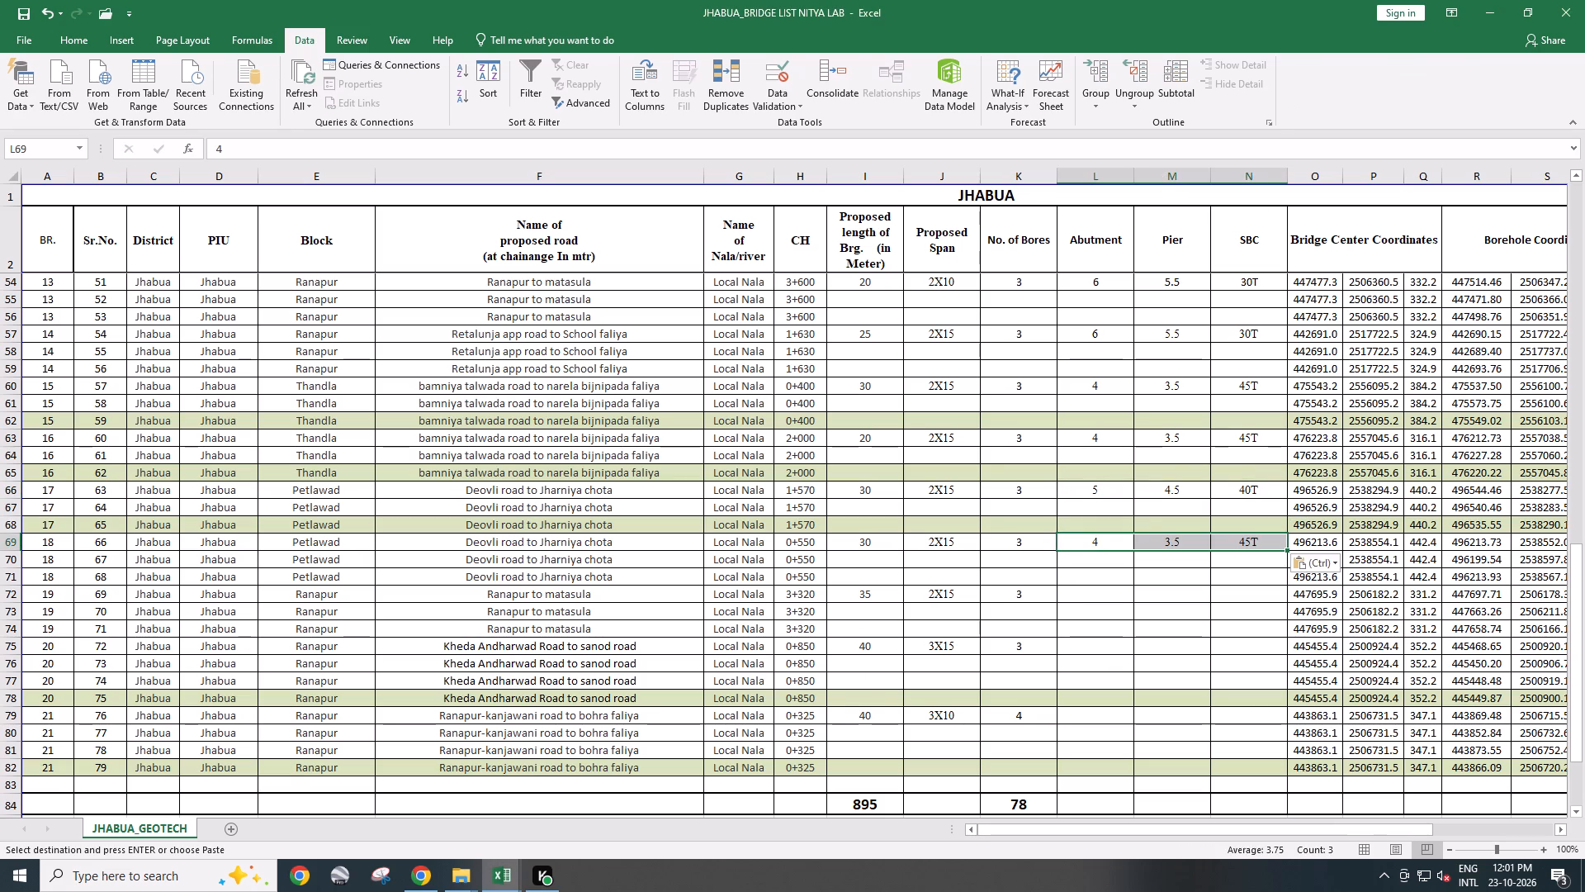
Copy chainage 3320's abutment 6, pier 5.5 and SBC 30T from AK15:AM15 of JHABUA Bridge Data2310 into L72:N72 of the NITYA LAB list.
{"action": "key", "text": "alt+Tab"}
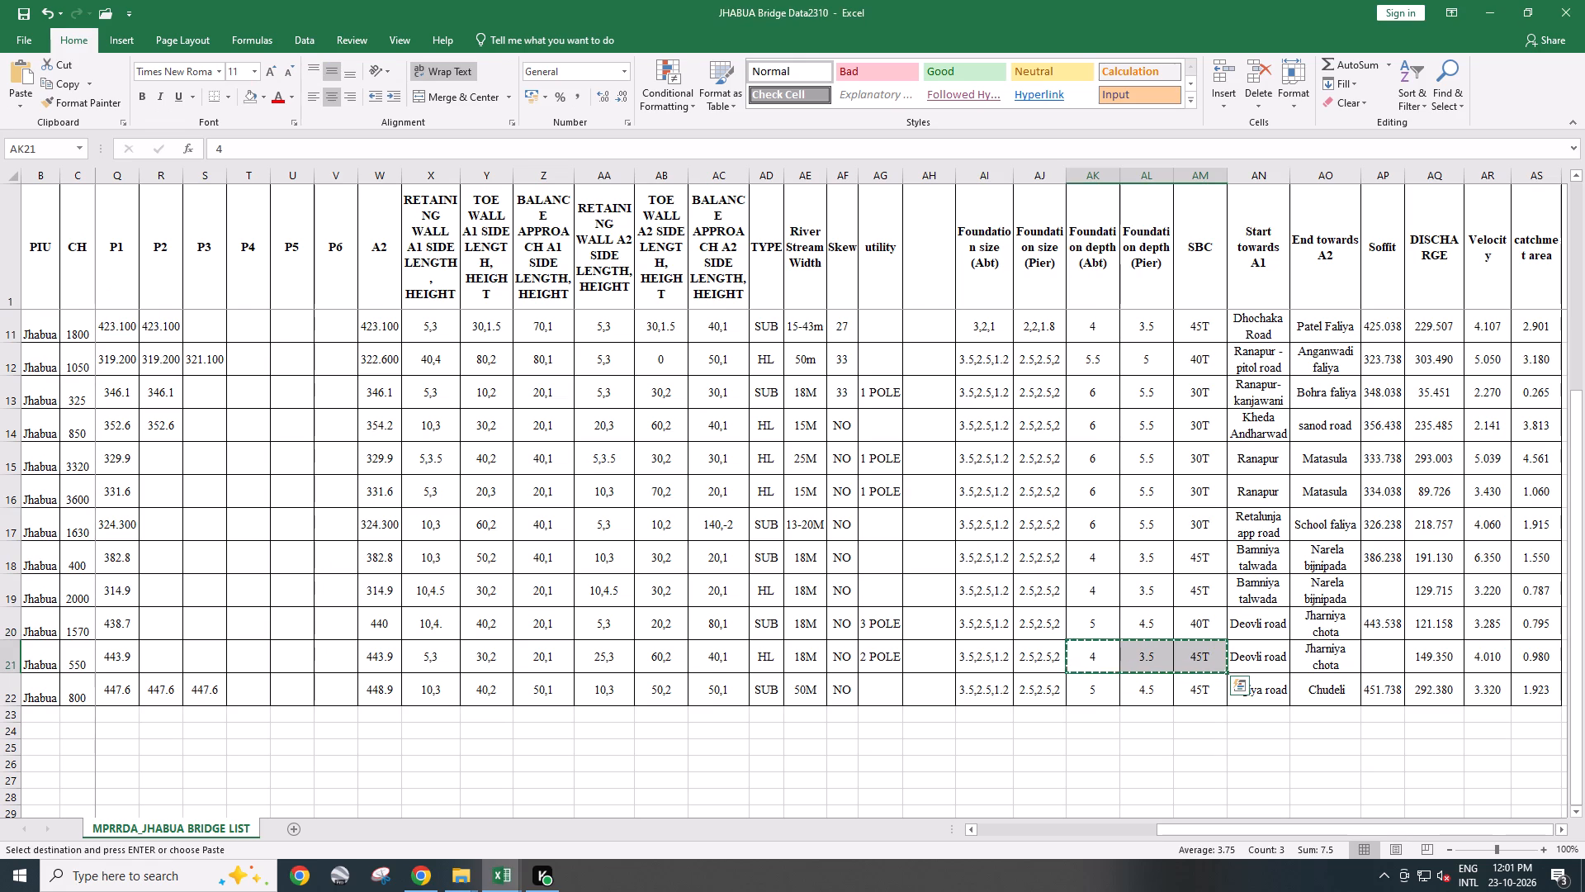
{"action": "left_click_drag", "start_coordinate": [1100, 465], "coordinate": [1189, 464]}
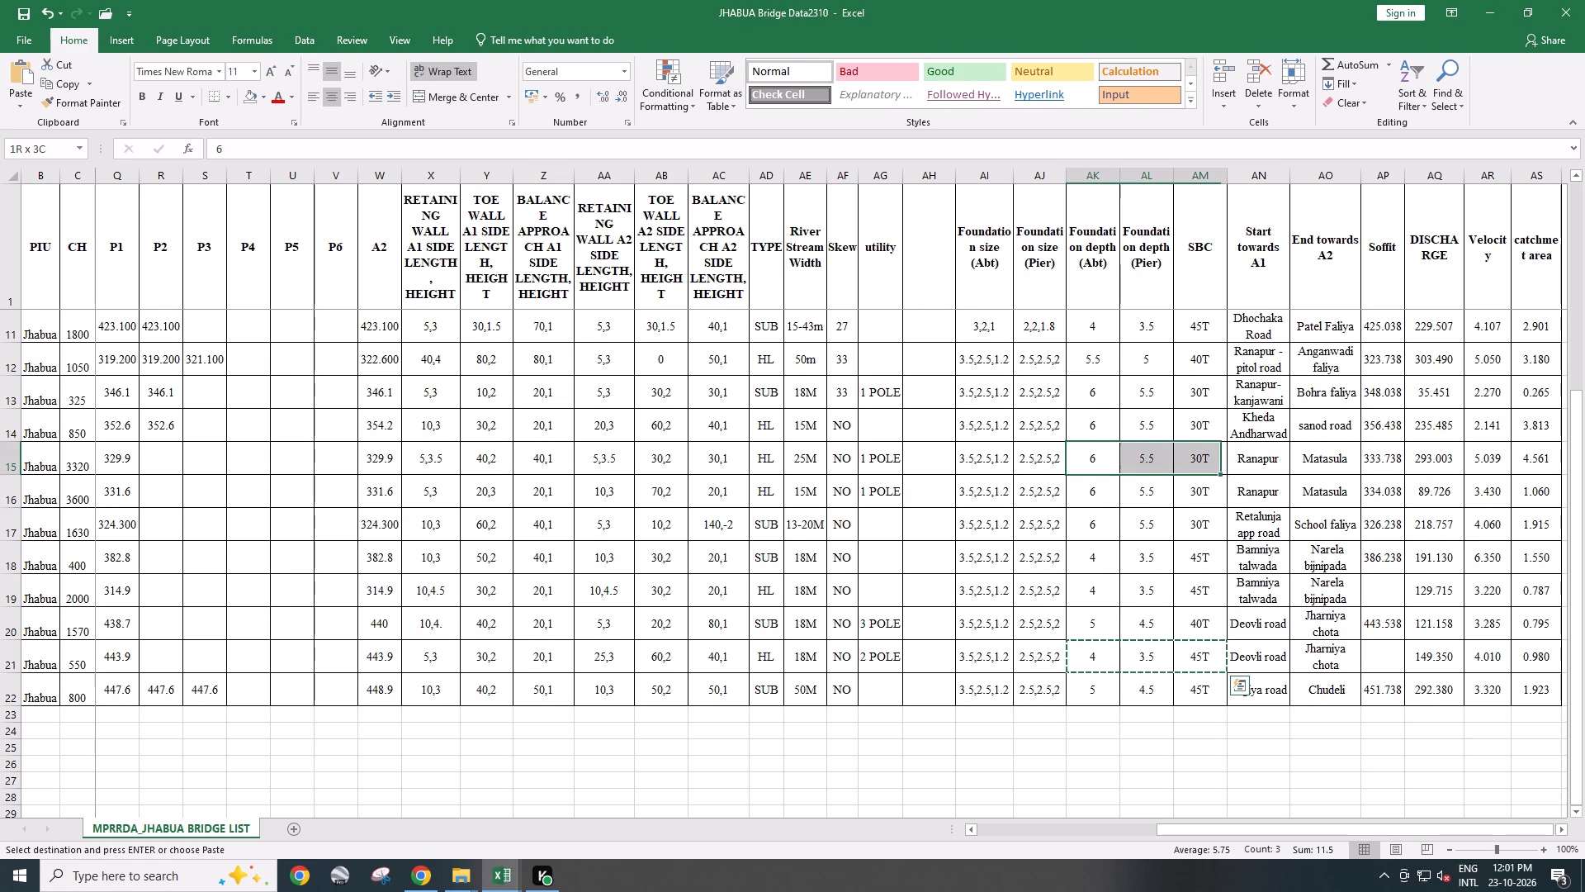
{"action": "left_click_drag", "start_coordinate": [1189, 464], "coordinate": [1190, 464]}
{"action": "key", "text": "ctrl+c"}
{"action": "key", "text": "alt+Tab"}
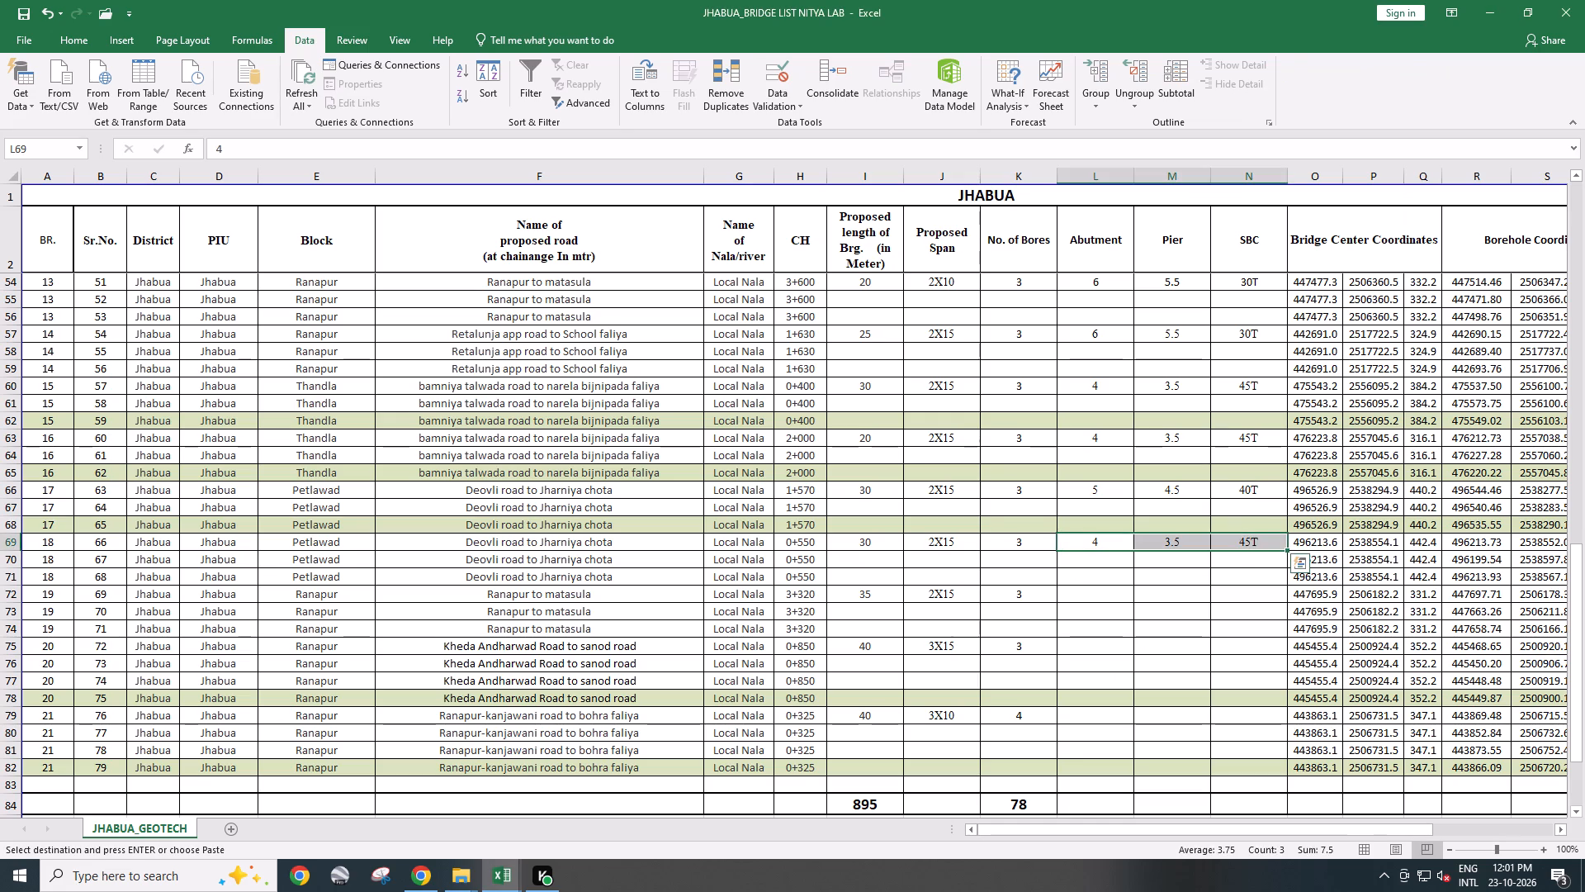
{"action": "left_click", "coordinate": [1089, 599]}
{"action": "key", "text": "ctrl+v"}
Copy chainage 850's abutment 6, pier 5.5 and SBC 30T from AK14:AM14 of JHABUA Bridge Data2310 into L75:N75 of the NITYA LAB list.
{"action": "key", "text": "alt+Tab"}
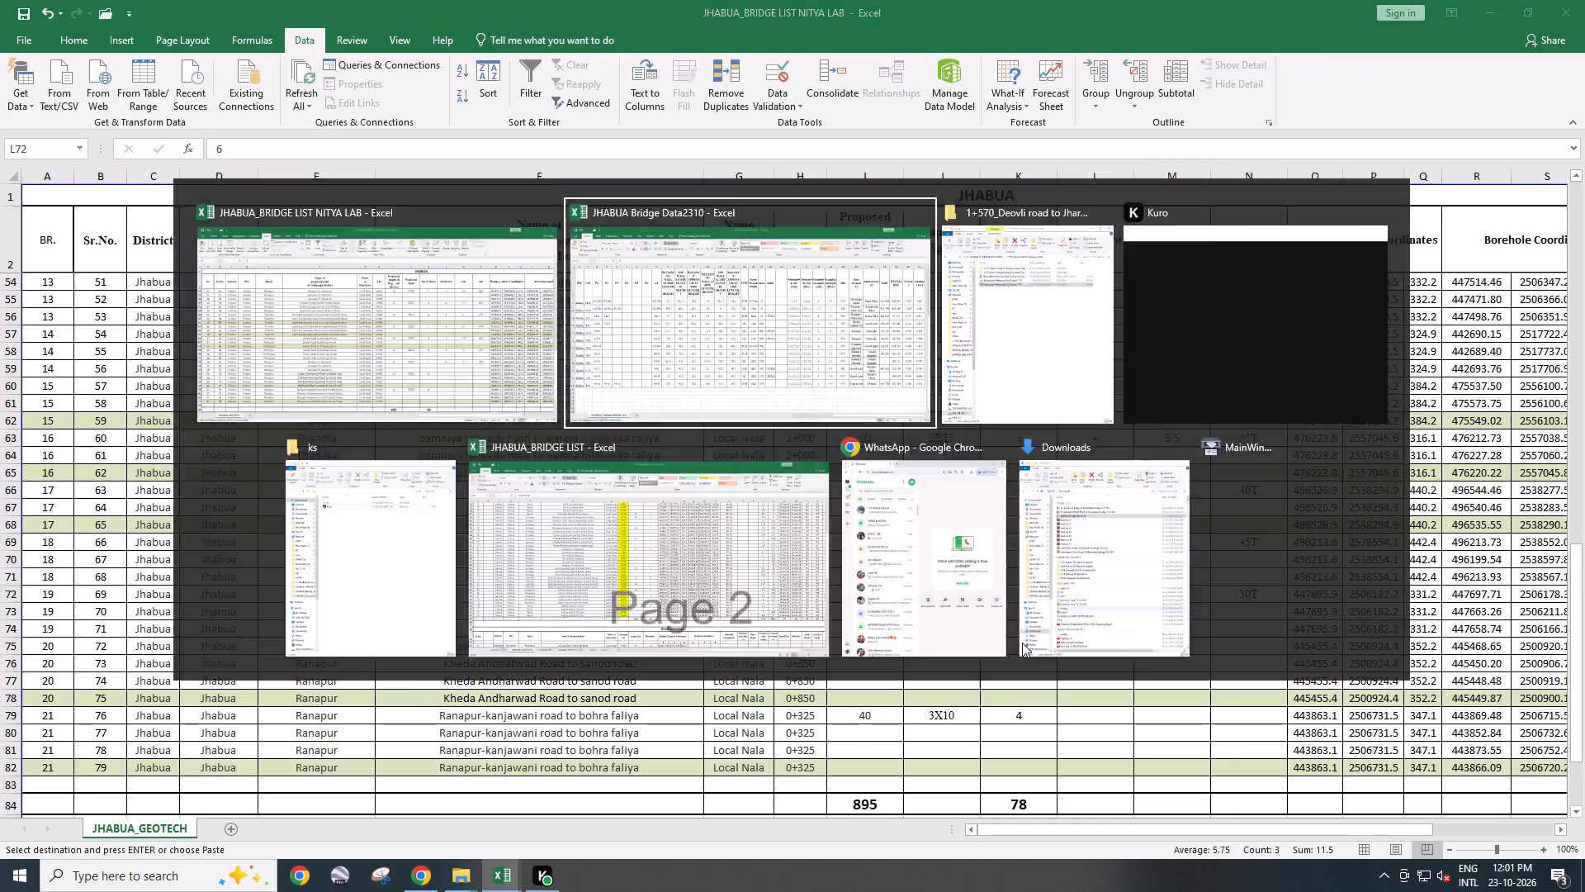
{"action": "left_click", "coordinate": [7, 434]}
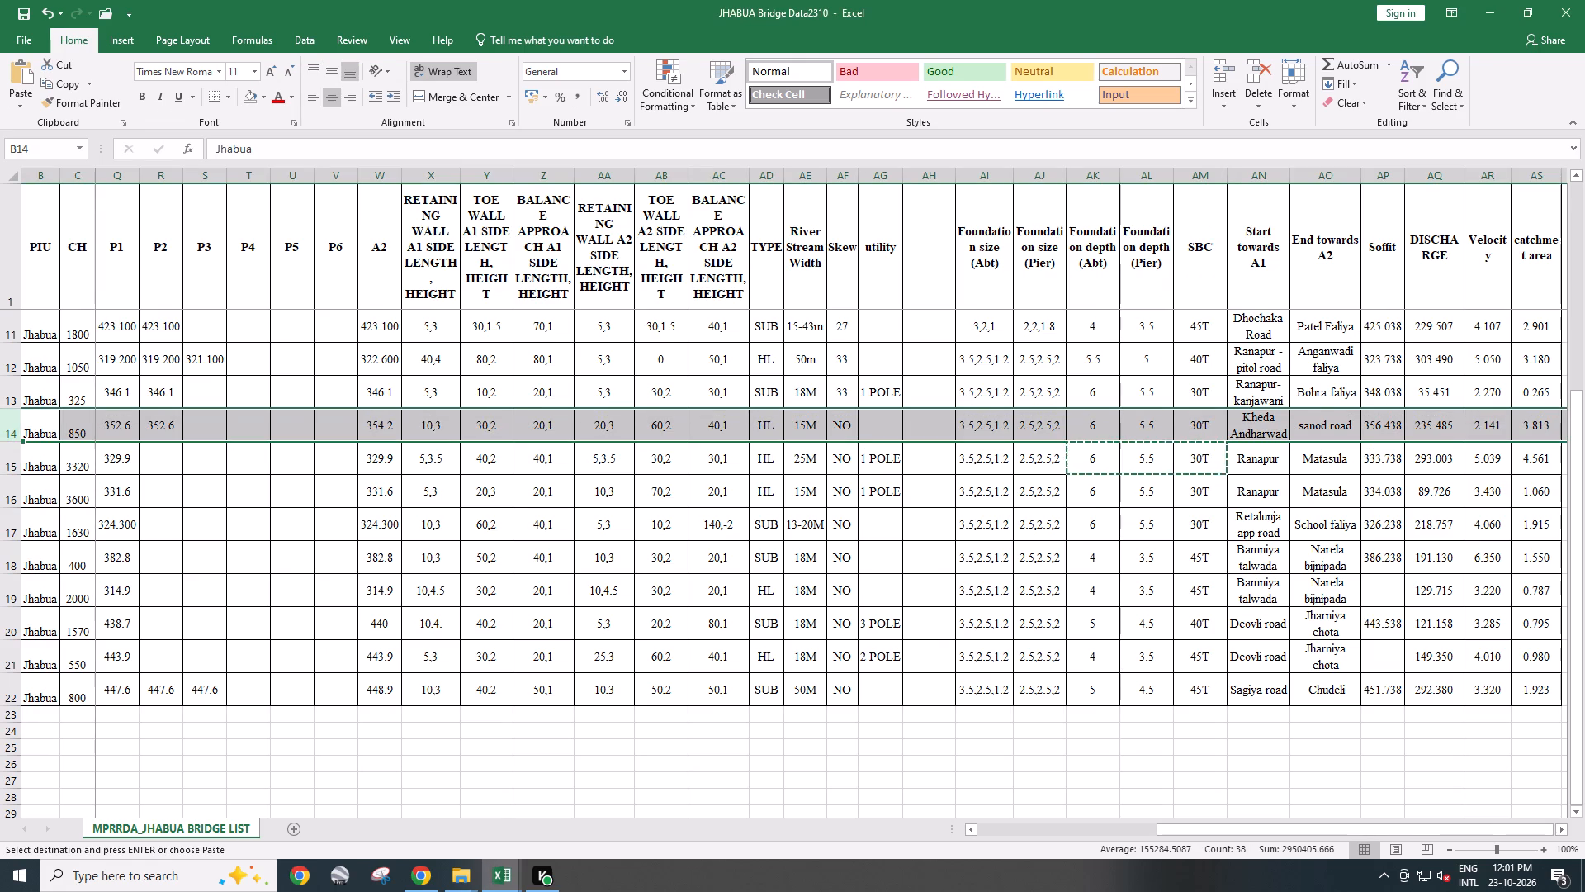
{"action": "left_click_drag", "start_coordinate": [1103, 427], "coordinate": [1212, 423]}
{"action": "key", "text": "ctrl+c"}
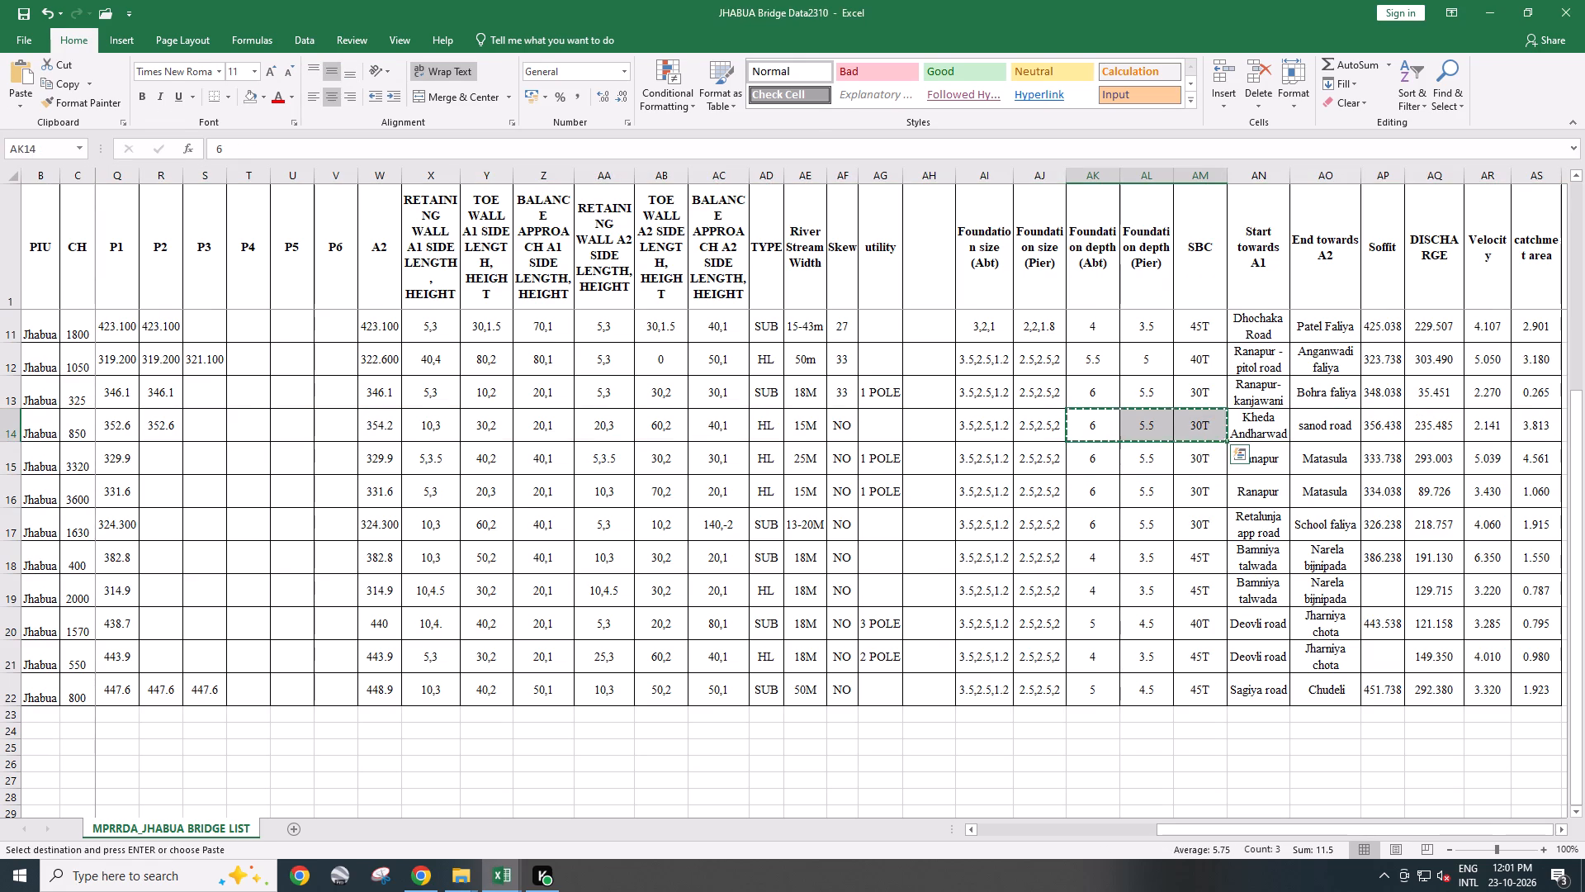
{"action": "key", "text": "alt+Tab"}
{"action": "left_click", "coordinate": [1105, 642]}
{"action": "key", "text": "ctrl+v"}
Copy chainage 325's abutment 6, pier 5.5 and SBC 30T from AK13:AM13 of JHABUA Bridge Data2310 into L79:N79 of the NITYA LAB list.
{"action": "scroll", "coordinate": [1119, 629], "scroll_direction": "down", "scroll_amount": 2}
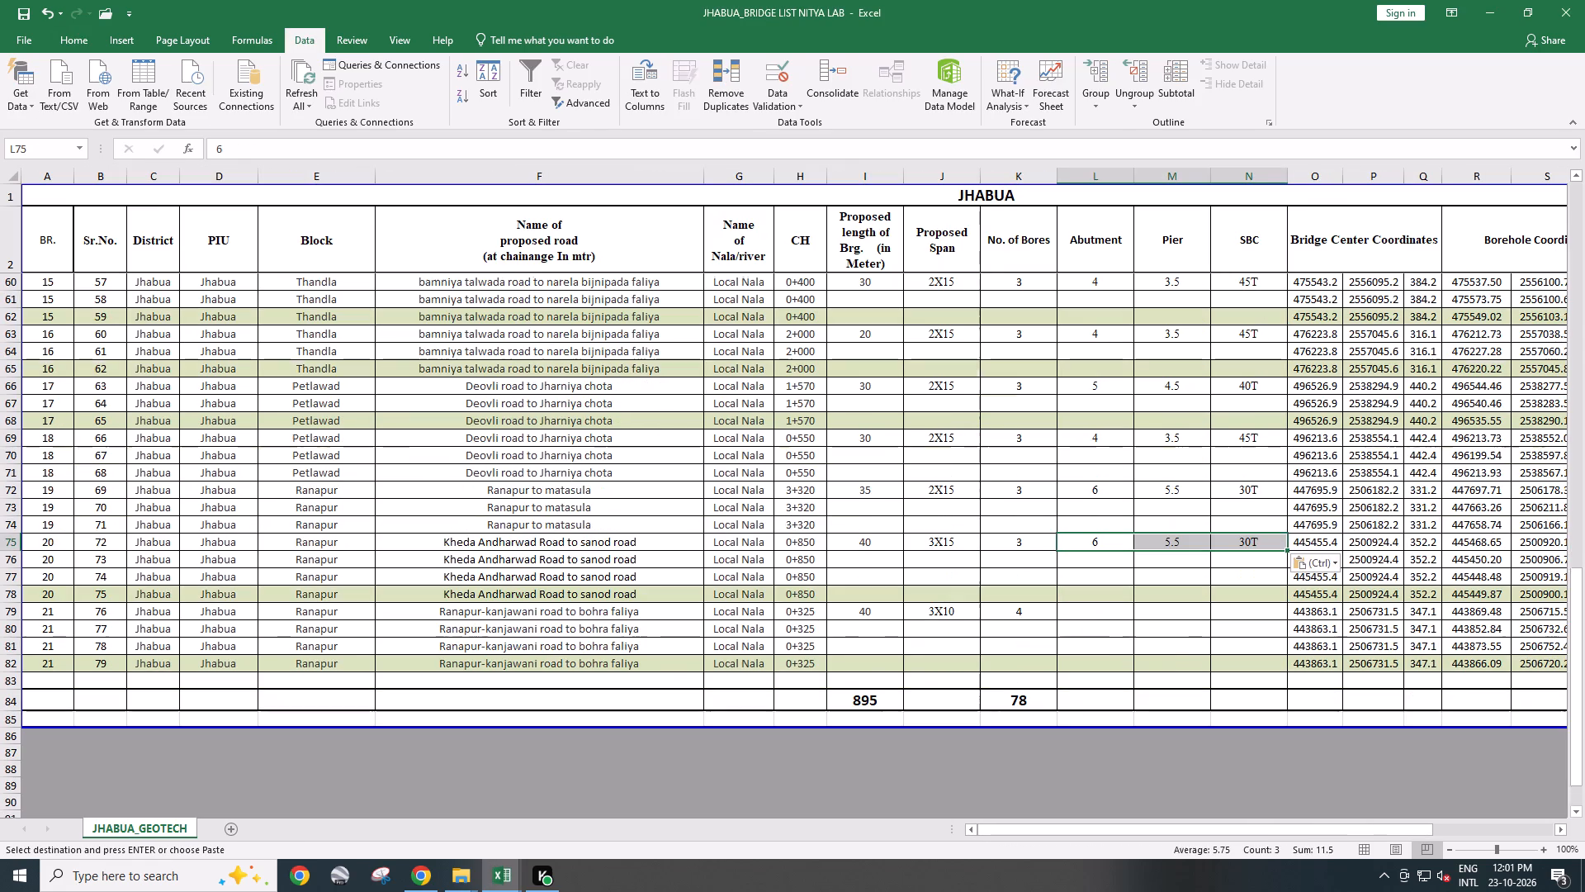
{"action": "key", "text": "alt+Tab"}
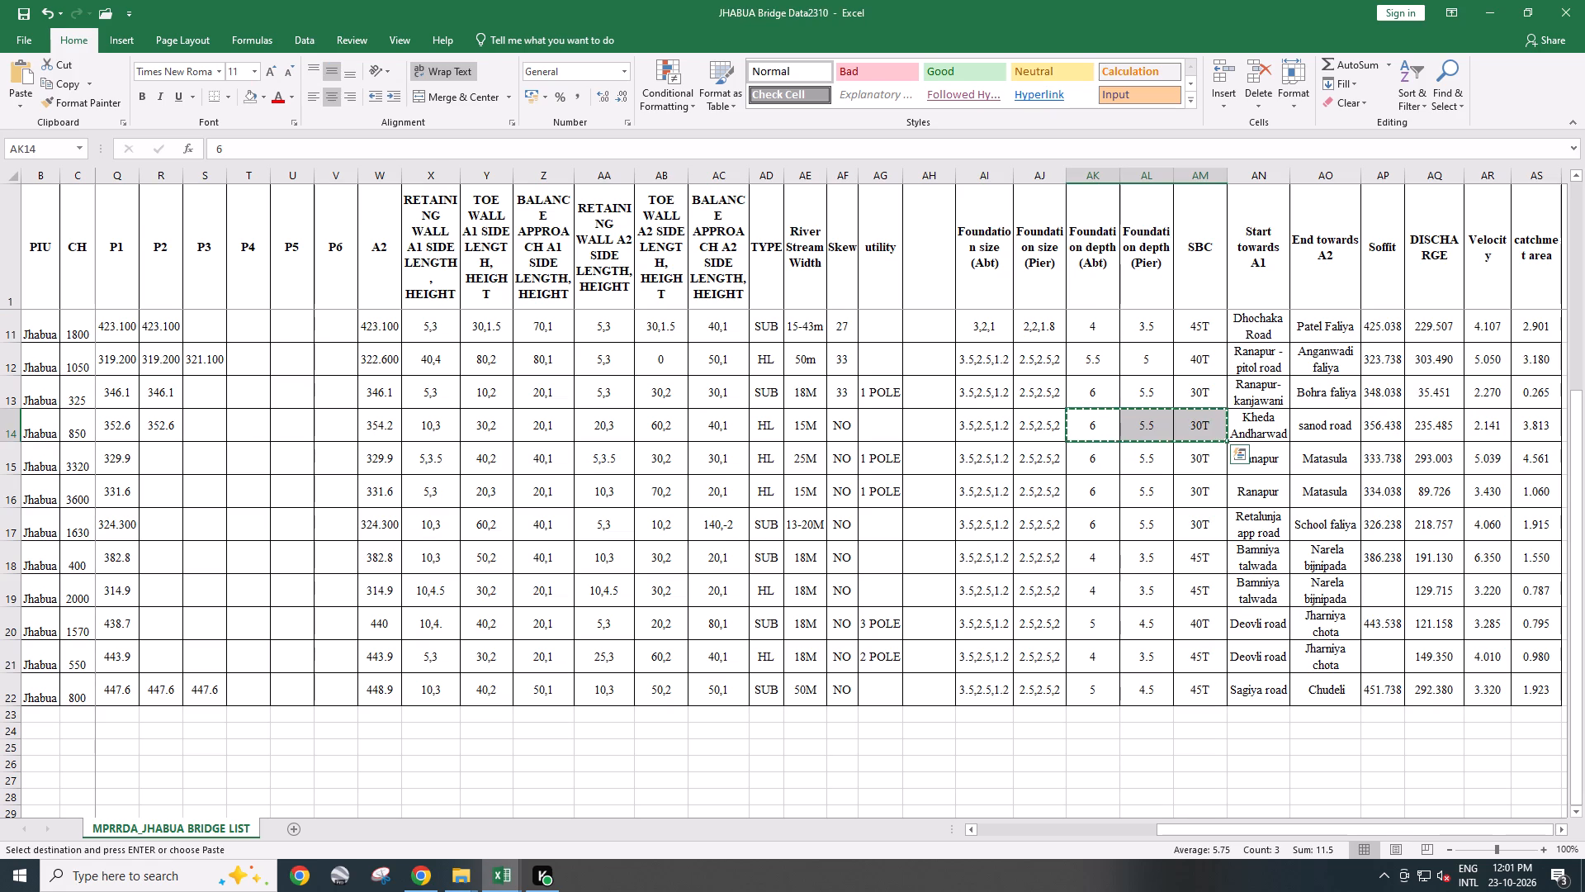
{"action": "left_click", "coordinate": [7, 397]}
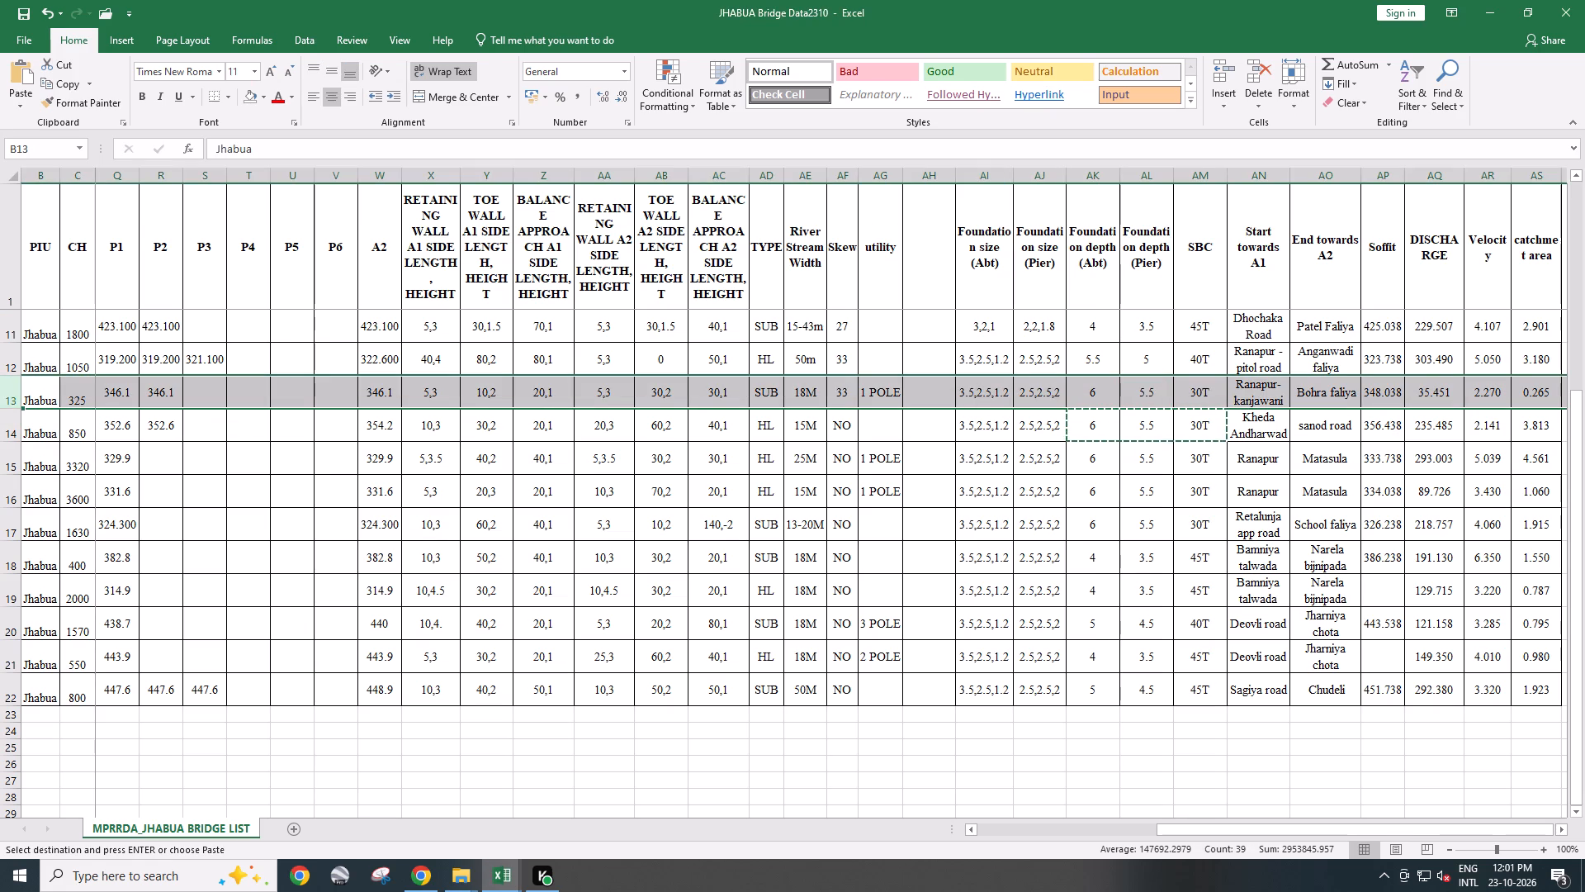
{"action": "left_click_drag", "start_coordinate": [1100, 390], "coordinate": [1211, 389]}
{"action": "key", "text": "ctrl+c"}
{"action": "key", "text": "alt+Tab"}
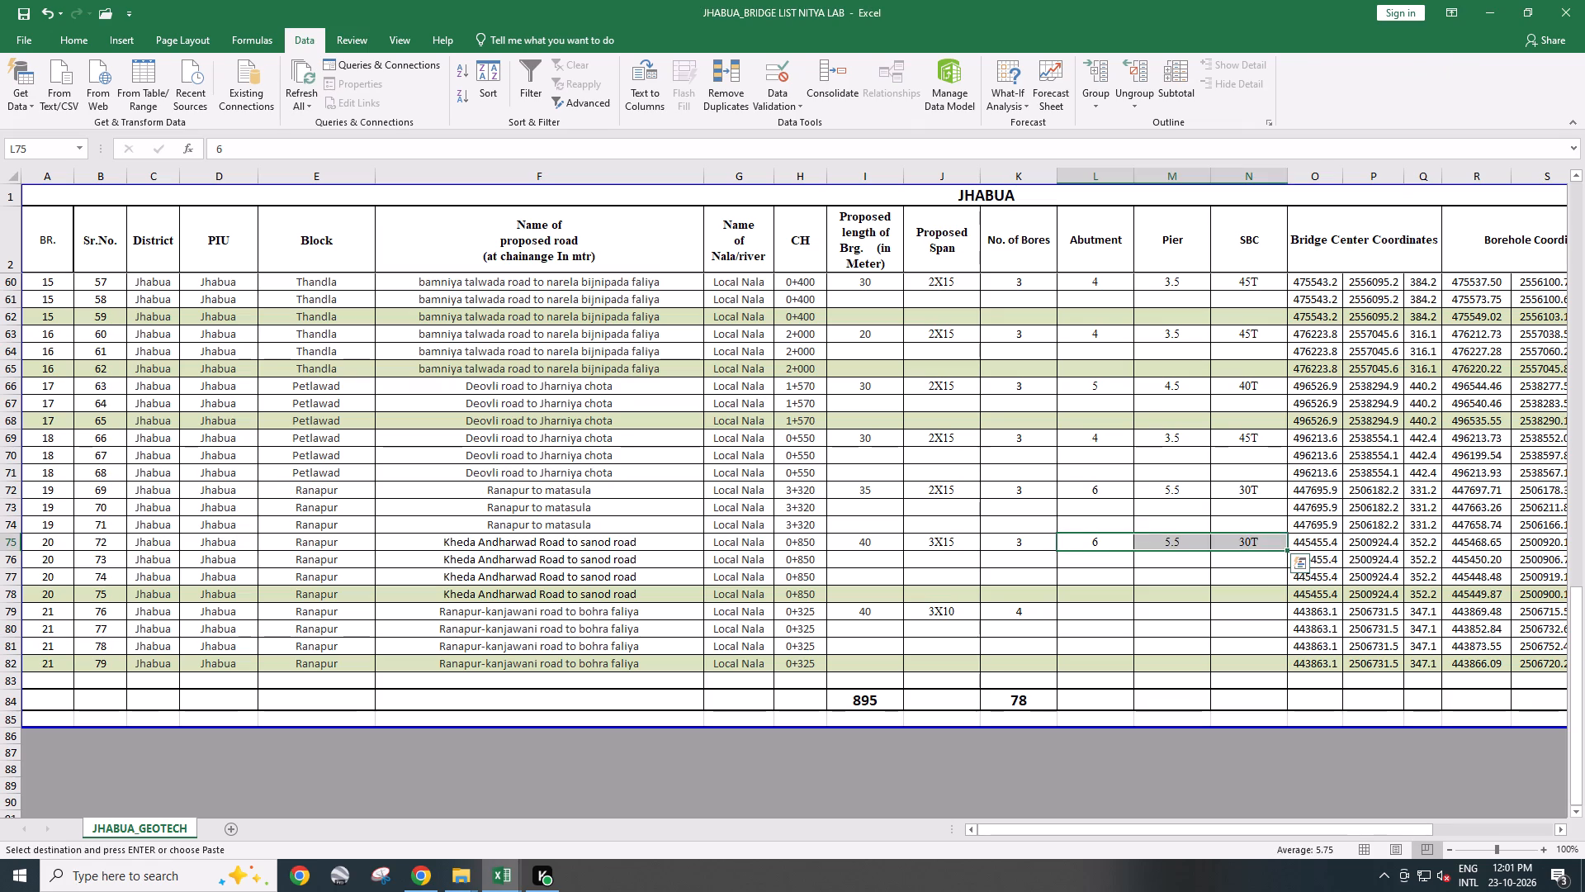
{"action": "left_click", "coordinate": [1075, 614]}
{"action": "key", "text": "ctrl+v"}
Save the NITYA LAB workbook.
{"action": "key", "text": "ctrl+s"}
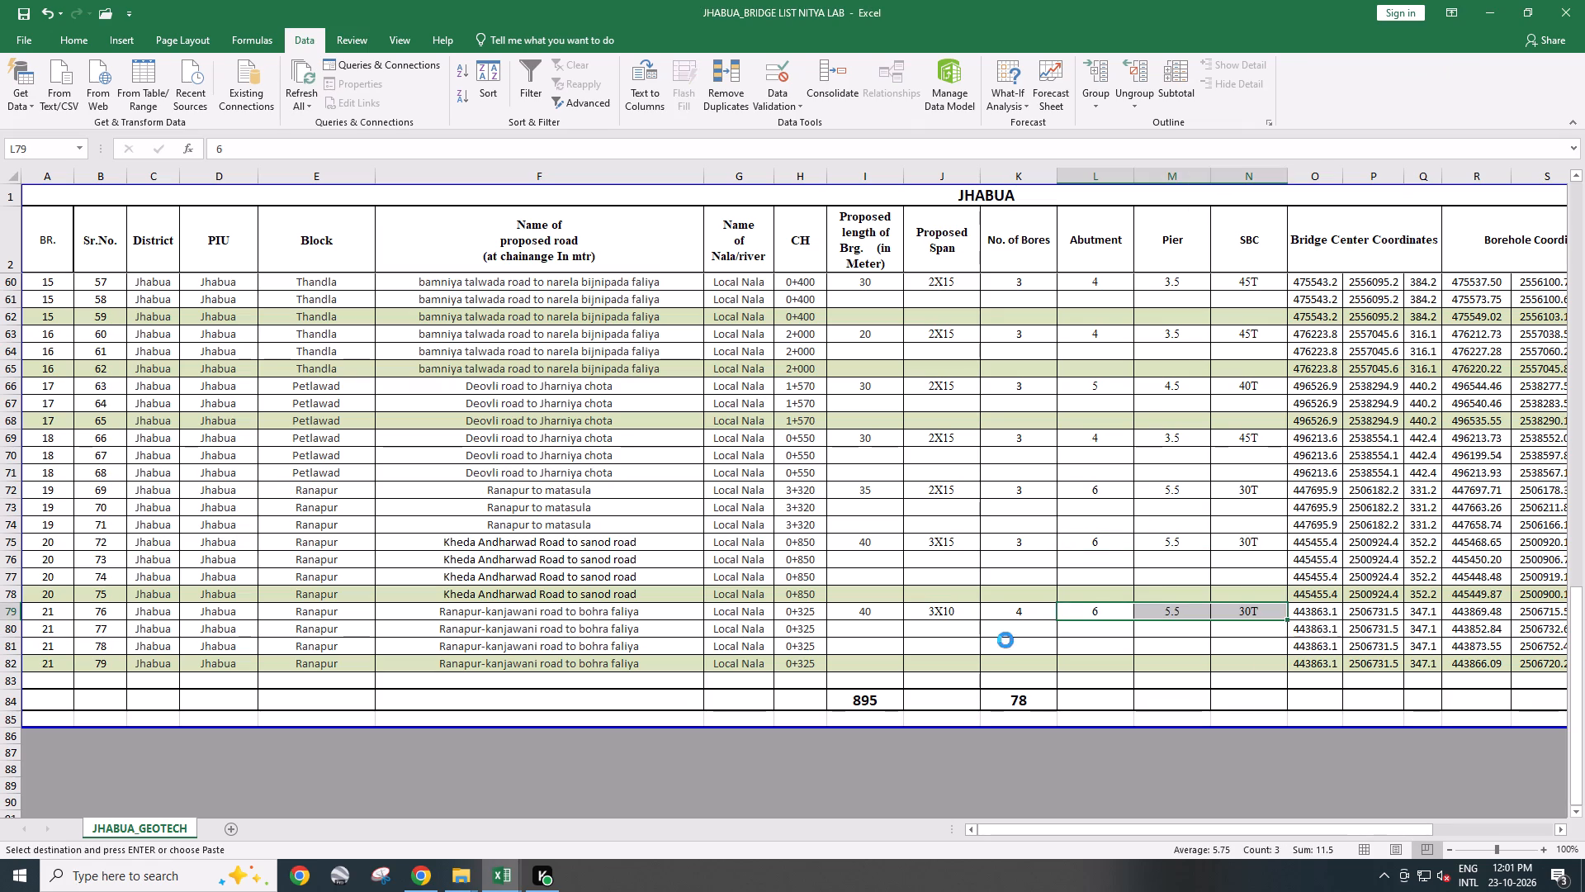
{"action": "key", "text": "ctrl+s"}
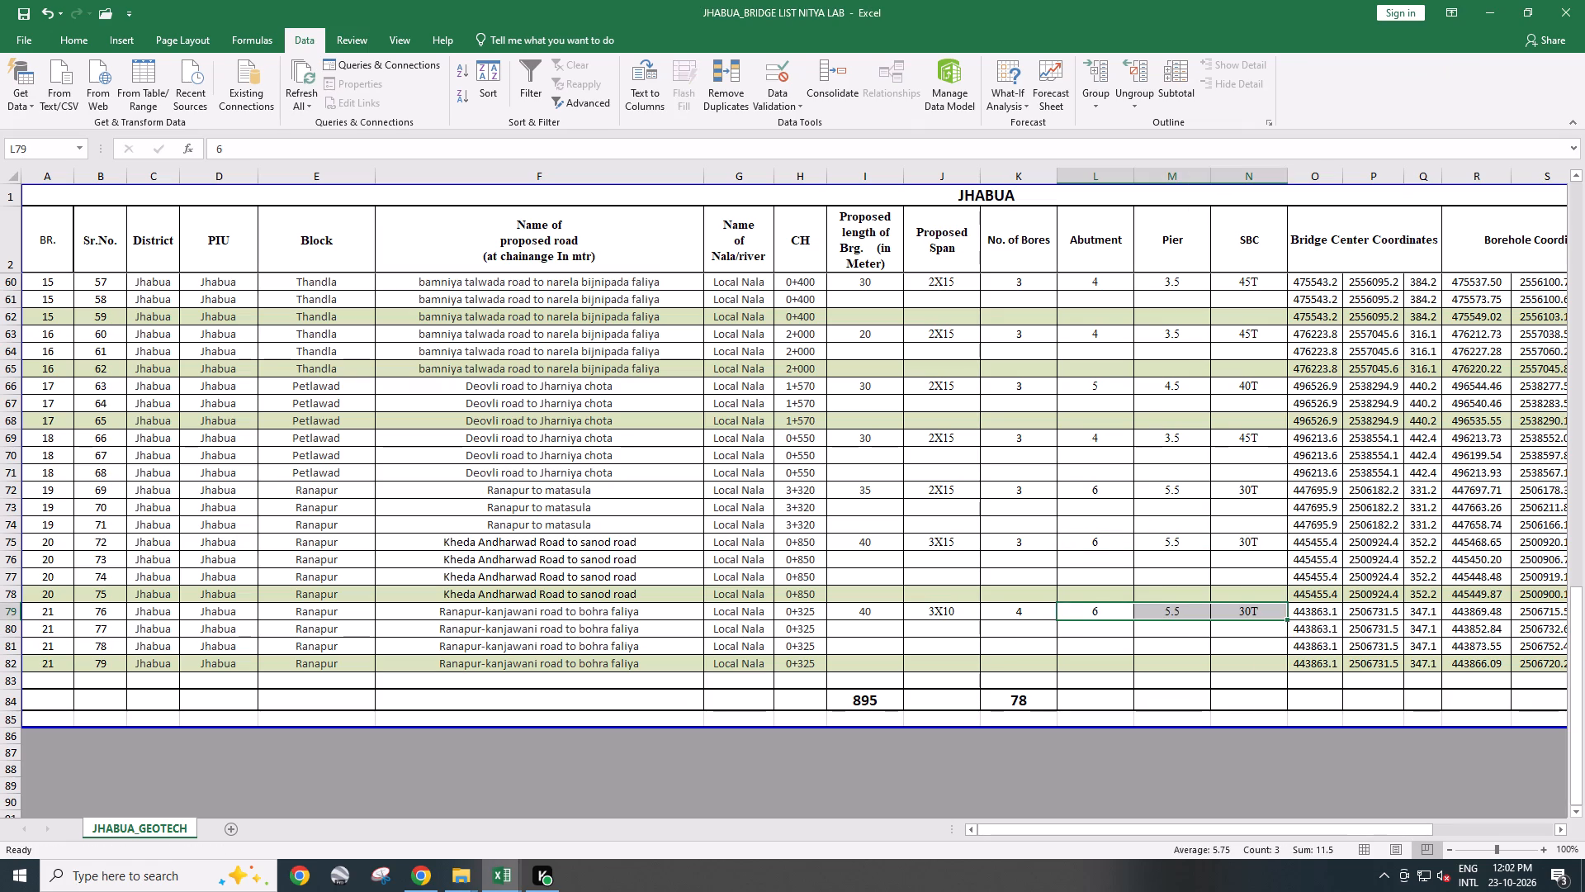
{"action": "key", "text": "ctrl+s"}
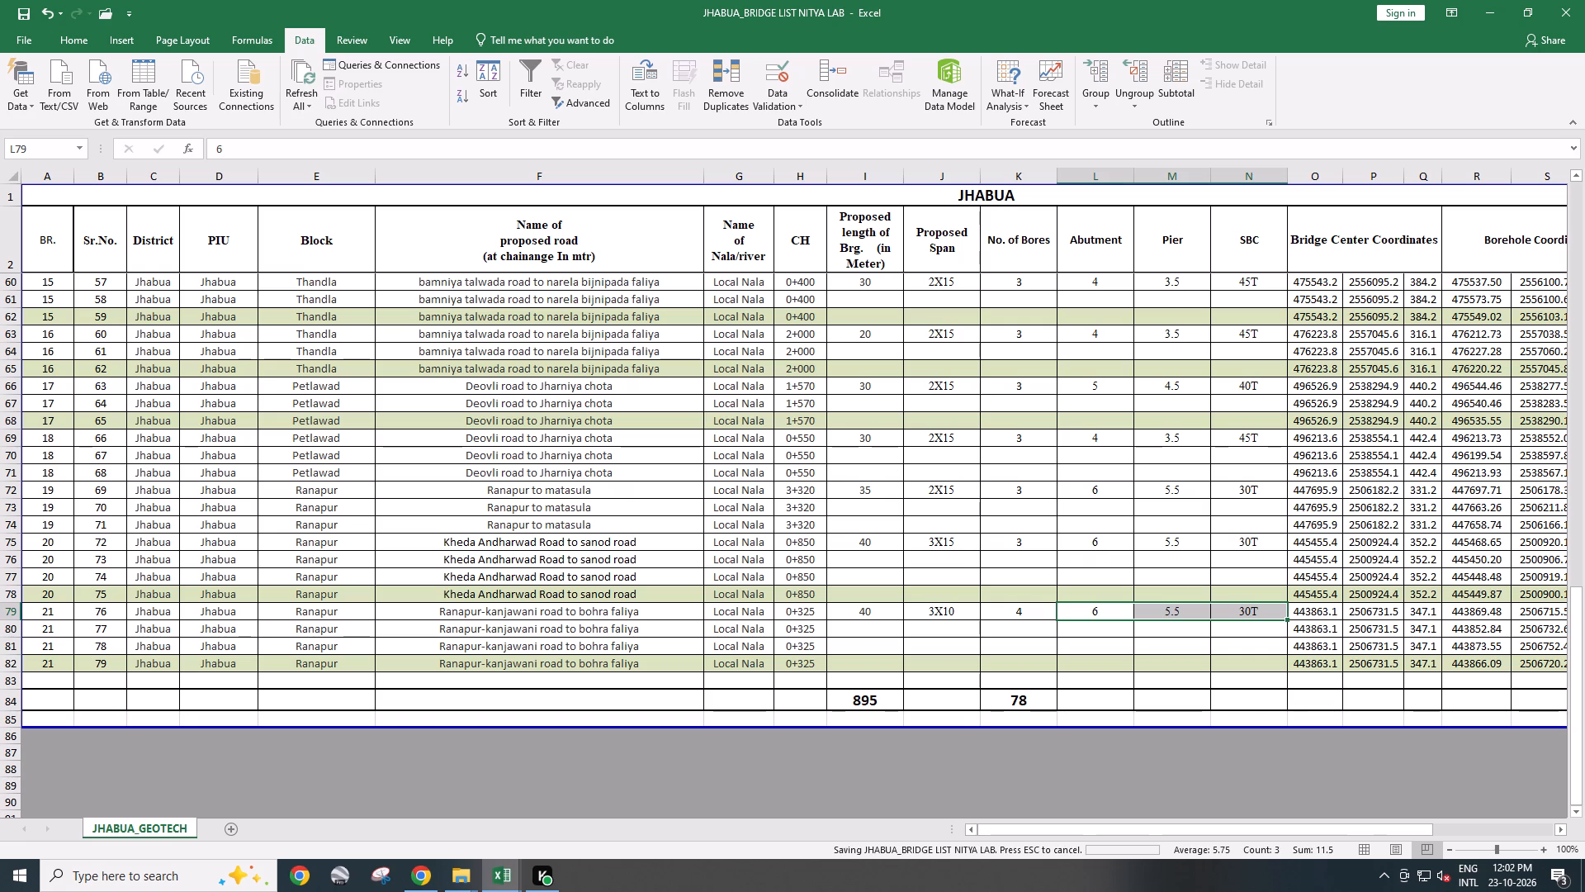
{"action": "key", "text": "ctrl+s"}
Remove the bold formatting from chainage 1+835's abutment, pier and SBC values in L22:N22 and save the workbook.
{"action": "scroll", "coordinate": [941, 582], "scroll_direction": "up", "scroll_amount": 20}
{"action": "scroll", "coordinate": [941, 582], "scroll_direction": "up", "scroll_amount": 5}
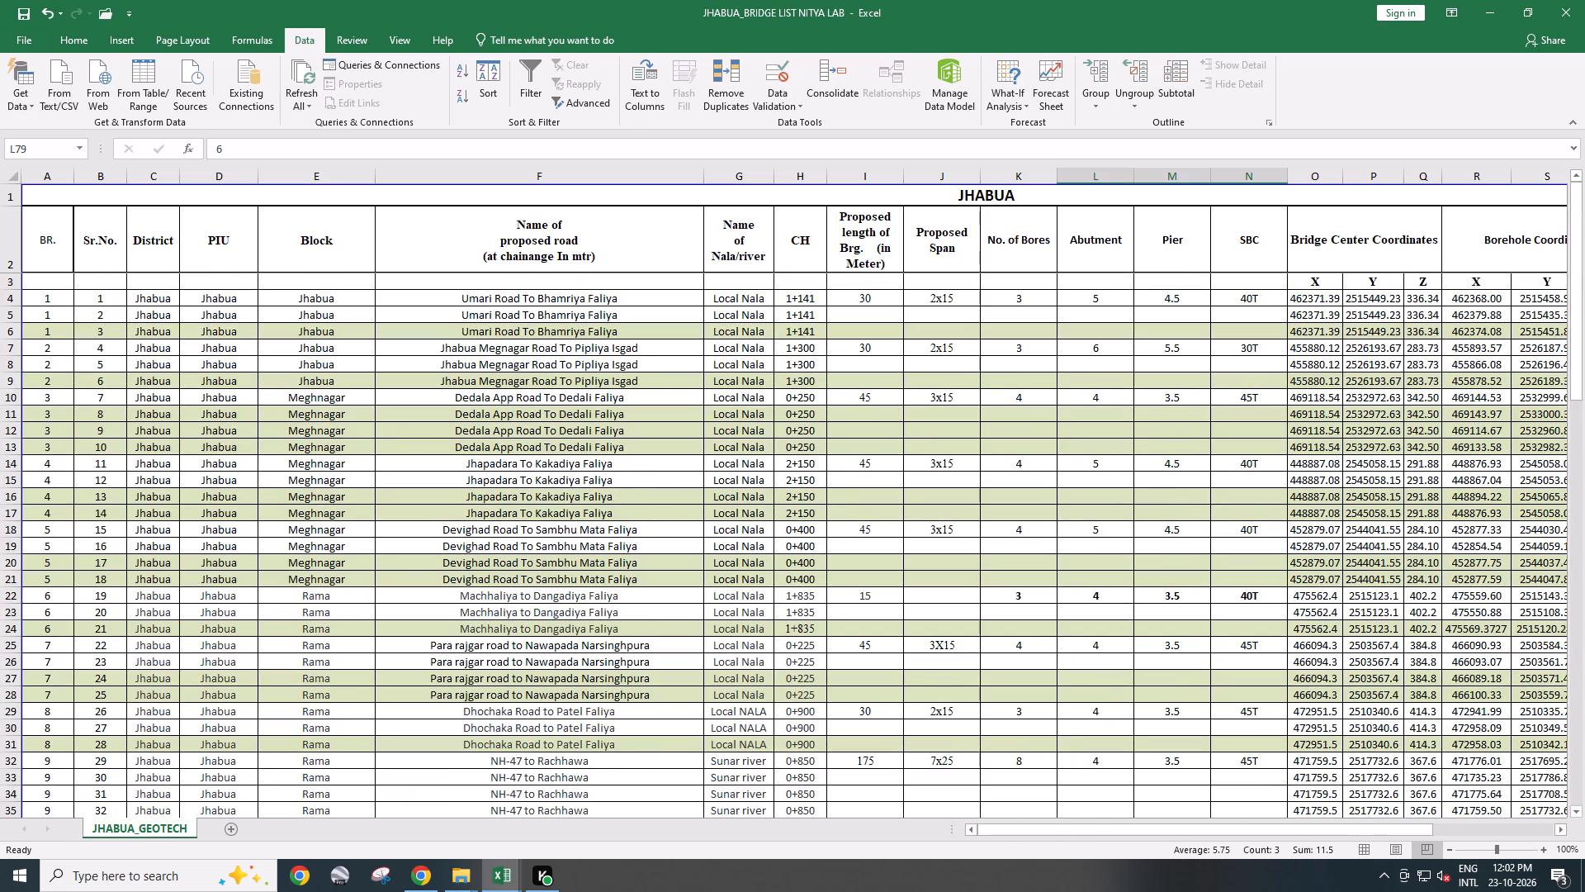
{"action": "left_click_drag", "start_coordinate": [1097, 599], "coordinate": [1237, 600]}
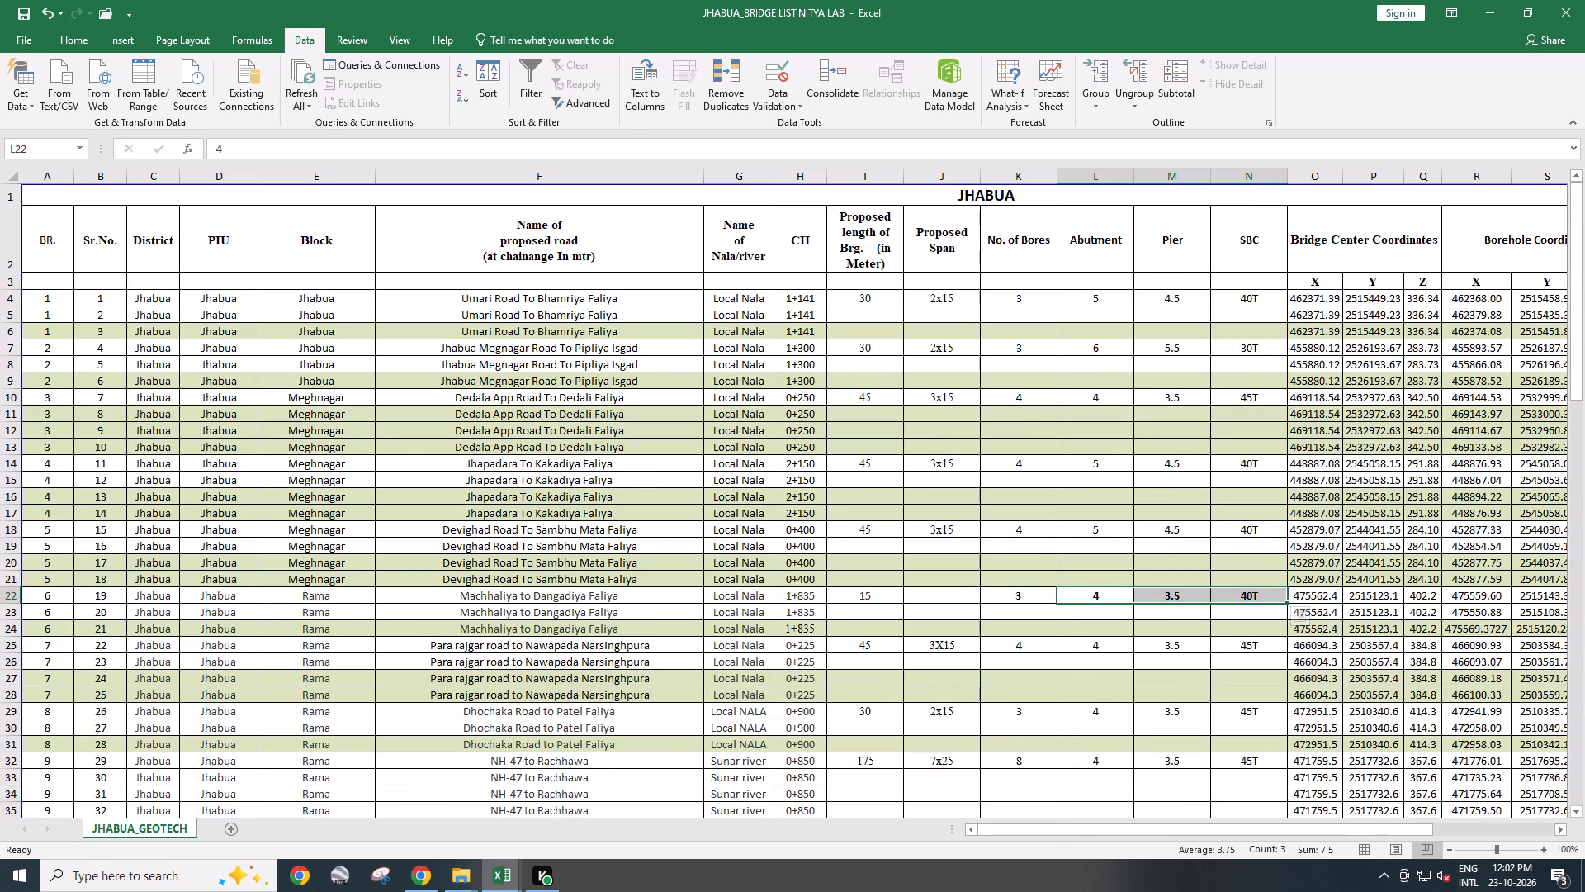
{"action": "key", "text": "ctrl+b"}
{"action": "key", "text": "ctrl+s"}
Copy chainage 1835's proposed span 2X15 from K7 of JHABUA Bridge Data2310 into J22 of the NITYA LAB list.
{"action": "scroll", "coordinate": [1021, 566], "scroll_direction": "down", "scroll_amount": 1}
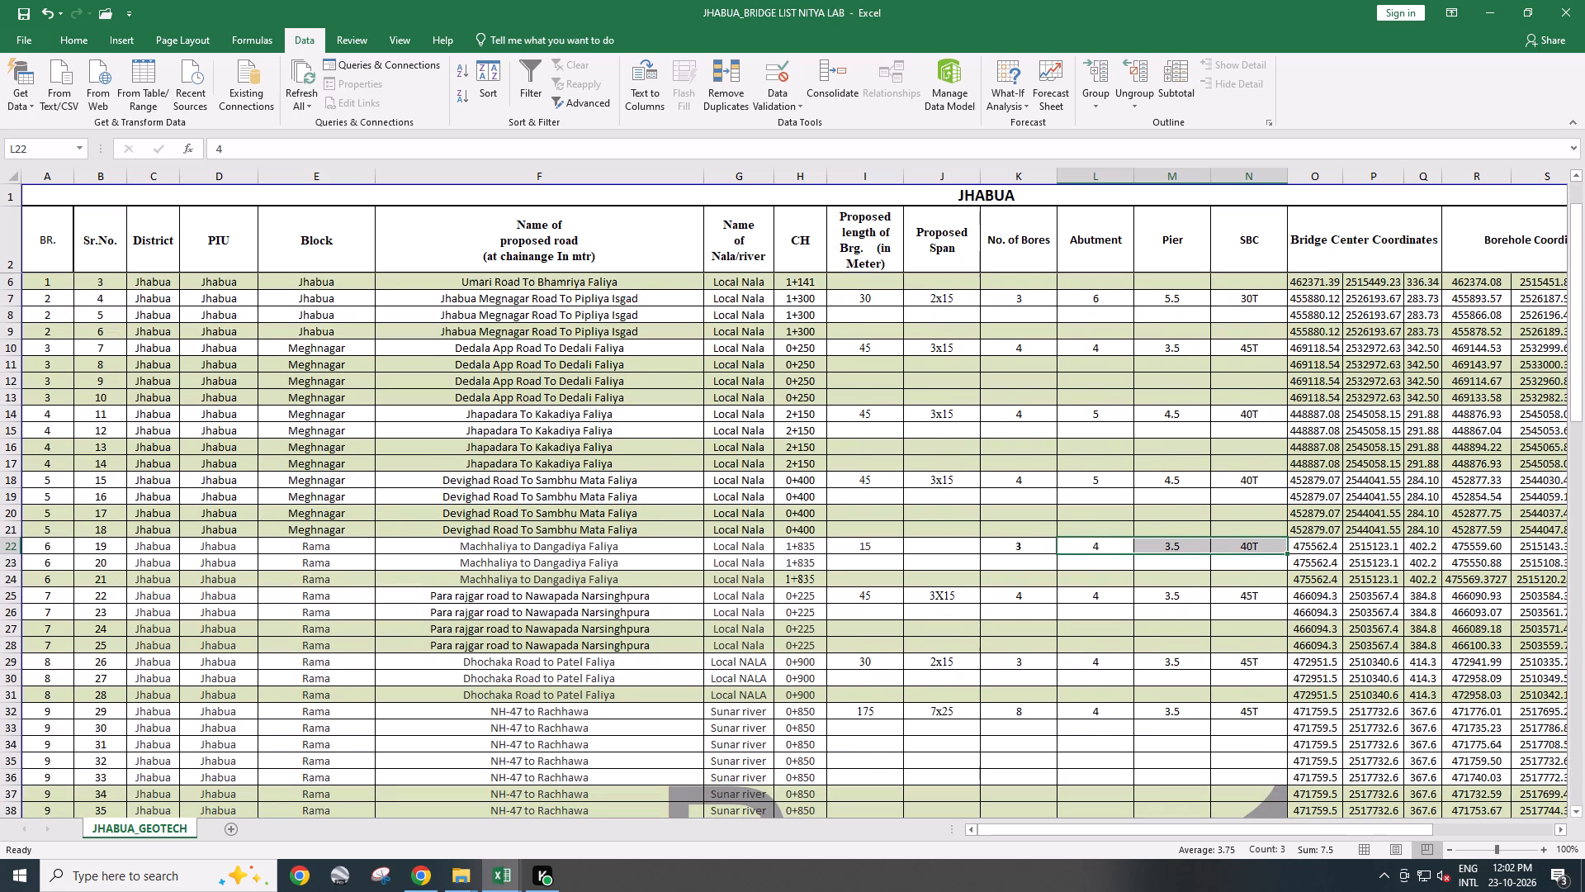
{"action": "scroll", "coordinate": [1007, 547], "scroll_direction": "down", "scroll_amount": 1}
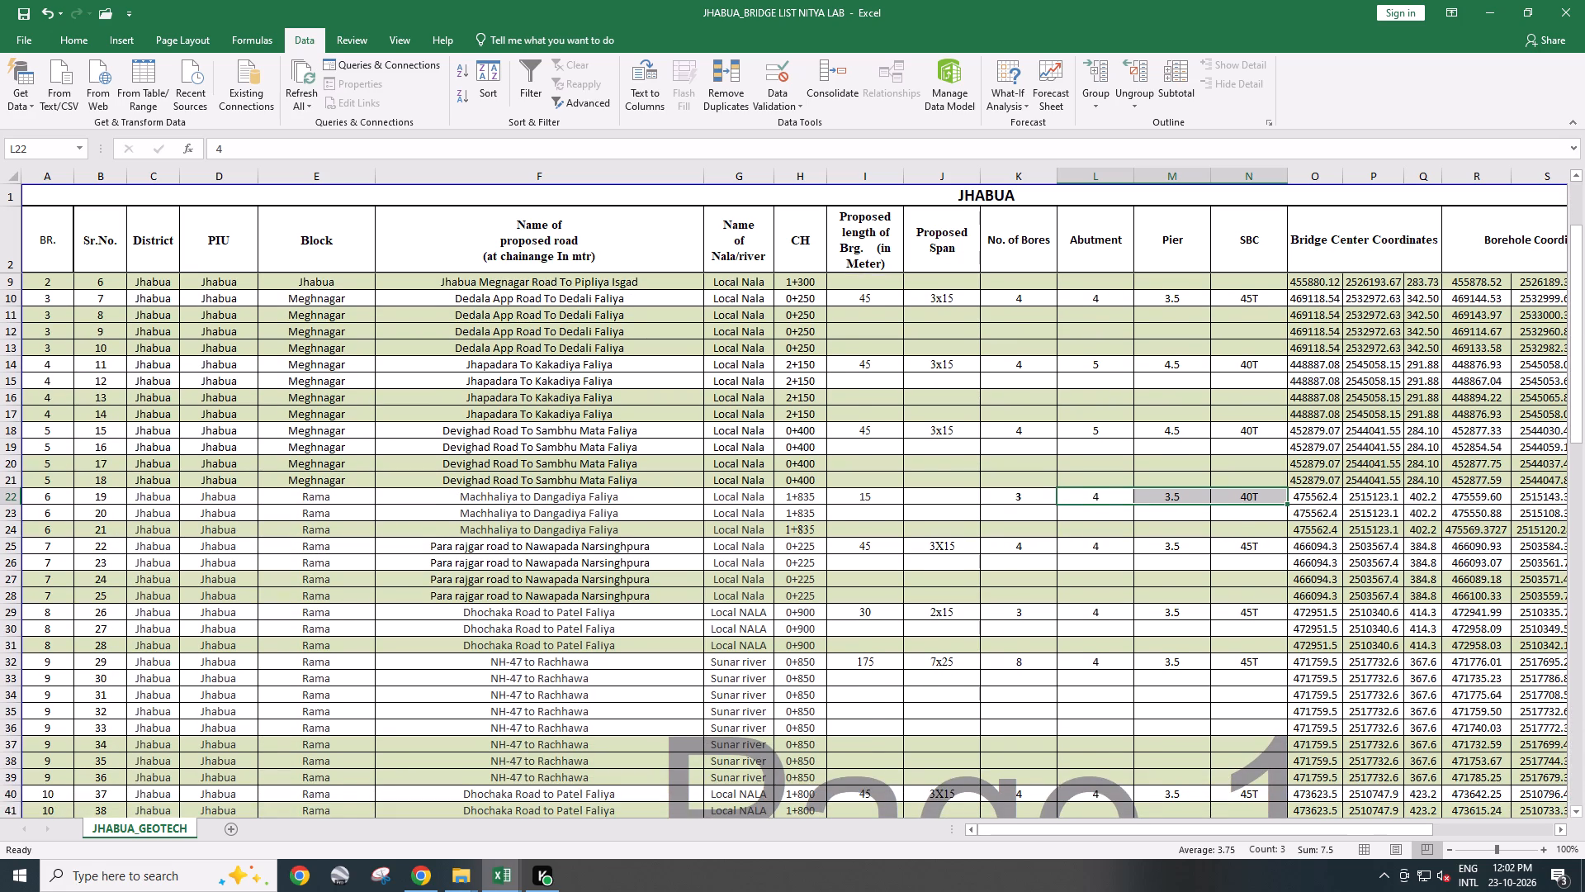
{"action": "key", "text": "alt+Tab"}
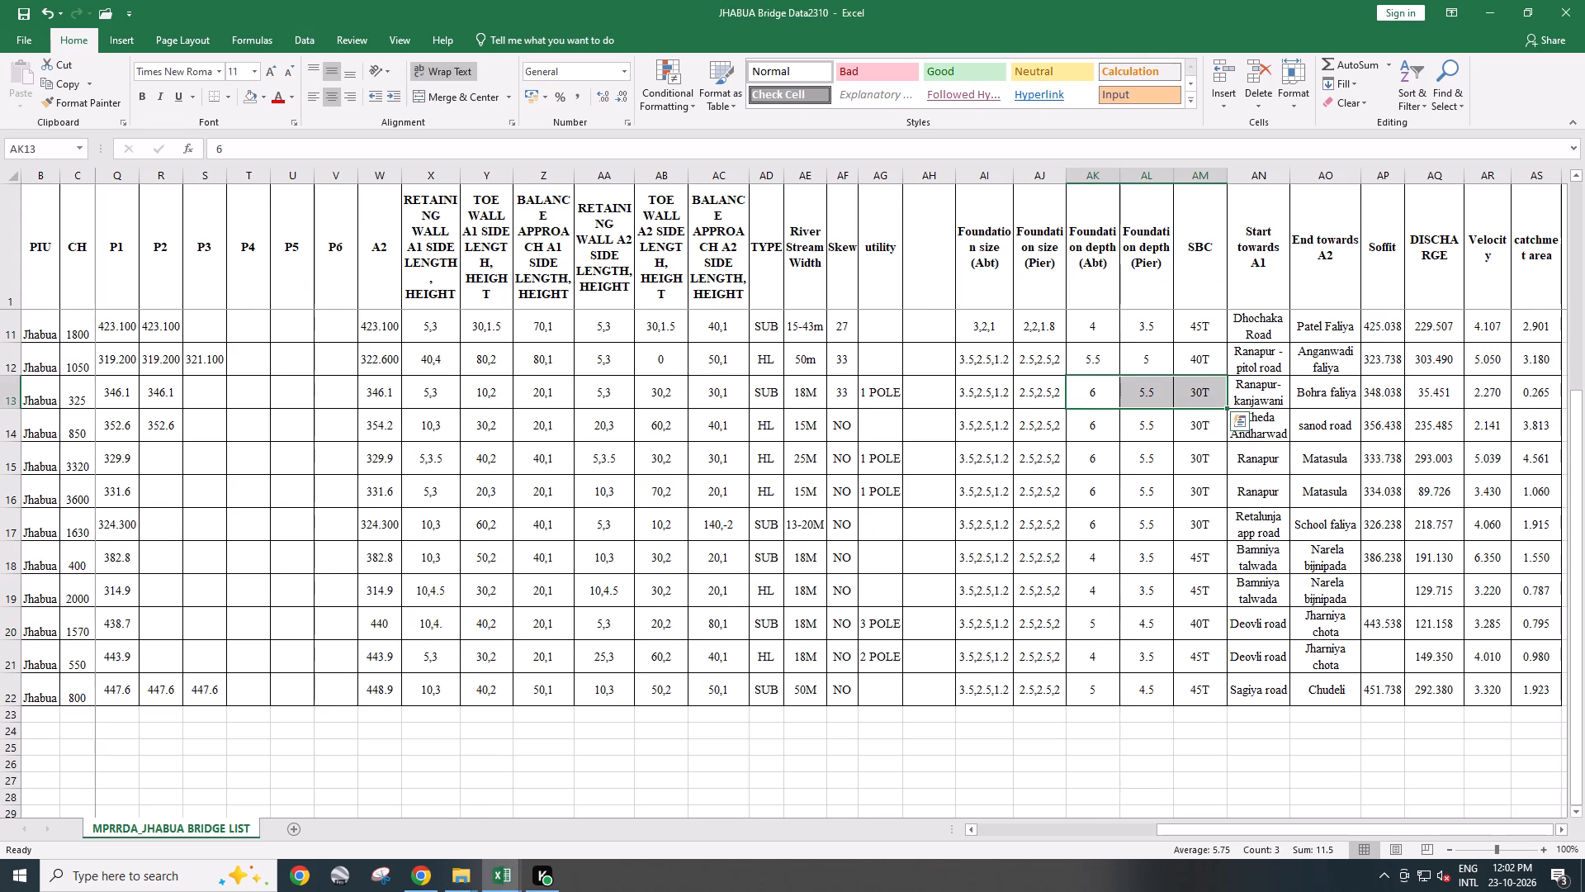
{"action": "scroll", "coordinate": [687, 505], "scroll_direction": "up", "scroll_amount": 1}
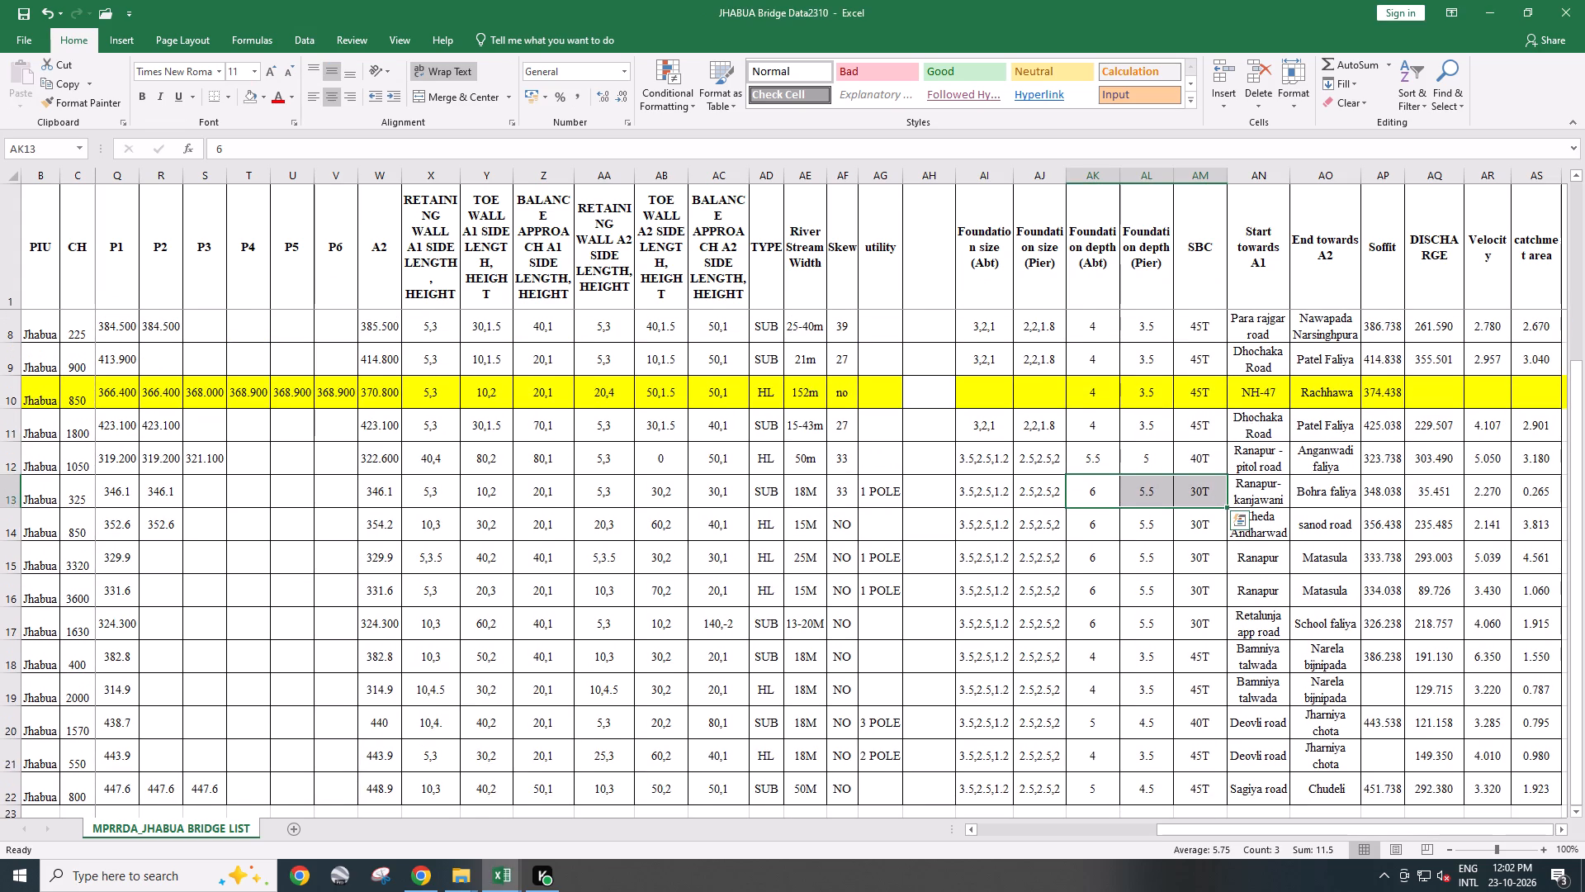
{"action": "scroll", "coordinate": [687, 500], "scroll_direction": "up", "scroll_amount": 3}
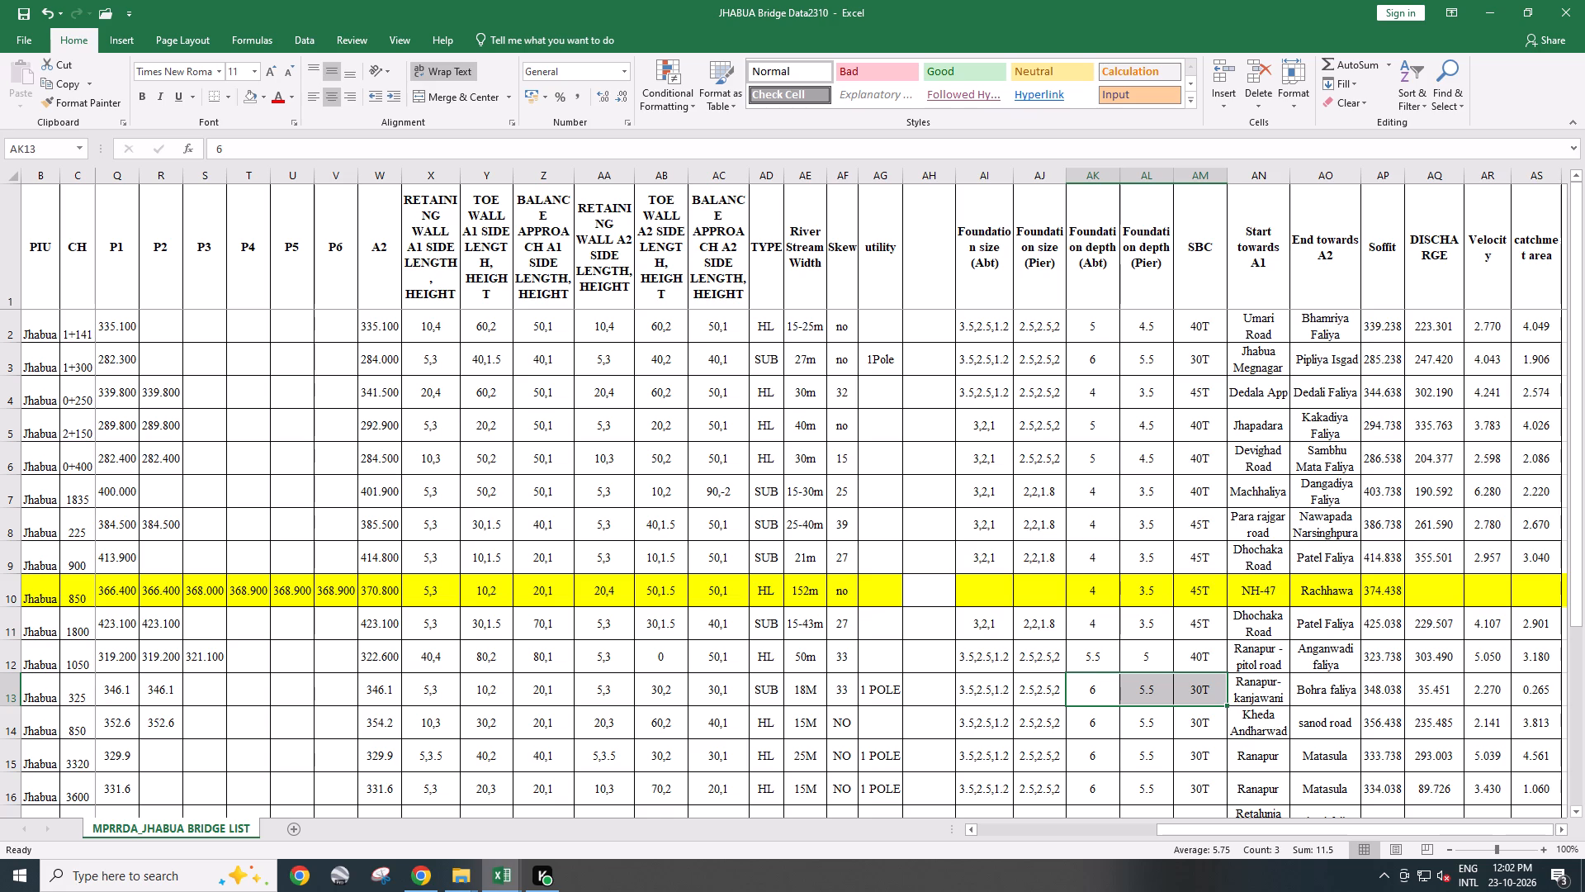
{"action": "left_click", "coordinate": [385, 492]}
{"action": "key", "text": "Left"}
{"action": "key", "text": "Left"}
{"action": "key", "text": "Left"}
{"action": "key", "text": "Left"}
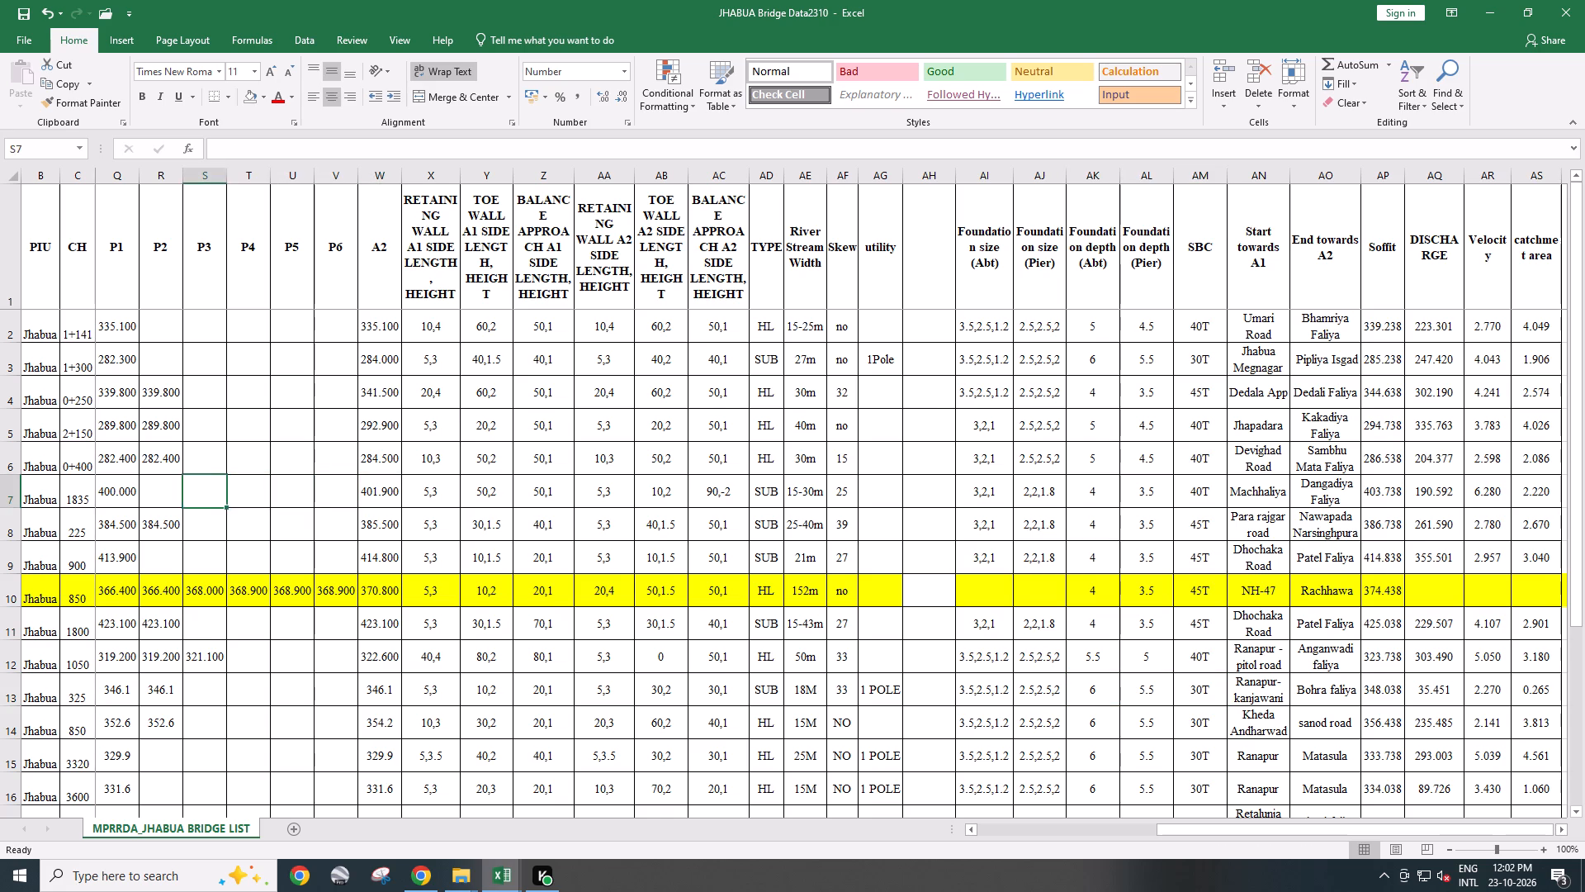
{"action": "key", "text": "Left"}
{"action": "key", "text": "Left"}
{"action": "key", "text": "Left"}
{"action": "key", "text": "Left"}
{"action": "key", "text": "Left"}
{"action": "key", "text": "Left"}
{"action": "key", "text": "Left"}
{"action": "key", "text": "Left"}
{"action": "key", "text": "Left"}
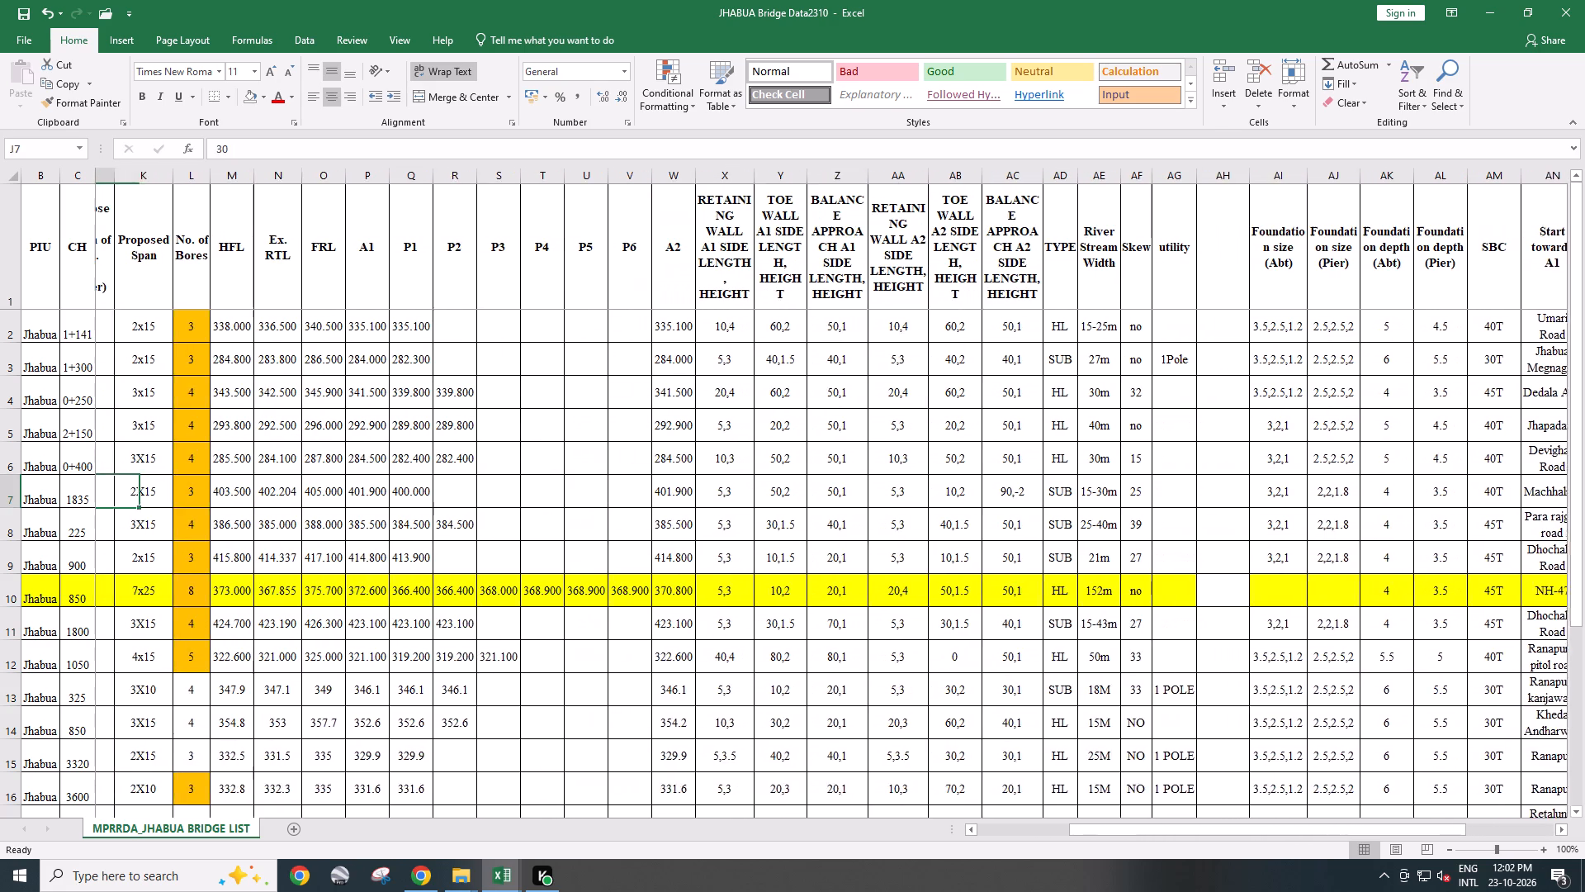
{"action": "key", "text": "Left"}
{"action": "key", "text": "Right"}
{"action": "key", "text": "Right"}
{"action": "key", "text": "ctrl+c"}
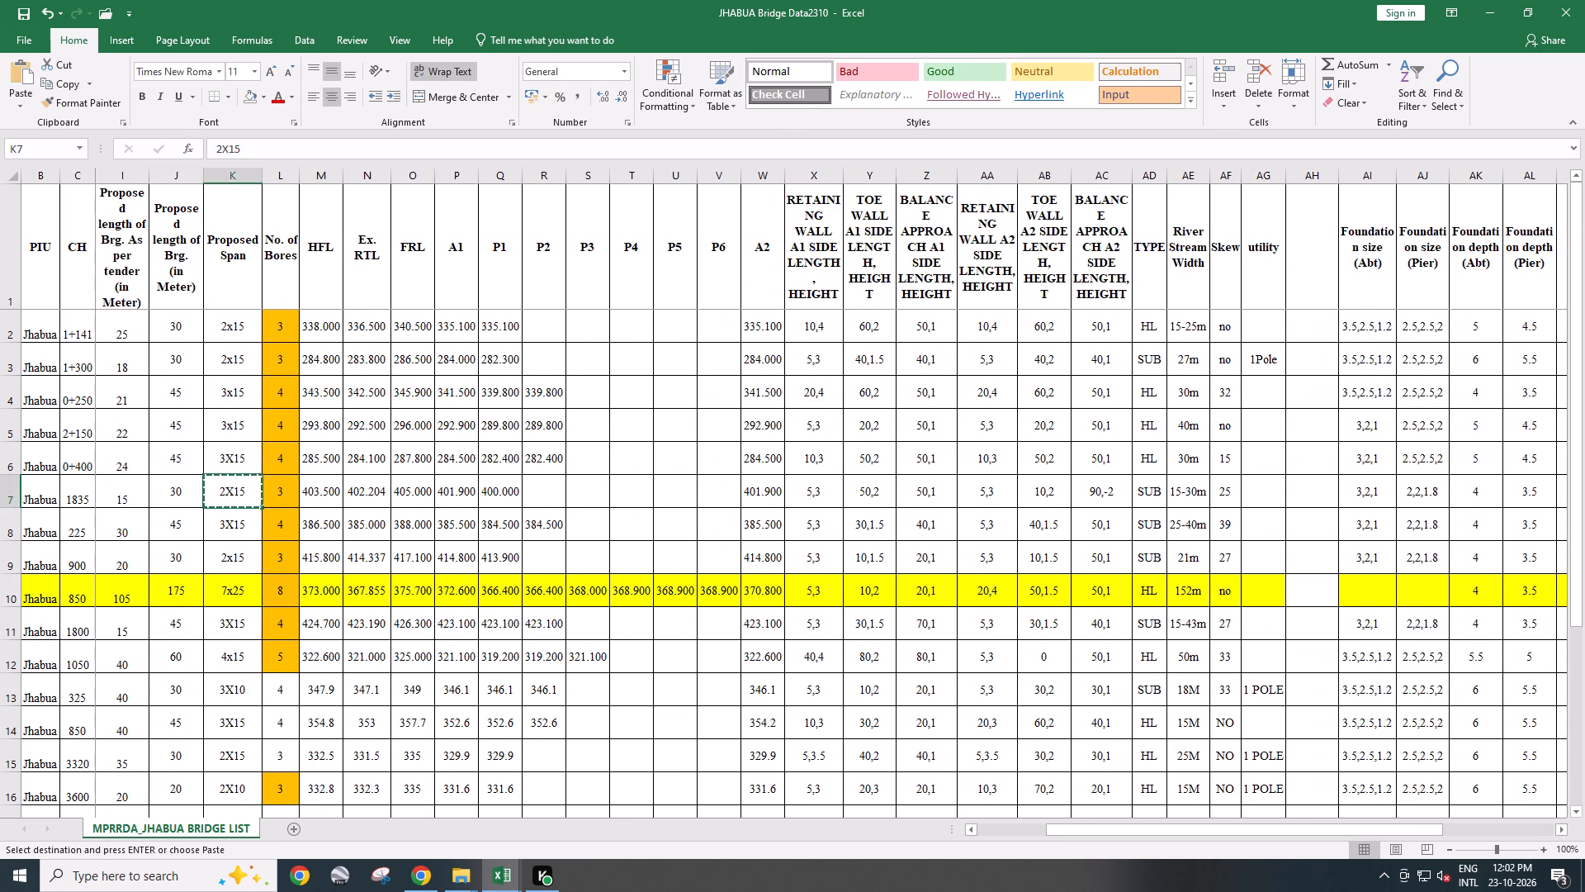
{"action": "key", "text": "alt+Tab"}
{"action": "left_click", "coordinate": [947, 498]}
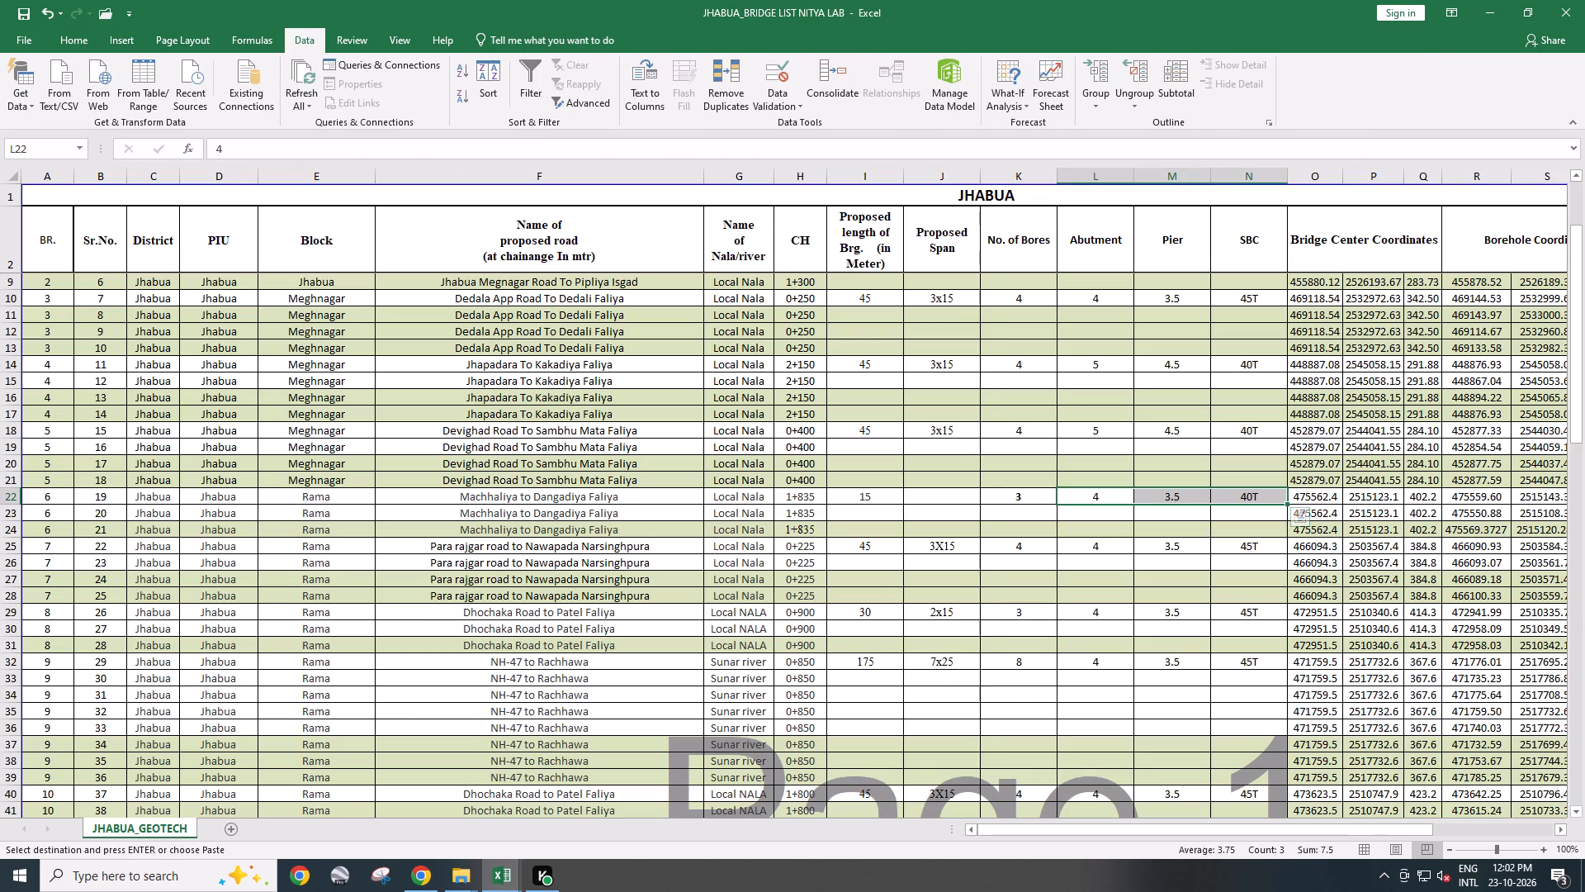
{"action": "key", "text": "ctrl+v"}
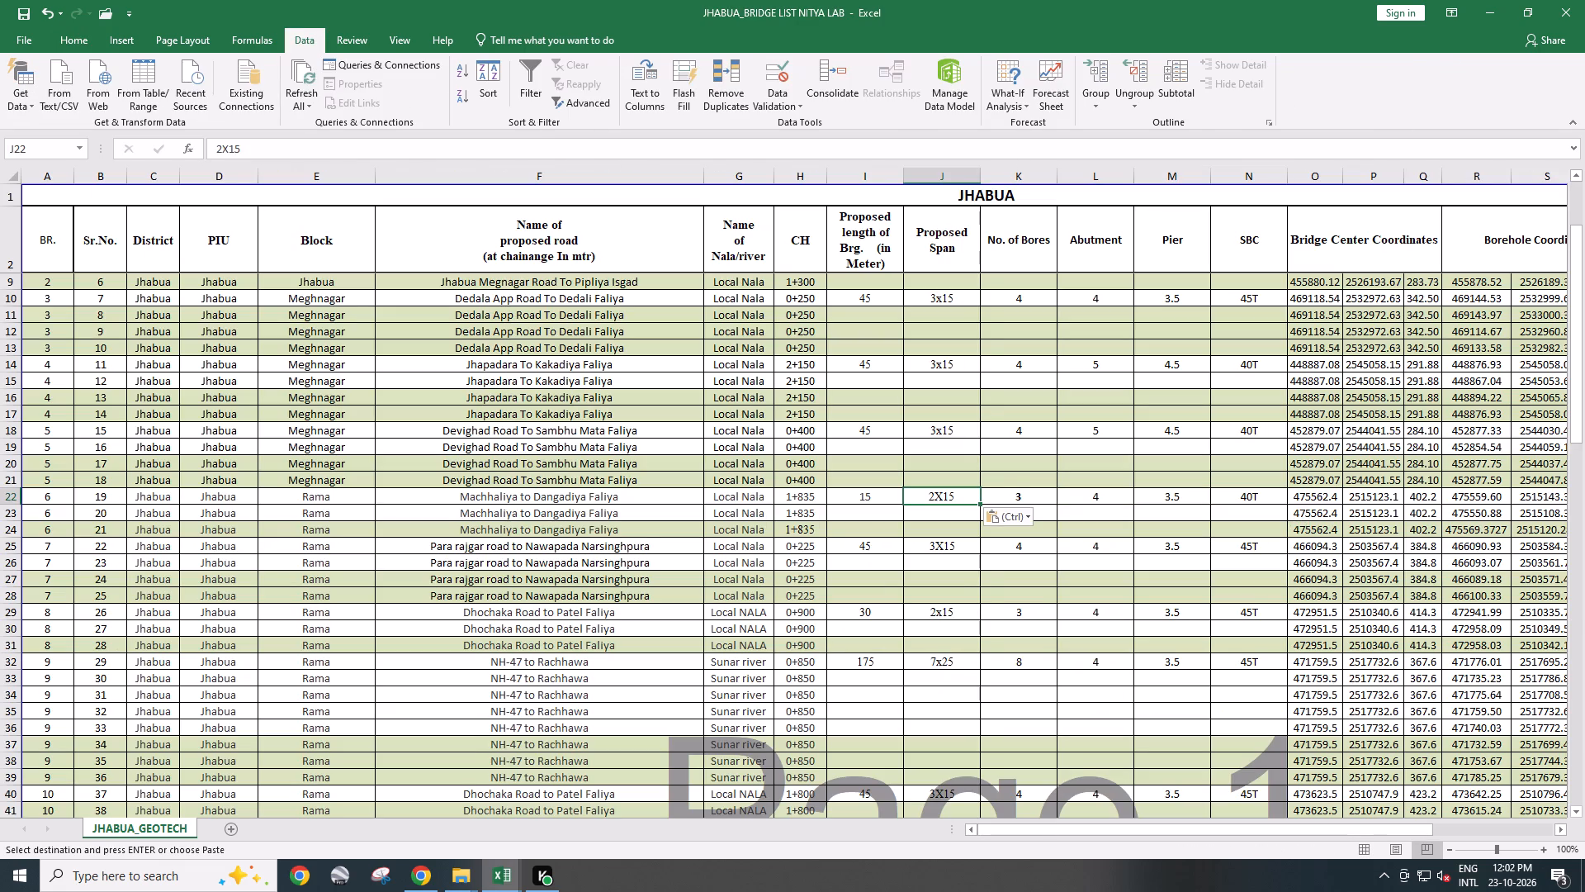
Save the NITYA LAB workbook with the new span for chainage 1+835.
{"action": "key", "text": "ctrl+s"}
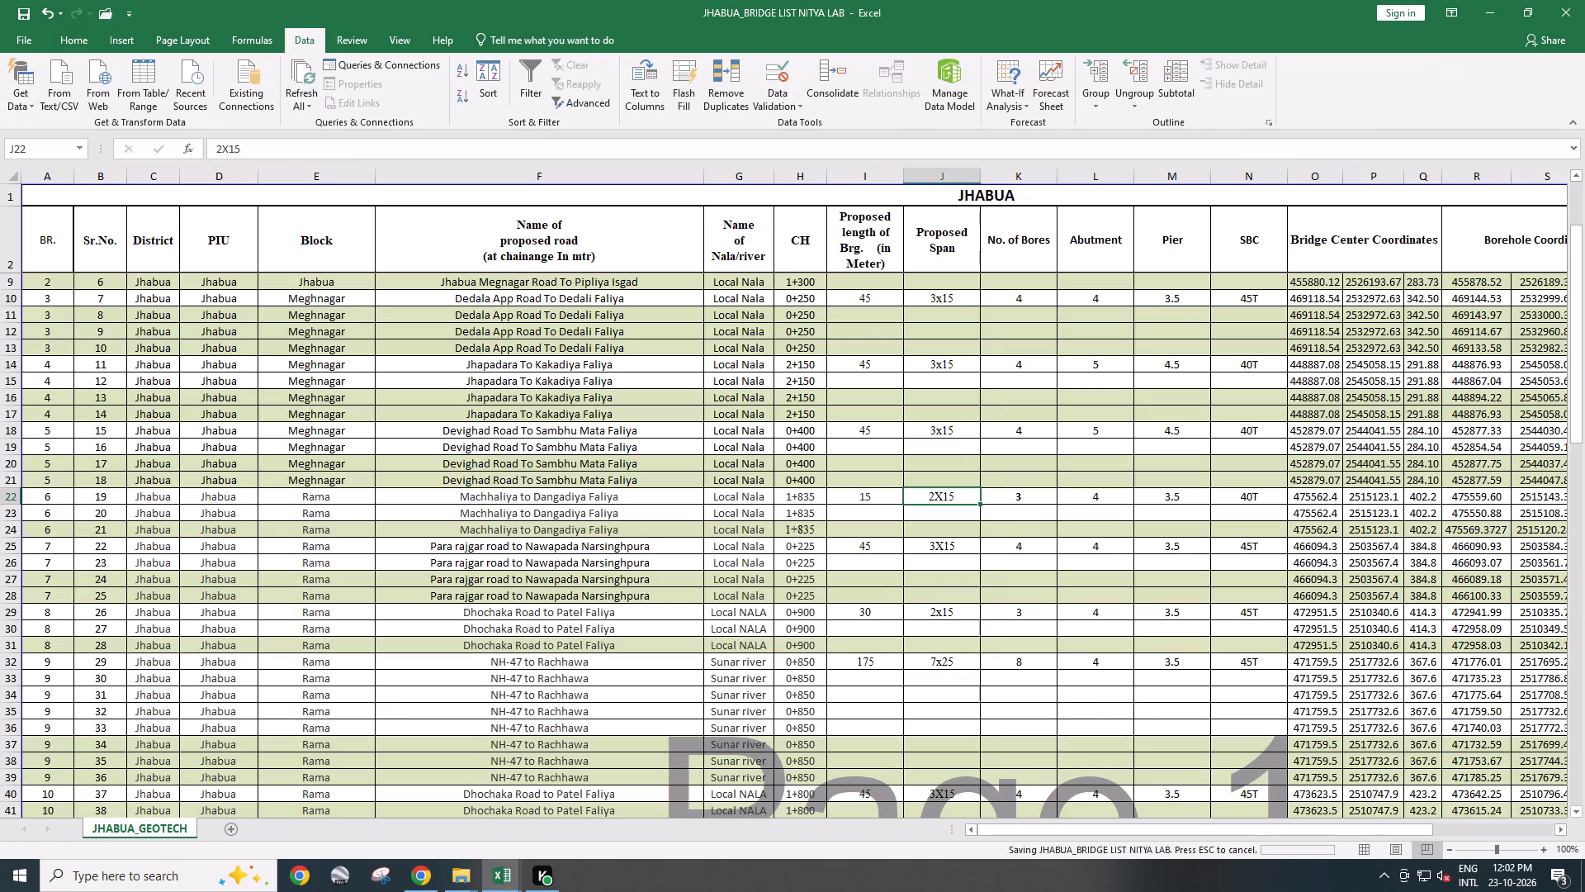
Review the span, bores, abutment, pier and SBC entries of every bridge from row 4 to the totals row, saving the workbook again.
{"action": "scroll", "coordinate": [957, 589], "scroll_direction": "up", "scroll_amount": 8}
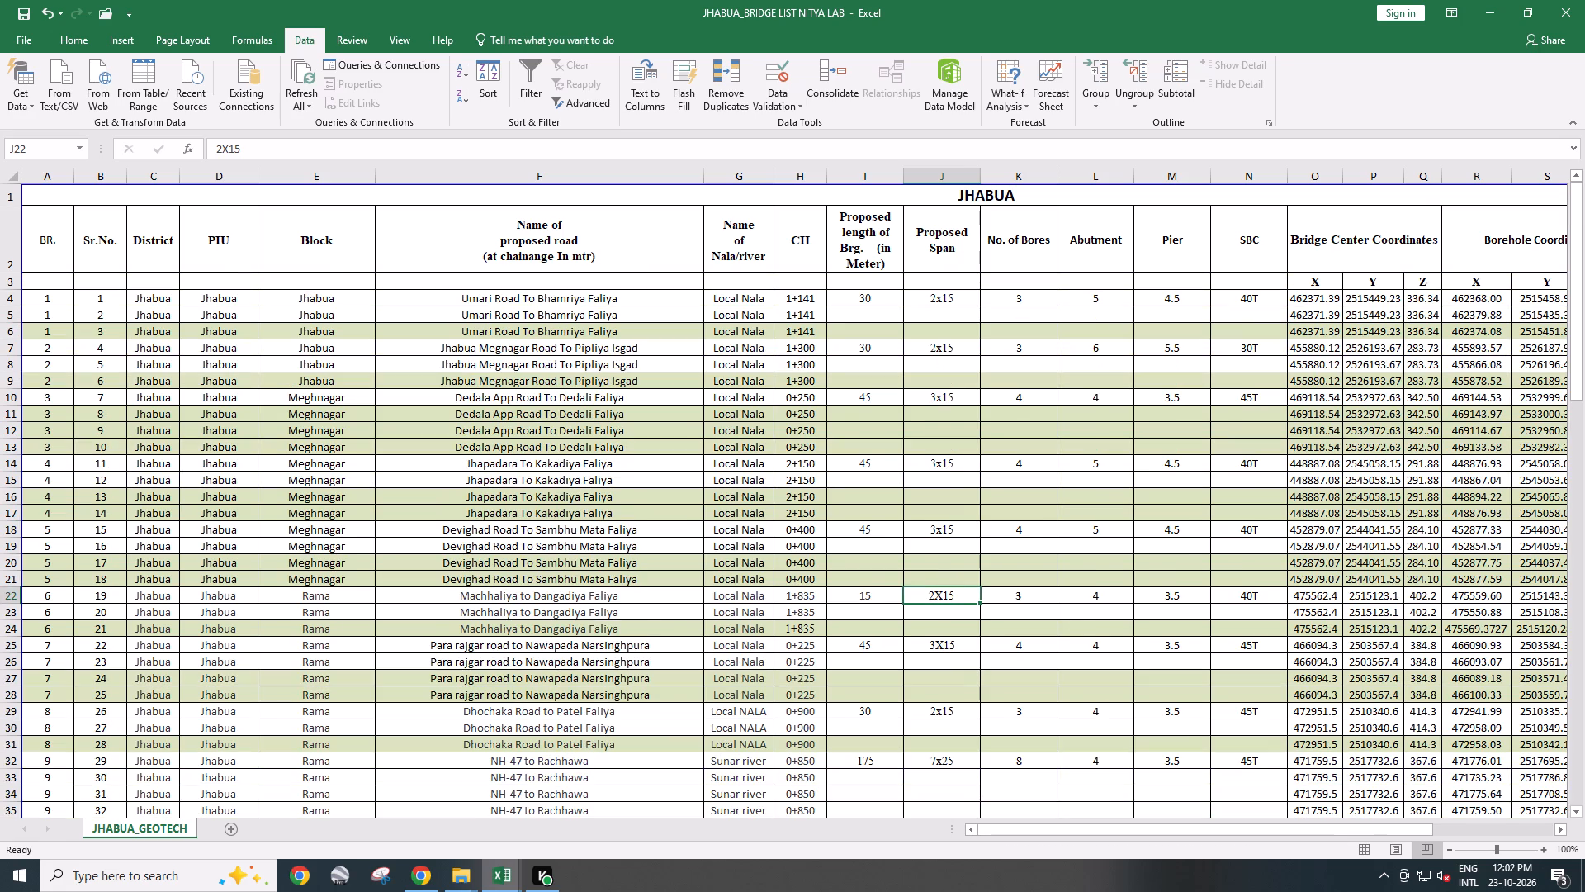
{"action": "scroll", "coordinate": [951, 595], "scroll_direction": "down", "scroll_amount": 5}
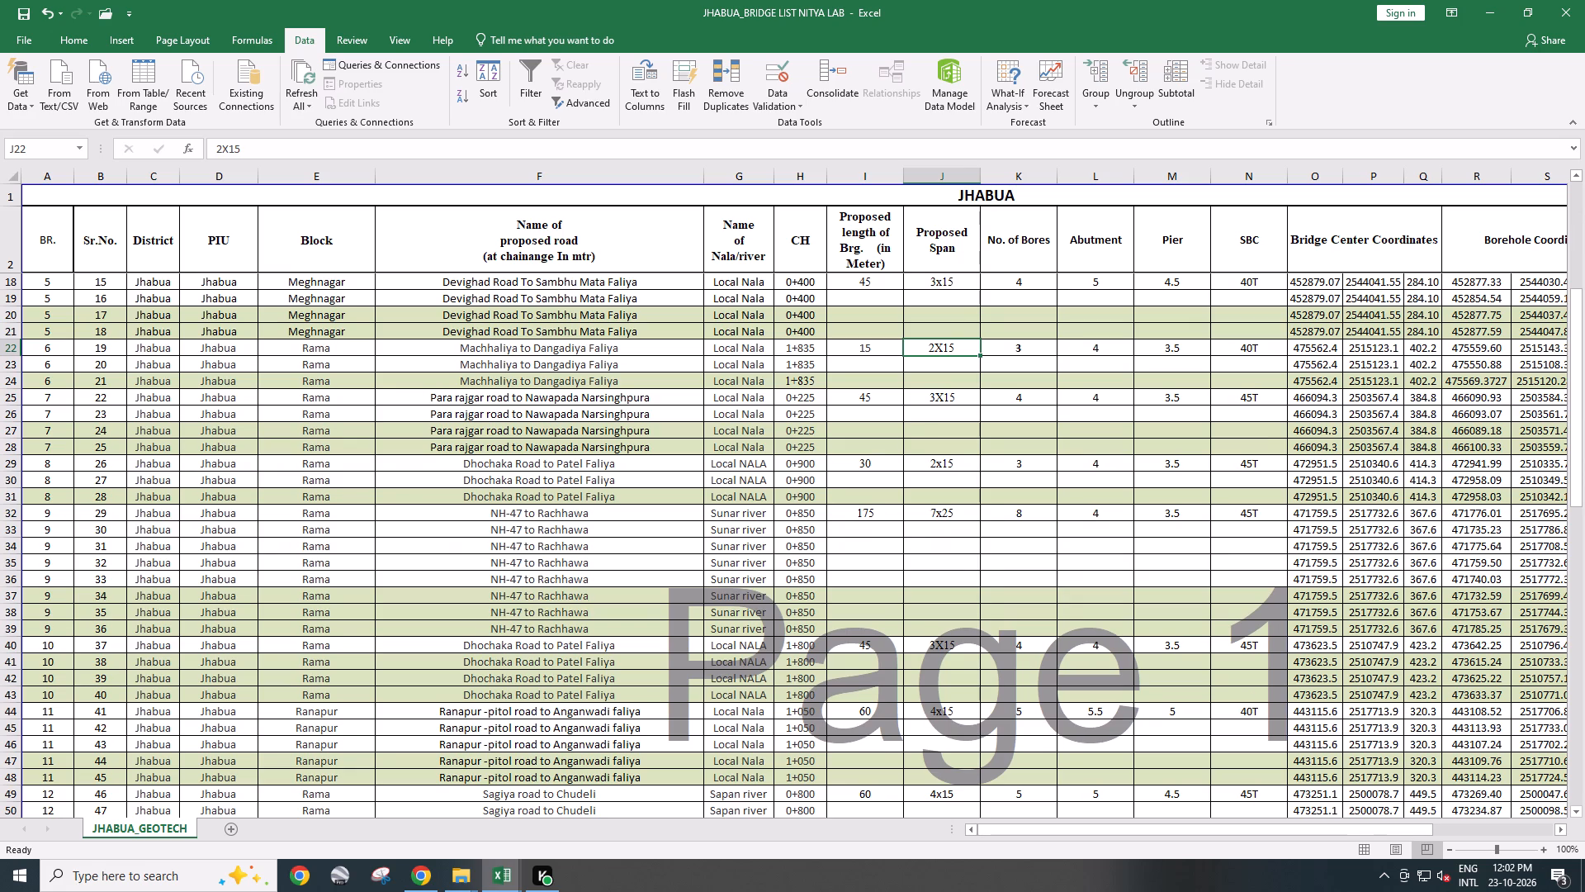
{"action": "scroll", "coordinate": [1016, 578], "scroll_direction": "up", "scroll_amount": 9}
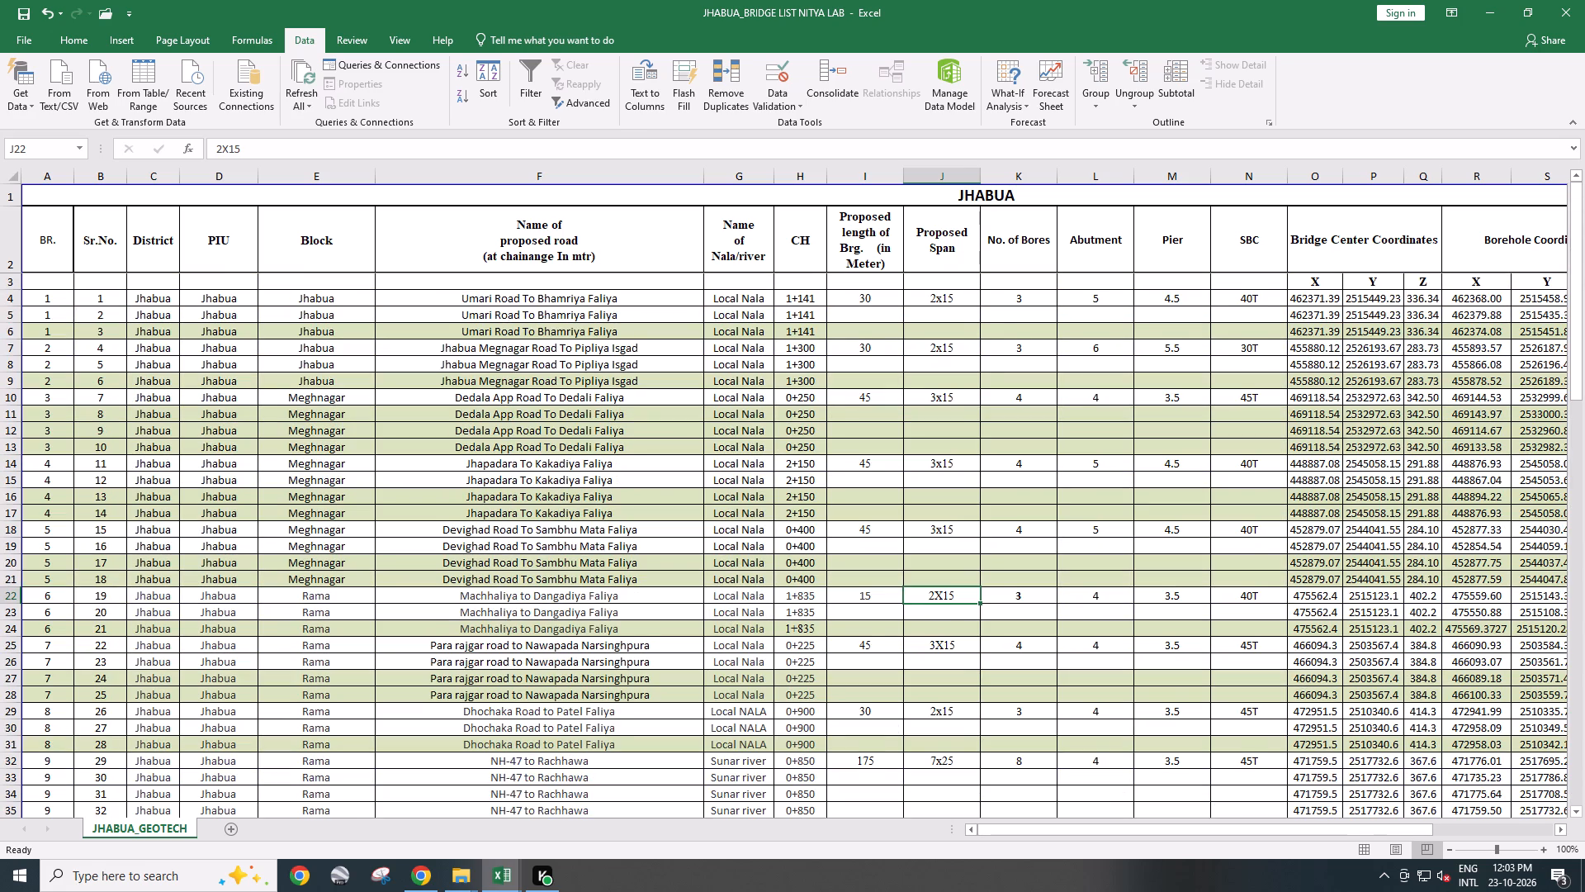
{"action": "scroll", "coordinate": [1016, 567], "scroll_direction": "down", "scroll_amount": 14}
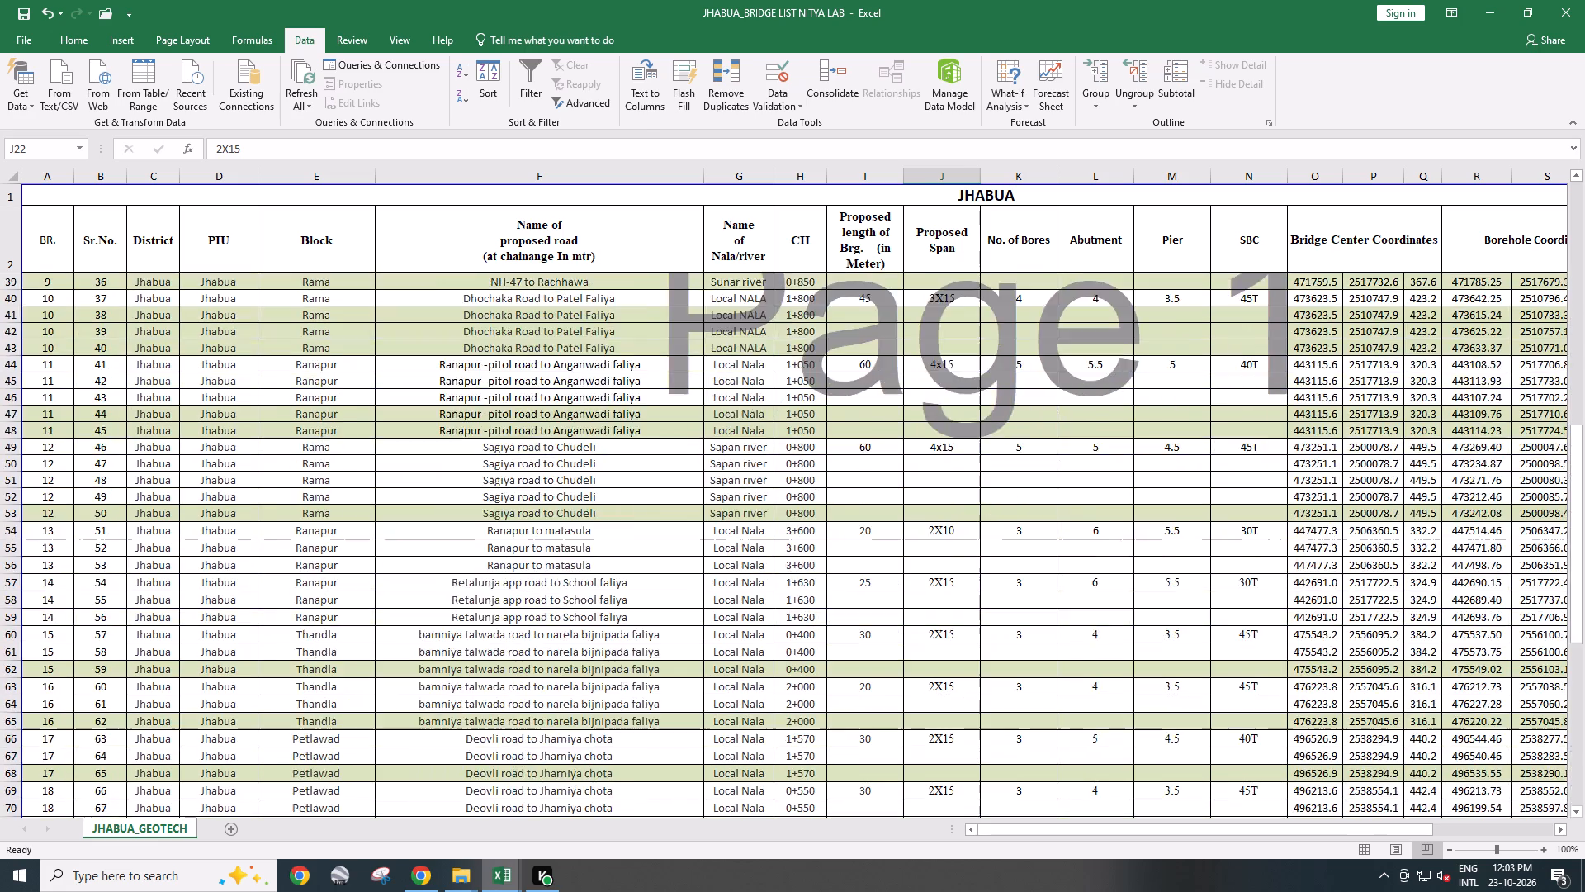
{"action": "scroll", "coordinate": [1015, 567], "scroll_direction": "down", "scroll_amount": 8}
{"action": "key", "text": "ctrl+s"}
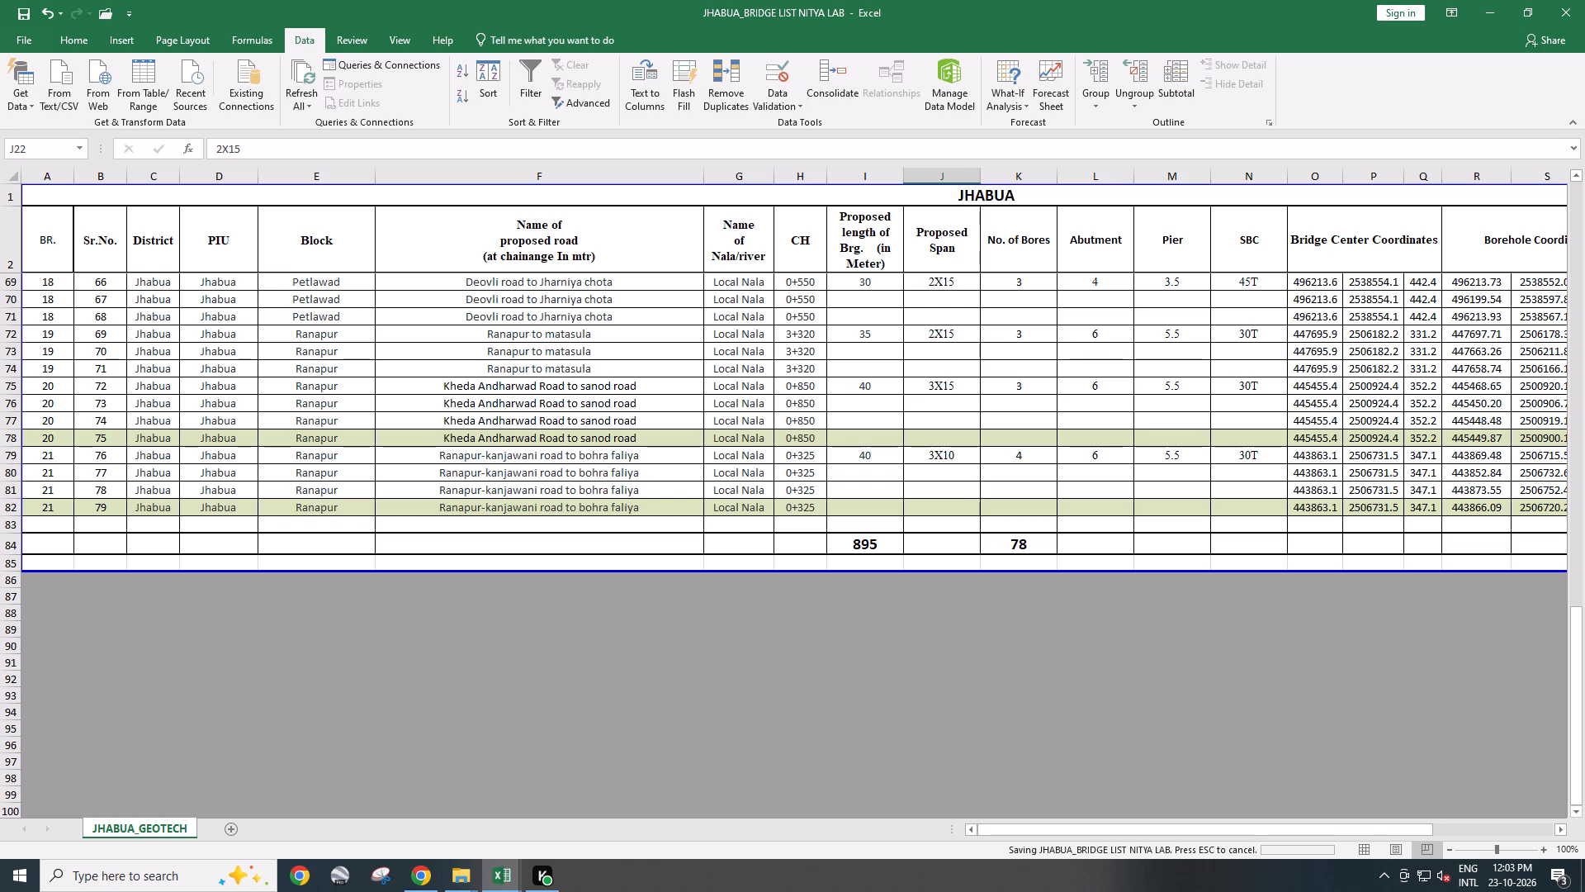
{"action": "key", "text": "ctrl+s"}
{"action": "key", "text": "ctrl+s"}
{"action": "scroll", "coordinate": [1045, 657], "scroll_direction": "up", "scroll_amount": 14}
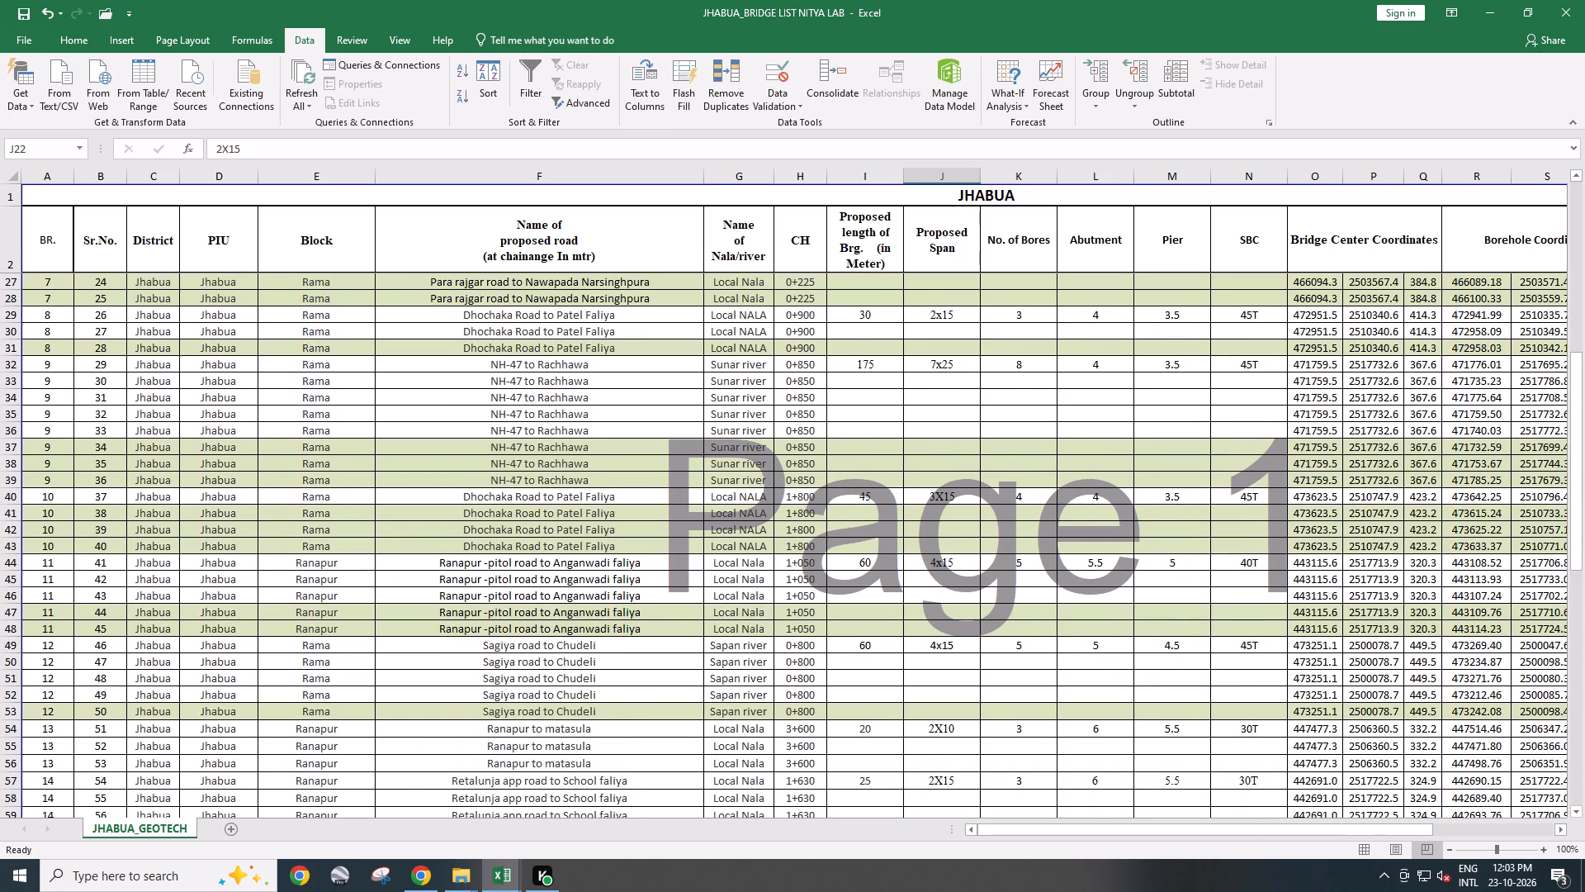
{"action": "scroll", "coordinate": [1058, 555], "scroll_direction": "up", "scroll_amount": 11}
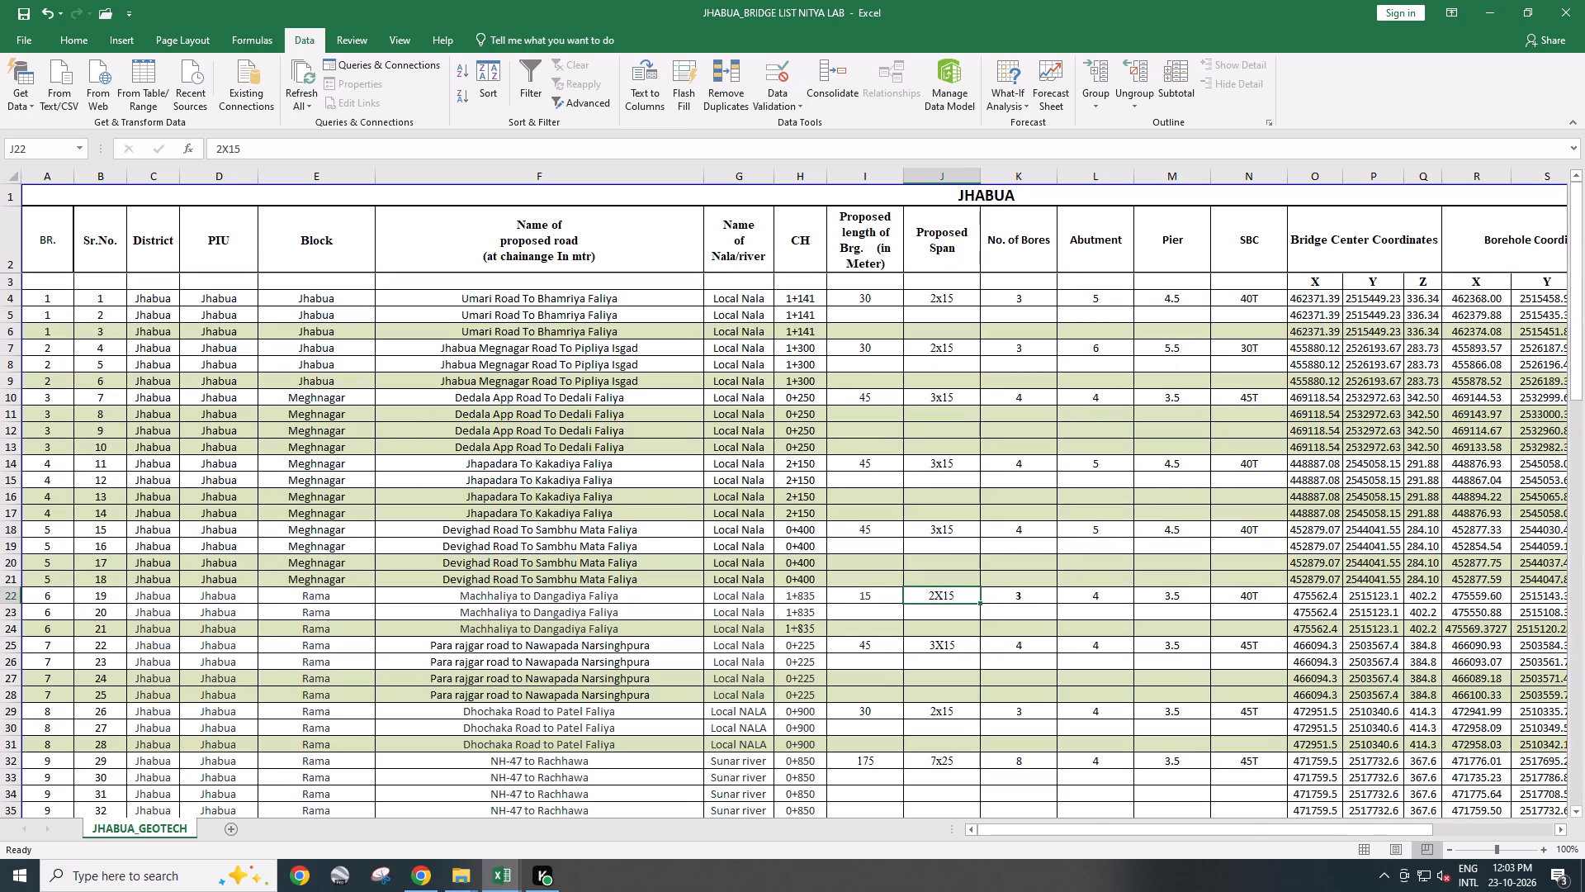
{"action": "key", "text": "ctrl+s"}
{"action": "scroll", "coordinate": [854, 586], "scroll_direction": "up", "scroll_amount": 3}
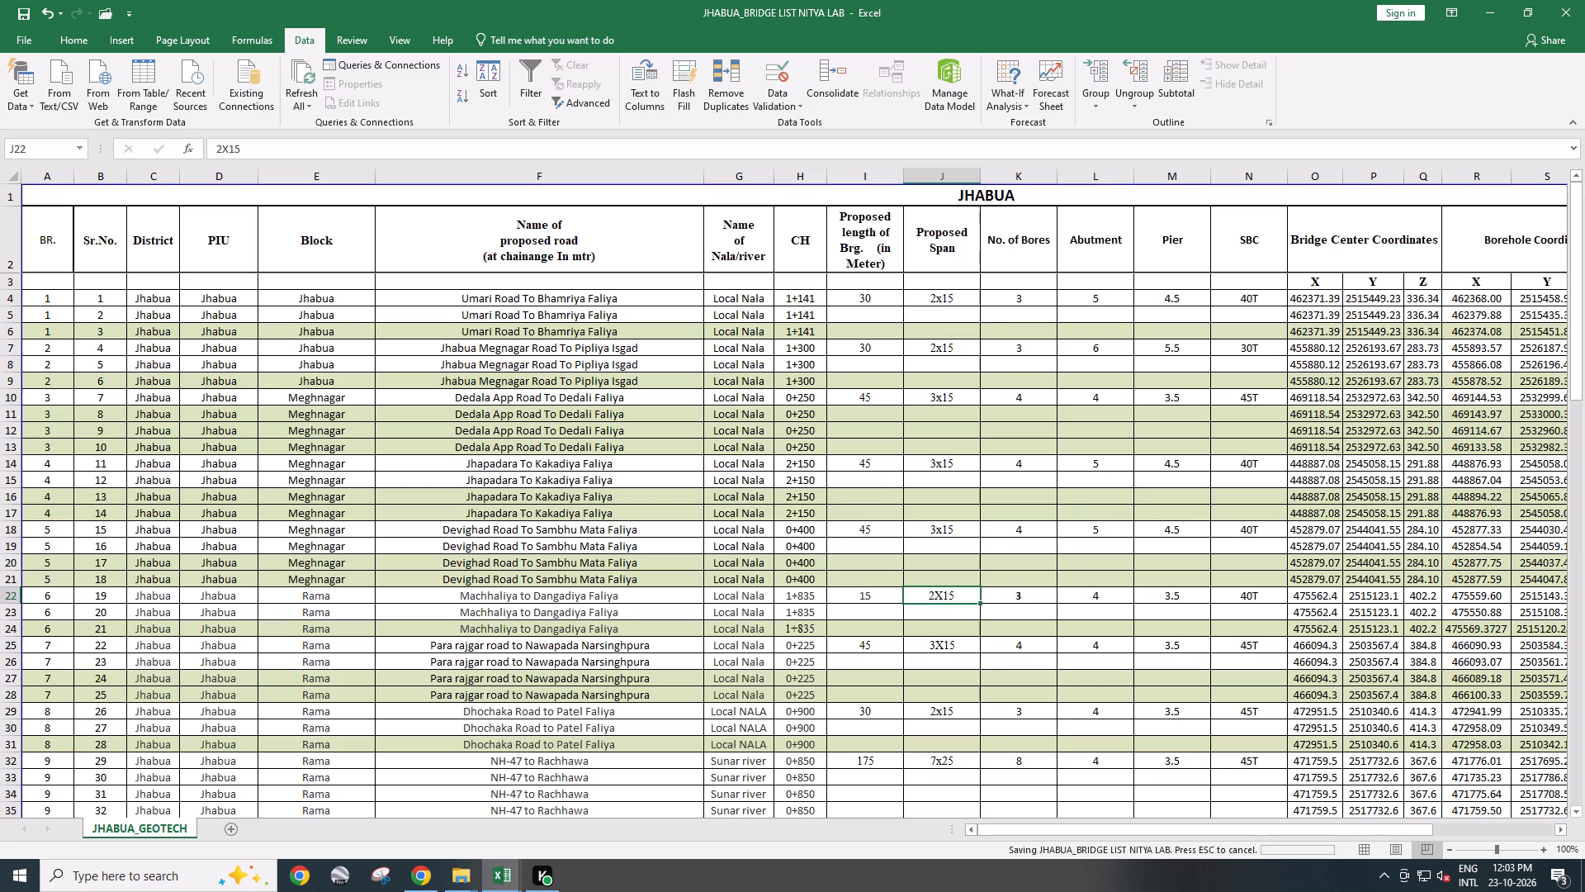